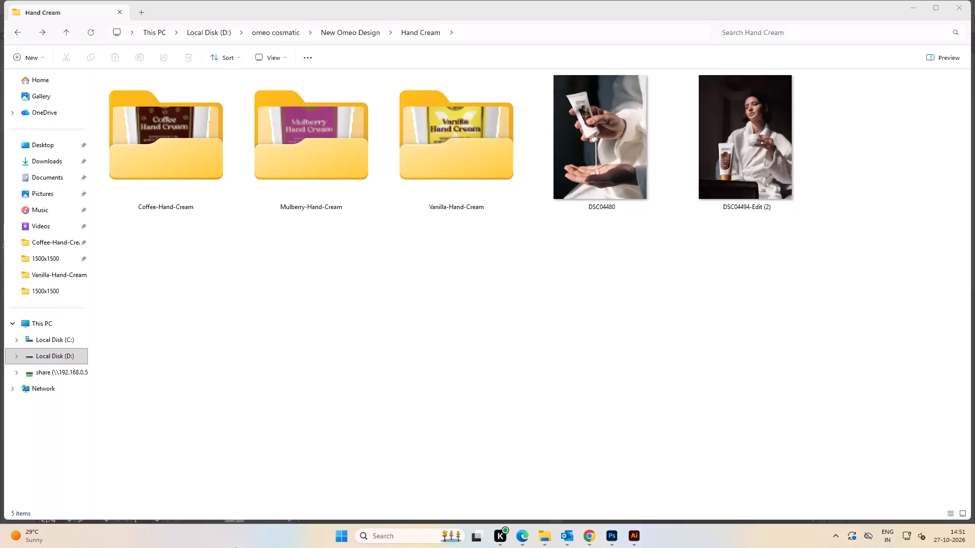
Open the Shivan (Graphic) folder on the network share.
{"action": "double_click", "coordinate": [422, 352]}
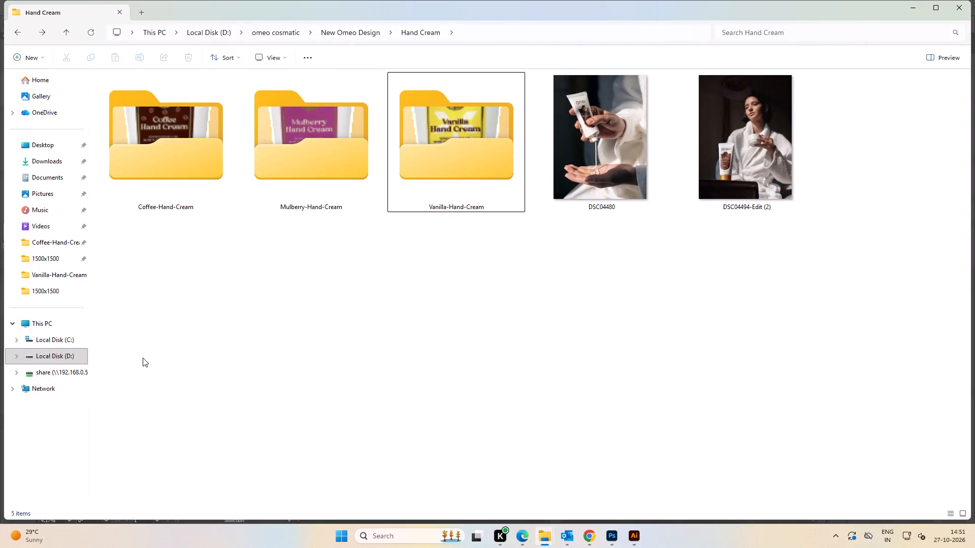
{"action": "left_click", "coordinate": [153, 134]}
{"action": "key", "text": "alt+Tab"}
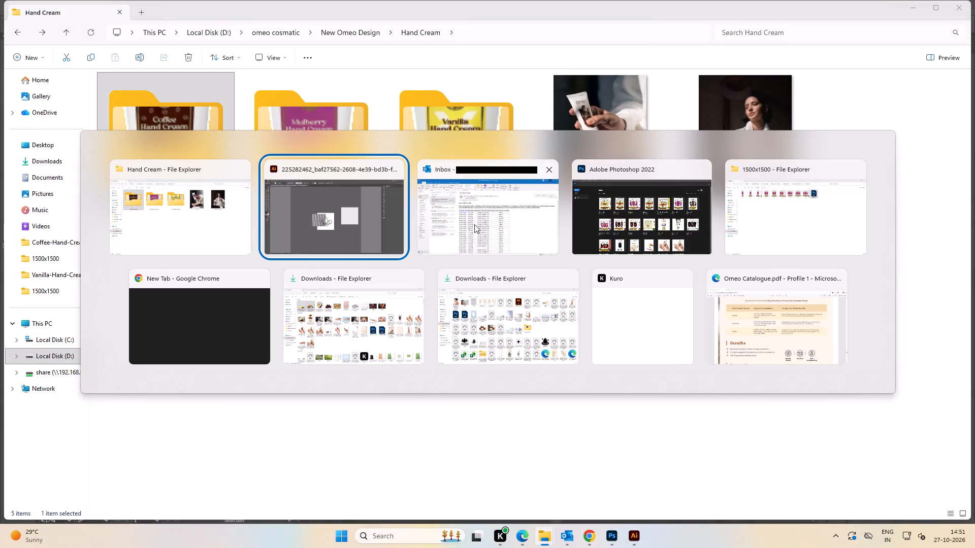
{"action": "left_click", "coordinate": [313, 331], "text": "alt"}
{"action": "left_click", "coordinate": [61, 366]}
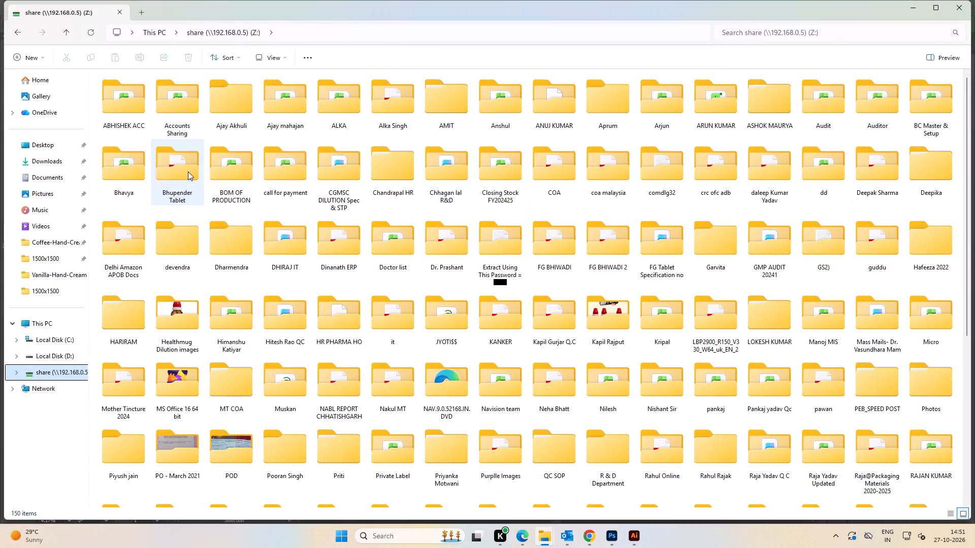
{"action": "left_click", "coordinate": [187, 171]}
{"action": "type", "text": "sh"}
{"action": "key", "text": "Return"}
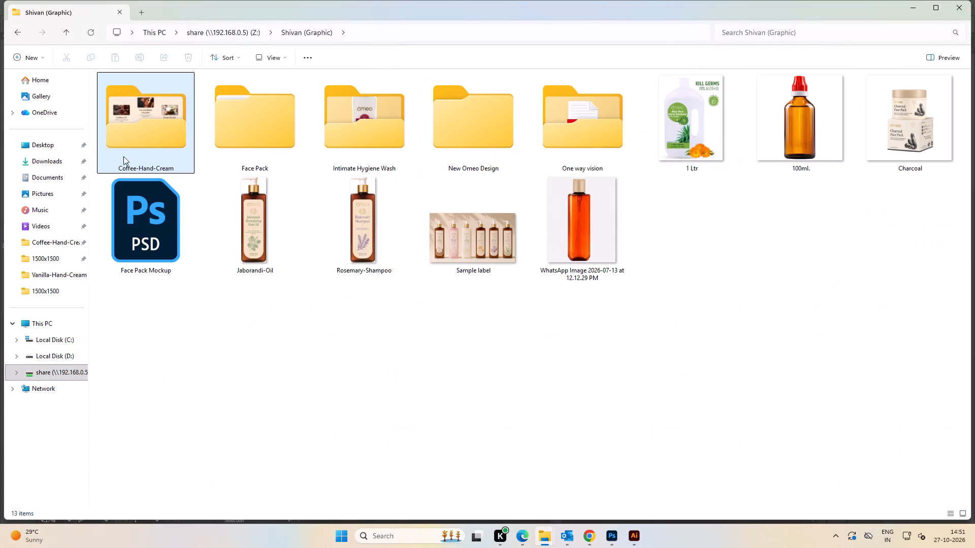
Copy the Coffee-Hand-Cream folder from the share into the local Hand Cream folder, replacing the existing Coffee-Hand-Cream.png.
{"action": "left_click", "coordinate": [108, 122]}
{"action": "key", "text": "ctrl+x"}
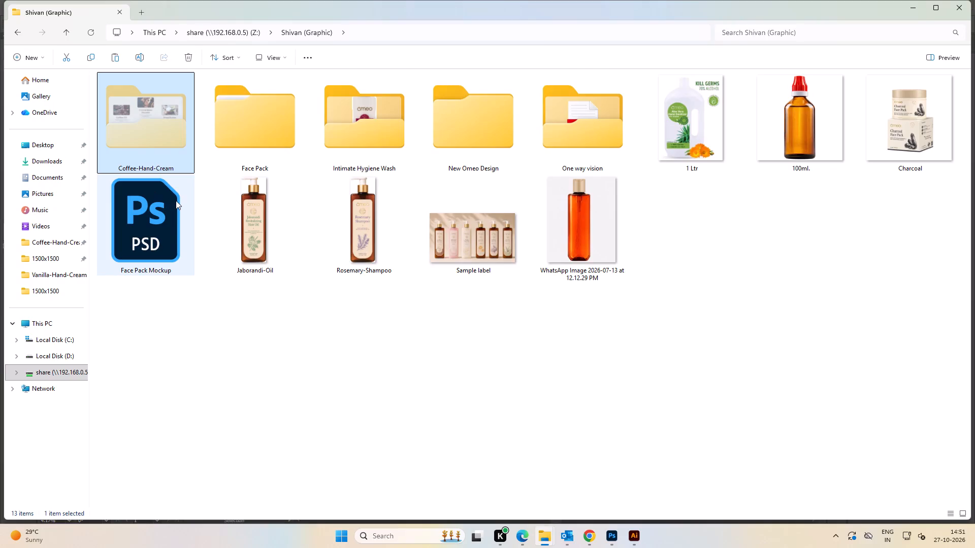
{"action": "key", "text": "ctrl+c"}
{"action": "key", "text": "ctrl+c"}
{"action": "key", "text": "ctrl+c"}
{"action": "key", "text": "ctrl+c"}
{"action": "key", "text": "alt+Tab"}
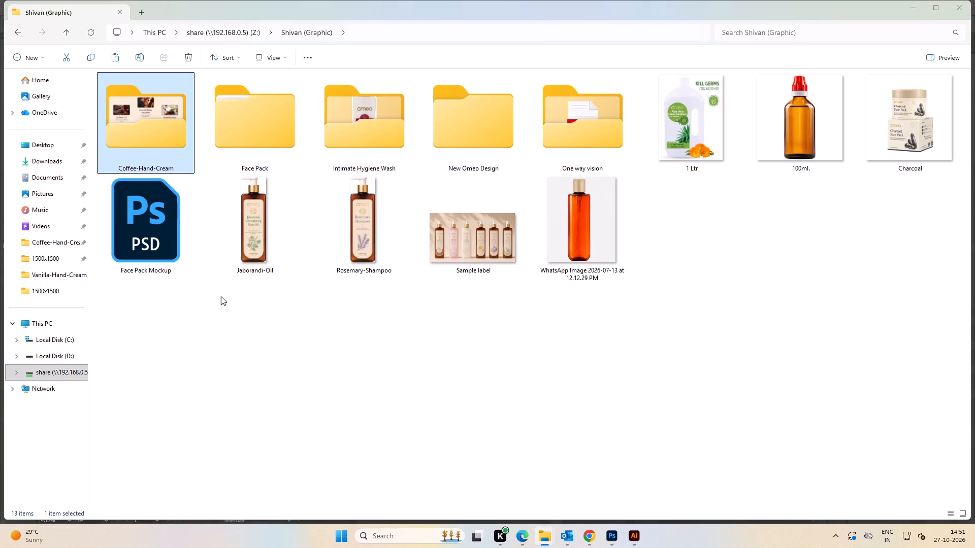
{"action": "left_click", "coordinate": [296, 334]}
{"action": "key", "text": "ctrl+v"}
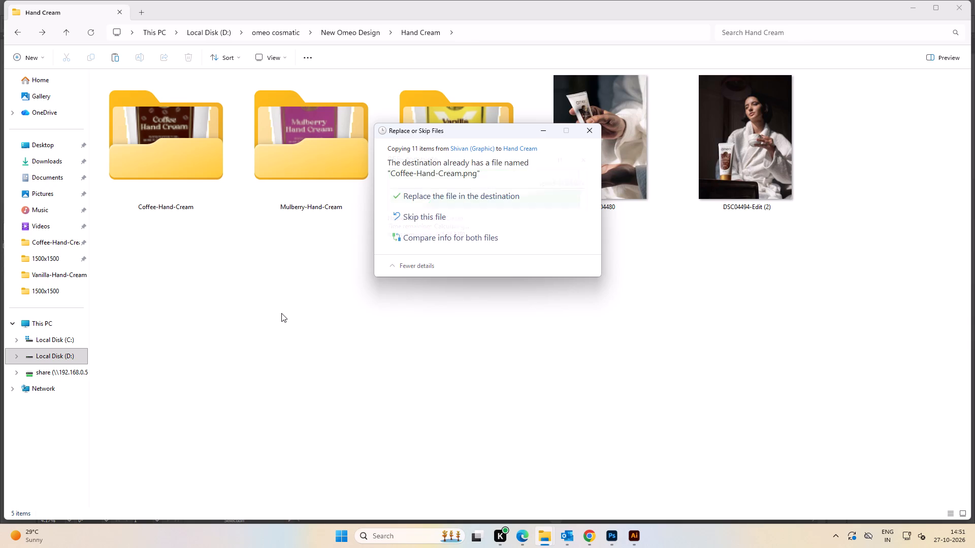
{"action": "left_click", "coordinate": [456, 196]}
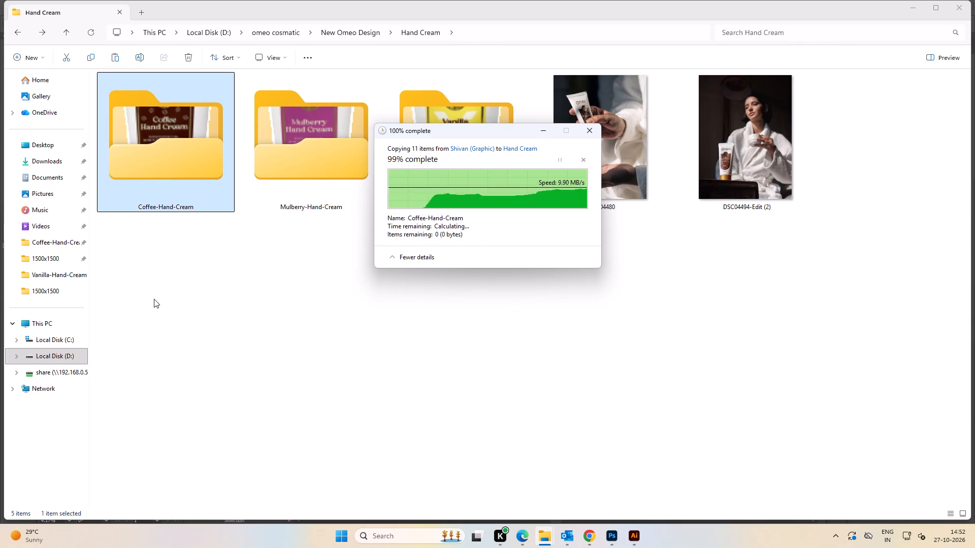
{"action": "left_click", "coordinate": [220, 317]}
Open Illustrator file 1 from the 1200x1600 subfolder of the local Coffee-Hand-Cream folder.
{"action": "double_click", "coordinate": [134, 146]}
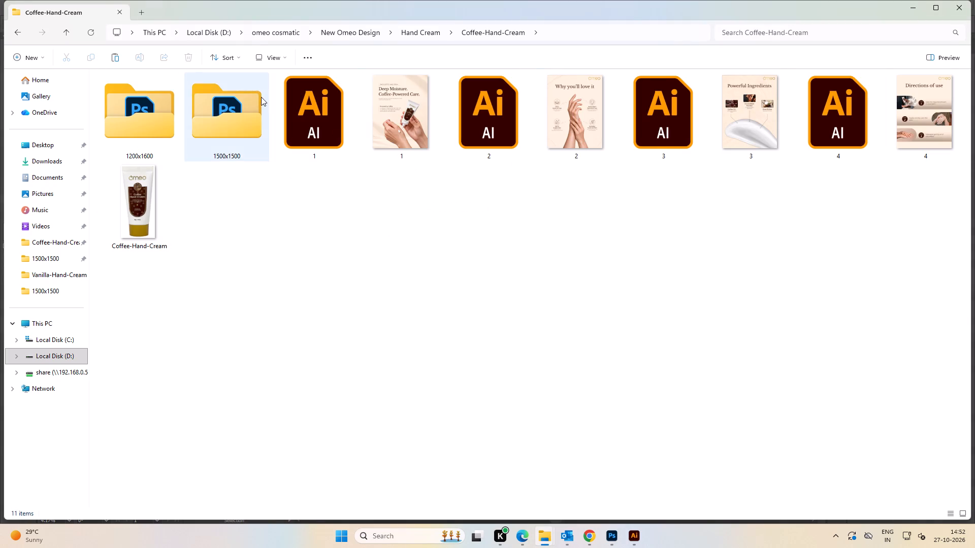
{"action": "left_click", "coordinate": [295, 104]}
{"action": "left_click_drag", "start_coordinate": [329, 233], "coordinate": [326, 228]}
{"action": "double_click", "coordinate": [144, 123]}
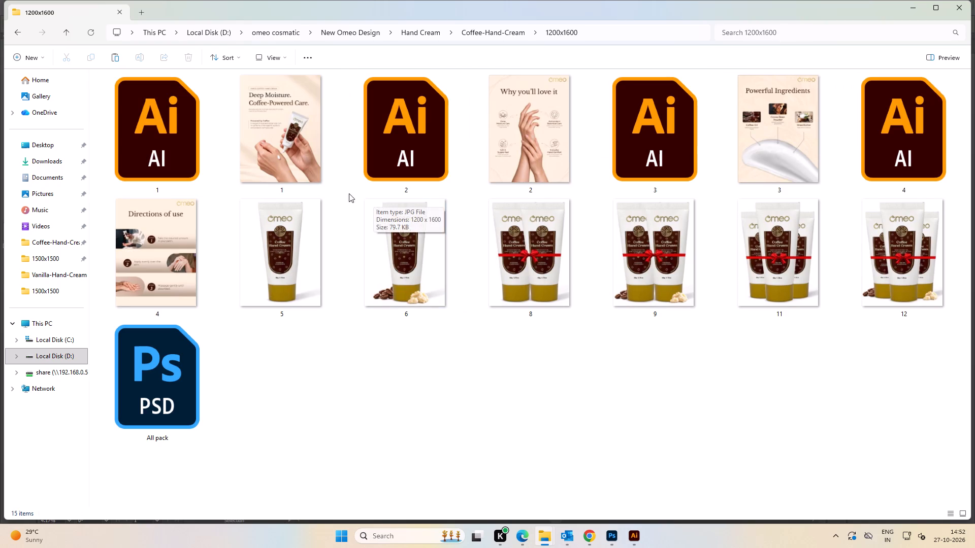
{"action": "left_click", "coordinate": [16, 29]}
{"action": "left_click", "coordinate": [473, 281]}
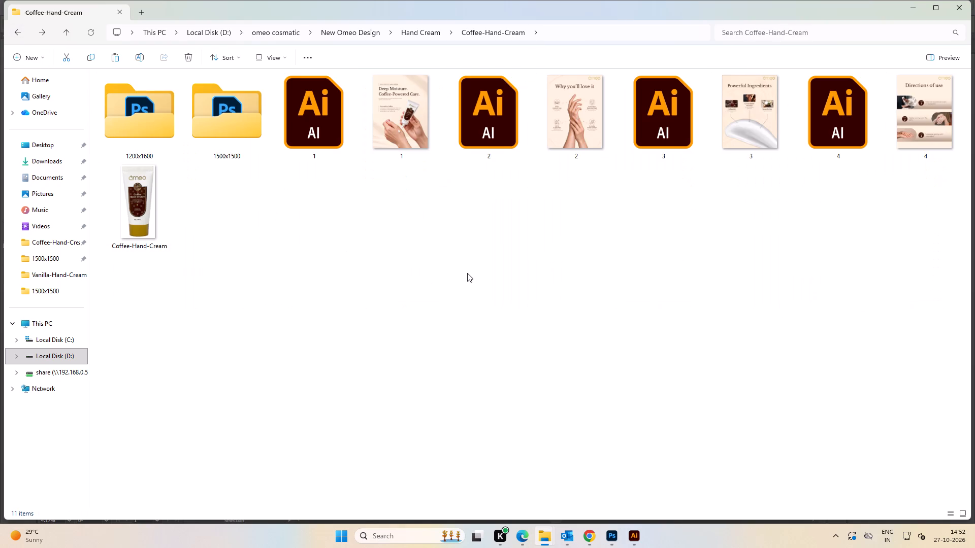
{"action": "double_click", "coordinate": [119, 116]}
{"action": "double_click", "coordinate": [170, 124]}
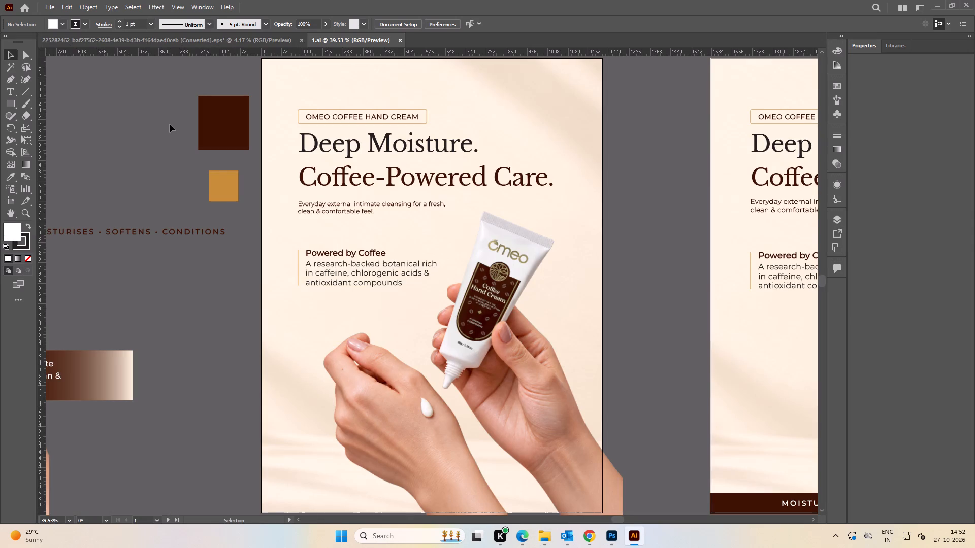
Examine the coffee hand cream artboards in 1.ai and close the file.
{"action": "key", "text": "space"}
{"action": "left_click_drag", "start_coordinate": [587, 271], "coordinate": [349, 277]}
{"action": "scroll", "coordinate": [356, 266], "scroll_direction": "down", "scroll_amount": 3, "text": "alt"}
{"action": "scroll", "coordinate": [285, 216], "scroll_direction": "up", "scroll_amount": 3, "text": "alt"}
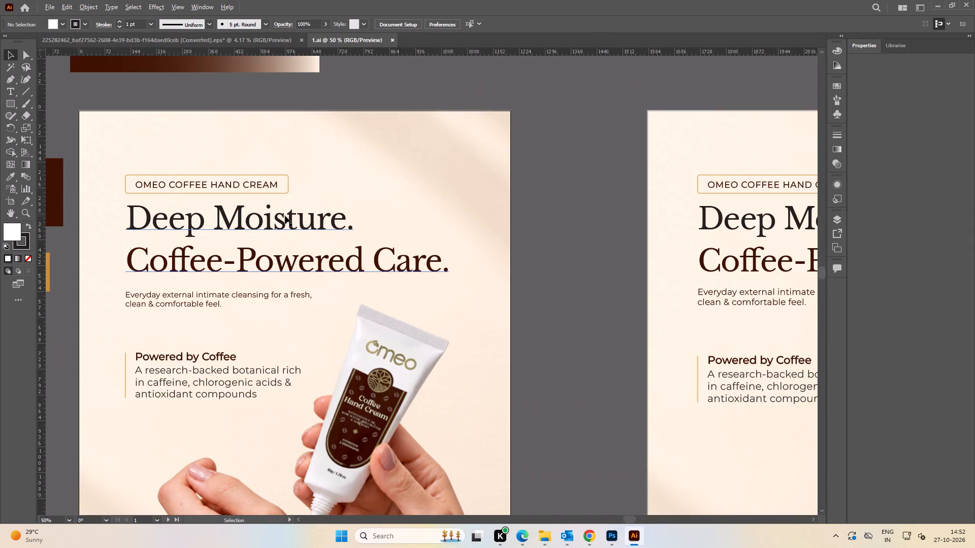
{"action": "key", "text": "space"}
{"action": "left_click_drag", "start_coordinate": [275, 312], "coordinate": [348, 180]}
{"action": "scroll", "coordinate": [355, 192], "scroll_direction": "down", "scroll_amount": 1, "text": "alt"}
{"action": "key", "text": "space"}
{"action": "left_click_drag", "start_coordinate": [348, 180], "coordinate": [326, 260]}
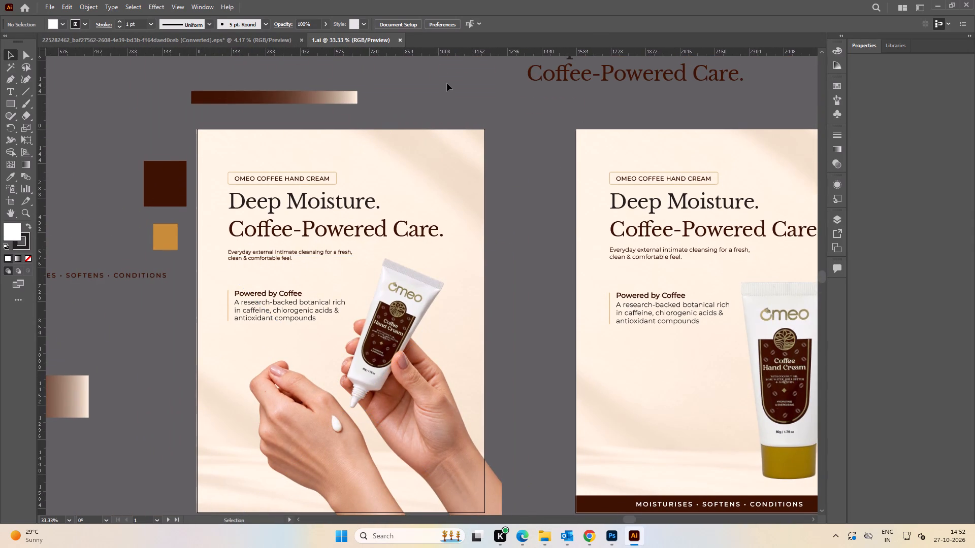
{"action": "left_click", "coordinate": [447, 83]}
{"action": "left_click", "coordinate": [402, 39]}
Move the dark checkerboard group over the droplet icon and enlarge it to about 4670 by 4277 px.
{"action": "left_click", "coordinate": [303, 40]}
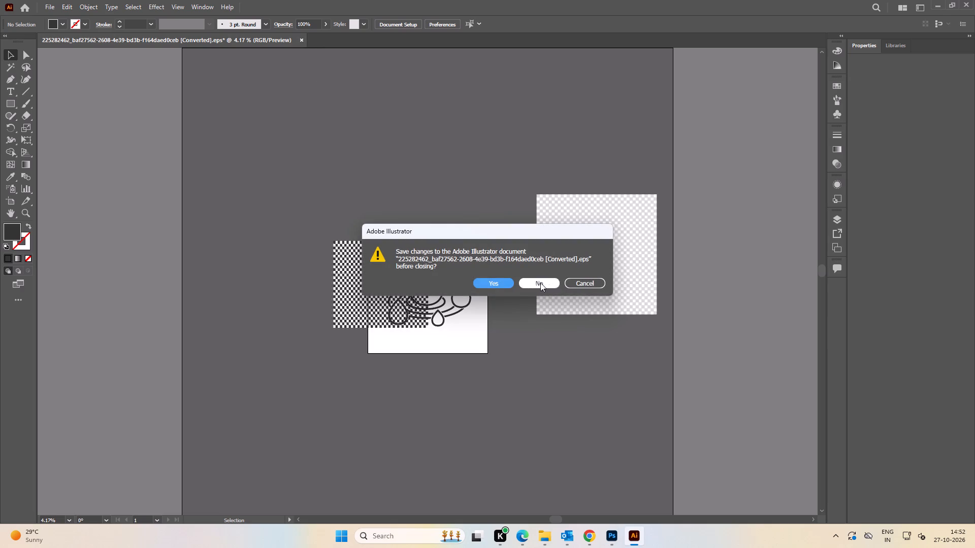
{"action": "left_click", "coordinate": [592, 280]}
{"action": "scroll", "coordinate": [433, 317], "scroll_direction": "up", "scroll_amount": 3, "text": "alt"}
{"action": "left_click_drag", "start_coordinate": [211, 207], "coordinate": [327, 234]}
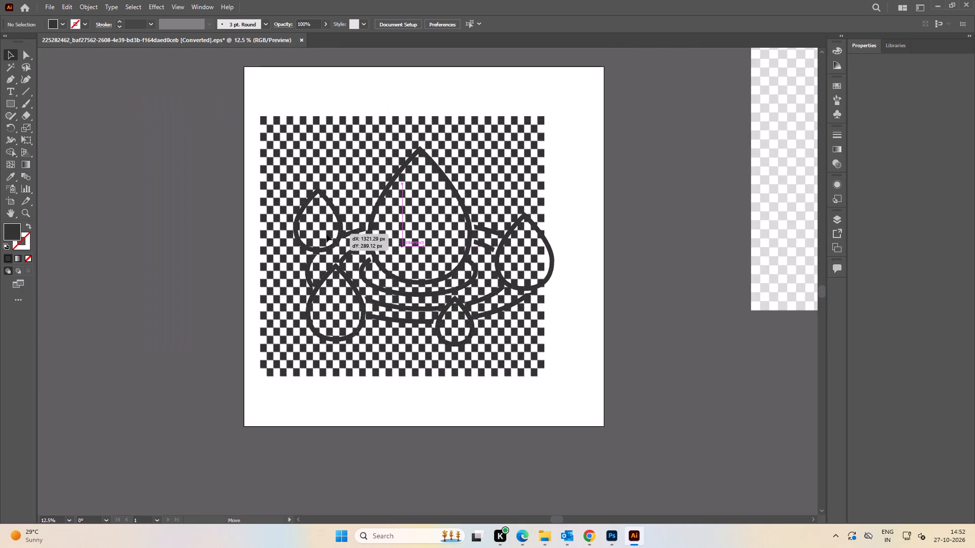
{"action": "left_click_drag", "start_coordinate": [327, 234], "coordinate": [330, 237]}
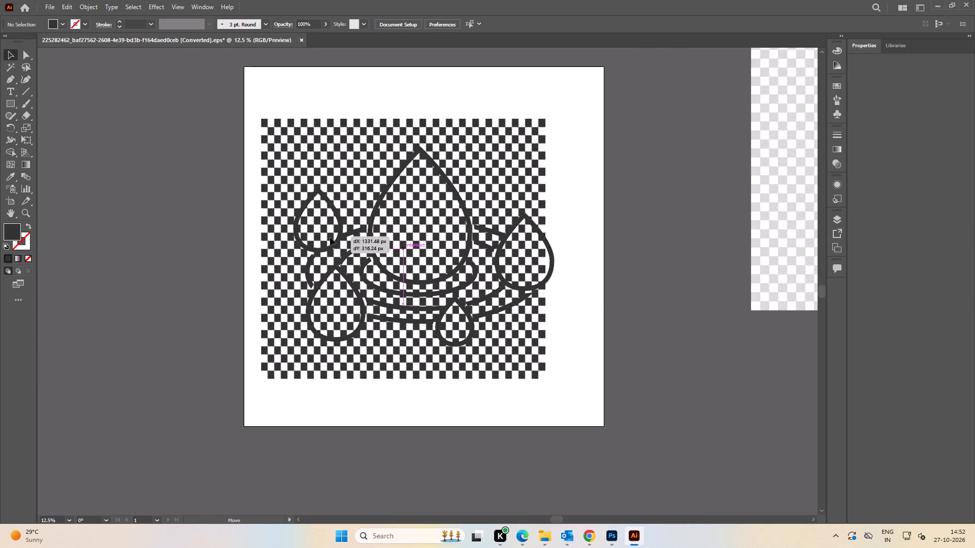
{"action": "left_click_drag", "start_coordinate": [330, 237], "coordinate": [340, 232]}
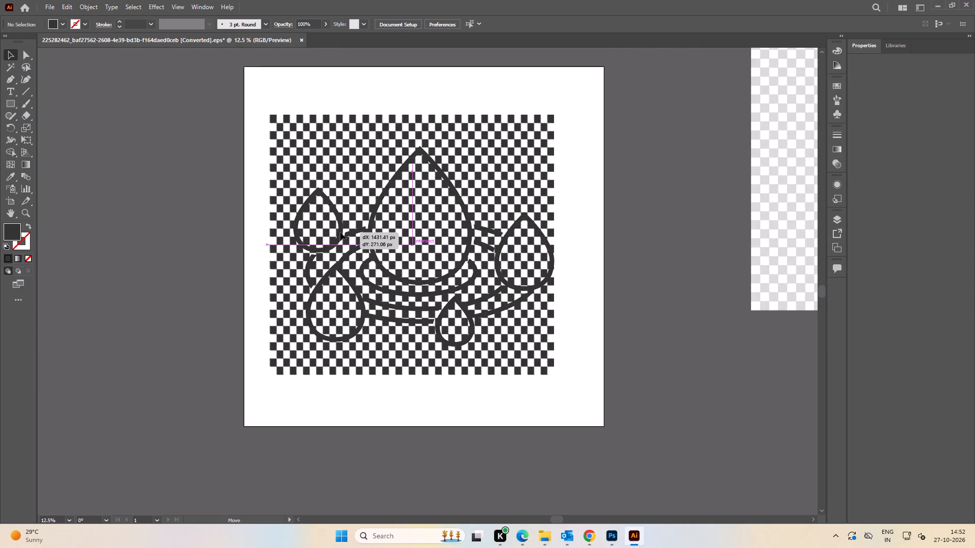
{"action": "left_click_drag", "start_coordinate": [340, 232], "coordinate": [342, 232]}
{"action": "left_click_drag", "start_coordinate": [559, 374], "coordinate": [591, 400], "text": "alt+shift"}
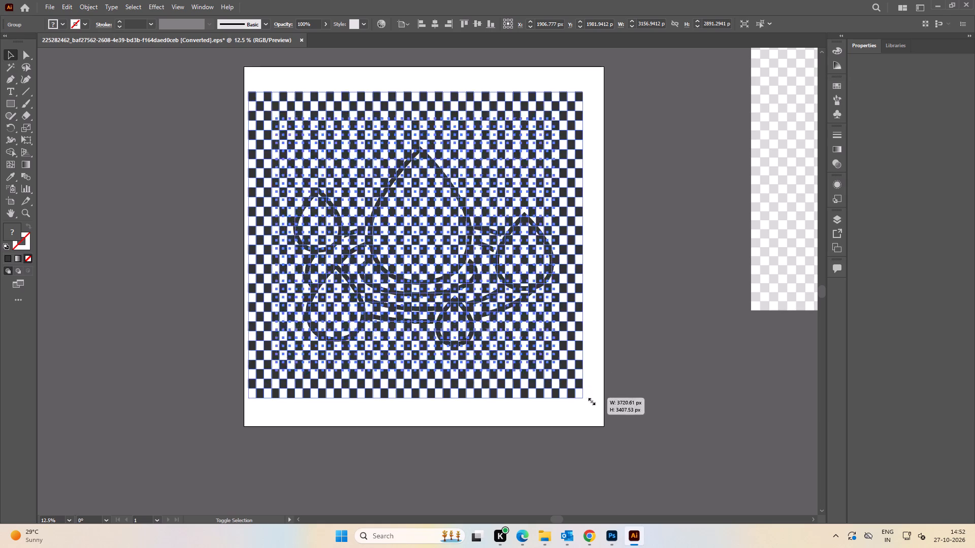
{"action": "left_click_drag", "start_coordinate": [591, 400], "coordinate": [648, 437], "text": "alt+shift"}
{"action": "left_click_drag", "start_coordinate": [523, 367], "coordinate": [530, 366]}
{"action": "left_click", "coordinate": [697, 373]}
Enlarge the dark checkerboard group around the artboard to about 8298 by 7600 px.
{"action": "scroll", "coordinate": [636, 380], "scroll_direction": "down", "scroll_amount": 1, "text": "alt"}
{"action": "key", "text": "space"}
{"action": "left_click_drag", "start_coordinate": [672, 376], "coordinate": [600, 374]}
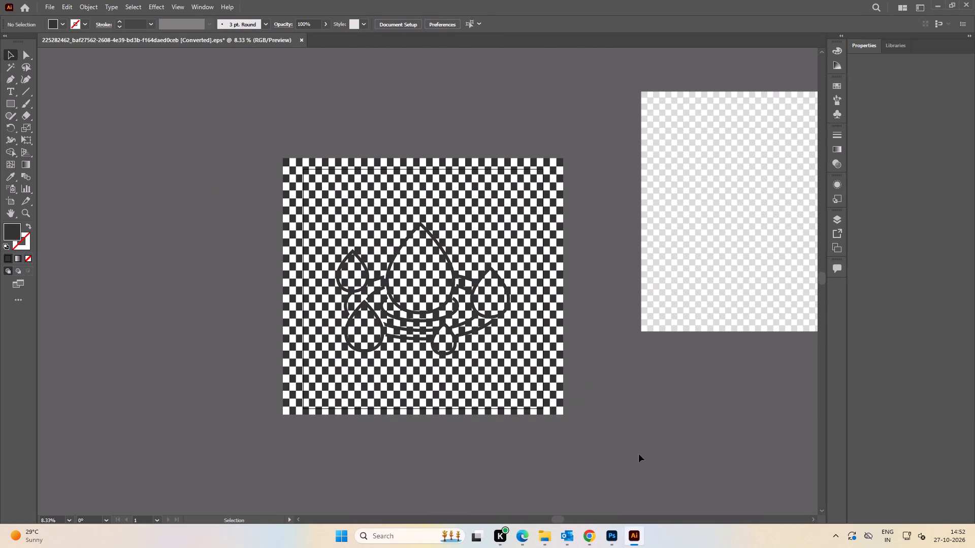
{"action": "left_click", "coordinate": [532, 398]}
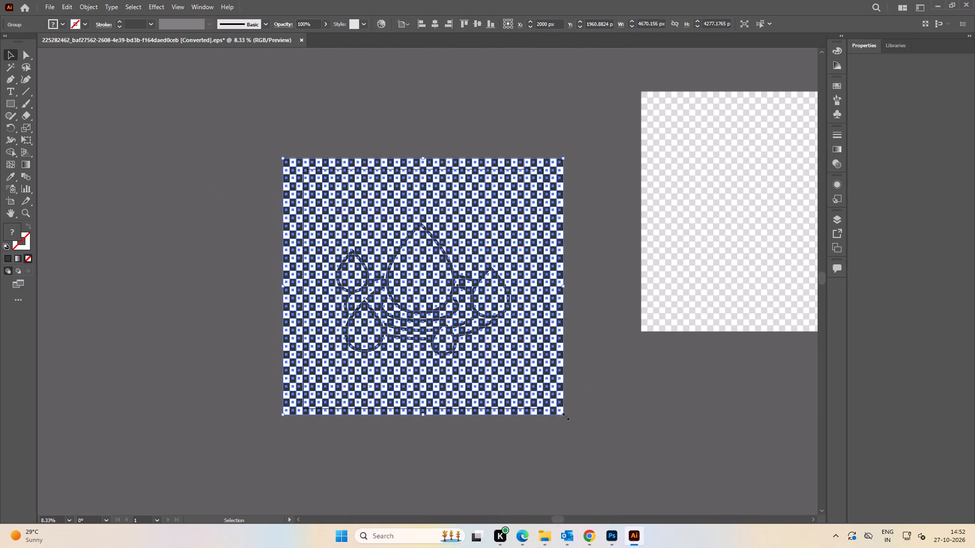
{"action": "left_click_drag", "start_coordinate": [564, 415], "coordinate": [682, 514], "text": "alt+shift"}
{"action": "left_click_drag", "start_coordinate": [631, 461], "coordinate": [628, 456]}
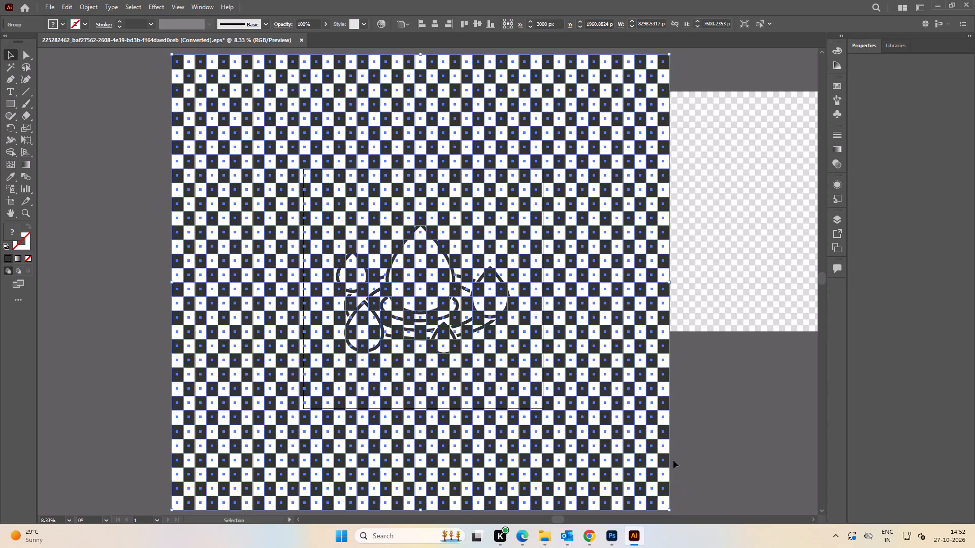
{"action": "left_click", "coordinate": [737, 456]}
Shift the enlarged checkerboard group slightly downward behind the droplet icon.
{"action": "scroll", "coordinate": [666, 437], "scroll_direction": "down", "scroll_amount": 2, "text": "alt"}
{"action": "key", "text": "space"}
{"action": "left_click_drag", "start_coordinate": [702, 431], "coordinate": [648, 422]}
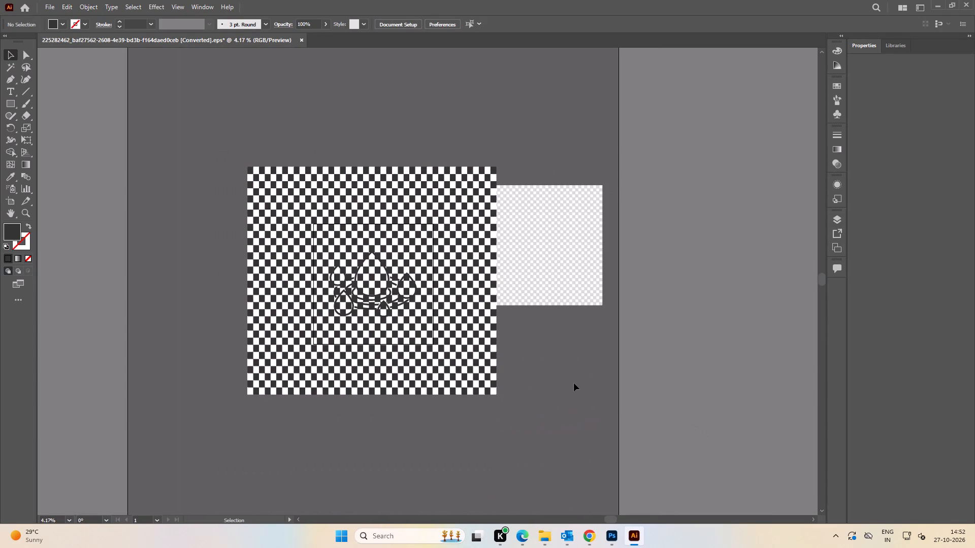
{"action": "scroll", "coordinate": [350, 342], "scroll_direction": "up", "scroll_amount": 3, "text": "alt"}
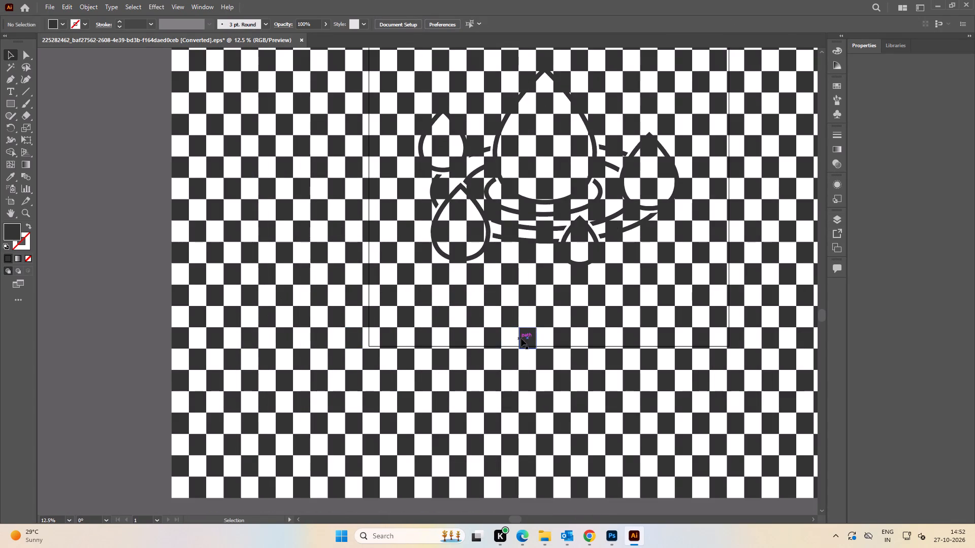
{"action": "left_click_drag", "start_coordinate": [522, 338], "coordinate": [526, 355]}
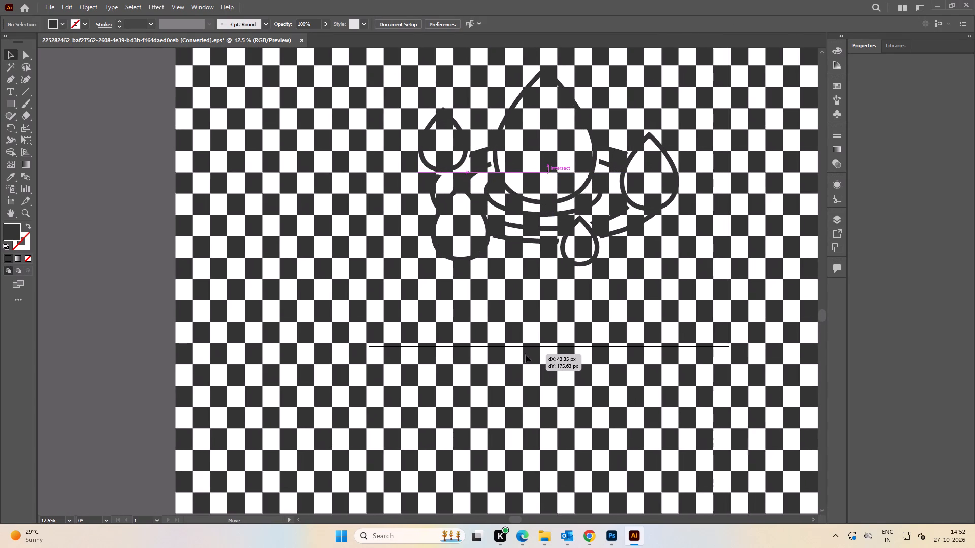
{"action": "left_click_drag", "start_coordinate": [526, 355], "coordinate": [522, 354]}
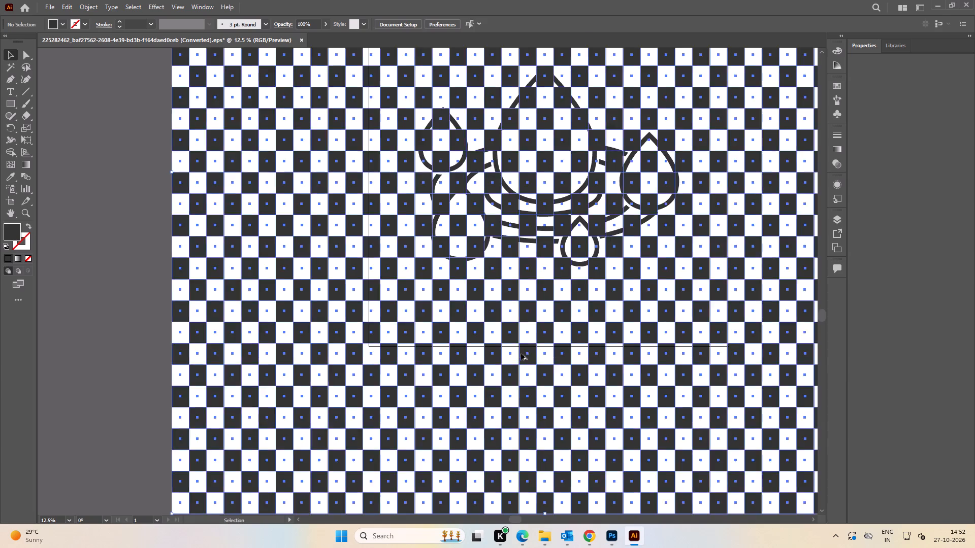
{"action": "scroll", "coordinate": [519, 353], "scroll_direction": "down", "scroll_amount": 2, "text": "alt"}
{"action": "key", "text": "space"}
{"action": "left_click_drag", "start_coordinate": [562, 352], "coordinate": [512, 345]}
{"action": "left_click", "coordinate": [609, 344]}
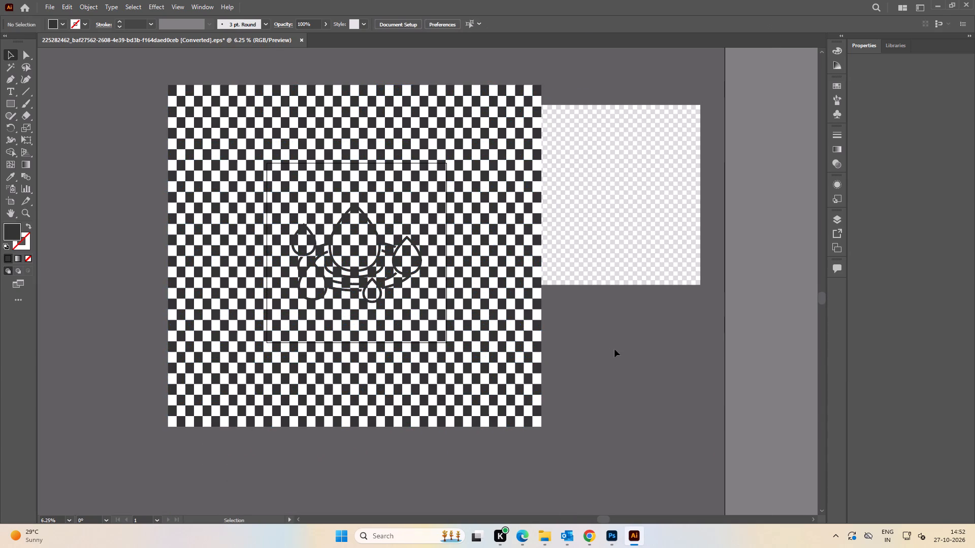
Close the converted droplet icon EPS without saving its changes.
{"action": "left_click", "coordinate": [301, 41]}
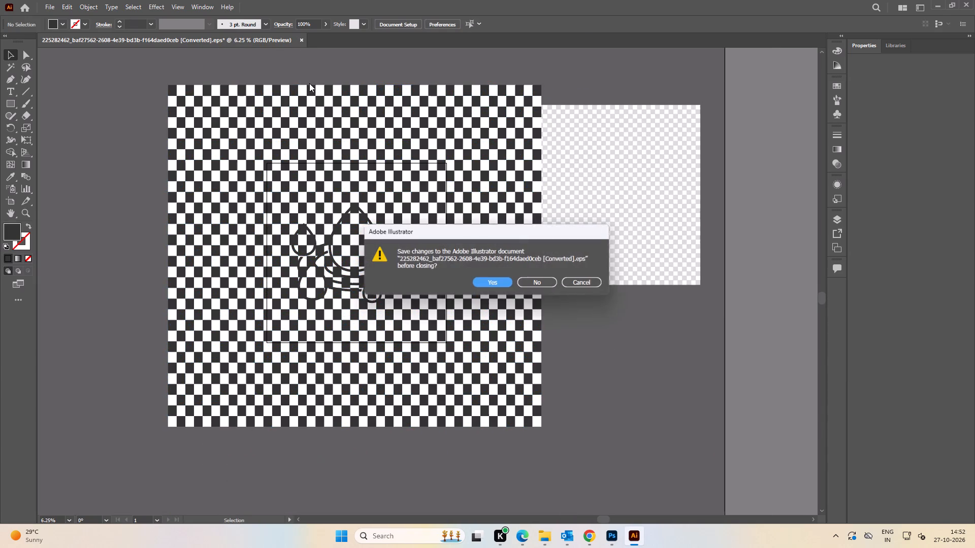
{"action": "left_click", "coordinate": [542, 291]}
{"action": "left_click", "coordinate": [537, 285]}
Open Illustrator file 1 from the local Coffee-Hand-Cream folder, closing and restarting Illustrator along the way.
{"action": "key", "text": "alt+Tab"}
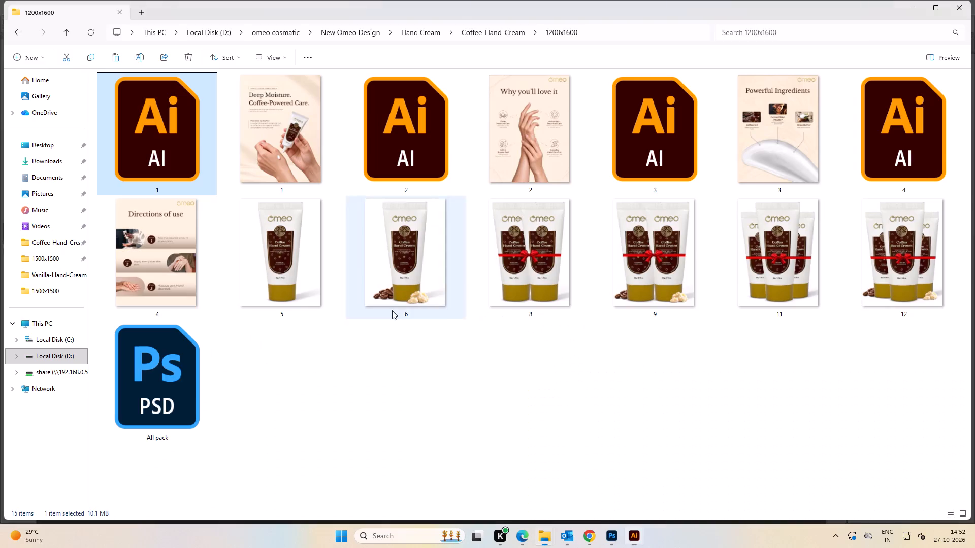
{"action": "left_click", "coordinate": [507, 381]}
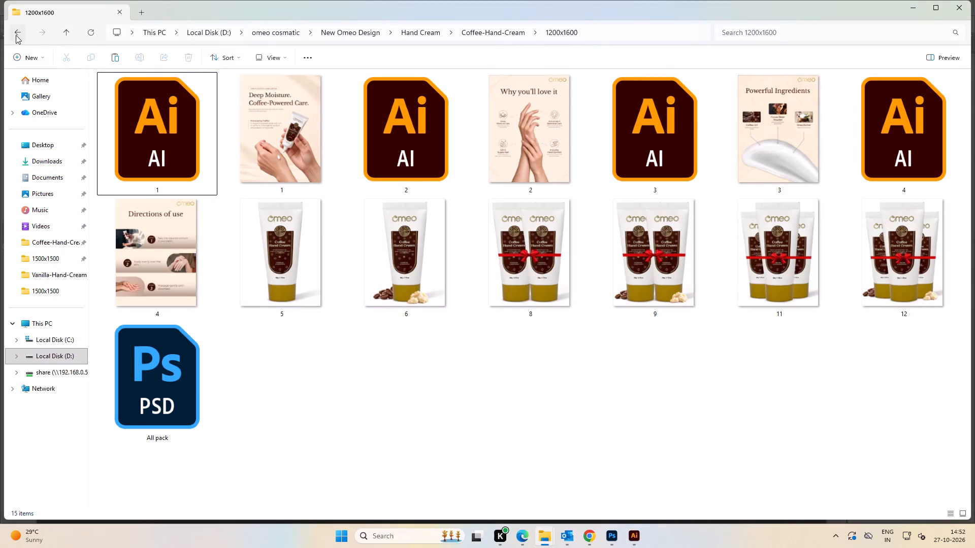
{"action": "left_click", "coordinate": [16, 35]}
{"action": "left_click", "coordinate": [484, 198]}
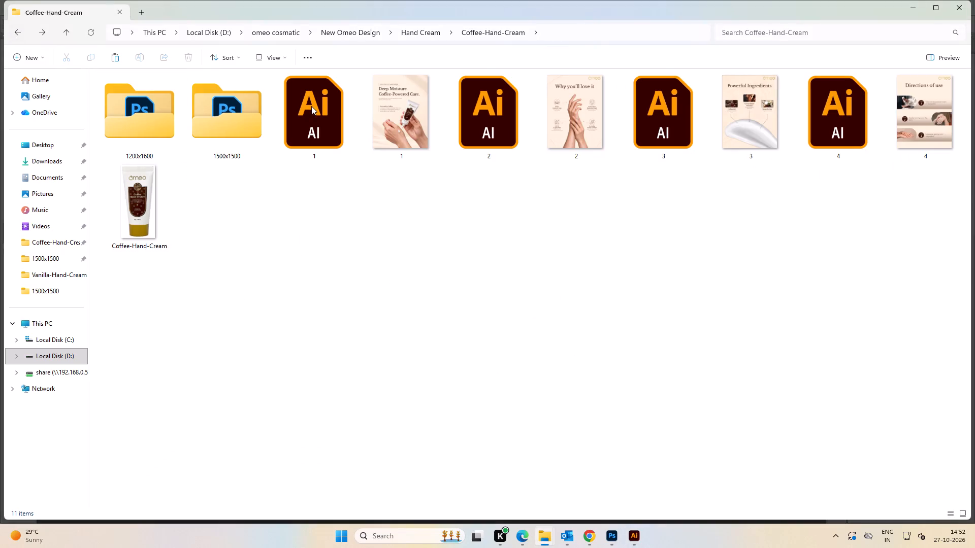
{"action": "double_click", "coordinate": [301, 108]}
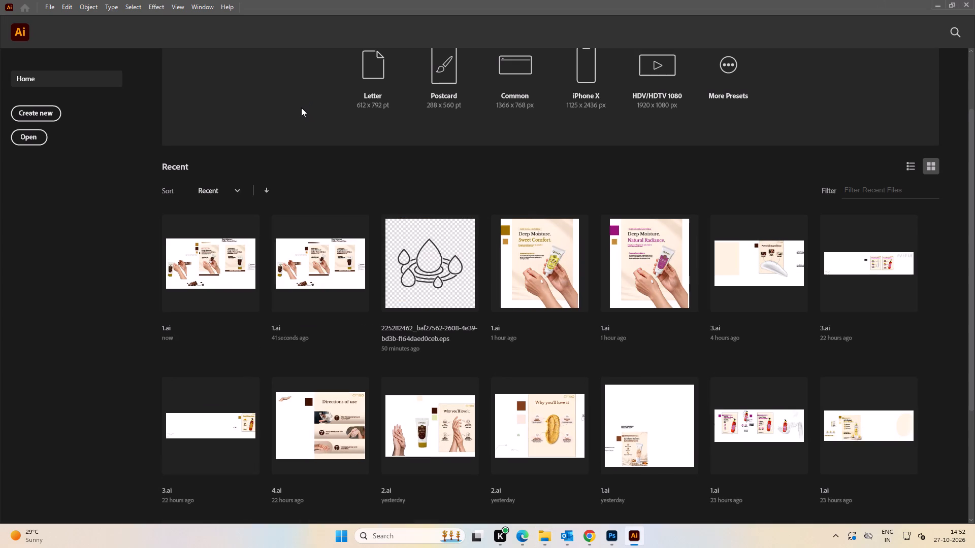
{"action": "key", "text": "alt+Tab"}
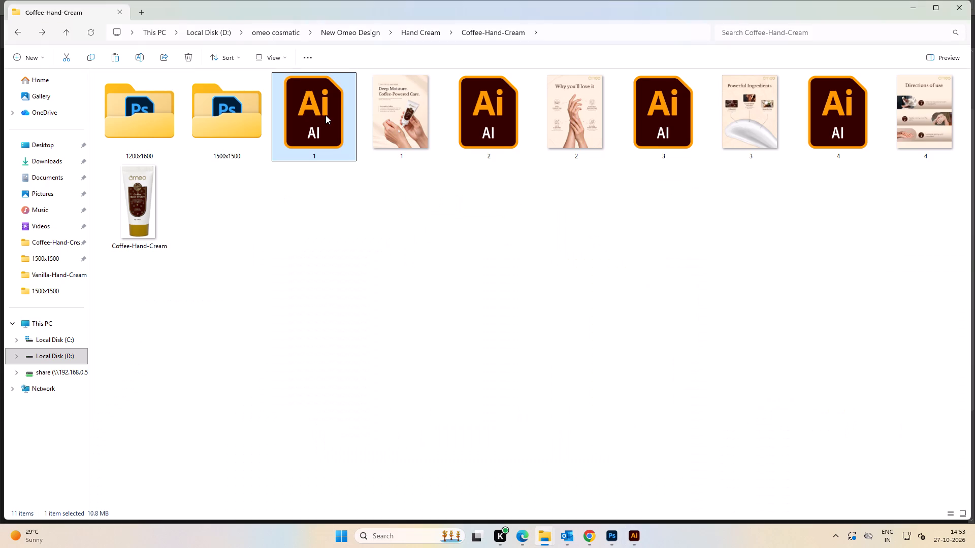
{"action": "double_click", "coordinate": [326, 115]}
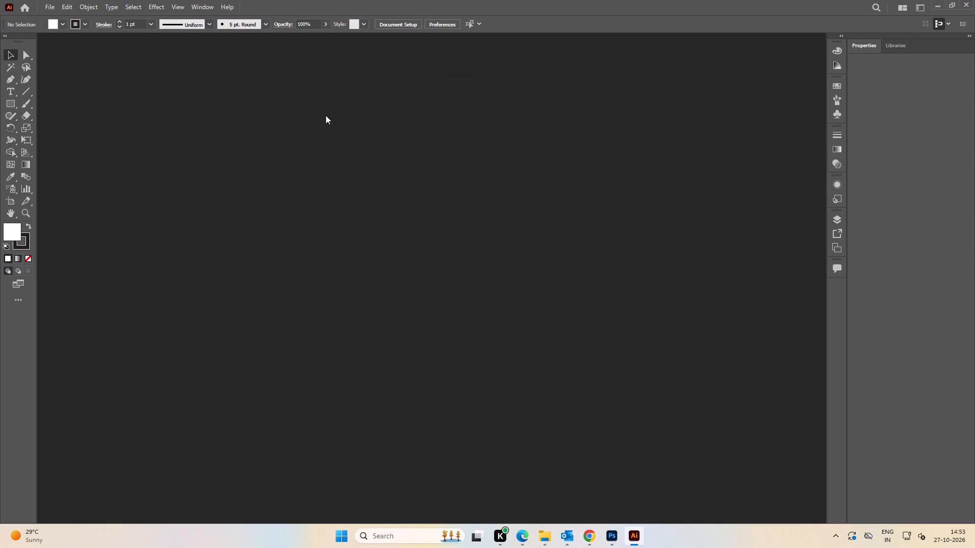
{"action": "left_click", "coordinate": [969, 2]}
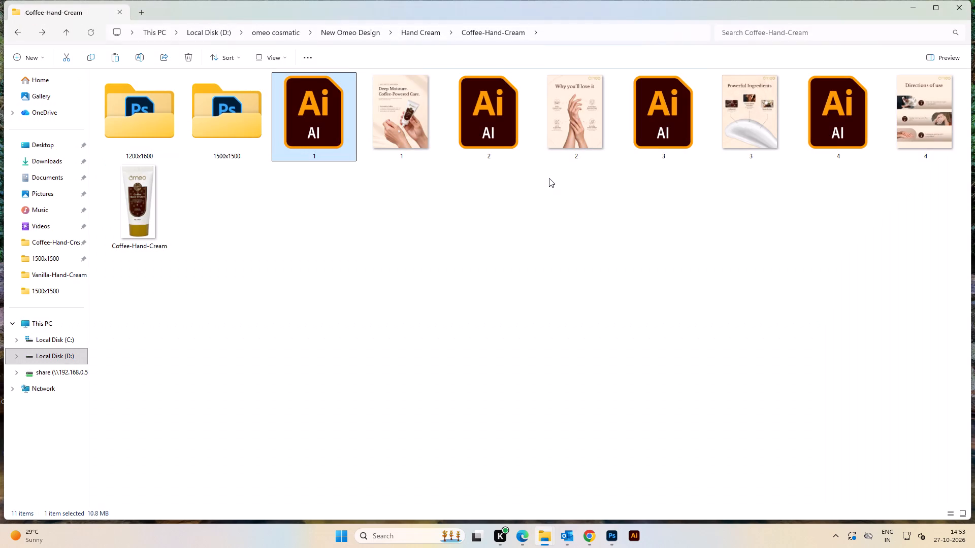
{"action": "double_click", "coordinate": [311, 125]}
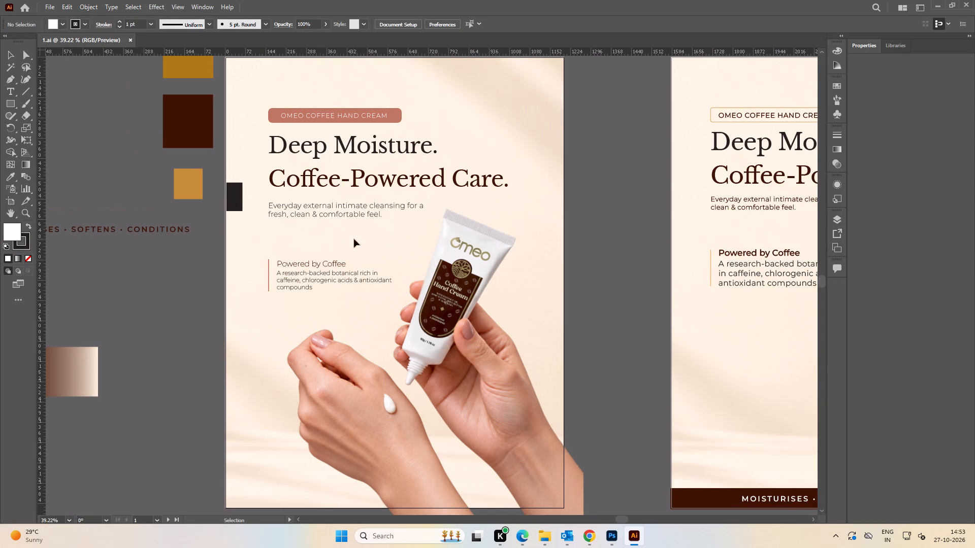
Reset the Essentials Classic workspace and set the "Everyday external…" and "A research-backed…" texts on the first artboard to Montserrat Regular.
{"action": "left_click", "coordinate": [330, 209]}
{"action": "left_click", "coordinate": [324, 278], "text": "shift"}
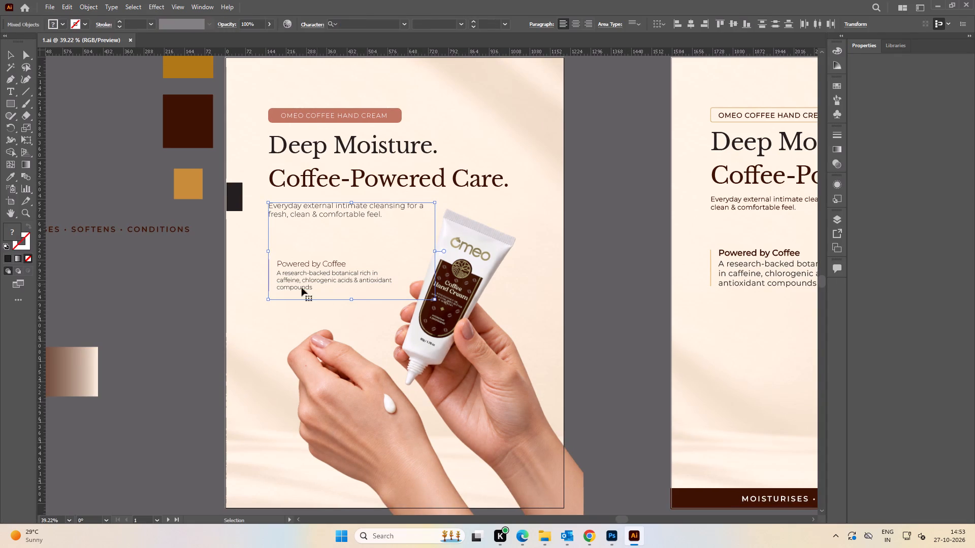
{"action": "left_click", "coordinate": [181, 293]}
{"action": "scroll", "coordinate": [290, 295], "scroll_direction": "up", "scroll_amount": 2, "text": "alt"}
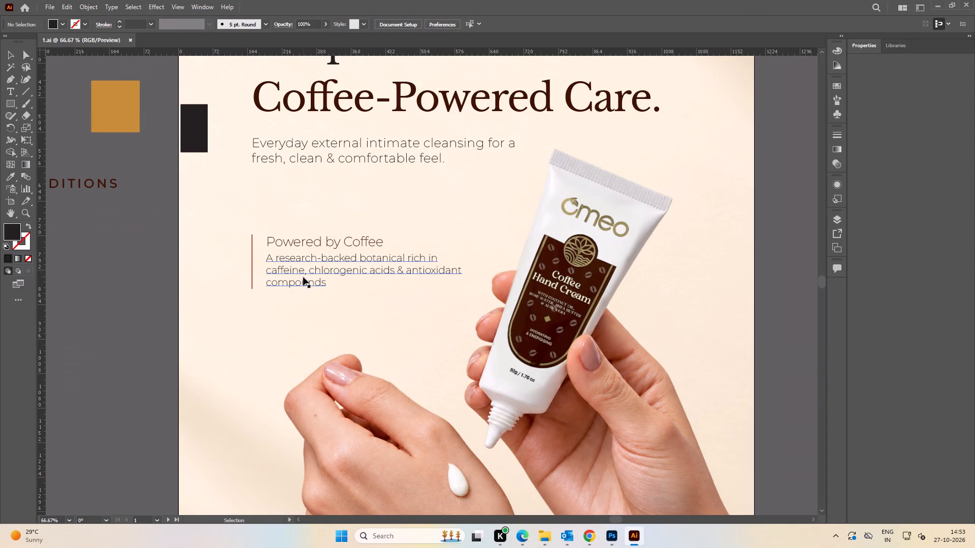
{"action": "key", "text": "a"}
{"action": "left_click", "coordinate": [348, 158]}
{"action": "left_click", "coordinate": [361, 269], "text": "shift"}
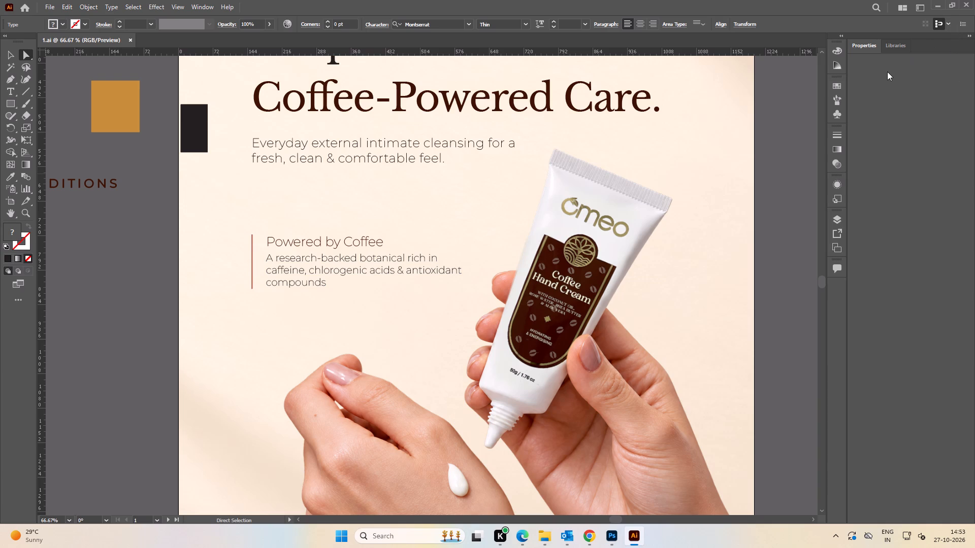
{"action": "left_click", "coordinate": [921, 10]}
{"action": "left_click", "coordinate": [879, 128]}
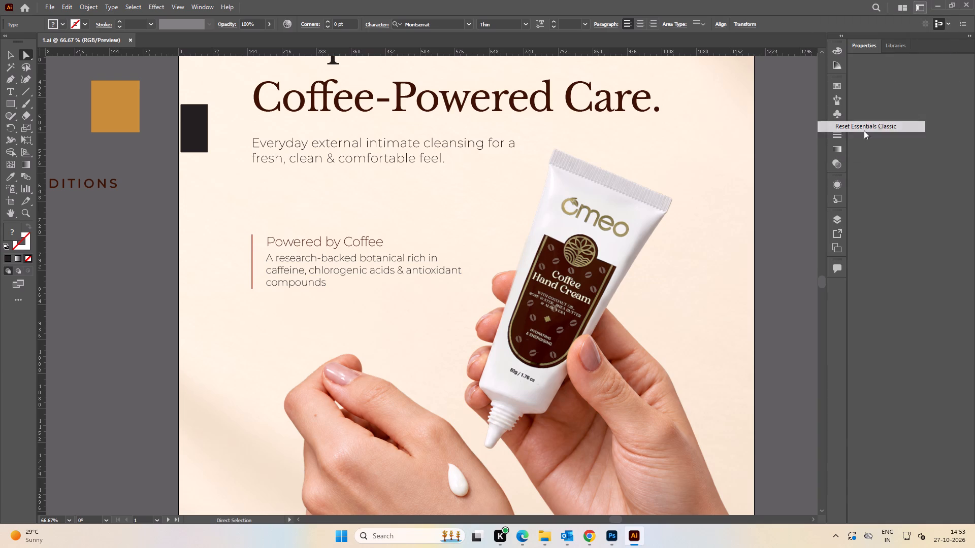
{"action": "left_click", "coordinate": [949, 256]}
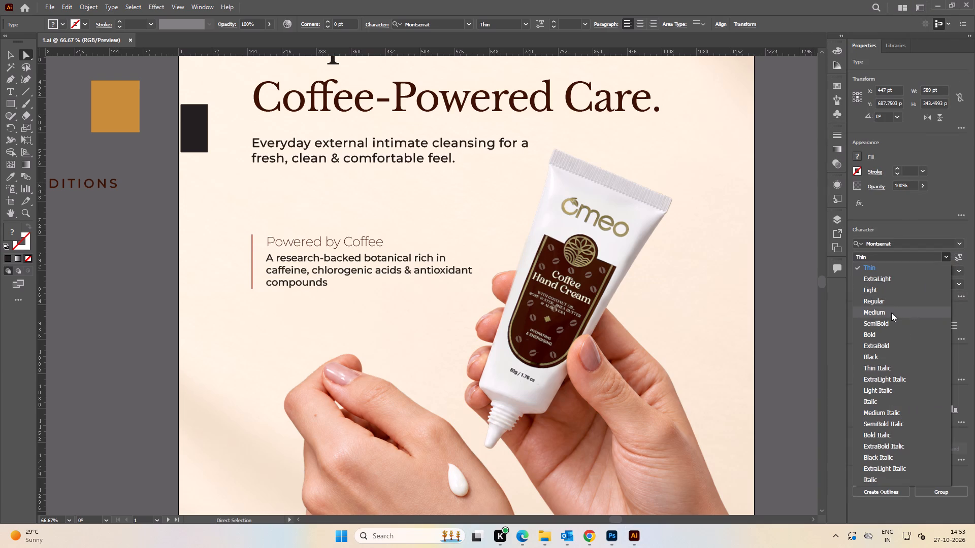
{"action": "left_click", "coordinate": [893, 302]}
{"action": "left_click", "coordinate": [105, 258]}
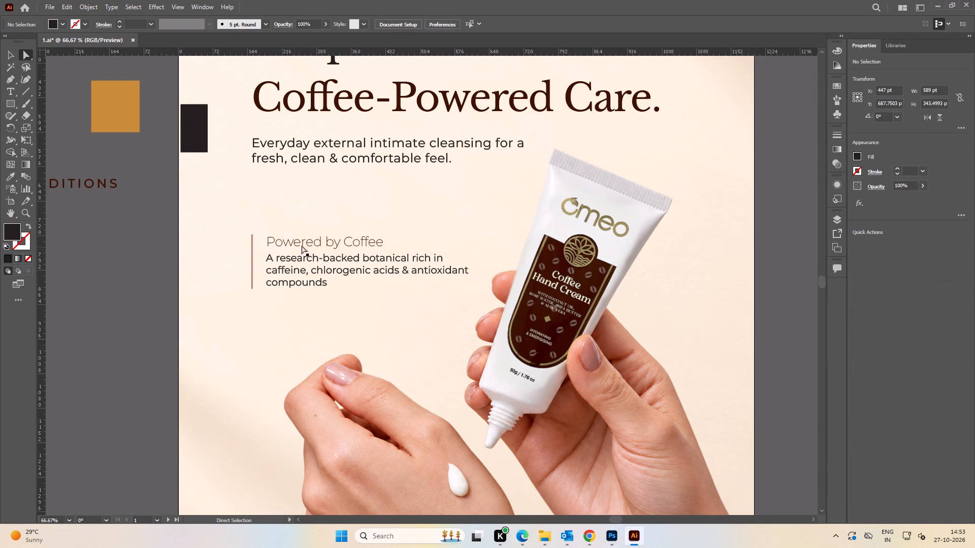
Set the "Powered by Coffee" heading on the first artboard to Montserrat Medium.
{"action": "left_click", "coordinate": [303, 245]}
{"action": "left_click", "coordinate": [947, 259]}
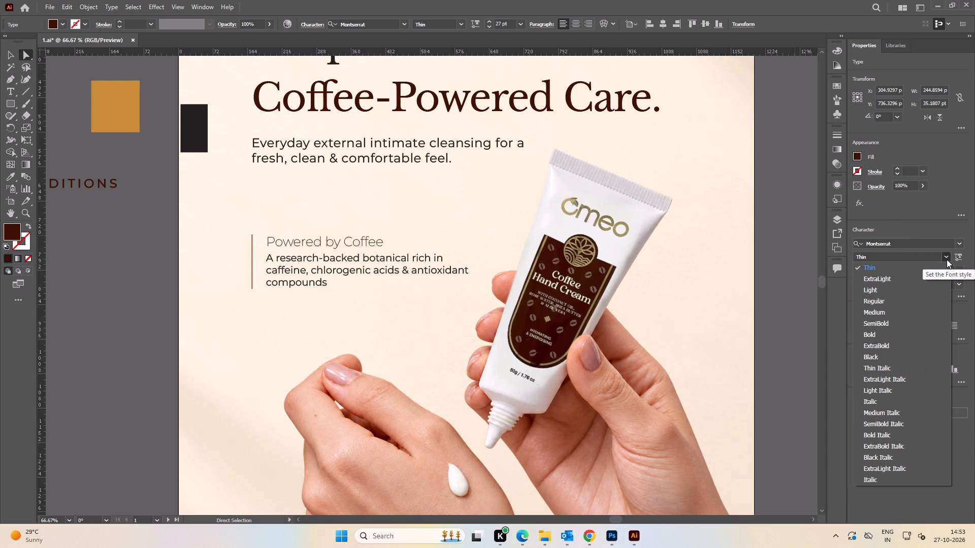
{"action": "left_click", "coordinate": [901, 255]}
{"action": "scroll", "coordinate": [901, 255], "scroll_direction": "down", "scroll_amount": 1}
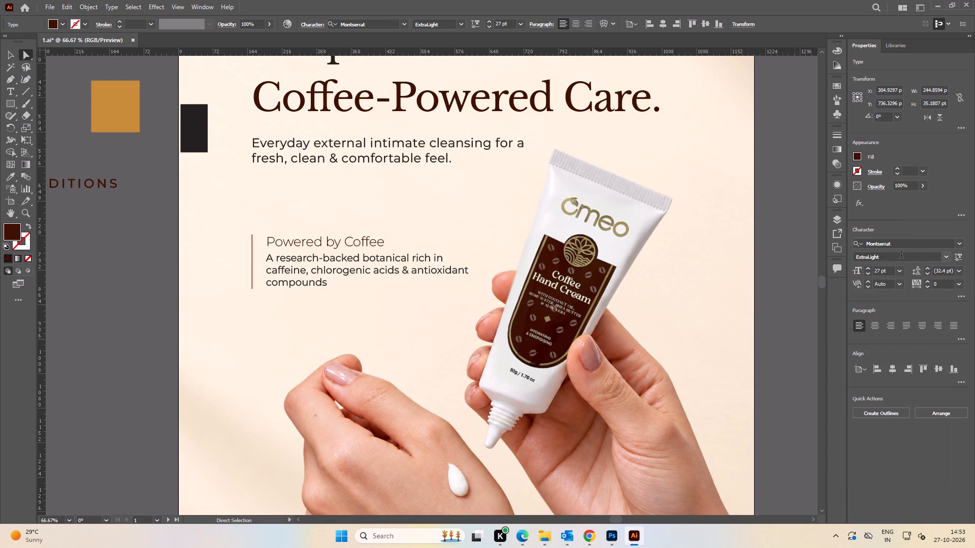
{"action": "scroll", "coordinate": [901, 255], "scroll_direction": "down", "scroll_amount": 2}
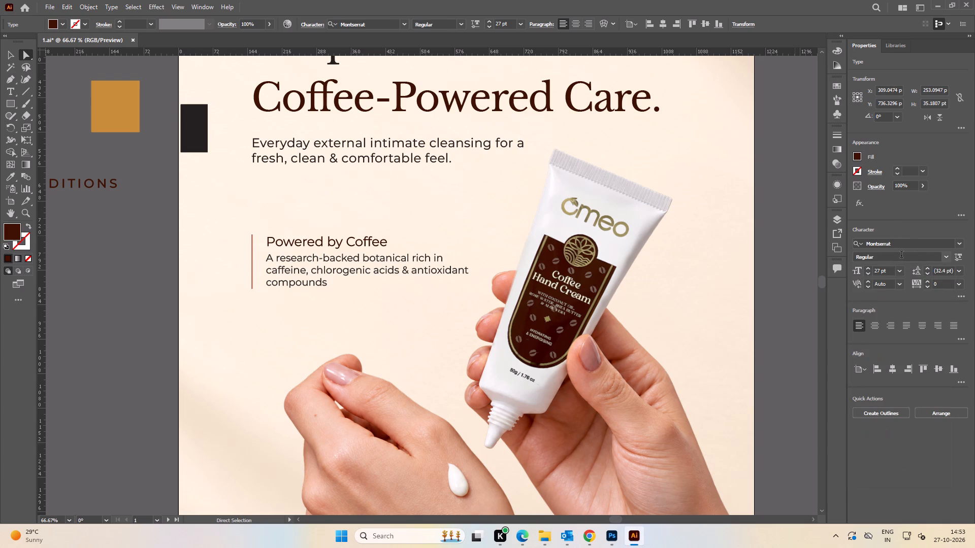
{"action": "scroll", "coordinate": [899, 261], "scroll_direction": "down", "scroll_amount": 1}
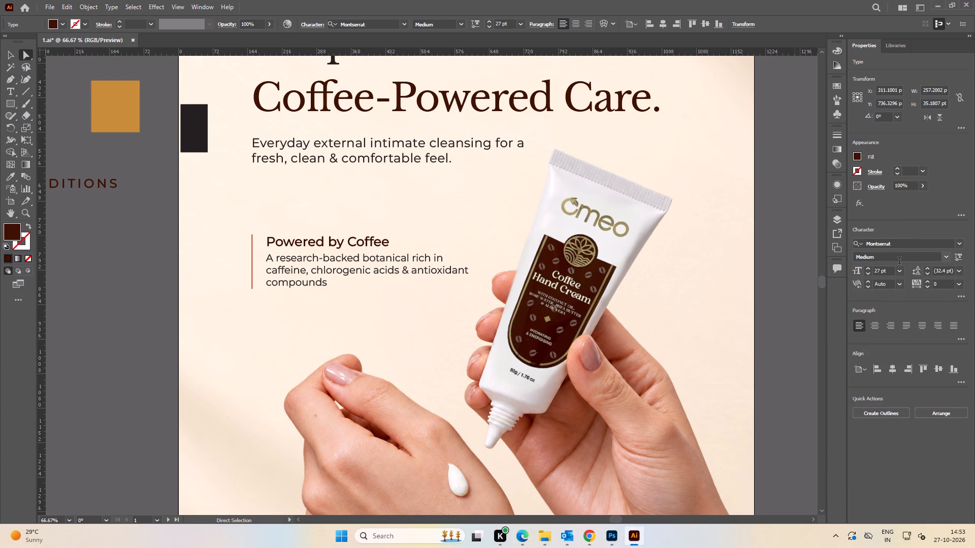
{"action": "left_click", "coordinate": [147, 243]}
Set the "OMEO COFFEE HAND CREAM" text inside the first artboard's badge to Montserrat Medium.
{"action": "key", "text": "v"}
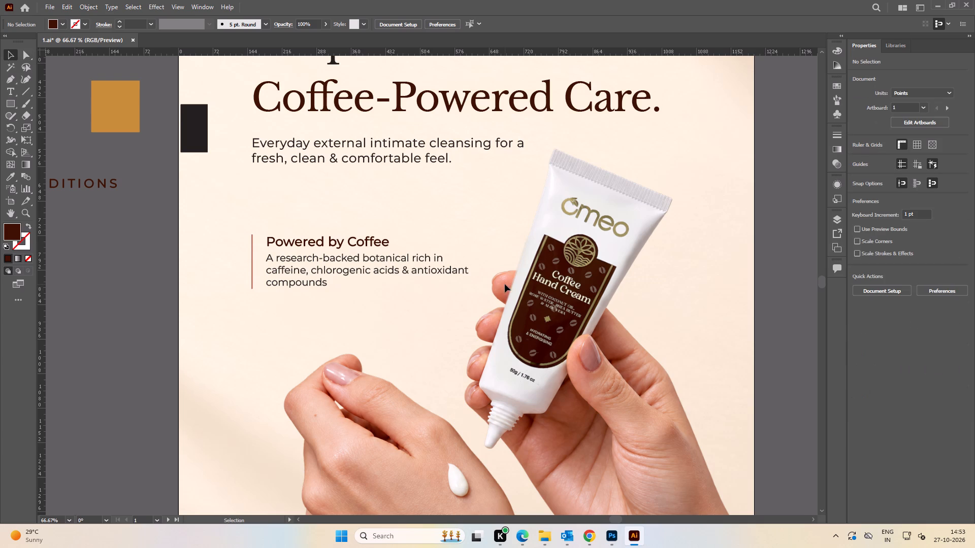
{"action": "key", "text": "ctrl+0"}
{"action": "key", "text": "v"}
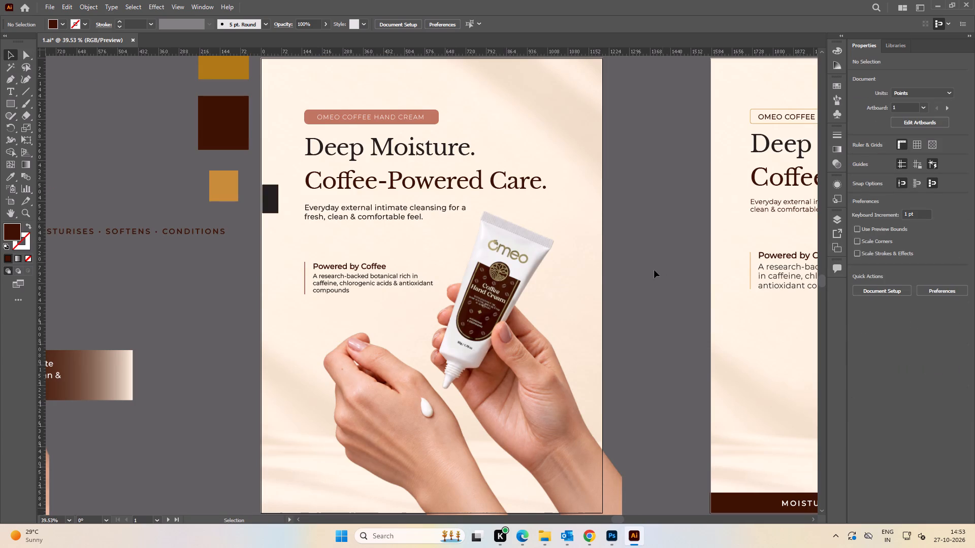
{"action": "left_click", "coordinate": [641, 146]}
{"action": "scroll", "coordinate": [309, 114], "scroll_direction": "up", "scroll_amount": 2, "text": "alt"}
{"action": "left_click", "coordinate": [397, 114]}
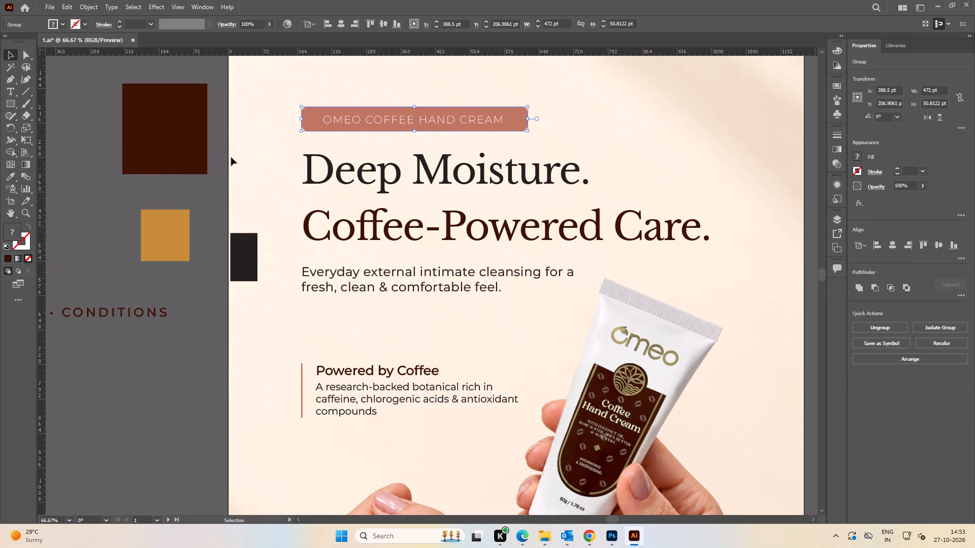
{"action": "left_click", "coordinate": [192, 199]}
{"action": "key", "text": "a"}
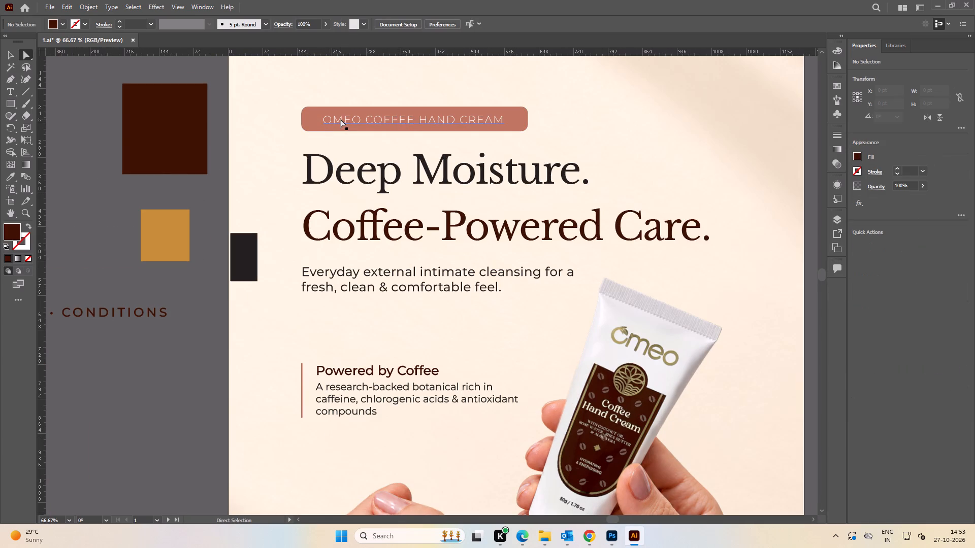
{"action": "left_click", "coordinate": [341, 119]}
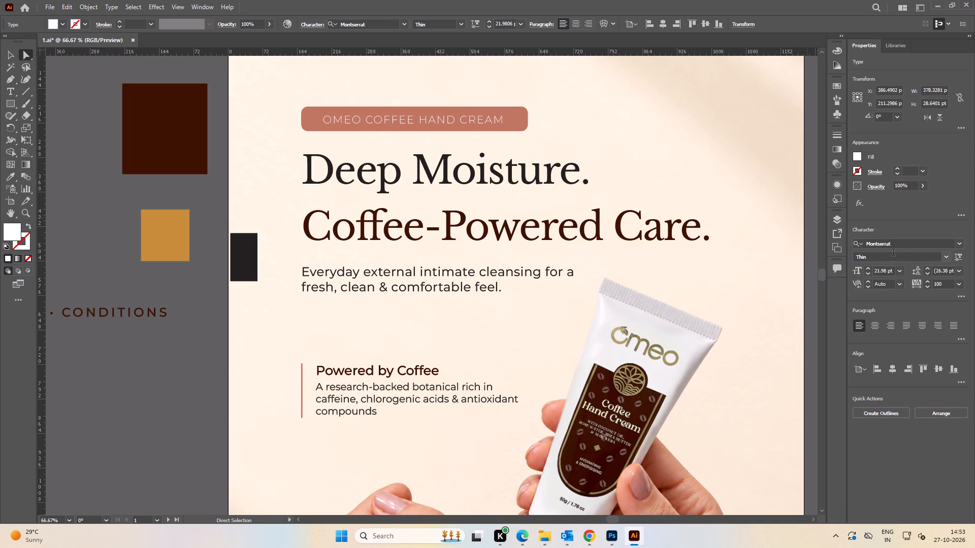
{"action": "scroll", "coordinate": [893, 253], "scroll_direction": "down", "scroll_amount": 3}
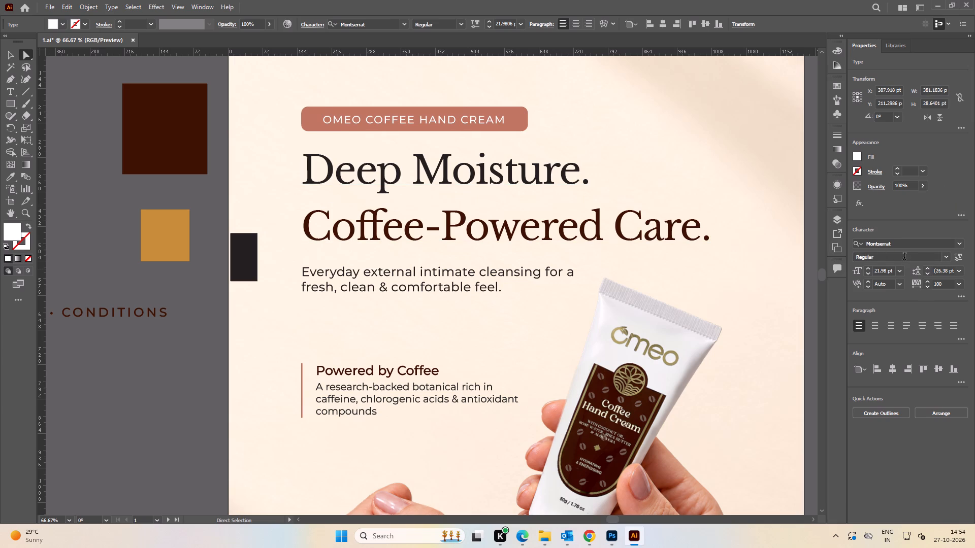
{"action": "scroll", "coordinate": [904, 257], "scroll_direction": "down", "scroll_amount": 1}
{"action": "left_click", "coordinate": [114, 197]}
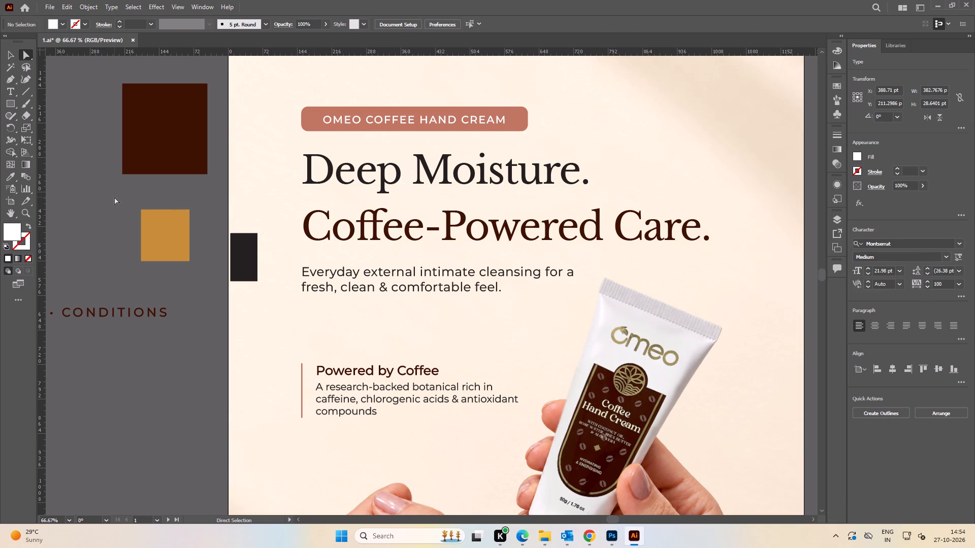
Save the edited artwork file 1.ai with the whole first artboard in view.
{"action": "key", "text": "v"}
{"action": "left_click", "coordinate": [127, 200]}
{"action": "scroll", "coordinate": [131, 200], "scroll_direction": "down", "scroll_amount": 2, "text": "alt"}
{"action": "key", "text": "space"}
{"action": "left_click", "coordinate": [131, 200]}
{"action": "key", "text": "ctrl+0"}
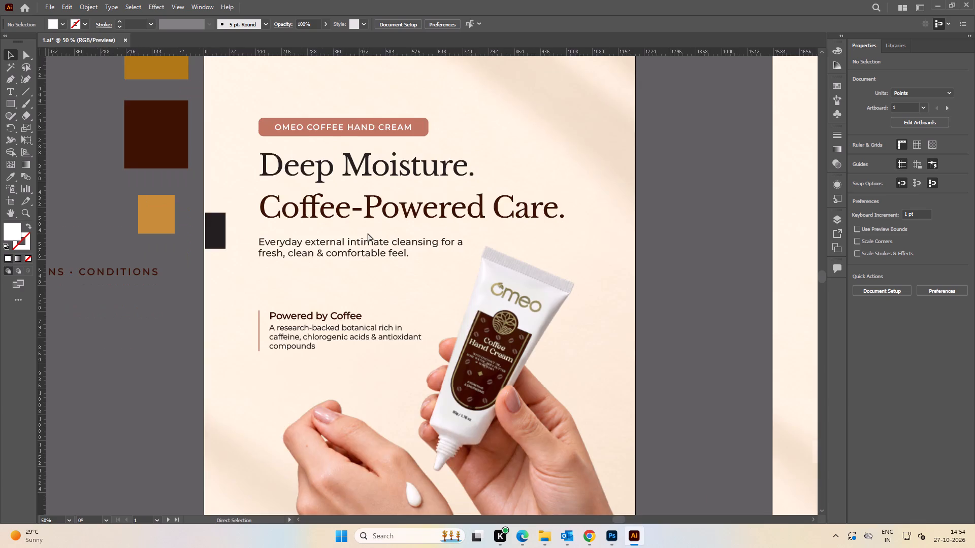
{"action": "key", "text": "ctrl+s"}
{"action": "key", "text": "ctrl+s"}
{"action": "key", "text": "ctrl+s"}
{"action": "key", "text": "ctrl+s"}
{"action": "left_click", "coordinate": [659, 264], "text": "ctrl"}
{"action": "key", "text": "ctrl+s"}
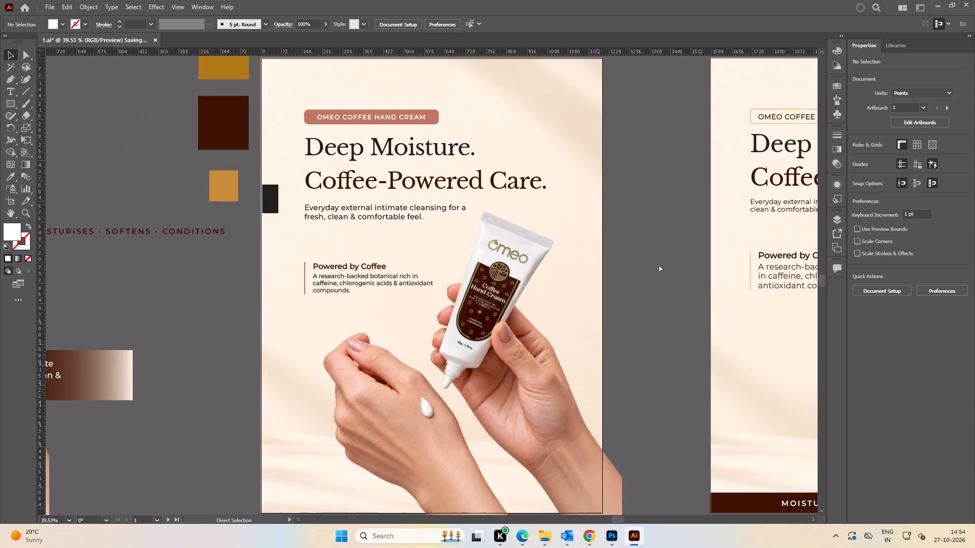
{"action": "key", "text": "ctrl+s"}
{"action": "key", "text": "ctrl+s"}
Export the first artboard for web as a maximum-quality 1200 × 1600 px JPEG, replacing 1.jpg in the Coffee-Hand-Cream folder.
{"action": "key", "text": "ctrl+alt+shift+s"}
{"action": "left_click", "coordinate": [835, 492]}
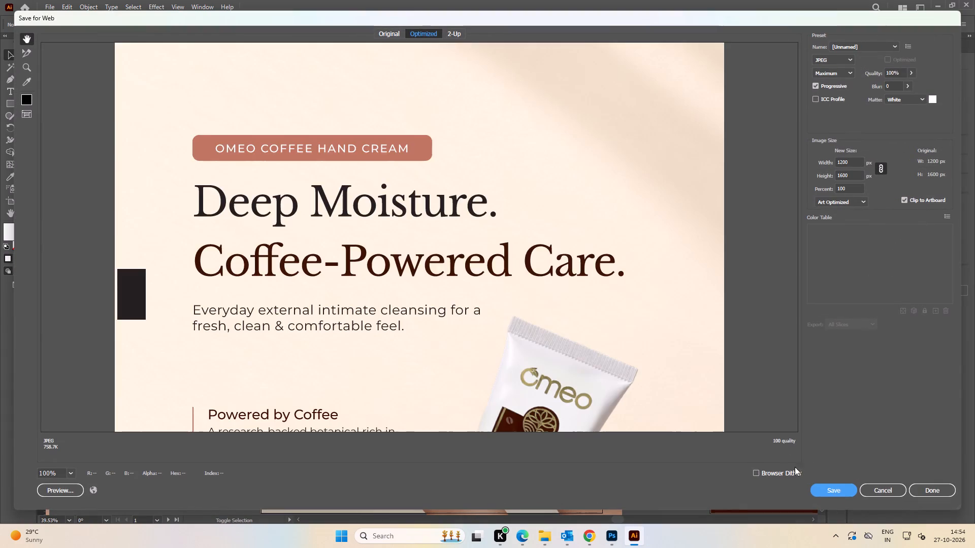
{"action": "left_click", "coordinate": [524, 356]}
{"action": "left_click", "coordinate": [362, 220]}
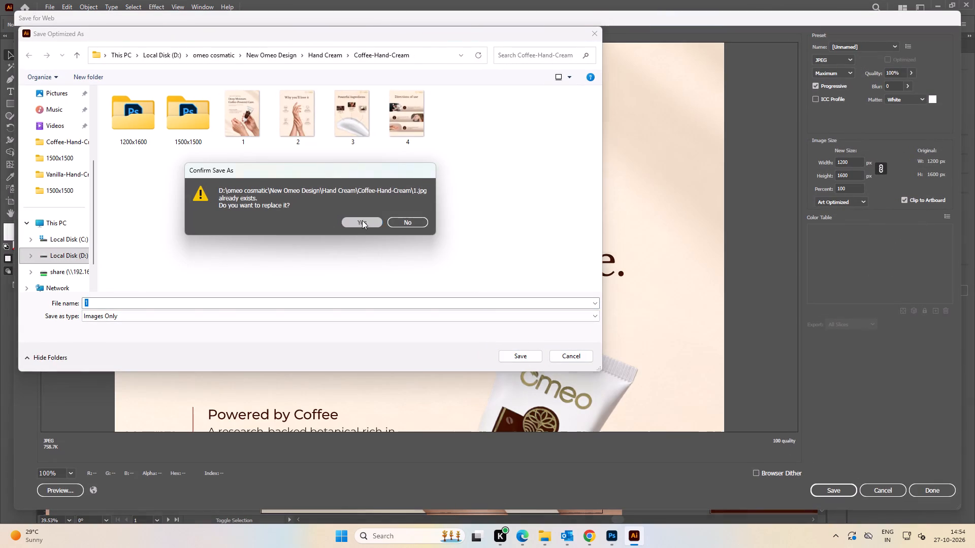
Save the Illustrator document 1.ai again.
{"action": "key", "text": "ctrl+s"}
{"action": "key", "text": "ctrl+s"}
{"action": "key", "text": "ctrl+s"}
{"action": "key", "text": "ctrl+s"}
{"action": "key", "text": "ctrl+s"}
{"action": "key", "text": "ctrl+s"}
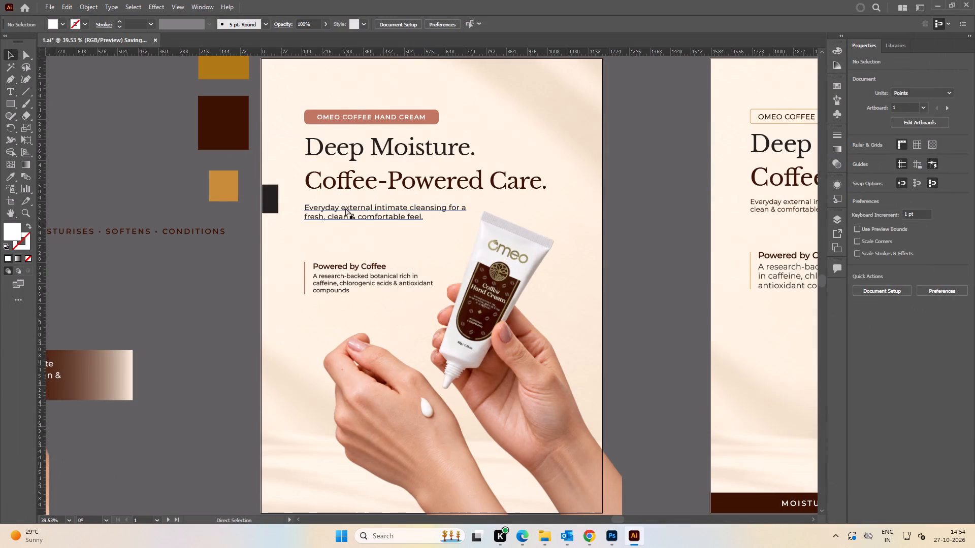
{"action": "key", "text": "ctrl+s"}
{"action": "key", "text": "ctrl+s"}
{"action": "key", "text": "ctrl+s"}
{"action": "key", "text": "ctrl+s"}
Examine the badge, headline and body text on the first artboard up close, and compare with the neighbouring artboard.
{"action": "left_click", "coordinate": [654, 219]}
{"action": "scroll", "coordinate": [434, 208], "scroll_direction": "up", "scroll_amount": 2, "text": "alt"}
{"action": "scroll", "coordinate": [434, 208], "scroll_direction": "down", "scroll_amount": 1, "text": "alt"}
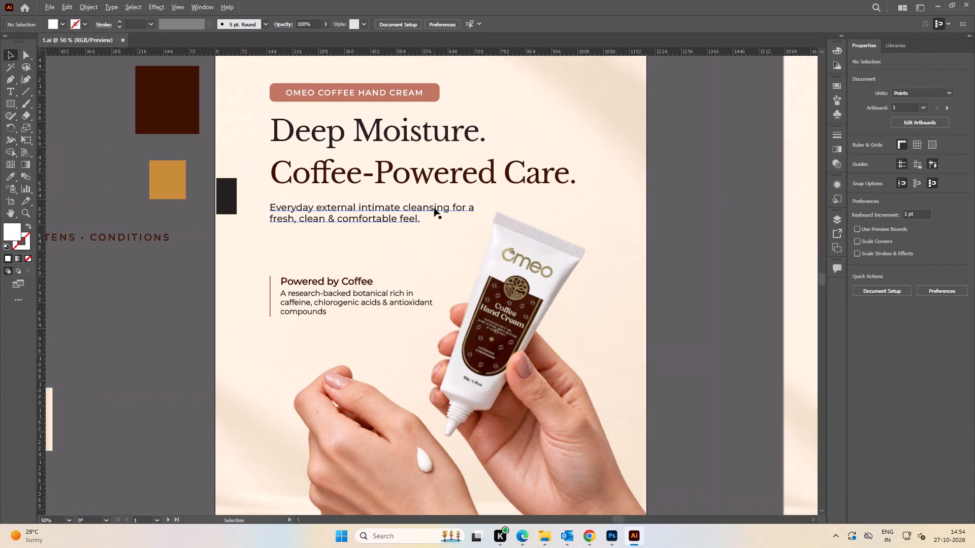
{"action": "key", "text": "v"}
{"action": "left_click", "coordinate": [676, 195]}
{"action": "scroll", "coordinate": [418, 173], "scroll_direction": "up", "scroll_amount": 1, "text": "alt"}
{"action": "key", "text": "space"}
{"action": "left_click_drag", "start_coordinate": [417, 194], "coordinate": [412, 279]}
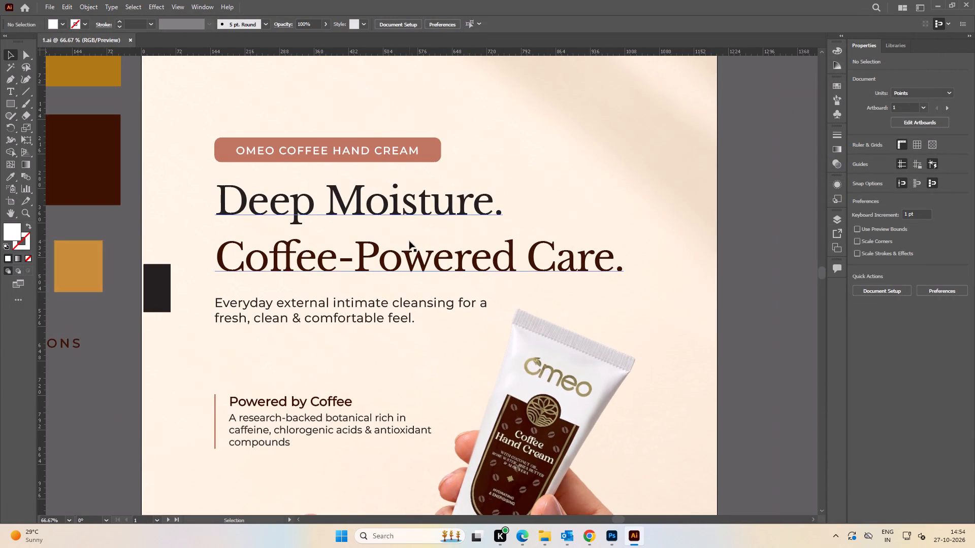
{"action": "scroll", "coordinate": [409, 241], "scroll_direction": "down", "scroll_amount": 1, "text": "alt"}
{"action": "key", "text": "space"}
{"action": "key", "text": "space"}
{"action": "key", "text": "space"}
{"action": "key", "text": "space"}
{"action": "key", "text": "space"}
{"action": "left_click_drag", "start_coordinate": [528, 265], "coordinate": [538, 249]}
{"action": "scroll", "coordinate": [351, 131], "scroll_direction": "up", "scroll_amount": 4, "text": "alt"}
{"action": "left_click", "coordinate": [367, 239]}
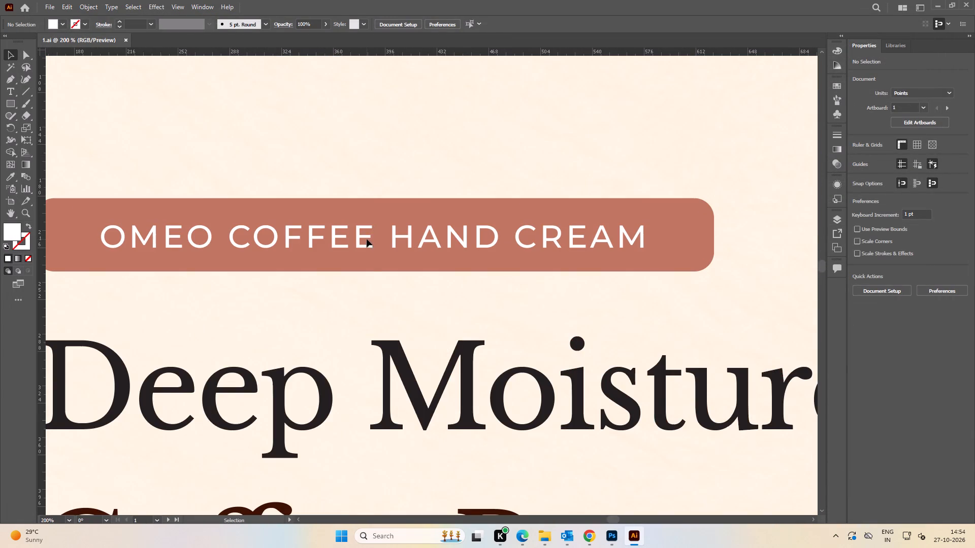
{"action": "scroll", "coordinate": [373, 226], "scroll_direction": "down", "scroll_amount": 6, "text": "alt"}
{"action": "key", "text": "space"}
{"action": "left_click_drag", "start_coordinate": [436, 280], "coordinate": [263, 189]}
Save 1.ai and export the standing-tube artboard for web as a maximum-quality 1200 × 1600 px JPEG, replacing 1.jpg.
{"action": "left_click", "coordinate": [507, 222]}
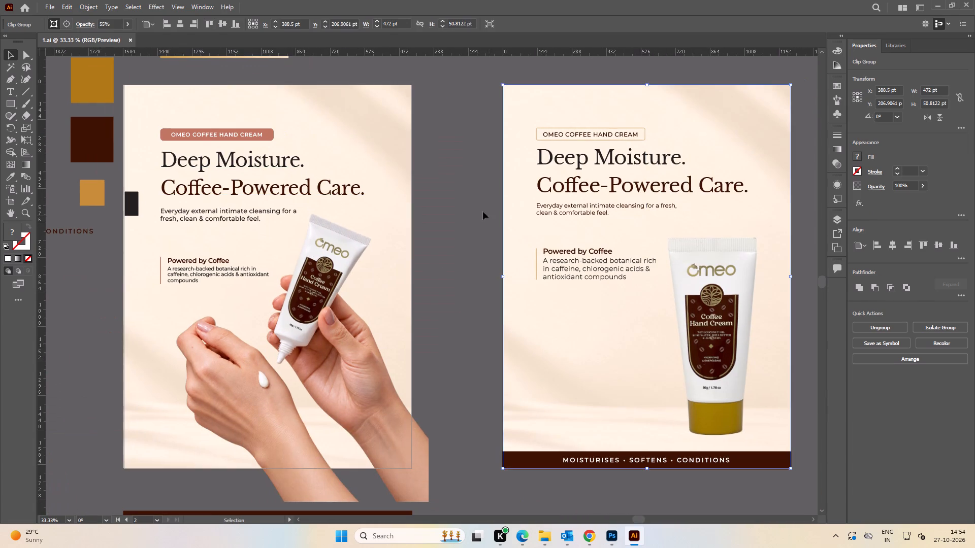
{"action": "key", "text": "ctrl+s"}
{"action": "key", "text": "ctrl+s"}
{"action": "key", "text": "ctrl+alt+shift+s"}
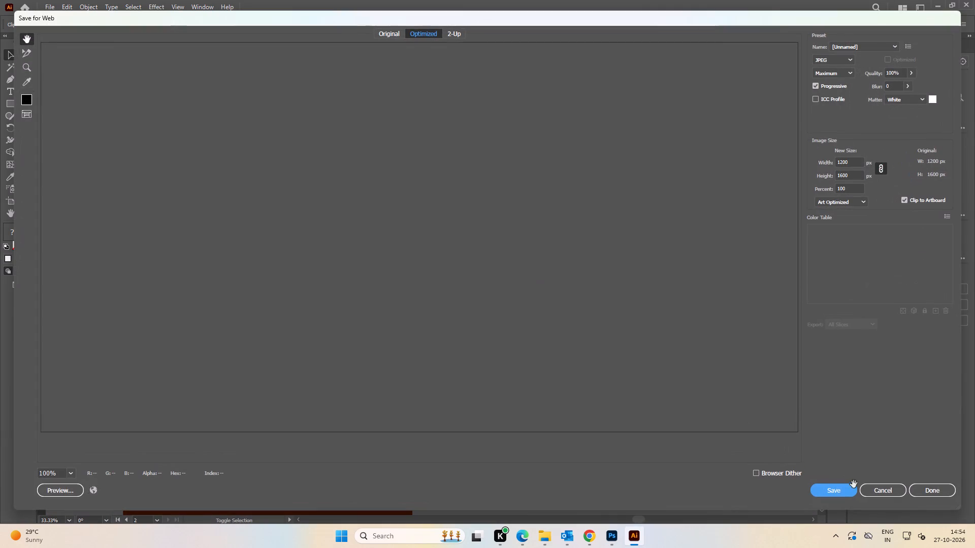
{"action": "left_click", "coordinate": [839, 490]}
{"action": "left_click", "coordinate": [512, 358]}
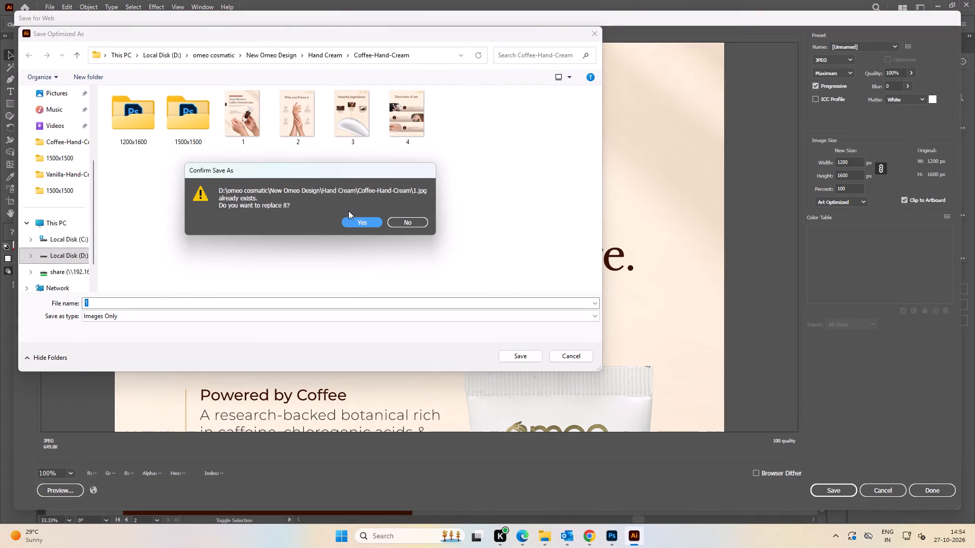
{"action": "left_click", "coordinate": [359, 215]}
{"action": "left_click", "coordinate": [356, 221]}
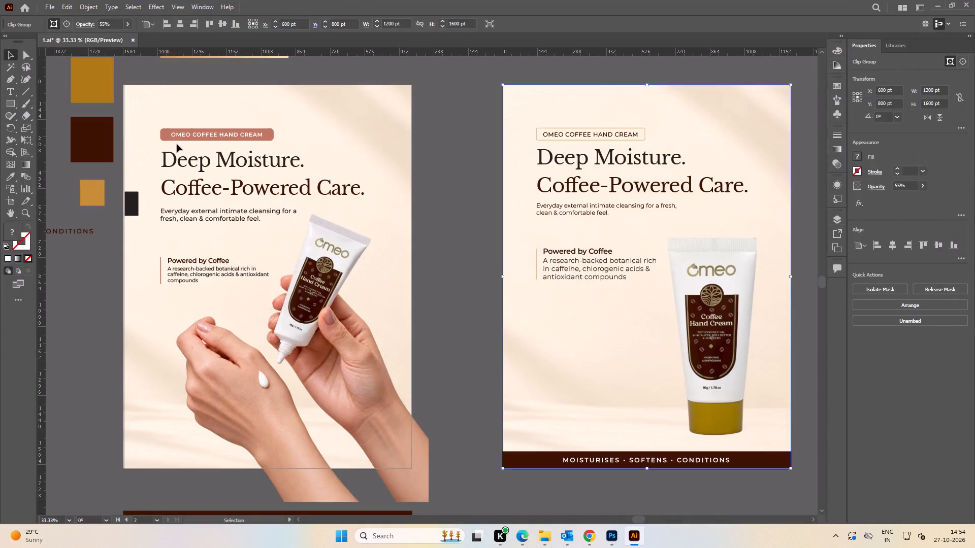
{"action": "key", "text": "ctrl+s"}
Open the artwork file 4.ai from the Coffee-Hand-Cream folder in Illustrator.
{"action": "key", "text": "alt+Tab"}
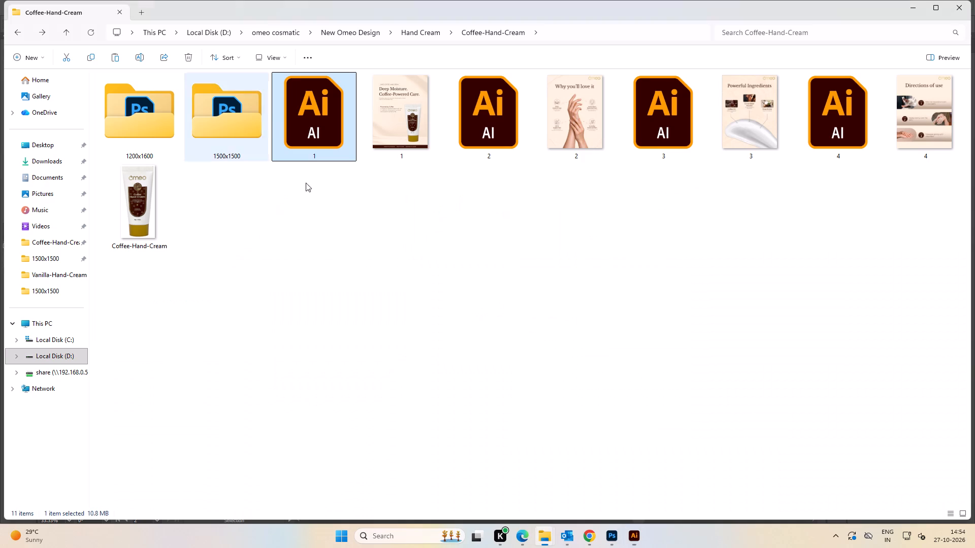
{"action": "double_click", "coordinate": [465, 237]}
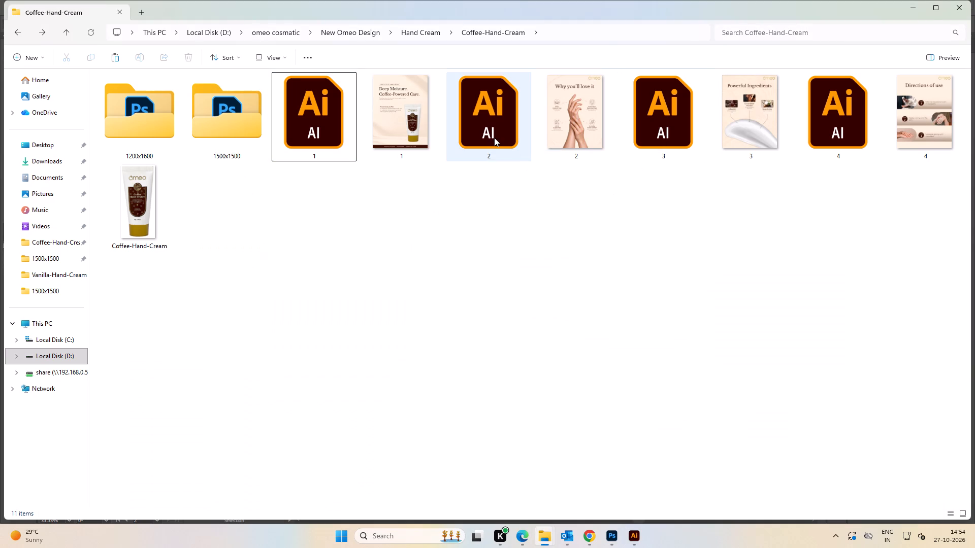
{"action": "double_click", "coordinate": [840, 120]}
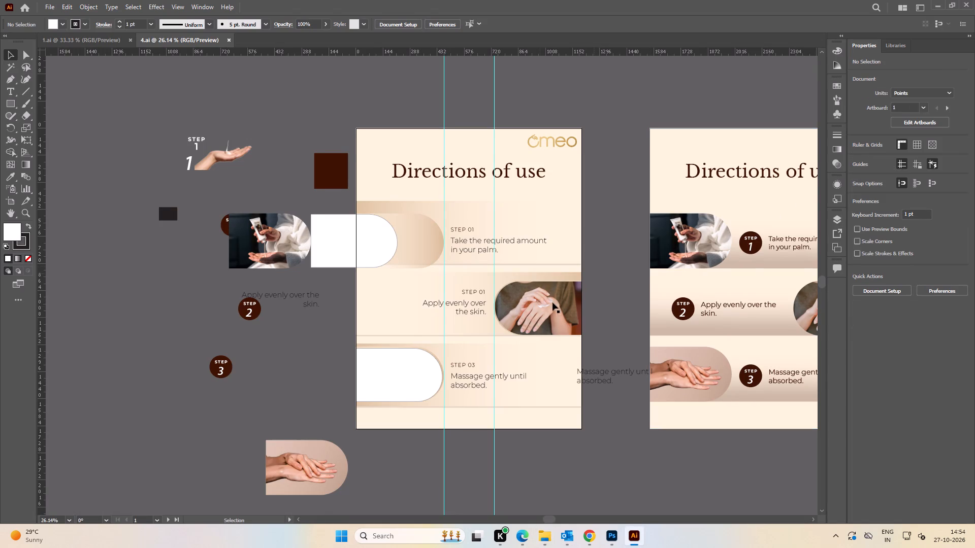
Examine the two Directions of use artboards in 4.ai and the loose shapes and photos beside them.
{"action": "key", "text": "space"}
{"action": "key", "text": "space"}
{"action": "key", "text": "space"}
{"action": "key", "text": "space"}
{"action": "key", "text": "space"}
{"action": "key", "text": "space"}
{"action": "key", "text": "space"}
{"action": "key", "text": "space"}
{"action": "key", "text": "space"}
{"action": "key", "text": "space"}
{"action": "key", "text": "space"}
{"action": "key", "text": "space"}
{"action": "key", "text": "space"}
{"action": "key", "text": "space"}
{"action": "key", "text": "space"}
{"action": "key", "text": "space"}
{"action": "key", "text": "space"}
{"action": "key", "text": "space"}
{"action": "key", "text": "space"}
{"action": "key", "text": "space"}
{"action": "left_click_drag", "start_coordinate": [522, 306], "coordinate": [577, 285]}
{"action": "scroll", "coordinate": [465, 213], "scroll_direction": "up", "scroll_amount": 3, "text": "alt"}
{"action": "key", "text": "space"}
{"action": "left_click_drag", "start_coordinate": [479, 210], "coordinate": [481, 229]}
{"action": "scroll", "coordinate": [481, 221], "scroll_direction": "down", "scroll_amount": 3, "text": "alt"}
{"action": "key", "text": "space"}
{"action": "left_click_drag", "start_coordinate": [495, 244], "coordinate": [403, 229]}
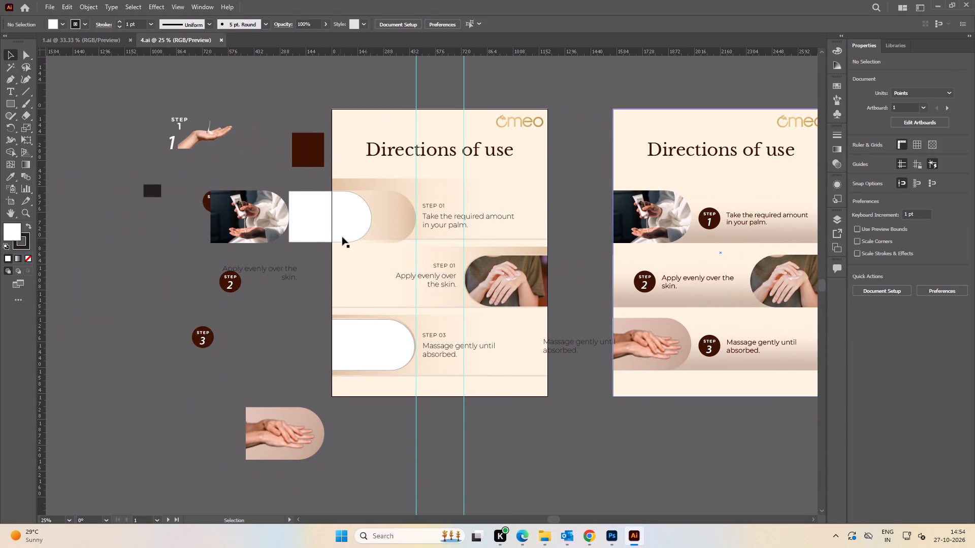
{"action": "key", "text": "space"}
{"action": "left_click_drag", "start_coordinate": [278, 258], "coordinate": [330, 260]}
{"action": "scroll", "coordinate": [381, 213], "scroll_direction": "up", "scroll_amount": 2, "text": "alt"}
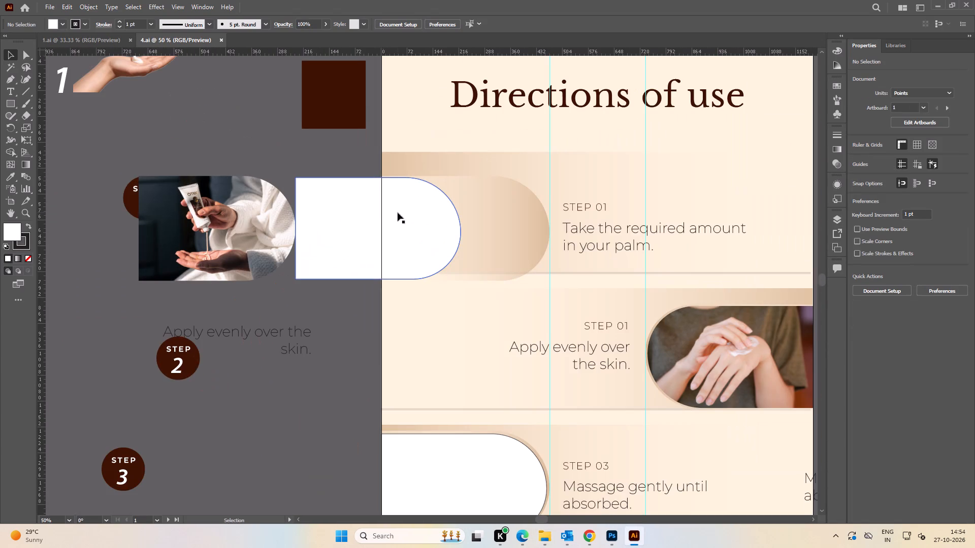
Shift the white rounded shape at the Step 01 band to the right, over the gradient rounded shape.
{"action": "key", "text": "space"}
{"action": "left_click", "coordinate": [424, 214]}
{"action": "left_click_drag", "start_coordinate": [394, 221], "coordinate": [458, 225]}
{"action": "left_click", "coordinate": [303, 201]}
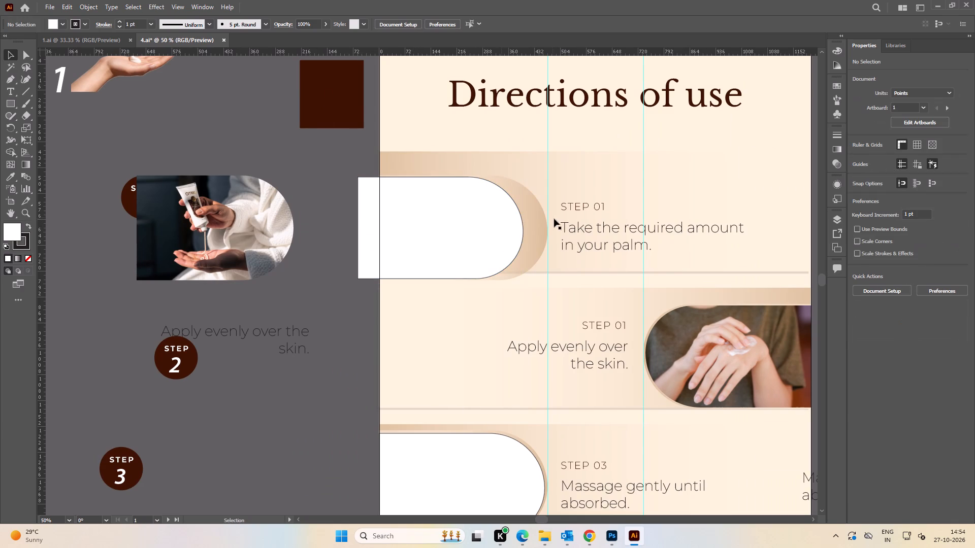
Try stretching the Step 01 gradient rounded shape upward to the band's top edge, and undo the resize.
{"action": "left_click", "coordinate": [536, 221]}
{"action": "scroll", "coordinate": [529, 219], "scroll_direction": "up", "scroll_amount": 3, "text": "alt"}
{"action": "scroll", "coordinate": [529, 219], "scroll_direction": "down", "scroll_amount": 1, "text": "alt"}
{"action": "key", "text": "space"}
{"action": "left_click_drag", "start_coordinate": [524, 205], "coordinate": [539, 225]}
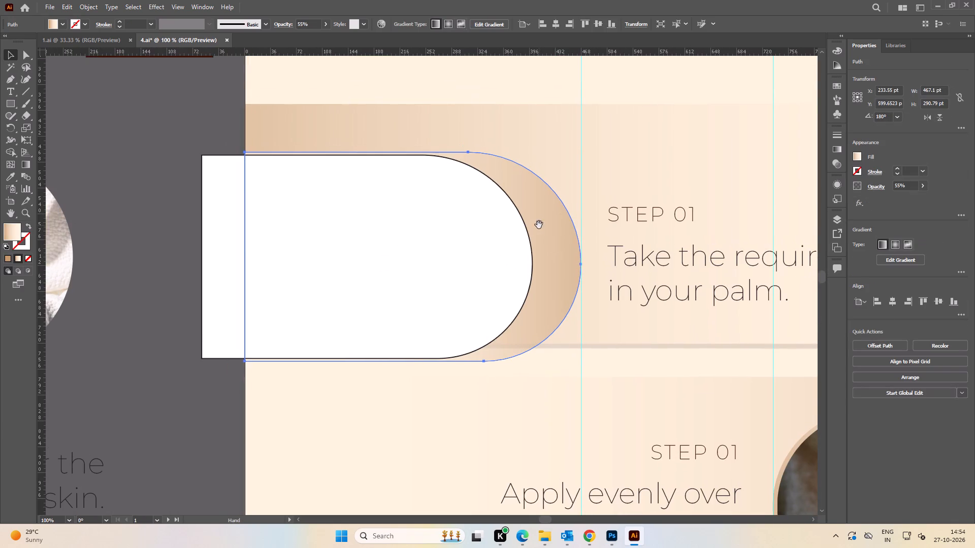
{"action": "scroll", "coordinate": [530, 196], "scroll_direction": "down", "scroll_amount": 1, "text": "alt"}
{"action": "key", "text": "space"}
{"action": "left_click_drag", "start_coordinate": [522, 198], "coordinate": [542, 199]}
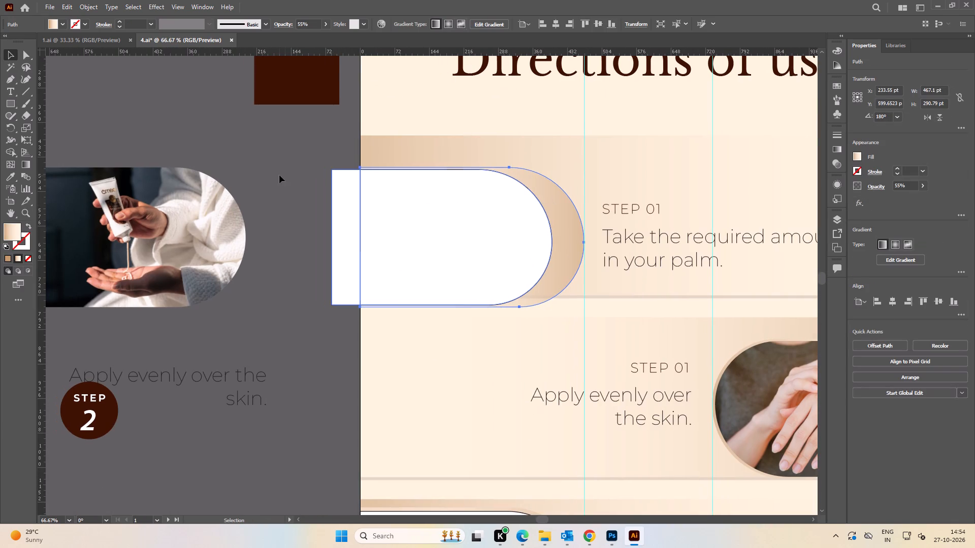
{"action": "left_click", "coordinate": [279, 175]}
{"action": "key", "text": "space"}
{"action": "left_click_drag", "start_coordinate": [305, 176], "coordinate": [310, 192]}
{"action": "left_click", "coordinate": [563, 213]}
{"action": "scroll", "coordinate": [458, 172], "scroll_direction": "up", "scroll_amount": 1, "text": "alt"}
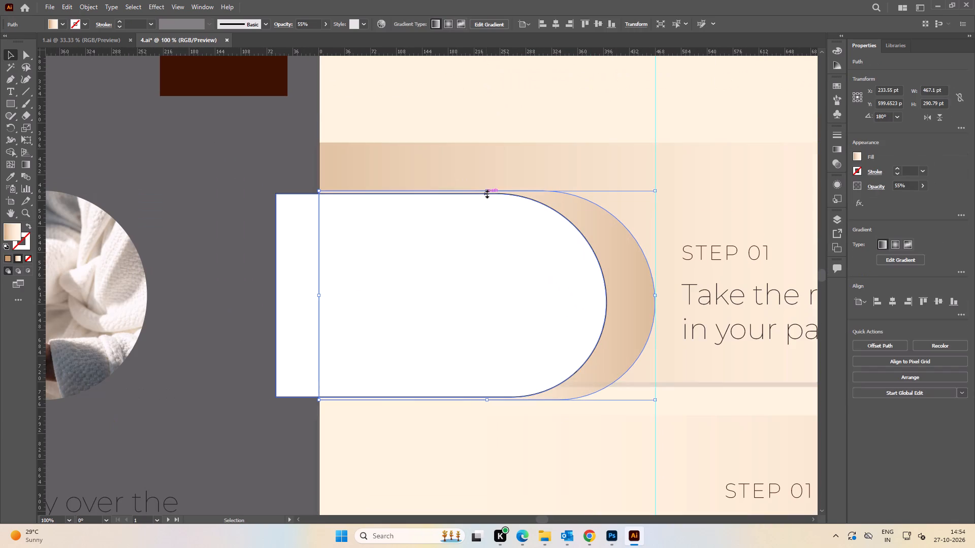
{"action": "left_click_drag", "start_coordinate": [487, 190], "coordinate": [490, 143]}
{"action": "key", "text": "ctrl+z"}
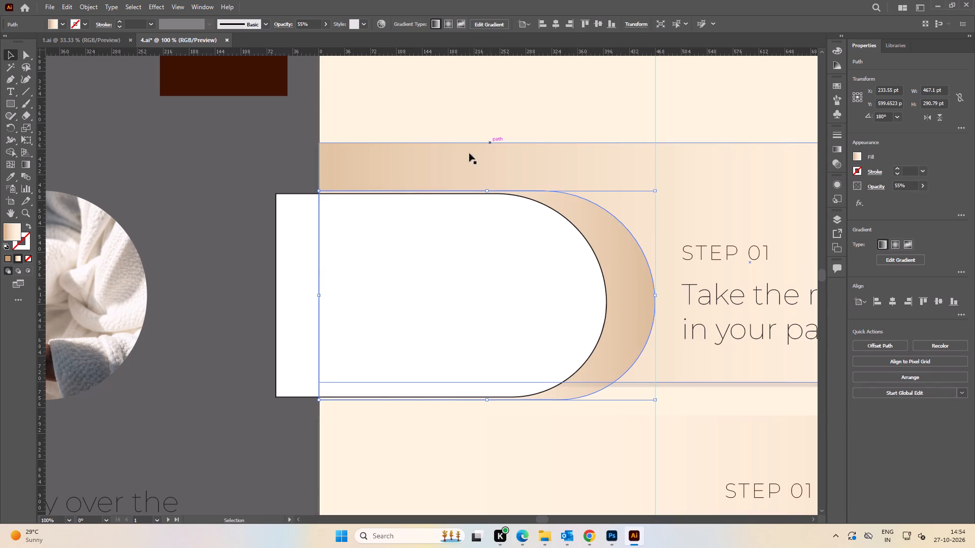
Move the gradient and white rounded shapes off the Step 01 band onto the pasteboard, shifting the hand photo left to clear space.
{"action": "left_click", "coordinate": [263, 166]}
{"action": "scroll", "coordinate": [262, 163], "scroll_direction": "down", "scroll_amount": 2, "text": "alt"}
{"action": "key", "text": "space"}
{"action": "left_click_drag", "start_coordinate": [267, 170], "coordinate": [391, 179]}
{"action": "left_click", "coordinate": [521, 244]}
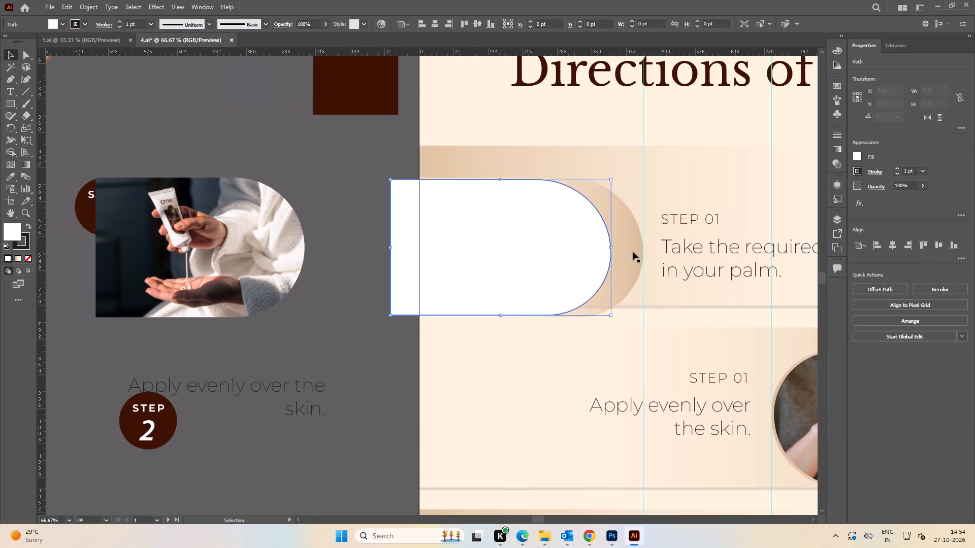
{"action": "left_click", "coordinate": [629, 251], "text": "shift"}
{"action": "scroll", "coordinate": [621, 245], "scroll_direction": "down", "scroll_amount": 2, "text": "alt"}
{"action": "key", "text": "space"}
{"action": "left_click_drag", "start_coordinate": [622, 243], "coordinate": [632, 243]}
{"action": "left_click_drag", "start_coordinate": [630, 242], "coordinate": [460, 228]}
{"action": "left_click", "coordinate": [277, 172]}
{"action": "left_click_drag", "start_coordinate": [264, 219], "coordinate": [134, 221]}
{"action": "left_click", "coordinate": [323, 110]}
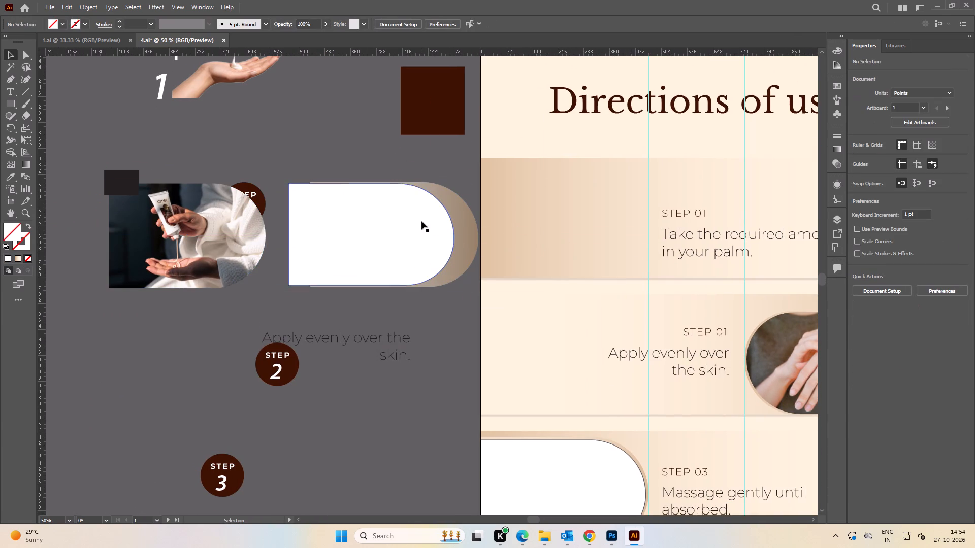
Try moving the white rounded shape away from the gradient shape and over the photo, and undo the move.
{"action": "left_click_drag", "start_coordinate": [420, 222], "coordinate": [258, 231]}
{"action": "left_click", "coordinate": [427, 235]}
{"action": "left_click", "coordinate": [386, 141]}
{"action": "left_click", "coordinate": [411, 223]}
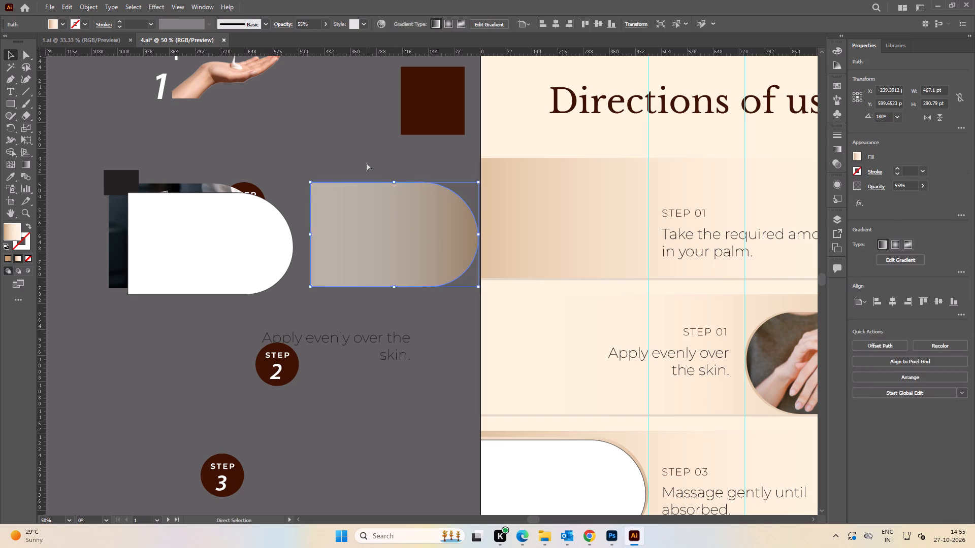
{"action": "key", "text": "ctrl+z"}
Draw a rectangle about 344 × 333 pt over the left end of the Step 01 band.
{"action": "left_click", "coordinate": [365, 155]}
{"action": "scroll", "coordinate": [414, 236], "scroll_direction": "up", "scroll_amount": 2, "text": "alt"}
{"action": "key", "text": "space"}
{"action": "left_click_drag", "start_coordinate": [465, 219], "coordinate": [337, 229]}
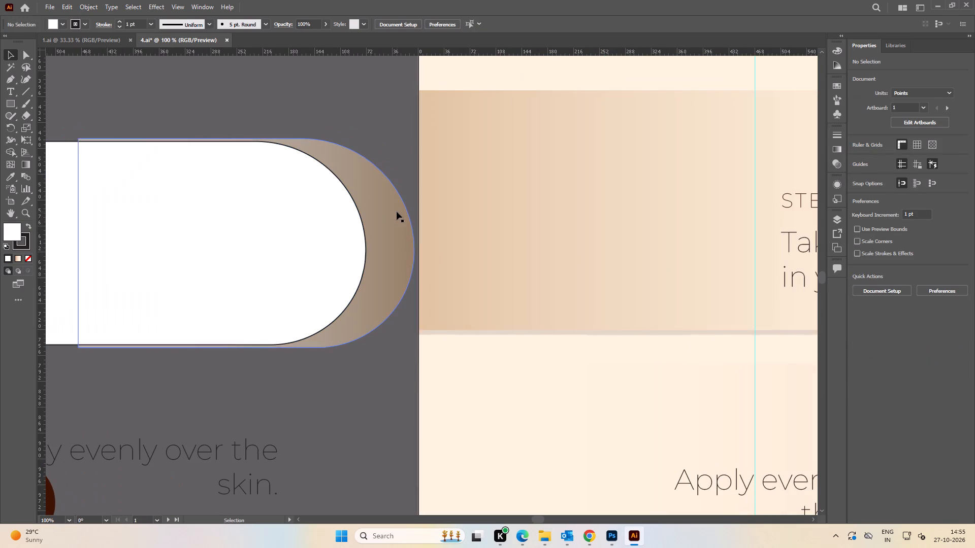
{"action": "left_click", "coordinate": [397, 212]}
{"action": "key", "text": "space"}
{"action": "left_click_drag", "start_coordinate": [358, 123], "coordinate": [194, 157]}
{"action": "left_click", "coordinate": [190, 135]}
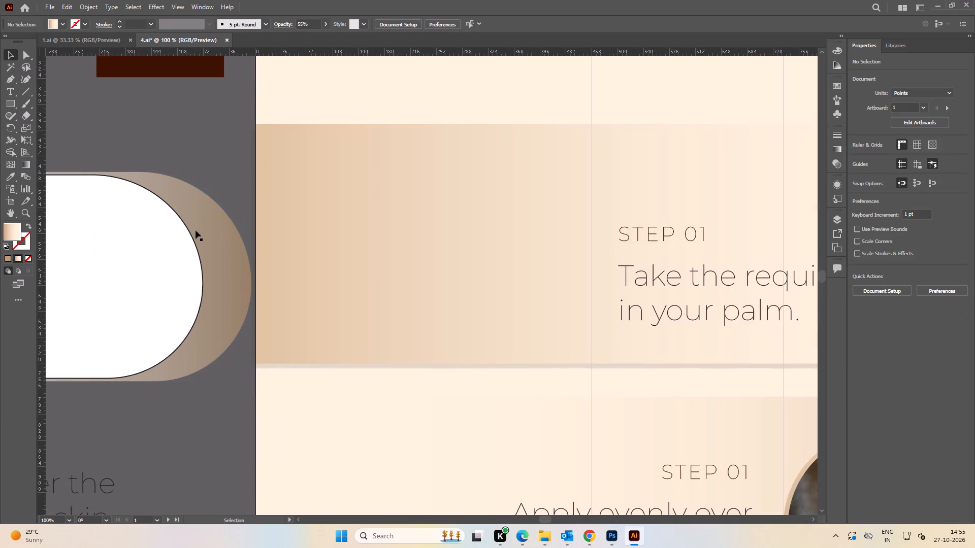
{"action": "left_click", "coordinate": [12, 100]}
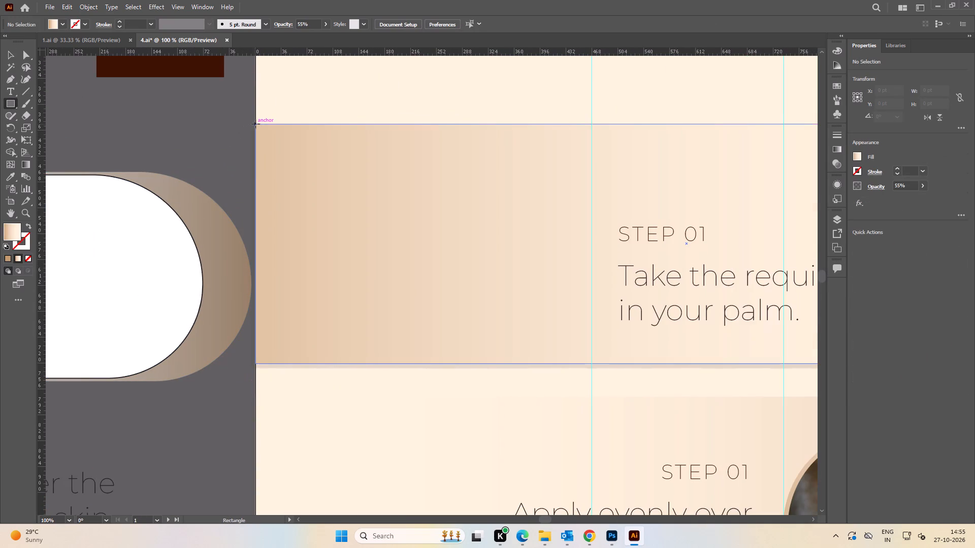
{"action": "left_click_drag", "start_coordinate": [255, 124], "coordinate": [503, 364]}
{"action": "left_click", "coordinate": [10, 49]}
Copy the gradient fill and 55% opacity of the rounded shape onto the new rectangle with the Eyedropper.
{"action": "scroll", "coordinate": [188, 191], "scroll_direction": "down", "scroll_amount": 2, "text": "alt"}
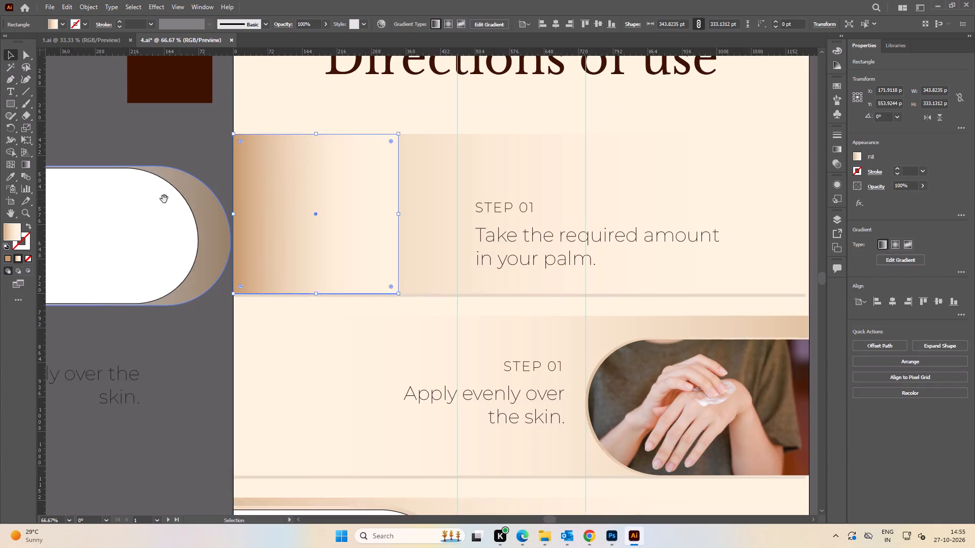
{"action": "key", "text": "space"}
{"action": "left_click_drag", "start_coordinate": [170, 201], "coordinate": [296, 217]}
{"action": "key", "text": "i"}
{"action": "left_click", "coordinate": [332, 225]}
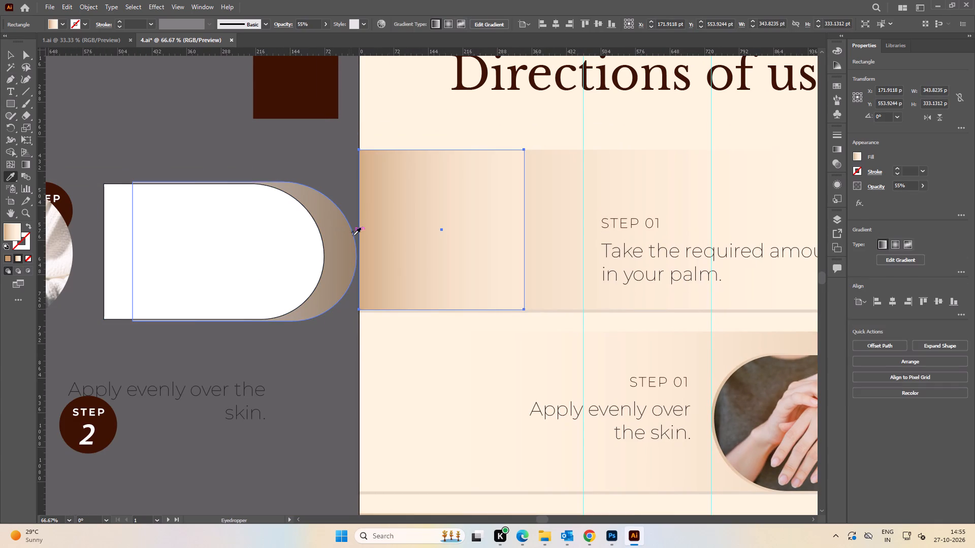
{"action": "left_click", "coordinate": [7, 54]}
Move the white rounded shape aside and place the new rectangle over the gradient rounded shape on the pasteboard.
{"action": "left_click_drag", "start_coordinate": [260, 289], "coordinate": [130, 319]}
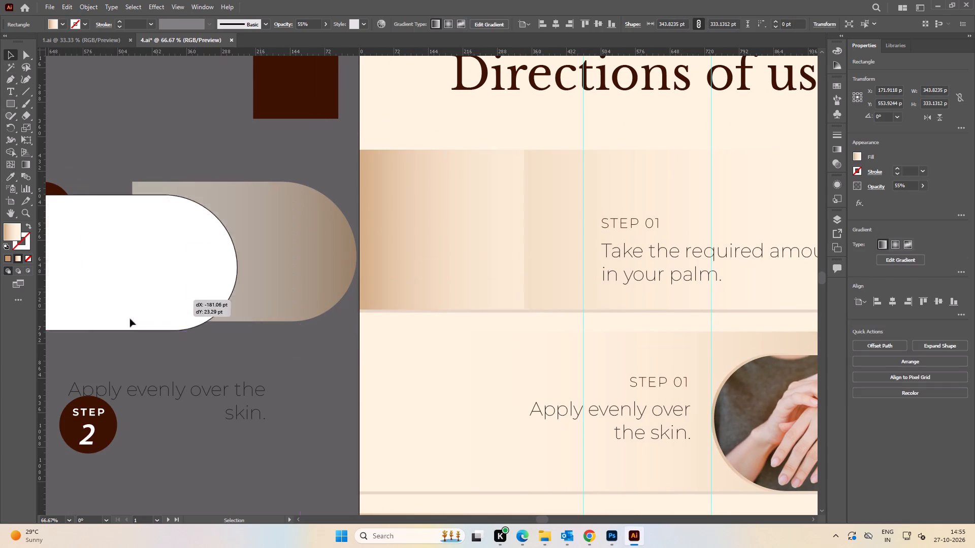
{"action": "left_click_drag", "start_coordinate": [130, 319], "coordinate": [116, 363]}
{"action": "left_click", "coordinate": [251, 148]}
{"action": "left_click_drag", "start_coordinate": [464, 255], "coordinate": [314, 273]}
{"action": "left_click", "coordinate": [136, 143]}
{"action": "scroll", "coordinate": [211, 231], "scroll_direction": "up", "scroll_amount": 1, "text": "alt"}
{"action": "left_click_drag", "start_coordinate": [215, 239], "coordinate": [231, 241]}
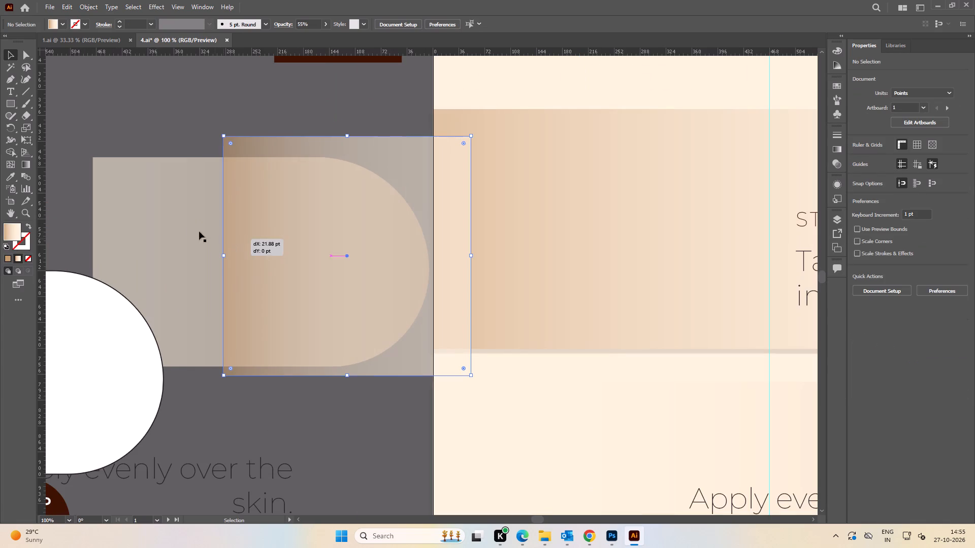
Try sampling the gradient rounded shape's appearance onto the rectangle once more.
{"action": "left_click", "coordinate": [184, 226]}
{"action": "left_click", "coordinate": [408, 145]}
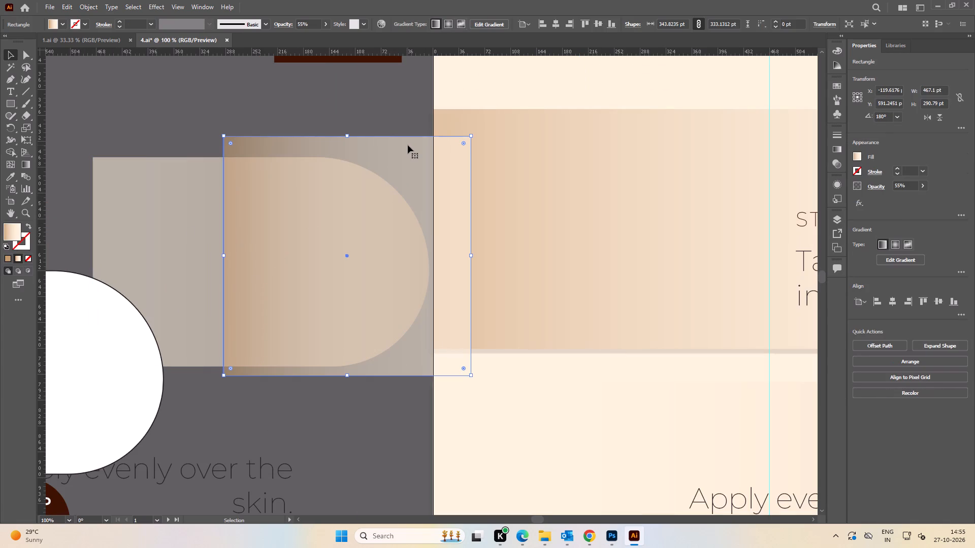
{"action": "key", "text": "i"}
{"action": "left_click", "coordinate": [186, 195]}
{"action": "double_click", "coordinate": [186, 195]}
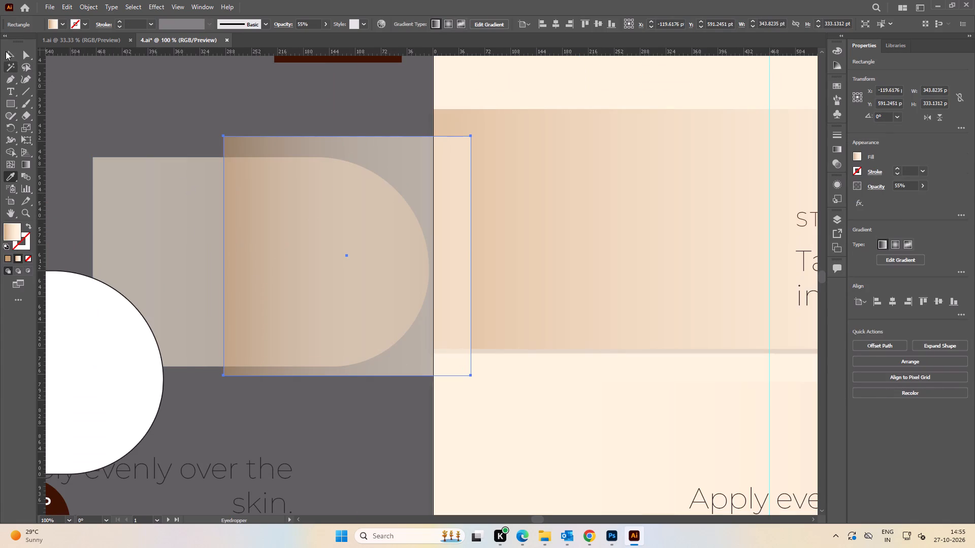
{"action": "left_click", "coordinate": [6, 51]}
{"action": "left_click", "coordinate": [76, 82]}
Move the white shape farther away and left-align the rectangle with the gradient rounded shape.
{"action": "scroll", "coordinate": [287, 220], "scroll_direction": "down", "scroll_amount": 1, "text": "alt"}
{"action": "key", "text": "space"}
{"action": "left_click_drag", "start_coordinate": [229, 230], "coordinate": [464, 180]}
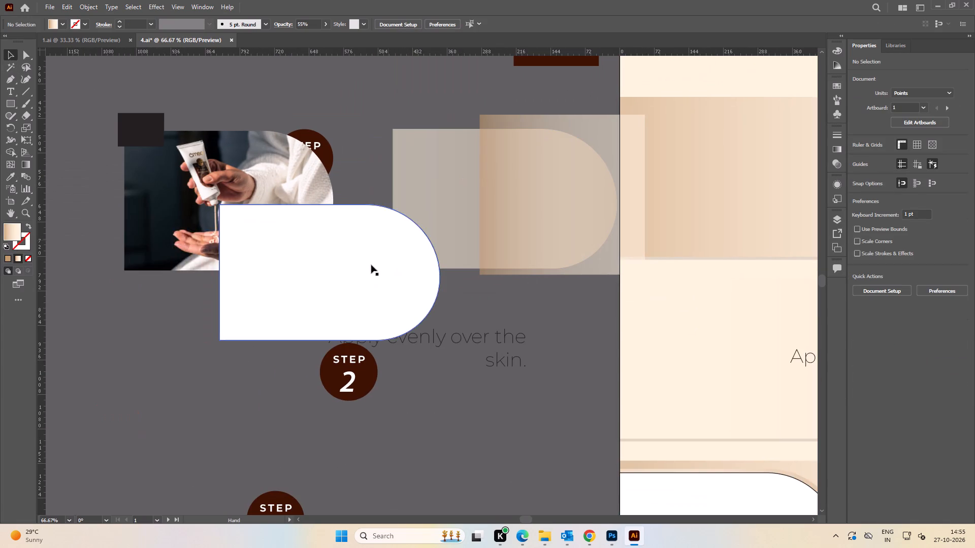
{"action": "left_click_drag", "start_coordinate": [362, 275], "coordinate": [156, 280]}
{"action": "left_click_drag", "start_coordinate": [511, 211], "coordinate": [427, 208]}
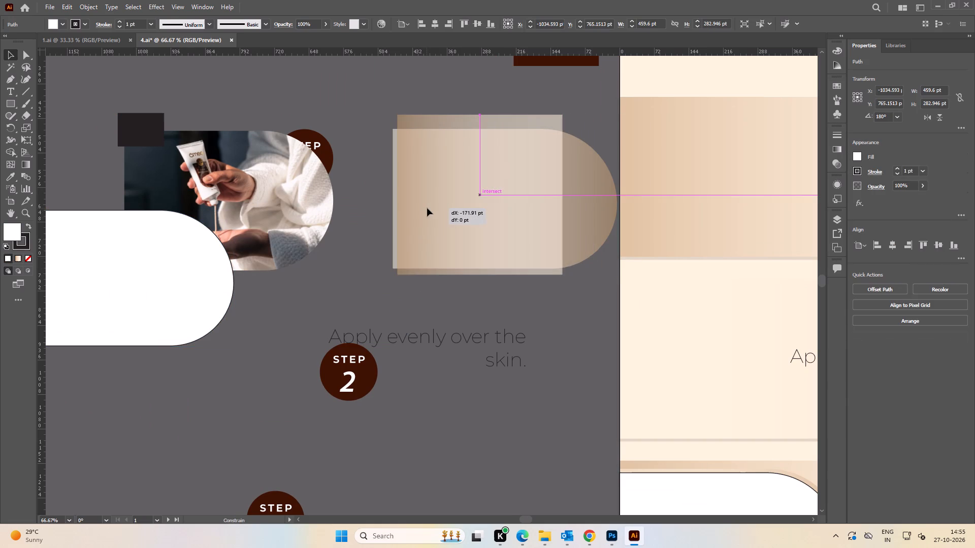
{"action": "left_click_drag", "start_coordinate": [427, 208], "coordinate": [425, 208]}
{"action": "left_click", "coordinate": [355, 201]}
{"action": "left_click_drag", "start_coordinate": [387, 171], "coordinate": [430, 218]}
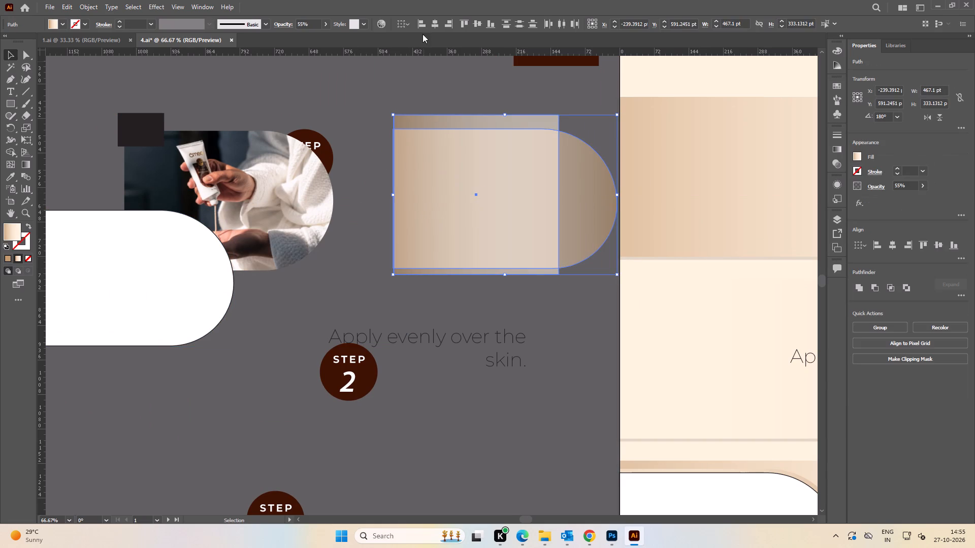
{"action": "left_click", "coordinate": [418, 22]}
{"action": "left_click", "coordinate": [342, 93]}
Resize the rectangle to 467.1 × 290.79 pt so its edges match the gradient rounded shape's bounds.
{"action": "scroll", "coordinate": [560, 198], "scroll_direction": "up", "scroll_amount": 2, "text": "alt"}
{"action": "key", "text": "space"}
{"action": "left_click_drag", "start_coordinate": [559, 194], "coordinate": [534, 257]}
{"action": "left_click", "coordinate": [427, 207]}
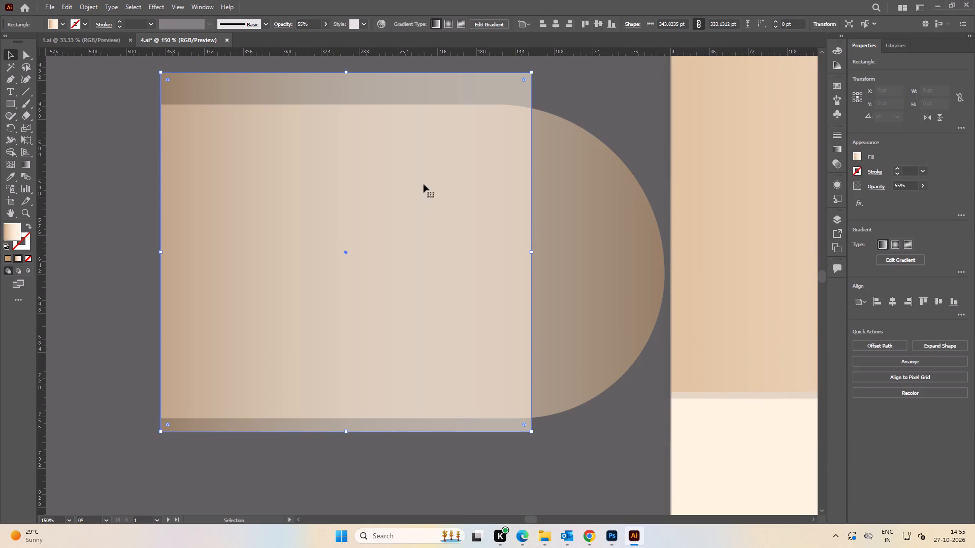
{"action": "left_click_drag", "start_coordinate": [346, 74], "coordinate": [347, 104]}
{"action": "key", "text": "space"}
{"action": "left_click_drag", "start_coordinate": [367, 259], "coordinate": [362, 180]}
{"action": "left_click_drag", "start_coordinate": [339, 353], "coordinate": [341, 346]}
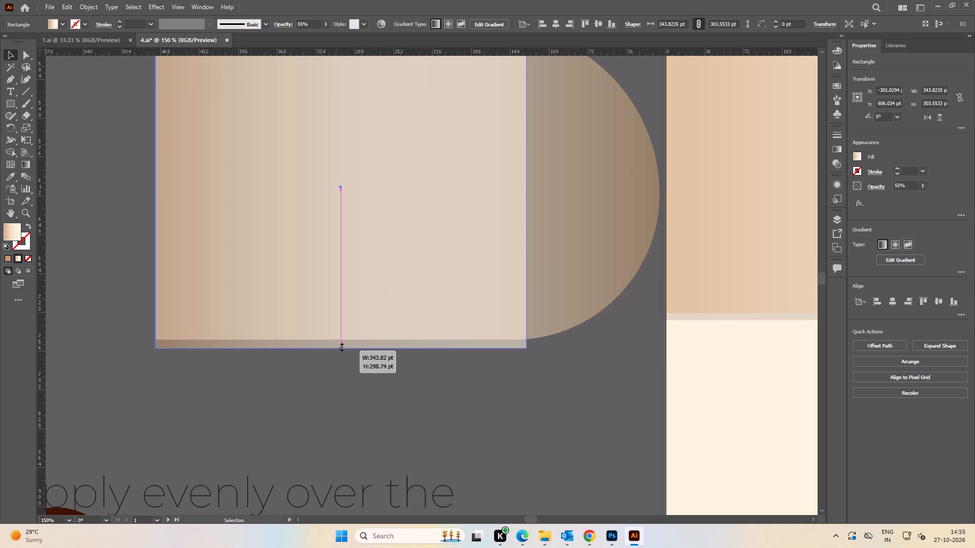
{"action": "left_click_drag", "start_coordinate": [341, 346], "coordinate": [341, 340]}
{"action": "key", "text": "space"}
{"action": "left_click_drag", "start_coordinate": [395, 241], "coordinate": [290, 312]}
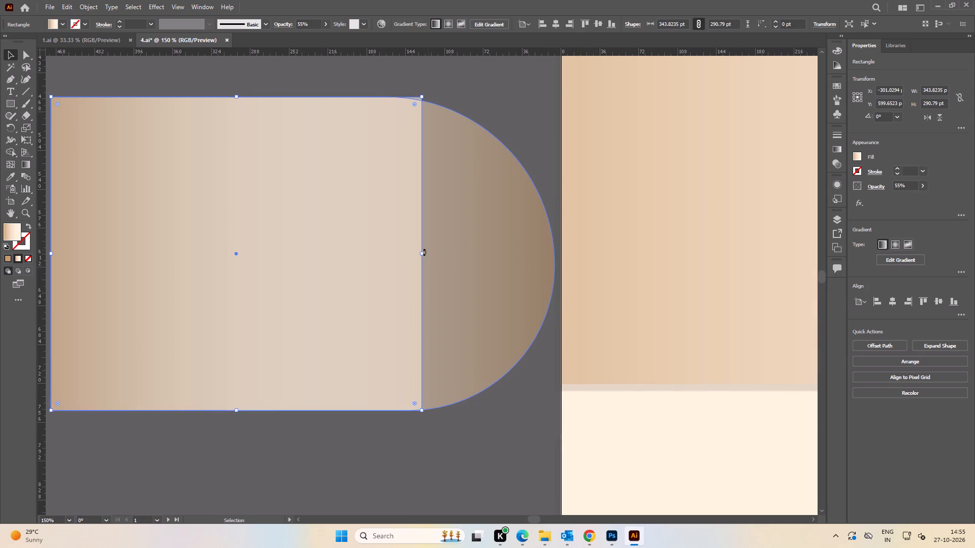
{"action": "left_click_drag", "start_coordinate": [420, 254], "coordinate": [557, 263]}
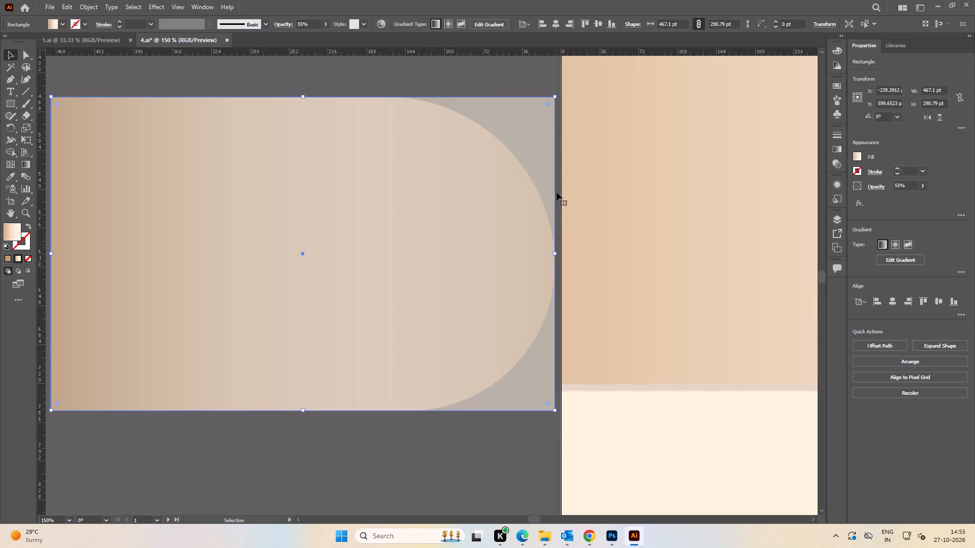
Round the rectangle's two right corners fully so its outline follows the rounded shape beneath.
{"action": "left_click", "coordinate": [547, 105]}
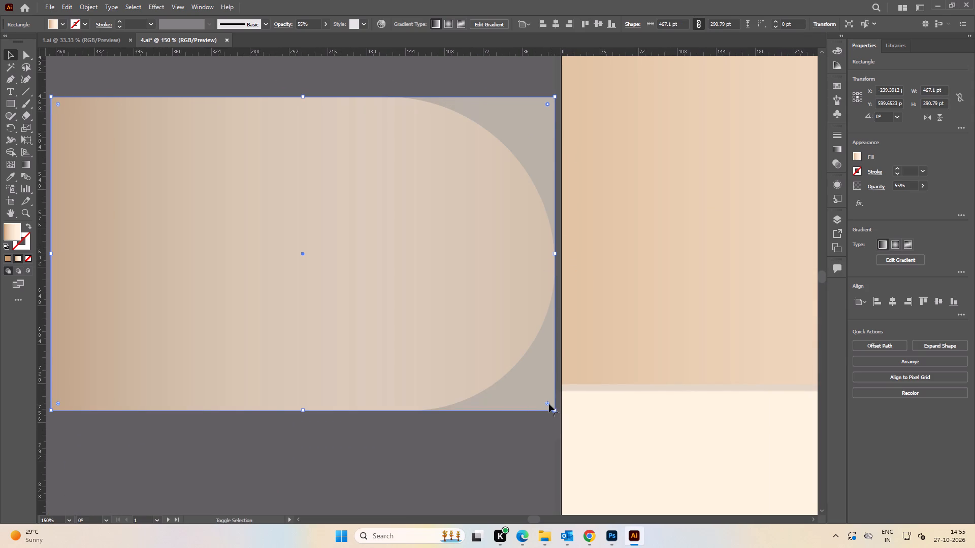
{"action": "left_click", "coordinate": [548, 404], "text": "shift"}
{"action": "left_click_drag", "start_coordinate": [548, 402], "coordinate": [114, 380]}
{"action": "scroll", "coordinate": [407, 319], "scroll_direction": "down", "scroll_amount": 3, "text": "alt"}
{"action": "left_click", "coordinate": [396, 374]}
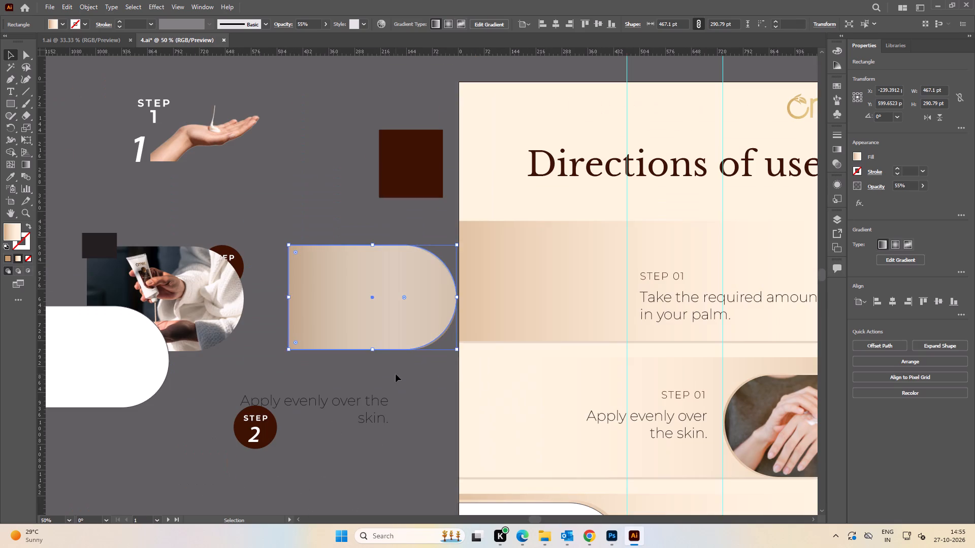
Undo the rectangle's last move and the rounding of its two right corners.
{"action": "left_click_drag", "start_coordinate": [386, 306], "coordinate": [330, 310]}
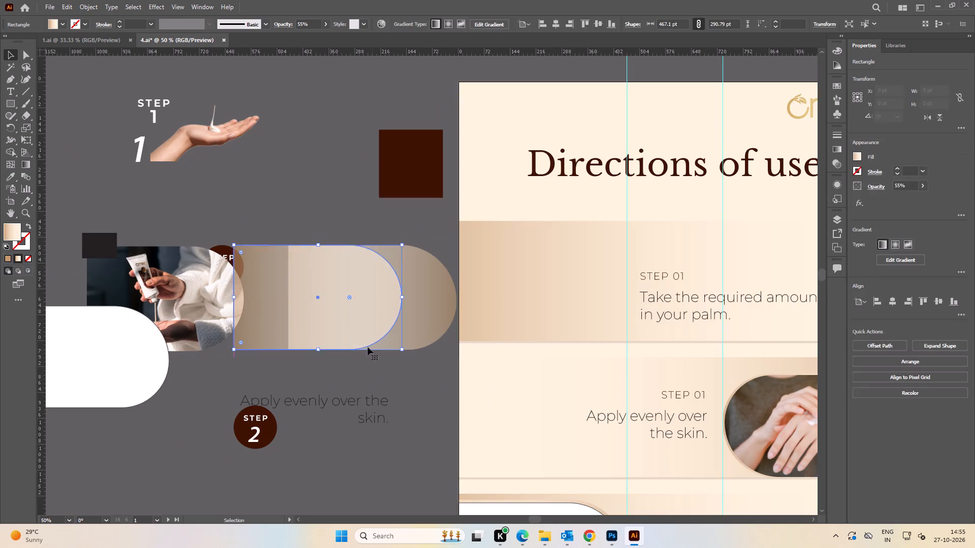
{"action": "key", "text": "ctrl+z"}
{"action": "left_click", "coordinate": [419, 382]}
{"action": "left_click", "coordinate": [387, 307]}
{"action": "key", "text": "ctrl+z"}
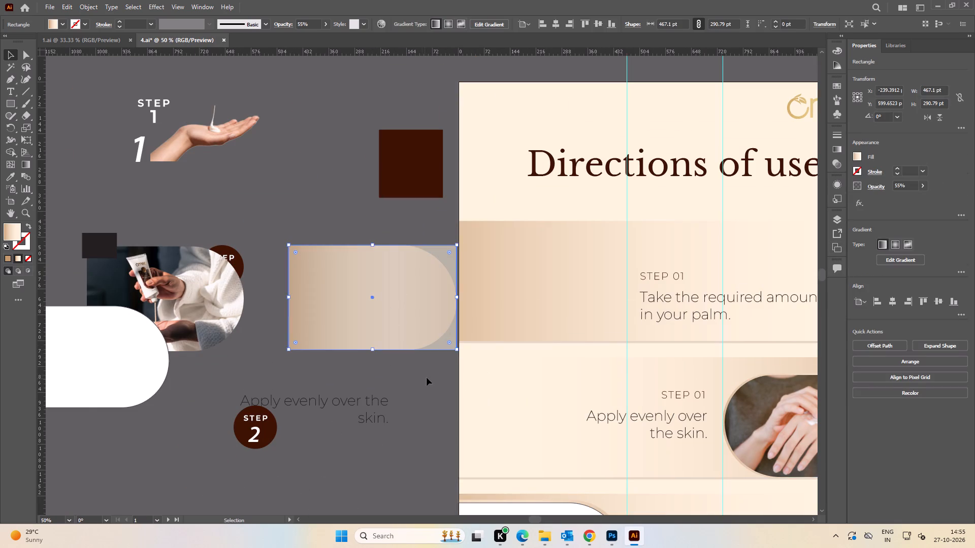
Flip the square-cornered rectangle horizontally so its gradient runs in the opposite direction.
{"action": "left_click", "coordinate": [428, 377]}
{"action": "scroll", "coordinate": [396, 331], "scroll_direction": "up", "scroll_amount": 1, "text": "alt"}
{"action": "left_click", "coordinate": [396, 305]}
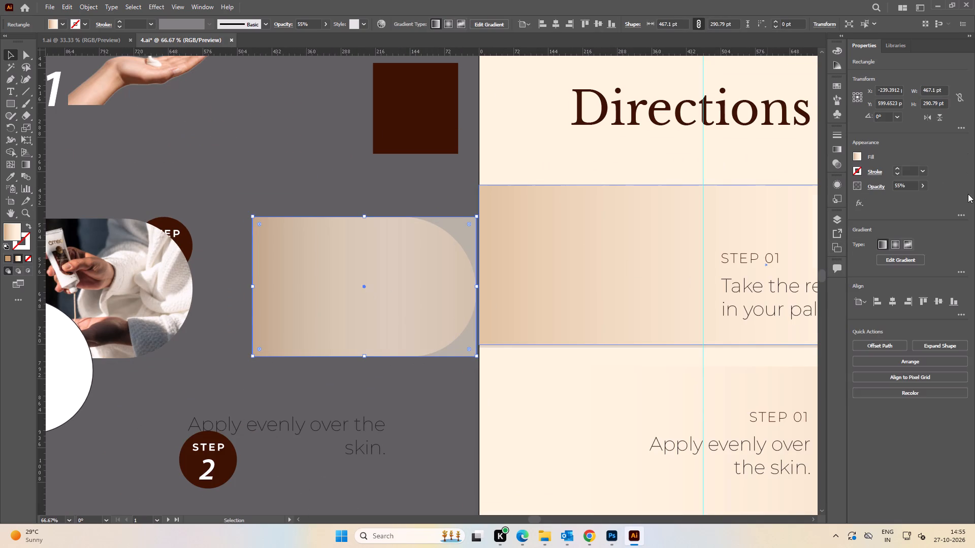
{"action": "left_click", "coordinate": [927, 118]}
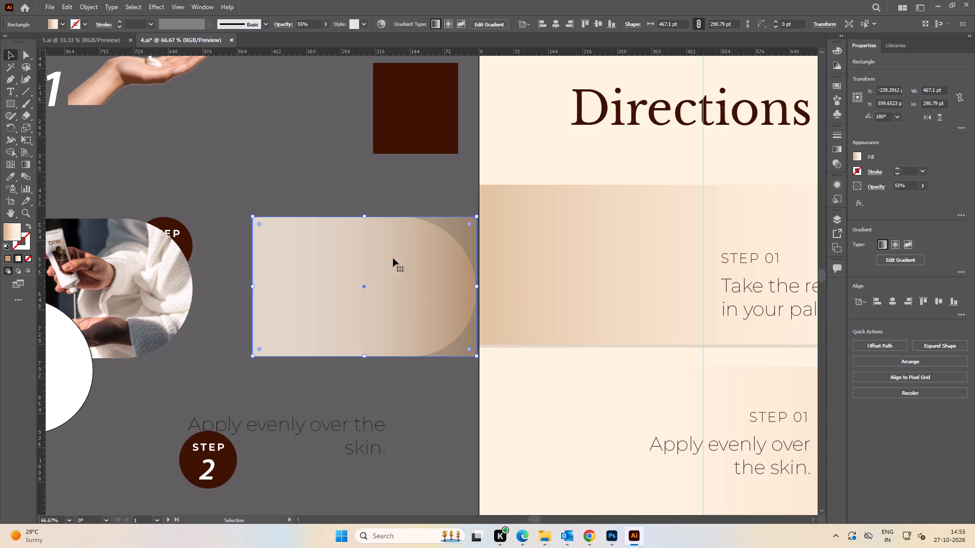
Fully round the flipped rectangle's two right corners.
{"action": "left_click", "coordinate": [332, 190]}
{"action": "scroll", "coordinate": [388, 255], "scroll_direction": "up", "scroll_amount": 2, "text": "alt"}
{"action": "left_click", "coordinate": [399, 258]}
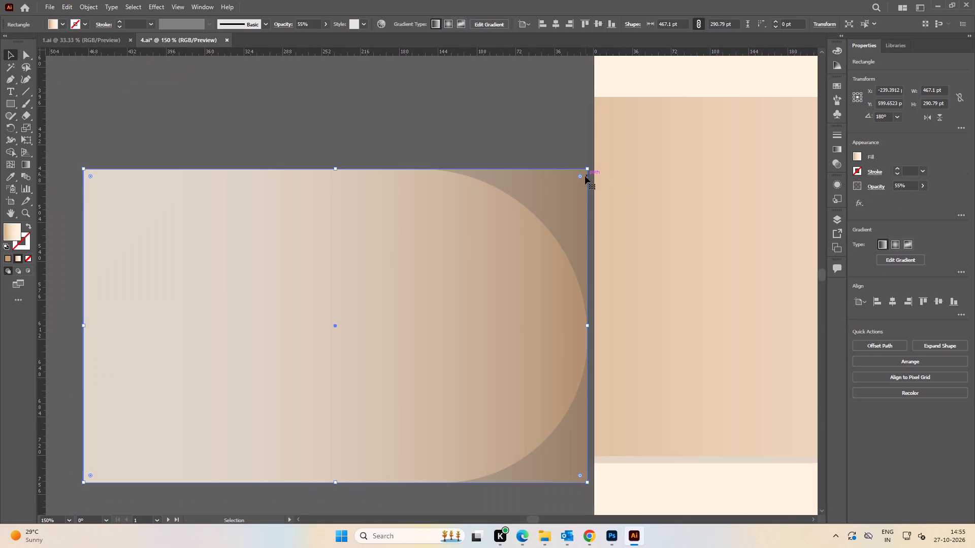
{"action": "left_click", "coordinate": [582, 176]}
{"action": "left_click", "coordinate": [581, 475], "text": "shift"}
{"action": "left_click_drag", "start_coordinate": [581, 475], "coordinate": [131, 353]}
{"action": "left_click", "coordinate": [317, 58]}
Separate the flipped rounded rectangle from the gradient shape it covers by moving it lower on the pasteboard.
{"action": "scroll", "coordinate": [419, 228], "scroll_direction": "down", "scroll_amount": 3, "text": "alt"}
{"action": "key", "text": "space"}
{"action": "left_click_drag", "start_coordinate": [441, 260], "coordinate": [303, 252]}
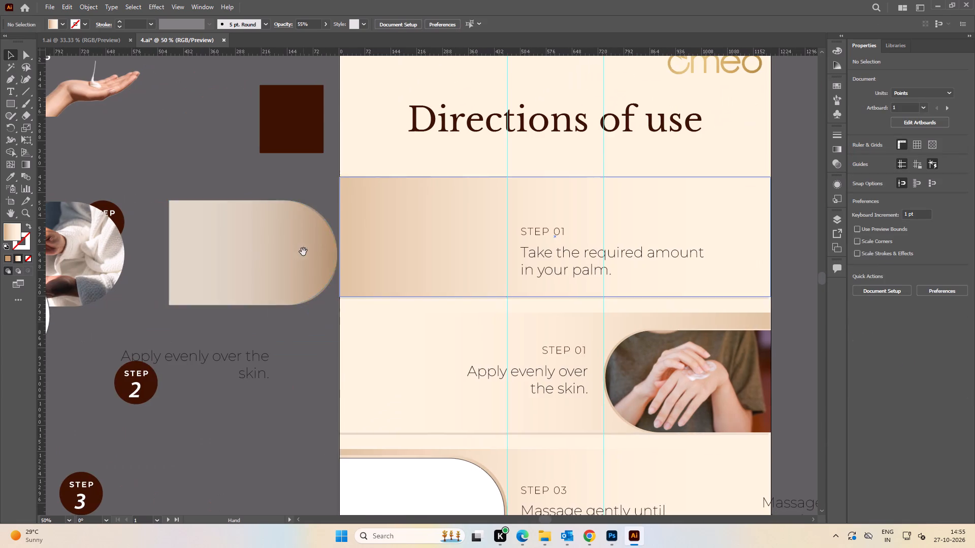
{"action": "left_click_drag", "start_coordinate": [275, 248], "coordinate": [444, 231]}
{"action": "key", "text": "ctrl+z"}
{"action": "left_click", "coordinate": [220, 174]}
{"action": "key", "text": "space"}
{"action": "left_click_drag", "start_coordinate": [260, 270], "coordinate": [362, 107]}
{"action": "left_click_drag", "start_coordinate": [363, 107], "coordinate": [359, 163]}
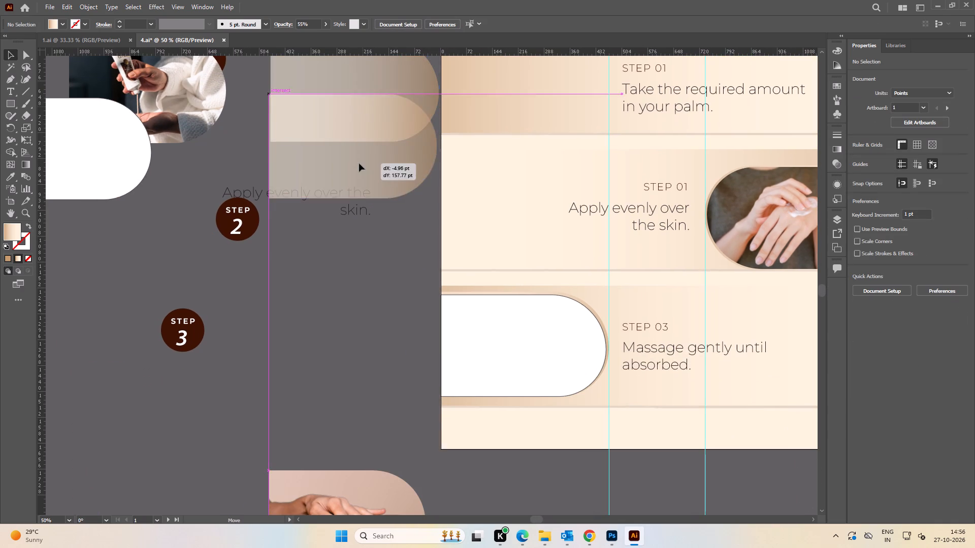
{"action": "left_click_drag", "start_coordinate": [359, 163], "coordinate": [359, 184]}
Place the flipped rounded rectangle on the Step 01 band, just inside the artboard's left edge.
{"action": "scroll", "coordinate": [357, 156], "scroll_direction": "down", "scroll_amount": 3, "text": "alt"}
{"action": "key", "text": "space"}
{"action": "left_click_drag", "start_coordinate": [299, 222], "coordinate": [222, 239]}
{"action": "scroll", "coordinate": [310, 157], "scroll_direction": "up", "scroll_amount": 3, "text": "alt"}
{"action": "left_click_drag", "start_coordinate": [256, 233], "coordinate": [456, 126]}
{"action": "key", "text": "space"}
{"action": "left_click_drag", "start_coordinate": [436, 116], "coordinate": [422, 206]}
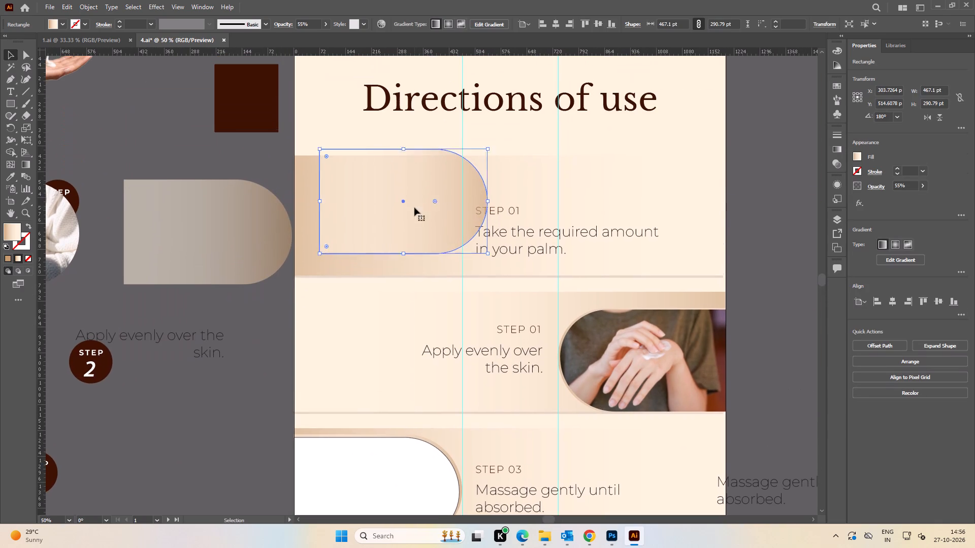
{"action": "left_click_drag", "start_coordinate": [414, 208], "coordinate": [398, 222]}
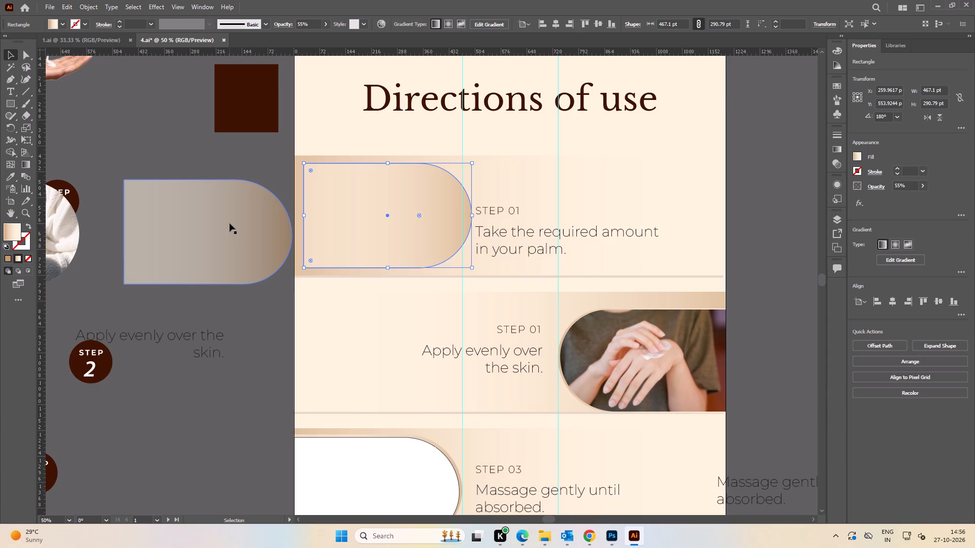
Move the white shape below the Step 1 hand graphic and the original gradient shape farther from the artboard.
{"action": "scroll", "coordinate": [230, 223], "scroll_direction": "down", "scroll_amount": 2, "text": "alt"}
{"action": "key", "text": "space"}
{"action": "left_click_drag", "start_coordinate": [223, 224], "coordinate": [274, 211]}
{"action": "left_click_drag", "start_coordinate": [144, 249], "coordinate": [237, 179]}
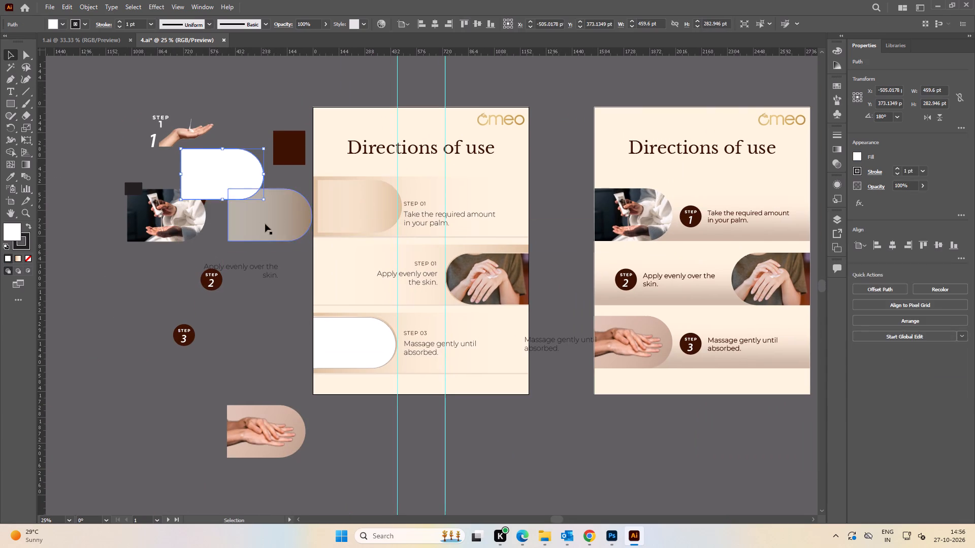
{"action": "left_click_drag", "start_coordinate": [262, 226], "coordinate": [141, 269]}
{"action": "left_click", "coordinate": [288, 231]}
Reset the rounded corners of the gradient shape on the Step 01 band to square.
{"action": "scroll", "coordinate": [353, 208], "scroll_direction": "up", "scroll_amount": 2, "text": "alt"}
{"action": "key", "text": "space"}
{"action": "left_click_drag", "start_coordinate": [364, 204], "coordinate": [360, 219]}
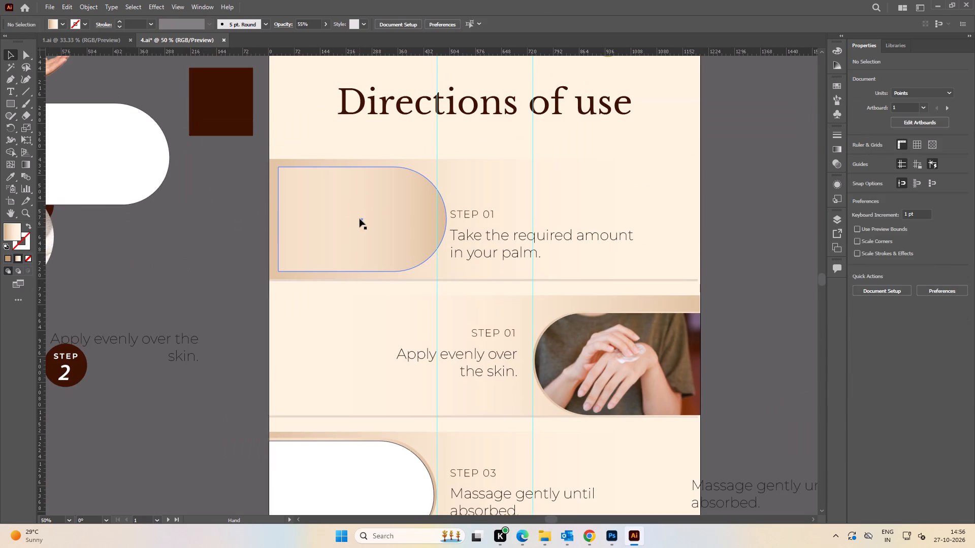
{"action": "scroll", "coordinate": [288, 216], "scroll_direction": "up", "scroll_amount": 2, "text": "alt"}
{"action": "key", "text": "space"}
{"action": "left_click_drag", "start_coordinate": [406, 208], "coordinate": [386, 227]}
{"action": "left_click", "coordinate": [384, 225]}
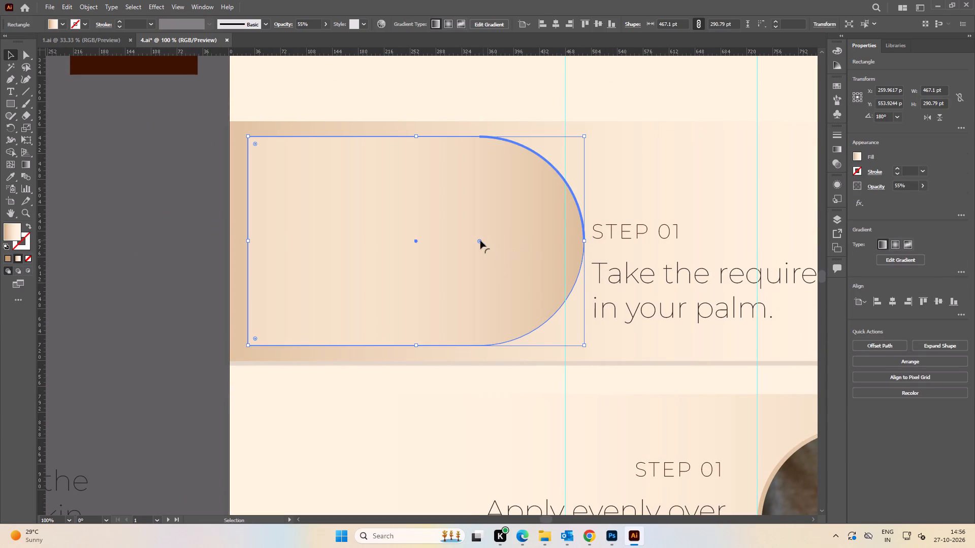
{"action": "left_click_drag", "start_coordinate": [480, 241], "coordinate": [857, 201]}
Stretch the gradient rectangle to the Step 01 band's full height, 333.13 pt, and align it to the artboard's left edge.
{"action": "left_click_drag", "start_coordinate": [416, 135], "coordinate": [416, 129]}
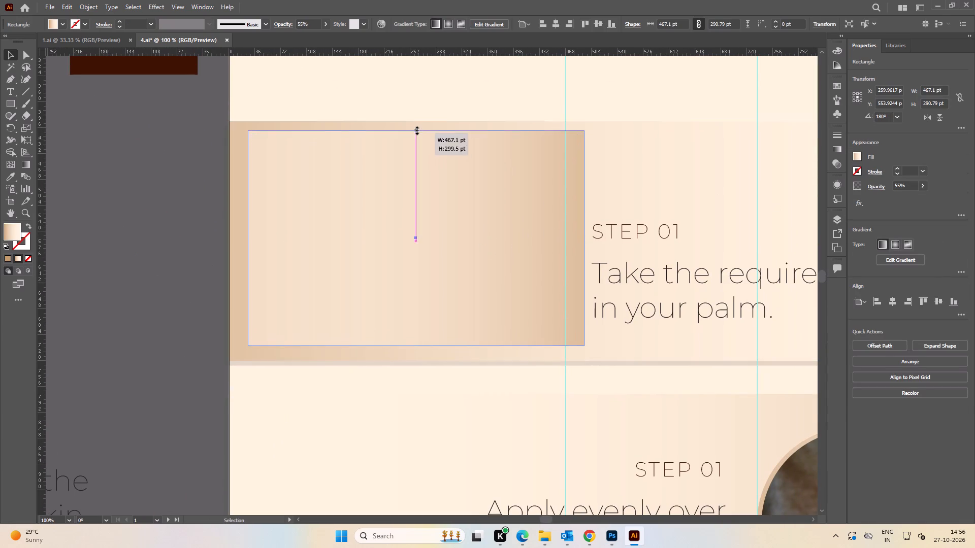
{"action": "left_click_drag", "start_coordinate": [416, 129], "coordinate": [416, 122]}
{"action": "left_click_drag", "start_coordinate": [415, 346], "coordinate": [416, 360]}
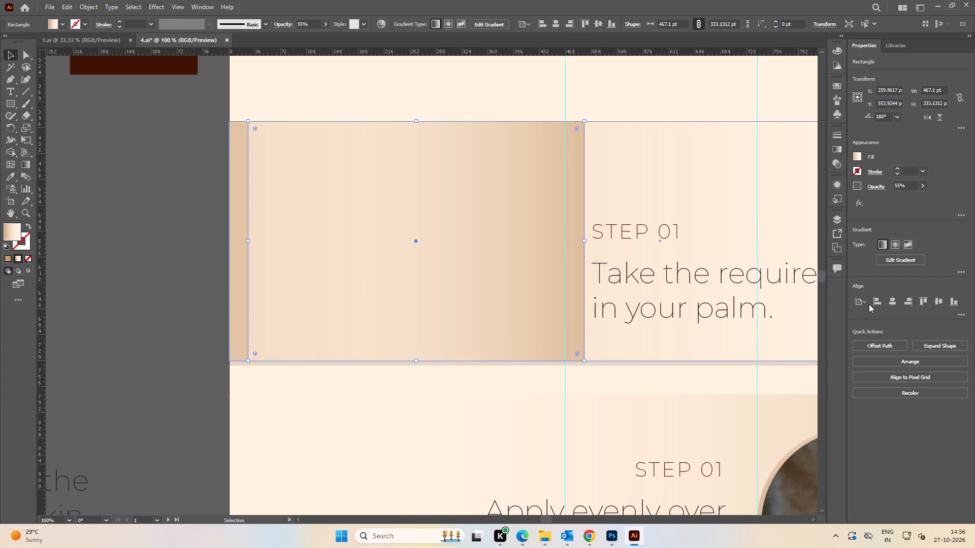
{"action": "left_click", "coordinate": [873, 303]}
{"action": "left_click", "coordinate": [185, 206]}
Round the gradient rectangle's two right corners fully, to a radius of 166.57 pt.
{"action": "left_click", "coordinate": [334, 208]}
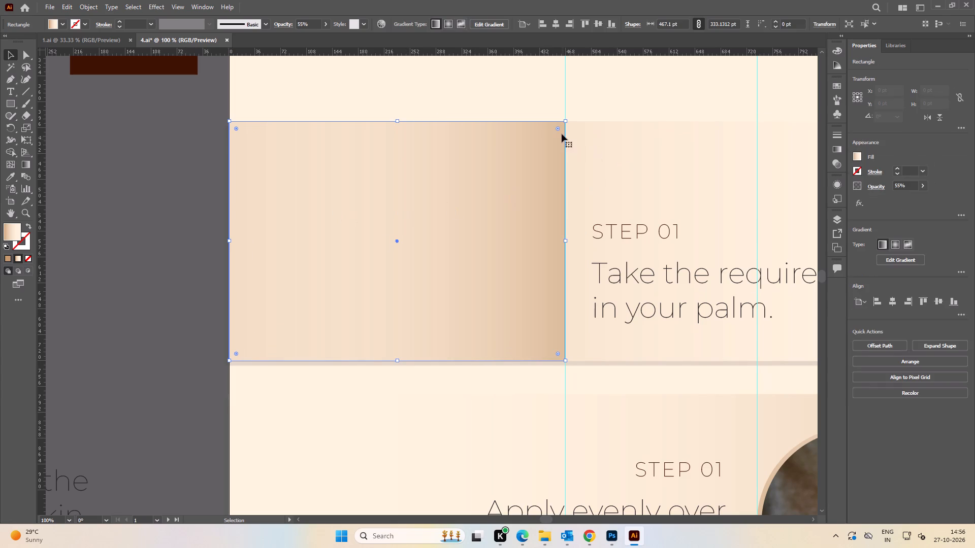
{"action": "left_click", "coordinate": [559, 127]}
{"action": "left_click", "coordinate": [558, 353], "text": "shift"}
{"action": "left_click_drag", "start_coordinate": [558, 352], "coordinate": [113, 253]}
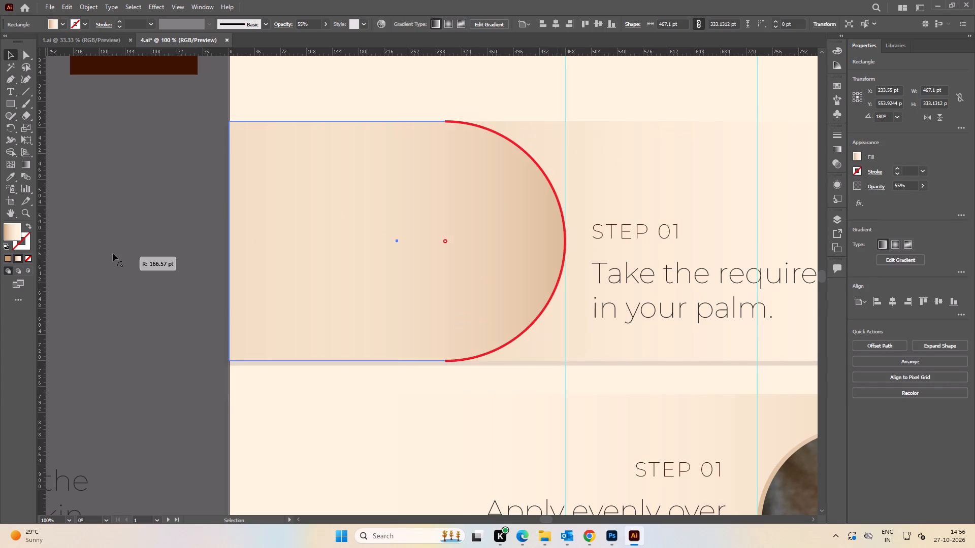
{"action": "left_click_drag", "start_coordinate": [113, 253], "coordinate": [107, 253]}
{"action": "left_click", "coordinate": [112, 185]}
Duplicate the Step 01 gradient shape onto the pasteboard and apply the white shape's fill and 1 pt stroke to the copy.
{"action": "scroll", "coordinate": [194, 202], "scroll_direction": "down", "scroll_amount": 2, "text": "alt"}
{"action": "key", "text": "space"}
{"action": "left_click_drag", "start_coordinate": [176, 205], "coordinate": [327, 223]}
{"action": "left_click_drag", "start_coordinate": [494, 251], "coordinate": [336, 258], "text": "alt"}
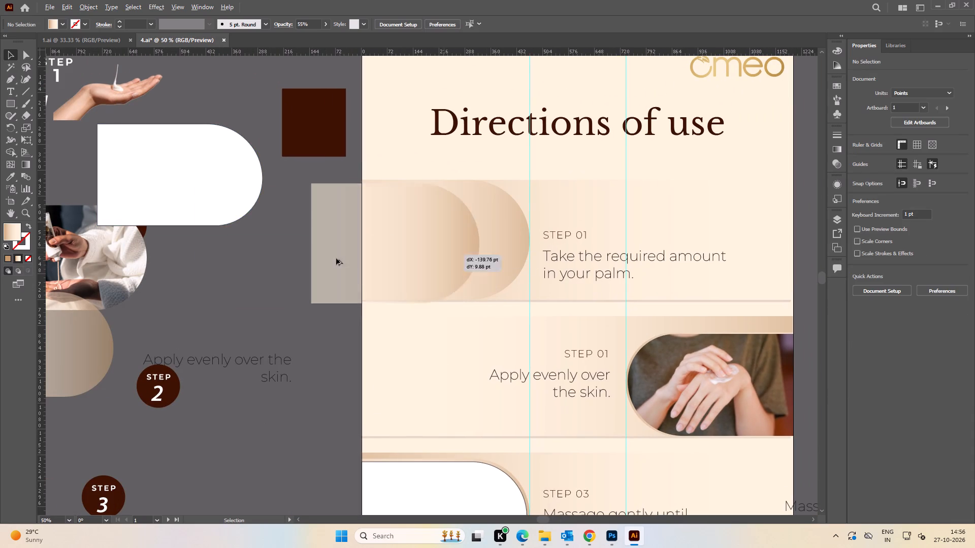
{"action": "left_click_drag", "start_coordinate": [336, 258], "coordinate": [309, 259], "text": "alt"}
{"action": "key", "text": "i"}
{"action": "left_click", "coordinate": [209, 148]}
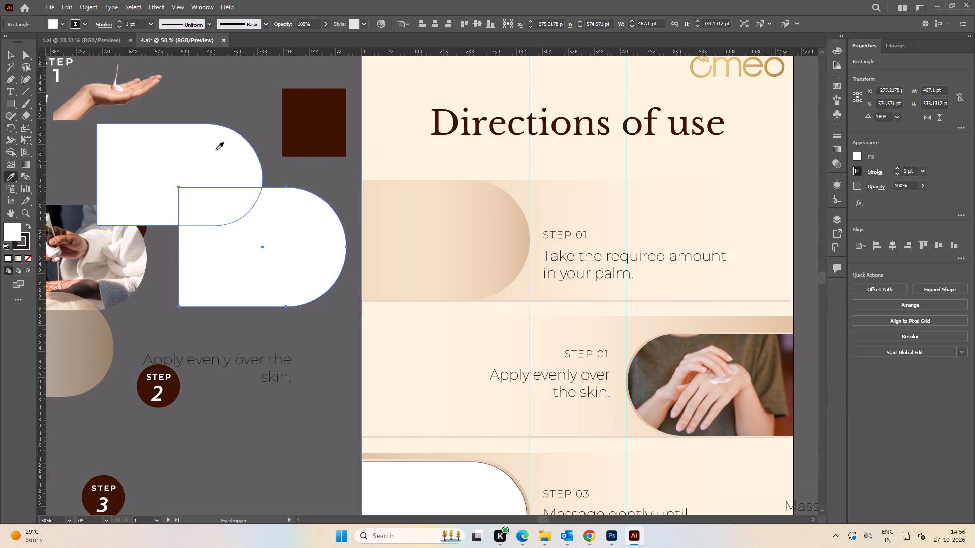
{"action": "left_click", "coordinate": [13, 57]}
{"action": "left_click", "coordinate": [252, 106]}
Position the white copy exactly over the gradient shape on the Step 01 band.
{"action": "scroll", "coordinate": [306, 168], "scroll_direction": "up", "scroll_amount": 3, "text": "alt"}
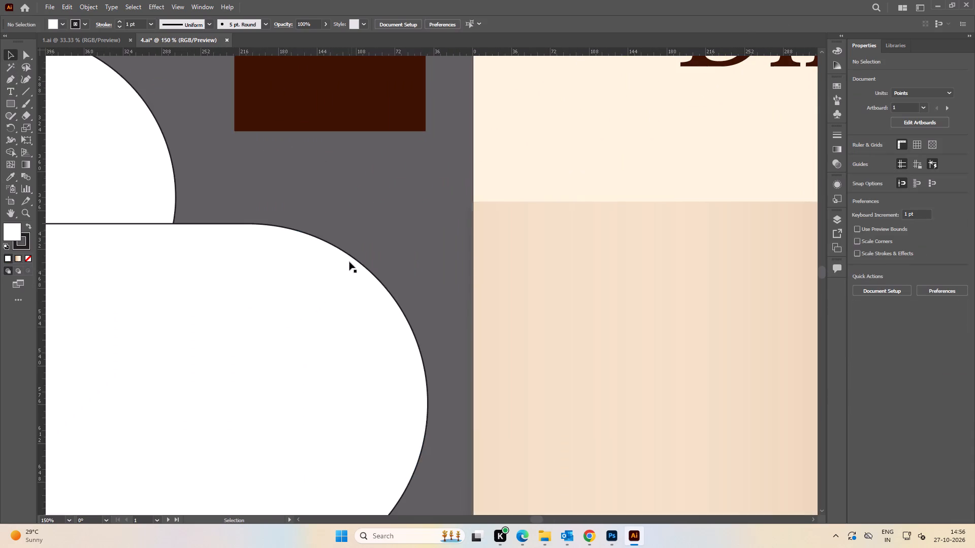
{"action": "scroll", "coordinate": [344, 247], "scroll_direction": "down", "scroll_amount": 3, "text": "alt"}
{"action": "key", "text": "space"}
{"action": "left_click_drag", "start_coordinate": [348, 293], "coordinate": [258, 263]}
{"action": "left_click_drag", "start_coordinate": [215, 260], "coordinate": [400, 256]}
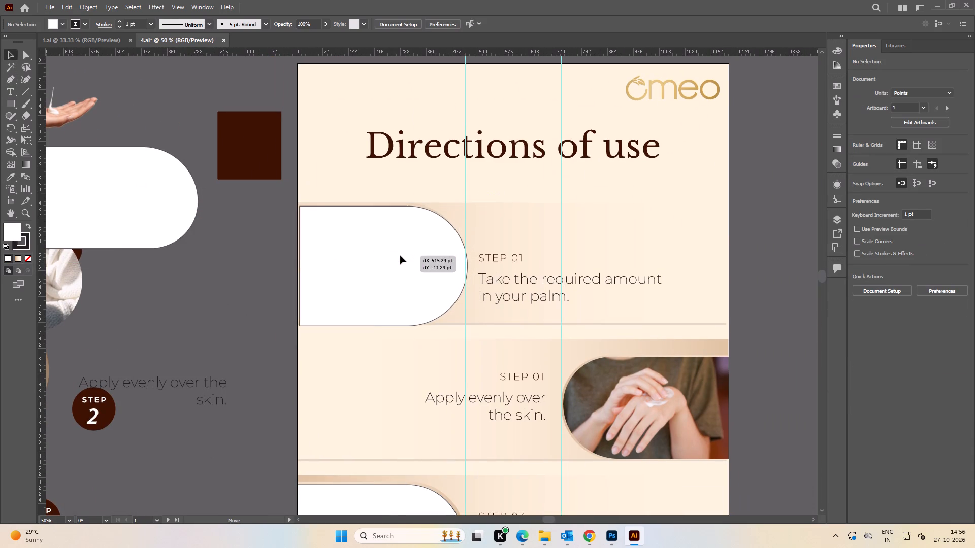
{"action": "left_click_drag", "start_coordinate": [400, 256], "coordinate": [398, 253]}
{"action": "left_click", "coordinate": [267, 254]}
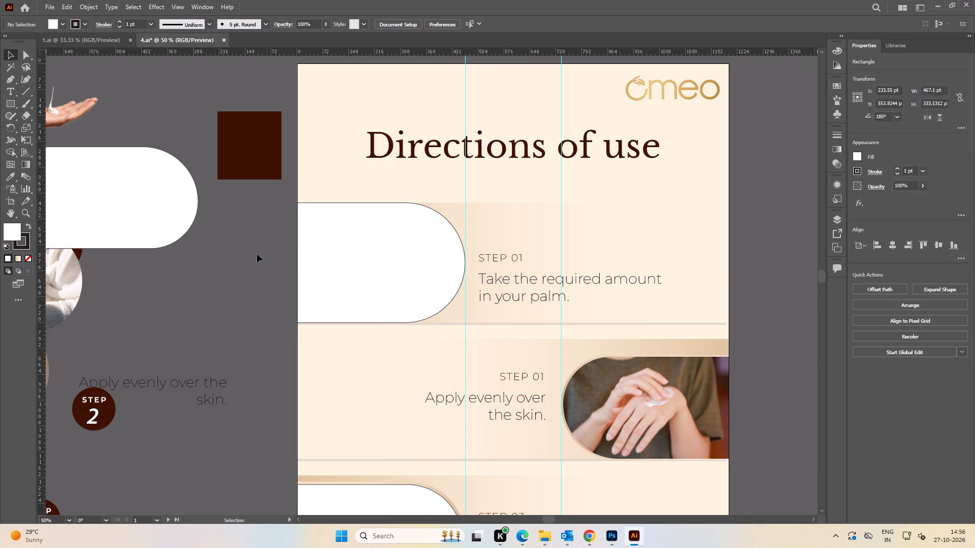
Slide the white copy partly off the artboard's left edge, exposing the gradient shape's rounded end.
{"action": "key", "text": "space"}
{"action": "left_click_drag", "start_coordinate": [213, 252], "coordinate": [380, 248]}
{"action": "left_click_drag", "start_coordinate": [519, 255], "coordinate": [406, 257]}
{"action": "key", "text": "space"}
{"action": "key", "text": "space"}
{"action": "key", "text": "space"}
{"action": "key", "text": "space"}
{"action": "left_click_drag", "start_coordinate": [440, 288], "coordinate": [403, 279]}
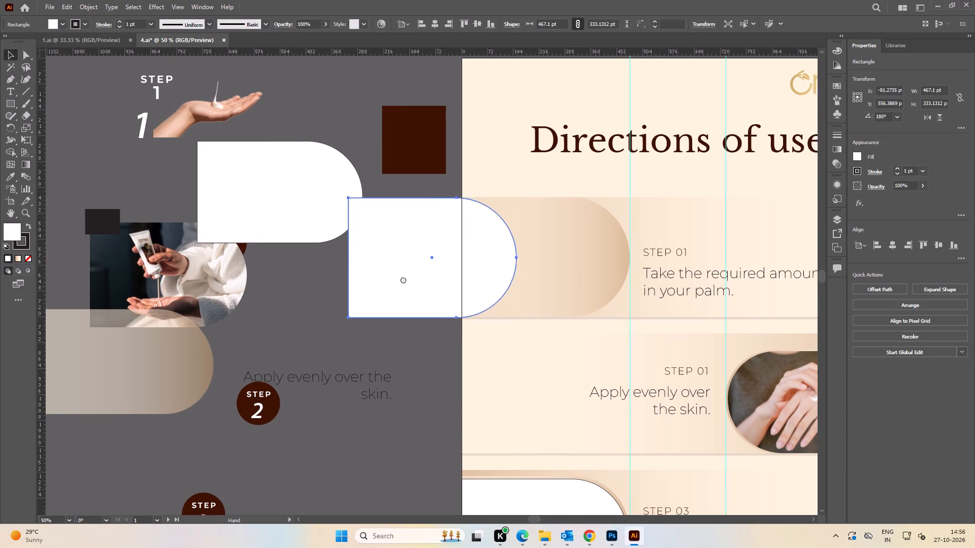
{"action": "left_click_drag", "start_coordinate": [403, 279], "coordinate": [333, 267]}
Reset the white copy's rounded right corners to square.
{"action": "scroll", "coordinate": [636, 410], "scroll_direction": "up", "scroll_amount": 3, "text": "alt"}
{"action": "scroll", "coordinate": [635, 410], "scroll_direction": "down", "scroll_amount": 3, "text": "alt"}
{"action": "key", "text": "space"}
{"action": "left_click_drag", "start_coordinate": [450, 335], "coordinate": [527, 348]}
{"action": "left_click", "coordinate": [244, 270]}
{"action": "left_click", "coordinate": [405, 255]}
{"action": "scroll", "coordinate": [448, 240], "scroll_direction": "up", "scroll_amount": 2, "text": "alt"}
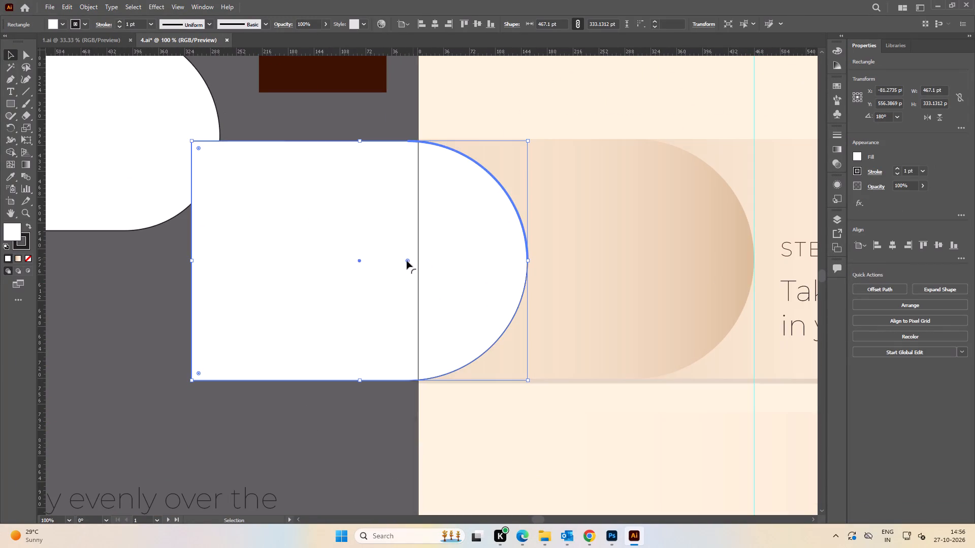
{"action": "left_click_drag", "start_coordinate": [406, 261], "coordinate": [863, 231]}
Narrow the white rectangle to about 461.2 pt wide from its right edge, keeping its height.
{"action": "scroll", "coordinate": [527, 261], "scroll_direction": "up", "scroll_amount": 1, "text": "alt"}
{"action": "left_click_drag", "start_coordinate": [526, 260], "coordinate": [521, 260]}
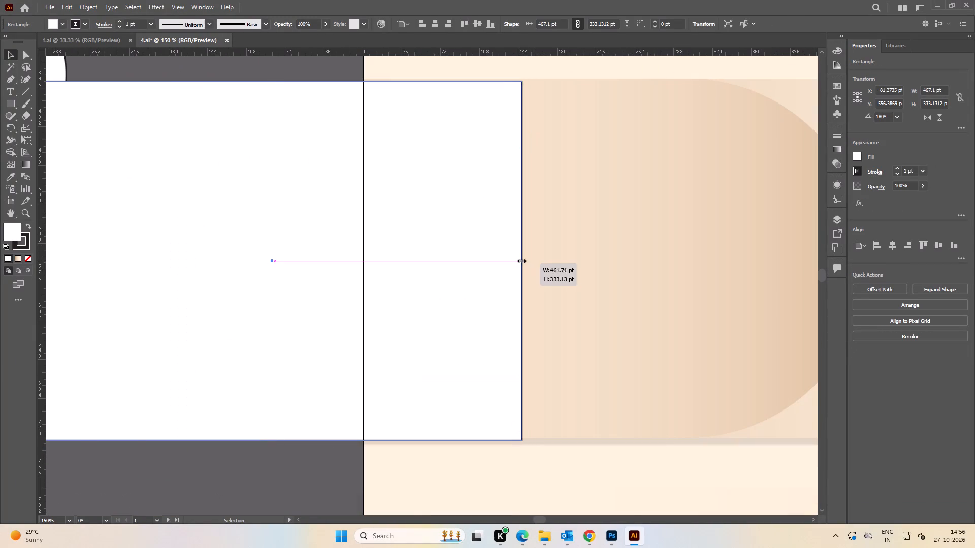
{"action": "left_click_drag", "start_coordinate": [521, 260], "coordinate": [521, 259]}
Fully round the narrowed white rectangle's two right corners.
{"action": "scroll", "coordinate": [513, 243], "scroll_direction": "down", "scroll_amount": 3, "text": "alt"}
{"action": "left_click", "coordinate": [508, 214]}
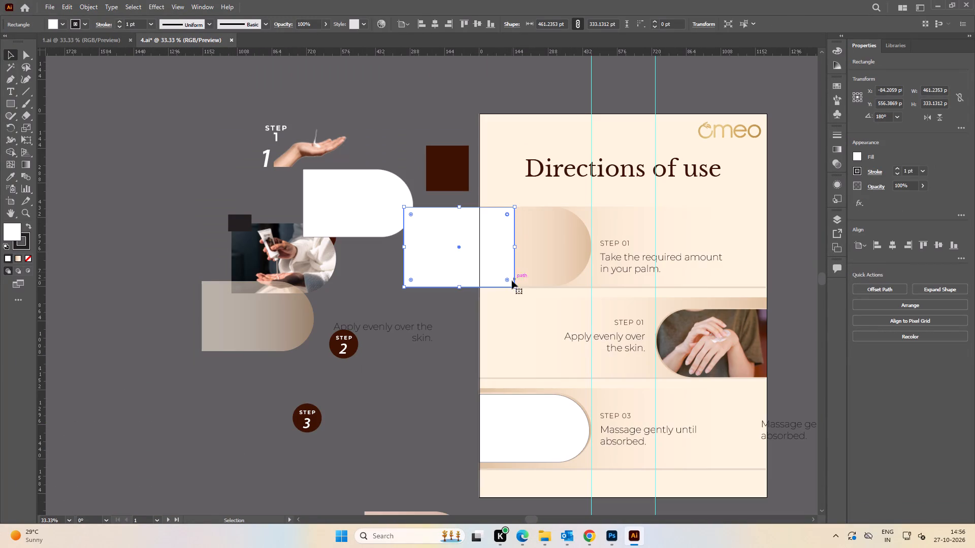
{"action": "left_click", "coordinate": [507, 280], "text": "shift"}
{"action": "left_click_drag", "start_coordinate": [507, 280], "coordinate": [232, 282]}
{"action": "left_click_drag", "start_coordinate": [319, 299], "coordinate": [328, 299]}
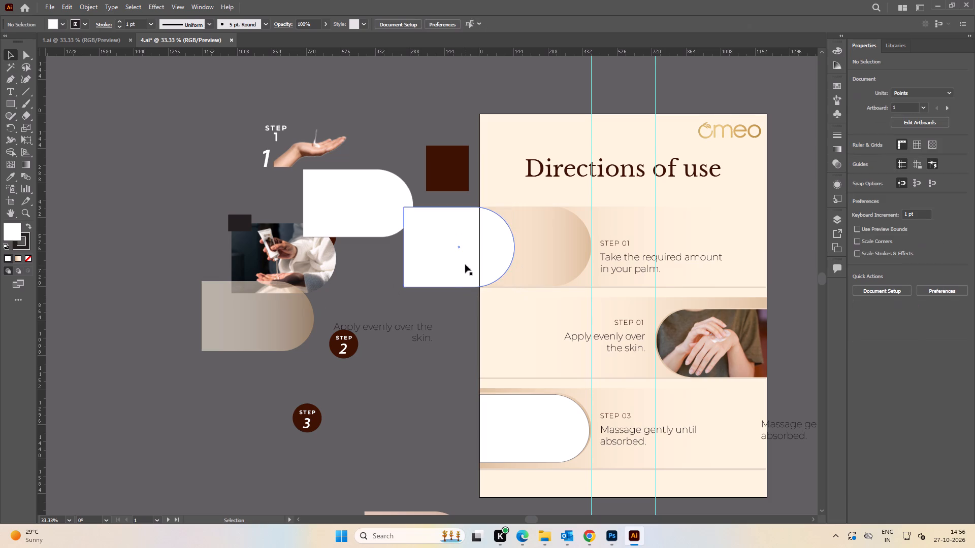
Align the white rounded shape to the artboard's left edge, over the gradient shape.
{"action": "key", "text": "space"}
{"action": "left_click_drag", "start_coordinate": [501, 256], "coordinate": [316, 281]}
{"action": "left_click", "coordinate": [306, 277]}
{"action": "left_click", "coordinate": [874, 240]}
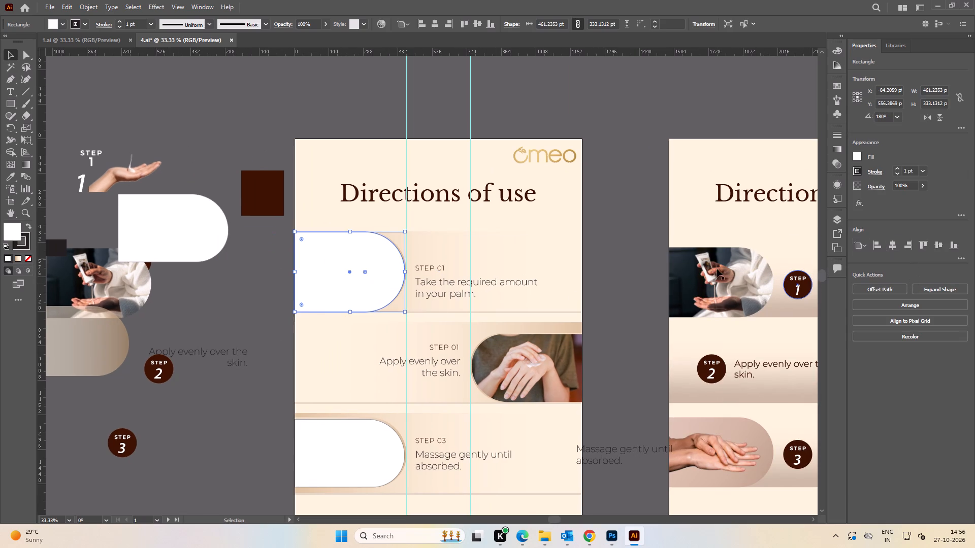
{"action": "left_click", "coordinate": [238, 311]}
Examine the gradient rim around the white Step 01 shape and compare it with the other step rows.
{"action": "scroll", "coordinate": [352, 279], "scroll_direction": "up", "scroll_amount": 3, "text": "alt"}
{"action": "key", "text": "space"}
{"action": "left_click_drag", "start_coordinate": [464, 270], "coordinate": [424, 270]}
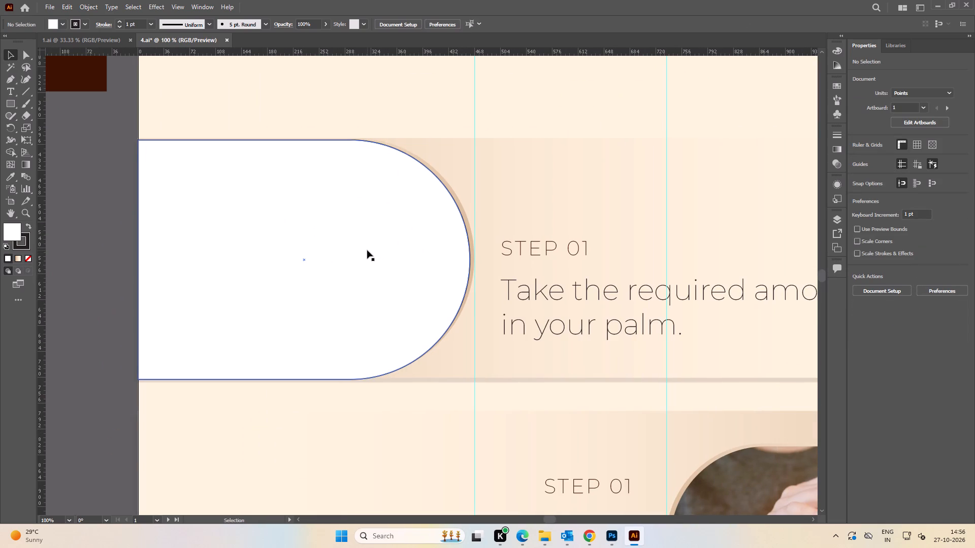
{"action": "scroll", "coordinate": [367, 250], "scroll_direction": "down", "scroll_amount": 1, "text": "alt"}
{"action": "key", "text": "space"}
{"action": "key", "text": "space"}
{"action": "key", "text": "space"}
{"action": "key", "text": "space"}
{"action": "key", "text": "space"}
{"action": "key", "text": "space"}
{"action": "key", "text": "space"}
{"action": "key", "text": "space"}
{"action": "key", "text": "space"}
{"action": "key", "text": "space"}
{"action": "key", "text": "space"}
{"action": "key", "text": "space"}
{"action": "key", "text": "space"}
{"action": "key", "text": "space"}
{"action": "key", "text": "space"}
{"action": "key", "text": "space"}
{"action": "key", "text": "space"}
{"action": "key", "text": "space"}
{"action": "key", "text": "space"}
{"action": "key", "text": "space"}
{"action": "left_click_drag", "start_coordinate": [467, 310], "coordinate": [363, 184]}
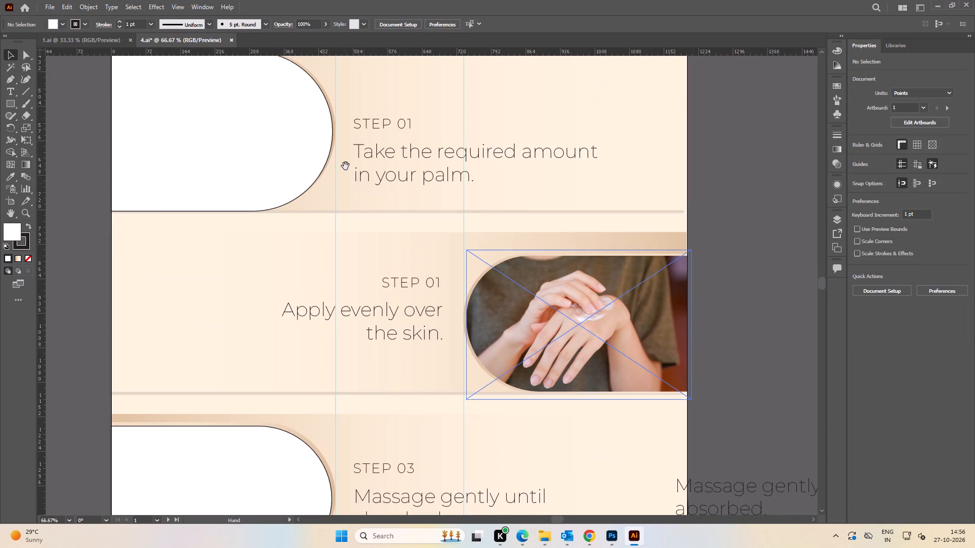
{"action": "left_click_drag", "start_coordinate": [346, 167], "coordinate": [365, 229]}
{"action": "scroll", "coordinate": [306, 135], "scroll_direction": "up", "scroll_amount": 2, "text": "alt"}
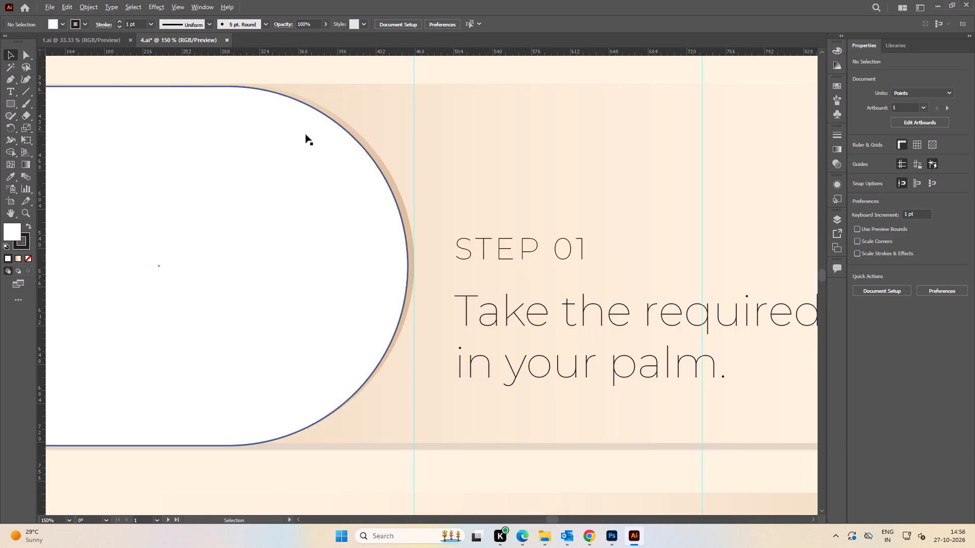
Align the white shape's top edge with the top of the Step 01 background band.
{"action": "scroll", "coordinate": [277, 135], "scroll_direction": "down", "scroll_amount": 1, "text": "alt"}
{"action": "key", "text": "space"}
{"action": "left_click_drag", "start_coordinate": [241, 172], "coordinate": [369, 251]}
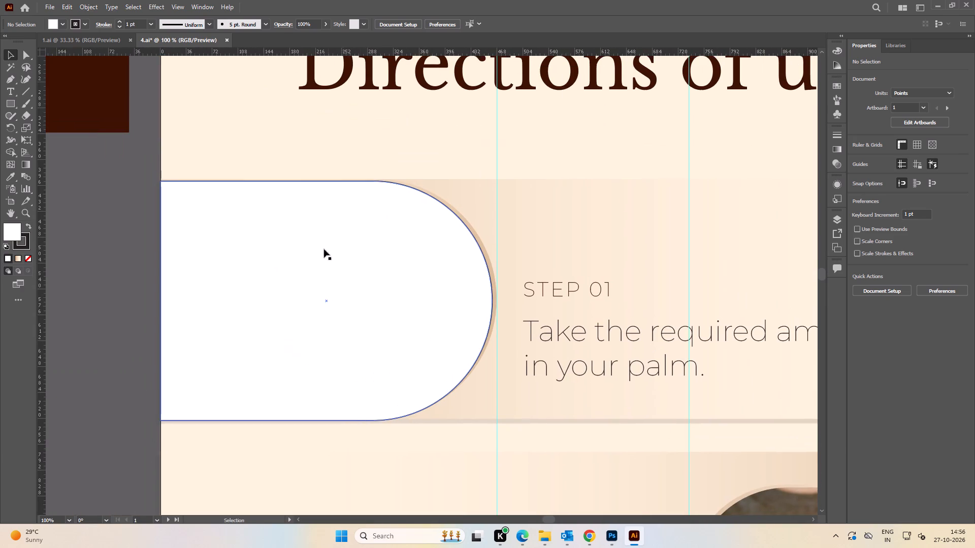
{"action": "key", "text": "space"}
{"action": "left_click_drag", "start_coordinate": [210, 248], "coordinate": [451, 237]}
{"action": "left_click", "coordinate": [604, 241]}
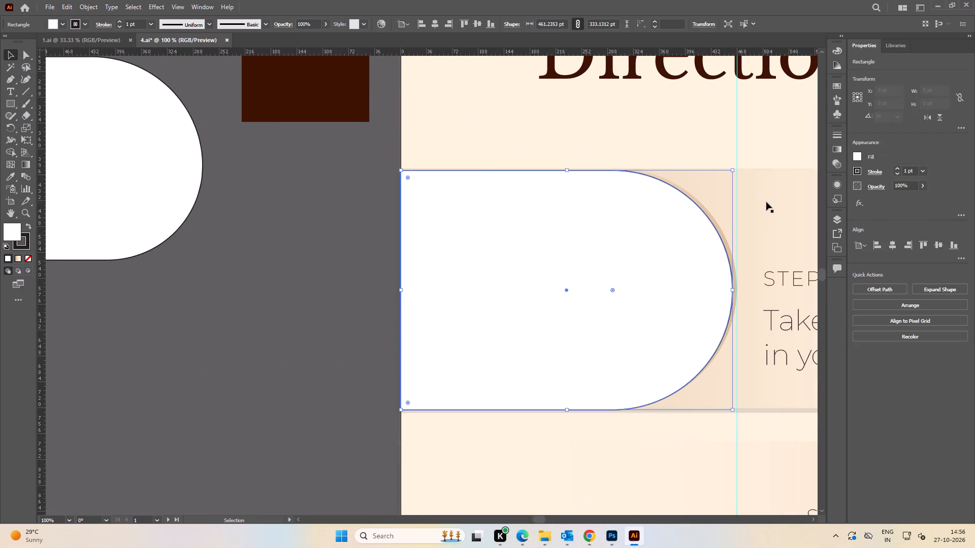
{"action": "left_click", "coordinate": [768, 200], "text": "shift"}
{"action": "left_click", "coordinate": [768, 202]}
{"action": "left_click", "coordinate": [920, 248]}
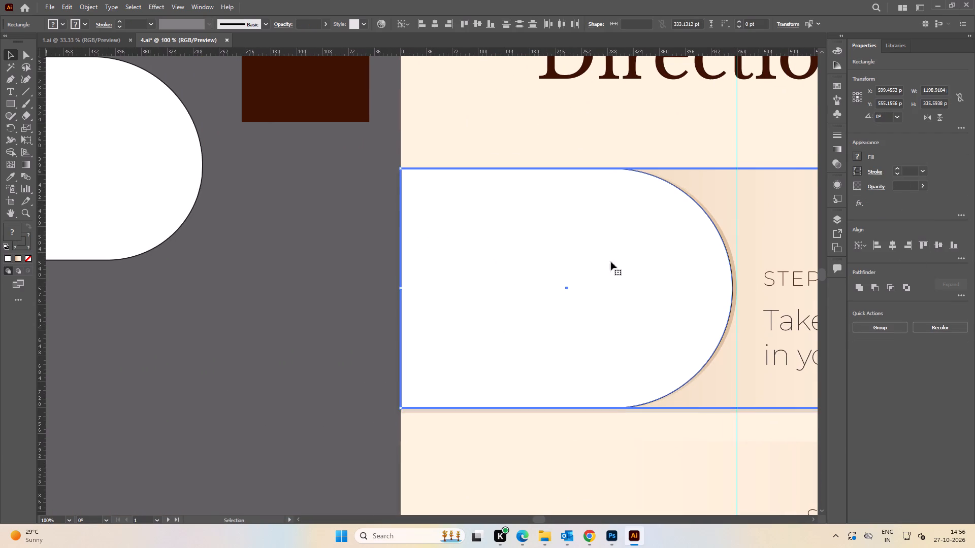
{"action": "left_click", "coordinate": [200, 282]}
{"action": "key", "text": "space"}
{"action": "left_click_drag", "start_coordinate": [321, 303], "coordinate": [132, 277]}
{"action": "scroll", "coordinate": [439, 254], "scroll_direction": "down", "scroll_amount": 1, "text": "alt"}
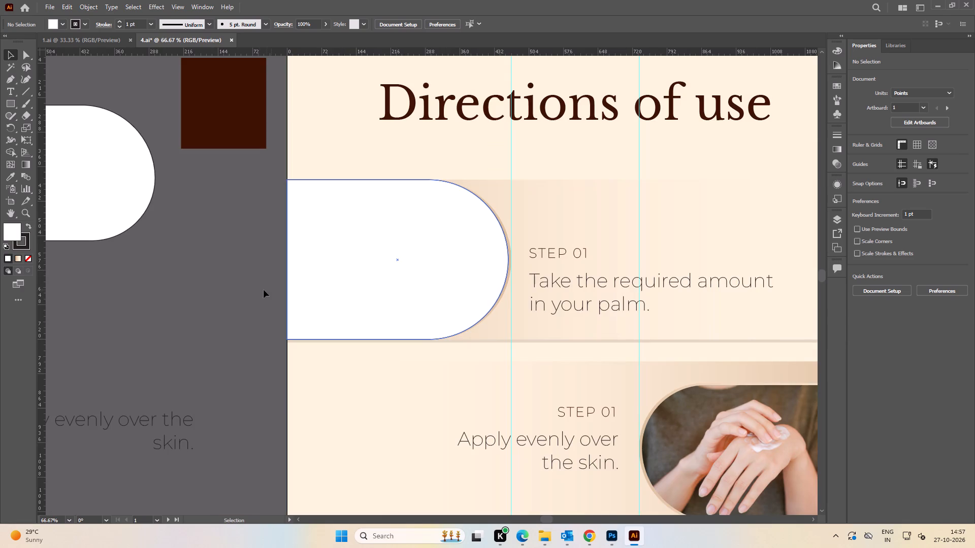
Remove the rounding from the white Step 01 shape's right corners.
{"action": "left_click", "coordinate": [256, 289]}
{"action": "key", "text": "space"}
{"action": "left_click_drag", "start_coordinate": [232, 291], "coordinate": [390, 289]}
{"action": "left_click", "coordinate": [577, 275]}
{"action": "key", "text": "space"}
{"action": "left_click_drag", "start_coordinate": [614, 259], "coordinate": [460, 255]}
{"action": "scroll", "coordinate": [504, 228], "scroll_direction": "up", "scroll_amount": 1, "text": "alt"}
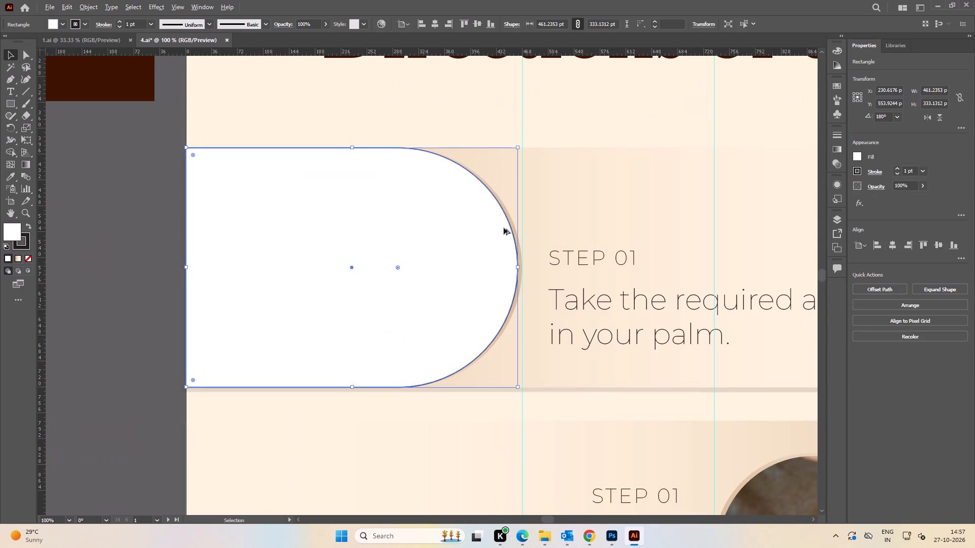
{"action": "left_click_drag", "start_coordinate": [396, 267], "coordinate": [760, 185]}
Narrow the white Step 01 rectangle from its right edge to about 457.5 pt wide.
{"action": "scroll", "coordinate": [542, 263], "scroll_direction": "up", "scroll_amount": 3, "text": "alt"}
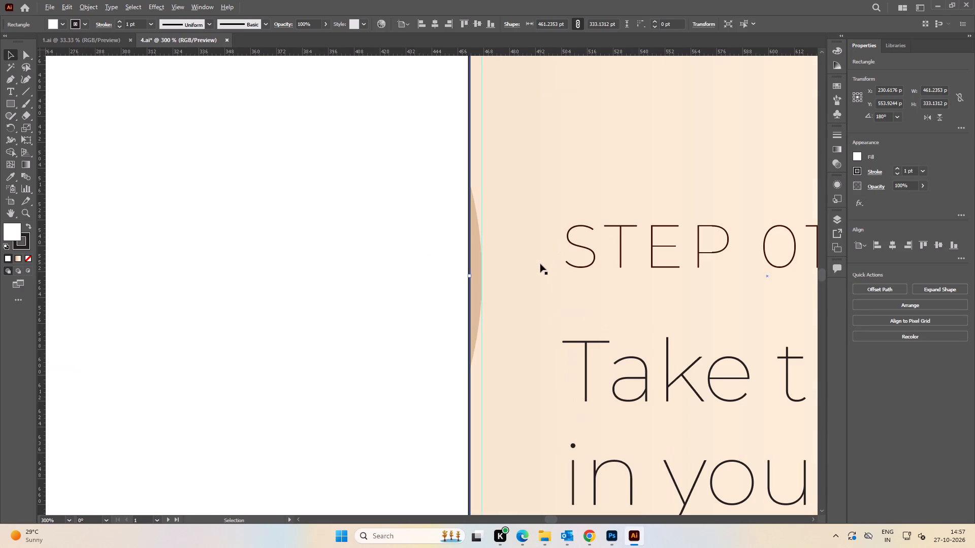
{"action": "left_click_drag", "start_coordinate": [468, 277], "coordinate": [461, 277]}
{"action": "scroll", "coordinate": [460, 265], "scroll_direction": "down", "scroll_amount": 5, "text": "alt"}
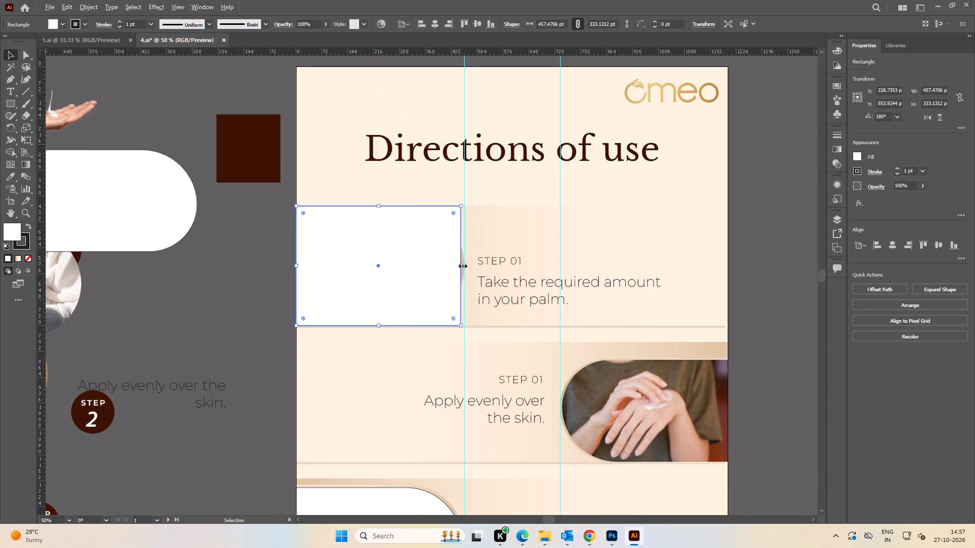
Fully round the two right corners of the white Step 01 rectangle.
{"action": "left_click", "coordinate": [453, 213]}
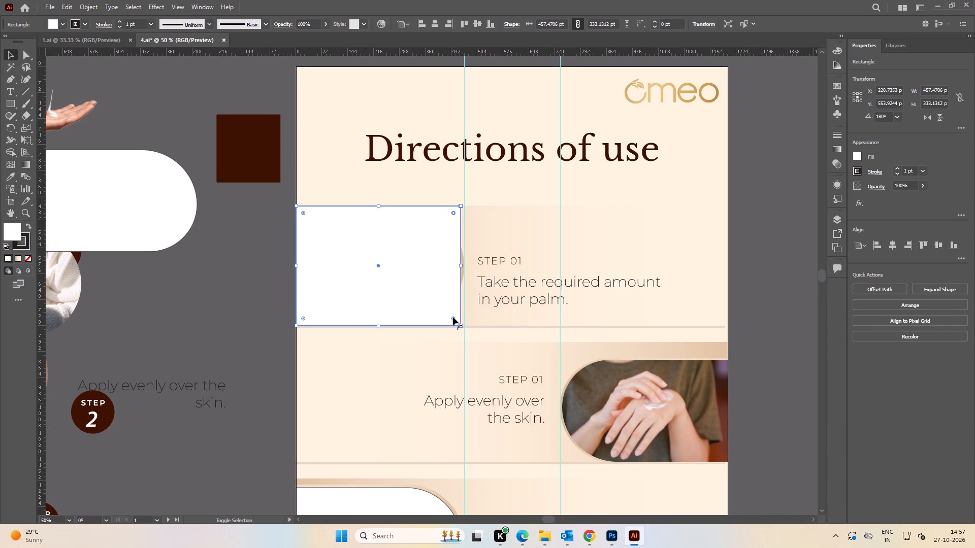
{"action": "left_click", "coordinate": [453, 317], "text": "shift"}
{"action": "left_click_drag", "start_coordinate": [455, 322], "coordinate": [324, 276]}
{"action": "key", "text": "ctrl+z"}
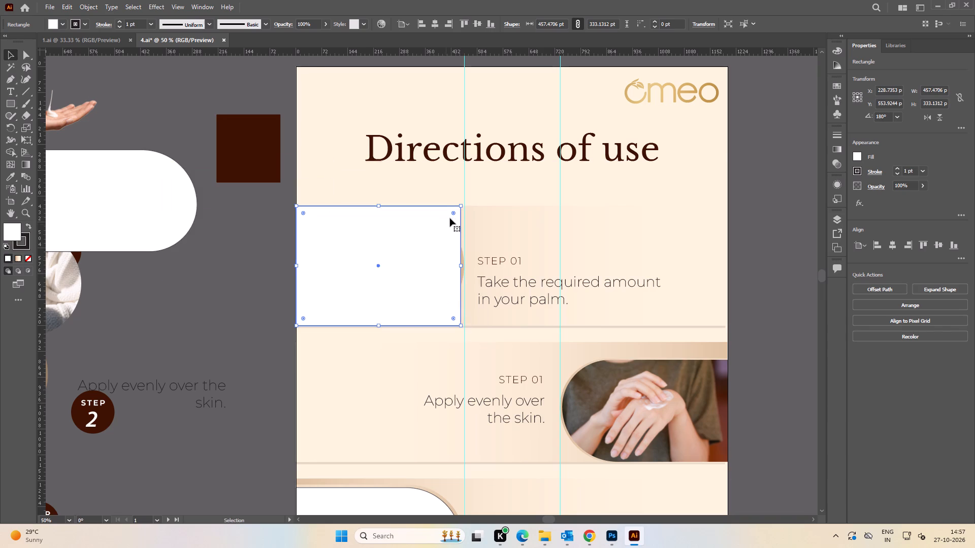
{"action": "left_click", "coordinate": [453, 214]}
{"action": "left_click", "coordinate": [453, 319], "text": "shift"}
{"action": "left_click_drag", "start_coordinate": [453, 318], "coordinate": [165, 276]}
Examine the width of the gradient rim around the white Step 01 shape and compare it with the rows below.
{"action": "left_click", "coordinate": [204, 270]}
{"action": "key", "text": "space"}
{"action": "left_click_drag", "start_coordinate": [392, 272], "coordinate": [366, 271]}
{"action": "scroll", "coordinate": [451, 275], "scroll_direction": "up", "scroll_amount": 3, "text": "alt"}
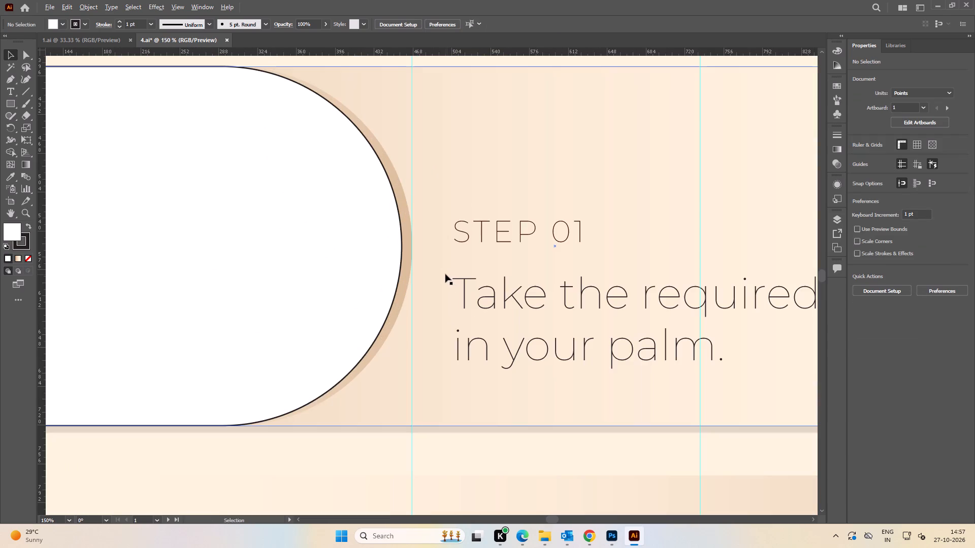
{"action": "scroll", "coordinate": [444, 274], "scroll_direction": "down", "scroll_amount": 3, "text": "alt"}
{"action": "key", "text": "space"}
{"action": "left_click_drag", "start_coordinate": [582, 278], "coordinate": [451, 240]}
{"action": "left_click", "coordinate": [614, 266]}
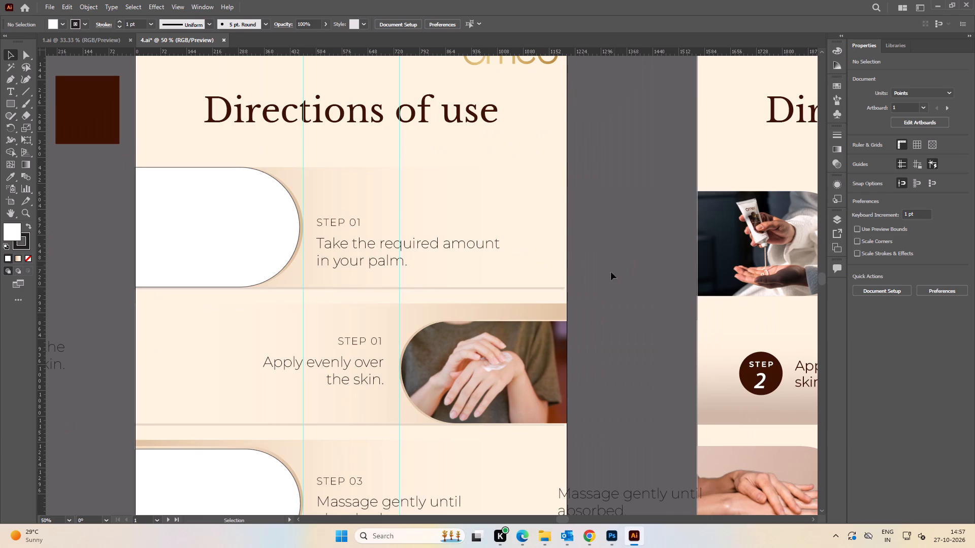
{"action": "scroll", "coordinate": [426, 389], "scroll_direction": "up", "scroll_amount": 4, "text": "alt"}
{"action": "scroll", "coordinate": [325, 347], "scroll_direction": "down", "scroll_amount": 5, "text": "alt"}
{"action": "key", "text": "space"}
{"action": "left_click_drag", "start_coordinate": [294, 289], "coordinate": [349, 322]}
{"action": "scroll", "coordinate": [281, 285], "scroll_direction": "up", "scroll_amount": 2, "text": "alt"}
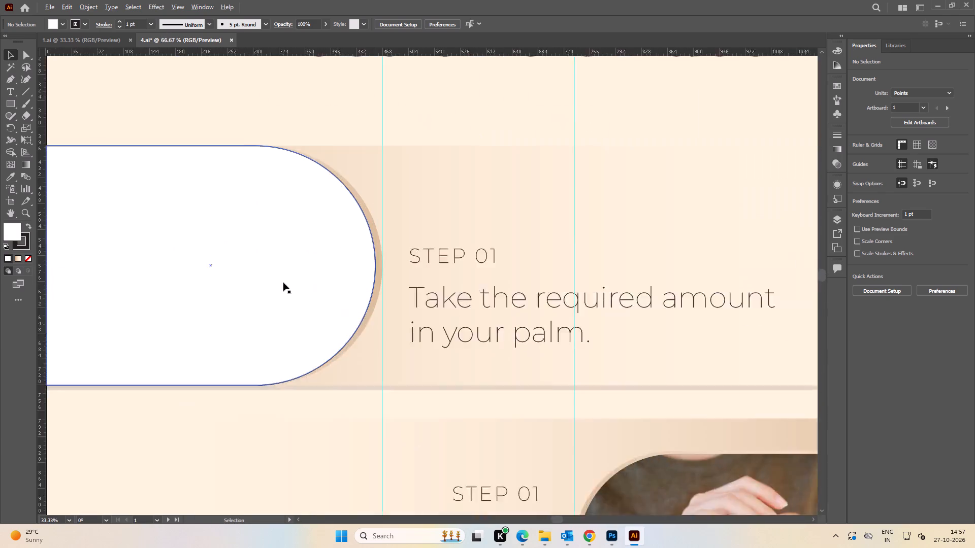
{"action": "scroll", "coordinate": [283, 283], "scroll_direction": "up", "scroll_amount": 2, "text": "alt"}
{"action": "key", "text": "space"}
{"action": "left_click_drag", "start_coordinate": [314, 277], "coordinate": [294, 278]}
{"action": "scroll", "coordinate": [293, 271], "scroll_direction": "down", "scroll_amount": 3, "text": "alt"}
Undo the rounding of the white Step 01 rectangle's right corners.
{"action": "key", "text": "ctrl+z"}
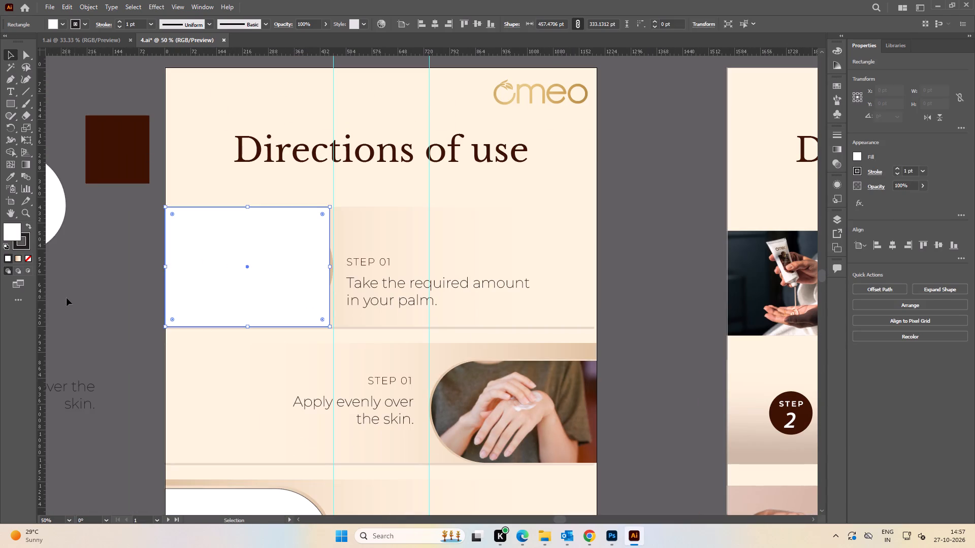
Widen the white Step 01 rectangle from its right edge to about 459.2 pt.
{"action": "left_click", "coordinate": [67, 298]}
{"action": "scroll", "coordinate": [354, 273], "scroll_direction": "up", "scroll_amount": 3, "text": "alt"}
{"action": "scroll", "coordinate": [238, 250], "scroll_direction": "up", "scroll_amount": 2, "text": "alt"}
{"action": "left_click", "coordinate": [240, 250]}
{"action": "scroll", "coordinate": [318, 255], "scroll_direction": "up", "scroll_amount": 2, "text": "alt"}
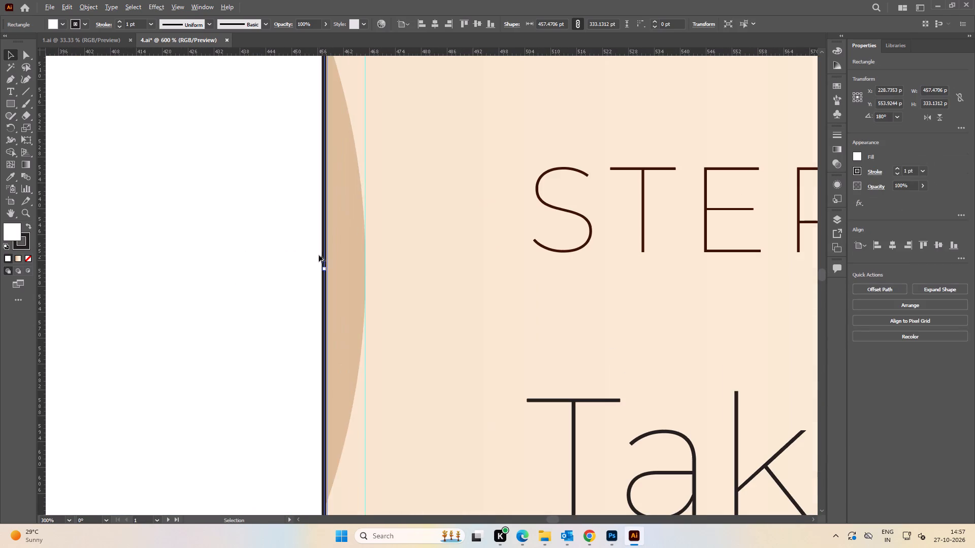
{"action": "left_click_drag", "start_coordinate": [325, 269], "coordinate": [332, 270]}
{"action": "scroll", "coordinate": [275, 240], "scroll_direction": "down", "scroll_amount": 4, "text": "alt"}
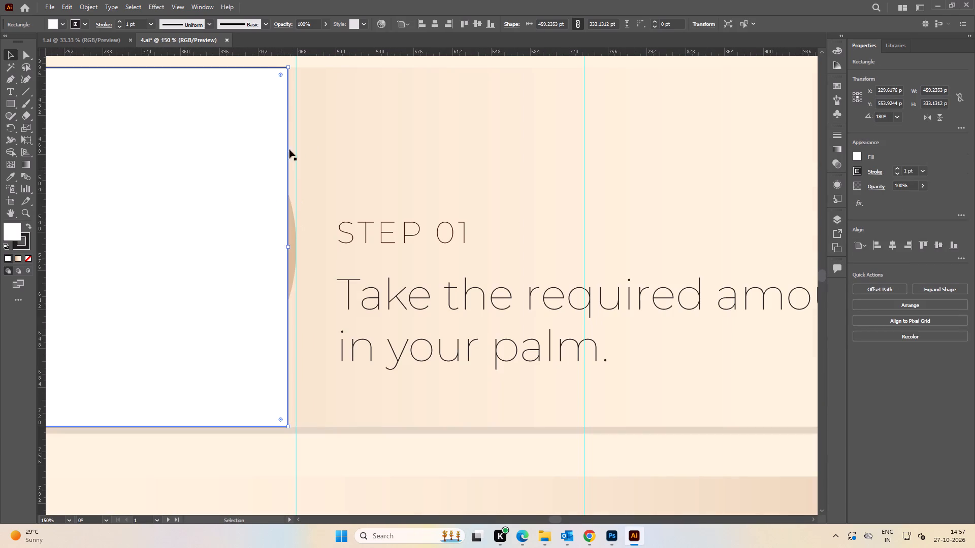
Fully round only the two right corners of the white Step 01 rectangle.
{"action": "left_click", "coordinate": [279, 75]}
{"action": "left_click", "coordinate": [281, 419], "text": "shift"}
{"action": "key", "text": "space"}
{"action": "left_click_drag", "start_coordinate": [242, 337], "coordinate": [371, 405]}
{"action": "scroll", "coordinate": [370, 385], "scroll_direction": "down", "scroll_amount": 2}
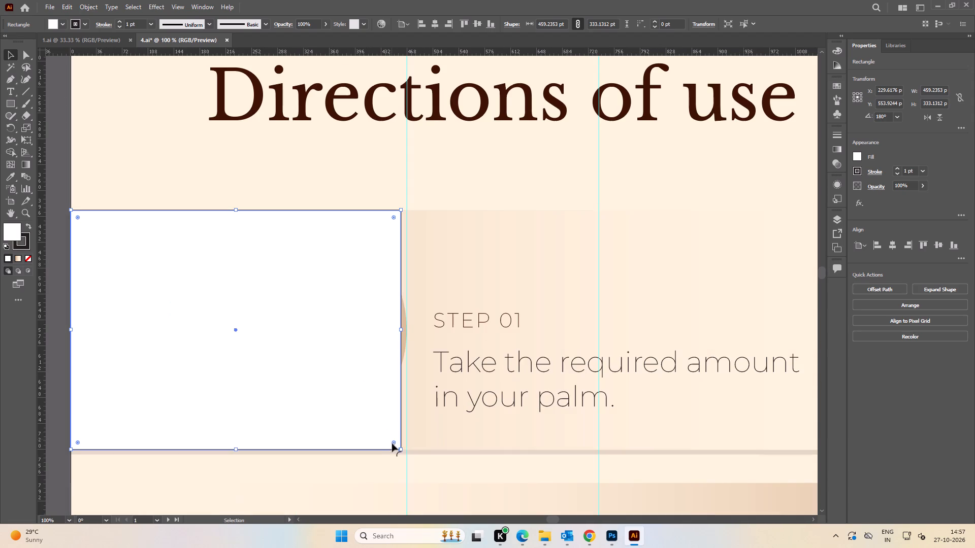
{"action": "left_click_drag", "start_coordinate": [394, 442], "coordinate": [120, 293]}
{"action": "key", "text": "ctrl+z"}
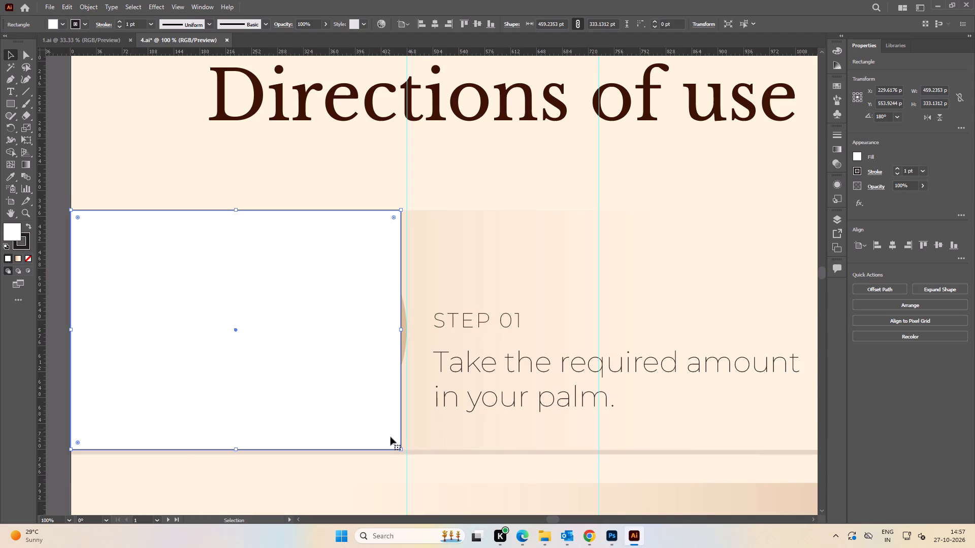
{"action": "left_click", "coordinate": [394, 444]}
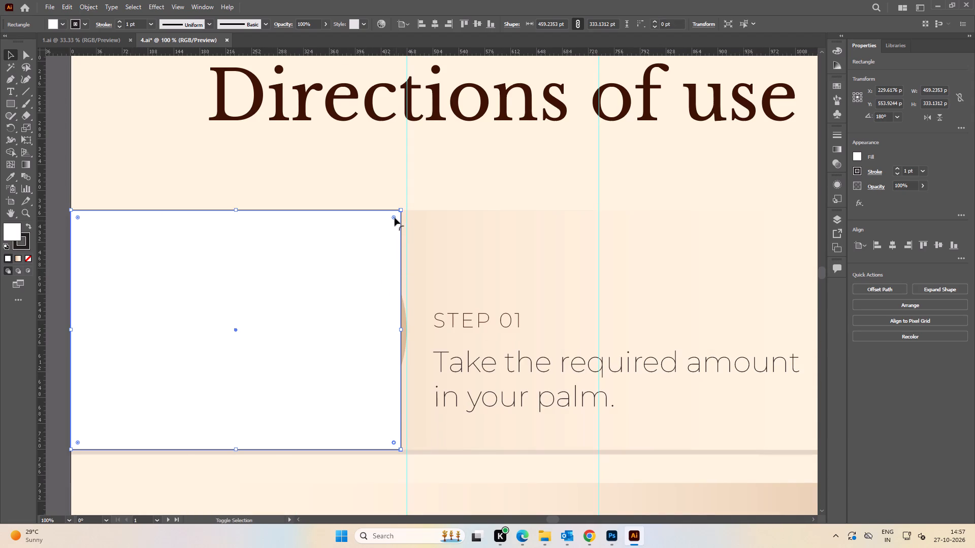
{"action": "left_click", "coordinate": [395, 218], "text": "shift"}
{"action": "left_click_drag", "start_coordinate": [395, 218], "coordinate": [158, 399]}
{"action": "scroll", "coordinate": [331, 329], "scroll_direction": "down", "scroll_amount": 4, "text": "alt"}
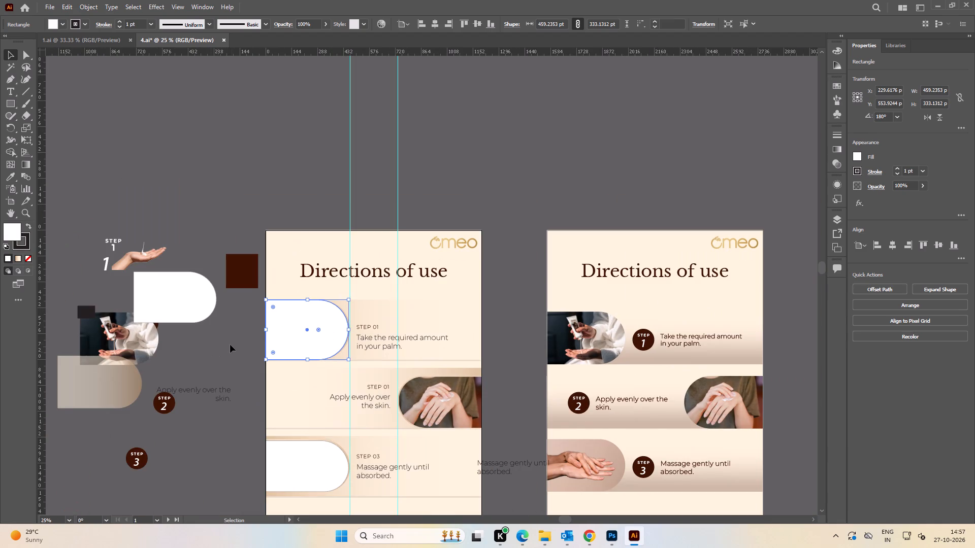
{"action": "left_click", "coordinate": [234, 342]}
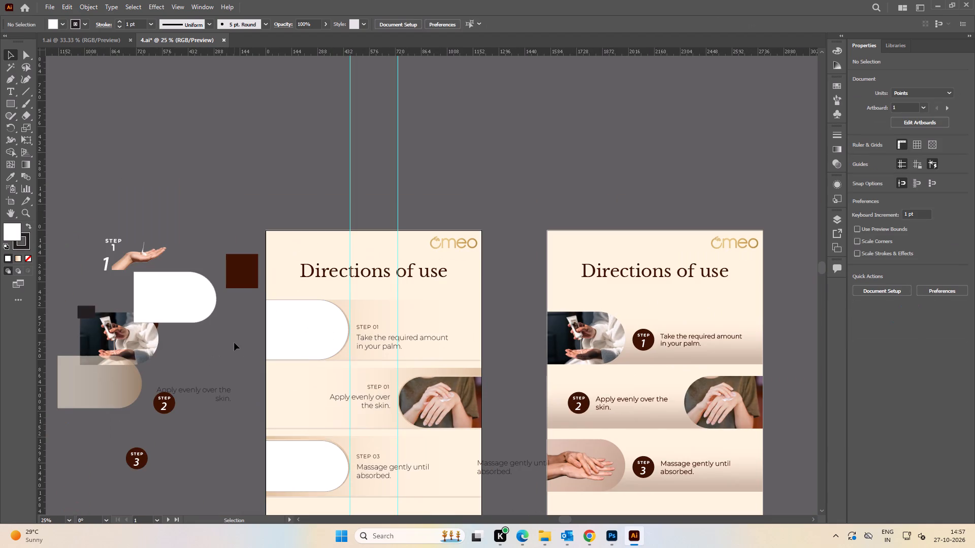
Separate the clipped hand cream tube photo from the spare white rounded shape on the pasteboard beside the artboard.
{"action": "scroll", "coordinate": [316, 339], "scroll_direction": "up", "scroll_amount": 3, "text": "alt"}
{"action": "scroll", "coordinate": [404, 299], "scroll_direction": "up", "scroll_amount": 3, "text": "alt"}
{"action": "scroll", "coordinate": [407, 298], "scroll_direction": "down", "scroll_amount": 4, "text": "alt"}
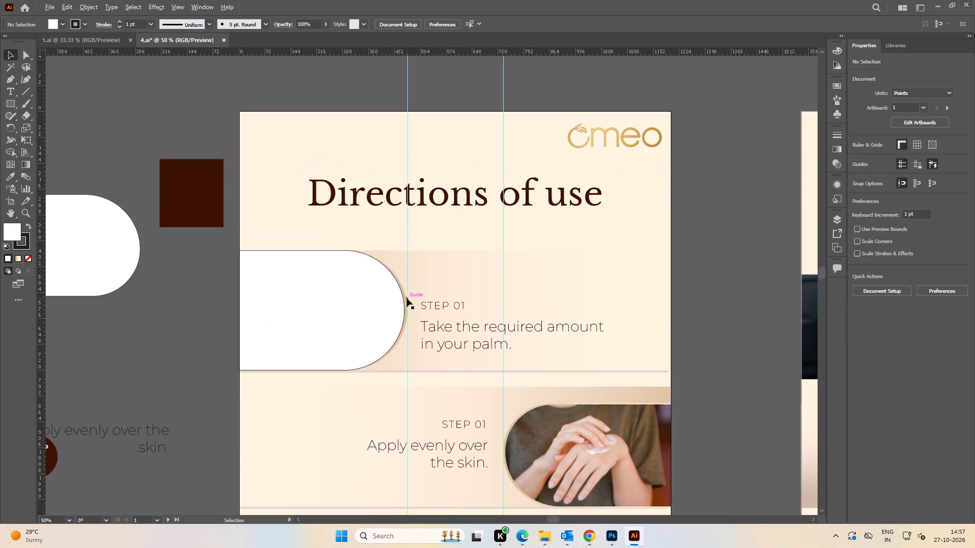
{"action": "left_click", "coordinate": [176, 335]}
{"action": "key", "text": "space"}
{"action": "left_click", "coordinate": [176, 333]}
{"action": "scroll", "coordinate": [173, 333], "scroll_direction": "down", "scroll_amount": 1, "text": "alt"}
{"action": "key", "text": "space"}
{"action": "left_click_drag", "start_coordinate": [179, 336], "coordinate": [413, 325]}
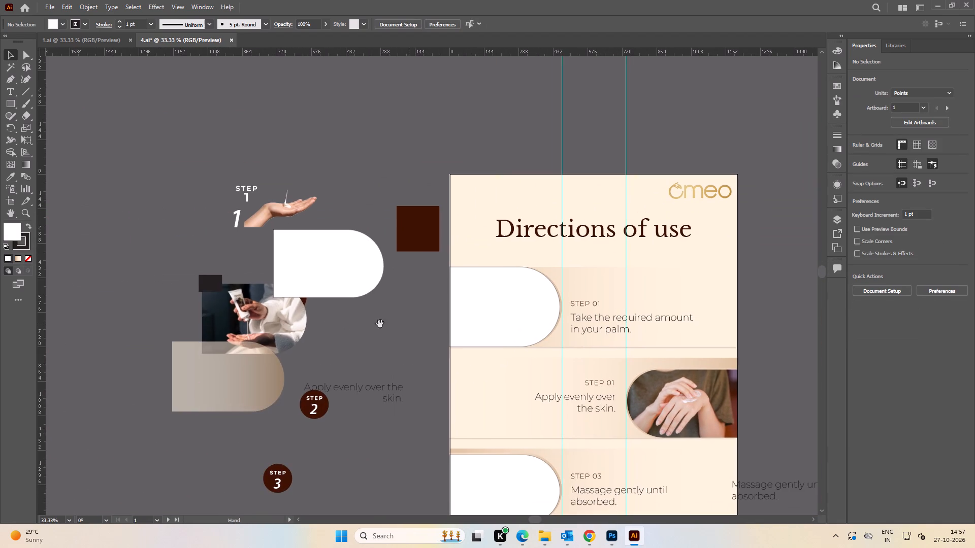
{"action": "left_click_drag", "start_coordinate": [247, 324], "coordinate": [365, 330]}
{"action": "left_click_drag", "start_coordinate": [345, 285], "coordinate": [203, 260]}
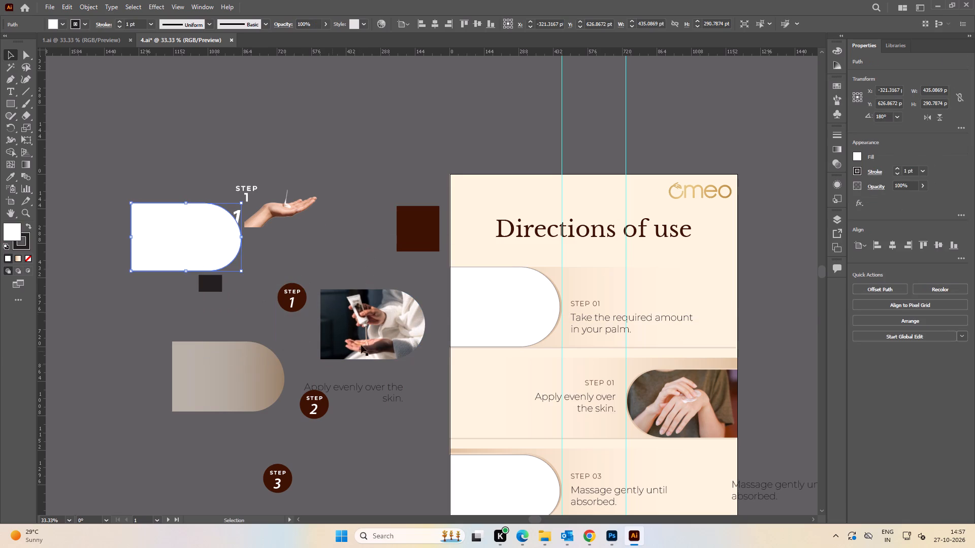
Examine the gradient rim between the white Step 01 shape and the vertical guide.
{"action": "scroll", "coordinate": [376, 328], "scroll_direction": "up", "scroll_amount": 2, "text": "alt"}
{"action": "key", "text": "space"}
{"action": "left_click_drag", "start_coordinate": [447, 327], "coordinate": [308, 289]}
{"action": "key", "text": "space"}
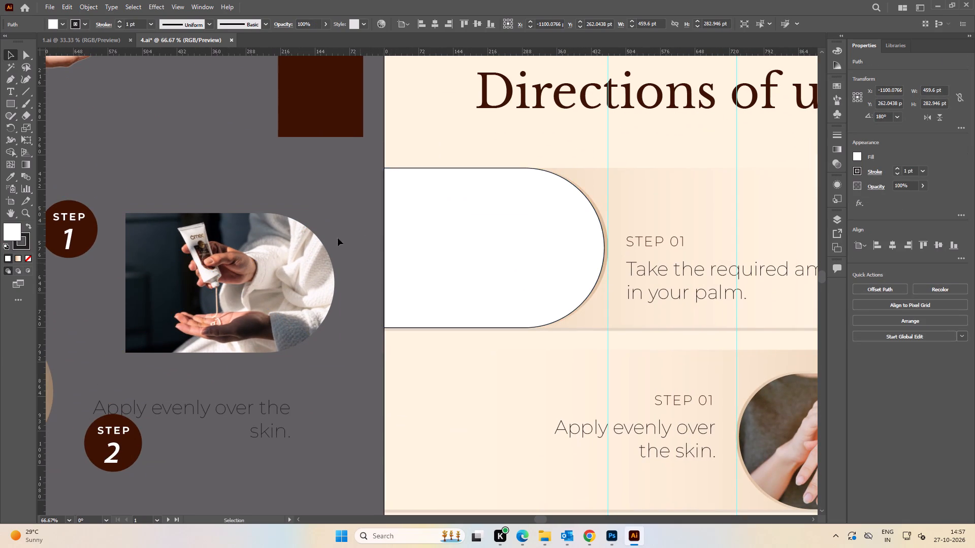
{"action": "key", "text": "space"}
{"action": "left_click_drag", "start_coordinate": [355, 193], "coordinate": [240, 180]}
{"action": "scroll", "coordinate": [507, 263], "scroll_direction": "up", "scroll_amount": 2, "text": "alt"}
{"action": "scroll", "coordinate": [465, 261], "scroll_direction": "down", "scroll_amount": 3, "text": "alt"}
{"action": "scroll", "coordinate": [488, 267], "scroll_direction": "up", "scroll_amount": 2, "text": "alt"}
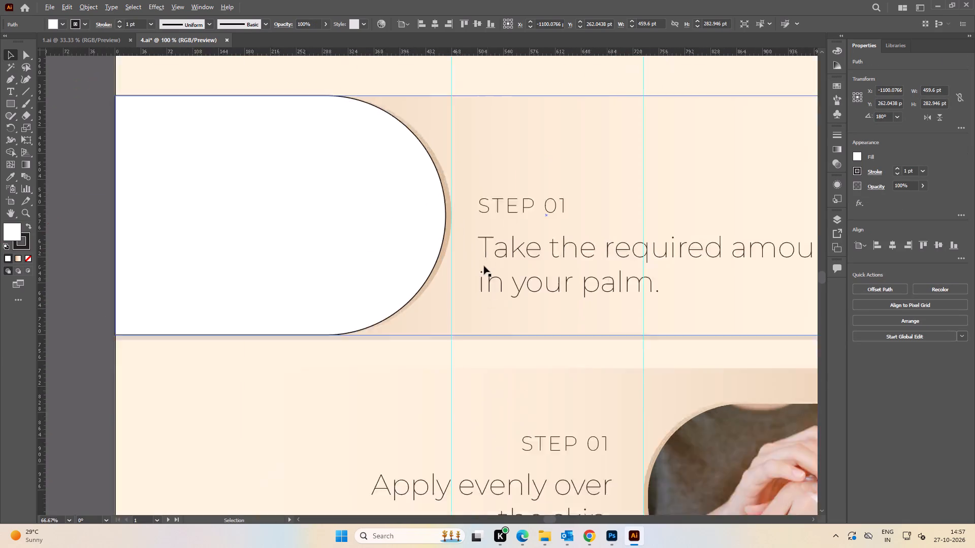
{"action": "scroll", "coordinate": [484, 266], "scroll_direction": "up", "scroll_amount": 1, "text": "alt"}
{"action": "key", "text": "space"}
{"action": "left_click_drag", "start_coordinate": [469, 272], "coordinate": [450, 314]}
{"action": "scroll", "coordinate": [445, 299], "scroll_direction": "down", "scroll_amount": 2, "text": "alt"}
{"action": "key", "text": "space"}
{"action": "left_click_drag", "start_coordinate": [452, 299], "coordinate": [383, 303]}
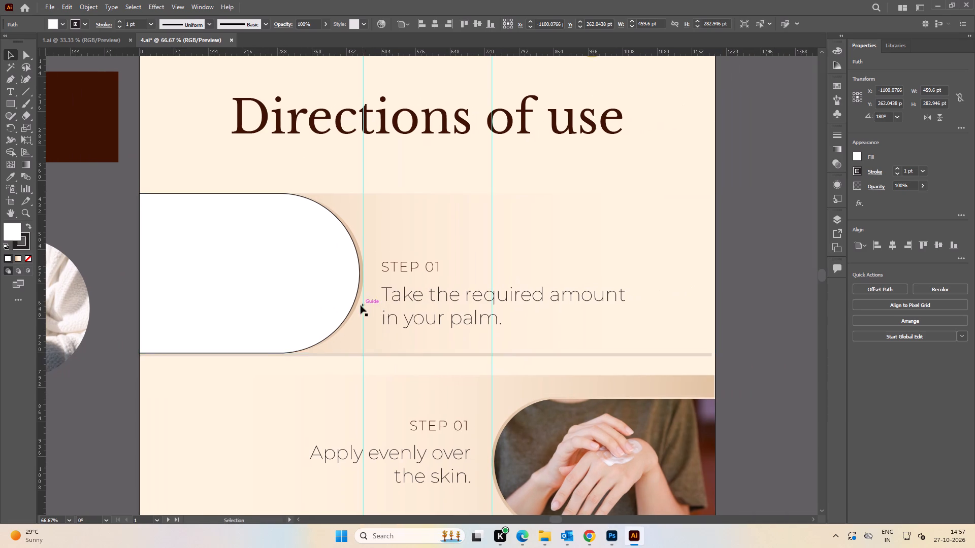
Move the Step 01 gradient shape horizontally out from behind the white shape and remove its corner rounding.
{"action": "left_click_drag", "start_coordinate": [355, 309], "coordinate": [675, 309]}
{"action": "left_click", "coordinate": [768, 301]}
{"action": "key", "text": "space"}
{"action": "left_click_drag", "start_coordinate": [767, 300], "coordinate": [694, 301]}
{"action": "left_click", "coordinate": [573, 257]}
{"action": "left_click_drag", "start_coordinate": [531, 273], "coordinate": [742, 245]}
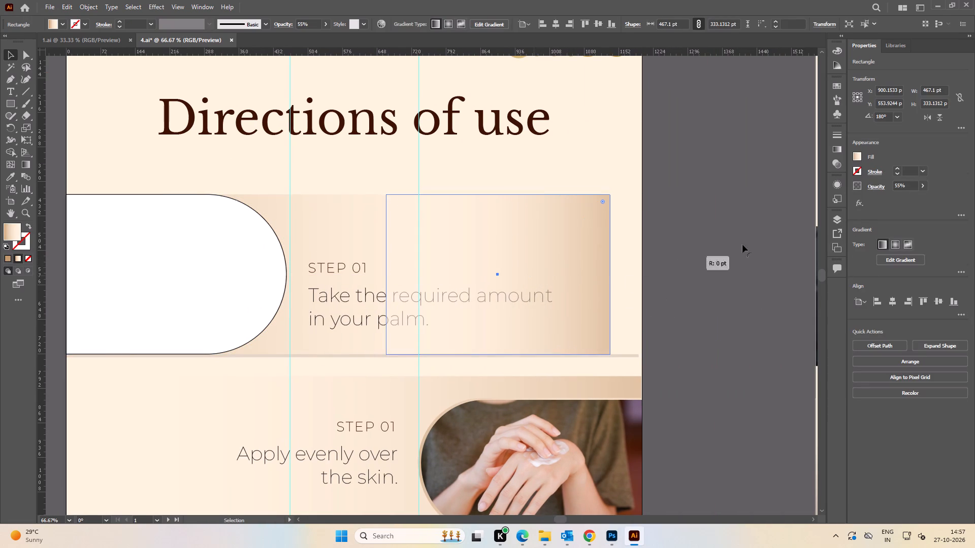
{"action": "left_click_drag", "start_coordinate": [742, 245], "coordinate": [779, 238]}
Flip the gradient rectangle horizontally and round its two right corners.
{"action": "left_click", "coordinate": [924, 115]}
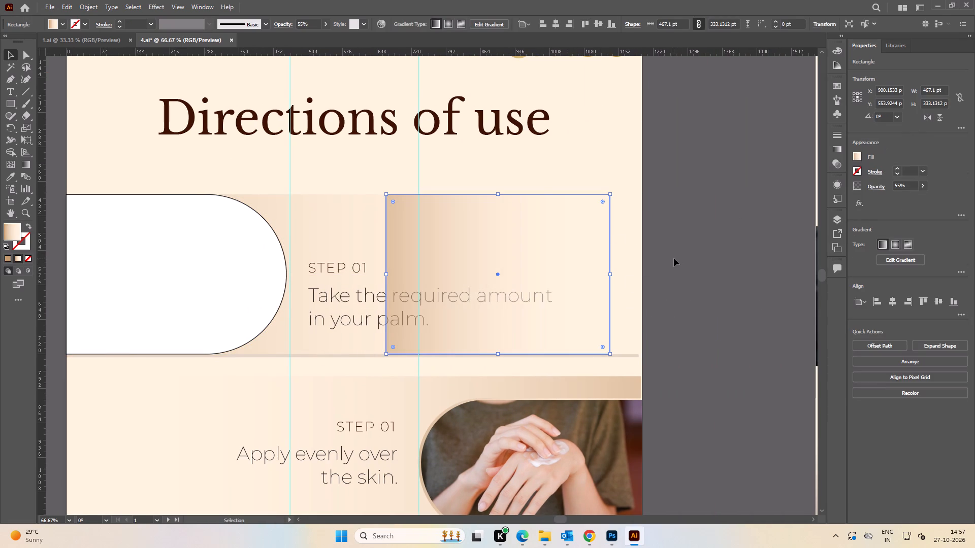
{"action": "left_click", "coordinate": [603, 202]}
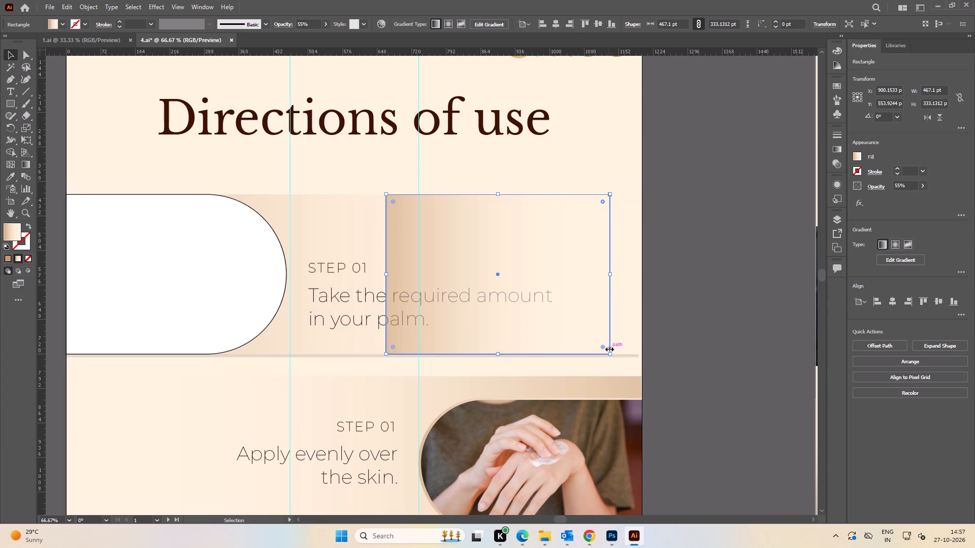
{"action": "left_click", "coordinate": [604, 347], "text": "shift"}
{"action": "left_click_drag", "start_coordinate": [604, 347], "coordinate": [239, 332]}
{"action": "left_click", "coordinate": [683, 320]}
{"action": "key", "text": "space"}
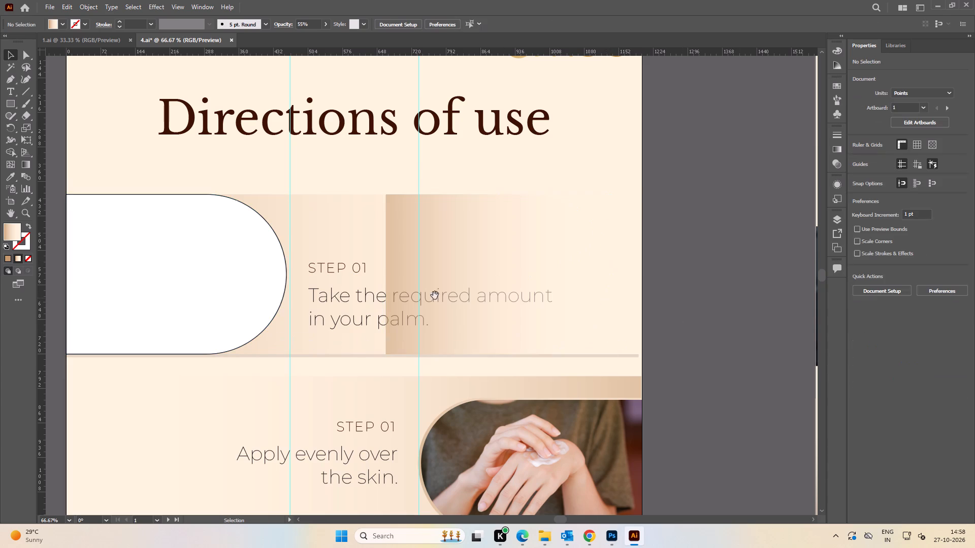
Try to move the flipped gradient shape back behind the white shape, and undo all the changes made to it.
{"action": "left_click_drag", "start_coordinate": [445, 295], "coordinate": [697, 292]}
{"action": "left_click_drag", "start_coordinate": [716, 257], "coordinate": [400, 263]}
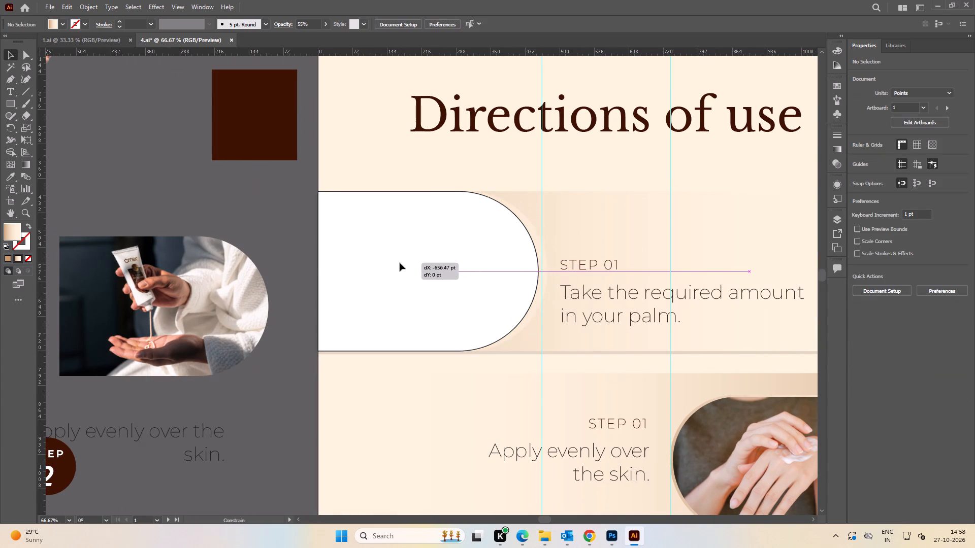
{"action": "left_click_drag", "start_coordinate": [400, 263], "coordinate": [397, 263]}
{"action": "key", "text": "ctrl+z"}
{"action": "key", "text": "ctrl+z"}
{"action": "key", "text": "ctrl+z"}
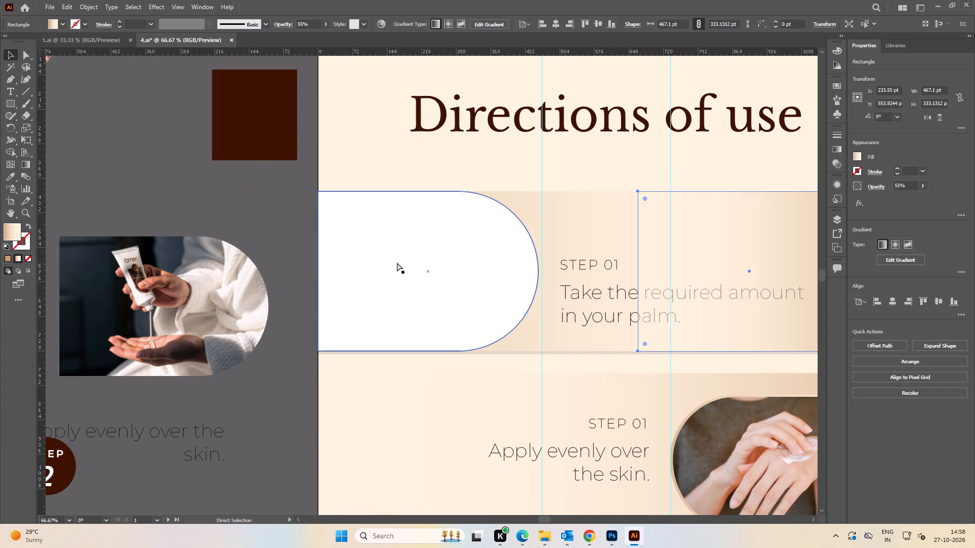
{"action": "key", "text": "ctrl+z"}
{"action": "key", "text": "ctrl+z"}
Release the clipping mask from the hand cream tube photo on the pasteboard.
{"action": "left_click", "coordinate": [275, 203]}
{"action": "key", "text": "space"}
{"action": "left_click_drag", "start_coordinate": [251, 236], "coordinate": [349, 218]}
{"action": "left_click", "coordinate": [285, 249]}
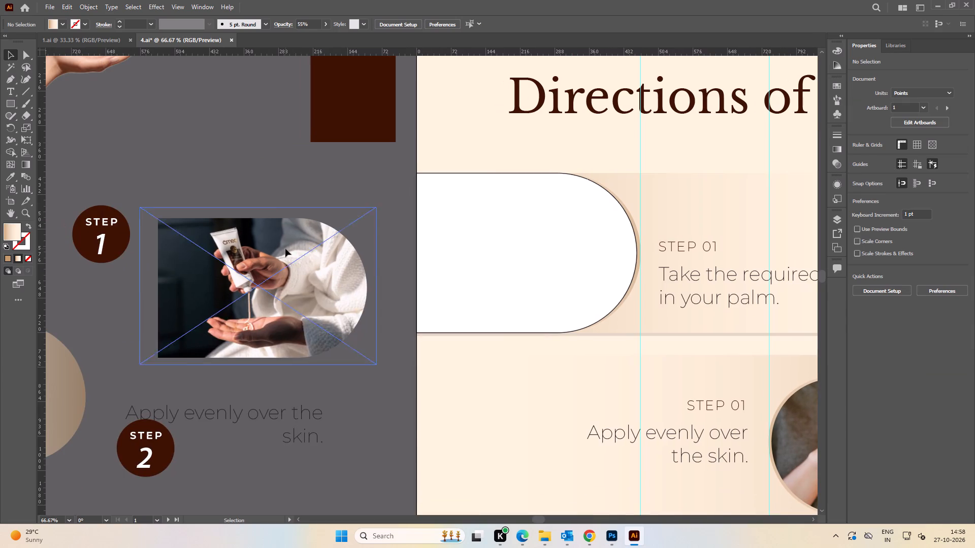
{"action": "right_click", "coordinate": [285, 249]}
{"action": "left_click", "coordinate": [329, 334]}
{"action": "left_click", "coordinate": [227, 197]}
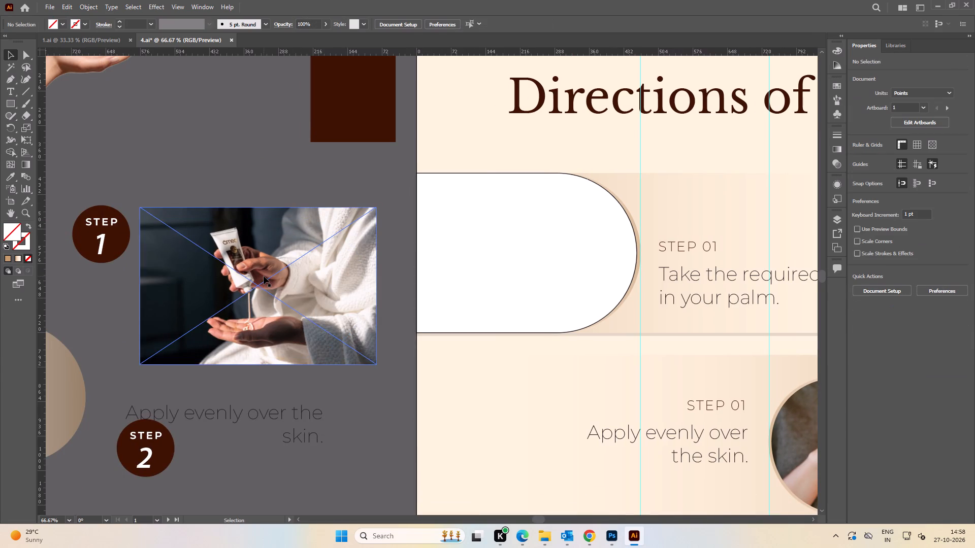
Shift the unclipped tube photo toward the artboard and delete its leftover clipping path.
{"action": "left_click_drag", "start_coordinate": [264, 276], "coordinate": [312, 282]}
{"action": "left_click_drag", "start_coordinate": [238, 277], "coordinate": [282, 269]}
{"action": "left_click_drag", "start_coordinate": [169, 195], "coordinate": [180, 267]}
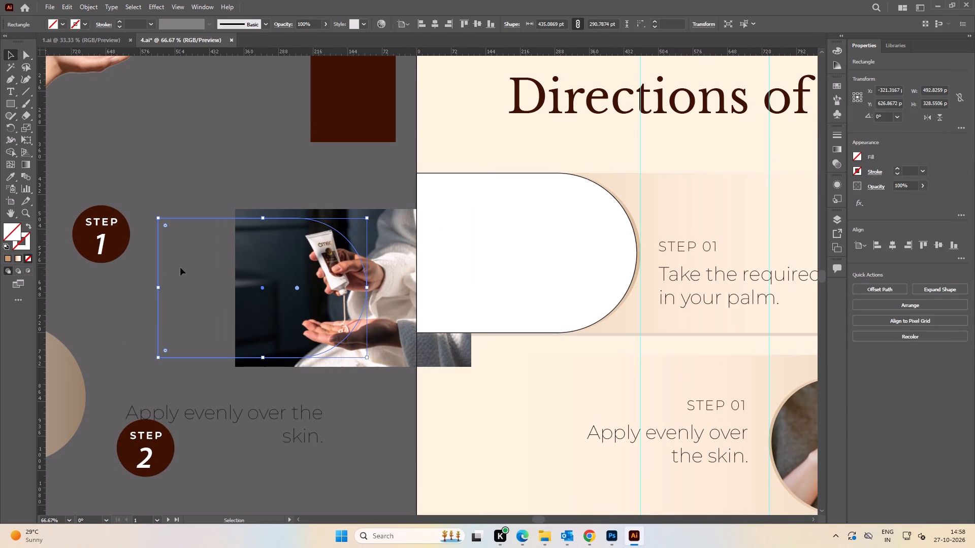
{"action": "key", "text": "Delete"}
Move the unclipped tube photo onto the Step 01 white rounded shape, lining it up with the shape's top edge and curved end.
{"action": "key", "text": "space"}
{"action": "key", "text": "space"}
{"action": "key", "text": "space"}
{"action": "key", "text": "space"}
{"action": "key", "text": "space"}
{"action": "left_click_drag", "start_coordinate": [230, 266], "coordinate": [130, 267]}
{"action": "left_click_drag", "start_coordinate": [129, 282], "coordinate": [159, 261]}
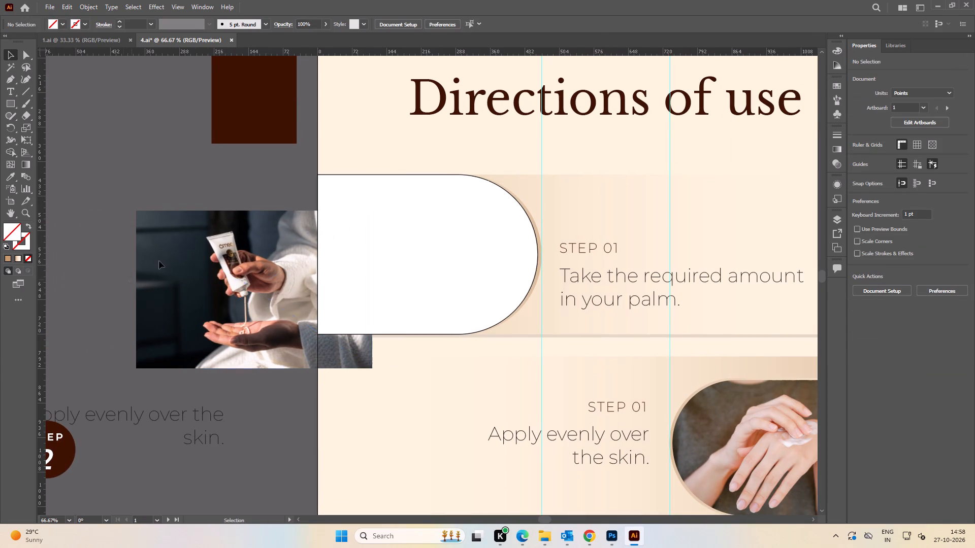
{"action": "left_click_drag", "start_coordinate": [159, 261], "coordinate": [254, 239]}
{"action": "left_click", "coordinate": [151, 170]}
{"action": "left_click_drag", "start_coordinate": [212, 268], "coordinate": [293, 223]}
{"action": "left_click", "coordinate": [486, 255], "text": "shift"}
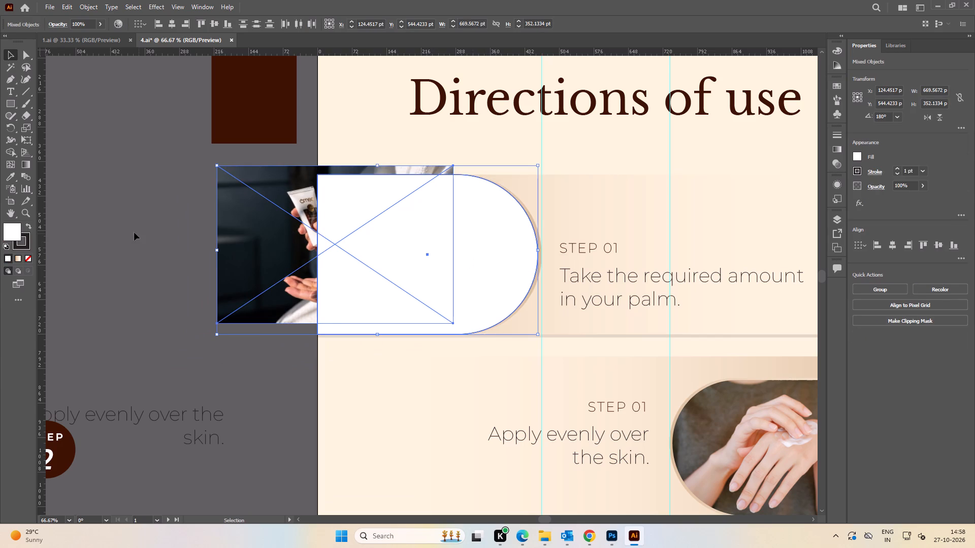
{"action": "left_click", "coordinate": [133, 232]}
{"action": "left_click_drag", "start_coordinate": [231, 238], "coordinate": [317, 247]}
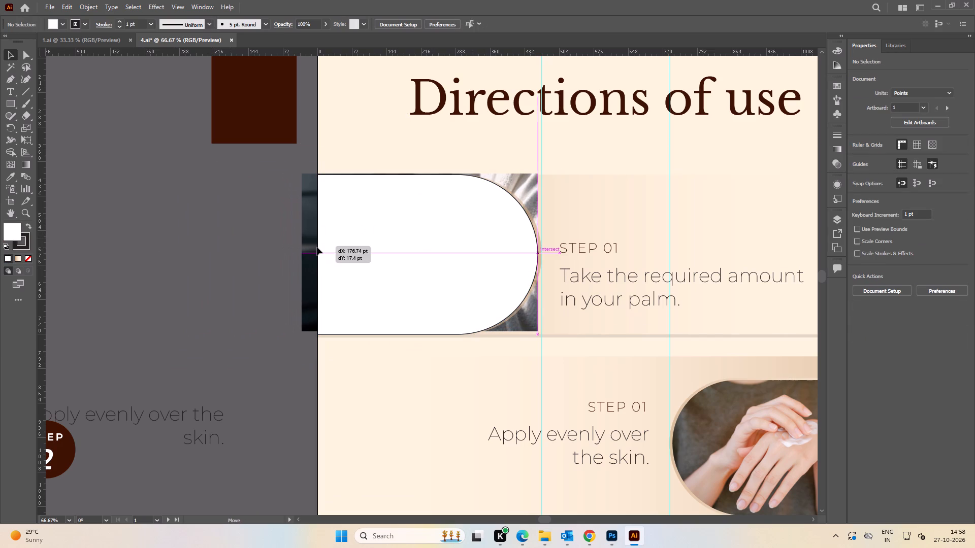
{"action": "left_click_drag", "start_coordinate": [317, 247], "coordinate": [319, 247]}
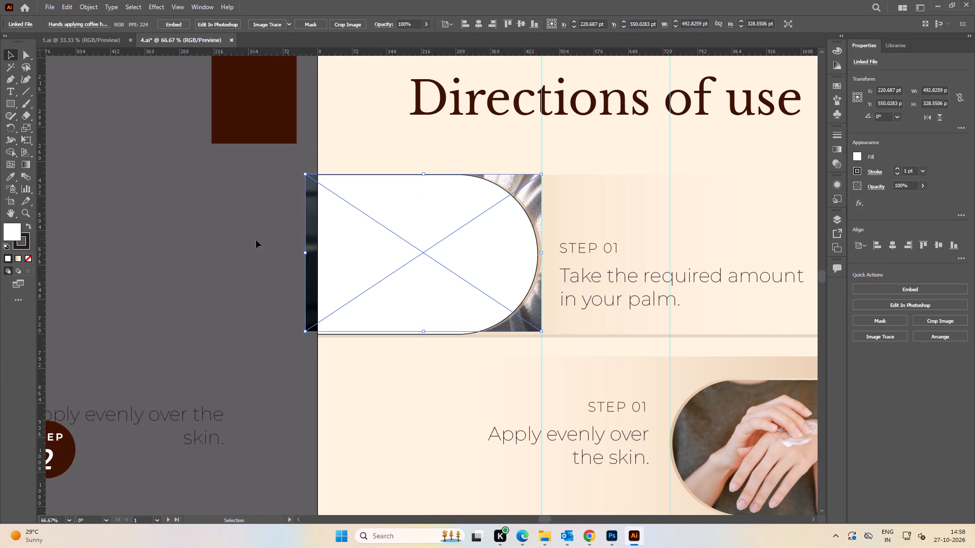
Make a clipping mask from the tube photo and the Step 01 white rounded shape.
{"action": "left_click", "coordinate": [354, 240], "text": "shift"}
{"action": "left_click_drag", "start_coordinate": [367, 249], "coordinate": [276, 251]}
{"action": "key", "text": "ctrl+z"}
{"action": "right_click", "coordinate": [339, 242]}
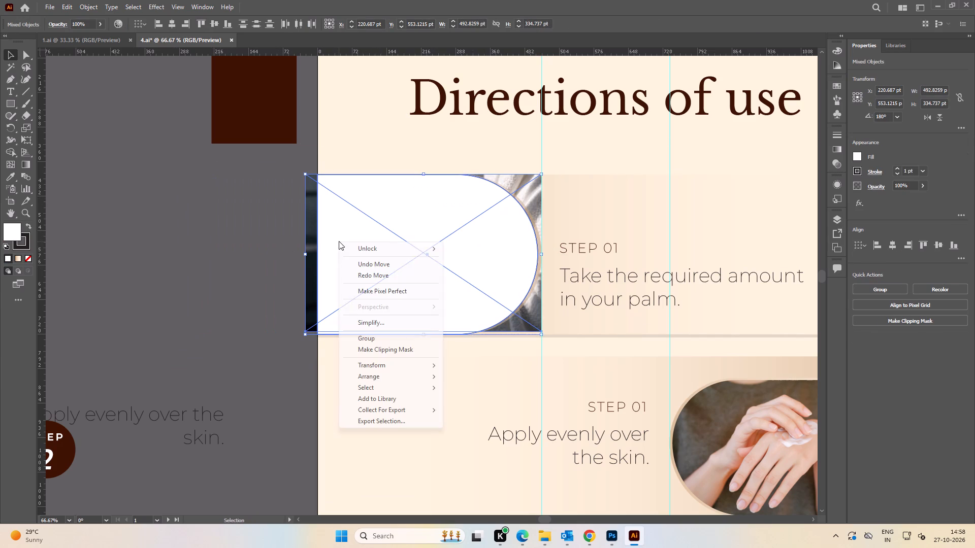
{"action": "left_click", "coordinate": [383, 348]}
{"action": "left_click", "coordinate": [235, 268]}
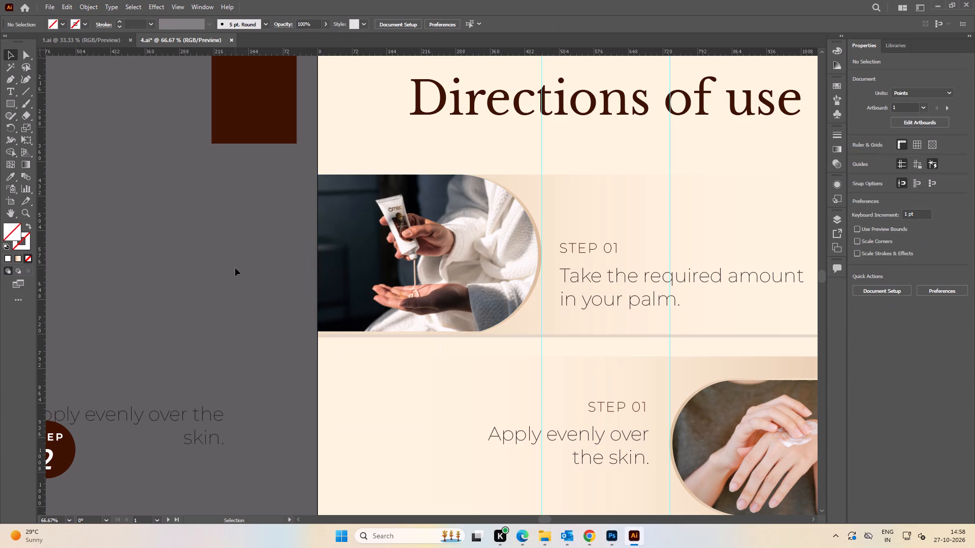
Isolate the Step 01 clip group and shift the tube photo about 8 pt to the left within its mask.
{"action": "key", "text": "space"}
{"action": "left_click_drag", "start_coordinate": [242, 268], "coordinate": [205, 265]}
{"action": "scroll", "coordinate": [356, 253], "scroll_direction": "up", "scroll_amount": 2, "text": "alt"}
{"action": "double_click", "coordinate": [407, 263]}
{"action": "left_click_drag", "start_coordinate": [446, 268], "coordinate": [442, 269]}
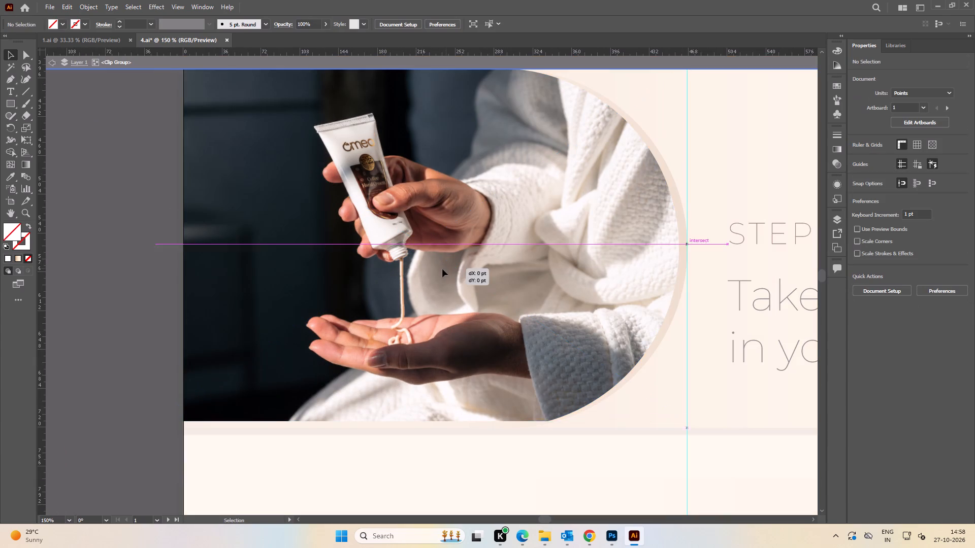
{"action": "left_click_drag", "start_coordinate": [442, 269], "coordinate": [439, 269]}
Scale the tube photo proportionally to about 506 × 337 pt so it reaches the mask's bottom edge.
{"action": "scroll", "coordinate": [437, 269], "scroll_direction": "down", "scroll_amount": 2, "text": "alt"}
{"action": "scroll", "coordinate": [433, 282], "scroll_direction": "up", "scroll_amount": 1, "text": "alt"}
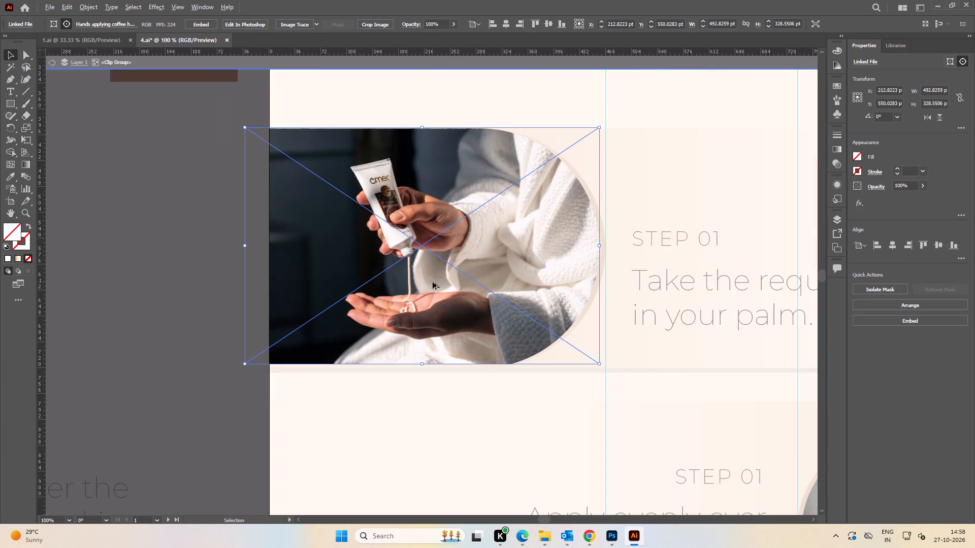
{"action": "scroll", "coordinate": [426, 366], "scroll_direction": "up", "scroll_amount": 2, "text": "alt"}
{"action": "left_click_drag", "start_coordinate": [419, 364], "coordinate": [419, 368], "text": "shift"}
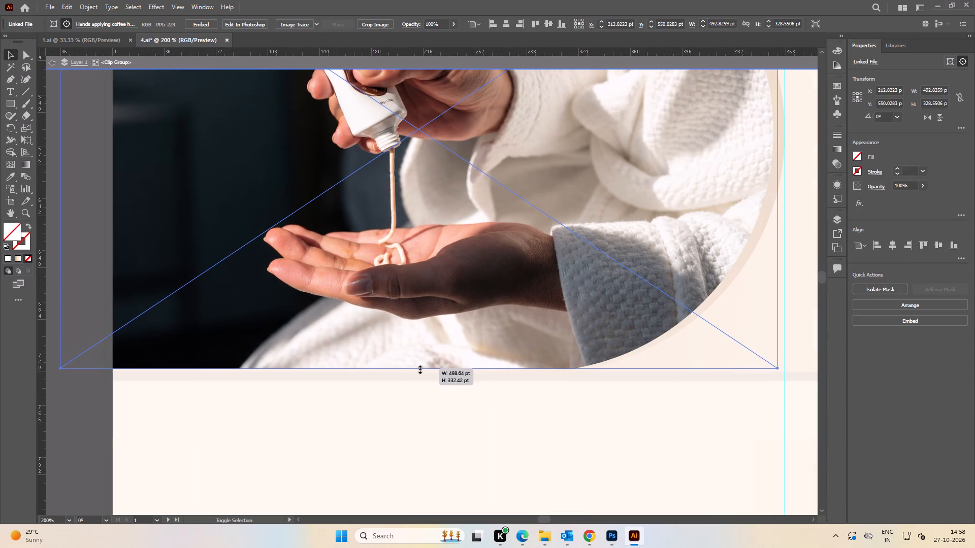
{"action": "left_click_drag", "start_coordinate": [419, 368], "coordinate": [418, 375], "text": "shift"}
Shift the enlarged tube photo about 5 pt further left within its mask and exit isolation mode.
{"action": "scroll", "coordinate": [427, 320], "scroll_direction": "down", "scroll_amount": 2, "text": "alt"}
{"action": "key", "text": "space"}
{"action": "key", "text": "space"}
{"action": "key", "text": "space"}
{"action": "key", "text": "space"}
{"action": "key", "text": "space"}
{"action": "key", "text": "space"}
{"action": "key", "text": "space"}
{"action": "key", "text": "space"}
{"action": "key", "text": "space"}
{"action": "key", "text": "space"}
{"action": "key", "text": "space"}
{"action": "key", "text": "space"}
{"action": "left_click_drag", "start_coordinate": [433, 276], "coordinate": [397, 399]}
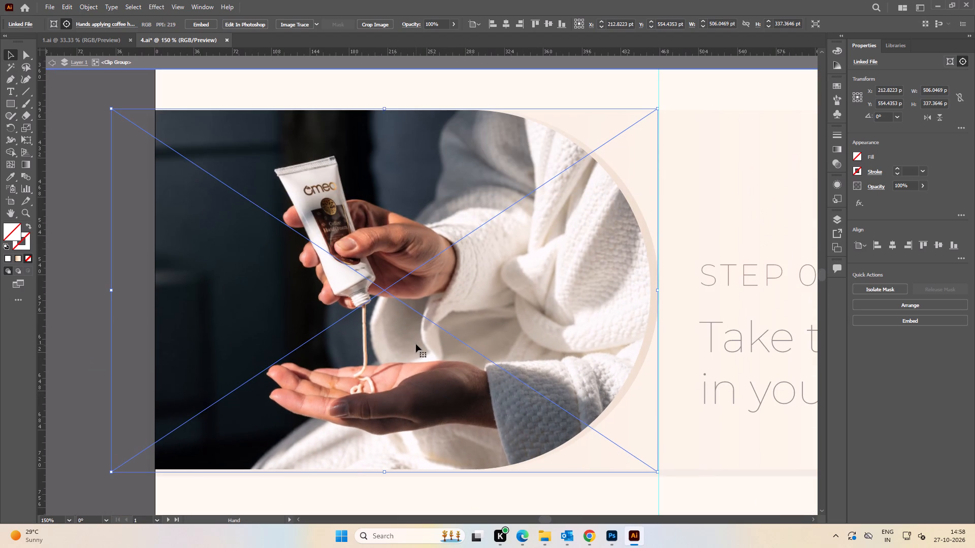
{"action": "left_click_drag", "start_coordinate": [451, 340], "coordinate": [445, 341]}
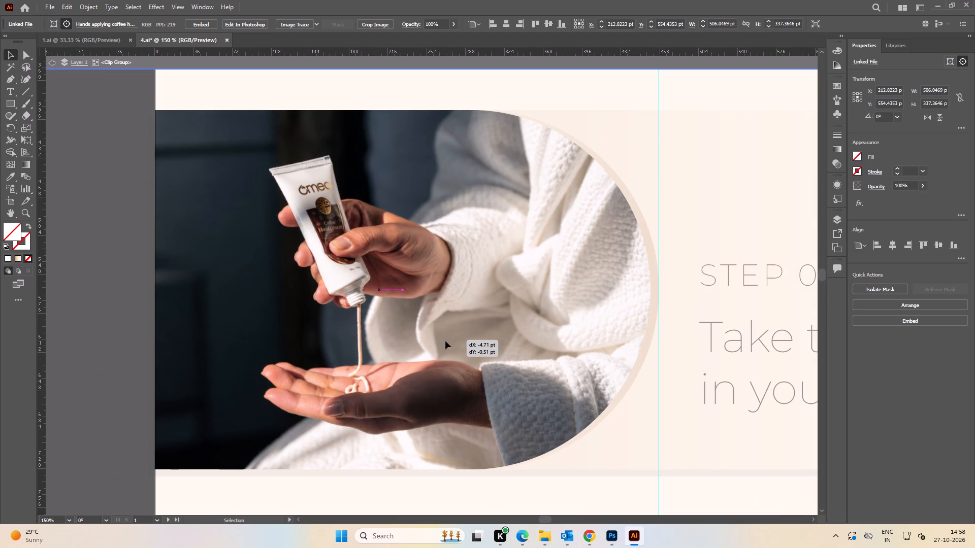
{"action": "left_click_drag", "start_coordinate": [445, 341], "coordinate": [446, 340]}
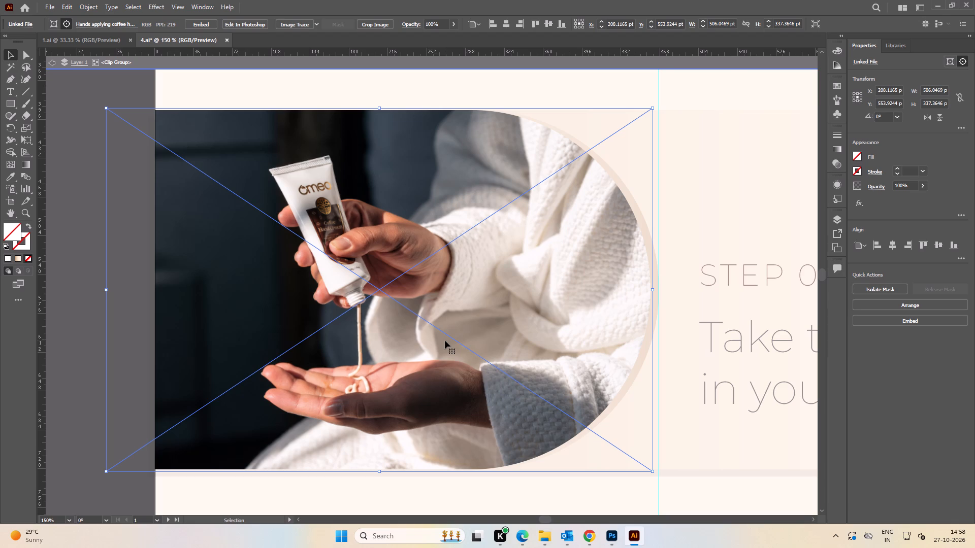
{"action": "scroll", "coordinate": [445, 340], "scroll_direction": "down", "scroll_amount": 2, "text": "alt"}
{"action": "triple_click", "coordinate": [212, 297]}
Examine the rebuilt Step 01 photo frame alongside the other steps and the neighbouring Directions of use artboard.
{"action": "scroll", "coordinate": [212, 297], "scroll_direction": "down", "scroll_amount": 1, "text": "alt"}
{"action": "key", "text": "space"}
{"action": "key", "text": "space"}
{"action": "key", "text": "space"}
{"action": "key", "text": "space"}
{"action": "key", "text": "space"}
{"action": "key", "text": "space"}
{"action": "key", "text": "space"}
{"action": "key", "text": "space"}
{"action": "key", "text": "space"}
{"action": "key", "text": "space"}
{"action": "key", "text": "space"}
{"action": "key", "text": "space"}
{"action": "key", "text": "space"}
{"action": "key", "text": "space"}
{"action": "key", "text": "space"}
{"action": "key", "text": "space"}
{"action": "key", "text": "space"}
{"action": "key", "text": "space"}
{"action": "key", "text": "space"}
{"action": "key", "text": "space"}
{"action": "left_click_drag", "start_coordinate": [211, 310], "coordinate": [224, 299]}
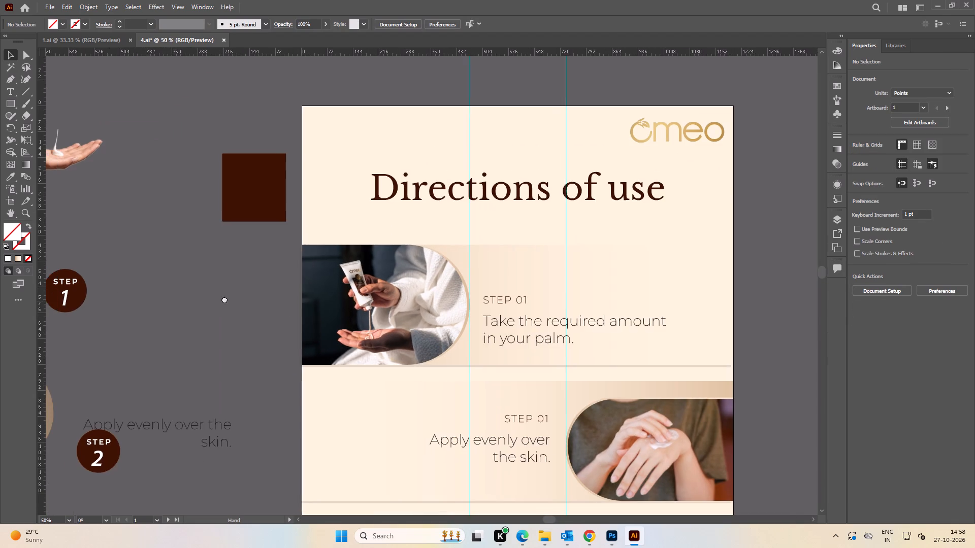
{"action": "left_click_drag", "start_coordinate": [224, 299], "coordinate": [225, 298]}
{"action": "left_click_drag", "start_coordinate": [374, 302], "coordinate": [260, 262]}
{"action": "scroll", "coordinate": [491, 304], "scroll_direction": "down", "scroll_amount": 1}
{"action": "scroll", "coordinate": [483, 309], "scroll_direction": "down", "scroll_amount": 2, "text": "alt"}
{"action": "key", "text": "space"}
{"action": "left_click_drag", "start_coordinate": [489, 334], "coordinate": [442, 315]}
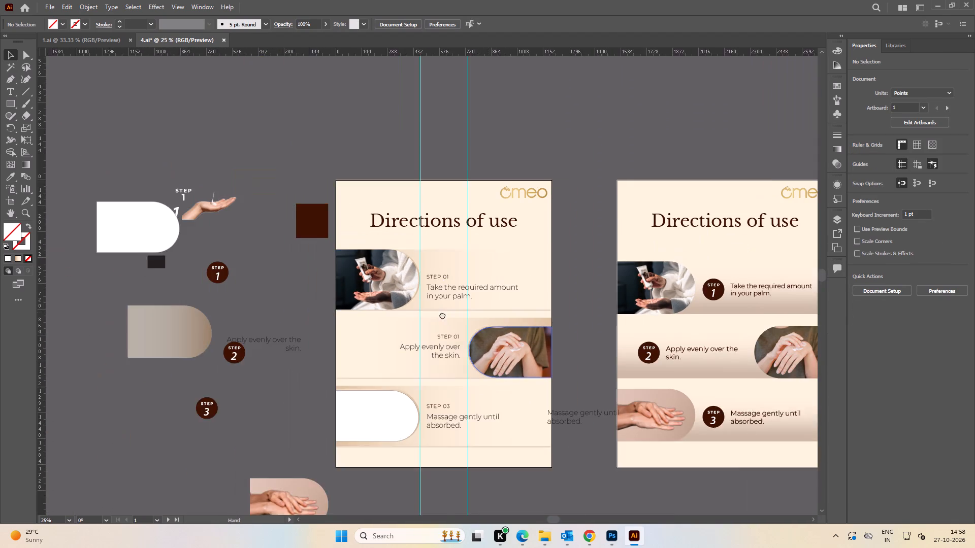
{"action": "left_click_drag", "start_coordinate": [442, 315], "coordinate": [374, 289]}
{"action": "left_click", "coordinate": [471, 261]}
Move the clipped clasped-hands photo further away from the artboard on the pasteboard.
{"action": "key", "text": "space"}
{"action": "key", "text": "space"}
{"action": "key", "text": "space"}
{"action": "key", "text": "space"}
{"action": "key", "text": "space"}
{"action": "key", "text": "space"}
{"action": "key", "text": "space"}
{"action": "key", "text": "space"}
{"action": "key", "text": "space"}
{"action": "key", "text": "space"}
{"action": "key", "text": "space"}
{"action": "key", "text": "space"}
{"action": "key", "text": "space"}
{"action": "key", "text": "space"}
{"action": "key", "text": "space"}
{"action": "key", "text": "space"}
{"action": "key", "text": "space"}
{"action": "left_click_drag", "start_coordinate": [222, 320], "coordinate": [378, 285]}
{"action": "left_click_drag", "start_coordinate": [337, 372], "coordinate": [297, 326]}
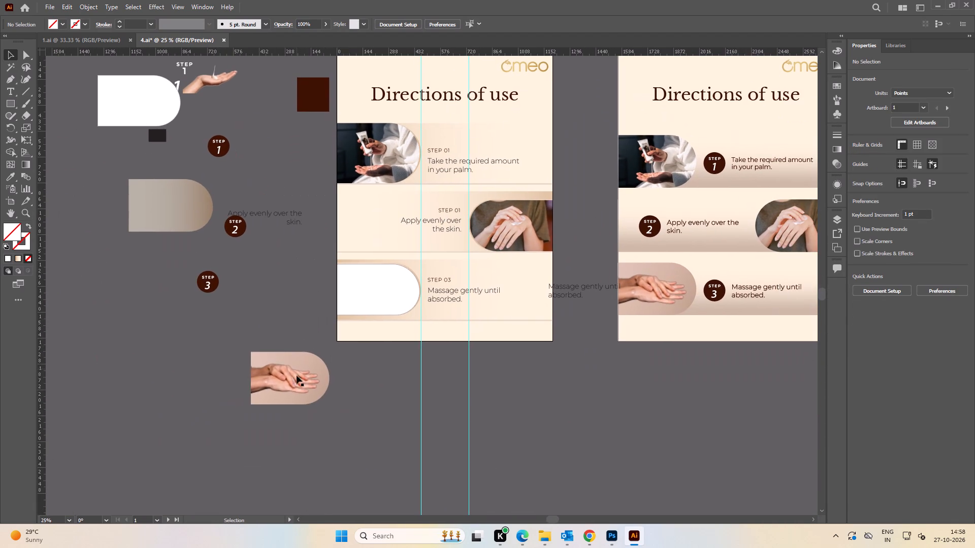
{"action": "left_click_drag", "start_coordinate": [297, 375], "coordinate": [213, 340]}
{"action": "left_click", "coordinate": [291, 299]}
Select the Step 01 framed photo with its gradient rim, excluding the background band, and move it straight down about 514 pt.
{"action": "scroll", "coordinate": [359, 159], "scroll_direction": "up", "scroll_amount": 2, "text": "alt"}
{"action": "left_click", "coordinate": [239, 142]}
{"action": "left_click_drag", "start_coordinate": [255, 121], "coordinate": [417, 158]}
{"action": "scroll", "coordinate": [417, 159], "scroll_direction": "down", "scroll_amount": 1, "text": "alt"}
{"action": "left_click", "coordinate": [570, 131], "text": "shift"}
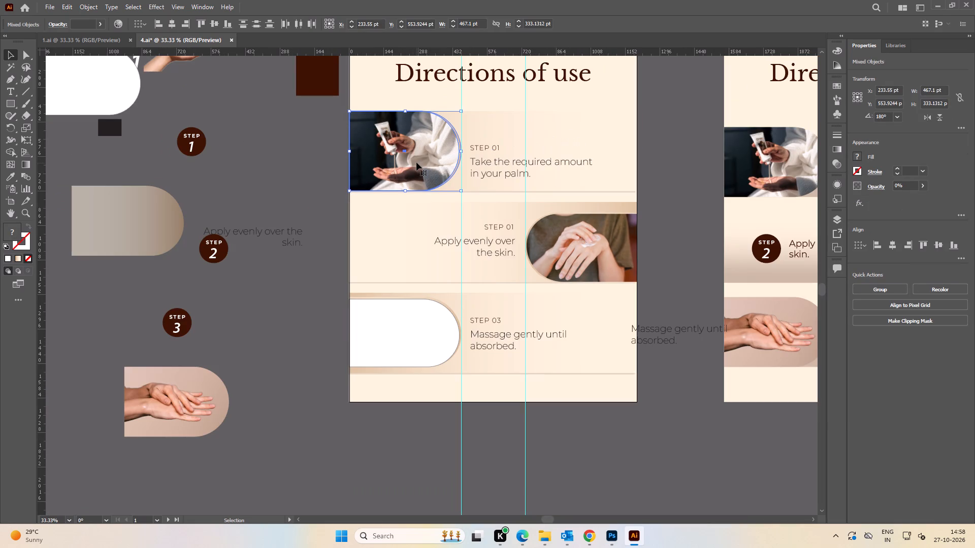
{"action": "left_click_drag", "start_coordinate": [416, 162], "coordinate": [416, 287]}
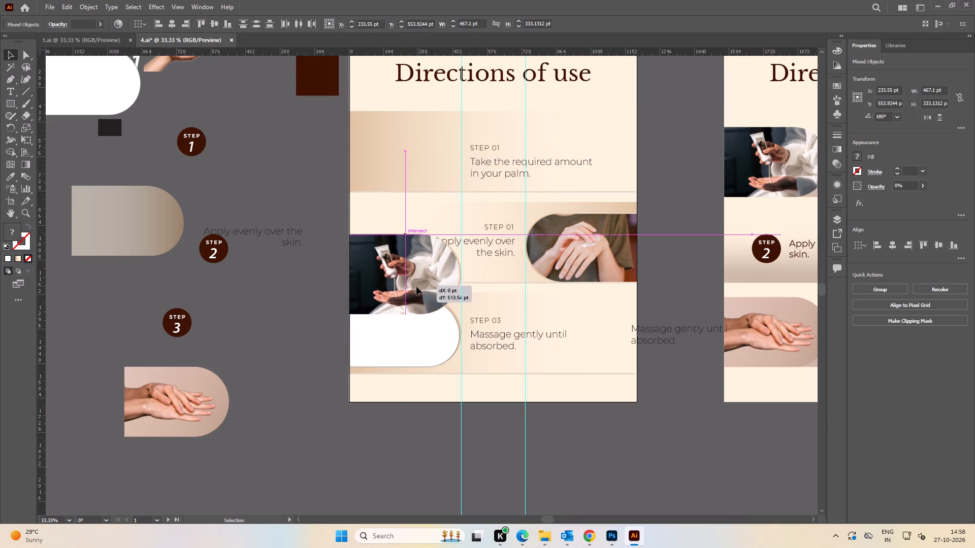
Select the old white rounded shape and its rim in the Step 03 band, excluding the background band, and delete them.
{"action": "scroll", "coordinate": [409, 358], "scroll_direction": "up", "scroll_amount": 2, "text": "alt"}
{"action": "left_click", "coordinate": [230, 344]}
{"action": "left_click_drag", "start_coordinate": [242, 321], "coordinate": [454, 365]}
{"action": "left_click", "coordinate": [588, 385], "text": "shift"}
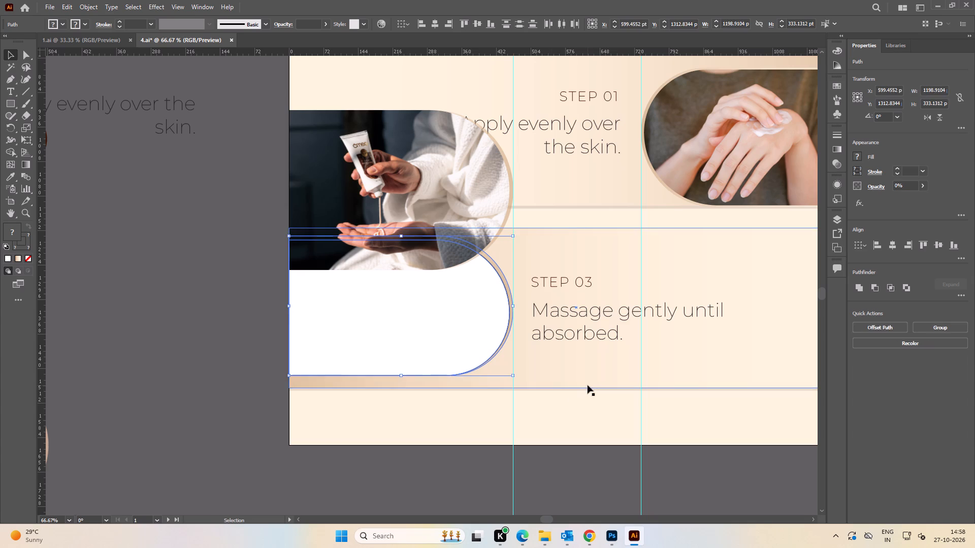
{"action": "key", "text": "Delete"}
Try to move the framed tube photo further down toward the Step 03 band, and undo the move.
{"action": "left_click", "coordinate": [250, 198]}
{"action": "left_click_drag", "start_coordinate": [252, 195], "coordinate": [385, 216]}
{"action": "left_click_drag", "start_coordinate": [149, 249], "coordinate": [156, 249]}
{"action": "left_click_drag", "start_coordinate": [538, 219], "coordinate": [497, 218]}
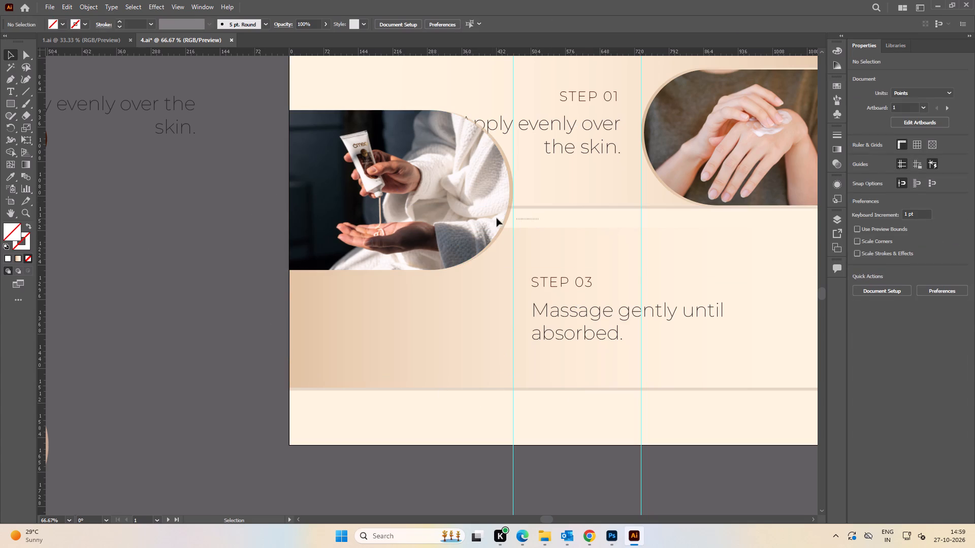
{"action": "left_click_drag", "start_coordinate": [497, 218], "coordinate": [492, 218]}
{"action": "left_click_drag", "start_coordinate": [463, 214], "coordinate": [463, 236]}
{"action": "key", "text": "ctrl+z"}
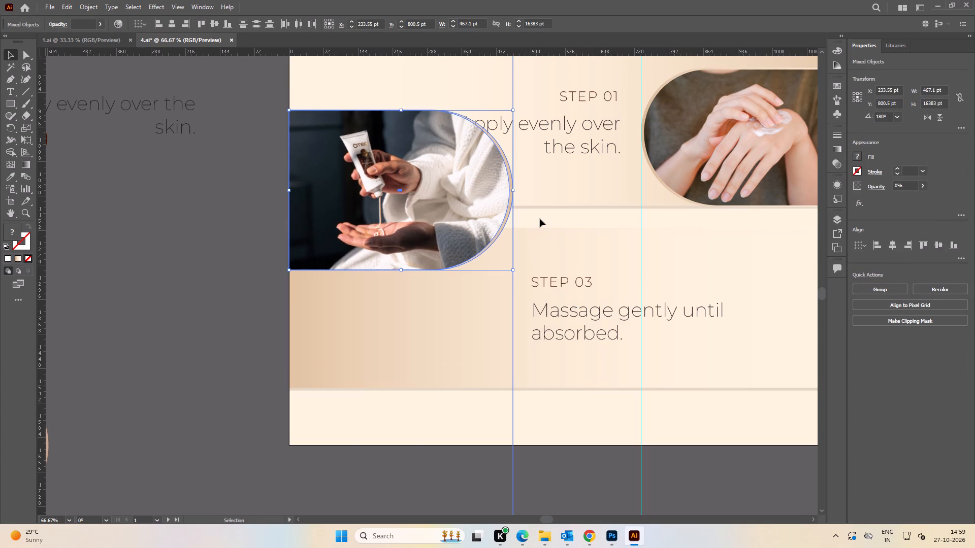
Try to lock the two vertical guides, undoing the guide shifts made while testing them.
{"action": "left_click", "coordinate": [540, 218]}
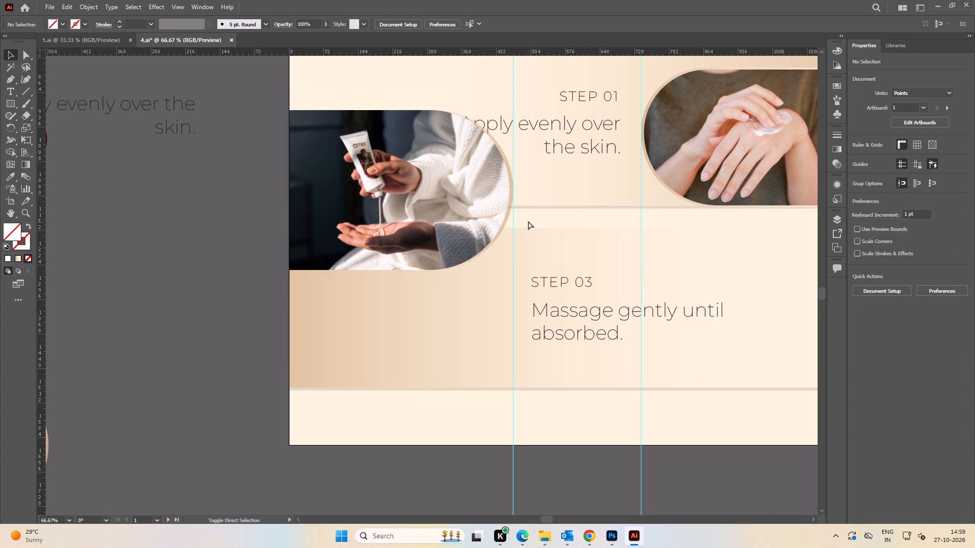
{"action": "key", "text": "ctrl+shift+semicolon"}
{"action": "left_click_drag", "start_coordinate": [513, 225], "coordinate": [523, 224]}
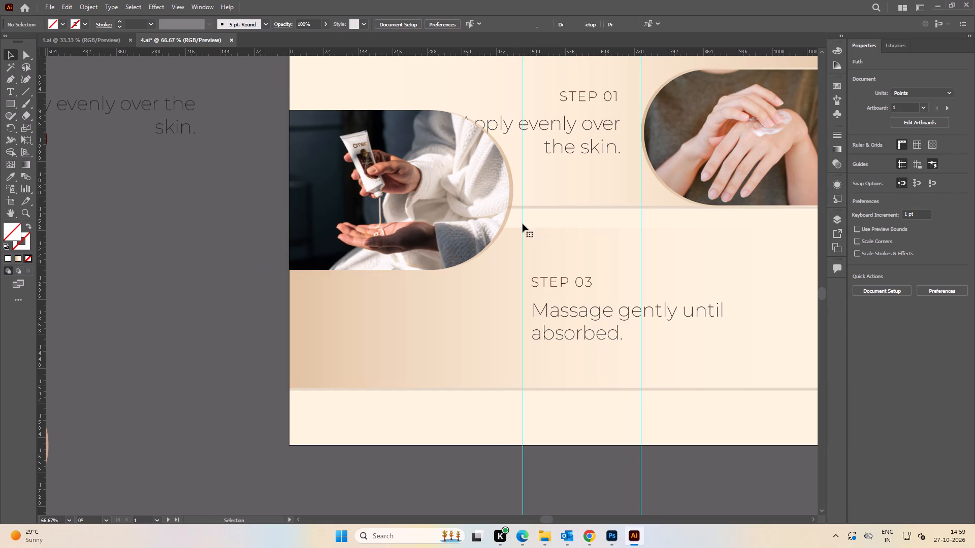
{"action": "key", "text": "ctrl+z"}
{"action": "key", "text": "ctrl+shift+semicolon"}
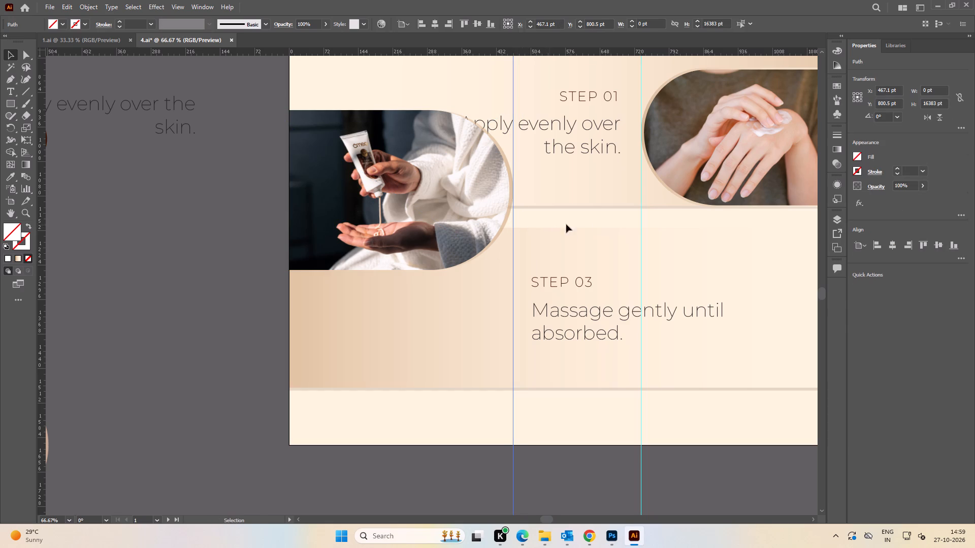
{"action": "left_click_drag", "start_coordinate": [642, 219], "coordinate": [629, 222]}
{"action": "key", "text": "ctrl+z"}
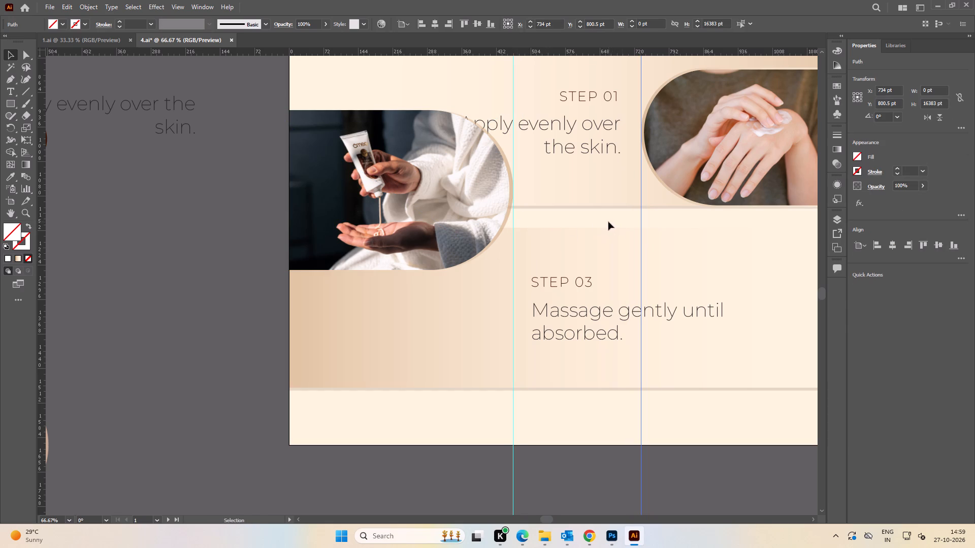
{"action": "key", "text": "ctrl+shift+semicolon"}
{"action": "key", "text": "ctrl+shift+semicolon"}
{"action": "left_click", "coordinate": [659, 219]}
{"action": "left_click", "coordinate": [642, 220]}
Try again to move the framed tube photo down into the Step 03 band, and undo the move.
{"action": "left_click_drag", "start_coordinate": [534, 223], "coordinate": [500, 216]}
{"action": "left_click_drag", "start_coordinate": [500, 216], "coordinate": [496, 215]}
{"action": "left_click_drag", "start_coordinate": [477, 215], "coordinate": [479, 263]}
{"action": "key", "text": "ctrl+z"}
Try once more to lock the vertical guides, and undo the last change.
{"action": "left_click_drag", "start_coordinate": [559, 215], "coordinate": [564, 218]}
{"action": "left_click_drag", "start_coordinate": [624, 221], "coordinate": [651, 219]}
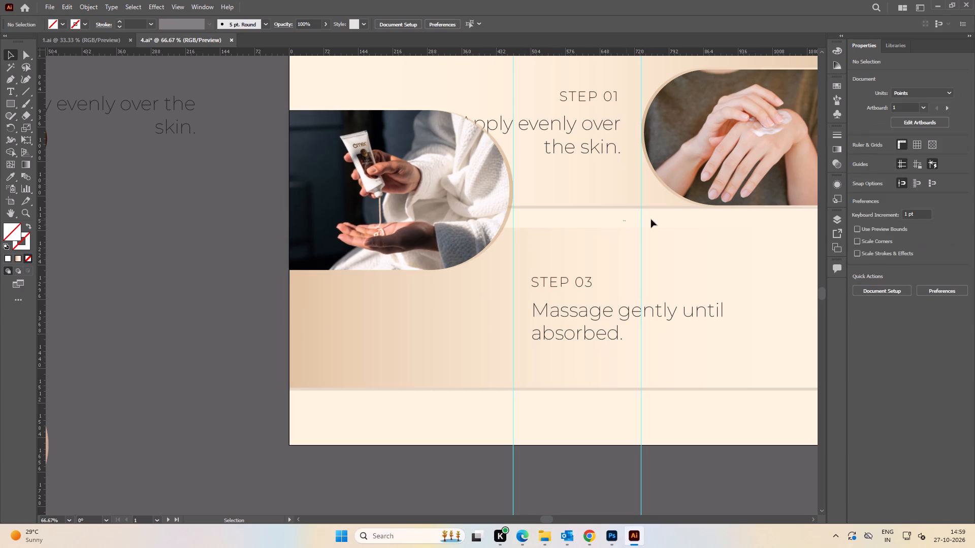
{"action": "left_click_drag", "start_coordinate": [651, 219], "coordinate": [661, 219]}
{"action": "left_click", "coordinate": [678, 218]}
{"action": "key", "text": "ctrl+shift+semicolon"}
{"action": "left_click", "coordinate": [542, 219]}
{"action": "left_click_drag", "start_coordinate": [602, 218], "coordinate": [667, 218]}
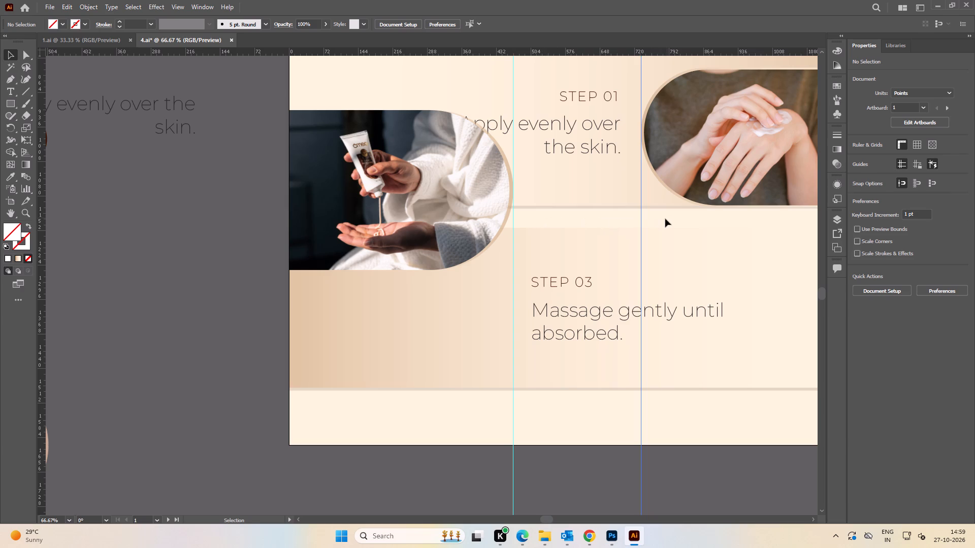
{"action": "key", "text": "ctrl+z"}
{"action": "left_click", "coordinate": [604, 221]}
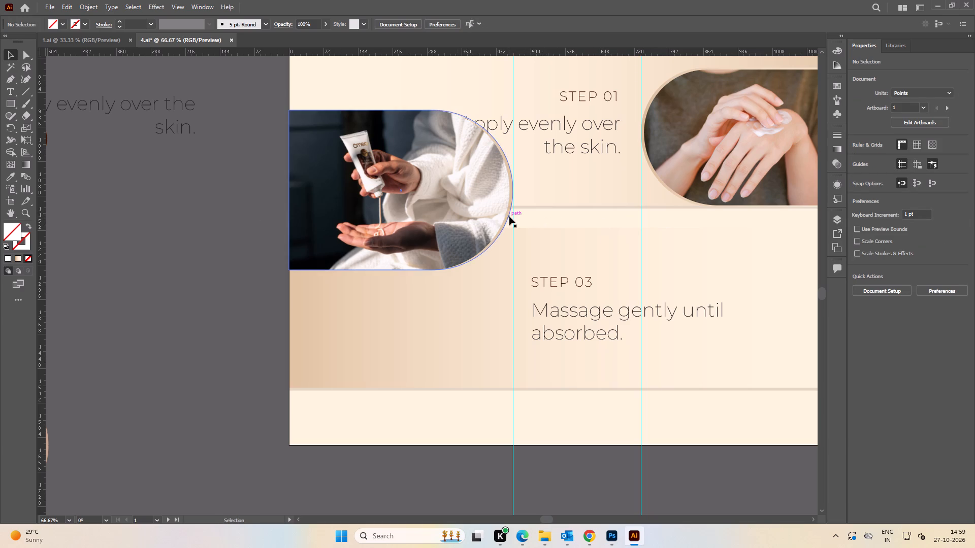
Select the framed photo and rim without the guide, and move them straight down about 250 pt into the Step 03 band.
{"action": "left_click_drag", "start_coordinate": [526, 219], "coordinate": [479, 211]}
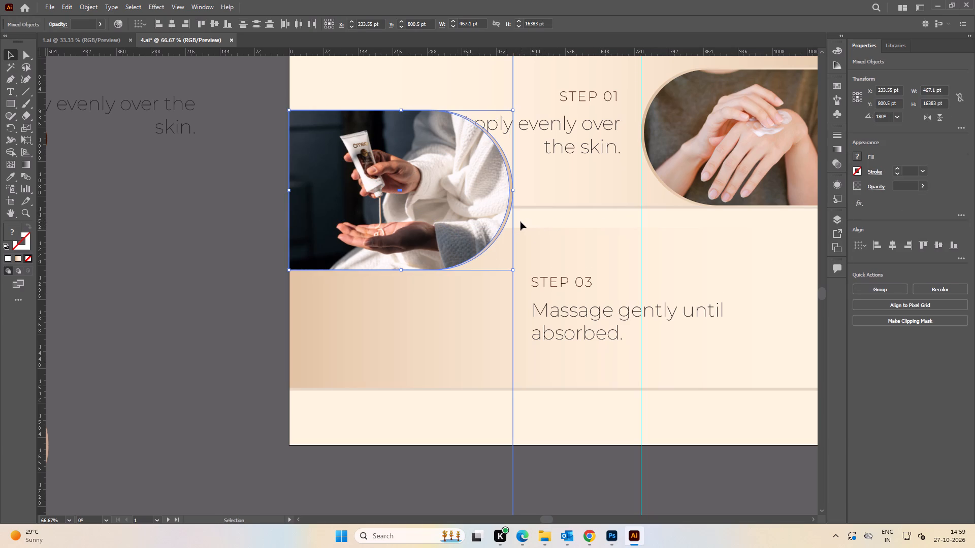
{"action": "left_click", "coordinate": [513, 224], "text": "shift"}
{"action": "left_click_drag", "start_coordinate": [437, 212], "coordinate": [447, 331]}
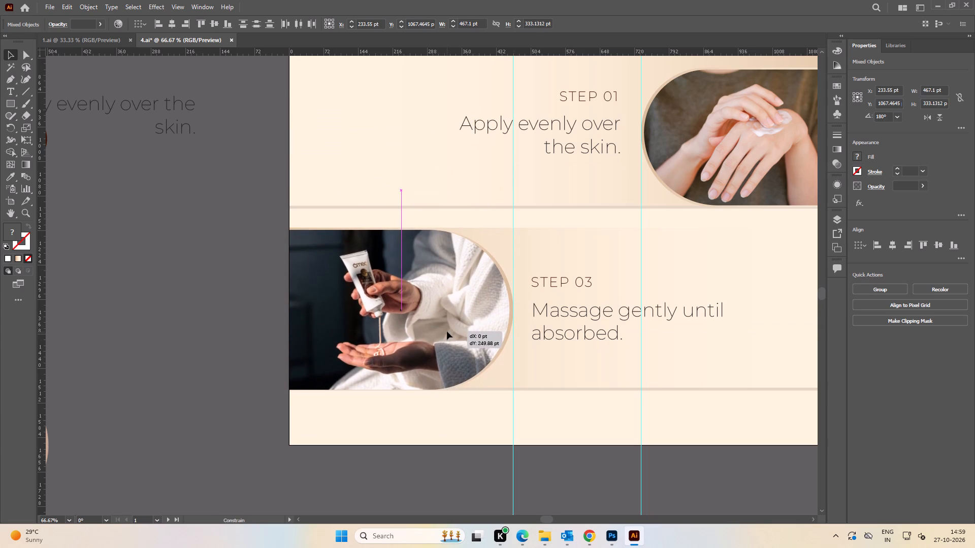
{"action": "left_click_drag", "start_coordinate": [447, 331], "coordinate": [447, 330]}
Move the clipped clasped-hands photo on the pasteboard closer to the artboard, beside the Step 03 band.
{"action": "left_click", "coordinate": [230, 290]}
{"action": "scroll", "coordinate": [231, 280], "scroll_direction": "down", "scroll_amount": 3, "text": "alt"}
{"action": "key", "text": "space"}
{"action": "left_click_drag", "start_coordinate": [229, 280], "coordinate": [302, 281]}
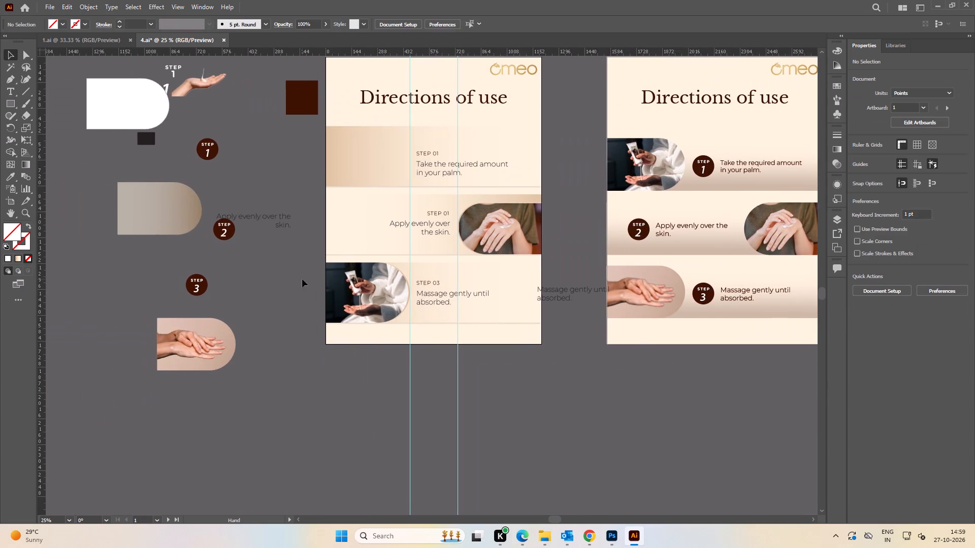
{"action": "scroll", "coordinate": [171, 362], "scroll_direction": "up", "scroll_amount": 1, "text": "alt"}
{"action": "left_click_drag", "start_coordinate": [192, 346], "coordinate": [270, 331]}
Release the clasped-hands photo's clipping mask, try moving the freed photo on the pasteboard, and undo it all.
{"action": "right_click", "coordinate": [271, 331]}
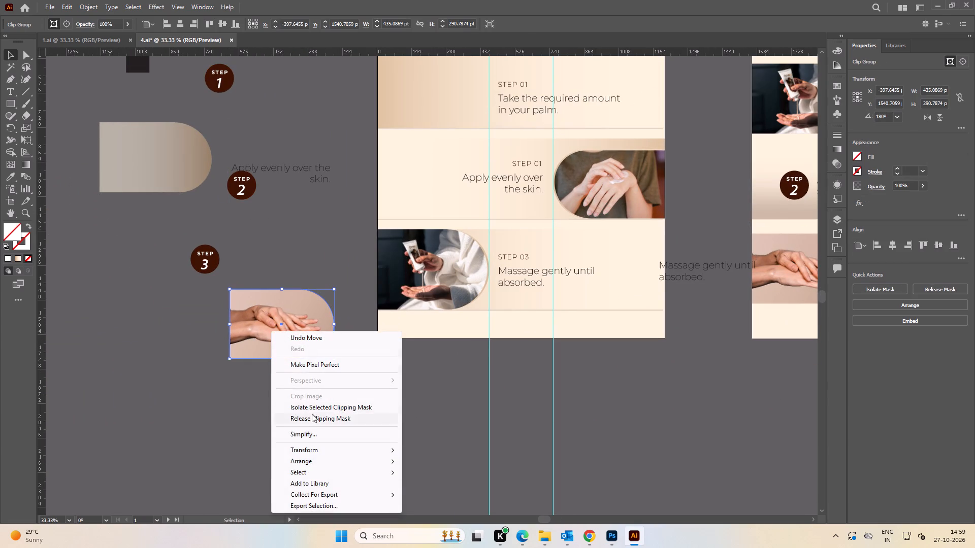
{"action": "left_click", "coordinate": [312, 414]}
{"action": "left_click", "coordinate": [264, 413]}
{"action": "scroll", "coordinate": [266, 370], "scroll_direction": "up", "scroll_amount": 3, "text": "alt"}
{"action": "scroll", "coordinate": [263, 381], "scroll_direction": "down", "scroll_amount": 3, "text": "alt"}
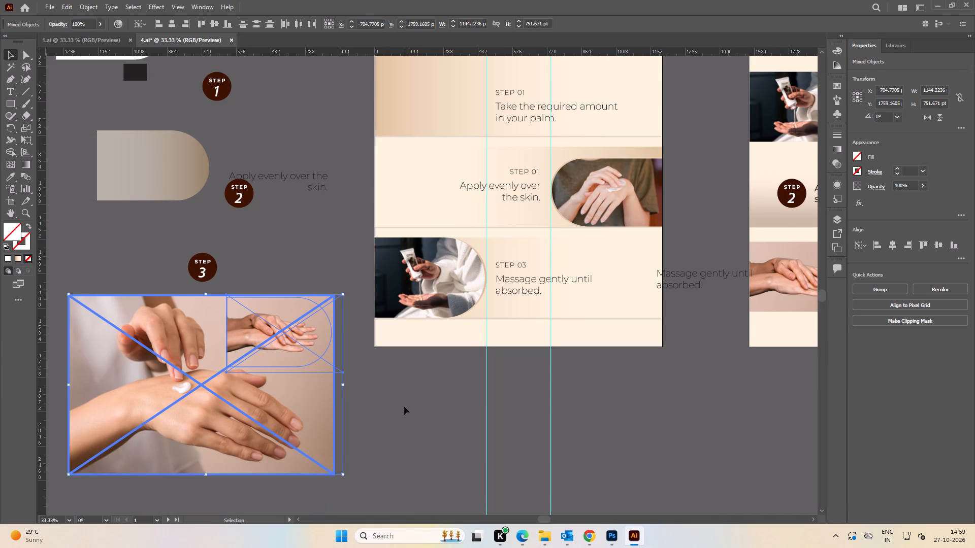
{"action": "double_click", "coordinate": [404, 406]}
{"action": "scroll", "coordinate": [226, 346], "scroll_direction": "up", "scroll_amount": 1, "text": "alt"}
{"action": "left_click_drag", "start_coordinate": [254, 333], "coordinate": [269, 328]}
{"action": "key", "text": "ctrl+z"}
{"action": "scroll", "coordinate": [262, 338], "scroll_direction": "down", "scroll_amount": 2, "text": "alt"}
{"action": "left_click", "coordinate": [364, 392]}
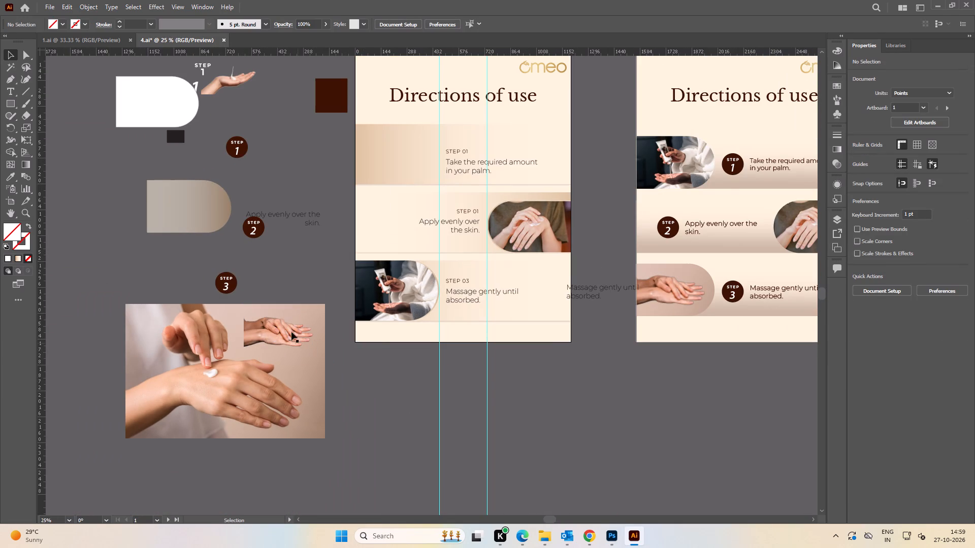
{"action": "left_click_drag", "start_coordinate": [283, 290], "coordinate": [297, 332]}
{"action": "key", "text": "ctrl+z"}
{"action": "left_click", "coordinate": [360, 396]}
Undo the last moves of the clasped-hands photo and of the framed tube photo with its rim.
{"action": "key", "text": "space"}
{"action": "key", "text": "space"}
{"action": "key", "text": "space"}
{"action": "key", "text": "space"}
{"action": "key", "text": "space"}
{"action": "key", "text": "space"}
{"action": "key", "text": "space"}
{"action": "key", "text": "space"}
{"action": "key", "text": "space"}
{"action": "key", "text": "space"}
{"action": "key", "text": "space"}
{"action": "key", "text": "space"}
{"action": "key", "text": "space"}
{"action": "key", "text": "space"}
{"action": "key", "text": "space"}
{"action": "key", "text": "space"}
{"action": "key", "text": "space"}
{"action": "key", "text": "space"}
{"action": "key", "text": "space"}
{"action": "key", "text": "space"}
{"action": "left_click_drag", "start_coordinate": [381, 385], "coordinate": [356, 425]}
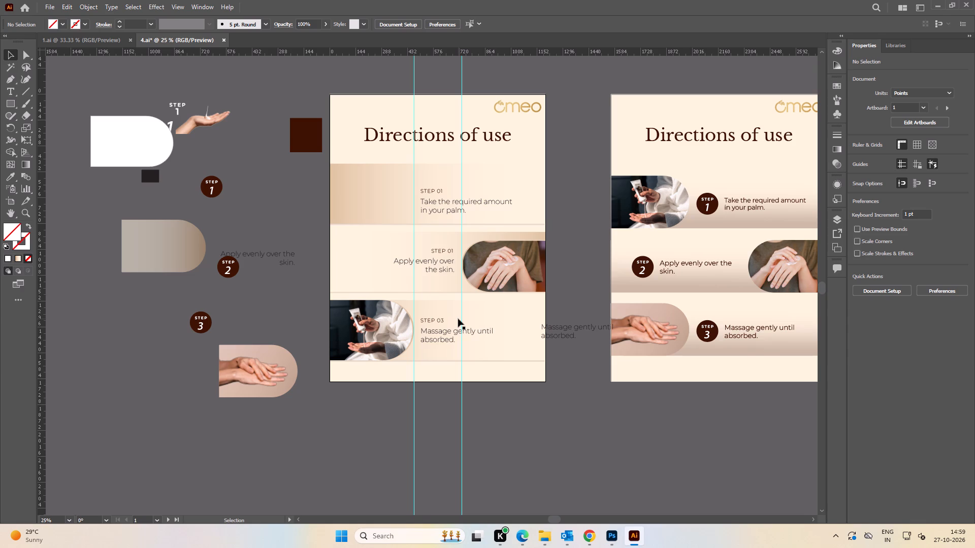
{"action": "scroll", "coordinate": [517, 260], "scroll_direction": "up", "scroll_amount": 3, "text": "alt"}
{"action": "scroll", "coordinate": [514, 258], "scroll_direction": "down", "scroll_amount": 2, "text": "alt"}
{"action": "key", "text": "space"}
{"action": "left_click_drag", "start_coordinate": [519, 259], "coordinate": [472, 295]}
{"action": "key", "text": "ctrl+z"}
{"action": "key", "text": "ctrl+z"}
{"action": "key", "text": "ctrl+z"}
{"action": "key", "text": "ctrl+z"}
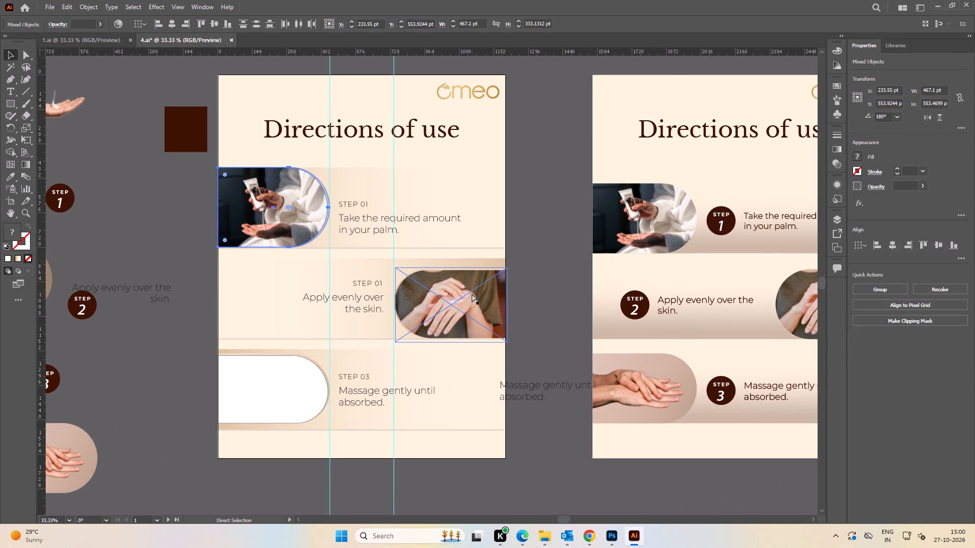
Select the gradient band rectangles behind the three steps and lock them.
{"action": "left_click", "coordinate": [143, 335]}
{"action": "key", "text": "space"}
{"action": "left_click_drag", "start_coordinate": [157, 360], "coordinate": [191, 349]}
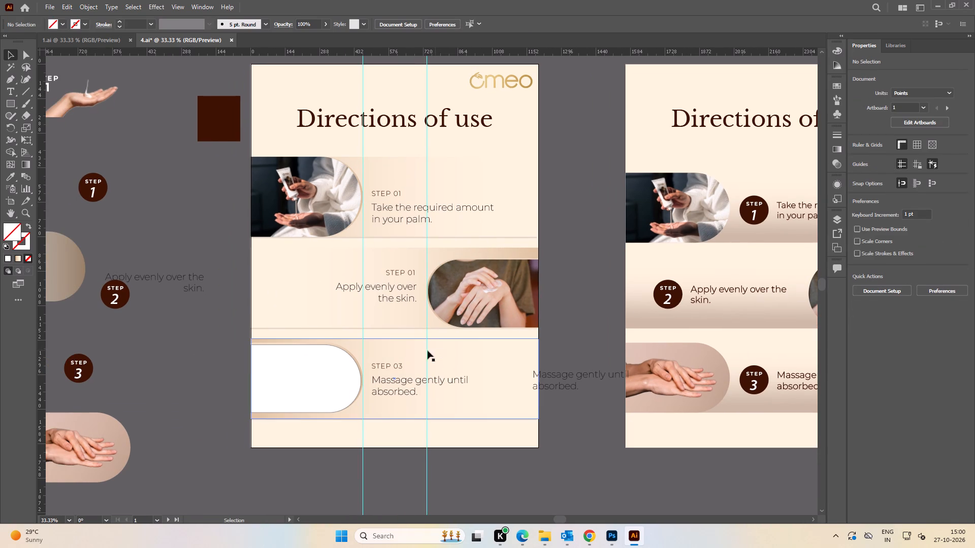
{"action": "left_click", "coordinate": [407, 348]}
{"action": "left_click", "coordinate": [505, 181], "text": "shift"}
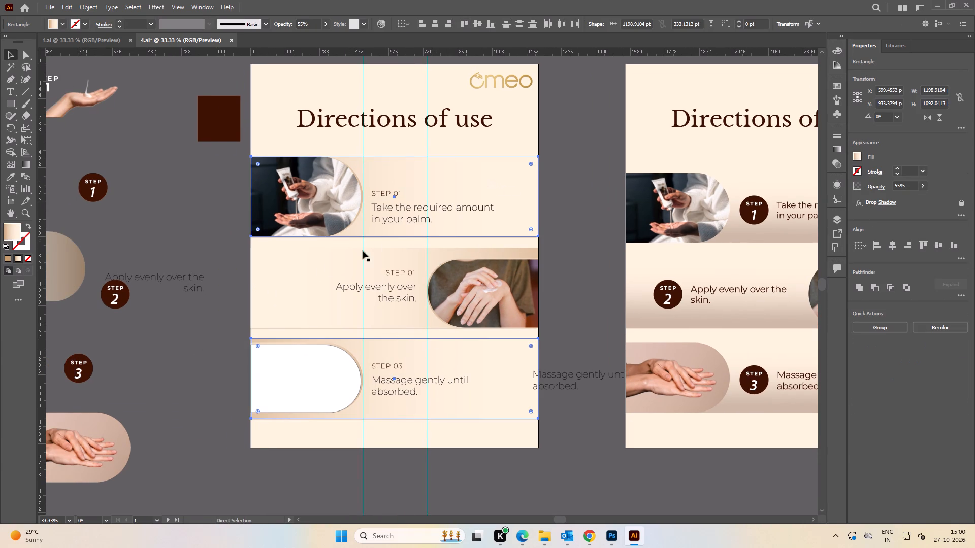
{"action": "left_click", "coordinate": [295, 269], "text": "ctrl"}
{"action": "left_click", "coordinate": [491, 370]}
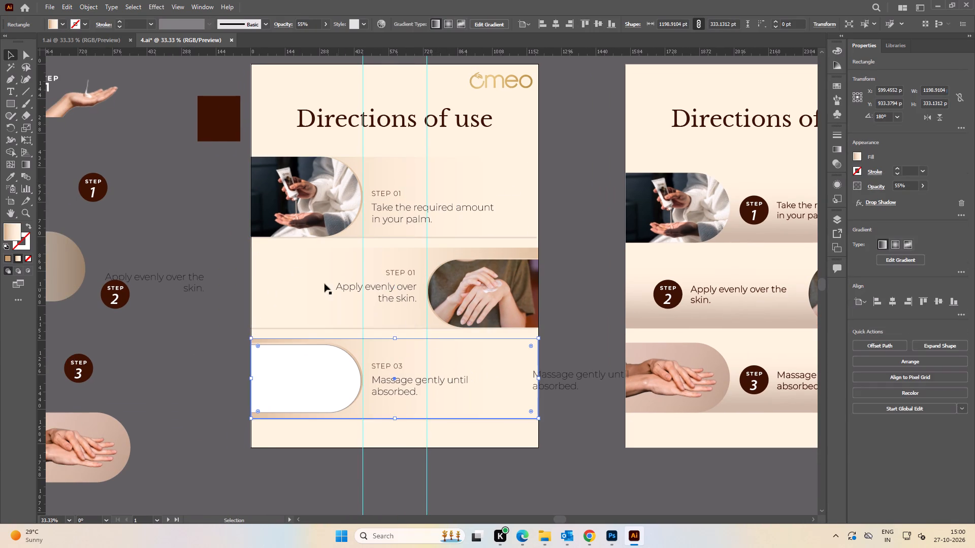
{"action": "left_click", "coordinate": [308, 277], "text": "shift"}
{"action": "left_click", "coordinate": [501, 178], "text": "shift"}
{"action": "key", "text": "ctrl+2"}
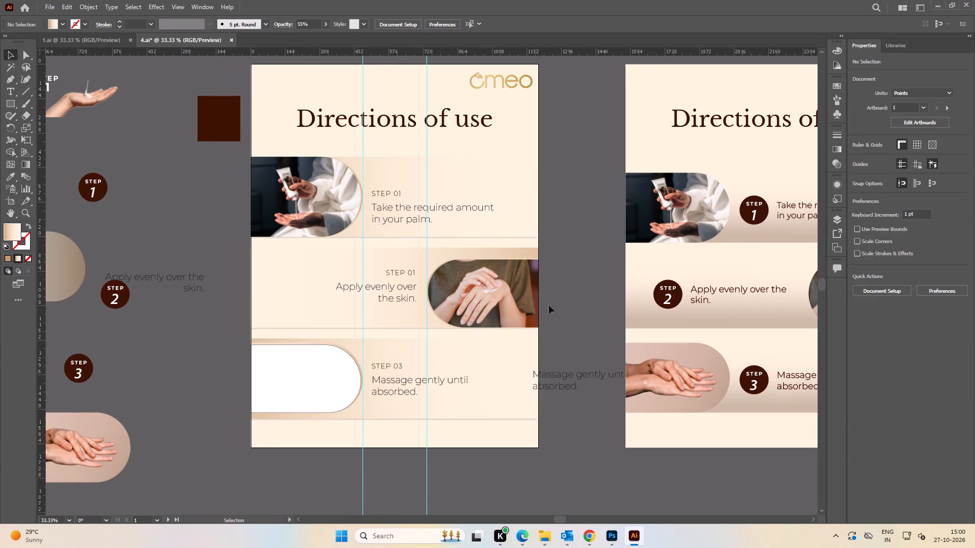
Move the stray "Massage gently until absorbed." text beside the artboard down onto the pasteboard below it.
{"action": "key", "text": "space"}
{"action": "left_click_drag", "start_coordinate": [593, 339], "coordinate": [548, 314]}
{"action": "left_click_drag", "start_coordinate": [524, 349], "coordinate": [521, 459]}
{"action": "left_click", "coordinate": [537, 334]}
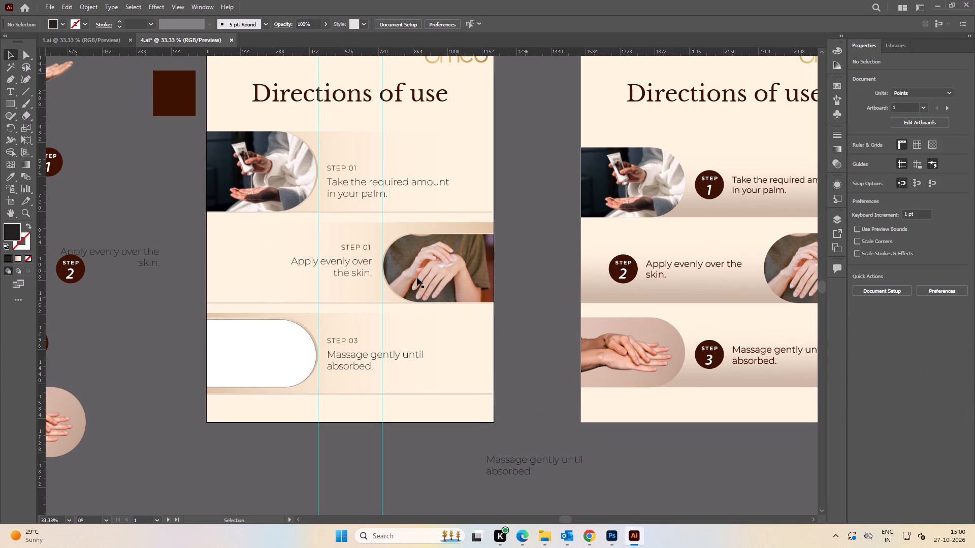
Show the network share's Coffee-Hand-Cream folder as large thumbnails, open its 4.ai for comparison, and close that copy.
{"action": "key", "text": "space"}
{"action": "left_click_drag", "start_coordinate": [222, 236], "coordinate": [227, 236]}
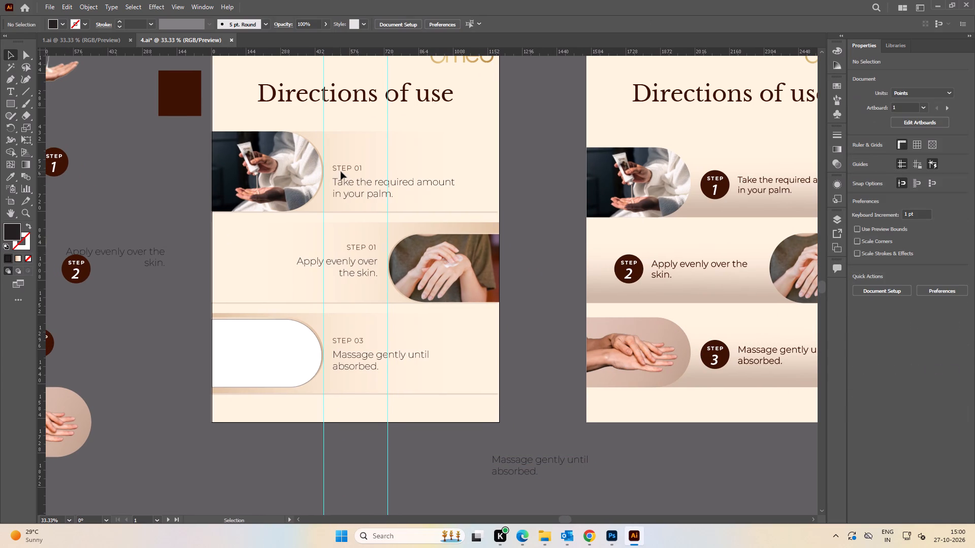
{"action": "scroll", "coordinate": [343, 172], "scroll_direction": "up", "scroll_amount": 2, "text": "alt"}
{"action": "scroll", "coordinate": [343, 172], "scroll_direction": "down", "scroll_amount": 1, "text": "alt"}
{"action": "key", "text": "space"}
{"action": "left_click_drag", "start_coordinate": [350, 169], "coordinate": [281, 212]}
{"action": "scroll", "coordinate": [492, 207], "scroll_direction": "down", "scroll_amount": 3}
{"action": "scroll", "coordinate": [466, 208], "scroll_direction": "up", "scroll_amount": 1, "text": "alt"}
{"action": "key", "text": "alt+Tab"}
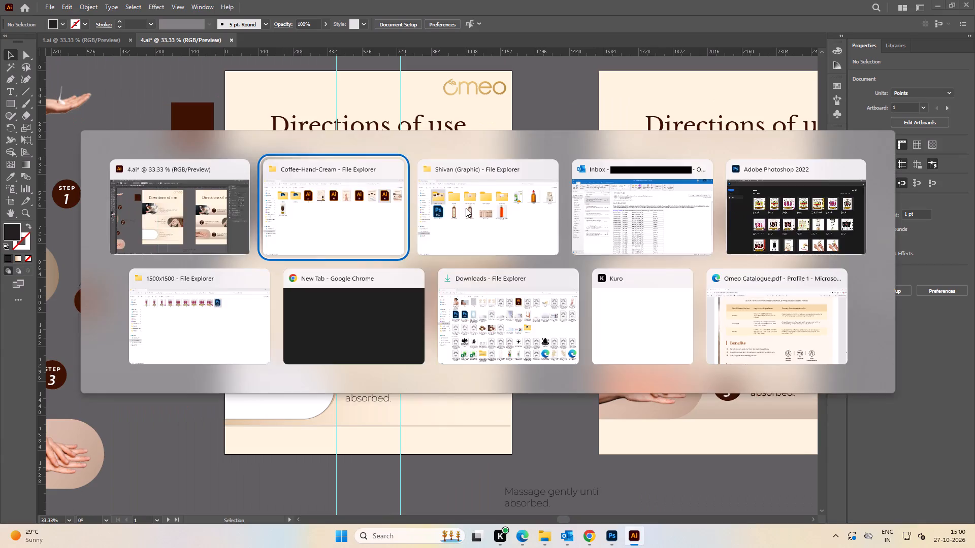
{"action": "left_click", "coordinate": [418, 252]}
{"action": "key", "text": "alt+Tab"}
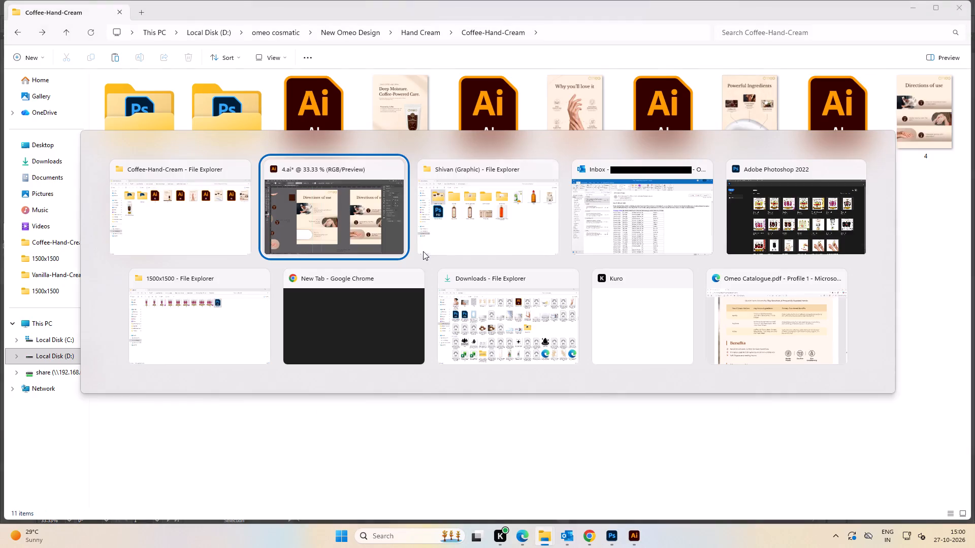
{"action": "left_click", "coordinate": [500, 226], "text": "alt"}
{"action": "double_click", "coordinate": [157, 139]}
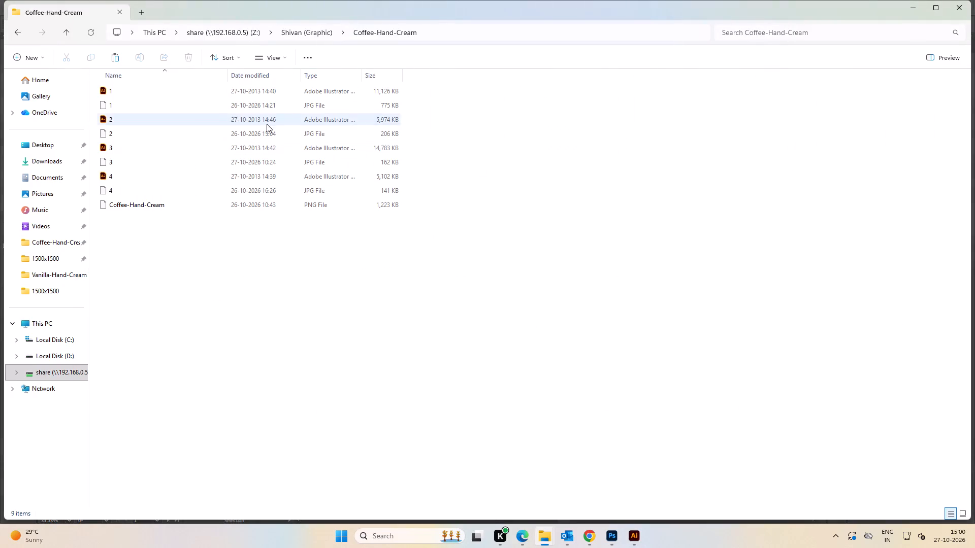
{"action": "left_click", "coordinate": [281, 55]}
{"action": "left_click", "coordinate": [280, 80]}
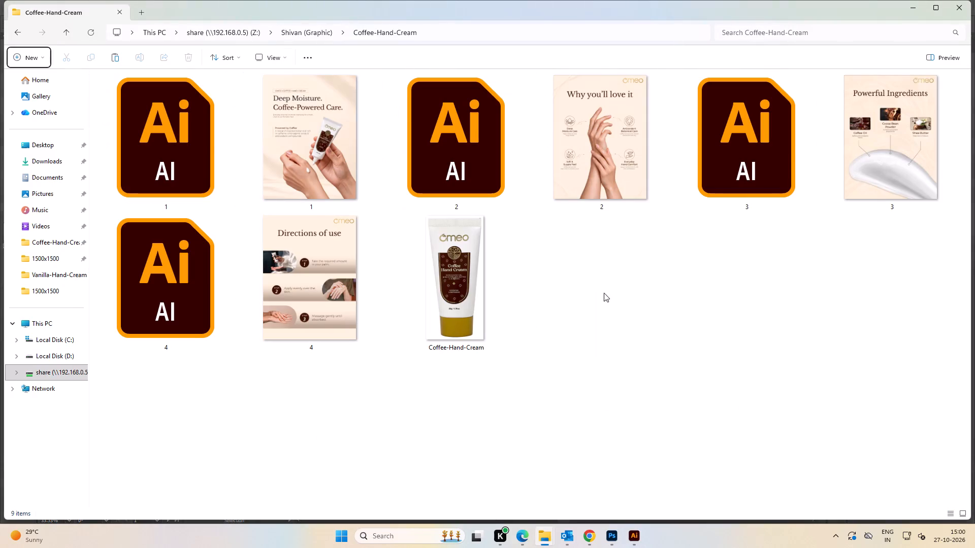
{"action": "left_click", "coordinate": [611, 295]}
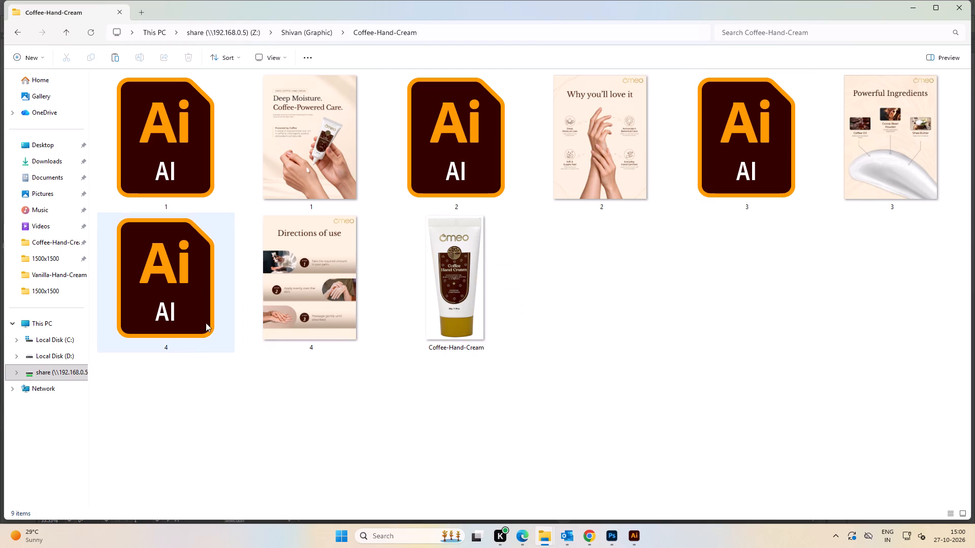
{"action": "double_click", "coordinate": [175, 281]}
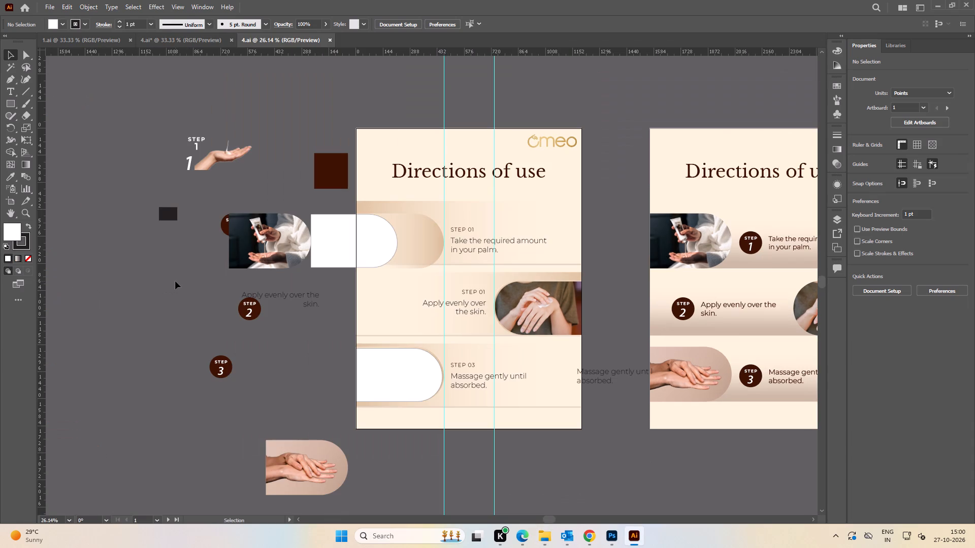
{"action": "left_click", "coordinate": [331, 41]}
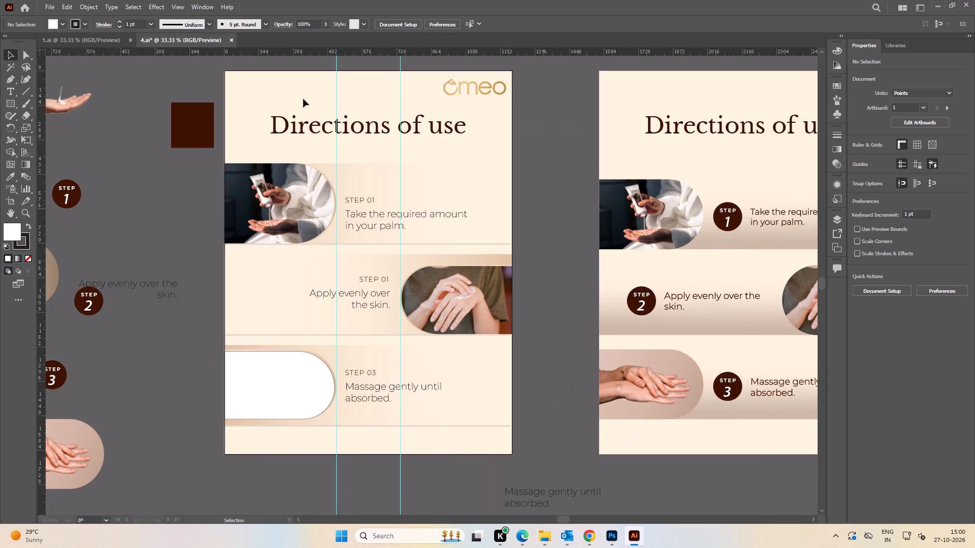
Unlock everything, then lock the artboard's cream background together with the three gradient step bands.
{"action": "left_click", "coordinate": [365, 216]}
{"action": "scroll", "coordinate": [364, 208], "scroll_direction": "up", "scroll_amount": 2, "text": "alt"}
{"action": "scroll", "coordinate": [364, 208], "scroll_direction": "down", "scroll_amount": 3, "text": "alt"}
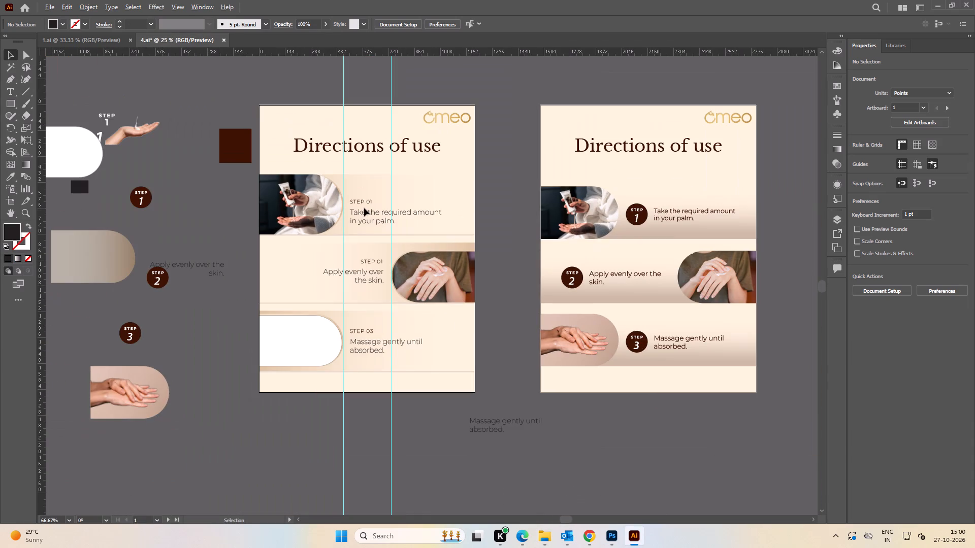
{"action": "triple_click", "coordinate": [364, 211]}
{"action": "double_click", "coordinate": [364, 211]}
{"action": "key", "text": "ctrl+alt+2"}
{"action": "left_click", "coordinate": [506, 176]}
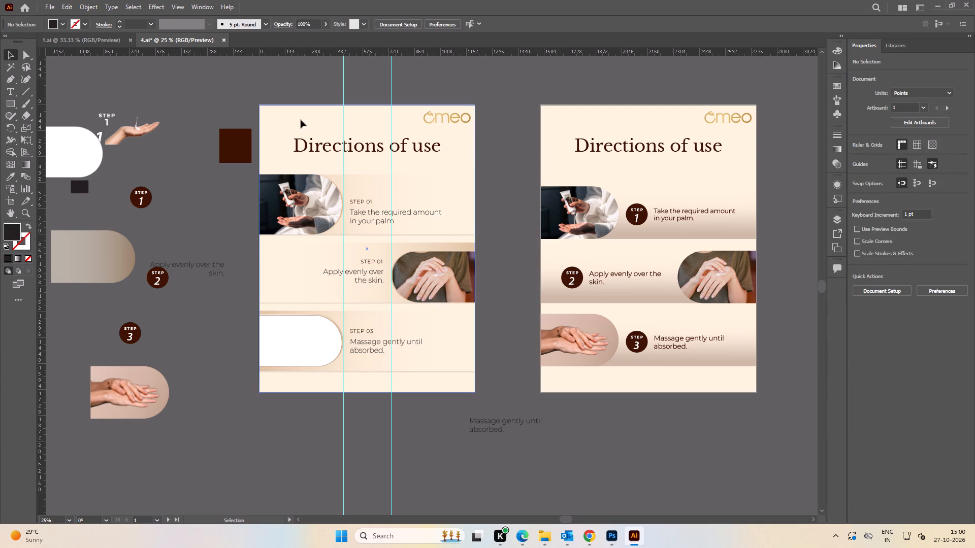
{"action": "left_click", "coordinate": [301, 120]}
{"action": "left_click", "coordinate": [445, 189], "text": "shift"}
{"action": "left_click", "coordinate": [275, 266], "text": "shift"}
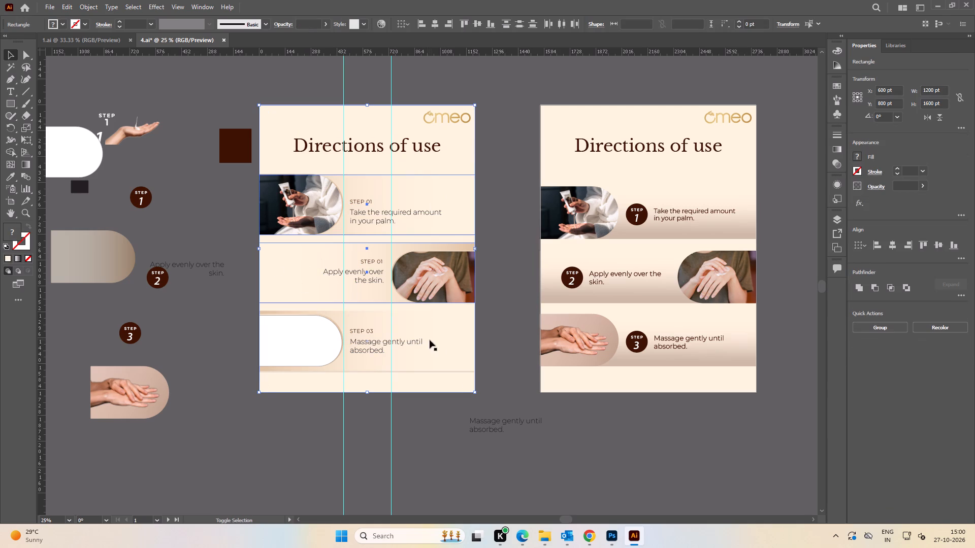
{"action": "left_click", "coordinate": [444, 341], "text": "shift"}
{"action": "key", "text": "ctrl+2"}
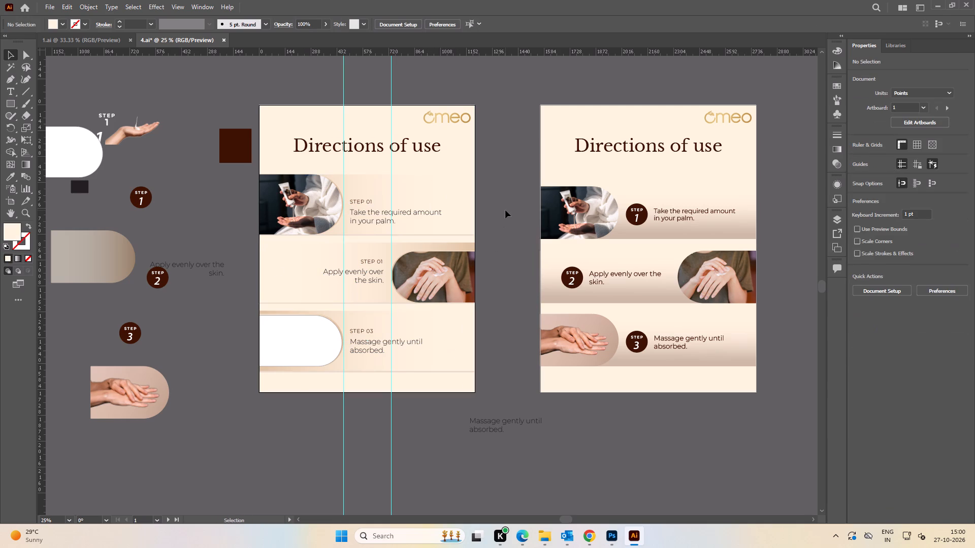
{"action": "left_click", "coordinate": [505, 210]}
Move the white rounded frame and its gradient backing shape out of the Step 03 band onto the pasteboard left of the artboard.
{"action": "scroll", "coordinate": [370, 216], "scroll_direction": "up", "scroll_amount": 2, "text": "alt"}
{"action": "key", "text": "space"}
{"action": "key", "text": "space"}
{"action": "key", "text": "space"}
{"action": "key", "text": "space"}
{"action": "key", "text": "space"}
{"action": "key", "text": "space"}
{"action": "key", "text": "space"}
{"action": "key", "text": "space"}
{"action": "key", "text": "space"}
{"action": "key", "text": "space"}
{"action": "key", "text": "space"}
{"action": "key", "text": "space"}
{"action": "key", "text": "space"}
{"action": "key", "text": "space"}
{"action": "key", "text": "space"}
{"action": "key", "text": "space"}
{"action": "key", "text": "space"}
{"action": "key", "text": "space"}
{"action": "key", "text": "space"}
{"action": "key", "text": "space"}
{"action": "left_click_drag", "start_coordinate": [337, 204], "coordinate": [365, 196]}
{"action": "left_click_drag", "start_coordinate": [429, 308], "coordinate": [389, 256]}
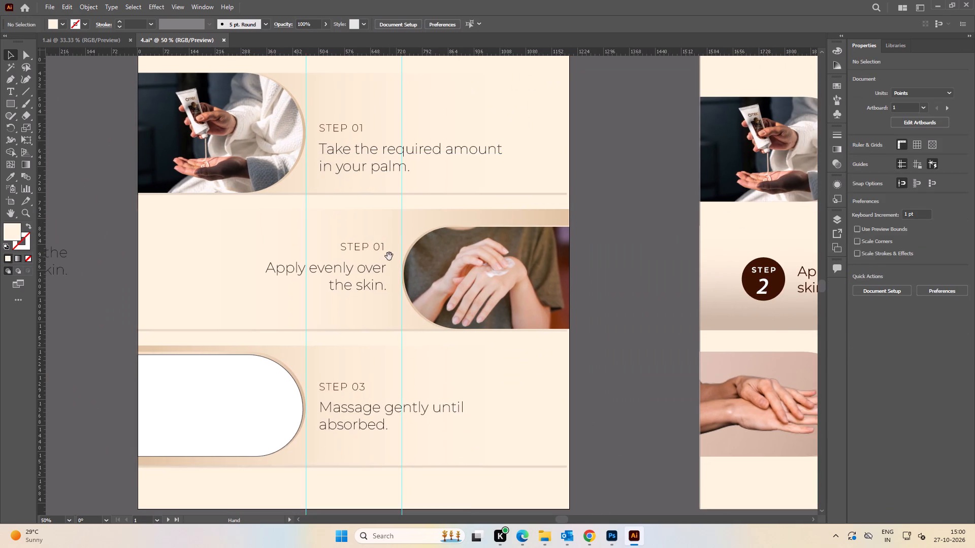
{"action": "left_click_drag", "start_coordinate": [329, 309], "coordinate": [427, 262]}
{"action": "scroll", "coordinate": [322, 329], "scroll_direction": "down", "scroll_amount": 2, "text": "alt"}
{"action": "key", "text": "space"}
{"action": "left_click_drag", "start_coordinate": [295, 333], "coordinate": [348, 328]}
{"action": "left_click_drag", "start_coordinate": [368, 342], "coordinate": [286, 343]}
{"action": "key", "text": "ctrl+z"}
{"action": "left_click_drag", "start_coordinate": [284, 330], "coordinate": [375, 339]}
{"action": "left_click_drag", "start_coordinate": [381, 339], "coordinate": [111, 340]}
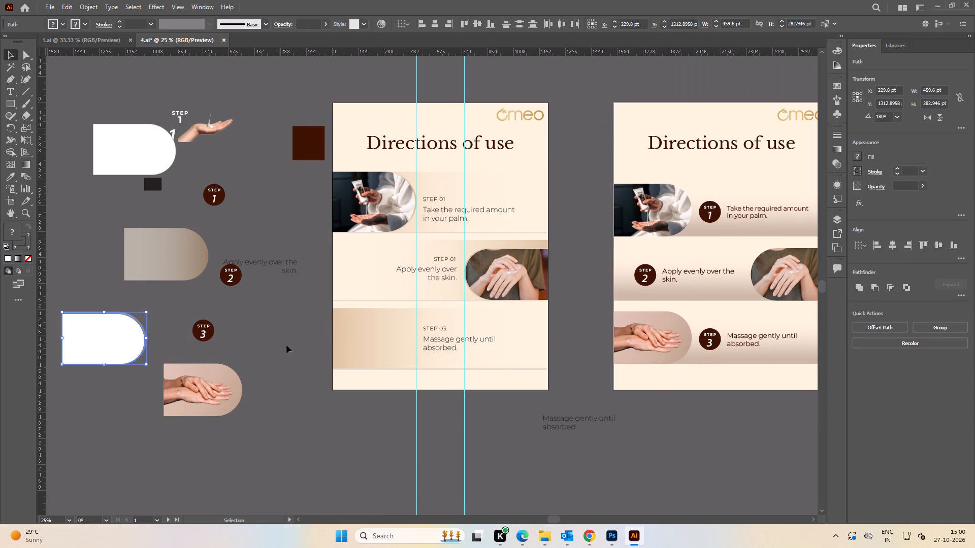
Duplicate the Step 01 framed tube photo and rim straight down into the Step 03 band, at Y about 1312.8 pt.
{"action": "key", "text": "space"}
{"action": "left_click_drag", "start_coordinate": [473, 270], "coordinate": [357, 293]}
{"action": "scroll", "coordinate": [166, 193], "scroll_direction": "up", "scroll_amount": 1, "text": "alt"}
{"action": "left_click_drag", "start_coordinate": [190, 225], "coordinate": [317, 244]}
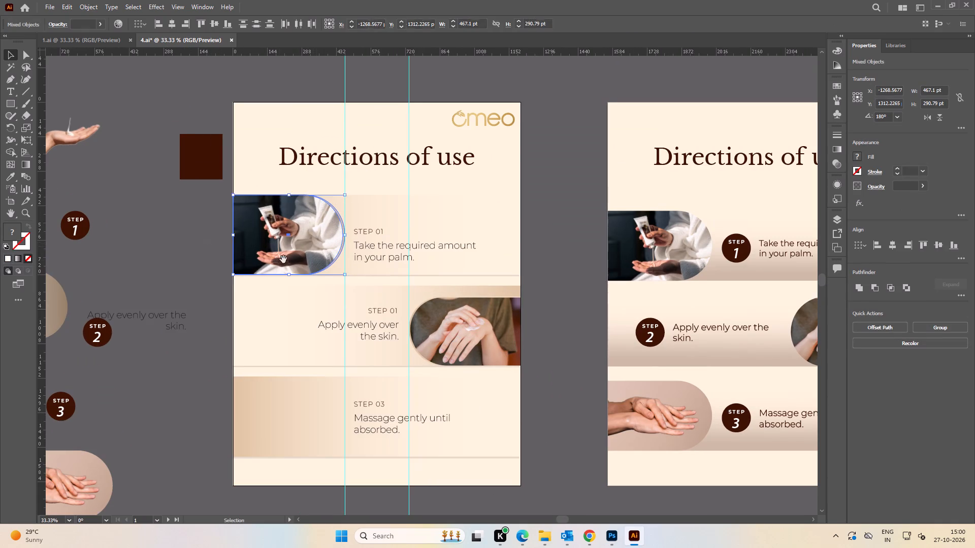
{"action": "key", "text": "space"}
{"action": "left_click_drag", "start_coordinate": [290, 257], "coordinate": [361, 226]}
{"action": "left_click_drag", "start_coordinate": [356, 207], "coordinate": [341, 389], "text": "alt"}
{"action": "scroll", "coordinate": [342, 385], "scroll_direction": "up", "scroll_amount": 5, "text": "alt"}
{"action": "key", "text": "space"}
{"action": "left_click_drag", "start_coordinate": [419, 227], "coordinate": [385, 249]}
{"action": "scroll", "coordinate": [462, 257], "scroll_direction": "down", "scroll_amount": 3, "text": "alt"}
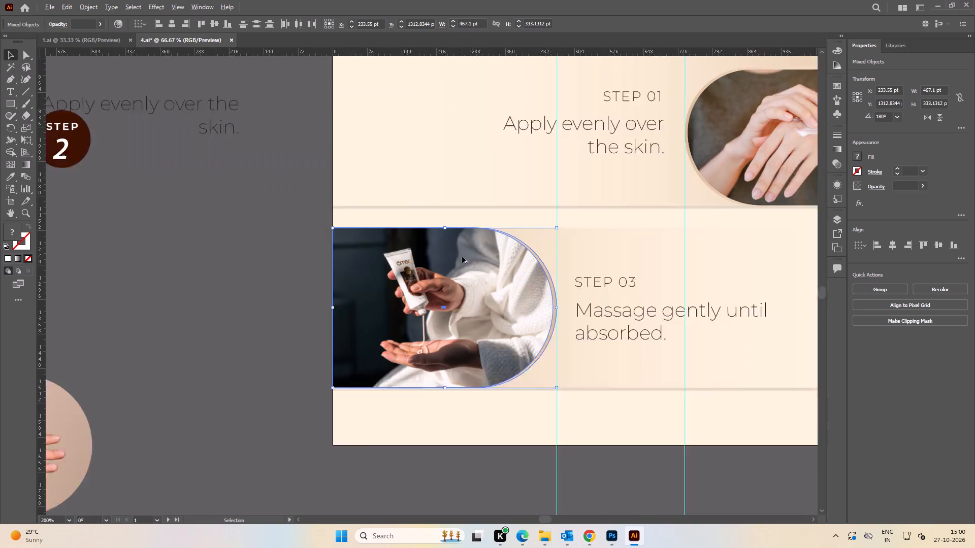
{"action": "scroll", "coordinate": [462, 257], "scroll_direction": "down", "scroll_amount": 1, "text": "alt"}
{"action": "key", "text": "space"}
{"action": "left_click_drag", "start_coordinate": [460, 293], "coordinate": [464, 240]}
{"action": "scroll", "coordinate": [465, 301], "scroll_direction": "up", "scroll_amount": 3, "text": "alt"}
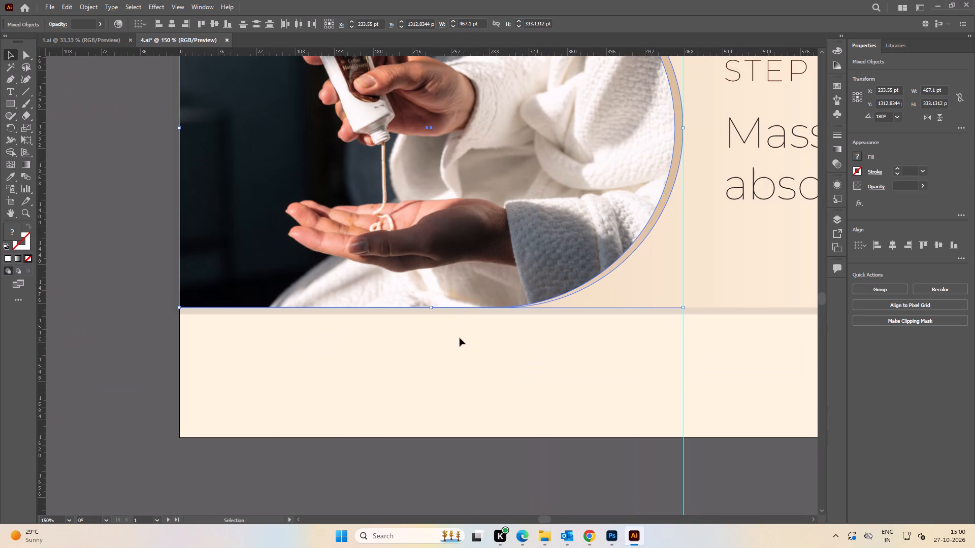
{"action": "left_click", "coordinate": [464, 355]}
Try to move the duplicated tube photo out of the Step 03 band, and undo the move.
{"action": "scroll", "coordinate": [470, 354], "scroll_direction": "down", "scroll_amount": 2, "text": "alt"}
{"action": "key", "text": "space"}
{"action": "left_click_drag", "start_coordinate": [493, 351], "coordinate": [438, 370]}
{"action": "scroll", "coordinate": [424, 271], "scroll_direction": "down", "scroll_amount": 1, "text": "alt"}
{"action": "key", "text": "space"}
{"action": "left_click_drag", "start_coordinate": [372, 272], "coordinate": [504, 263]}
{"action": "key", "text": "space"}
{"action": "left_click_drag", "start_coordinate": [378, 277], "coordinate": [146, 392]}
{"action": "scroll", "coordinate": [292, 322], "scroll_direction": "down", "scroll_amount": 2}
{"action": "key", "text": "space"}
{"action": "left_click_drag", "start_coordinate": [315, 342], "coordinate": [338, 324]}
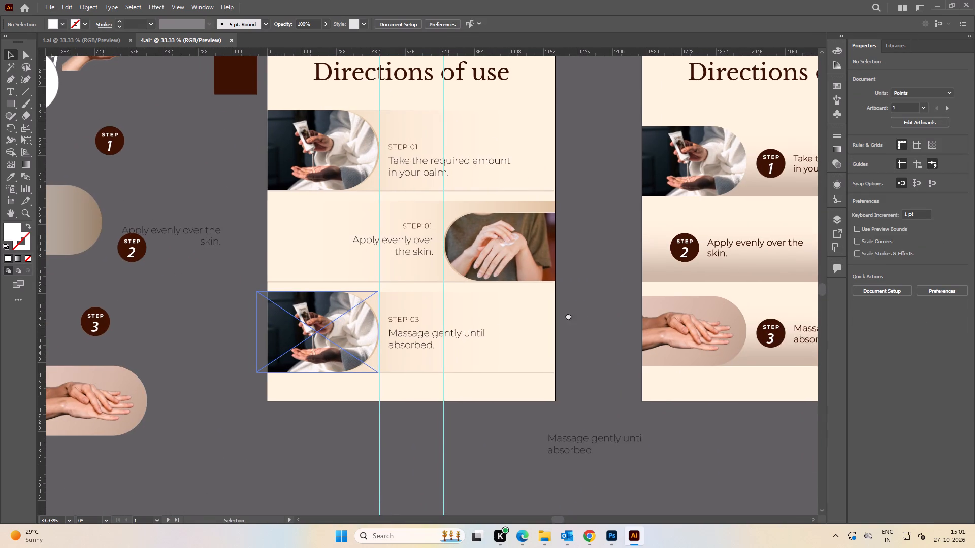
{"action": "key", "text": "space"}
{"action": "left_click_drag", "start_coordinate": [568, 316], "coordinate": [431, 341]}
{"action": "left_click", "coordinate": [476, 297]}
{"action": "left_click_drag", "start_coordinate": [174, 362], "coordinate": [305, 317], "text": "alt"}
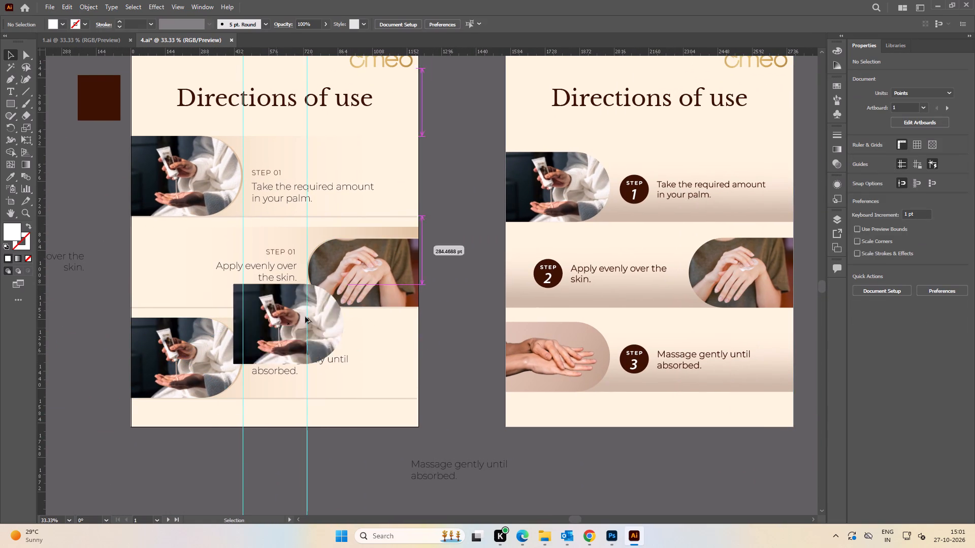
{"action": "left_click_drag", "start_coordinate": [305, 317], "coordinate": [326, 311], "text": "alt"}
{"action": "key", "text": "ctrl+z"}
Group the Step 01 framed tube photo with its gradient rim.
{"action": "key", "text": "space"}
{"action": "left_click_drag", "start_coordinate": [460, 215], "coordinate": [506, 261]}
{"action": "left_click_drag", "start_coordinate": [141, 214], "coordinate": [223, 226]}
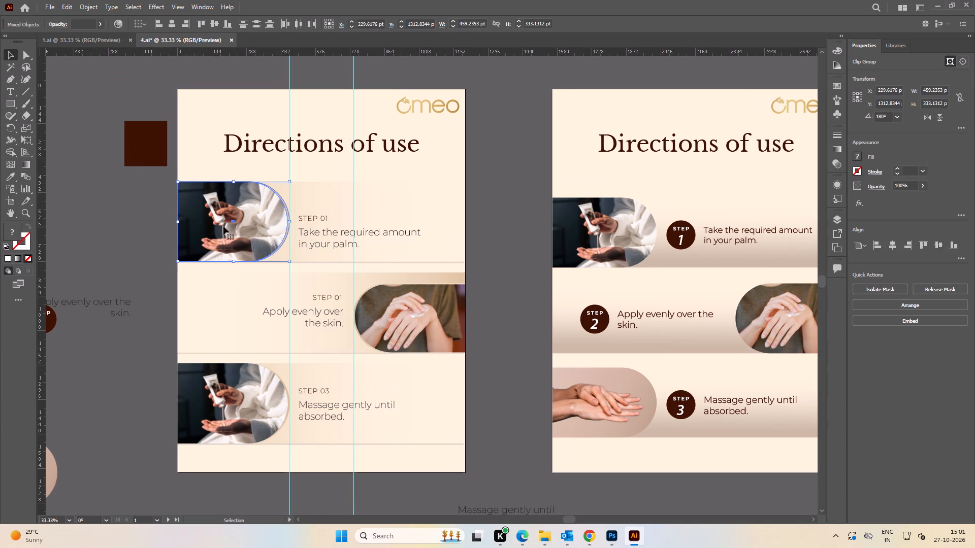
{"action": "key", "text": "ctrl+g"}
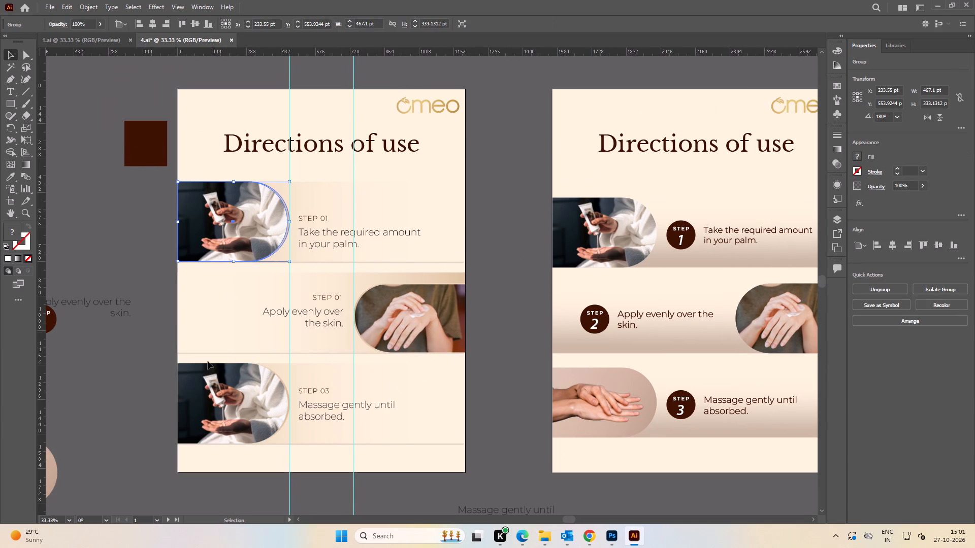
Group the Step 03 tube photo with its gradient rim.
{"action": "left_click_drag", "start_coordinate": [157, 402], "coordinate": [220, 408]}
{"action": "key", "text": "ctrl+g"}
{"action": "key", "text": "space"}
{"action": "left_click_drag", "start_coordinate": [316, 348], "coordinate": [303, 322]}
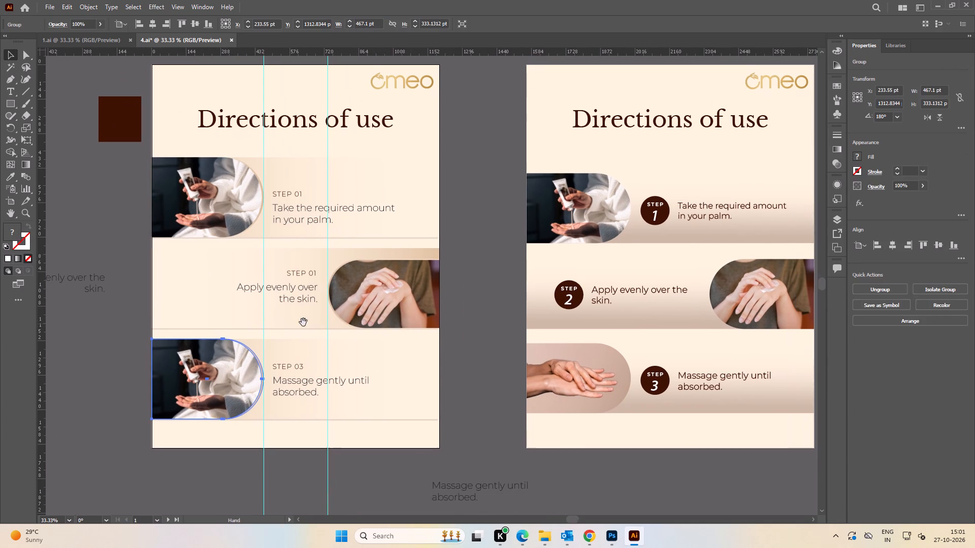
{"action": "left_click_drag", "start_coordinate": [303, 322], "coordinate": [289, 324]}
{"action": "left_click", "coordinate": [478, 229]}
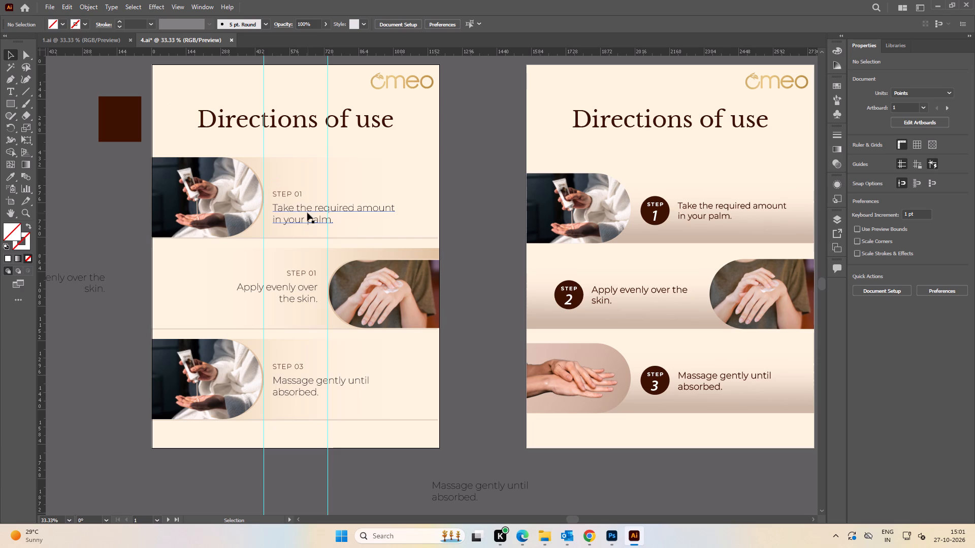
Move the hand photo and its rim out of the Step 02 band onto the pasteboard left of the artboard.
{"action": "key", "text": "space"}
{"action": "left_click_drag", "start_coordinate": [414, 296], "coordinate": [402, 247]}
{"action": "left_click_drag", "start_coordinate": [390, 247], "coordinate": [405, 251]}
{"action": "key", "text": "ctrl+z"}
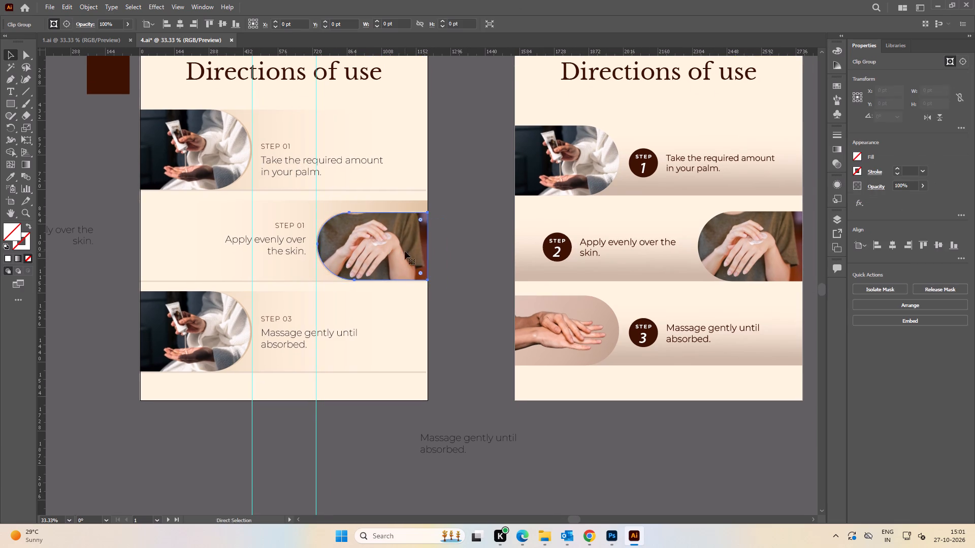
{"action": "left_click_drag", "start_coordinate": [452, 258], "coordinate": [401, 233]}
{"action": "left_click_drag", "start_coordinate": [397, 236], "coordinate": [140, 277]}
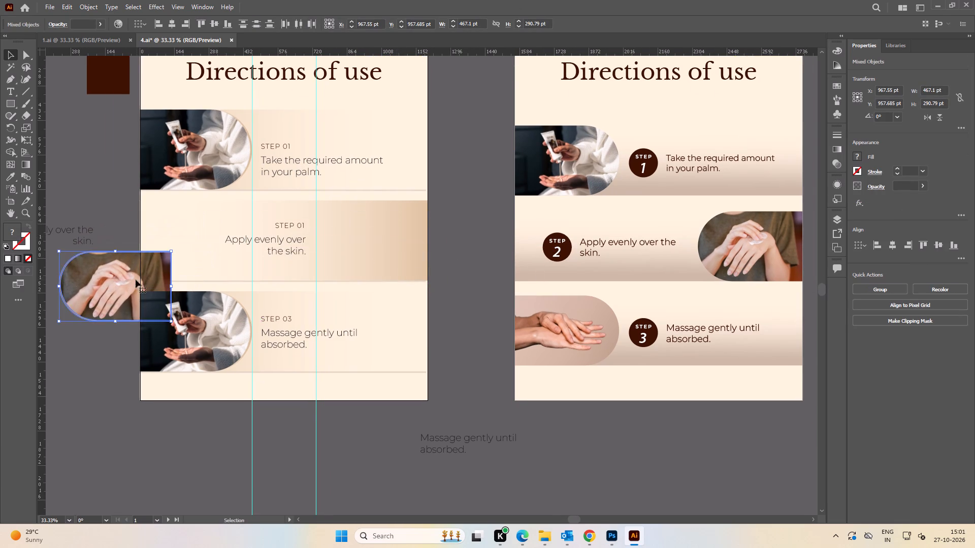
{"action": "key", "text": "space"}
{"action": "left_click_drag", "start_coordinate": [128, 277], "coordinate": [372, 215]}
{"action": "left_click_drag", "start_coordinate": [364, 223], "coordinate": [297, 249]}
{"action": "key", "text": "space"}
{"action": "left_click_drag", "start_coordinate": [342, 229], "coordinate": [197, 230]}
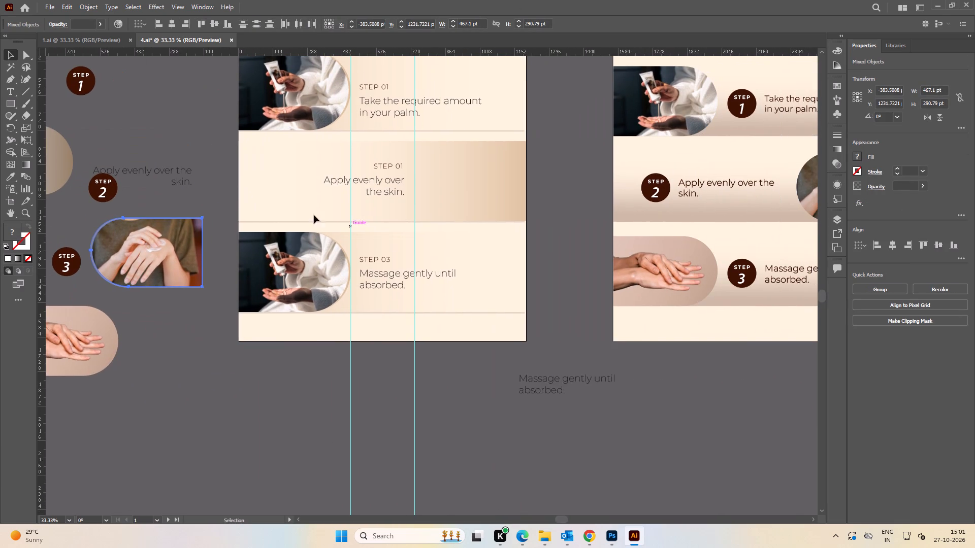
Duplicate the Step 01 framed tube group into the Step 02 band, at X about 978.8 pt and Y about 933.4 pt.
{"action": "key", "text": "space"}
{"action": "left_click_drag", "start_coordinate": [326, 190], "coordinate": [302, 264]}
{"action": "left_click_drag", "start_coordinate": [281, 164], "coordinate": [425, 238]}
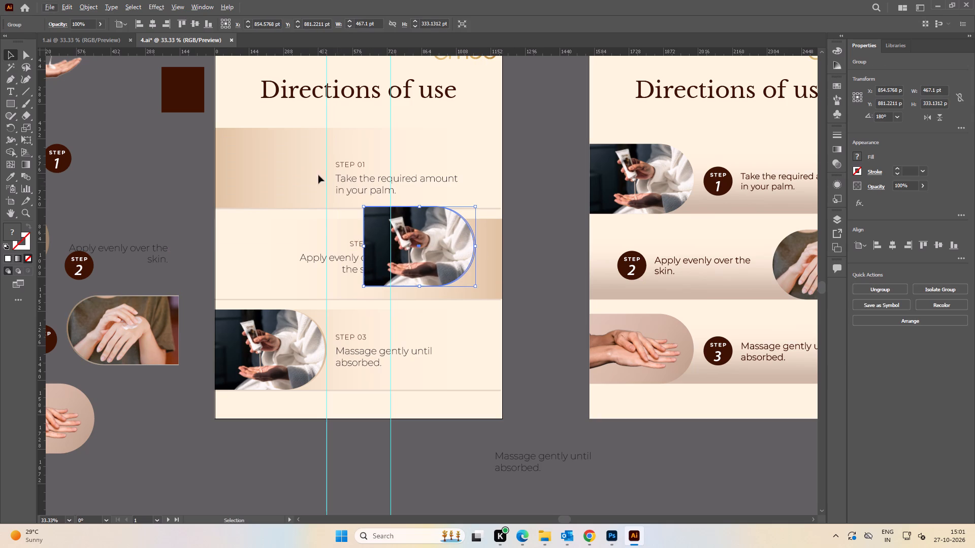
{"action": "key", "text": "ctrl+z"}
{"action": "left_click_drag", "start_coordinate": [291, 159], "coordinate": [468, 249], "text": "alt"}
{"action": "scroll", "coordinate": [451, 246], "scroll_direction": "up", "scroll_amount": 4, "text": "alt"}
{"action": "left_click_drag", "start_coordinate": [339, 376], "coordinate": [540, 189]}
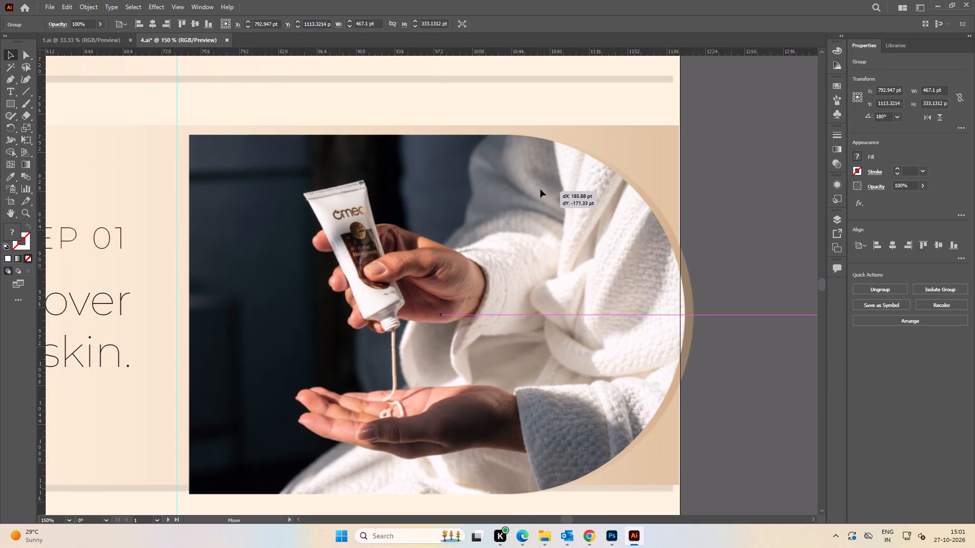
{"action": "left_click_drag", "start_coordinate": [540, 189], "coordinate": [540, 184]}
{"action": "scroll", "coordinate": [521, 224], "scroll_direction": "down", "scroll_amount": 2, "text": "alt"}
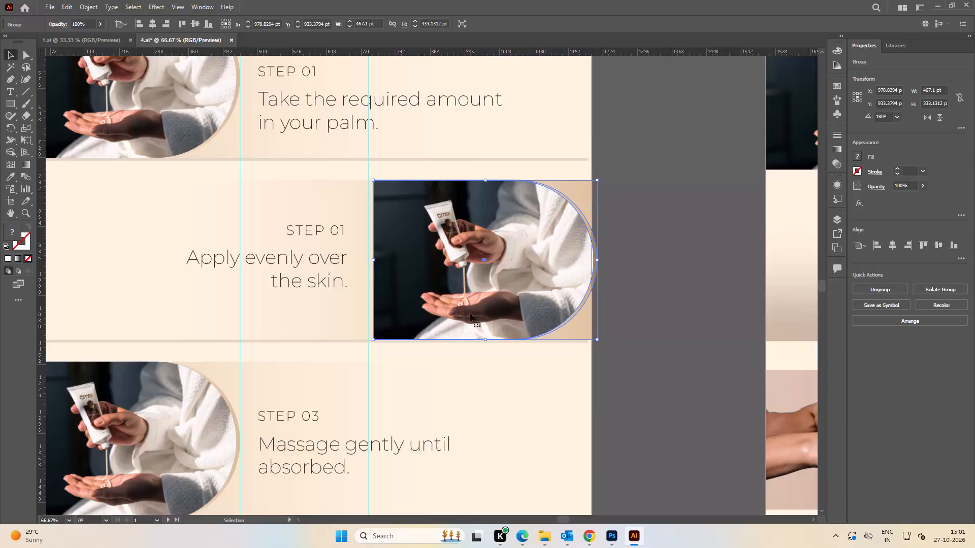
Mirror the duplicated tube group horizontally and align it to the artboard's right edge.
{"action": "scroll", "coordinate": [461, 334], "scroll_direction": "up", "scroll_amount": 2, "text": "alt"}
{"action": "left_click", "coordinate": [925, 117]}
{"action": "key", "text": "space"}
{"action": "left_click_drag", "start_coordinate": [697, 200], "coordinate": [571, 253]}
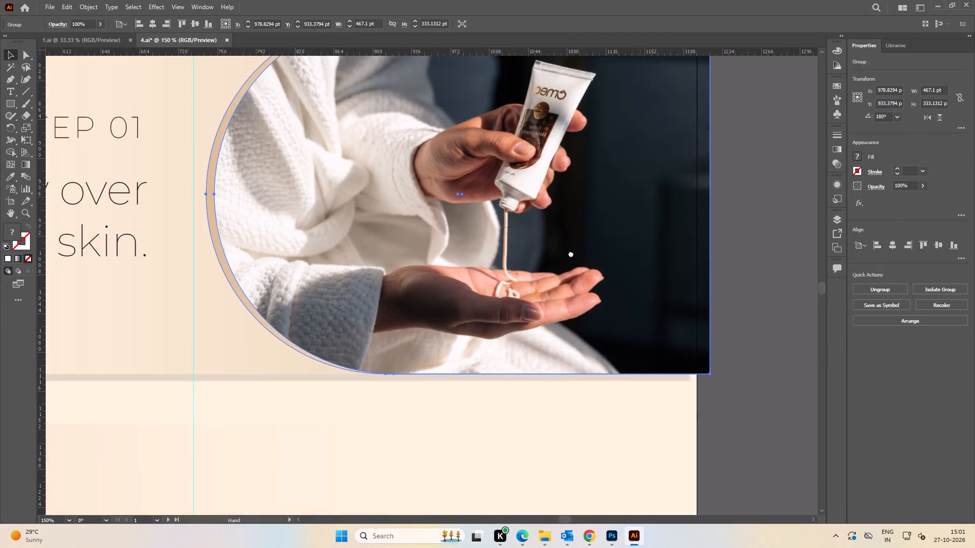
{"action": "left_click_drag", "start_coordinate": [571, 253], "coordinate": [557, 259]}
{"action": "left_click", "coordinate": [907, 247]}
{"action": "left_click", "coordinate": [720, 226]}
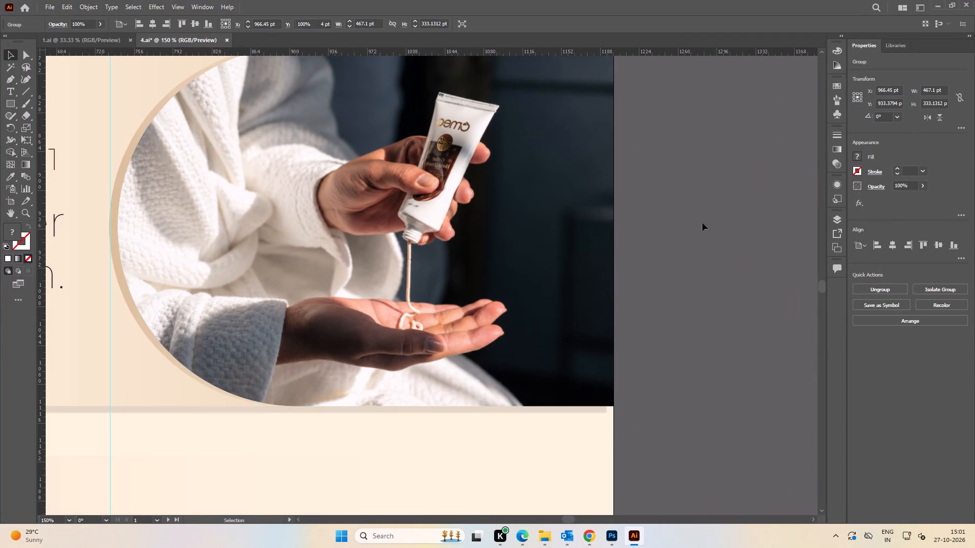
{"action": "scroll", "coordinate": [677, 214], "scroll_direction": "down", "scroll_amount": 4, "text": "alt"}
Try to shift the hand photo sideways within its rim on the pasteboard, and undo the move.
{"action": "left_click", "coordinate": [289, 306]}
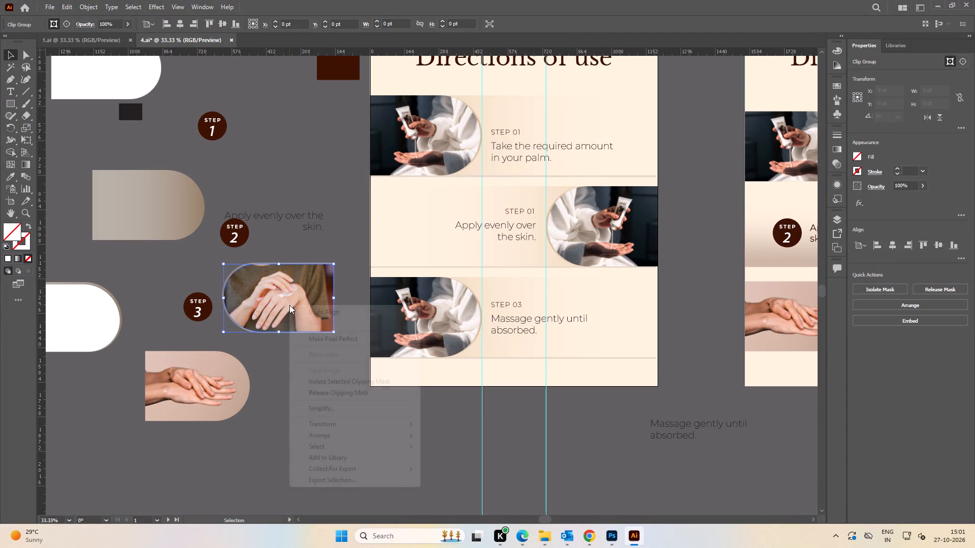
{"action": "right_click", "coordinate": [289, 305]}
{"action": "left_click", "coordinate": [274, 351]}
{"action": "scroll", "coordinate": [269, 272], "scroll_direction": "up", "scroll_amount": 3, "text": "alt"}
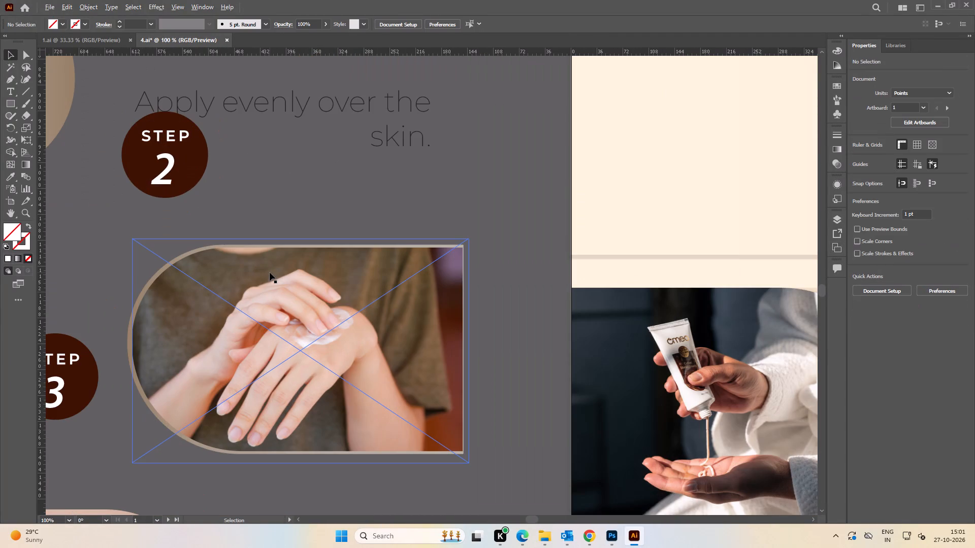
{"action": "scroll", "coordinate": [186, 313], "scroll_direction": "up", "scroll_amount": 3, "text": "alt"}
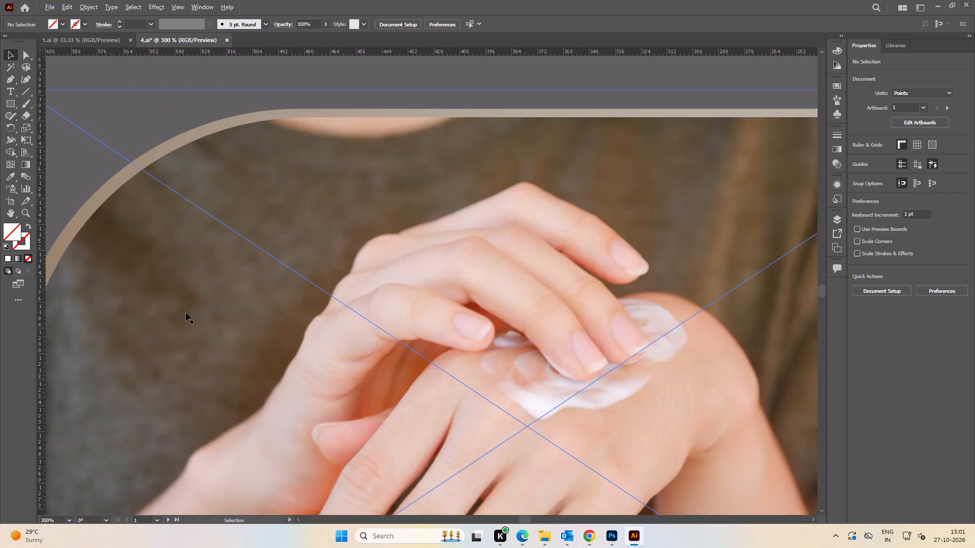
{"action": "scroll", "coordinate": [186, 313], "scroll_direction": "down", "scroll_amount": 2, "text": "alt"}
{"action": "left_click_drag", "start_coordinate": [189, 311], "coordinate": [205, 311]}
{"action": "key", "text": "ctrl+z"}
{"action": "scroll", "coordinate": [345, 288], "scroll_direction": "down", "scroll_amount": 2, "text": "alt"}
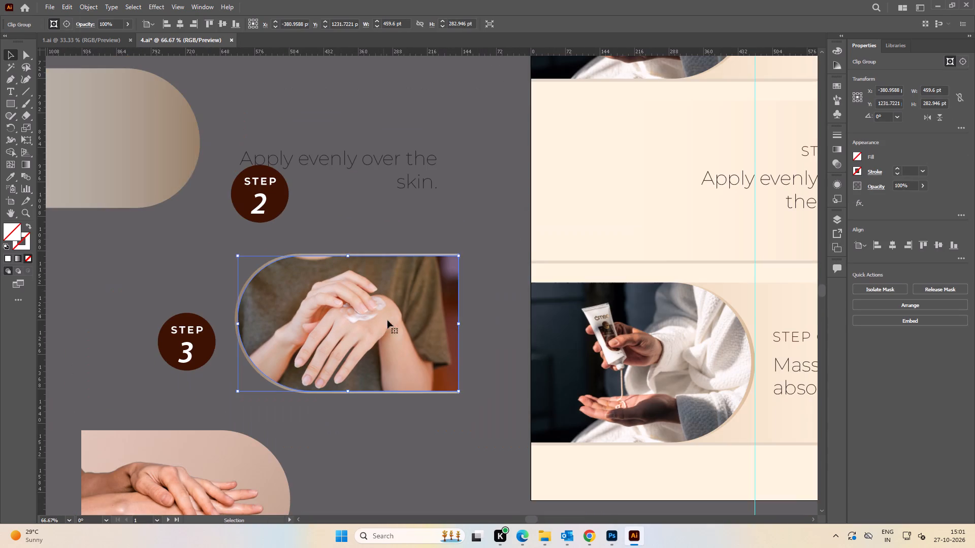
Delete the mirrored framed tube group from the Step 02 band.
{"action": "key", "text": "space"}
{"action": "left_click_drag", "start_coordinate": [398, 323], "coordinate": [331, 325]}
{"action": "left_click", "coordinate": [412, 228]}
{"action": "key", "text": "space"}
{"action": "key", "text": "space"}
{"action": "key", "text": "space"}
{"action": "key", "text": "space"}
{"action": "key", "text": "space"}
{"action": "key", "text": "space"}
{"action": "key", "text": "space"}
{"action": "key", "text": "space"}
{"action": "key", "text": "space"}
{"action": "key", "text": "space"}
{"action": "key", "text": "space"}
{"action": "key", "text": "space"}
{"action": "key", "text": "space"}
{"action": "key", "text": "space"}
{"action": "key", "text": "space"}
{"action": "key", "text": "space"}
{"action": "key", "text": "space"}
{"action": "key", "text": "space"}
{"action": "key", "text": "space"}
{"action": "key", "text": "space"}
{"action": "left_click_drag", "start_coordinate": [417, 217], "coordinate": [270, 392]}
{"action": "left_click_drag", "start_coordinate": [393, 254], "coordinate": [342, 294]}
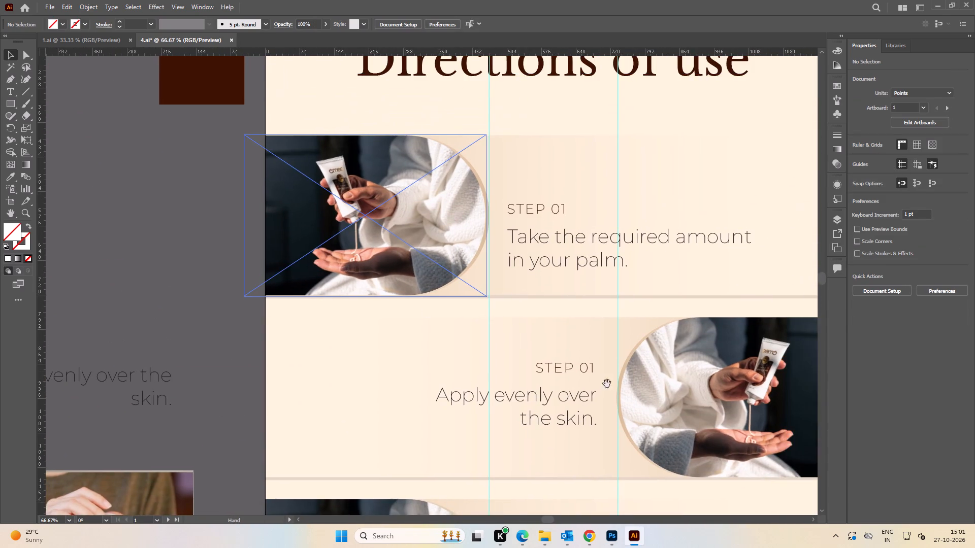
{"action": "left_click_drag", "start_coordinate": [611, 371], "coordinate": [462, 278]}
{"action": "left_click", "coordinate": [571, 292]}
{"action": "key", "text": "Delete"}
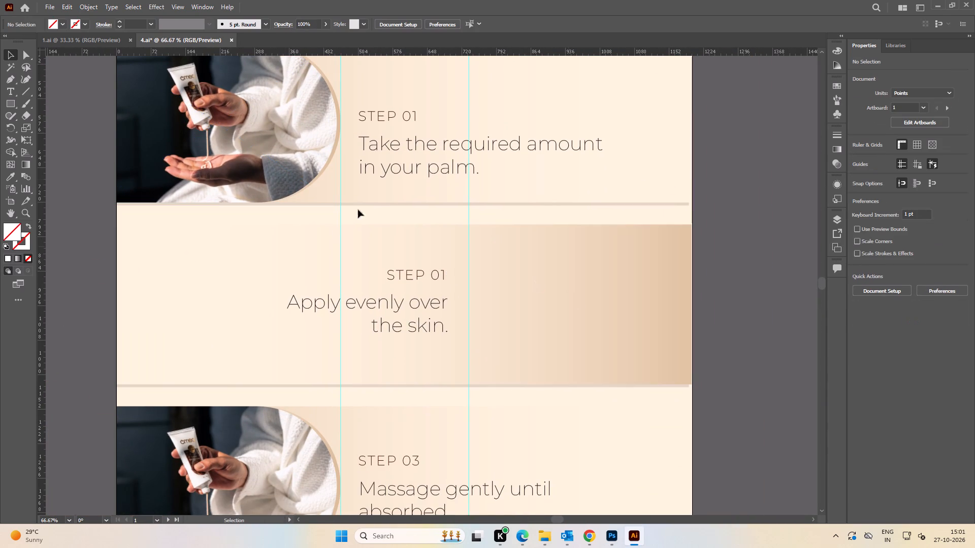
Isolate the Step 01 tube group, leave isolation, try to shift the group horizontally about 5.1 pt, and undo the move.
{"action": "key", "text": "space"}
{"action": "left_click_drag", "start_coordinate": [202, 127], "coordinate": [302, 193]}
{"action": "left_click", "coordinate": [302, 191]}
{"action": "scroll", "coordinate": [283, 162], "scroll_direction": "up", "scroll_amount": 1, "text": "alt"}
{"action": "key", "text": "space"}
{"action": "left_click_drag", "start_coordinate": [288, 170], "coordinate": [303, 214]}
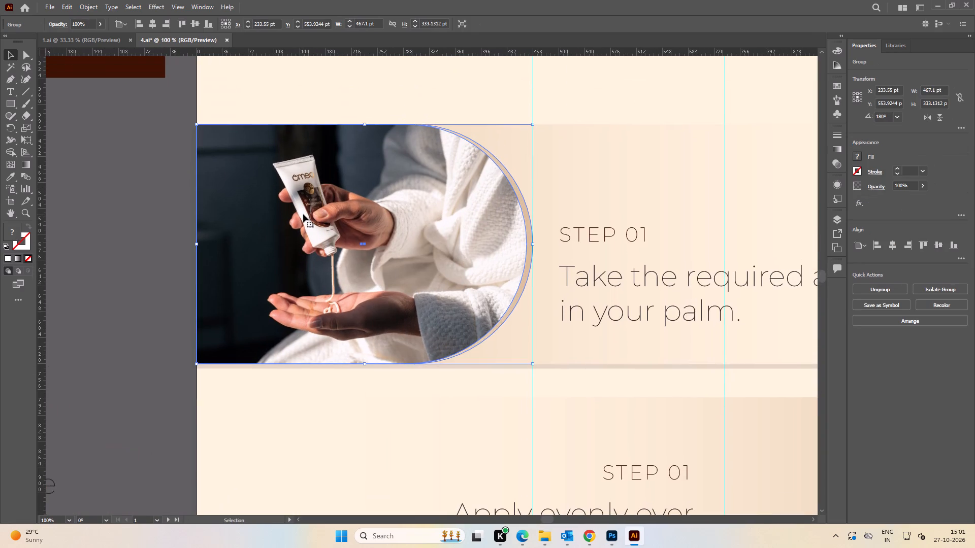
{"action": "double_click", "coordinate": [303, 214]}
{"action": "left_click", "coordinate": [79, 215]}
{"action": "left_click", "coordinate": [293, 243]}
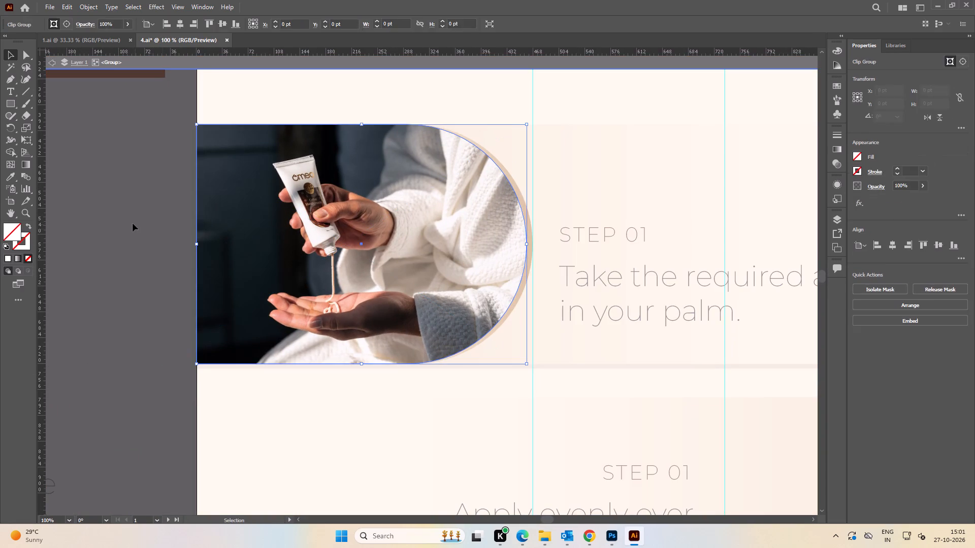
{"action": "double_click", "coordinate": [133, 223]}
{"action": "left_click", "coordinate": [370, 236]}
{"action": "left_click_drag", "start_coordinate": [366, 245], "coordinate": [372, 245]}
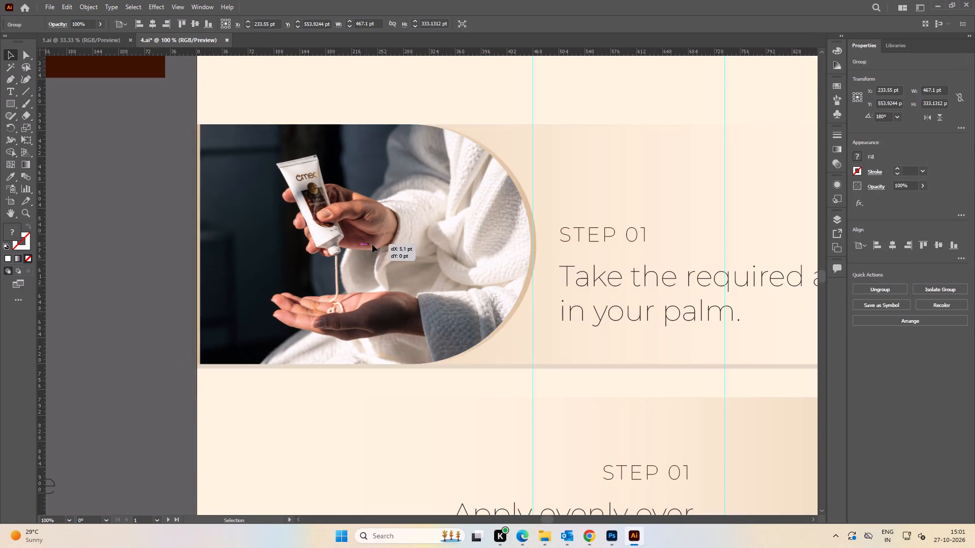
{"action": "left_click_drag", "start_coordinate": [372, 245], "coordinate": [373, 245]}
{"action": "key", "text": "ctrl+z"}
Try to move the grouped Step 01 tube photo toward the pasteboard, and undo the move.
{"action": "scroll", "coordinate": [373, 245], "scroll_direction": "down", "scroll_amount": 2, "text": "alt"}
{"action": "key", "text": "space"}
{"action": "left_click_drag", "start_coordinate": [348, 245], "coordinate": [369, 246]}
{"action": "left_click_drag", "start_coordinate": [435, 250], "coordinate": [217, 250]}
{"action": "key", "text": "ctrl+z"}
Ungroup the Step 01 framed tube photo and move only the photo onto the pasteboard left of the artboard.
{"action": "left_click", "coordinate": [185, 248]}
{"action": "left_click", "coordinate": [359, 254]}
{"action": "key", "text": "ctrl+shift+g"}
{"action": "left_click", "coordinate": [242, 237]}
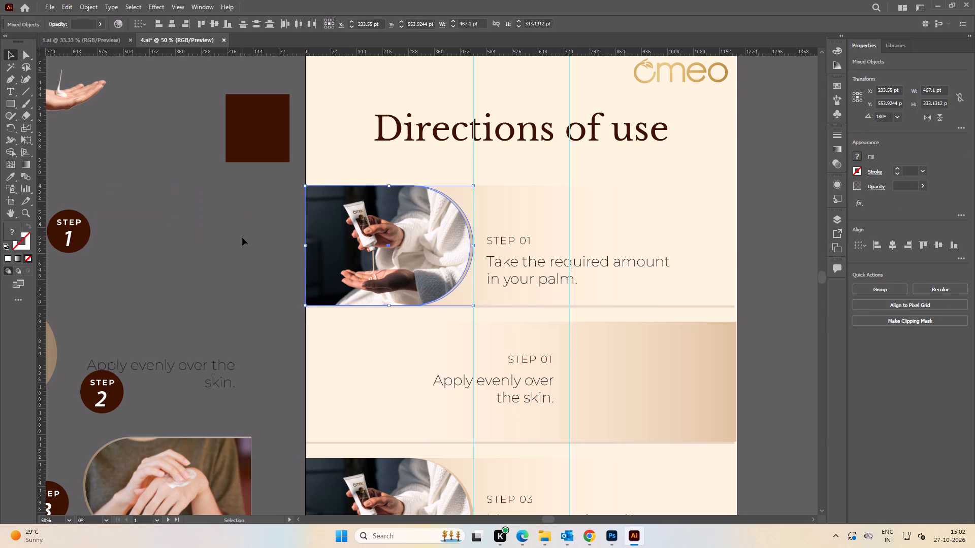
{"action": "left_click_drag", "start_coordinate": [382, 250], "coordinate": [173, 249]}
{"action": "left_click", "coordinate": [242, 337]}
Duplicate the Step 01 gradient backing shape straight down to Y about 900.9 pt.
{"action": "left_click", "coordinate": [419, 273]}
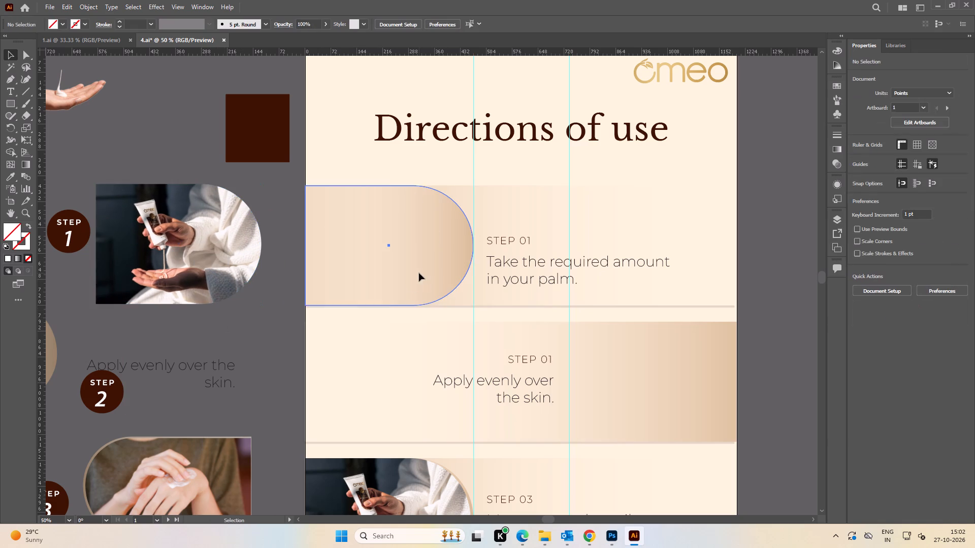
{"action": "scroll", "coordinate": [425, 241], "scroll_direction": "up", "scroll_amount": 2, "text": "alt"}
{"action": "scroll", "coordinate": [424, 241], "scroll_direction": "down", "scroll_amount": 1, "text": "alt"}
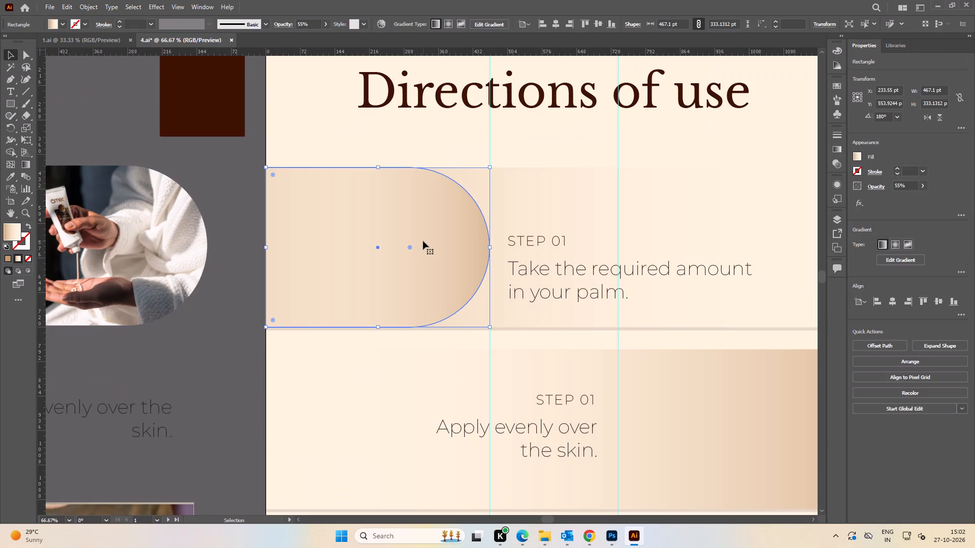
{"action": "scroll", "coordinate": [421, 258], "scroll_direction": "down", "scroll_amount": 1, "text": "alt"}
{"action": "key", "text": "space"}
{"action": "left_click_drag", "start_coordinate": [414, 278], "coordinate": [443, 208]}
{"action": "left_click_drag", "start_coordinate": [444, 203], "coordinate": [440, 293], "text": "alt"}
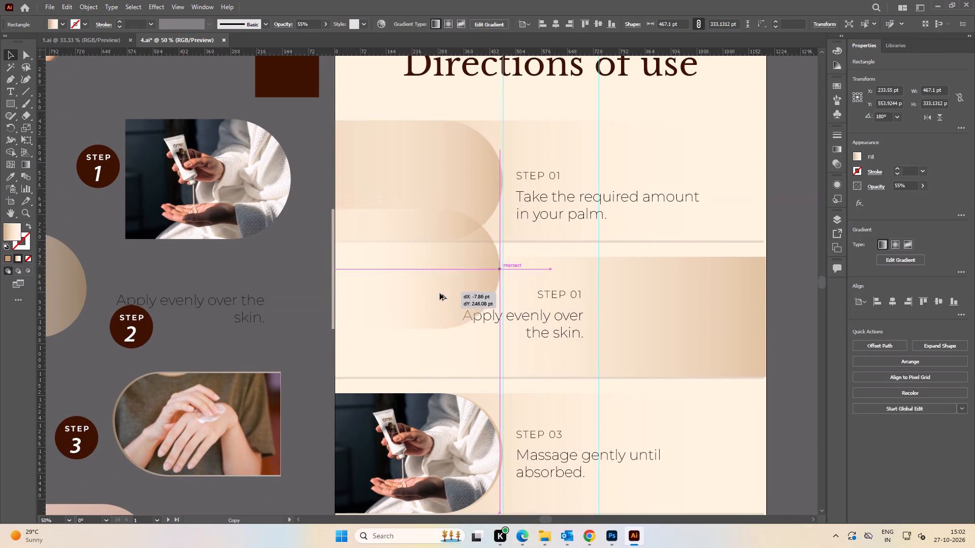
{"action": "left_click_drag", "start_coordinate": [440, 293], "coordinate": [440, 327], "text": "alt"}
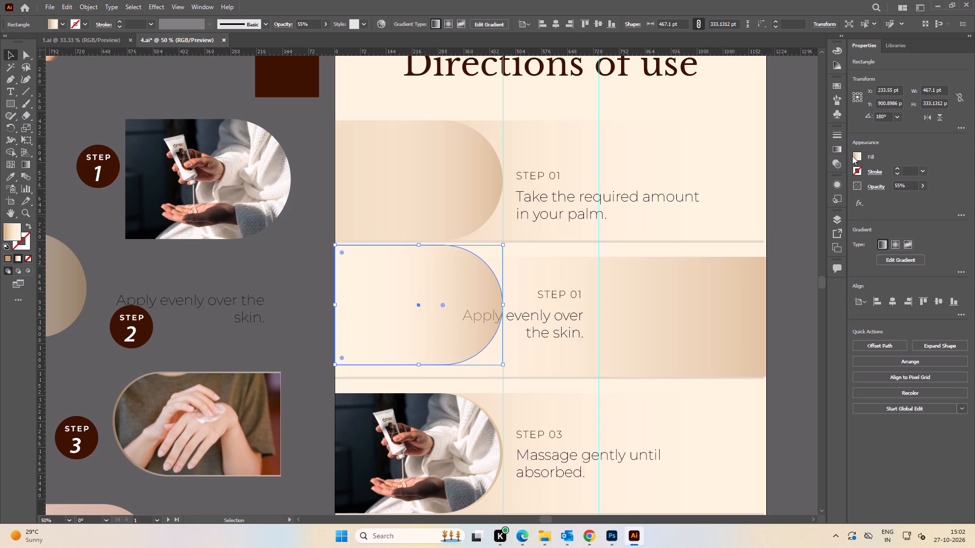
Fill the duplicated backing shape with solid white.
{"action": "left_click", "coordinate": [852, 156]}
{"action": "left_click", "coordinate": [857, 157]}
{"action": "left_click", "coordinate": [762, 191]}
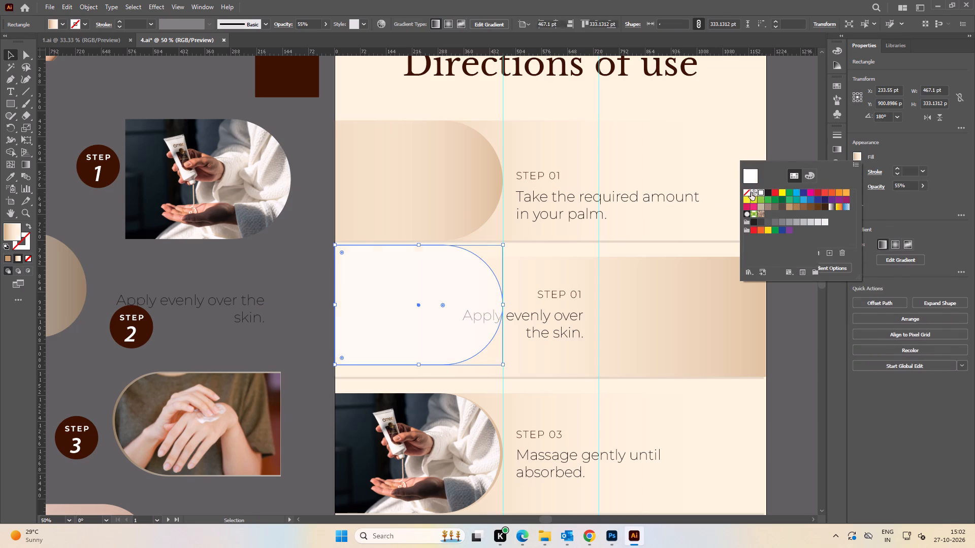
{"action": "left_click", "coordinate": [278, 263]}
Square off the white shape's rounded corners to a 0 pt radius.
{"action": "left_click_drag", "start_coordinate": [443, 305], "coordinate": [781, 250]}
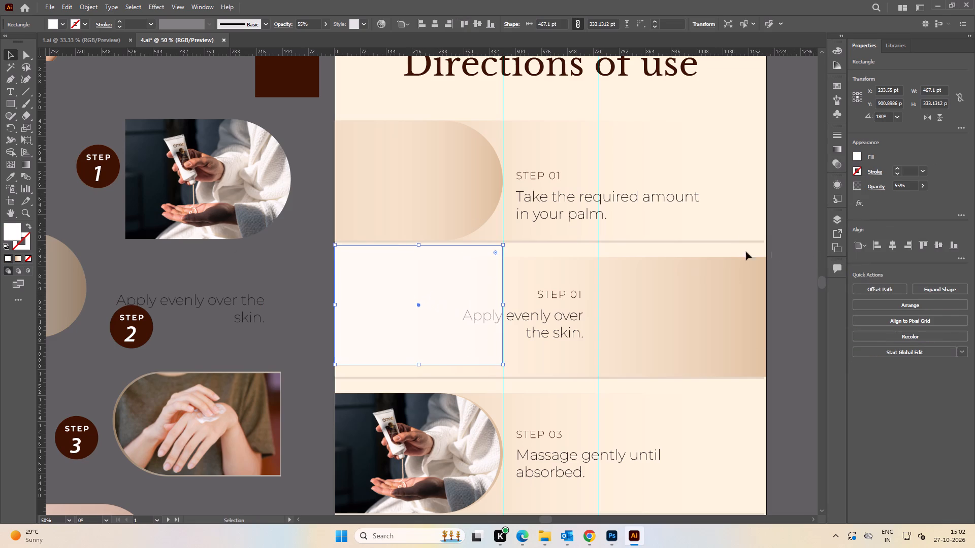
{"action": "left_click", "coordinate": [287, 261]}
Scale the white rectangle down proportionally about its centre to about 456.3 by 325.4 pt.
{"action": "scroll", "coordinate": [442, 276], "scroll_direction": "up", "scroll_amount": 2, "text": "alt"}
{"action": "left_click", "coordinate": [437, 256]}
{"action": "scroll", "coordinate": [408, 228], "scroll_direction": "up", "scroll_amount": 3, "text": "alt"}
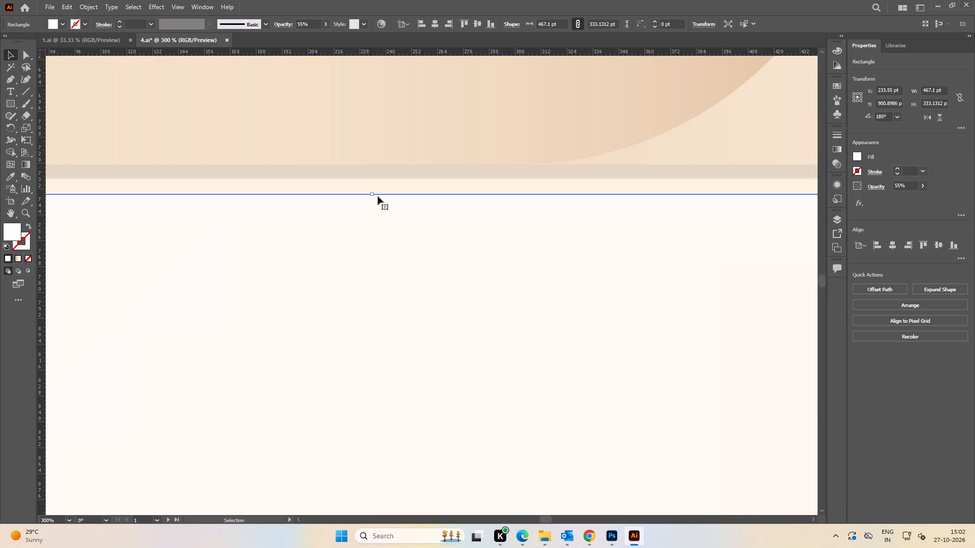
{"action": "left_click_drag", "start_coordinate": [374, 194], "coordinate": [373, 202], "text": "alt+shift"}
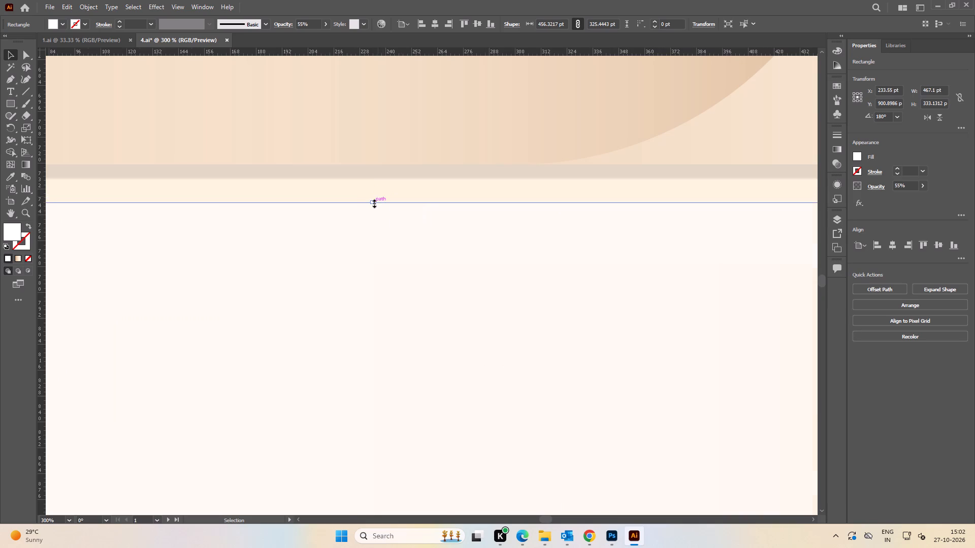
{"action": "scroll", "coordinate": [373, 202], "scroll_direction": "down", "scroll_amount": 2, "text": "alt"}
{"action": "scroll", "coordinate": [373, 202], "scroll_direction": "up", "scroll_amount": 1, "text": "alt"}
{"action": "scroll", "coordinate": [373, 202], "scroll_direction": "down", "scroll_amount": 4, "text": "alt"}
Move the white rectangle straight up over the Step 01 gradient backing shape, at Y about 552.4 pt.
{"action": "key", "text": "space"}
{"action": "left_click_drag", "start_coordinate": [386, 204], "coordinate": [394, 254]}
{"action": "left_click_drag", "start_coordinate": [402, 311], "coordinate": [415, 197]}
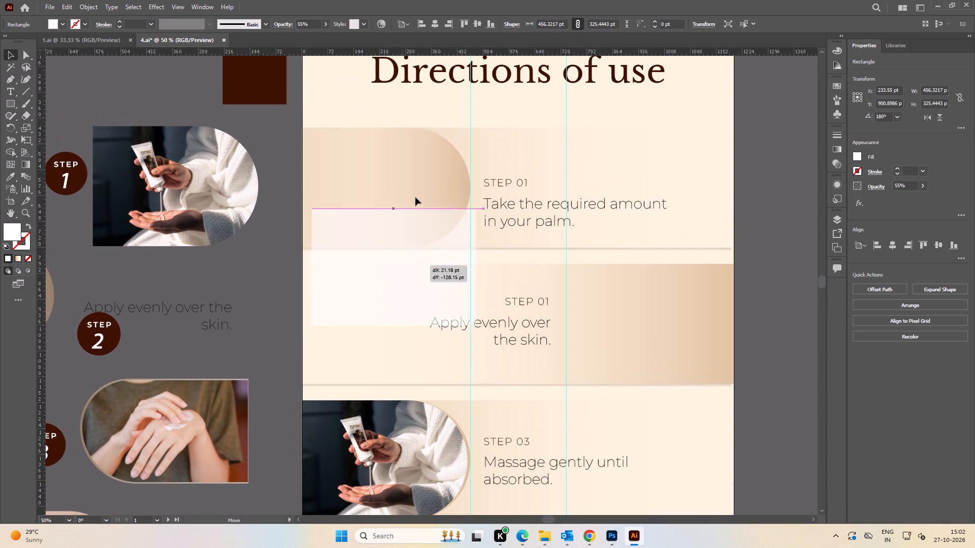
{"action": "left_click_drag", "start_coordinate": [415, 197], "coordinate": [410, 186]}
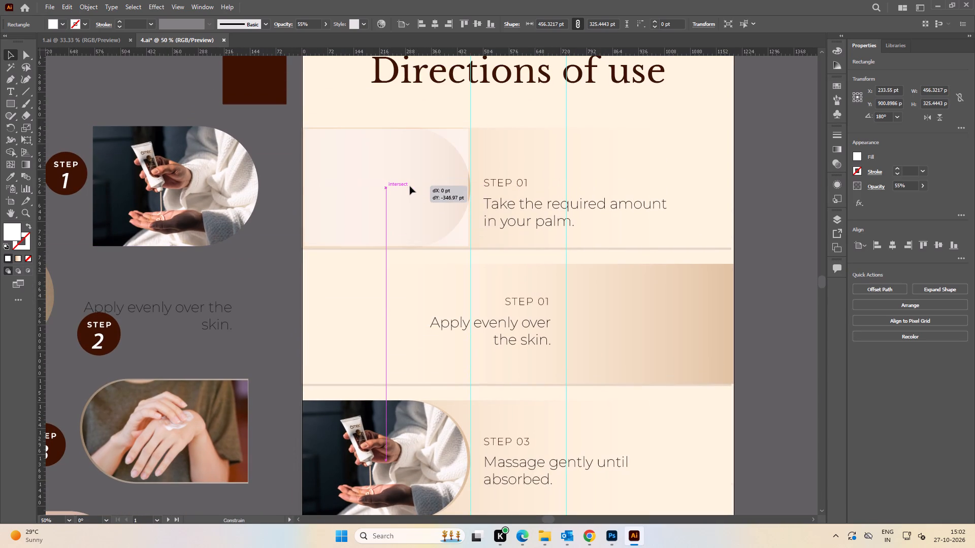
{"action": "left_click_drag", "start_coordinate": [410, 186], "coordinate": [410, 185]}
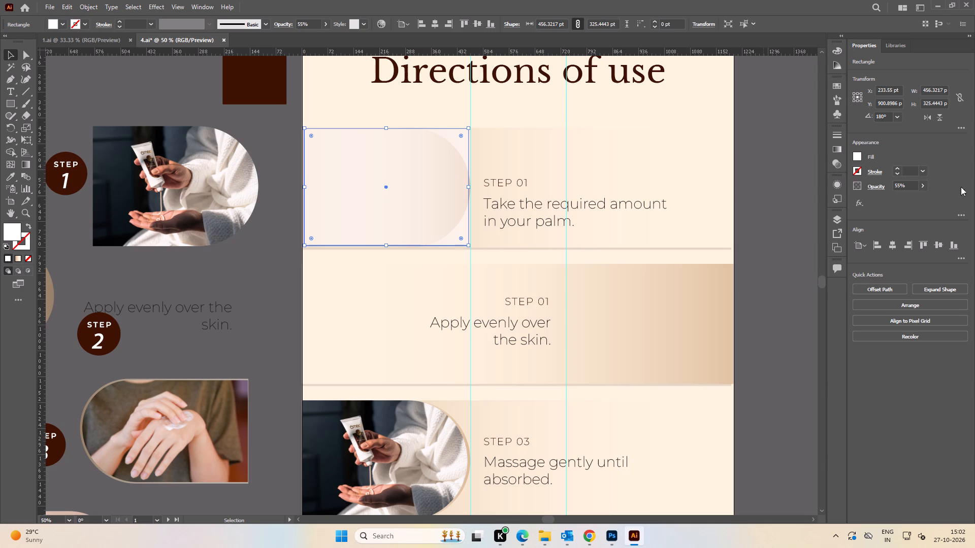
Set the white rectangle's opacity to 100%.
{"action": "left_click", "coordinate": [925, 183]}
{"action": "left_click_drag", "start_coordinate": [914, 195], "coordinate": [971, 197]}
{"action": "left_click", "coordinate": [250, 266]}
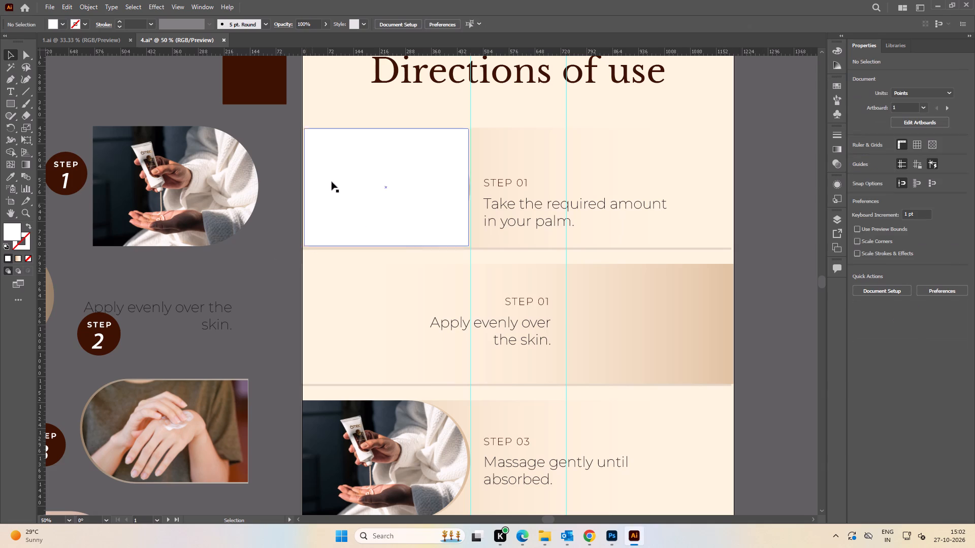
Align the white rectangle to the artboard's left edge.
{"action": "scroll", "coordinate": [333, 179], "scroll_direction": "up", "scroll_amount": 2, "text": "alt"}
{"action": "left_click", "coordinate": [333, 179]}
{"action": "left_click", "coordinate": [877, 246]}
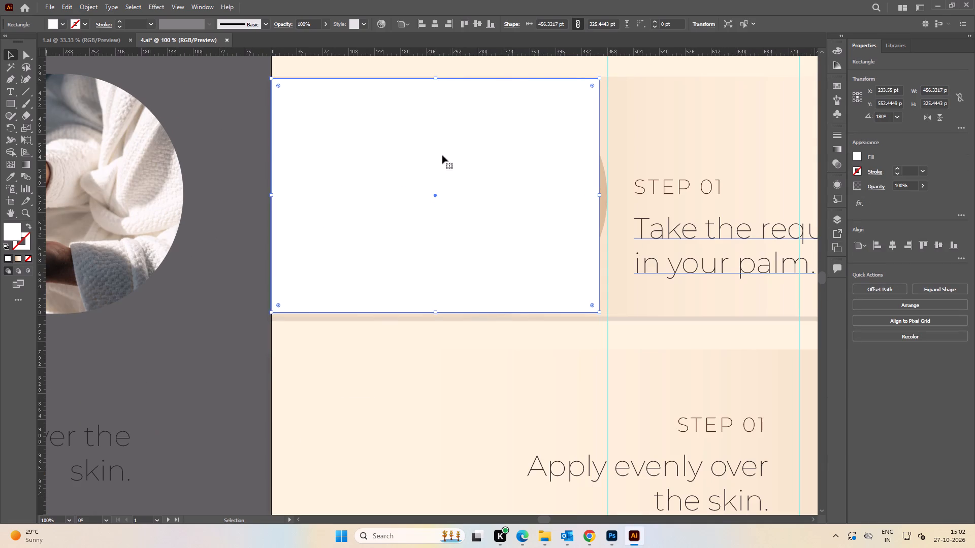
Move the white rectangle up until its top edge meets the gradient backing shape's top, at Y about 550.1 pt.
{"action": "key", "text": "space"}
{"action": "left_click_drag", "start_coordinate": [435, 142], "coordinate": [444, 219]}
{"action": "scroll", "coordinate": [365, 132], "scroll_direction": "up", "scroll_amount": 4, "text": "alt"}
{"action": "left_click_drag", "start_coordinate": [419, 262], "coordinate": [420, 262]}
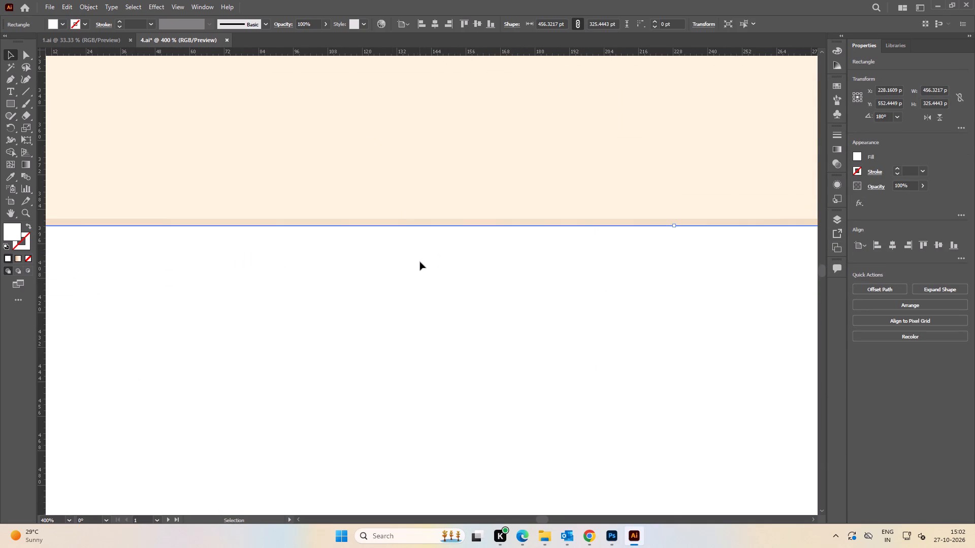
{"action": "left_click_drag", "start_coordinate": [420, 262], "coordinate": [421, 255]}
{"action": "scroll", "coordinate": [422, 254], "scroll_direction": "down", "scroll_amount": 5, "text": "alt"}
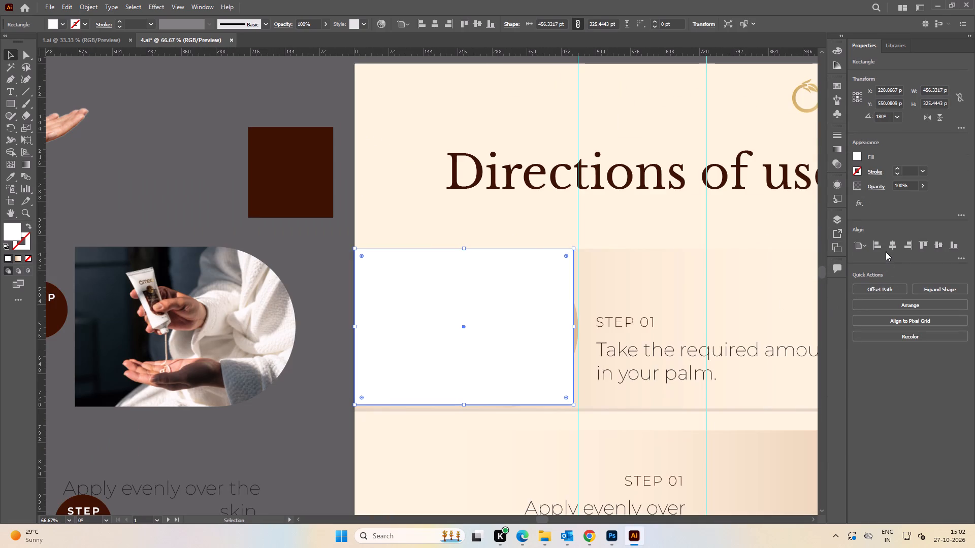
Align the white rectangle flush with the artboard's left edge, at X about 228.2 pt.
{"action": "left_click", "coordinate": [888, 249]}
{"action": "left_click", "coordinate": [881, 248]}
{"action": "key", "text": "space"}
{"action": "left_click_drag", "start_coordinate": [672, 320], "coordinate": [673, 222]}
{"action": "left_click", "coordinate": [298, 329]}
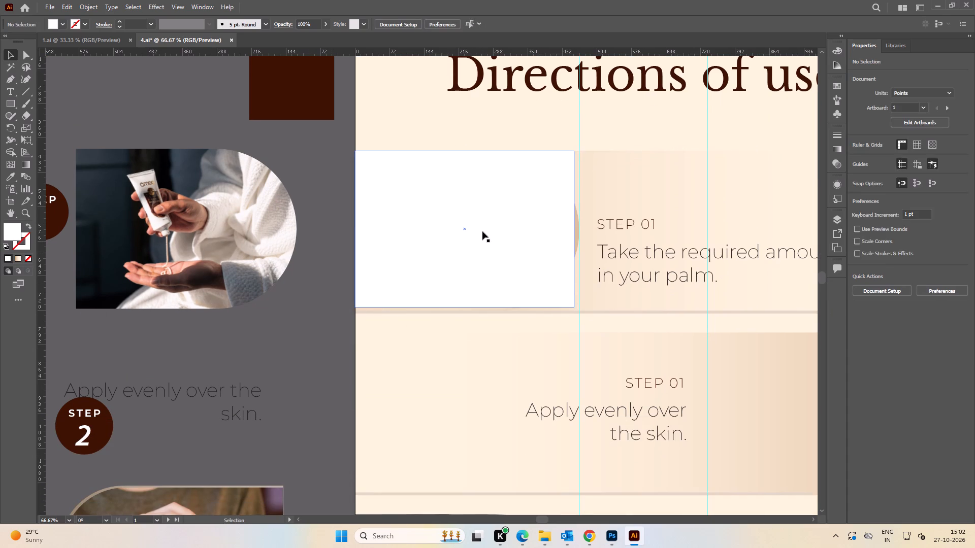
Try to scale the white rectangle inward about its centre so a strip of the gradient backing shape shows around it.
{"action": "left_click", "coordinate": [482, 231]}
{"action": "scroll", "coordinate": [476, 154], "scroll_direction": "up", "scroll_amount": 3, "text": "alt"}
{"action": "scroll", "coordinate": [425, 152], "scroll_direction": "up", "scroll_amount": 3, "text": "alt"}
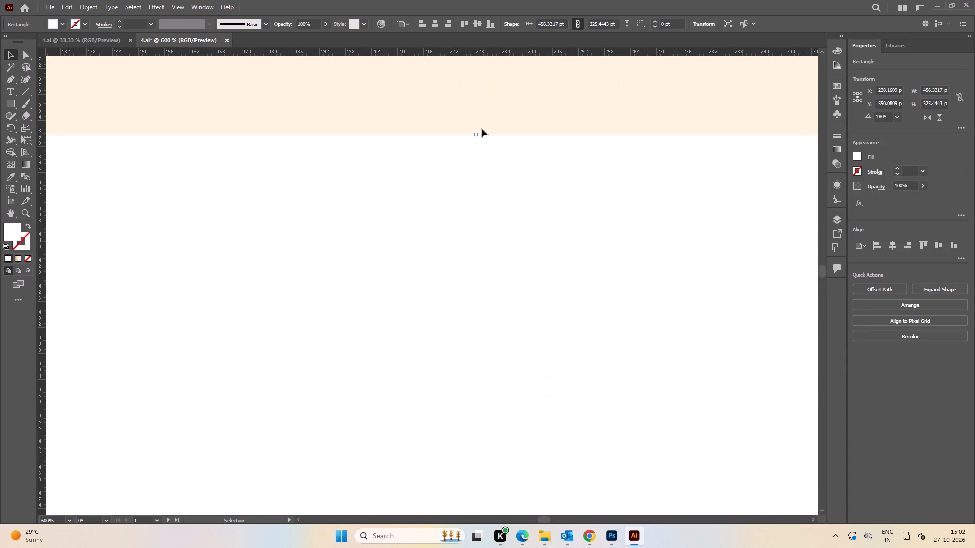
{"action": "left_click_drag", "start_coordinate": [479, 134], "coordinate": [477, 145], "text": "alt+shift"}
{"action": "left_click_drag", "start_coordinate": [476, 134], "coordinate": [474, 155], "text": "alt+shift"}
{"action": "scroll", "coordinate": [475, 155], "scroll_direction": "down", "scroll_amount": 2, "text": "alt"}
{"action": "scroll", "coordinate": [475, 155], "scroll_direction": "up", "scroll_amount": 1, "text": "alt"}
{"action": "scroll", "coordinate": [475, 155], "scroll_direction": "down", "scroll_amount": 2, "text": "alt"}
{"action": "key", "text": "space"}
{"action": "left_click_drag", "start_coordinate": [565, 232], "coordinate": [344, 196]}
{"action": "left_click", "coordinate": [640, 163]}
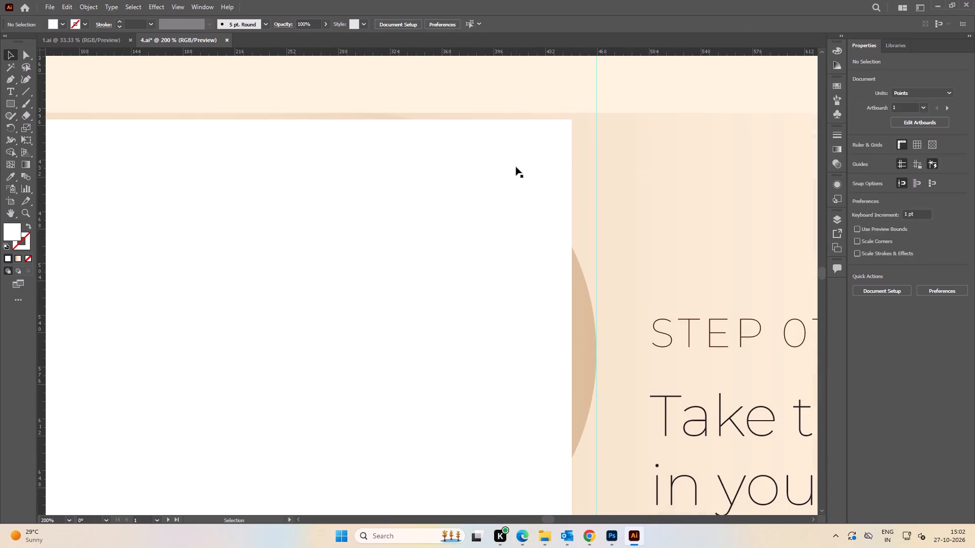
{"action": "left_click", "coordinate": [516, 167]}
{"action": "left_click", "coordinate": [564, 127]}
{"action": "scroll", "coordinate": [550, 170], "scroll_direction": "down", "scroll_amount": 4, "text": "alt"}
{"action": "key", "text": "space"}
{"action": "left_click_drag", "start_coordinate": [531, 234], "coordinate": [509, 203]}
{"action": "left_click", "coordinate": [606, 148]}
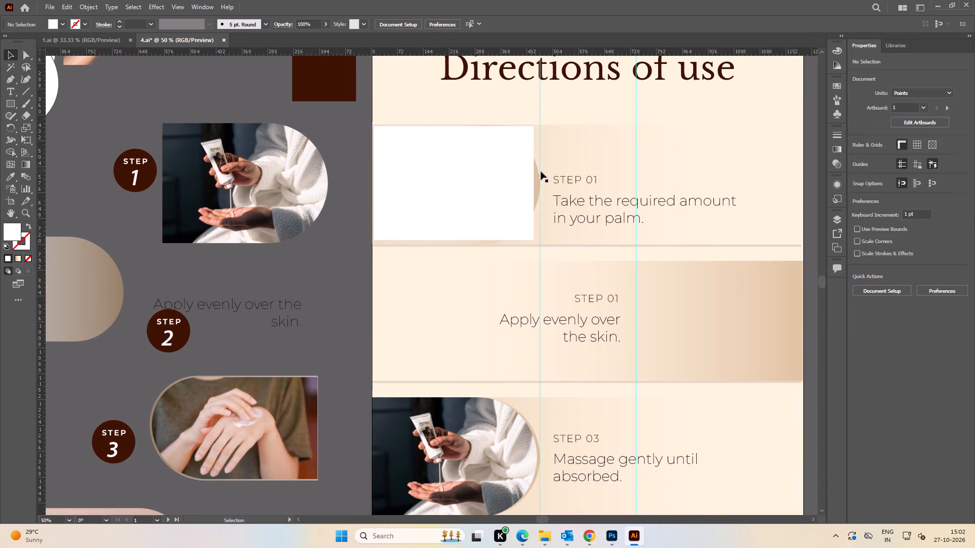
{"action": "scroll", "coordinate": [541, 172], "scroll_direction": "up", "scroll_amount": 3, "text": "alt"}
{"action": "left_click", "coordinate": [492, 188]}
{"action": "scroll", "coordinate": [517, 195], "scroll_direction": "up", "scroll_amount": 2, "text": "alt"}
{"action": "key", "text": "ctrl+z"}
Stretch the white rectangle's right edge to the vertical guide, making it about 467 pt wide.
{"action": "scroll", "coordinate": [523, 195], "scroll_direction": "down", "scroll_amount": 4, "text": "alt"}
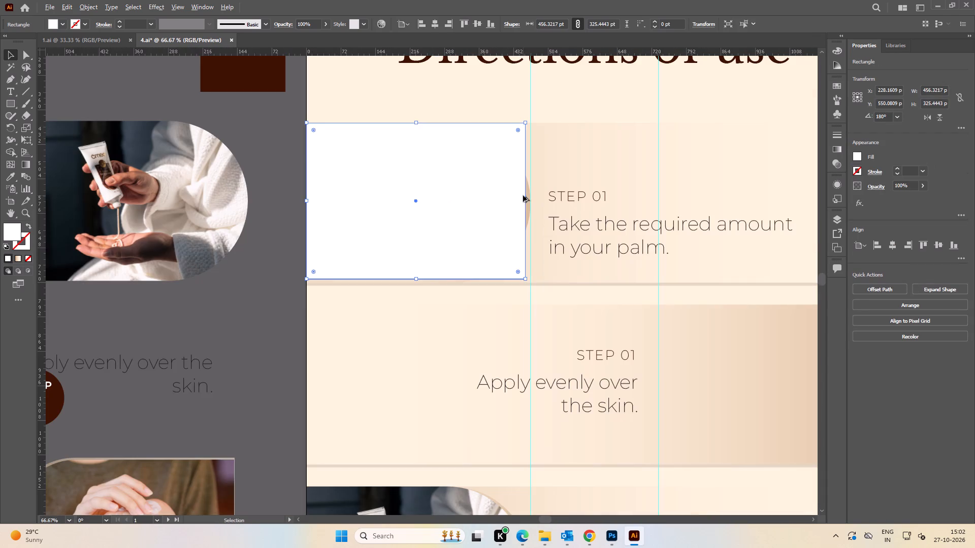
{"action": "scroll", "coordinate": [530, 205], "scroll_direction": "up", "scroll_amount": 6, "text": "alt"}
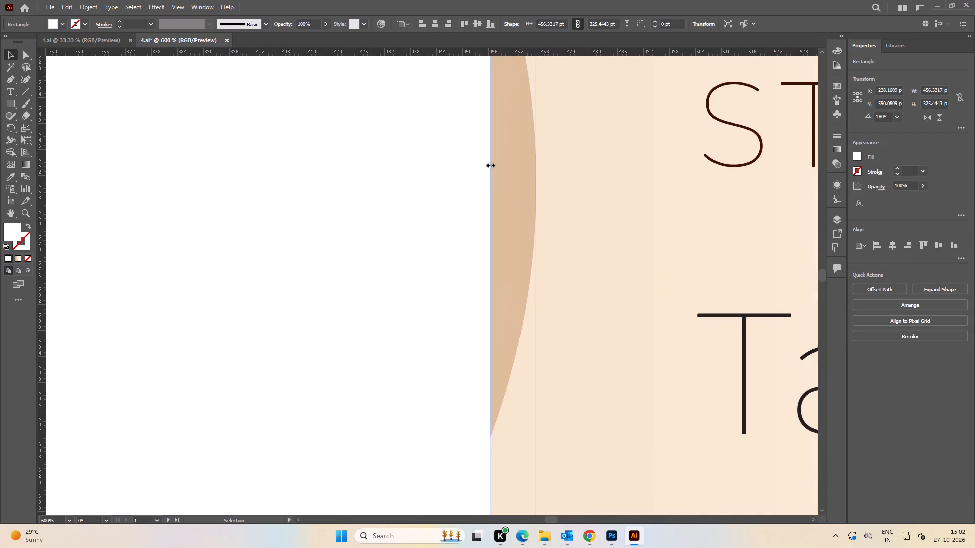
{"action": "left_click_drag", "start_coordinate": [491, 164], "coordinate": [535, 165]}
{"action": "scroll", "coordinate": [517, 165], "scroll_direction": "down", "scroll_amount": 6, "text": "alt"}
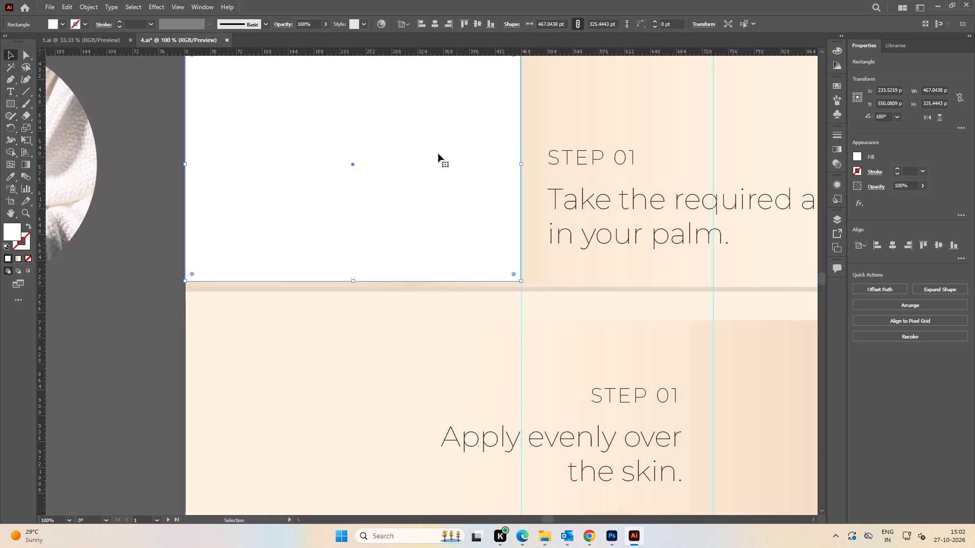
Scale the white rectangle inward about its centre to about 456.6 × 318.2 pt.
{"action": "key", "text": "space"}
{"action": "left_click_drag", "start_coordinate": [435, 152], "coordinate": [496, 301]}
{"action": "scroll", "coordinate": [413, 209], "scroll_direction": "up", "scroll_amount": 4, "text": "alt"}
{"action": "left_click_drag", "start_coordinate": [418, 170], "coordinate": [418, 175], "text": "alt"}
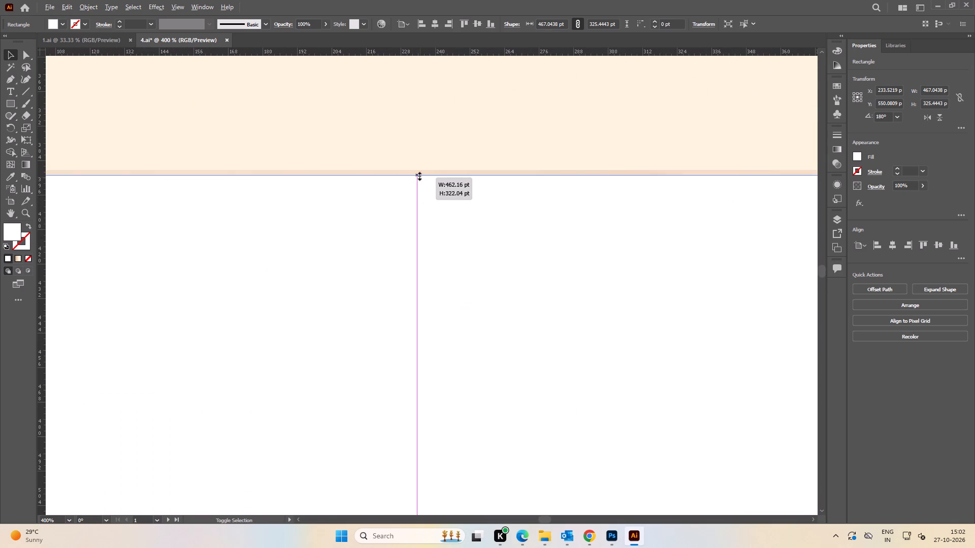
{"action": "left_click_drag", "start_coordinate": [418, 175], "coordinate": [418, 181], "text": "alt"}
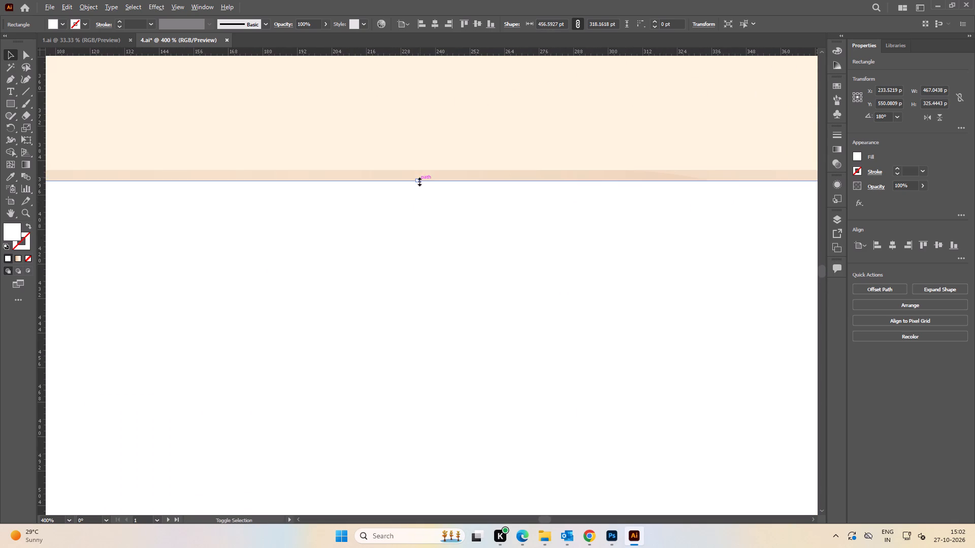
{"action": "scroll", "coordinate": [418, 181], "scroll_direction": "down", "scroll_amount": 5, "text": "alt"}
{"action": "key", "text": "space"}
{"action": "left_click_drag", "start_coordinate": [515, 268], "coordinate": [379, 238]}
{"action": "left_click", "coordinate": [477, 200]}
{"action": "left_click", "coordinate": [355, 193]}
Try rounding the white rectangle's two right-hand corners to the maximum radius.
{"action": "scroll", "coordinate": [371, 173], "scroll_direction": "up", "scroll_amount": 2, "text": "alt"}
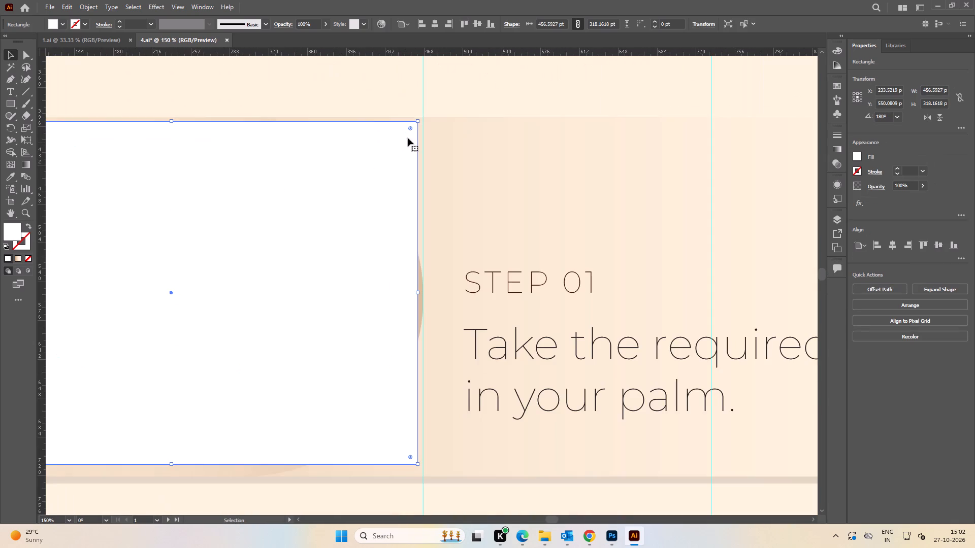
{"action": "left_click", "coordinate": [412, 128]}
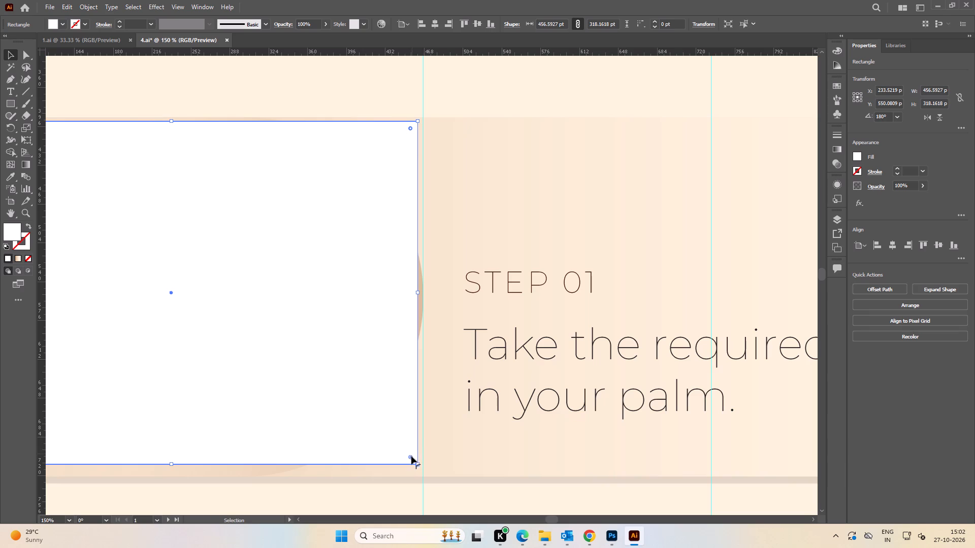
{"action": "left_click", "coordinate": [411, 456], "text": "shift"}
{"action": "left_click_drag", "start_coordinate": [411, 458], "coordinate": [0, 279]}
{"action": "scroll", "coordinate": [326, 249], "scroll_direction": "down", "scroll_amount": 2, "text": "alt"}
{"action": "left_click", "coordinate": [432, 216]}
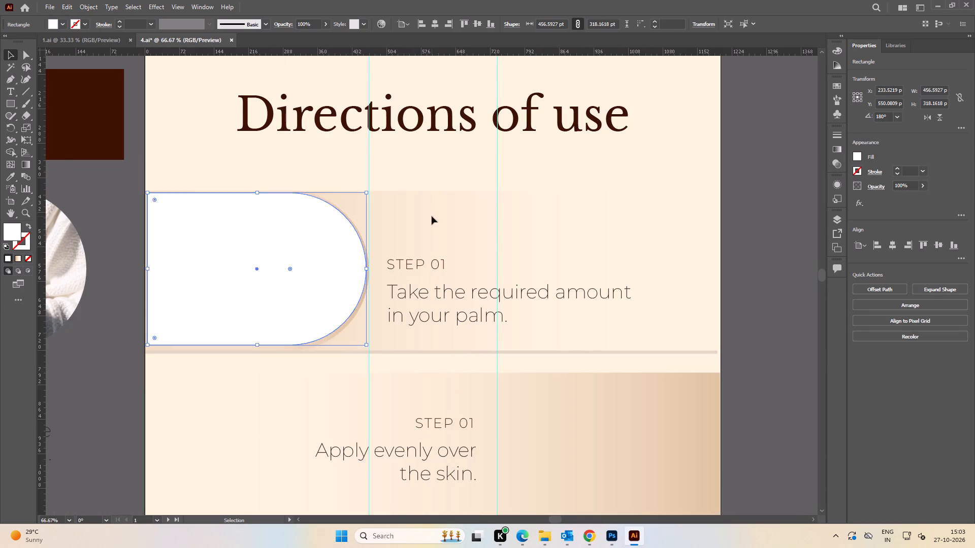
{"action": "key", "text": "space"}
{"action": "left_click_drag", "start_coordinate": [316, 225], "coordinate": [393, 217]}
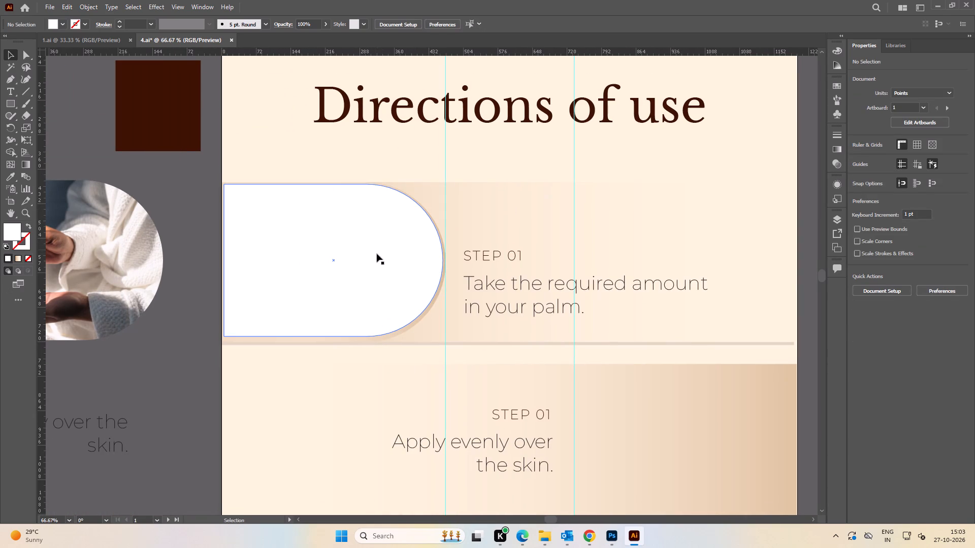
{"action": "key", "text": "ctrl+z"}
Delete the white rectangle lying over the Step 01 gradient backing shape.
{"action": "left_click_drag", "start_coordinate": [399, 269], "coordinate": [350, 269]}
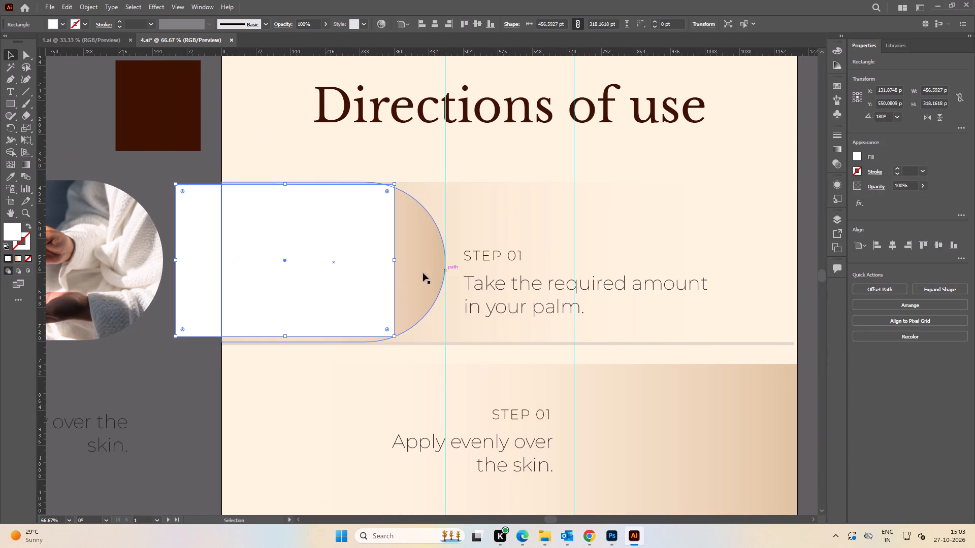
{"action": "key", "text": "Delete"}
Duplicate the Step 01 gradient backing shape and align the copy vertically with the original, straddling the artboard's left edge.
{"action": "left_click", "coordinate": [364, 264]}
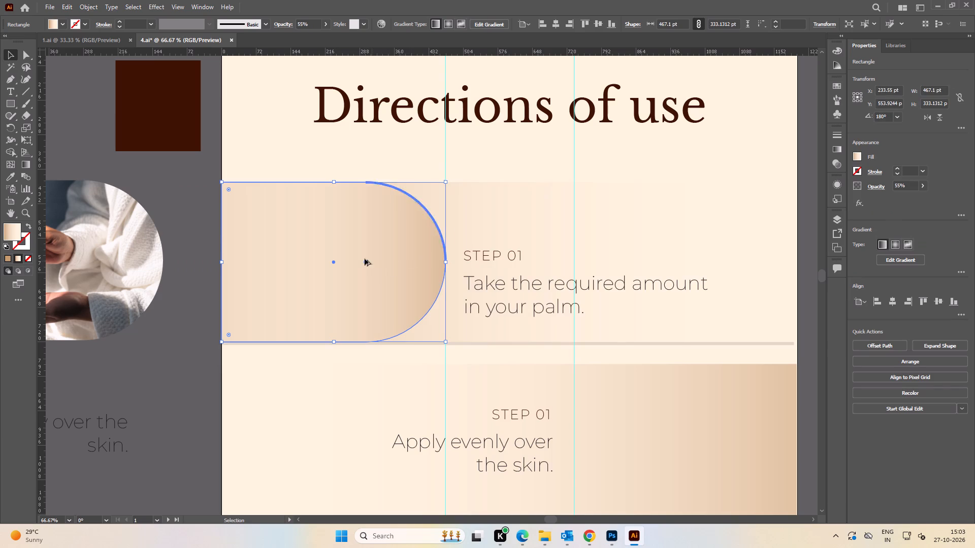
{"action": "left_click_drag", "start_coordinate": [367, 258], "coordinate": [605, 260], "text": "alt"}
{"action": "left_click_drag", "start_coordinate": [605, 262], "coordinate": [860, 230]}
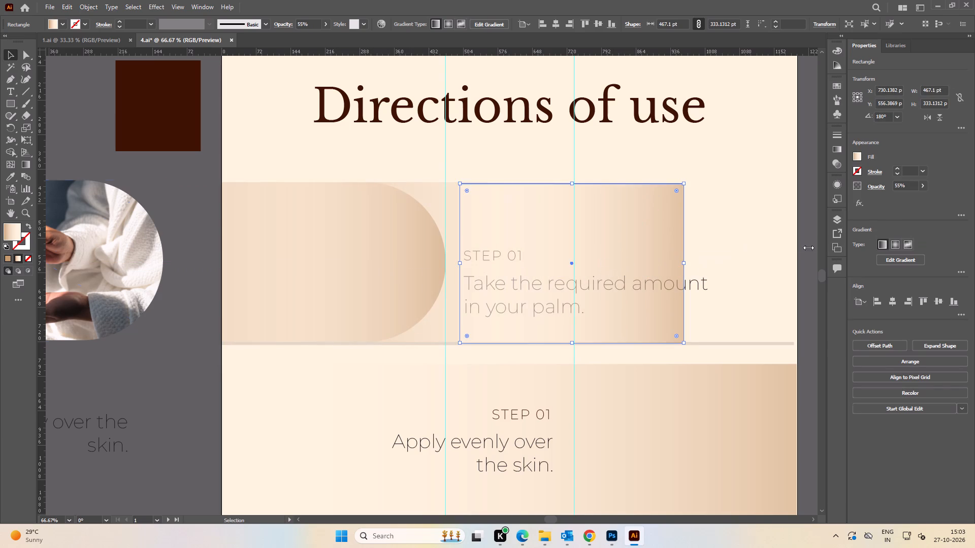
{"action": "left_click_drag", "start_coordinate": [670, 244], "coordinate": [319, 240]}
{"action": "left_click", "coordinate": [393, 252], "text": "shift"}
{"action": "left_click", "coordinate": [397, 255]}
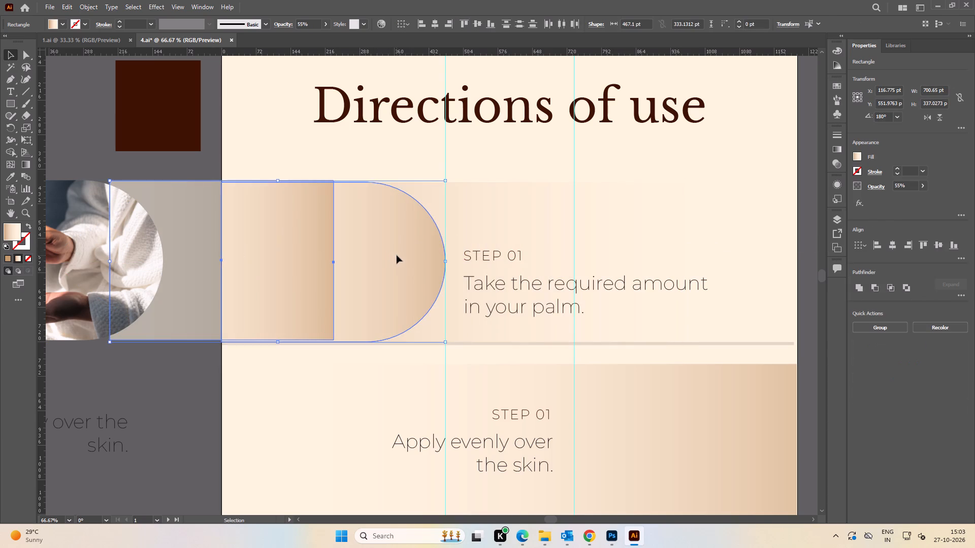
{"action": "left_click", "coordinate": [935, 243]}
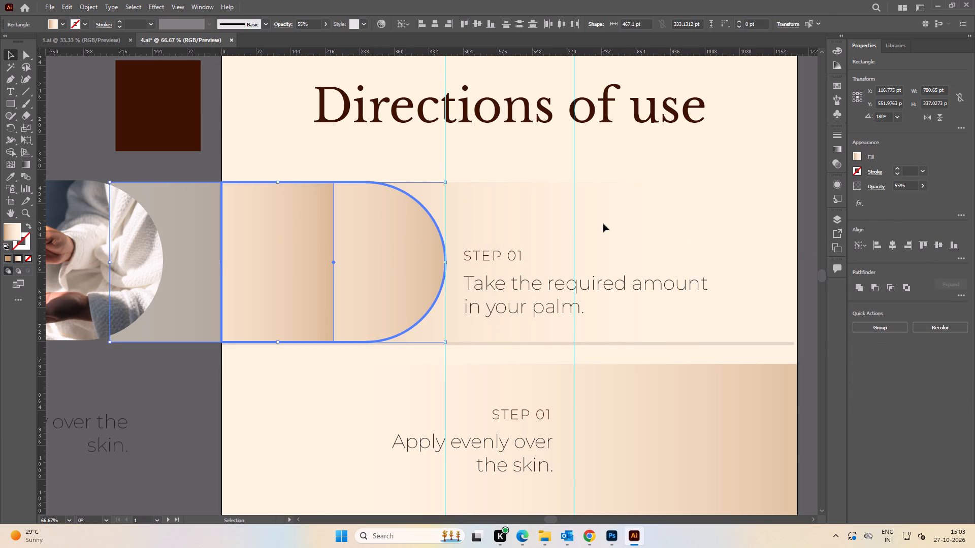
{"action": "left_click", "coordinate": [652, 228]}
Fill the square-cornered copy of the gradient shape with white.
{"action": "left_click", "coordinate": [266, 244]}
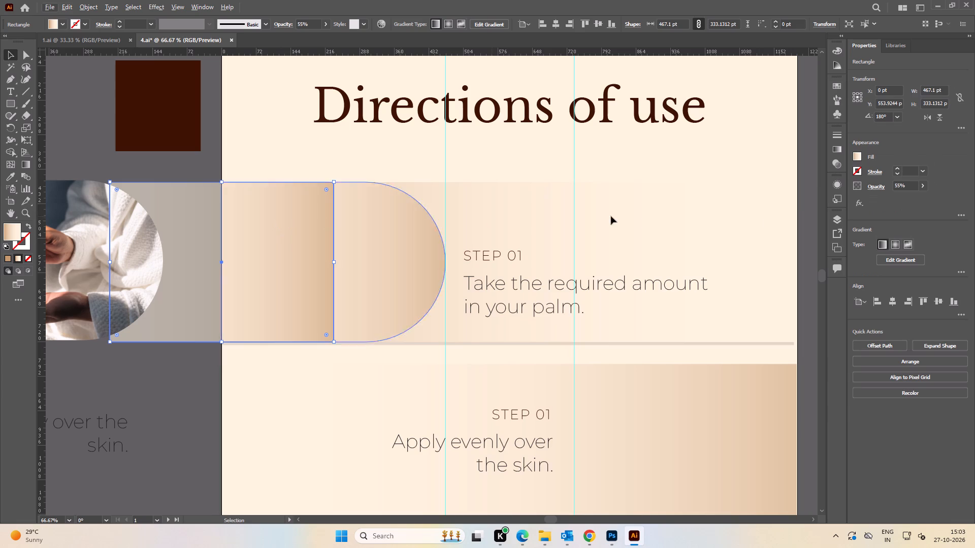
{"action": "double_click", "coordinate": [861, 156]}
{"action": "left_click", "coordinate": [861, 157]}
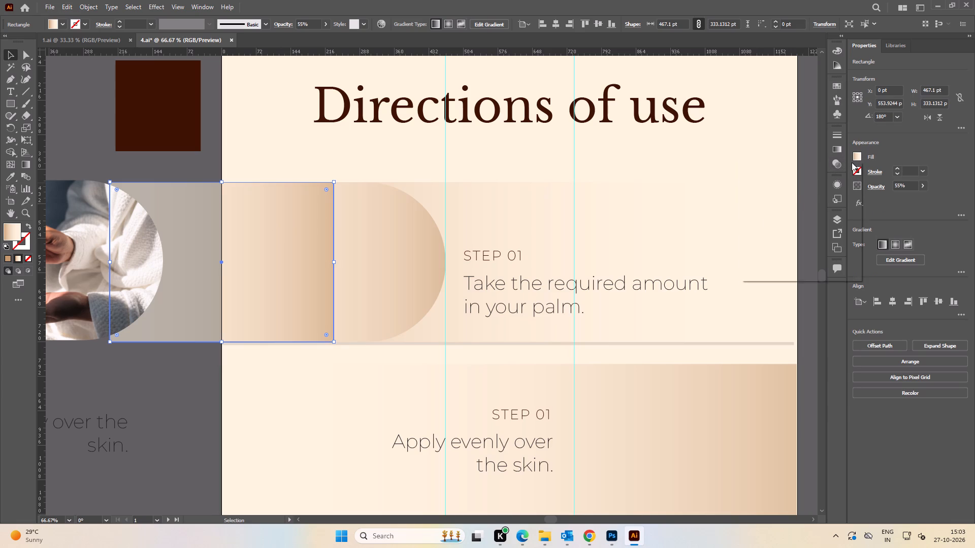
{"action": "left_click", "coordinate": [759, 194]}
{"action": "left_click", "coordinate": [496, 220]}
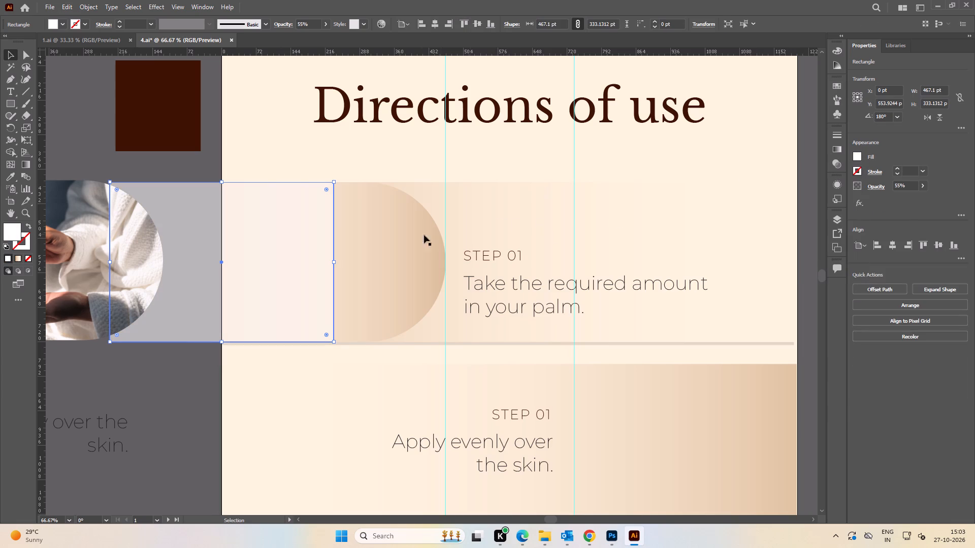
Set the white rectangle's opacity to 100%.
{"action": "left_click", "coordinate": [926, 190]}
{"action": "left_click_drag", "start_coordinate": [906, 200], "coordinate": [960, 200]}
{"action": "key", "text": "space"}
{"action": "left_click_drag", "start_coordinate": [417, 206], "coordinate": [541, 205]}
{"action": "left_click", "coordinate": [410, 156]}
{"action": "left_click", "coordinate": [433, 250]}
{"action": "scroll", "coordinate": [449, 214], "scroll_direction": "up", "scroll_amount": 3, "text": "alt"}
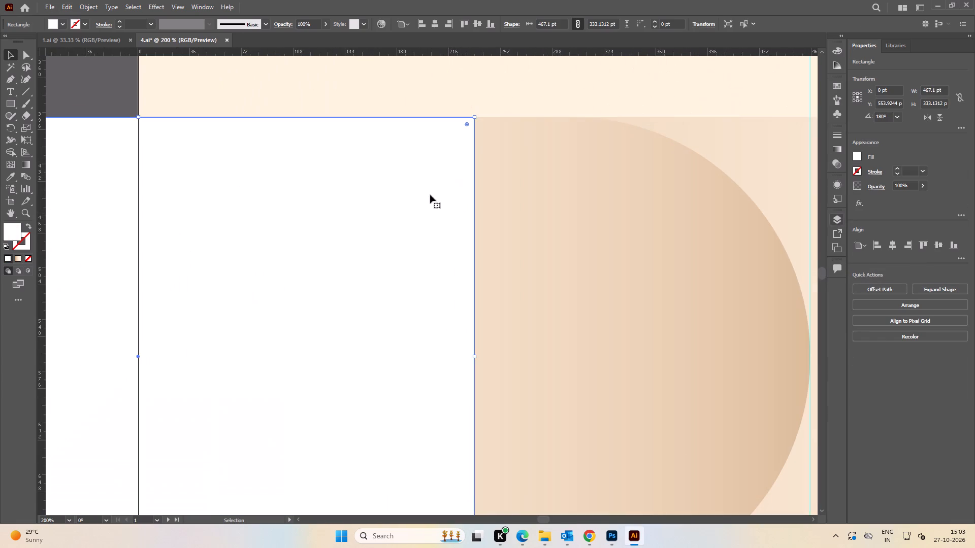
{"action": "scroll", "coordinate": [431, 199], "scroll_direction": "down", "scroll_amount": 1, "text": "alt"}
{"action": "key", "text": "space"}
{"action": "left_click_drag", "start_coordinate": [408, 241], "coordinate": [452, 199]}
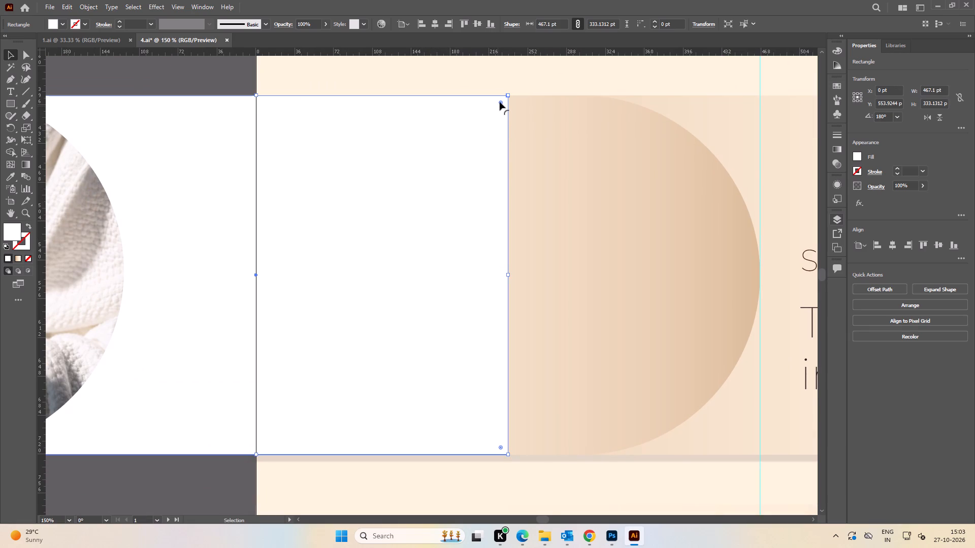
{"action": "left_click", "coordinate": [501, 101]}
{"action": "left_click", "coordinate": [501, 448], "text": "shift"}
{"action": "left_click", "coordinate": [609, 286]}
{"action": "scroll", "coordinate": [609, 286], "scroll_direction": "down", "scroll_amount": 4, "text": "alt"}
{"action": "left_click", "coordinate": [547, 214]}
Align the white rectangle to the artboard's left edge so it covers the Step 01 gradient backing shape.
{"action": "key", "text": "space"}
{"action": "left_click_drag", "start_coordinate": [557, 225], "coordinate": [425, 200]}
{"action": "scroll", "coordinate": [423, 267], "scroll_direction": "up", "scroll_amount": 1, "text": "alt"}
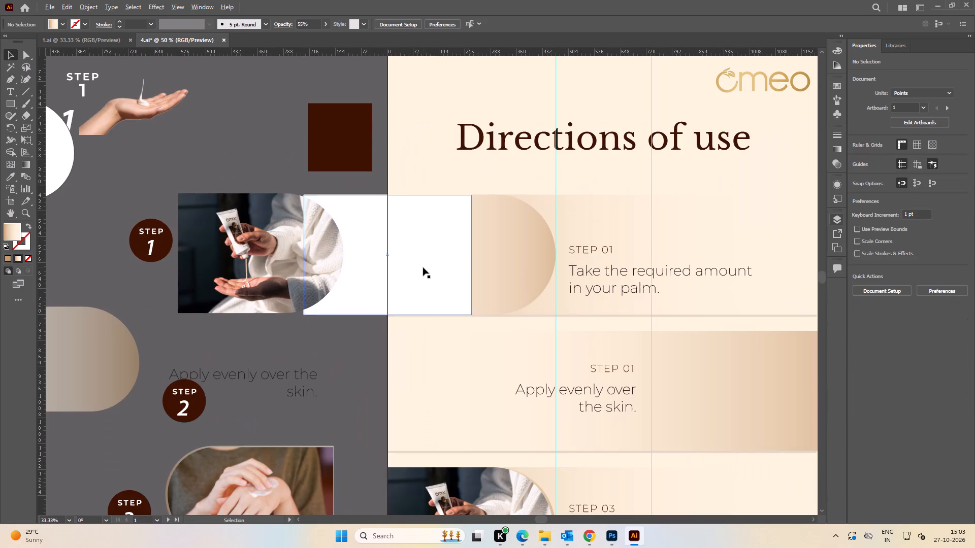
{"action": "left_click_drag", "start_coordinate": [410, 253], "coordinate": [480, 258]}
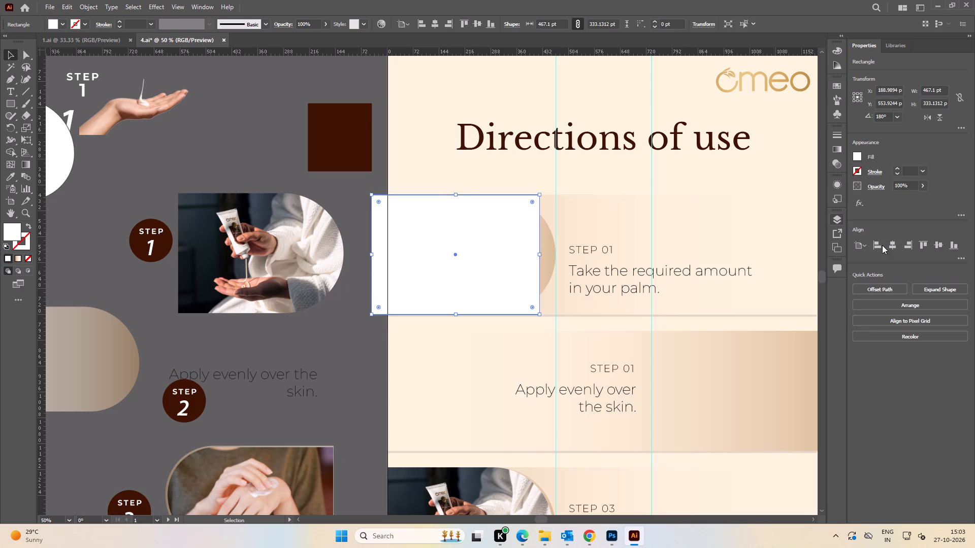
{"action": "left_click", "coordinate": [882, 245]}
{"action": "left_click", "coordinate": [371, 235]}
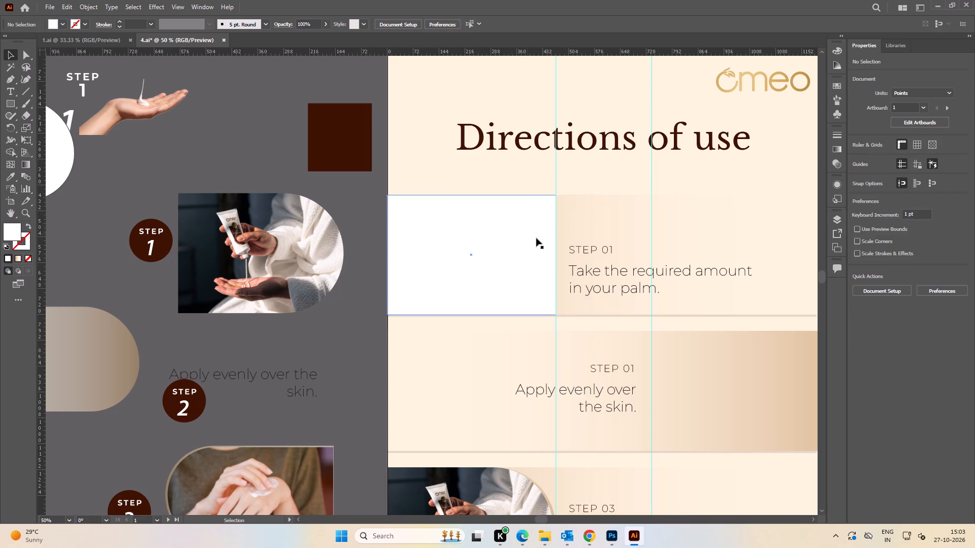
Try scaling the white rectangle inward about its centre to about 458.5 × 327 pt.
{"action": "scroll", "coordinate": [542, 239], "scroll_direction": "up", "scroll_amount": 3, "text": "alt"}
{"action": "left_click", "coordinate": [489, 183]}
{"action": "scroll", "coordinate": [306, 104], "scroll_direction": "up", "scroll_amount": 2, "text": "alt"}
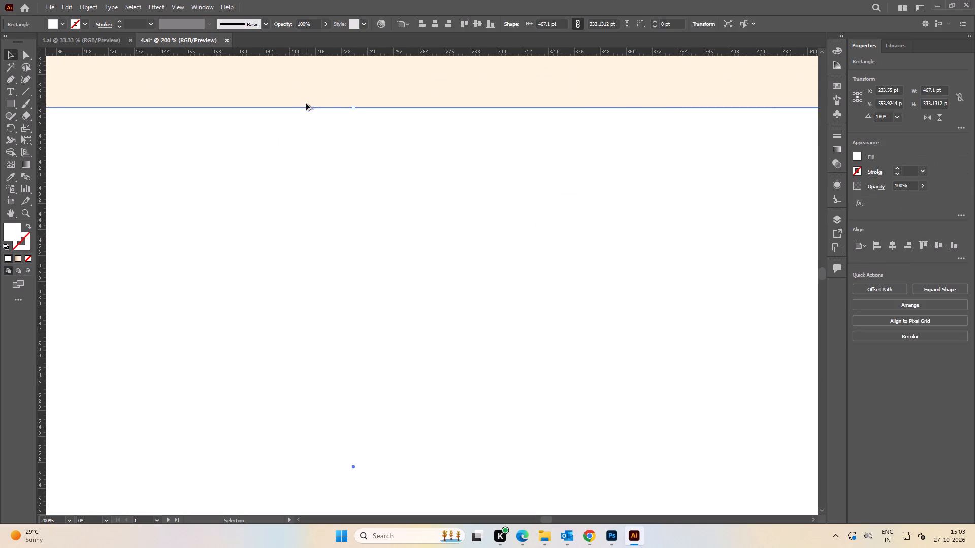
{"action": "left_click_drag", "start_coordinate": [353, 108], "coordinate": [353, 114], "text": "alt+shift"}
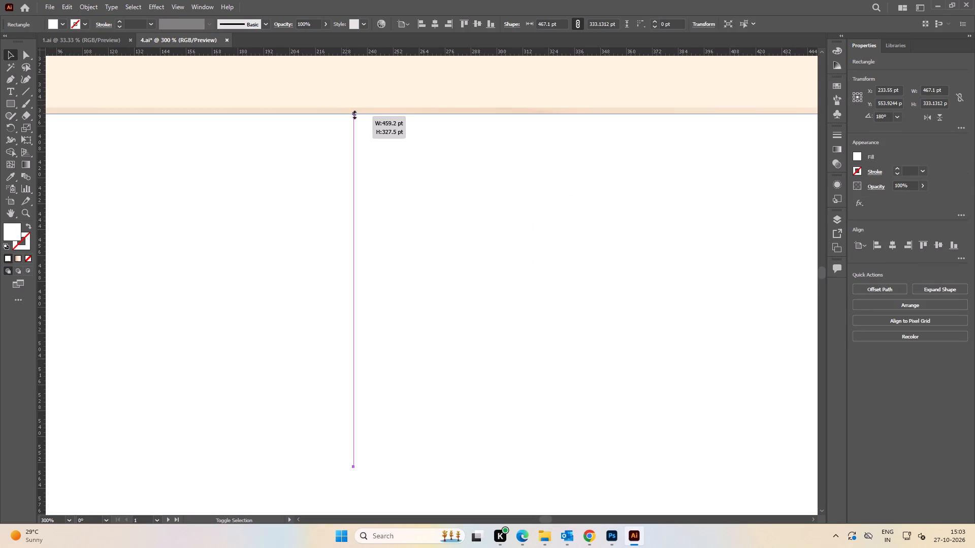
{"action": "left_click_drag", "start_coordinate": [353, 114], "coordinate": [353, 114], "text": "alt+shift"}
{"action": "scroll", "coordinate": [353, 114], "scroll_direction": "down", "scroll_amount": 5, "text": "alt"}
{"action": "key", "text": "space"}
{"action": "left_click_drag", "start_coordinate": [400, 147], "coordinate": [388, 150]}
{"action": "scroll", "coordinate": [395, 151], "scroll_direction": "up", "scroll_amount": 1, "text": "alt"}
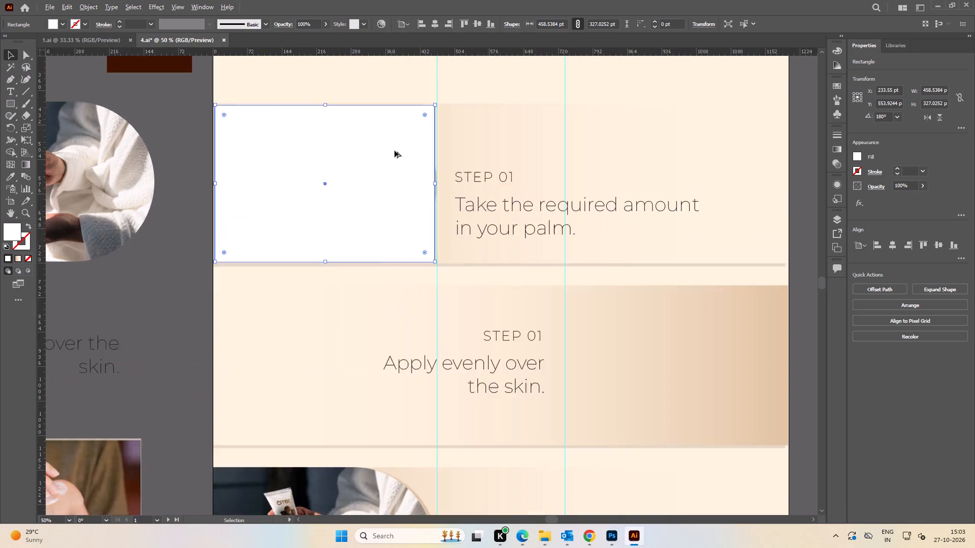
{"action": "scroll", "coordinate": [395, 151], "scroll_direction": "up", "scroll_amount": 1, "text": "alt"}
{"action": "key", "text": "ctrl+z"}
Scale the white rectangle inward about its centre to about 457.2 × 326.1 pt, leaving a thin rim of the gradient shape.
{"action": "scroll", "coordinate": [290, 85], "scroll_direction": "up", "scroll_amount": 3, "text": "alt"}
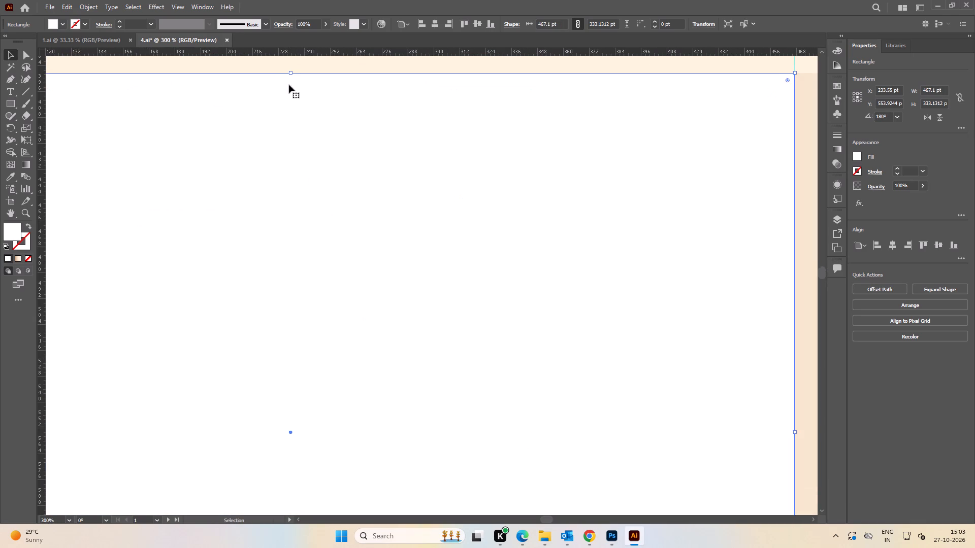
{"action": "key", "text": "space"}
{"action": "left_click_drag", "start_coordinate": [290, 93], "coordinate": [314, 162]}
{"action": "left_click_drag", "start_coordinate": [315, 142], "coordinate": [315, 150], "text": "alt+shift"}
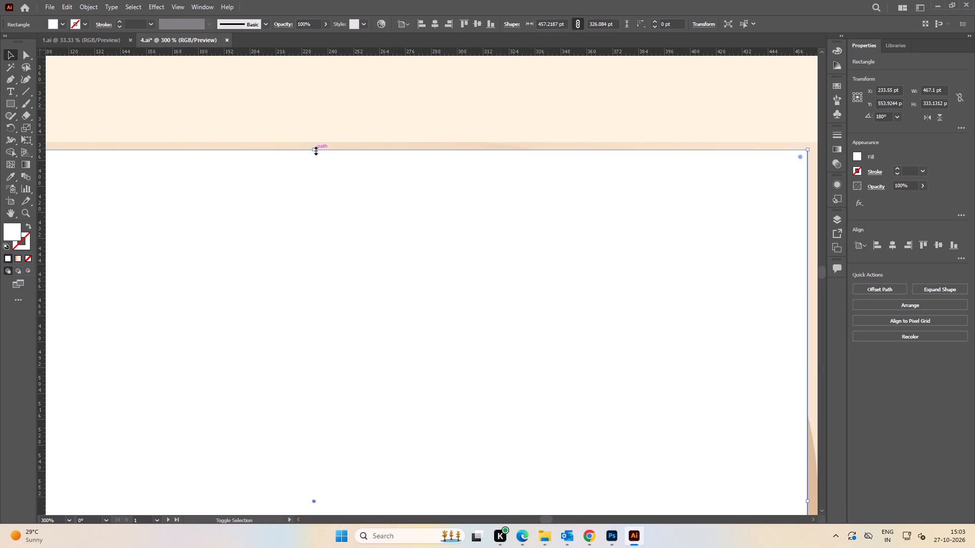
{"action": "scroll", "coordinate": [315, 149], "scroll_direction": "down", "scroll_amount": 4, "text": "alt"}
{"action": "key", "text": "space"}
{"action": "left_click_drag", "start_coordinate": [354, 195], "coordinate": [324, 194]}
{"action": "left_click", "coordinate": [433, 180]}
{"action": "left_click", "coordinate": [371, 170]}
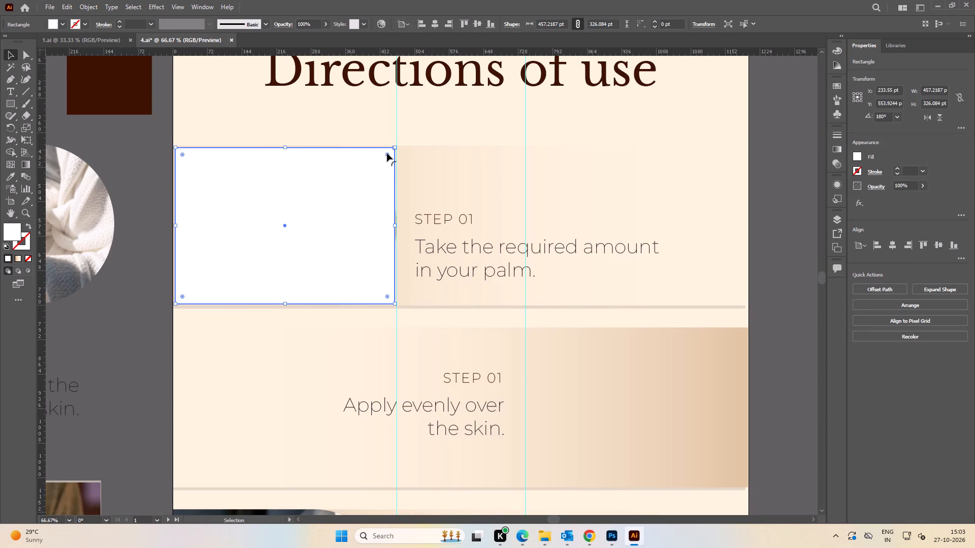
Fully round the two right-hand corners of the white Step 01 rectangle to match the gradient backing shape.
{"action": "left_click", "coordinate": [387, 153]}
{"action": "left_click", "coordinate": [387, 295], "text": "shift"}
{"action": "left_click_drag", "start_coordinate": [387, 297], "coordinate": [175, 237]}
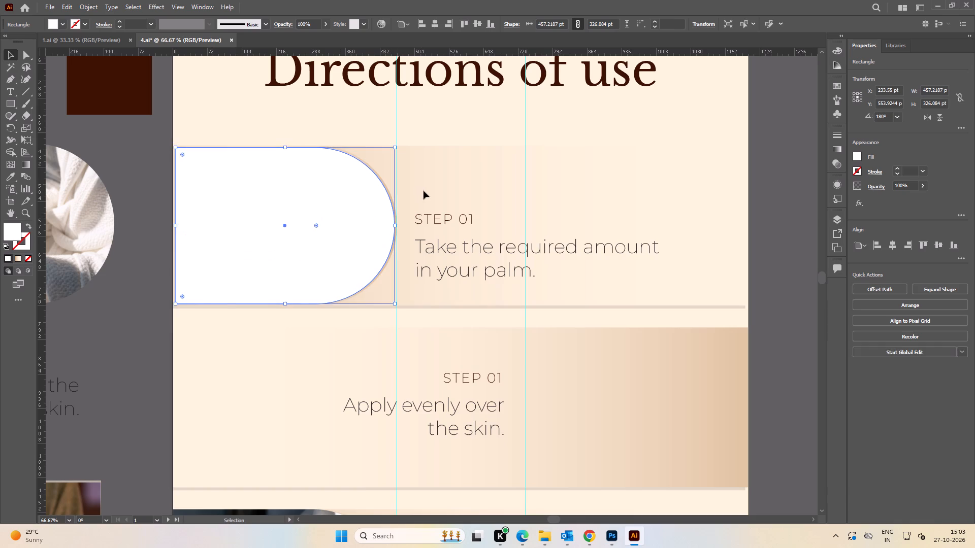
{"action": "left_click", "coordinate": [425, 191]}
Inspect the rim between the white rounded shape and its gradient backing and the frame's look within the layout.
{"action": "key", "text": "space"}
{"action": "left_click_drag", "start_coordinate": [427, 192], "coordinate": [484, 192]}
{"action": "scroll", "coordinate": [347, 150], "scroll_direction": "up", "scroll_amount": 3, "text": "alt"}
{"action": "left_click", "coordinate": [419, 101]}
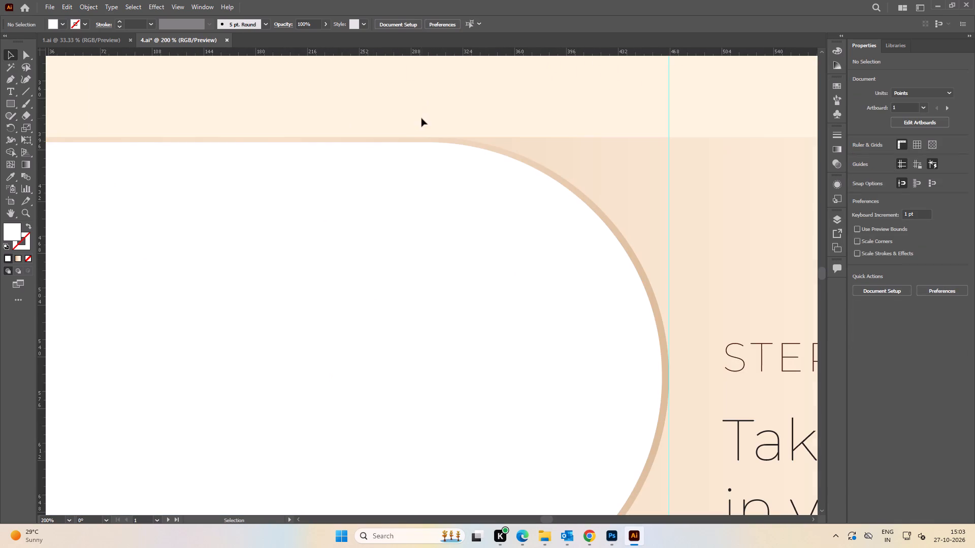
{"action": "scroll", "coordinate": [423, 118], "scroll_direction": "down", "scroll_amount": 4, "text": "alt"}
{"action": "key", "text": "space"}
{"action": "left_click_drag", "start_coordinate": [450, 158], "coordinate": [442, 156]}
{"action": "key", "text": "space"}
{"action": "left_click_drag", "start_coordinate": [691, 193], "coordinate": [620, 188]}
{"action": "left_click", "coordinate": [721, 179]}
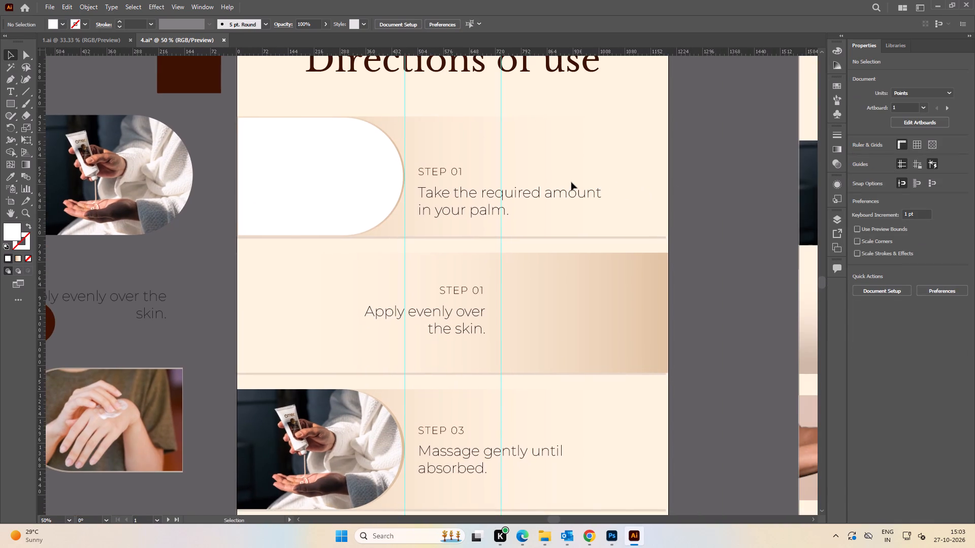
{"action": "scroll", "coordinate": [571, 179], "scroll_direction": "down", "scroll_amount": 2, "text": "alt"}
{"action": "key", "text": "space"}
{"action": "left_click_drag", "start_coordinate": [542, 175], "coordinate": [567, 178]}
{"action": "scroll", "coordinate": [484, 181], "scroll_direction": "up", "scroll_amount": 4, "text": "alt"}
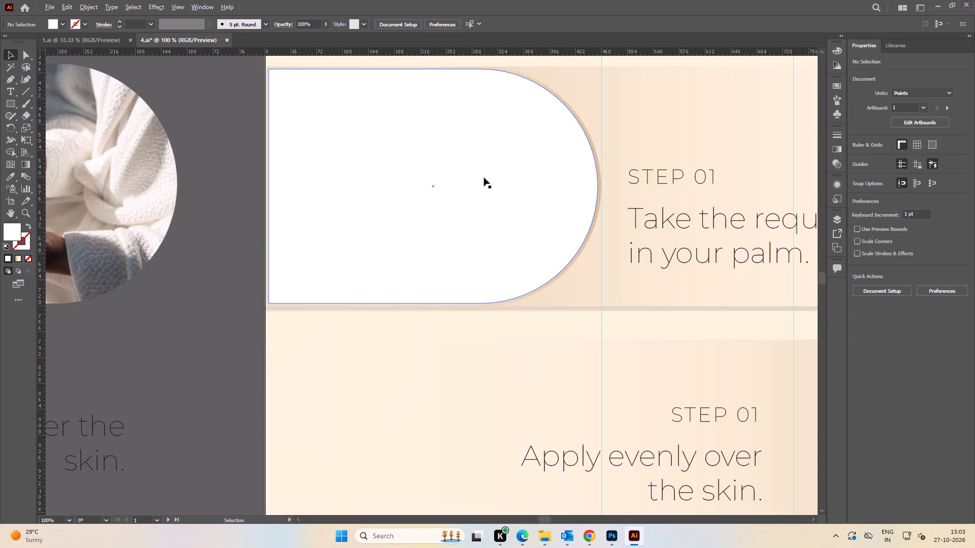
Extend the white shape's left side to the artboard edge, making it about 462.2 pt wide.
{"action": "key", "text": "space"}
{"action": "scroll", "coordinate": [470, 197], "scroll_direction": "down", "scroll_amount": 3, "text": "alt"}
{"action": "scroll", "coordinate": [414, 194], "scroll_direction": "up", "scroll_amount": 3, "text": "alt"}
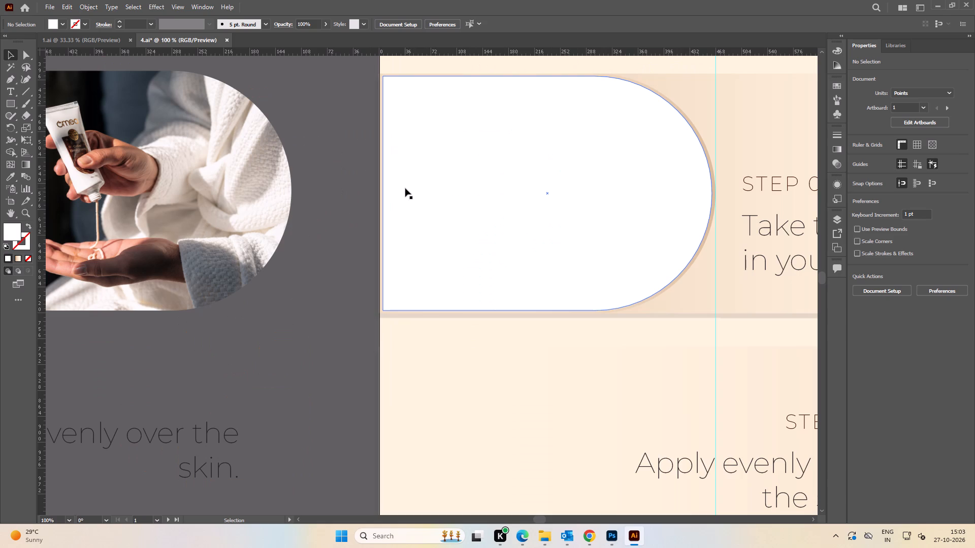
{"action": "left_click", "coordinate": [395, 169]}
{"action": "scroll", "coordinate": [363, 179], "scroll_direction": "up", "scroll_amount": 4, "text": "alt"}
{"action": "left_click_drag", "start_coordinate": [443, 236], "coordinate": [434, 236]}
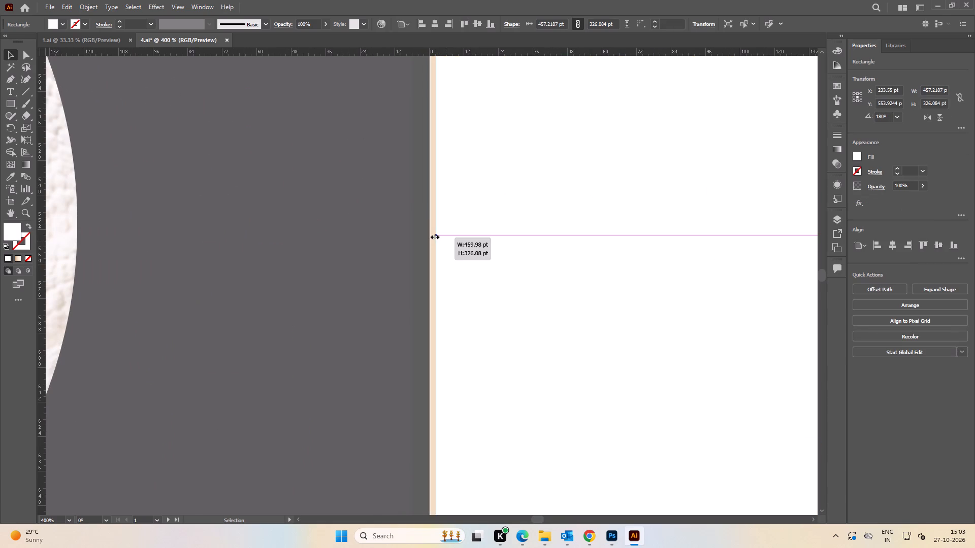
{"action": "left_click_drag", "start_coordinate": [434, 236], "coordinate": [430, 236]}
{"action": "left_click", "coordinate": [374, 222]}
{"action": "scroll", "coordinate": [374, 222], "scroll_direction": "down", "scroll_amount": 4, "text": "alt"}
{"action": "key", "text": "space"}
{"action": "left_click_drag", "start_coordinate": [372, 221], "coordinate": [357, 232]}
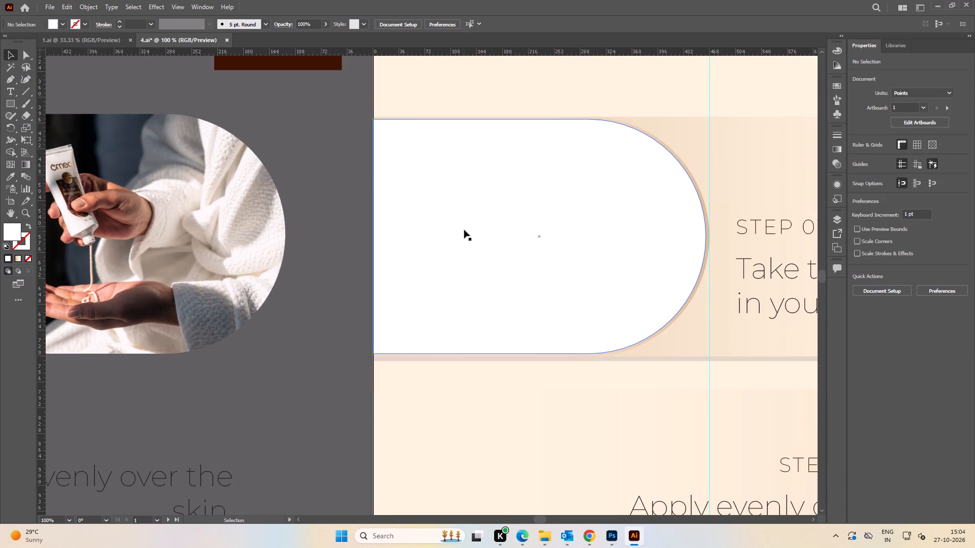
Release the clipping mask of the hand-cream photo beside the STEP 1 badge on the pasteboard.
{"action": "scroll", "coordinate": [478, 230], "scroll_direction": "down", "scroll_amount": 1, "text": "alt"}
{"action": "key", "text": "space"}
{"action": "key", "text": "space"}
{"action": "key", "text": "space"}
{"action": "key", "text": "space"}
{"action": "key", "text": "space"}
{"action": "key", "text": "space"}
{"action": "key", "text": "space"}
{"action": "key", "text": "space"}
{"action": "key", "text": "space"}
{"action": "key", "text": "space"}
{"action": "key", "text": "space"}
{"action": "key", "text": "space"}
{"action": "key", "text": "space"}
{"action": "key", "text": "space"}
{"action": "left_click_drag", "start_coordinate": [523, 230], "coordinate": [275, 153]}
{"action": "scroll", "coordinate": [378, 194], "scroll_direction": "down", "scroll_amount": 2, "text": "alt"}
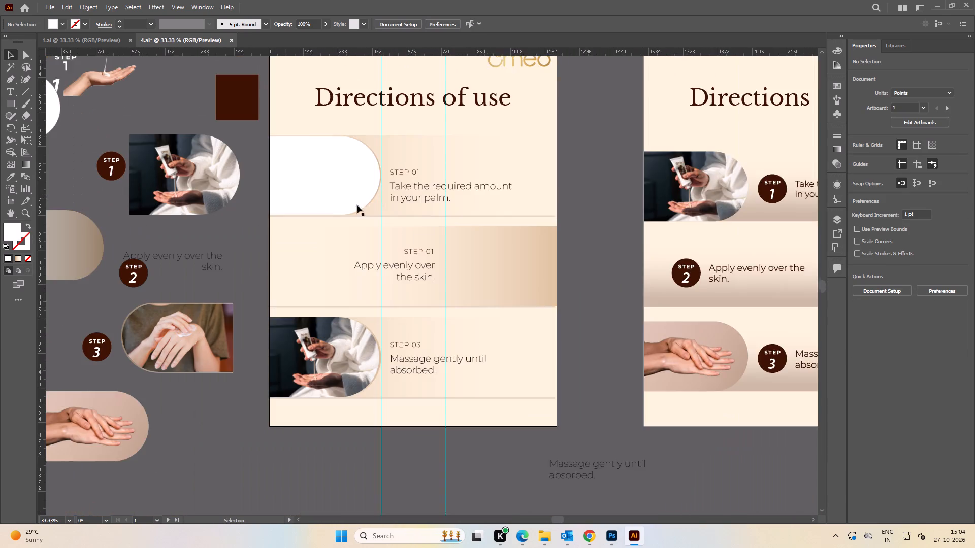
{"action": "key", "text": "space"}
{"action": "left_click_drag", "start_coordinate": [338, 203], "coordinate": [501, 162]}
{"action": "scroll", "coordinate": [327, 261], "scroll_direction": "up", "scroll_amount": 3, "text": "alt"}
{"action": "scroll", "coordinate": [328, 260], "scroll_direction": "down", "scroll_amount": 2, "text": "alt"}
{"action": "key", "text": "space"}
{"action": "key", "text": "space"}
{"action": "key", "text": "space"}
{"action": "key", "text": "space"}
{"action": "key", "text": "space"}
{"action": "key", "text": "space"}
{"action": "key", "text": "space"}
{"action": "key", "text": "space"}
{"action": "key", "text": "space"}
{"action": "key", "text": "space"}
{"action": "key", "text": "space"}
{"action": "key", "text": "space"}
{"action": "key", "text": "space"}
{"action": "key", "text": "space"}
{"action": "left_click_drag", "start_coordinate": [424, 208], "coordinate": [375, 330]}
{"action": "left_click_drag", "start_coordinate": [487, 189], "coordinate": [512, 217]}
{"action": "left_click", "coordinate": [363, 219]}
{"action": "right_click", "coordinate": [363, 219]}
{"action": "left_click", "coordinate": [405, 305]}
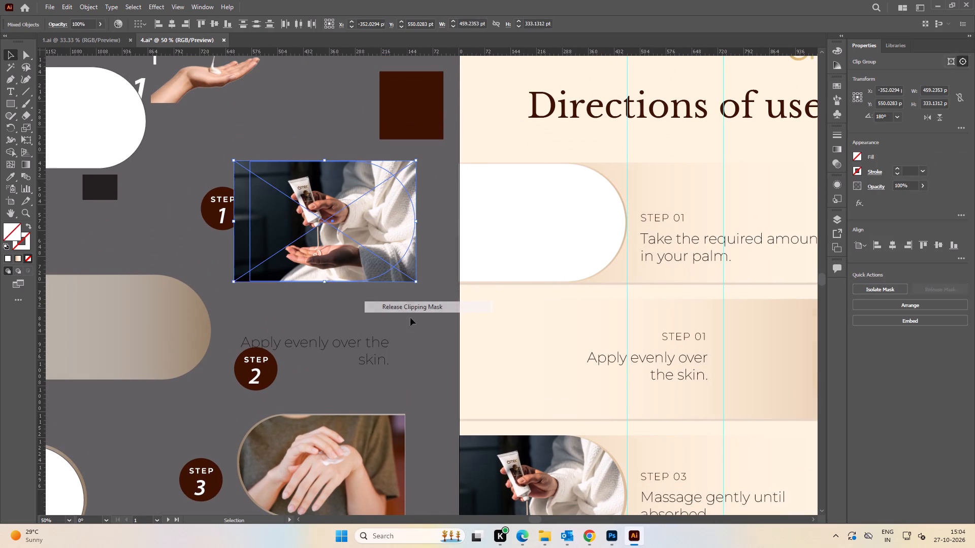
{"action": "left_click", "coordinate": [418, 313]}
Move the released photo off its old rounded clipping outline and delete that outline.
{"action": "left_click_drag", "start_coordinate": [409, 258], "coordinate": [421, 287]}
{"action": "left_click_drag", "start_coordinate": [392, 260], "coordinate": [438, 282]}
{"action": "left_click_drag", "start_coordinate": [339, 156], "coordinate": [356, 196]}
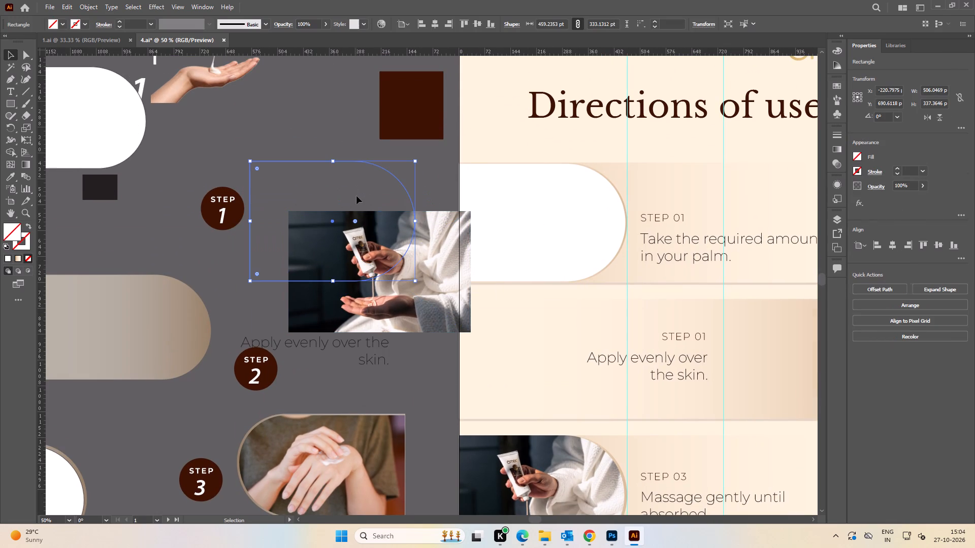
{"action": "key", "text": "Delete"}
Embed the linked hand-cream photo and place it beside the STEP 1 badge on the pasteboard.
{"action": "left_click_drag", "start_coordinate": [356, 240], "coordinate": [335, 167]}
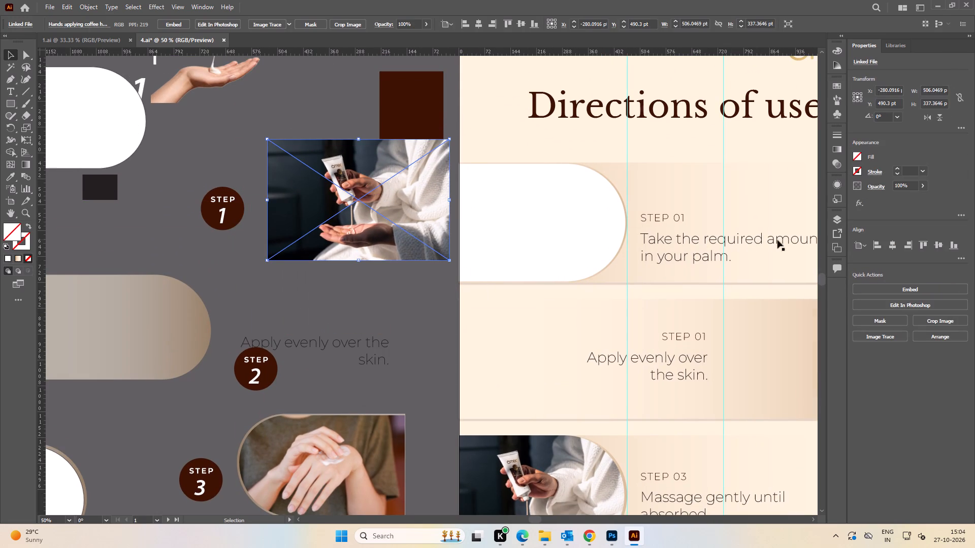
{"action": "left_click", "coordinate": [894, 291]}
{"action": "key", "text": "space"}
{"action": "scroll", "coordinate": [309, 169], "scroll_direction": "down", "scroll_amount": 2}
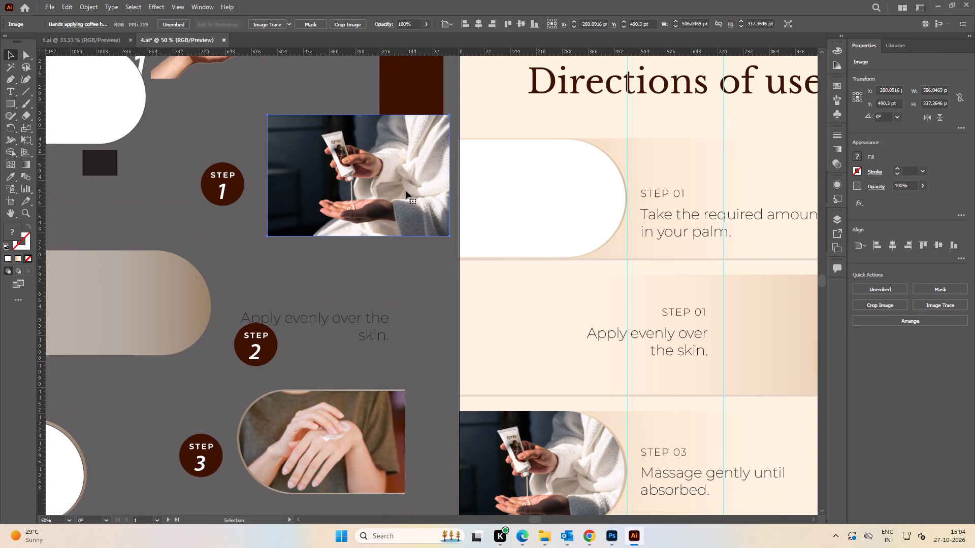
{"action": "left_click_drag", "start_coordinate": [360, 178], "coordinate": [335, 189]}
{"action": "key", "text": "space"}
{"action": "key", "text": "space"}
{"action": "left_click_drag", "start_coordinate": [322, 194], "coordinate": [401, 195]}
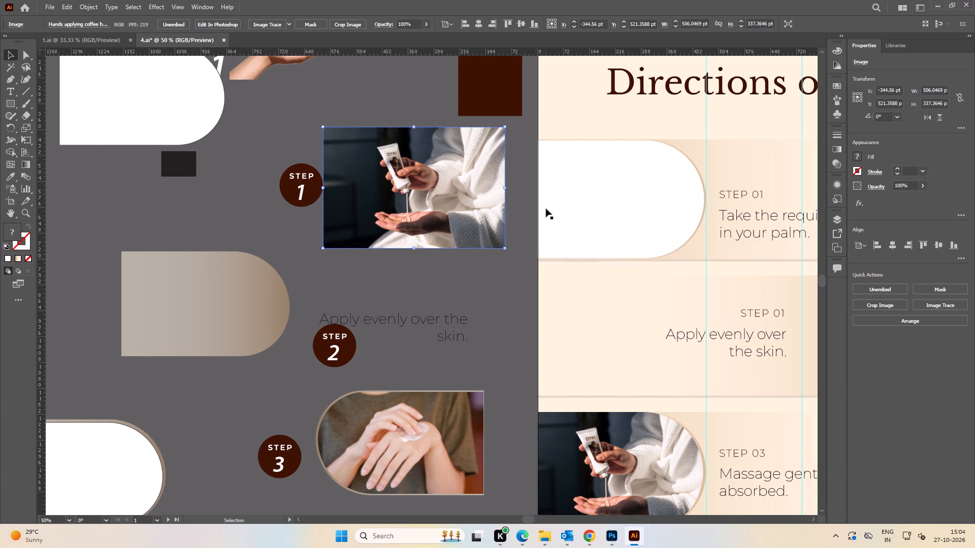
Bring the white rounded Step 01 shape to the front.
{"action": "key", "text": "space"}
{"action": "key", "text": "space"}
{"action": "key", "text": "space"}
{"action": "key", "text": "space"}
{"action": "left_click_drag", "start_coordinate": [606, 192], "coordinate": [501, 208]}
{"action": "left_click", "coordinate": [477, 221]}
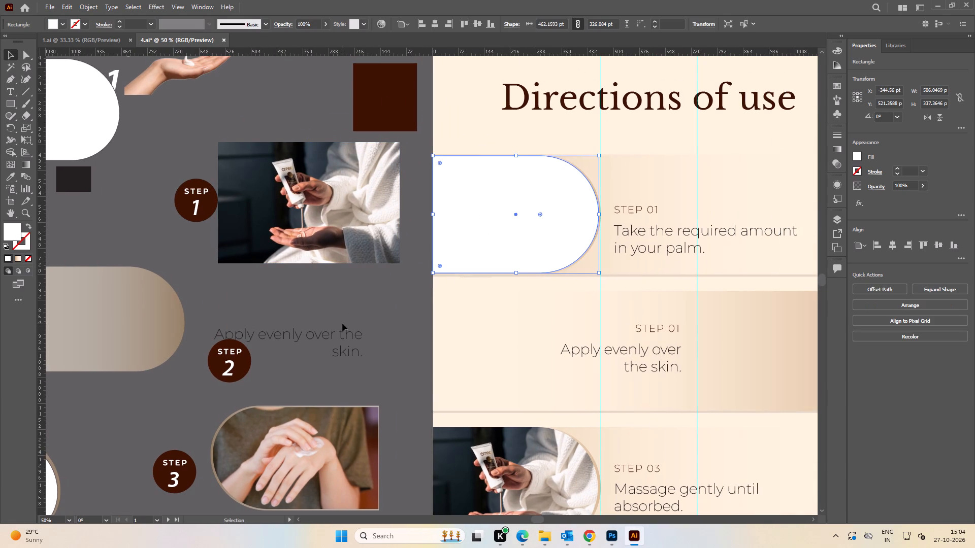
{"action": "key", "text": "ctrl+shift+bracketright"}
Move the embedded photo over the Step 01 frame and clip it with the white rounded shape.
{"action": "left_click", "coordinate": [367, 294]}
{"action": "left_click_drag", "start_coordinate": [329, 236], "coordinate": [532, 246]}
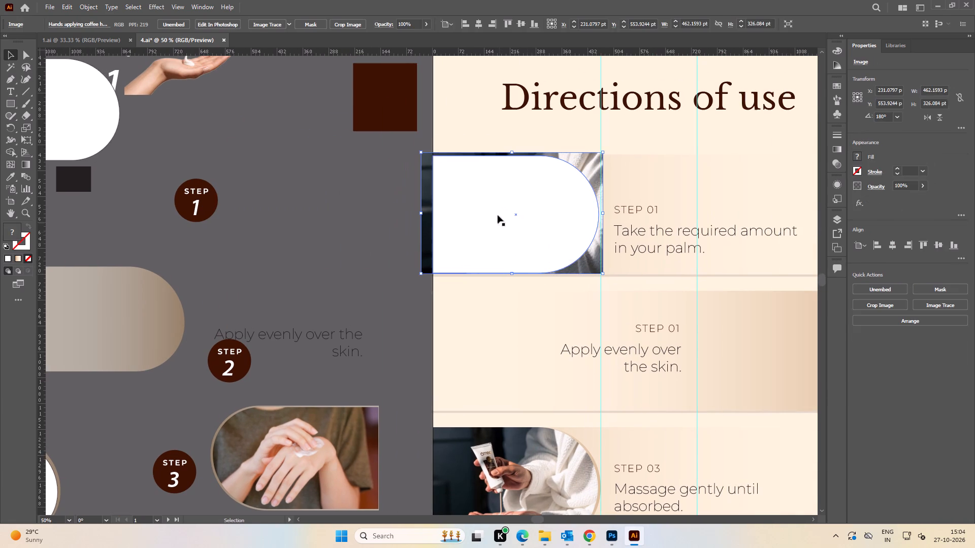
{"action": "left_click", "coordinate": [453, 215], "text": "shift"}
{"action": "right_click", "coordinate": [453, 215]}
{"action": "left_click", "coordinate": [502, 323]}
{"action": "left_click", "coordinate": [350, 263]}
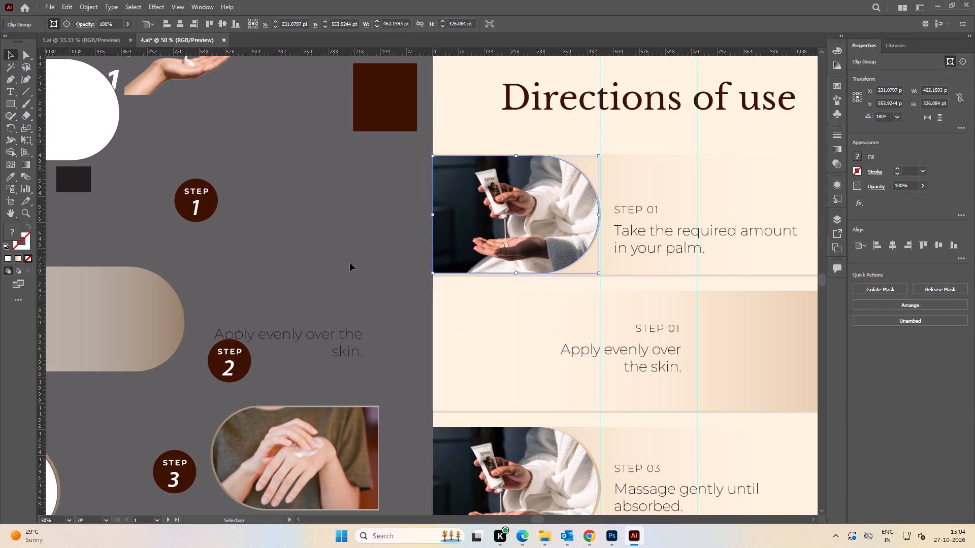
Shift the photo slightly left inside its Step 01 clipping mask.
{"action": "scroll", "coordinate": [471, 231], "scroll_direction": "up", "scroll_amount": 1, "text": "alt"}
{"action": "key", "text": "space"}
{"action": "left_click_drag", "start_coordinate": [500, 232], "coordinate": [404, 251]}
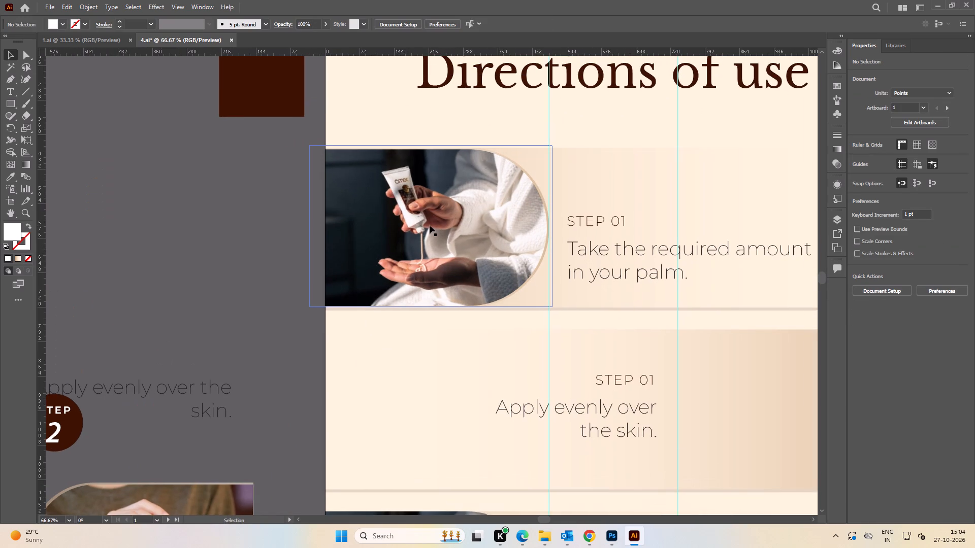
{"action": "scroll", "coordinate": [430, 223], "scroll_direction": "up", "scroll_amount": 2, "text": "alt"}
{"action": "scroll", "coordinate": [429, 223], "scroll_direction": "down", "scroll_amount": 1, "text": "alt"}
{"action": "key", "text": "space"}
{"action": "left_click_drag", "start_coordinate": [426, 217], "coordinate": [431, 226]}
{"action": "key", "text": "a"}
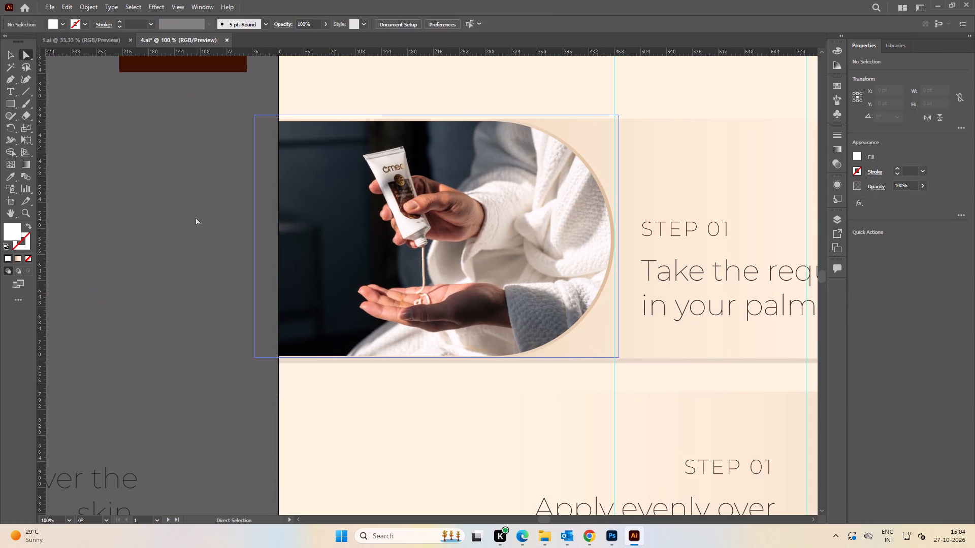
{"action": "left_click", "coordinate": [196, 217]}
{"action": "left_click_drag", "start_coordinate": [453, 238], "coordinate": [441, 238]}
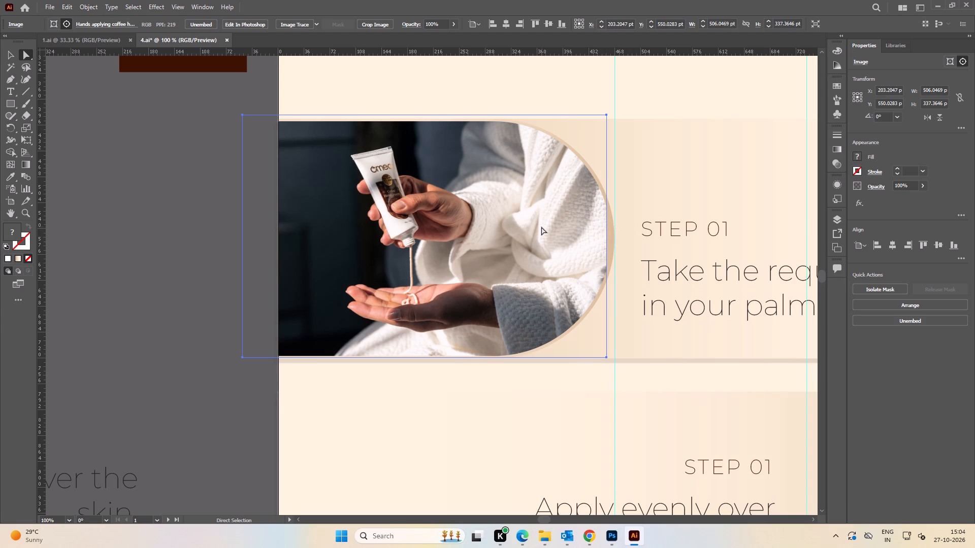
Enlarge the clipped photo to about 524.2 × 349.5 pt and move it about 6 pt right and down in the mask.
{"action": "key", "text": "v"}
{"action": "left_click_drag", "start_coordinate": [604, 235], "coordinate": [619, 235], "text": "shift"}
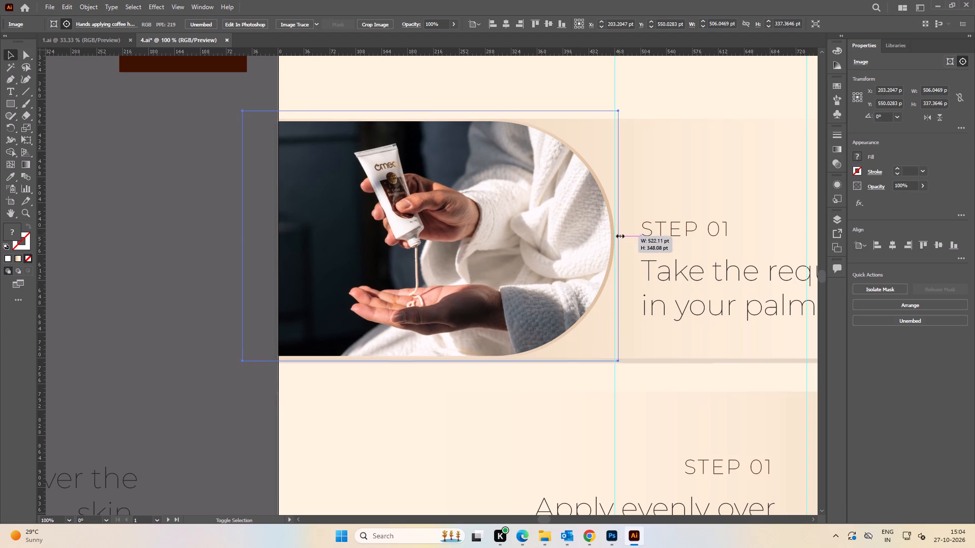
{"action": "left_click_drag", "start_coordinate": [619, 235], "coordinate": [620, 235], "text": "shift"}
{"action": "key", "text": "a"}
{"action": "left_click_drag", "start_coordinate": [492, 208], "coordinate": [497, 213]}
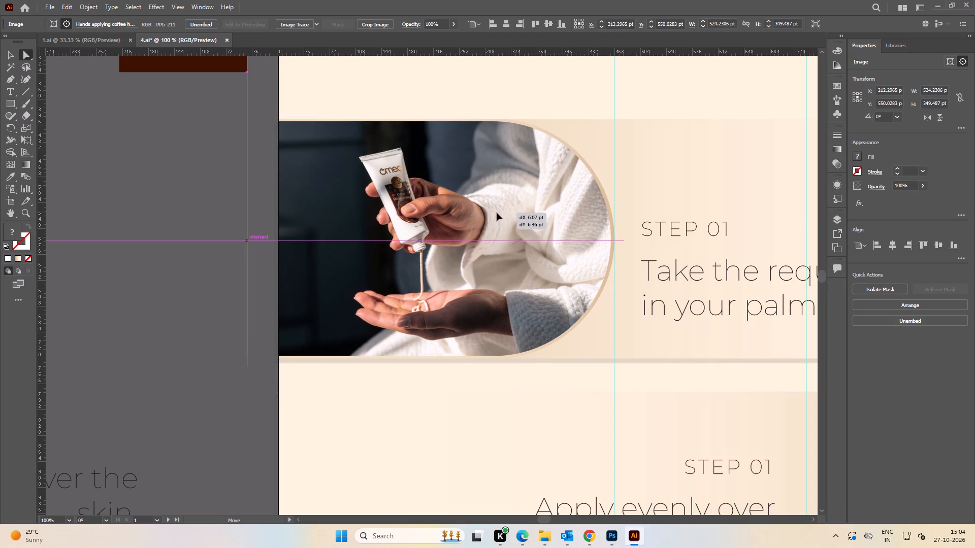
{"action": "left_click_drag", "start_coordinate": [497, 213], "coordinate": [497, 213]}
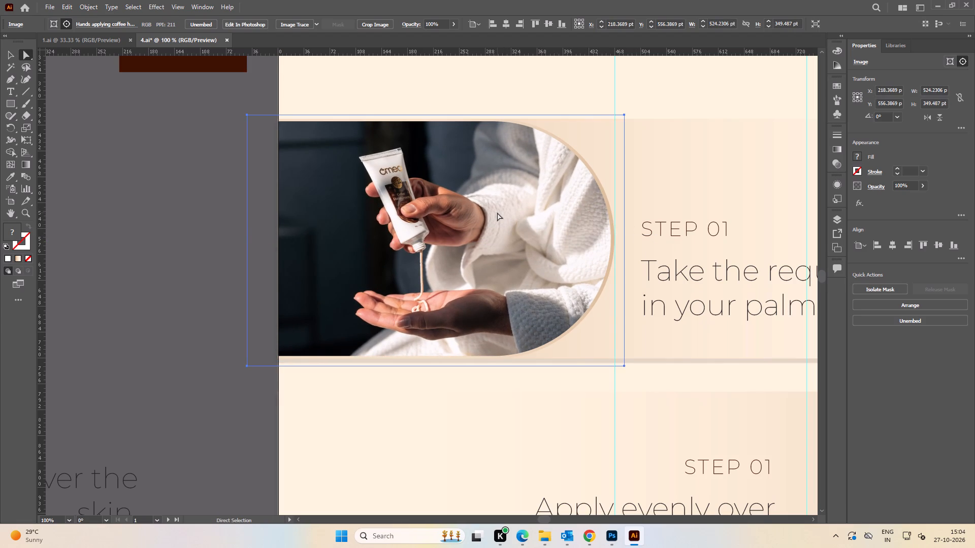
{"action": "scroll", "coordinate": [497, 213], "scroll_direction": "down", "scroll_amount": 3, "text": "alt"}
{"action": "double_click", "coordinate": [400, 224]}
Group the Step 01 clipped photo with its gradient backing shape.
{"action": "key", "text": "space"}
{"action": "left_click_drag", "start_coordinate": [405, 232], "coordinate": [359, 214]}
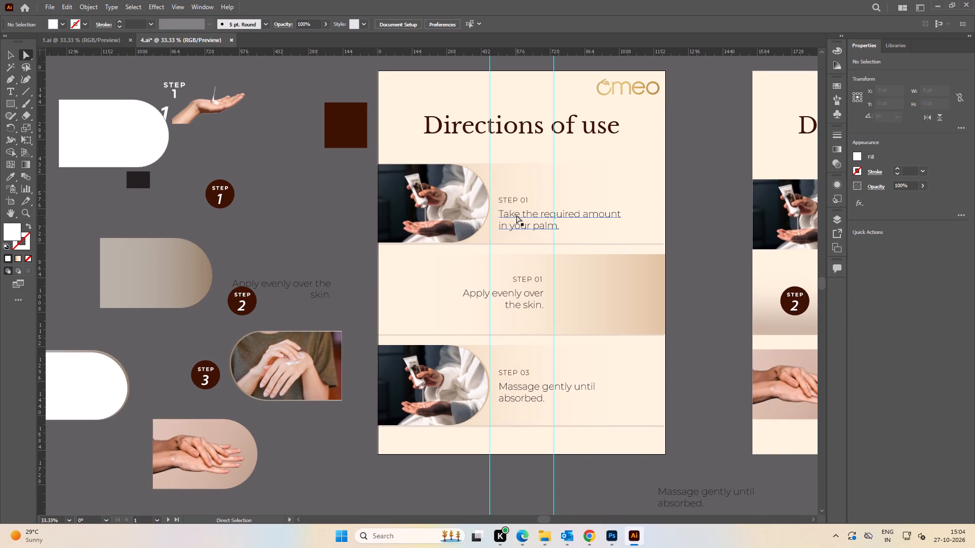
{"action": "key", "text": "space"}
{"action": "left_click_drag", "start_coordinate": [637, 239], "coordinate": [562, 232]}
{"action": "left_click", "coordinate": [634, 209]}
{"action": "key", "text": "v"}
{"action": "left_click", "coordinate": [633, 208]}
{"action": "key", "text": "space"}
{"action": "left_click_drag", "start_coordinate": [511, 237], "coordinate": [607, 220]}
{"action": "left_click", "coordinate": [457, 187]}
{"action": "left_click", "coordinate": [370, 178]}
{"action": "left_click_drag", "start_coordinate": [357, 162], "coordinate": [469, 183]}
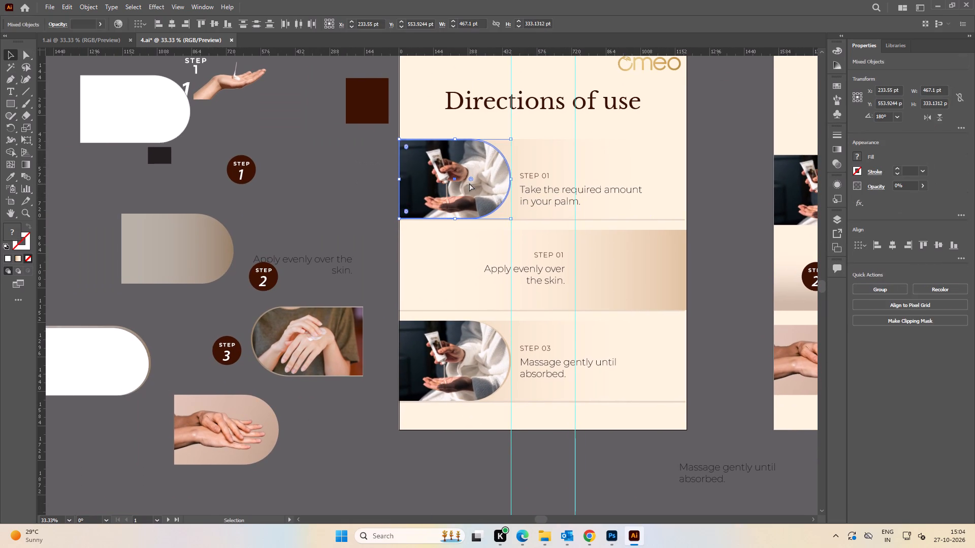
{"action": "key", "text": "ctrl+g"}
Remove the old framed photo from the Step 03 band.
{"action": "key", "text": "space"}
{"action": "left_click_drag", "start_coordinate": [469, 288], "coordinate": [533, 214]}
{"action": "left_click_drag", "start_coordinate": [519, 290], "coordinate": [418, 353]}
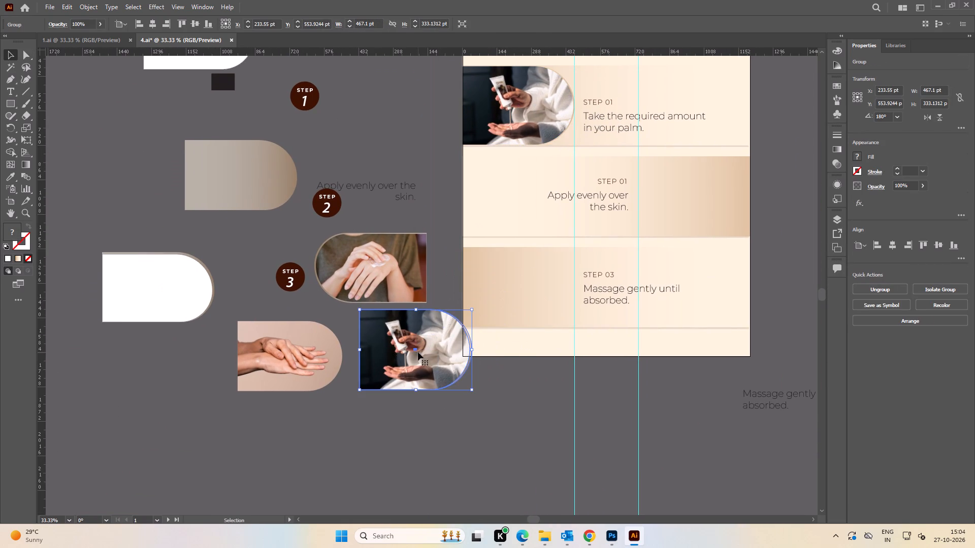
{"action": "key", "text": "Delete"}
Duplicate the Step 01 photo group straight down by about 755 pt onto the Step 03 band.
{"action": "key", "text": "space"}
{"action": "left_click_drag", "start_coordinate": [537, 138], "coordinate": [487, 173]}
{"action": "left_click_drag", "start_coordinate": [480, 149], "coordinate": [485, 287], "text": "alt"}
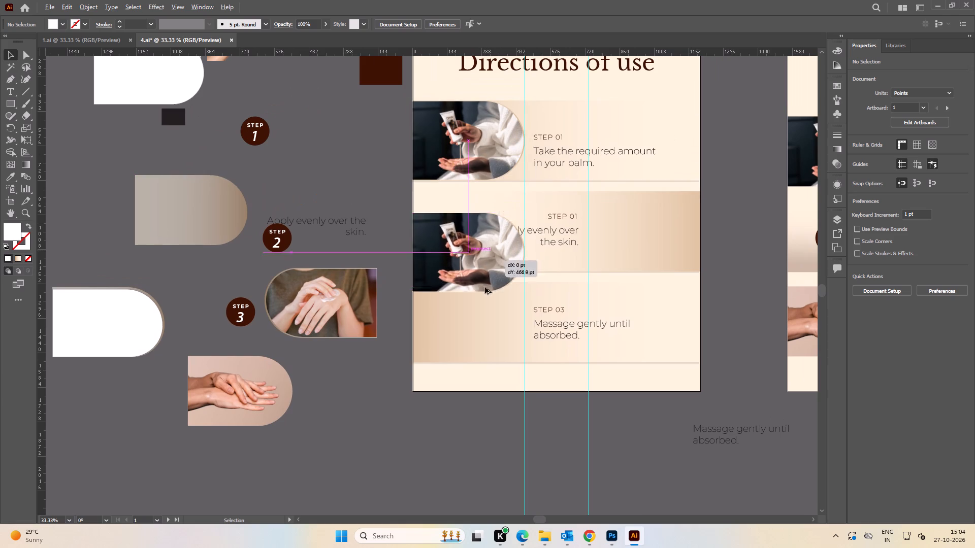
{"action": "left_click_drag", "start_coordinate": [485, 287], "coordinate": [490, 328], "text": "alt"}
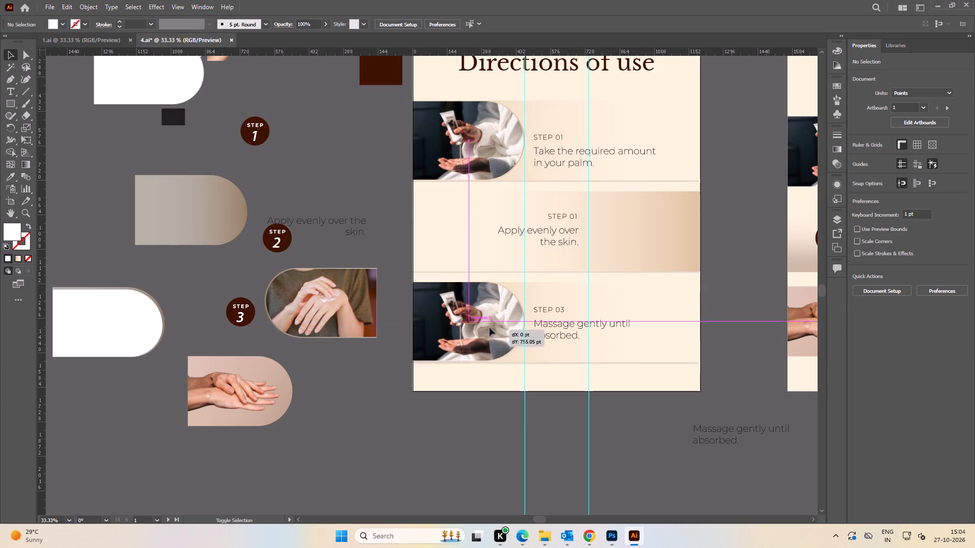
Nudge the Step 03 photo group down so its bottom edge meets the top of the band's shadow line.
{"action": "scroll", "coordinate": [451, 305], "scroll_direction": "up", "scroll_amount": 4, "text": "alt"}
{"action": "key", "text": "space"}
{"action": "left_click_drag", "start_coordinate": [590, 276], "coordinate": [559, 276]}
{"action": "scroll", "coordinate": [470, 235], "scroll_direction": "down", "scroll_amount": 1, "text": "alt"}
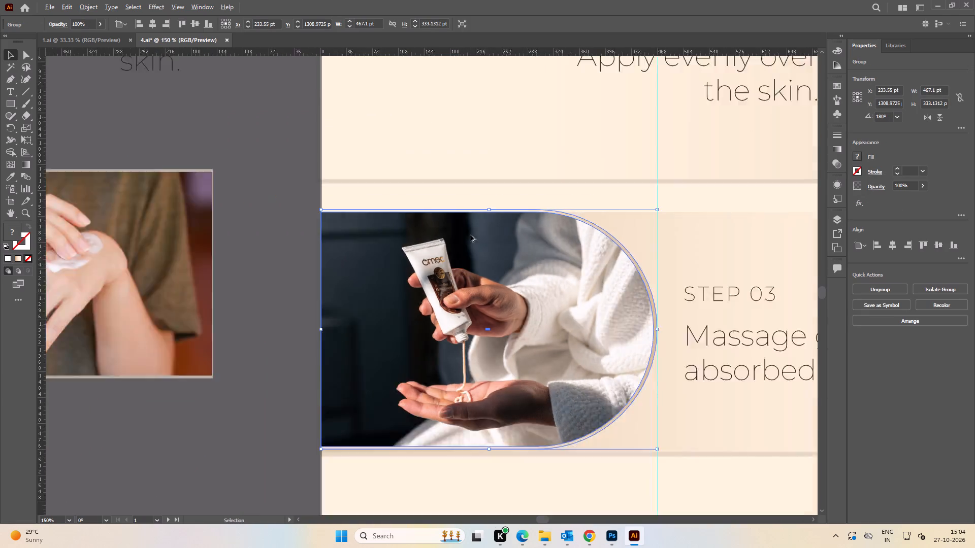
{"action": "scroll", "coordinate": [470, 235], "scroll_direction": "down", "scroll_amount": 2, "text": "alt"}
{"action": "key", "text": "space"}
{"action": "left_click_drag", "start_coordinate": [482, 300], "coordinate": [487, 225]}
{"action": "scroll", "coordinate": [457, 248], "scroll_direction": "up", "scroll_amount": 6}
{"action": "key", "text": "space"}
{"action": "left_click_drag", "start_coordinate": [491, 328], "coordinate": [497, 223]}
{"action": "scroll", "coordinate": [485, 194], "scroll_direction": "up", "scroll_amount": 3, "text": "alt"}
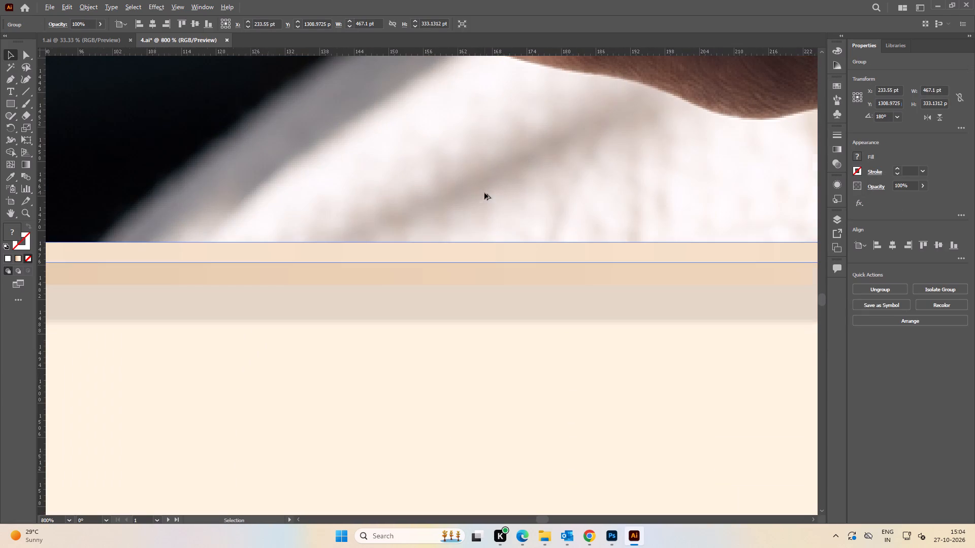
{"action": "left_click_drag", "start_coordinate": [494, 167], "coordinate": [495, 189]}
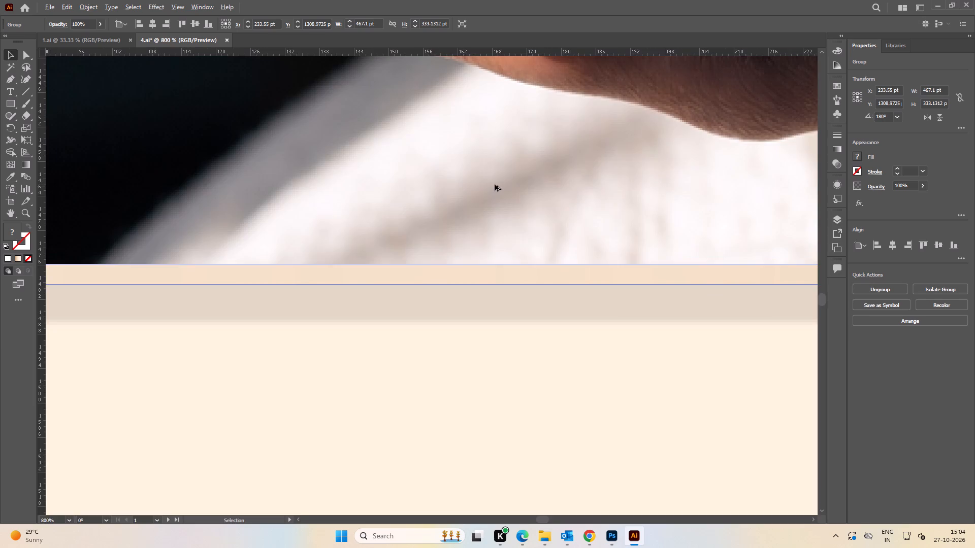
Examine how the top edge of the Step 01 photo group sits against its band.
{"action": "scroll", "coordinate": [495, 184], "scroll_direction": "down", "scroll_amount": 5, "text": "alt"}
{"action": "key", "text": "space"}
{"action": "key", "text": "space"}
{"action": "key", "text": "space"}
{"action": "key", "text": "space"}
{"action": "key", "text": "space"}
{"action": "key", "text": "space"}
{"action": "key", "text": "space"}
{"action": "key", "text": "space"}
{"action": "key", "text": "space"}
{"action": "key", "text": "space"}
{"action": "key", "text": "space"}
{"action": "left_click_drag", "start_coordinate": [493, 122], "coordinate": [441, 346]}
{"action": "left_click_drag", "start_coordinate": [509, 223], "coordinate": [475, 409]}
{"action": "key", "text": "space"}
{"action": "key", "text": "space"}
{"action": "key", "text": "space"}
{"action": "key", "text": "space"}
{"action": "key", "text": "space"}
{"action": "key", "text": "space"}
{"action": "key", "text": "space"}
{"action": "key", "text": "space"}
{"action": "key", "text": "space"}
{"action": "key", "text": "space"}
{"action": "key", "text": "space"}
{"action": "key", "text": "space"}
{"action": "key", "text": "space"}
{"action": "key", "text": "space"}
{"action": "key", "text": "space"}
{"action": "key", "text": "space"}
{"action": "key", "text": "space"}
{"action": "key", "text": "space"}
{"action": "key", "text": "space"}
{"action": "key", "text": "space"}
{"action": "left_click_drag", "start_coordinate": [511, 166], "coordinate": [494, 270]}
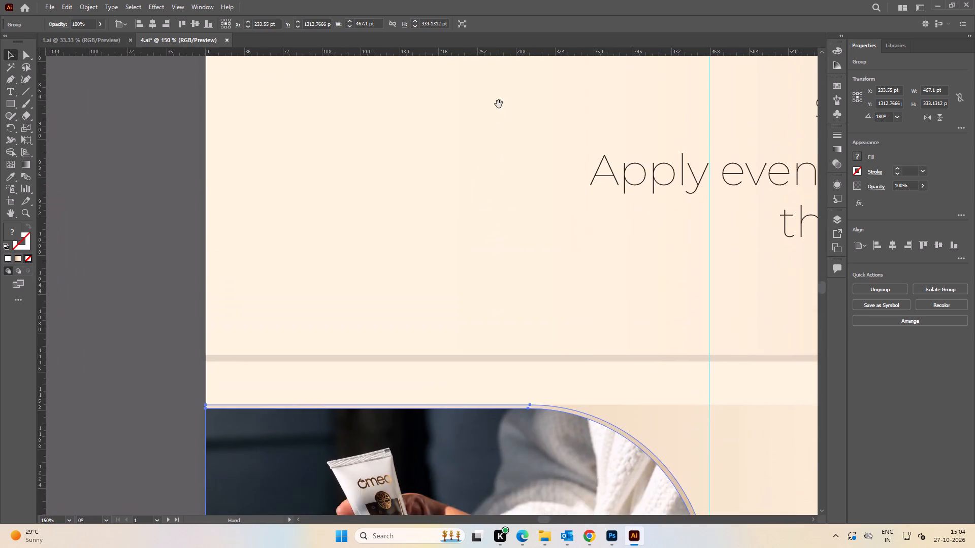
{"action": "left_click_drag", "start_coordinate": [497, 164], "coordinate": [460, 522]}
{"action": "left_click_drag", "start_coordinate": [469, 188], "coordinate": [528, 423]}
{"action": "left_click_drag", "start_coordinate": [534, 232], "coordinate": [530, 293]}
{"action": "scroll", "coordinate": [522, 245], "scroll_direction": "up", "scroll_amount": 4, "text": "alt"}
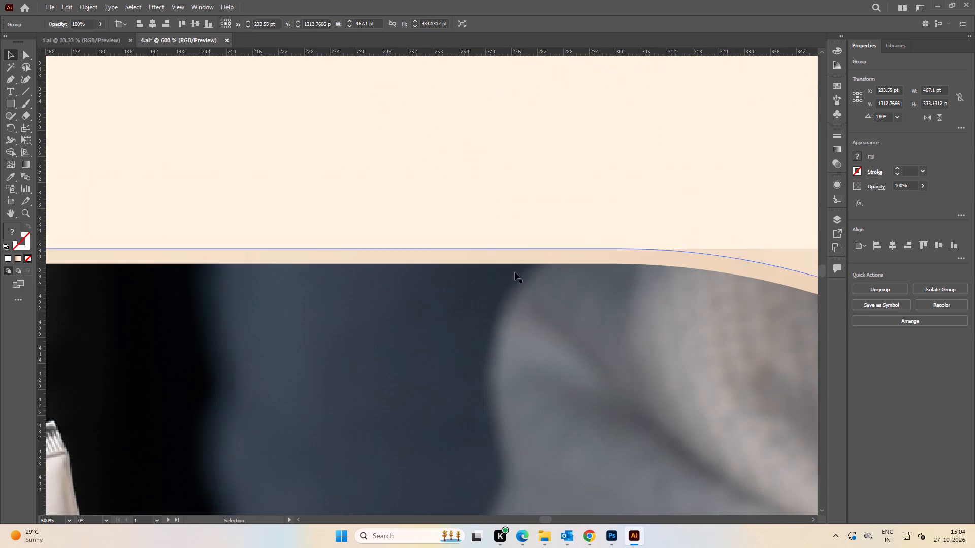
{"action": "left_click_drag", "start_coordinate": [510, 305], "coordinate": [513, 324]}
{"action": "key", "text": "ctrl+z"}
{"action": "scroll", "coordinate": [512, 319], "scroll_direction": "down", "scroll_amount": 6, "text": "alt"}
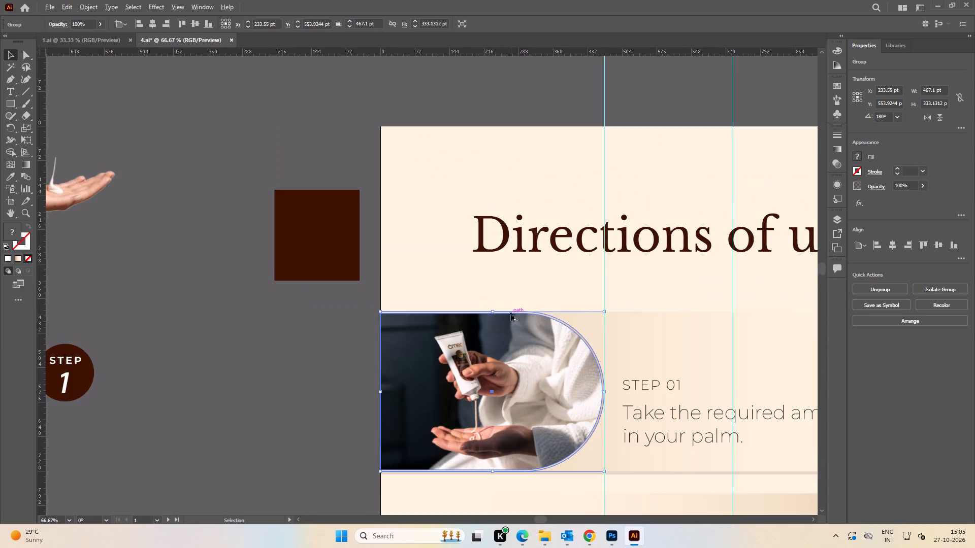
Examine how the bottom edge of the Step 03 photo group meets the shadow line.
{"action": "scroll", "coordinate": [511, 315], "scroll_direction": "down", "scroll_amount": 6, "text": "alt"}
{"action": "key", "text": "space"}
{"action": "left_click_drag", "start_coordinate": [510, 389], "coordinate": [508, 266]}
{"action": "left_click", "coordinate": [495, 315]}
{"action": "scroll", "coordinate": [525, 245], "scroll_direction": "up", "scroll_amount": 11, "text": "alt"}
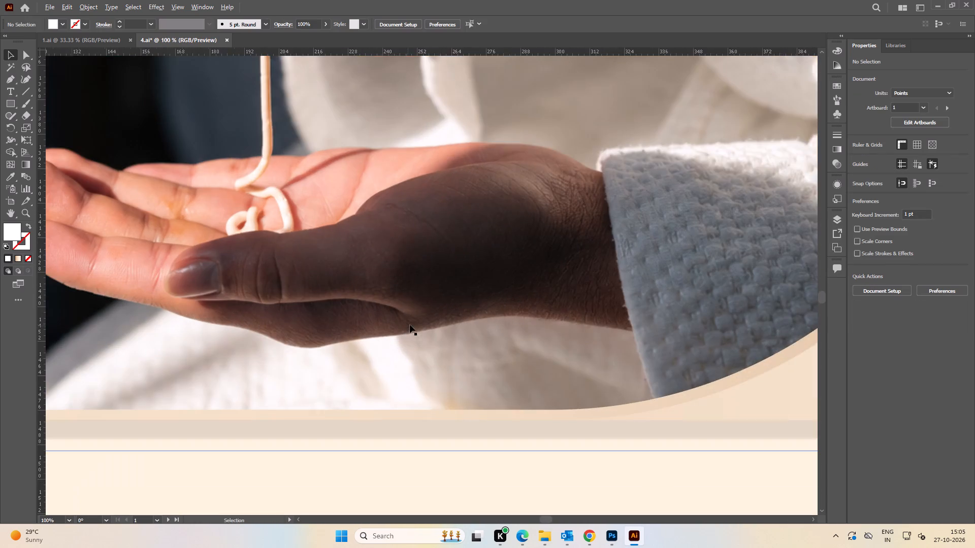
{"action": "key", "text": "space"}
{"action": "left_click_drag", "start_coordinate": [441, 356], "coordinate": [470, 218]}
{"action": "left_click_drag", "start_coordinate": [449, 254], "coordinate": [449, 234]}
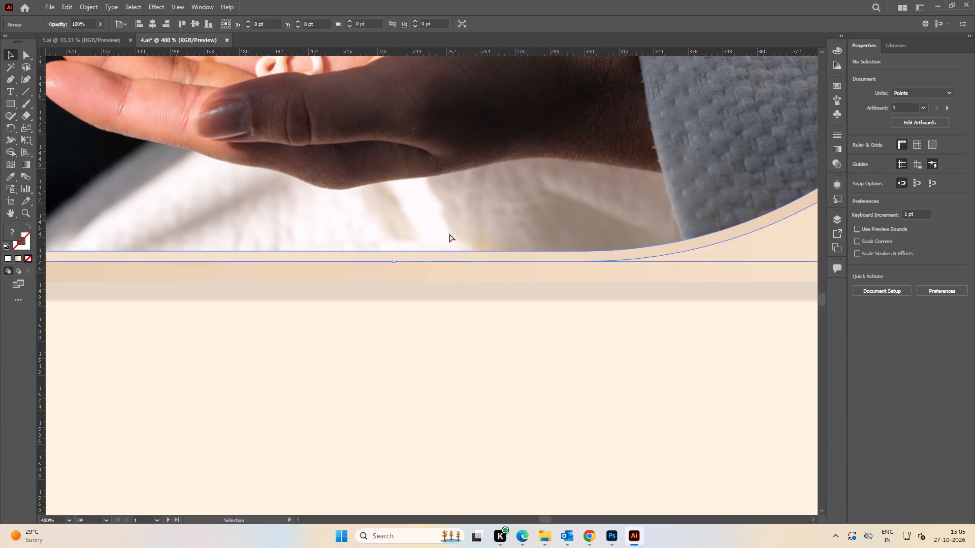
{"action": "key", "text": "ctrl+z"}
{"action": "scroll", "coordinate": [431, 247], "scroll_direction": "up", "scroll_amount": 2, "text": "alt"}
{"action": "left_click", "coordinate": [442, 236]}
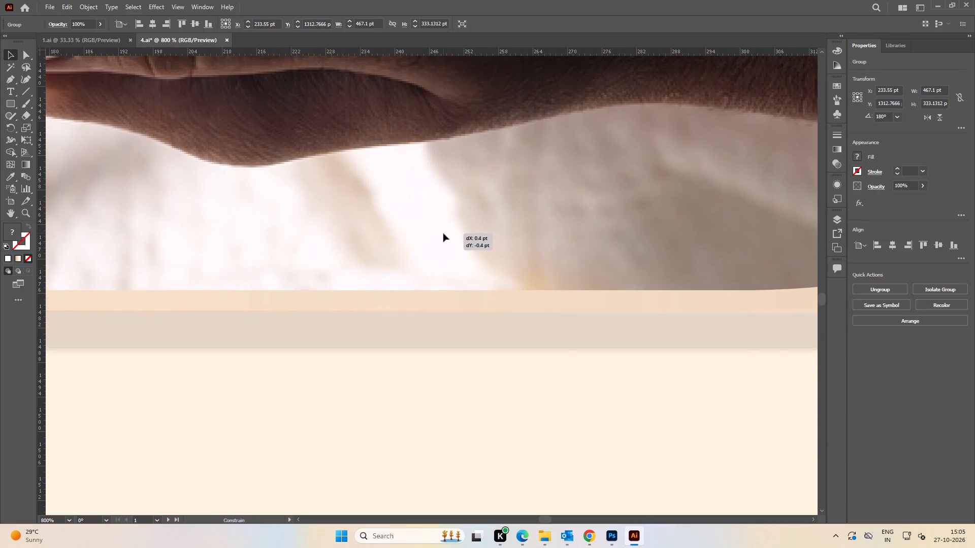
{"action": "key", "text": "ctrl+z"}
Align the Step 03 photo group to the left edge of the artboard.
{"action": "left_click", "coordinate": [870, 247]}
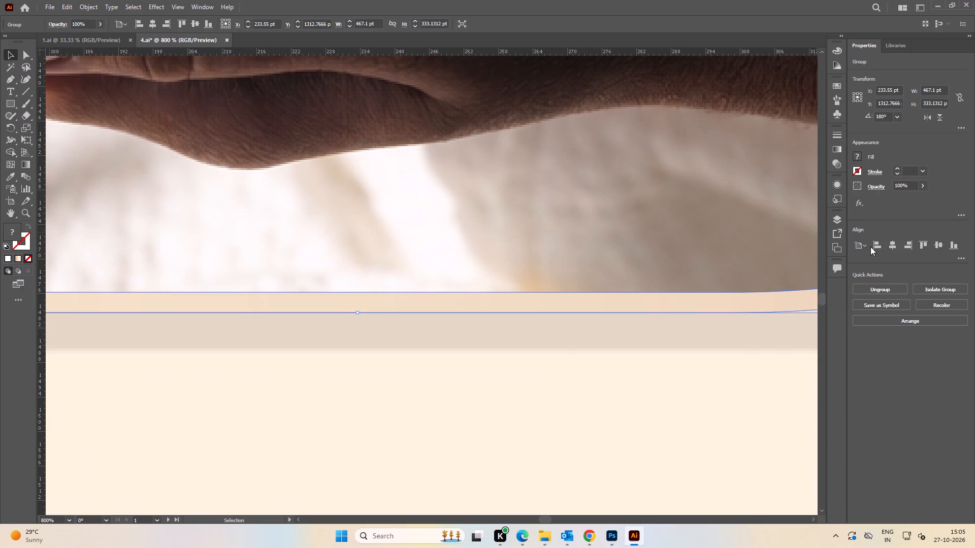
{"action": "scroll", "coordinate": [637, 211], "scroll_direction": "down", "scroll_amount": 5, "text": "alt"}
{"action": "key", "text": "space"}
{"action": "left_click_drag", "start_coordinate": [619, 192], "coordinate": [459, 413]}
{"action": "scroll", "coordinate": [496, 303], "scroll_direction": "down", "scroll_amount": 2, "text": "alt"}
{"action": "key", "text": "space"}
{"action": "left_click_drag", "start_coordinate": [528, 302], "coordinate": [561, 300]}
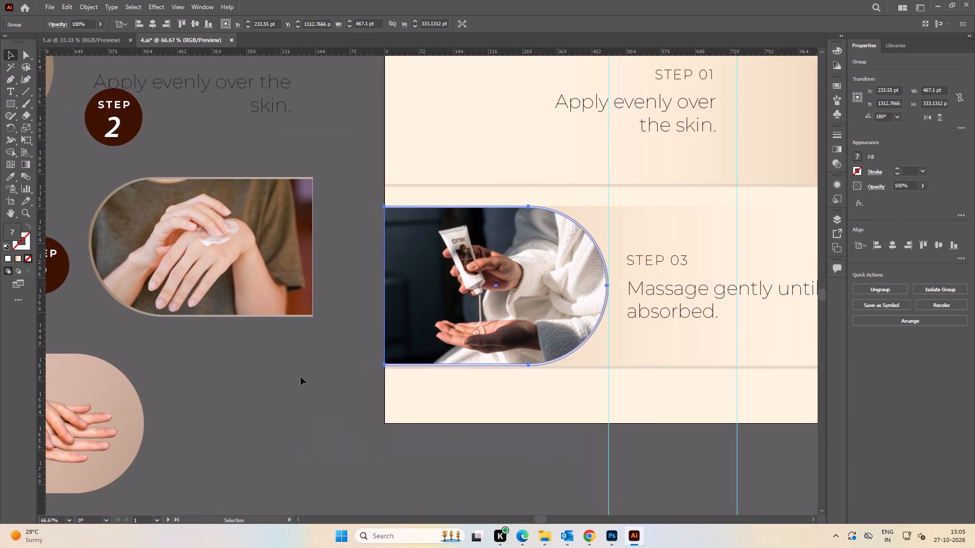
{"action": "left_click", "coordinate": [301, 377]}
Duplicate the Step 03 photo group onto the middle "Apply evenly over the skin." band, about 750 pt across and 379 pt up.
{"action": "key", "text": "space"}
{"action": "left_click_drag", "start_coordinate": [267, 378], "coordinate": [568, 312]}
{"action": "scroll", "coordinate": [562, 307], "scroll_direction": "down", "scroll_amount": 2, "text": "alt"}
{"action": "key", "text": "space"}
{"action": "key", "text": "space"}
{"action": "key", "text": "space"}
{"action": "key", "text": "space"}
{"action": "key", "text": "space"}
{"action": "key", "text": "space"}
{"action": "key", "text": "space"}
{"action": "key", "text": "space"}
{"action": "key", "text": "space"}
{"action": "key", "text": "space"}
{"action": "left_click_drag", "start_coordinate": [560, 346], "coordinate": [396, 334]}
{"action": "left_click_drag", "start_coordinate": [374, 326], "coordinate": [300, 338]}
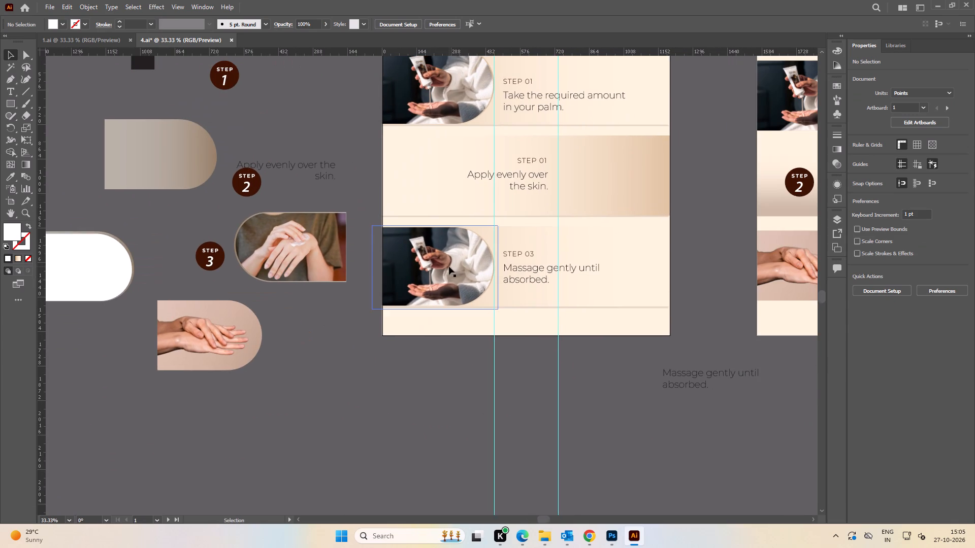
{"action": "key", "text": "space"}
{"action": "left_click_drag", "start_coordinate": [516, 257], "coordinate": [387, 305]}
{"action": "left_click_drag", "start_coordinate": [330, 316], "coordinate": [522, 244], "text": "alt"}
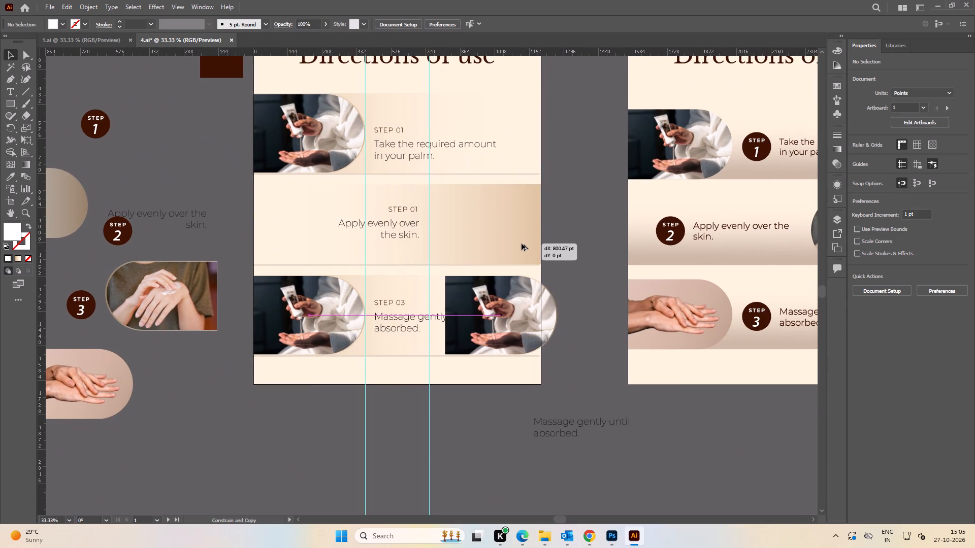
{"action": "left_click_drag", "start_coordinate": [522, 244], "coordinate": [510, 224], "text": "alt"}
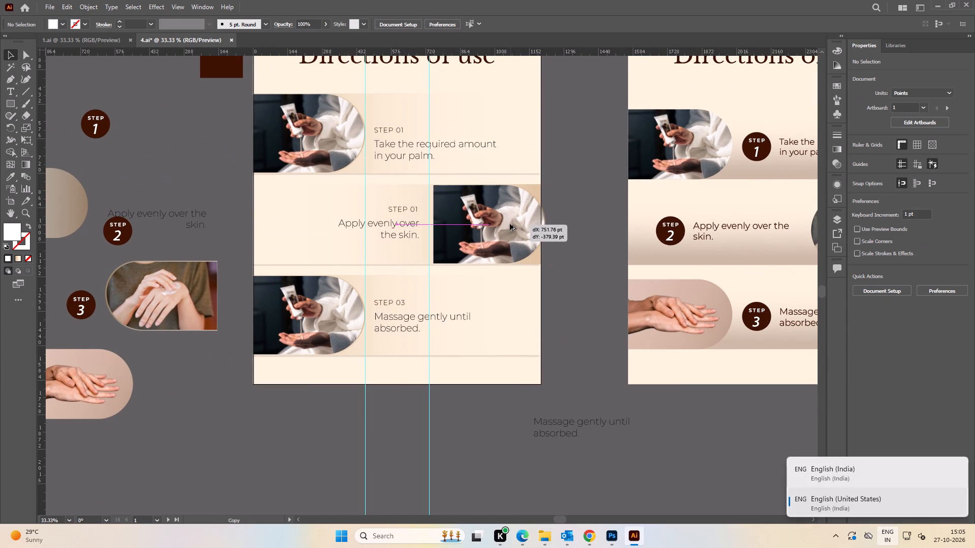
{"action": "left_click_drag", "start_coordinate": [510, 224], "coordinate": [509, 225], "text": "alt"}
Flip the middle band's photo group horizontally so its rounded end faces the text.
{"action": "left_click", "coordinate": [926, 117]}
{"action": "left_click", "coordinate": [597, 228]}
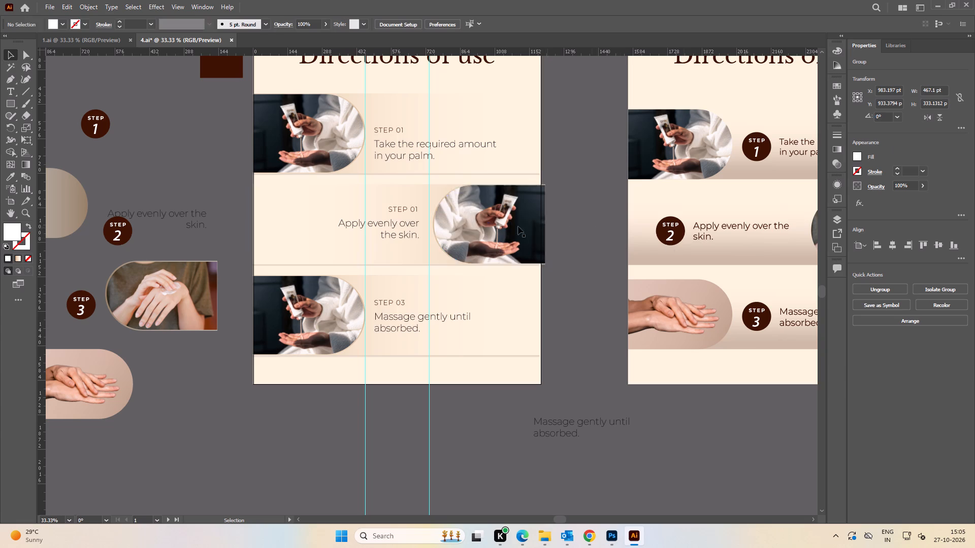
Align the middle band's photo group to the right edge of the artboard.
{"action": "scroll", "coordinate": [510, 226], "scroll_direction": "up", "scroll_amount": 3, "text": "alt"}
{"action": "left_click", "coordinate": [510, 226]}
{"action": "left_click", "coordinate": [906, 245]}
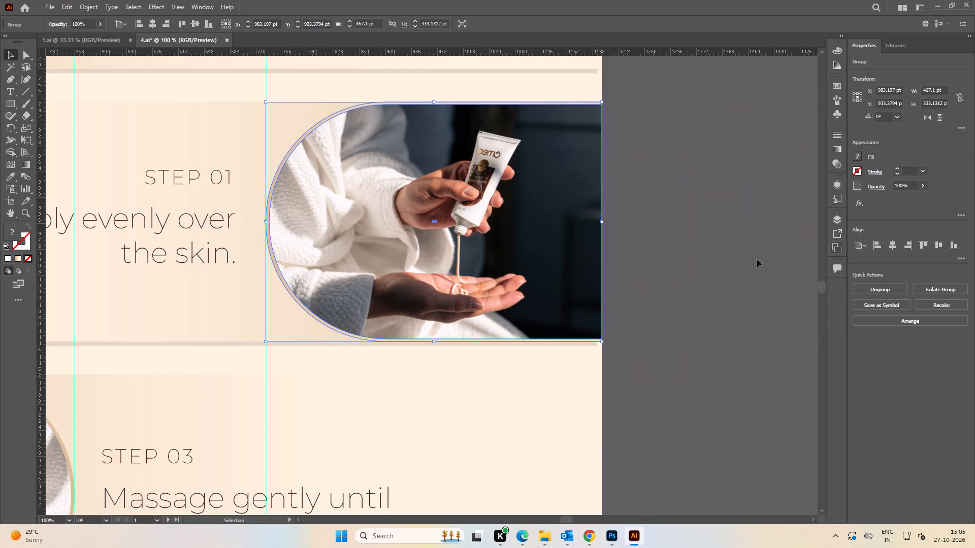
{"action": "left_click", "coordinate": [658, 258]}
Examine how the bottom edge of the middle band's photo group meets the shadow line.
{"action": "scroll", "coordinate": [507, 369], "scroll_direction": "up", "scroll_amount": 3, "text": "alt"}
{"action": "scroll", "coordinate": [551, 320], "scroll_direction": "up", "scroll_amount": 2, "text": "alt"}
{"action": "left_click_drag", "start_coordinate": [591, 205], "coordinate": [594, 189]}
{"action": "key", "text": "ctrl+z"}
{"action": "key", "text": "space"}
{"action": "left_click_drag", "start_coordinate": [629, 199], "coordinate": [563, 195]}
{"action": "scroll", "coordinate": [545, 205], "scroll_direction": "up", "scroll_amount": 1, "text": "alt"}
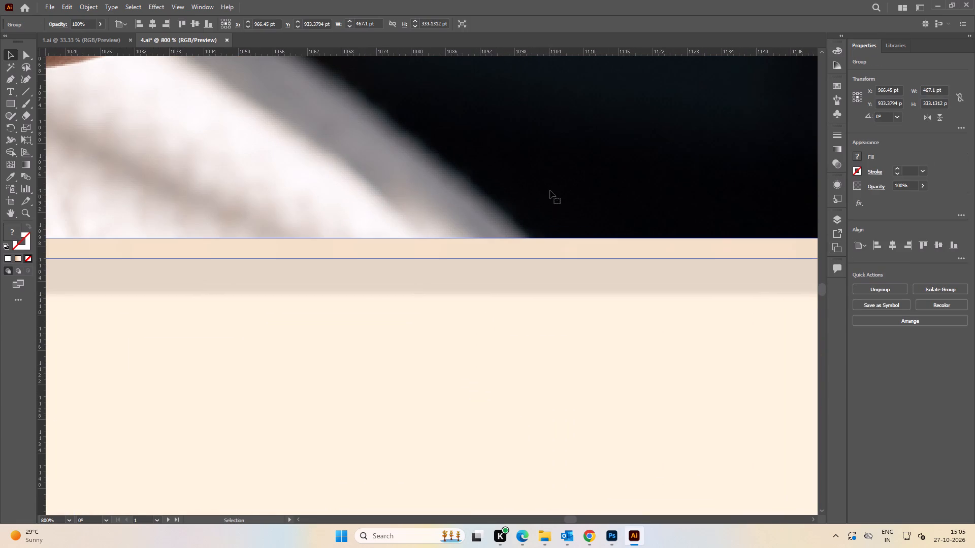
{"action": "left_click_drag", "start_coordinate": [549, 188], "coordinate": [549, 171]}
{"action": "key", "text": "ctrl+z"}
{"action": "scroll", "coordinate": [552, 173], "scroll_direction": "down", "scroll_amount": 8, "text": "alt"}
{"action": "key", "text": "space"}
{"action": "left_click_drag", "start_coordinate": [551, 162], "coordinate": [498, 300]}
{"action": "left_click", "coordinate": [581, 254]}
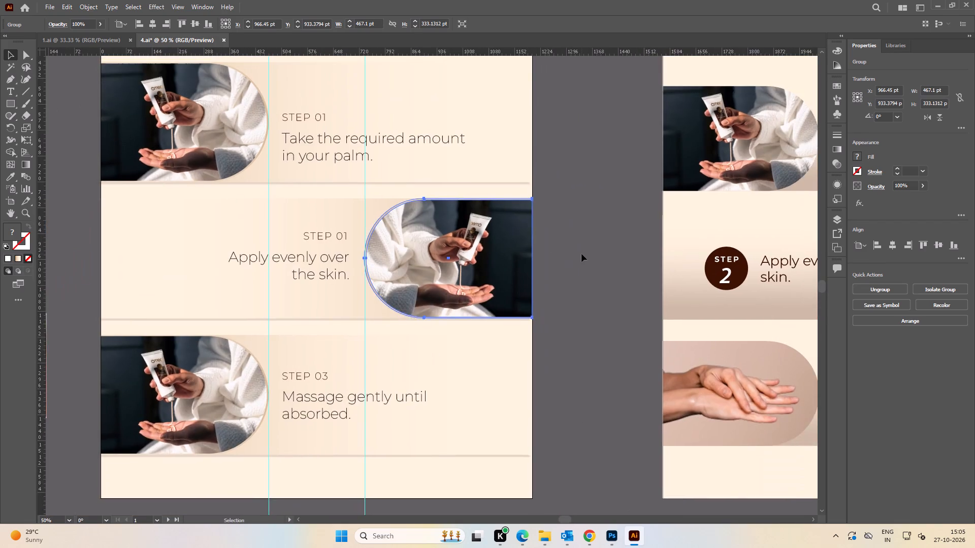
Move the clipped hand-cream photo on the pasteboard off its gradient backing shape and delete that backing.
{"action": "scroll", "coordinate": [494, 195], "scroll_direction": "up", "scroll_amount": 2, "text": "alt"}
{"action": "scroll", "coordinate": [483, 247], "scroll_direction": "down", "scroll_amount": 4, "text": "alt"}
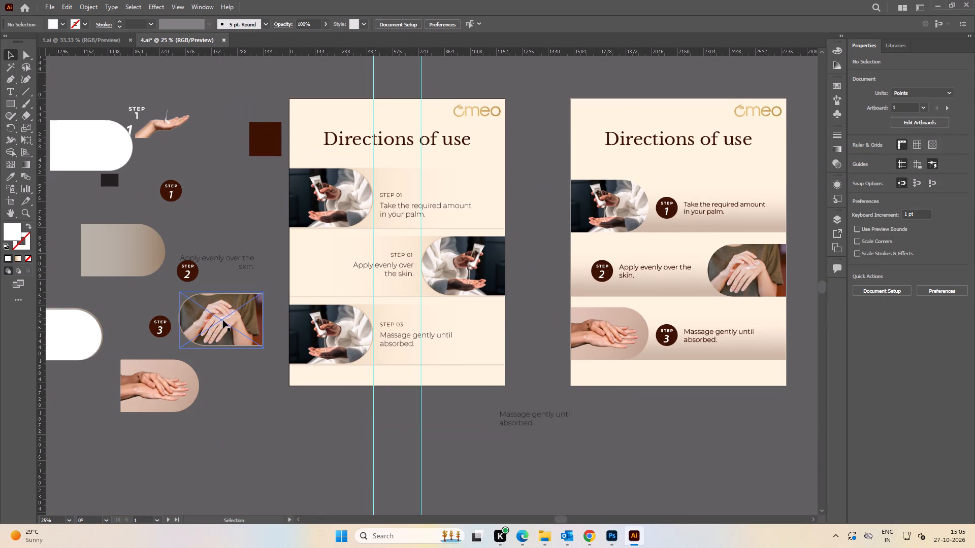
{"action": "left_click_drag", "start_coordinate": [223, 320], "coordinate": [230, 389]}
{"action": "left_click_drag", "start_coordinate": [224, 335], "coordinate": [218, 333]}
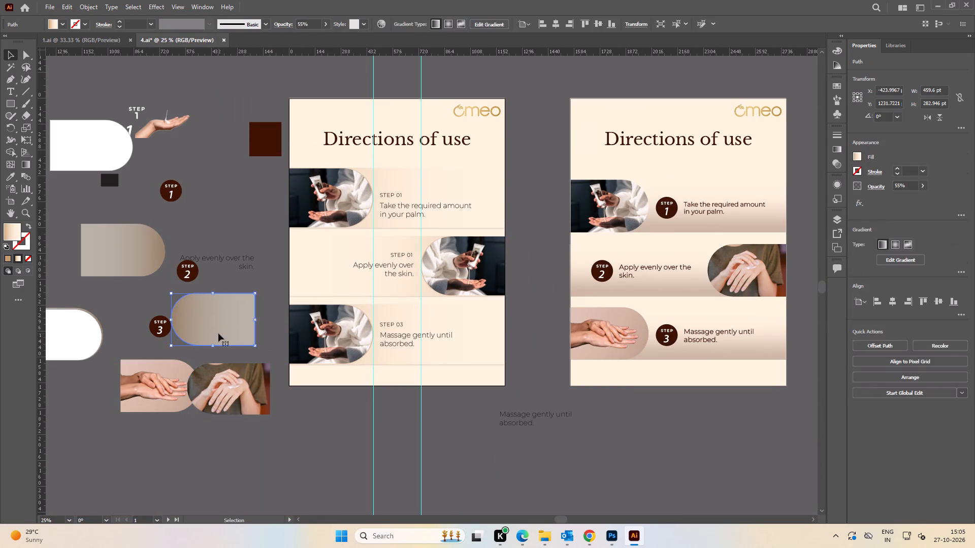
{"action": "key", "text": "Delete"}
Release the clipping mask of the hand-cream photo on the pasteboard.
{"action": "left_click", "coordinate": [236, 379]}
{"action": "right_click", "coordinate": [236, 379]}
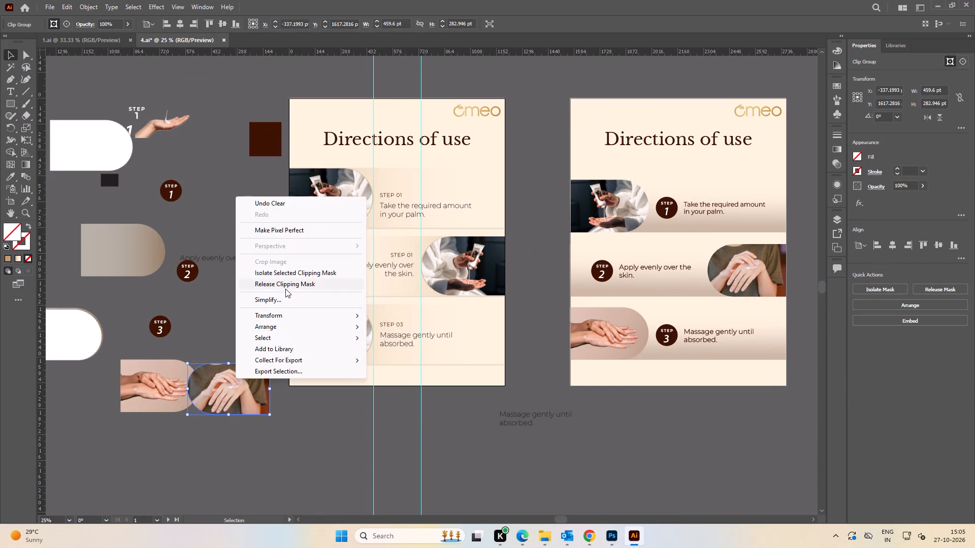
{"action": "left_click", "coordinate": [286, 287]}
{"action": "left_click", "coordinate": [233, 315]}
Move the released 47.jpg hand-cream photo beside the middle band, over the gap between the two artboards.
{"action": "left_click_drag", "start_coordinate": [236, 386], "coordinate": [516, 257]}
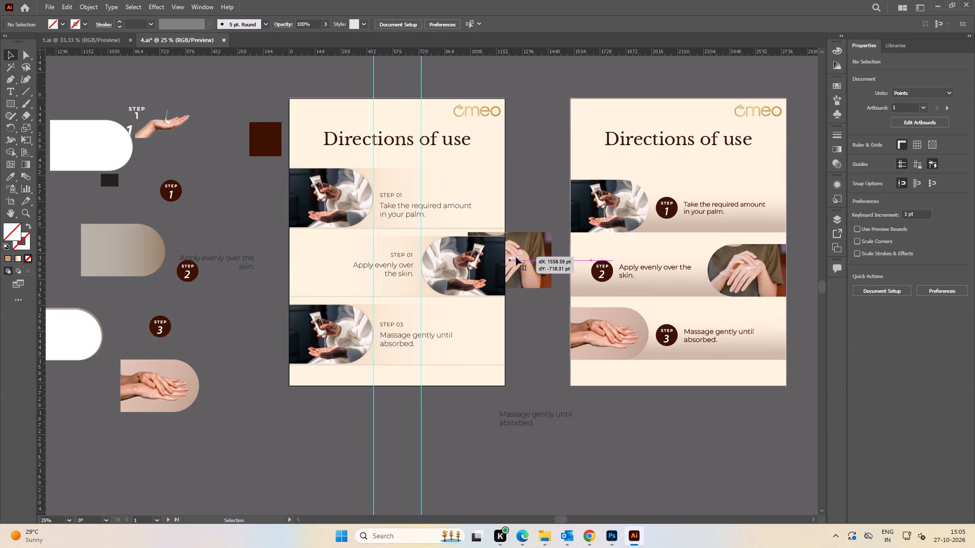
{"action": "scroll", "coordinate": [516, 257], "scroll_direction": "up", "scroll_amount": 3, "text": "alt"}
{"action": "left_click_drag", "start_coordinate": [535, 266], "coordinate": [694, 258]}
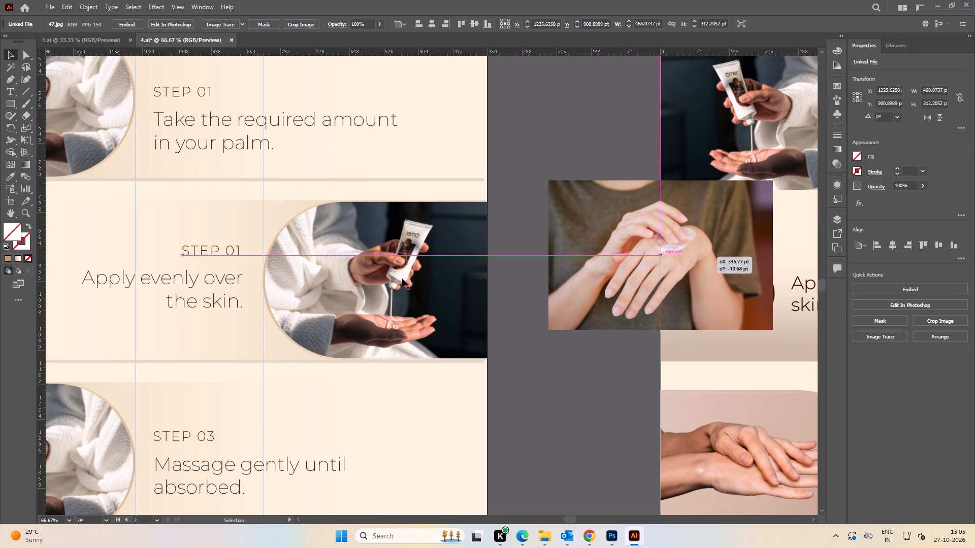
Ungroup the middle band's clipped photo from its gradient backing shape.
{"action": "left_click", "coordinate": [401, 278]}
{"action": "right_click", "coordinate": [401, 278]}
{"action": "left_click", "coordinate": [575, 412]}
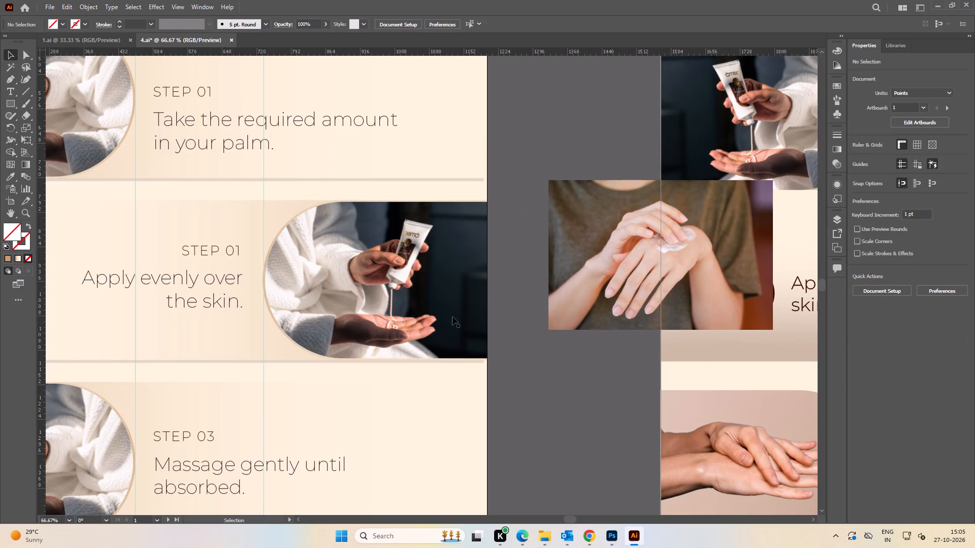
{"action": "left_click", "coordinate": [430, 300]}
{"action": "key", "text": "ctrl+shift+g"}
{"action": "left_click", "coordinate": [531, 372]}
Release the clipping mask on the middle band's photo and delete the duplicated robe-and-tube picture.
{"action": "left_click", "coordinate": [433, 297]}
{"action": "right_click", "coordinate": [433, 297]}
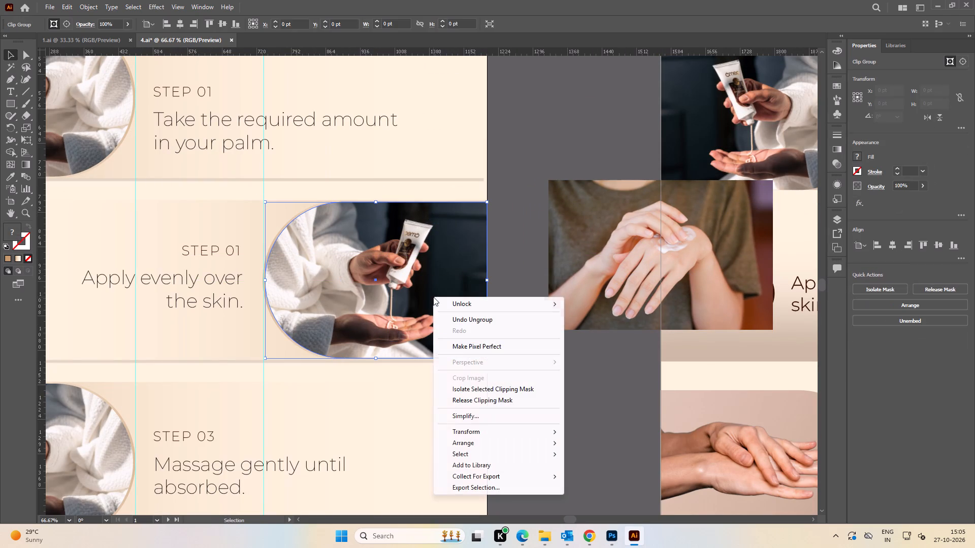
{"action": "left_click", "coordinate": [488, 398]}
{"action": "left_click", "coordinate": [532, 398]}
{"action": "left_click_drag", "start_coordinate": [499, 352], "coordinate": [522, 372]}
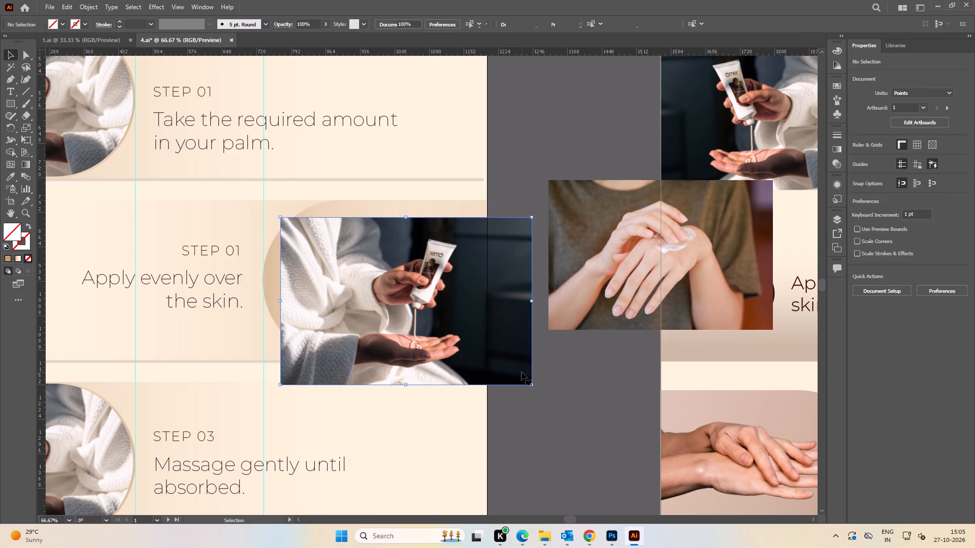
{"action": "key", "text": "Delete"}
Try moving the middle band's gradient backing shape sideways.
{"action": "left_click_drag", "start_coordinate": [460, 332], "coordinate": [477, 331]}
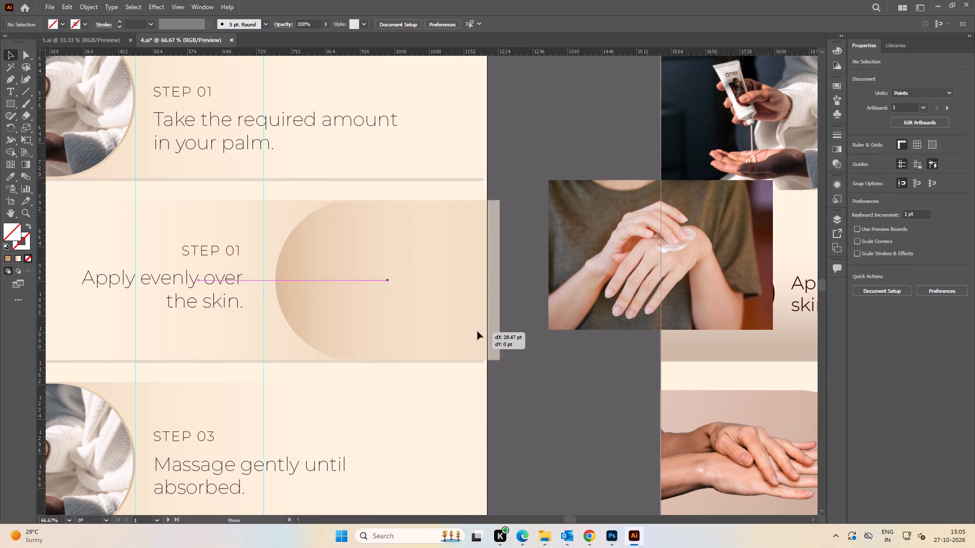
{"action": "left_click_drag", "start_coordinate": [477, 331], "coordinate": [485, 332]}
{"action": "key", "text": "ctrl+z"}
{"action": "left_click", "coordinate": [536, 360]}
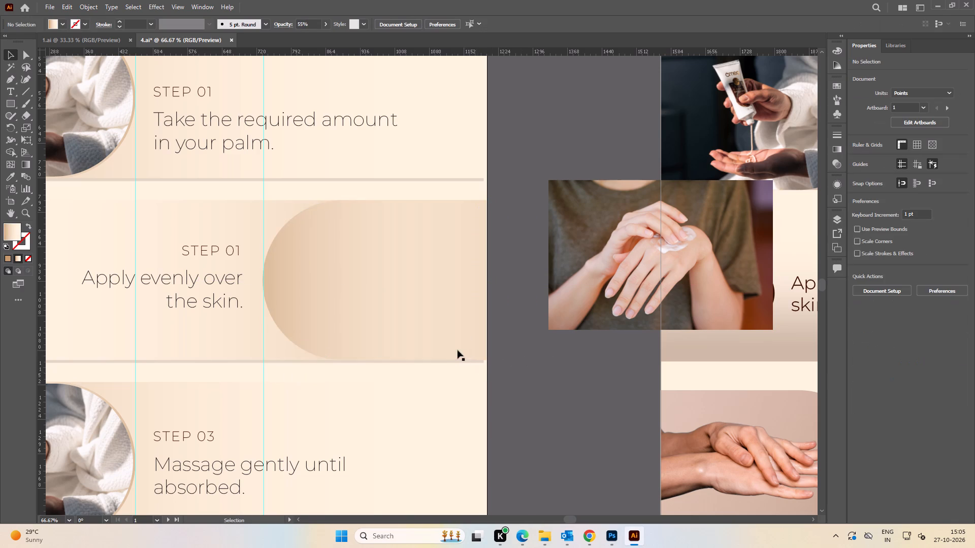
Fill the middle band's empty rounded frame shape with white.
{"action": "left_click", "coordinate": [458, 358]}
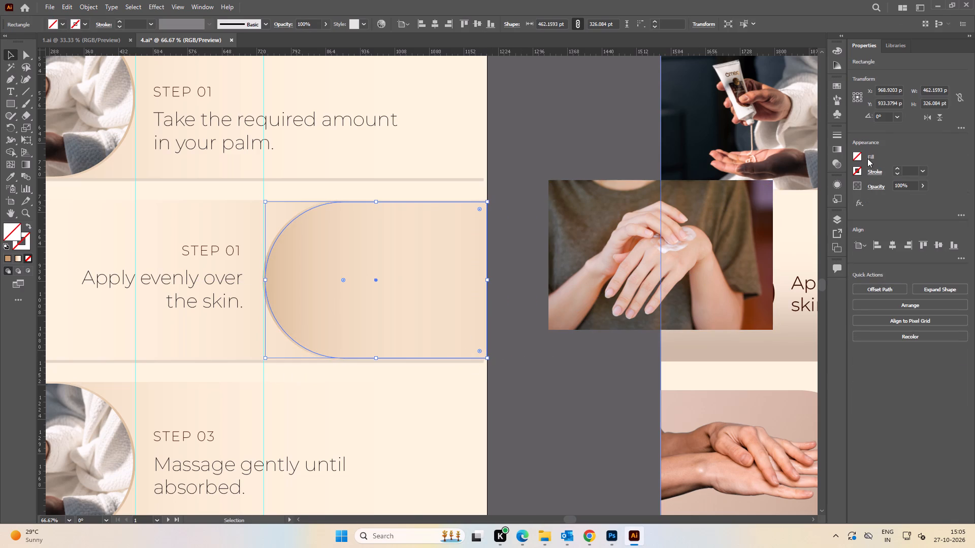
{"action": "left_click", "coordinate": [859, 158]}
{"action": "left_click", "coordinate": [759, 191]}
{"action": "left_click", "coordinate": [552, 144]}
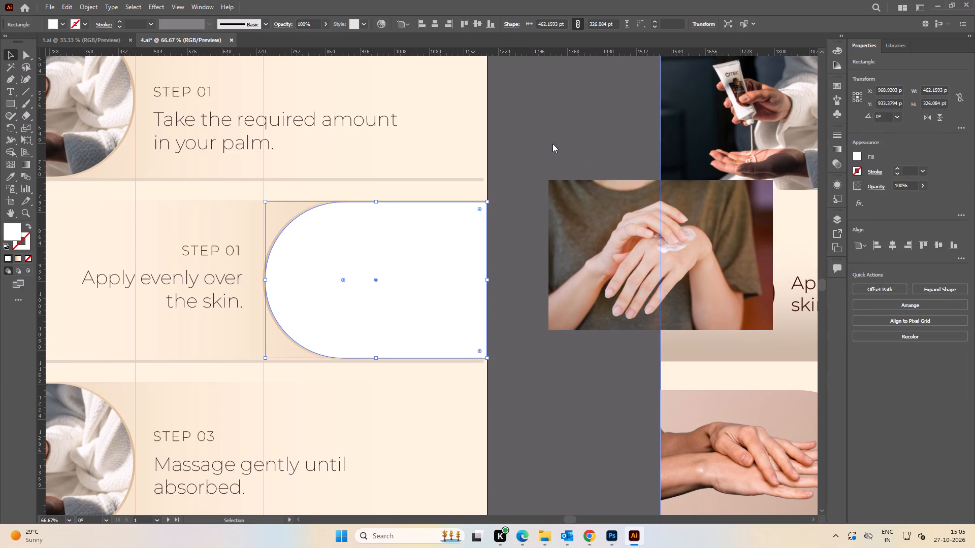
{"action": "left_click", "coordinate": [542, 166]}
Place the 47.jpg hand-cream photo behind the white rounded frame and enlarge it to about 484 by 323 pt.
{"action": "left_click_drag", "start_coordinate": [594, 277], "coordinate": [317, 300]}
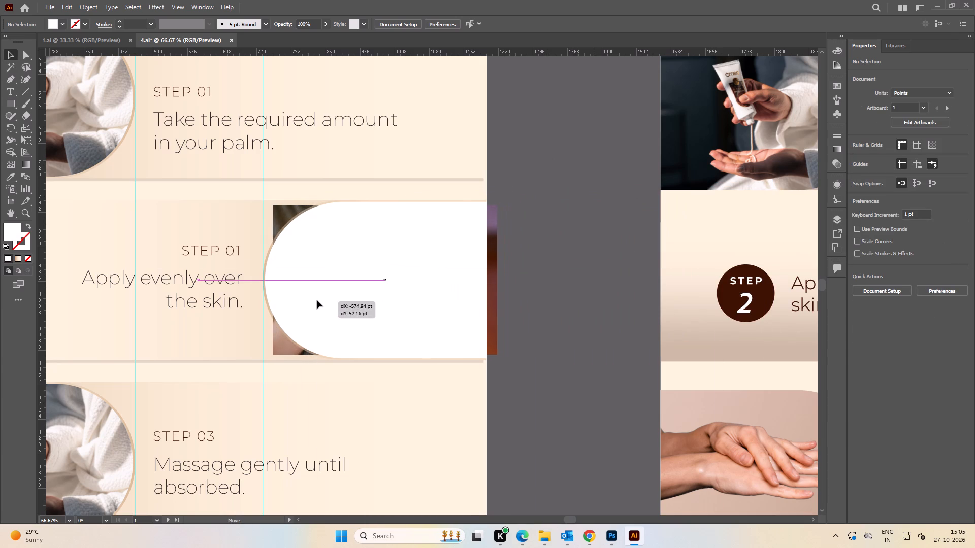
{"action": "left_click_drag", "start_coordinate": [317, 300], "coordinate": [311, 300]}
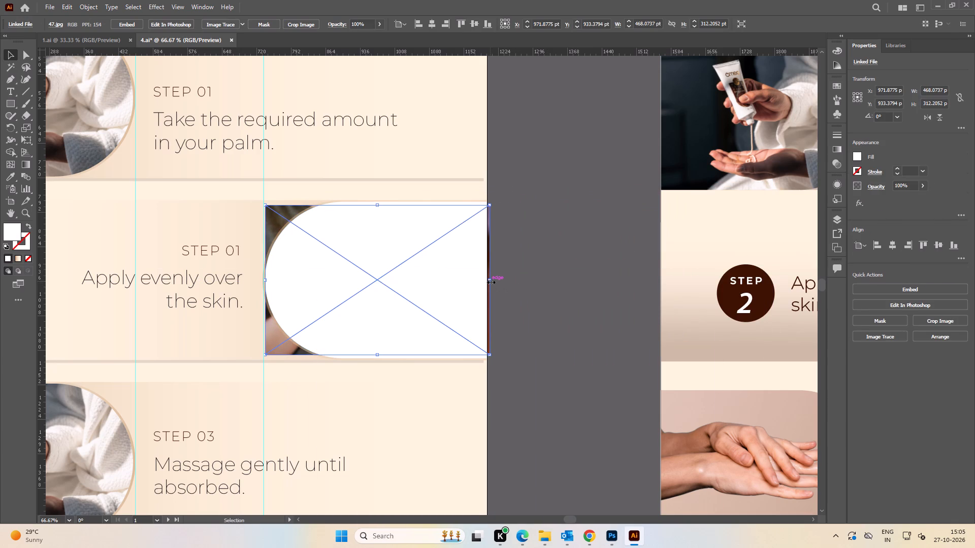
{"action": "left_click_drag", "start_coordinate": [490, 281], "coordinate": [497, 281], "text": "shift"}
{"action": "left_click_drag", "start_coordinate": [492, 293], "coordinate": [497, 293]}
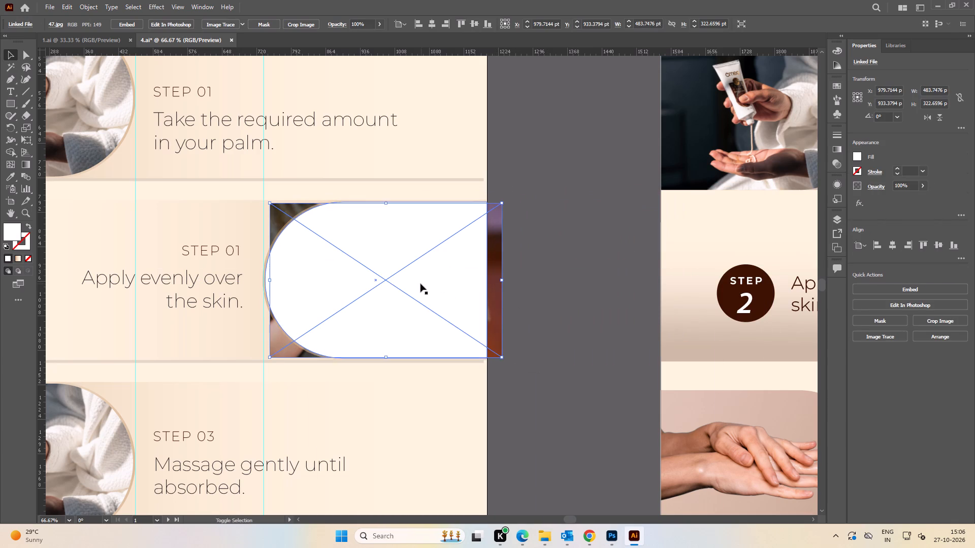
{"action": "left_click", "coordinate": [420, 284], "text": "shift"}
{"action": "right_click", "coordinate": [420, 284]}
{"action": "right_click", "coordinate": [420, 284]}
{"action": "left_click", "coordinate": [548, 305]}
Embed the linked 47.jpg hand-cream photo in the document.
{"action": "left_click", "coordinate": [495, 311]}
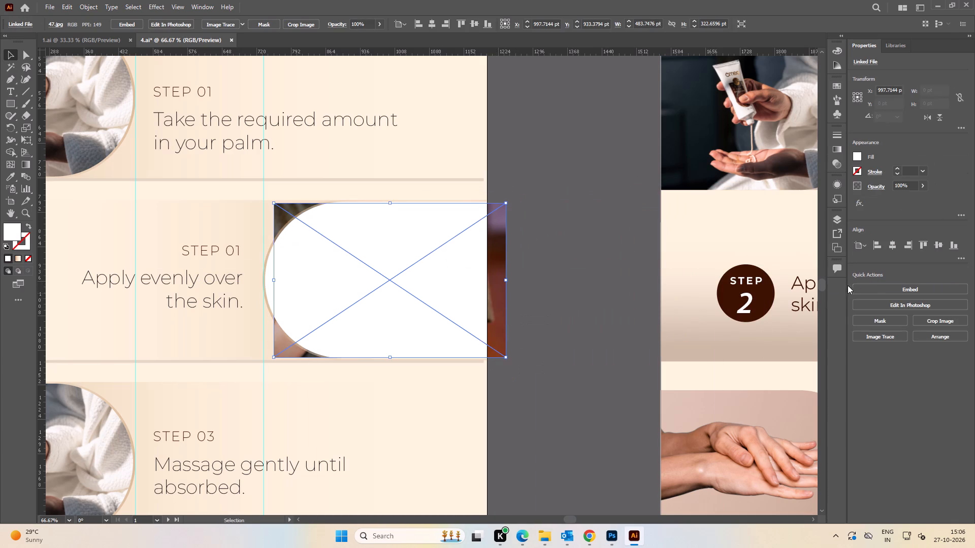
{"action": "left_click", "coordinate": [874, 290]}
Clip the embedded hand-cream photo to the middle band's white rounded frame with a clipping mask.
{"action": "left_click", "coordinate": [433, 298], "text": "shift"}
{"action": "right_click", "coordinate": [433, 298]}
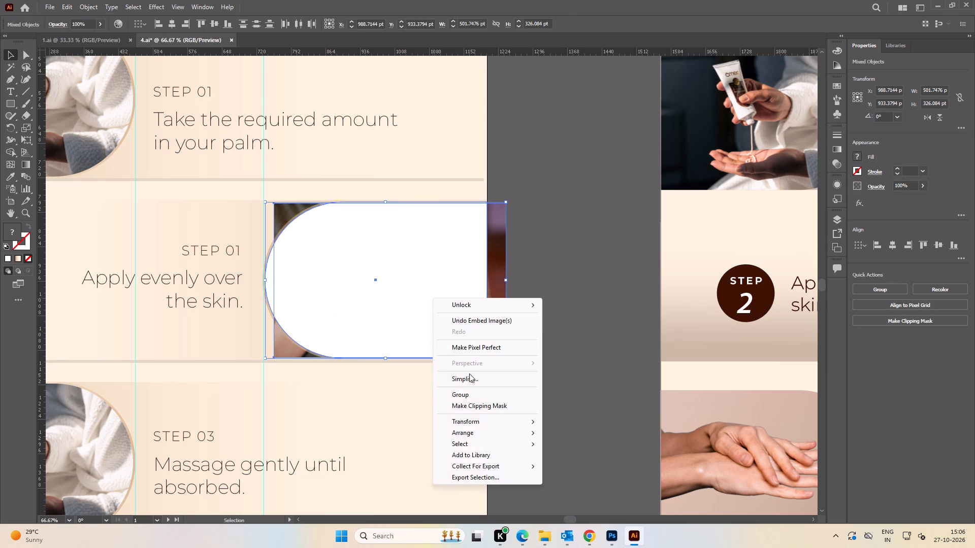
{"action": "left_click", "coordinate": [477, 406]}
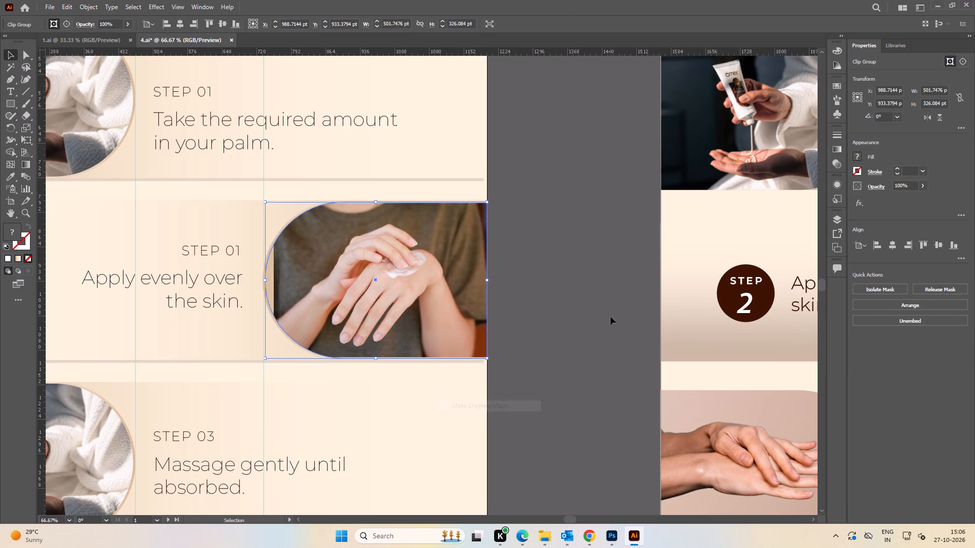
{"action": "left_click", "coordinate": [610, 317]}
Shift the hand-cream photo about 29 pt left inside its clipping frame so it covers the rounded end.
{"action": "key", "text": "space"}
{"action": "left_click_drag", "start_coordinate": [418, 282], "coordinate": [483, 283]}
{"action": "scroll", "coordinate": [368, 269], "scroll_direction": "up", "scroll_amount": 1, "text": "alt"}
{"action": "key", "text": "a"}
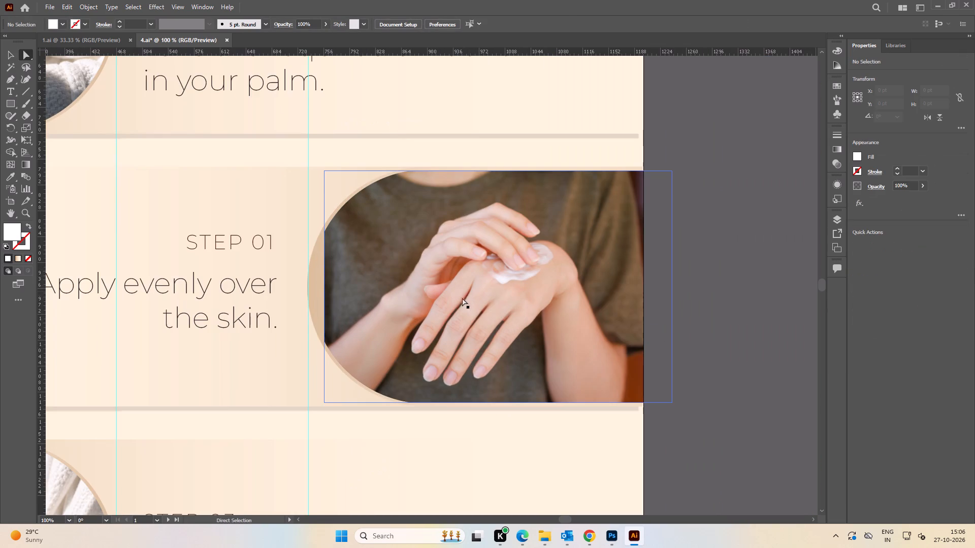
{"action": "left_click_drag", "start_coordinate": [469, 299], "coordinate": [450, 300]}
{"action": "key", "text": "v"}
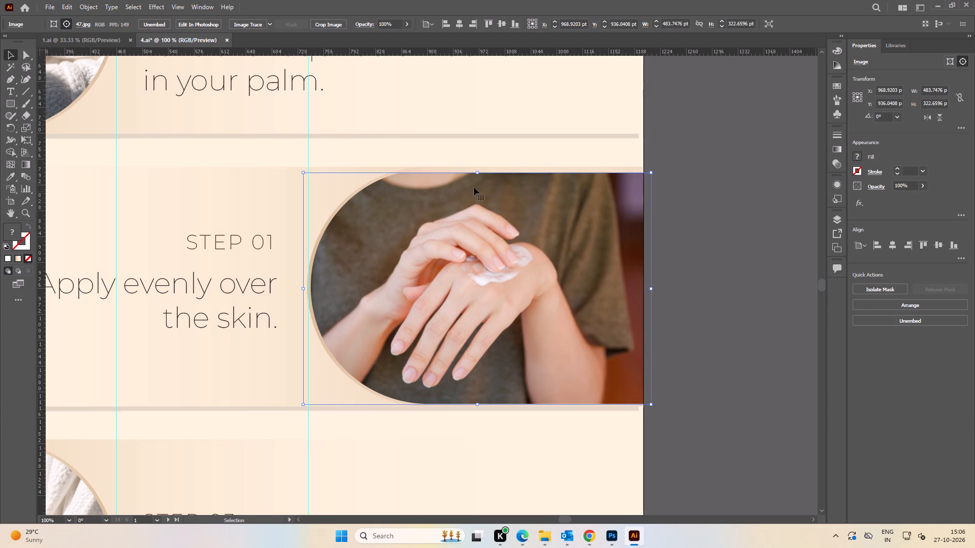
Enlarge the hand-cream photo in the middle band's frame to about 522 by 348 pt and reposition it behind the rounded clip.
{"action": "left_click_drag", "start_coordinate": [479, 172], "coordinate": [480, 157], "text": "shift"}
{"action": "left_click_drag", "start_coordinate": [496, 270], "coordinate": [500, 266]}
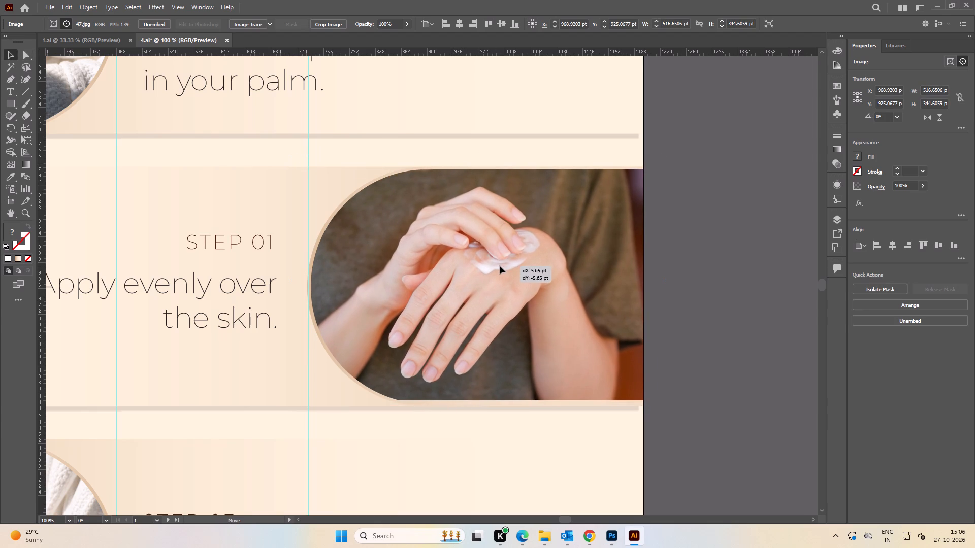
{"action": "left_click_drag", "start_coordinate": [500, 266], "coordinate": [502, 275]}
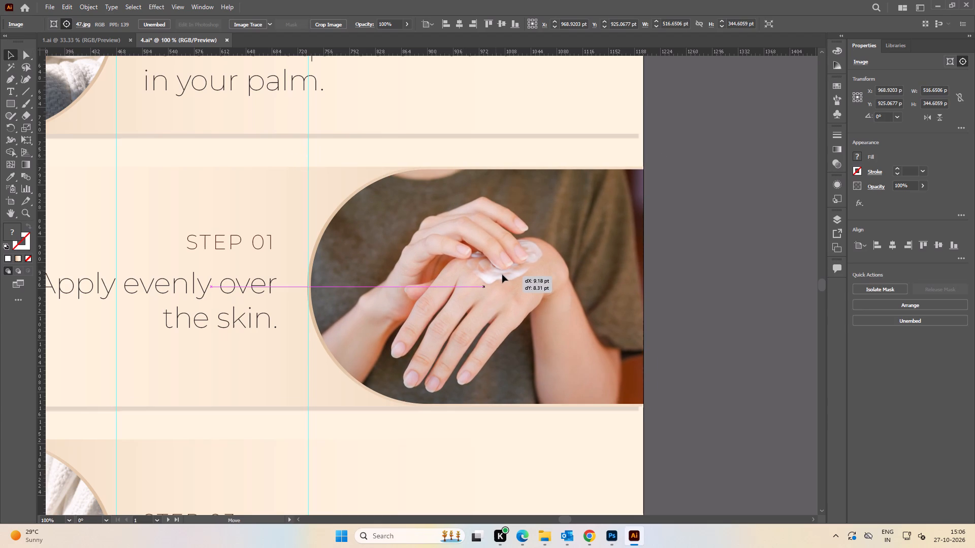
{"action": "left_click_drag", "start_coordinate": [502, 275], "coordinate": [503, 273]}
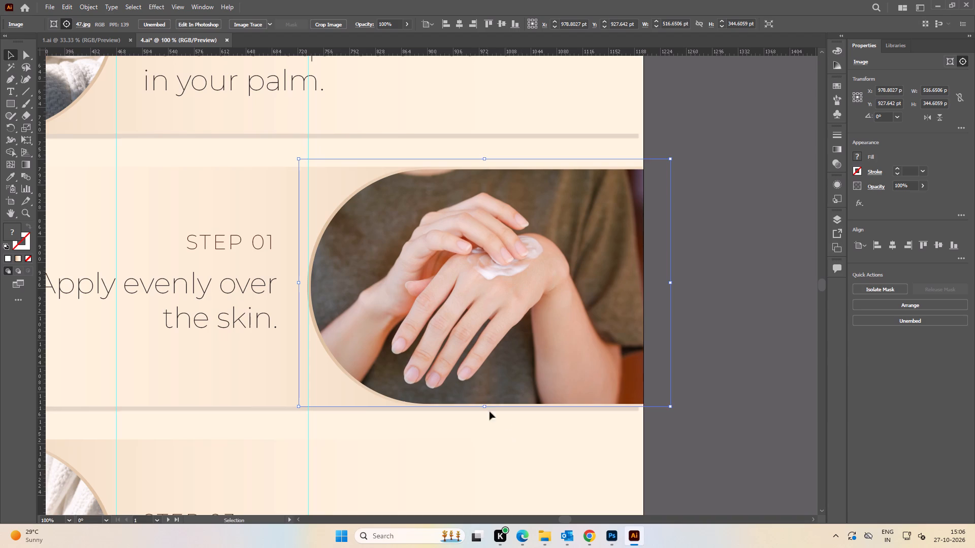
{"action": "left_click_drag", "start_coordinate": [486, 407], "coordinate": [486, 412], "text": "shift"}
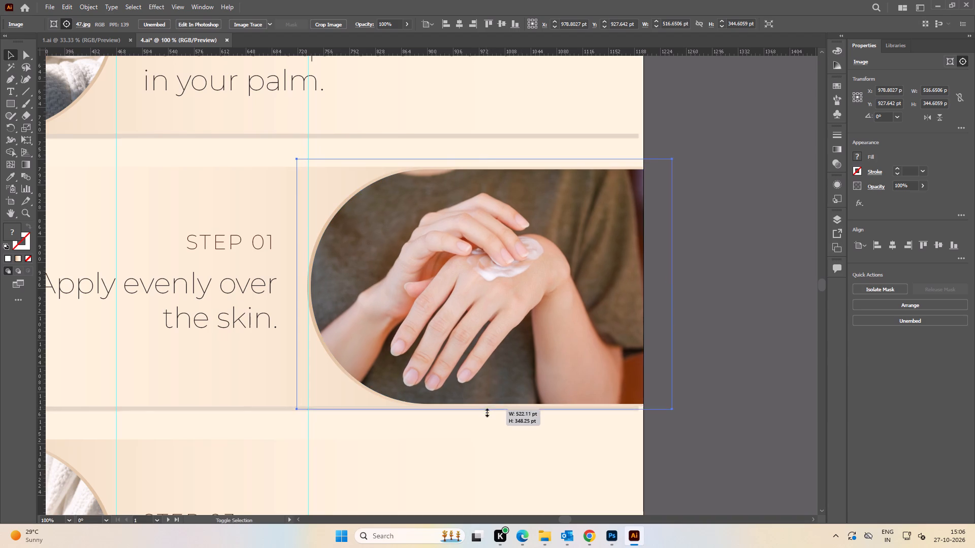
{"action": "left_click_drag", "start_coordinate": [486, 412], "coordinate": [486, 413], "text": "shift"}
{"action": "double_click", "coordinate": [701, 352]}
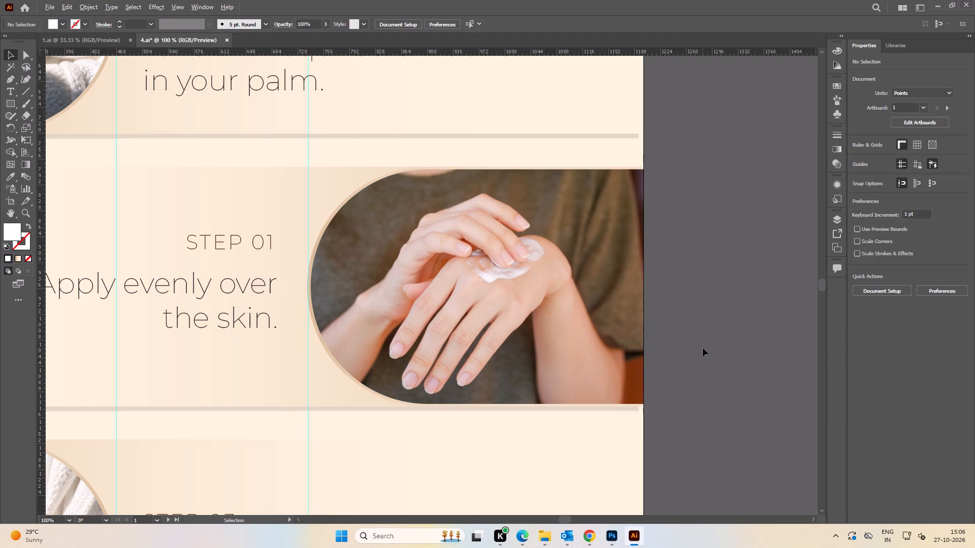
Release the clipping mask on the rounded overlapping-hands picture beside the Step 3 badge on the pasteboard.
{"action": "scroll", "coordinate": [703, 348], "scroll_direction": "down", "scroll_amount": 3, "text": "alt"}
{"action": "key", "text": "space"}
{"action": "left_click_drag", "start_coordinate": [712, 344], "coordinate": [658, 354]}
{"action": "left_click", "coordinate": [661, 332]}
{"action": "scroll", "coordinate": [657, 338], "scroll_direction": "down", "scroll_amount": 1, "text": "alt"}
{"action": "key", "text": "space"}
{"action": "left_click_drag", "start_coordinate": [647, 353], "coordinate": [655, 347]}
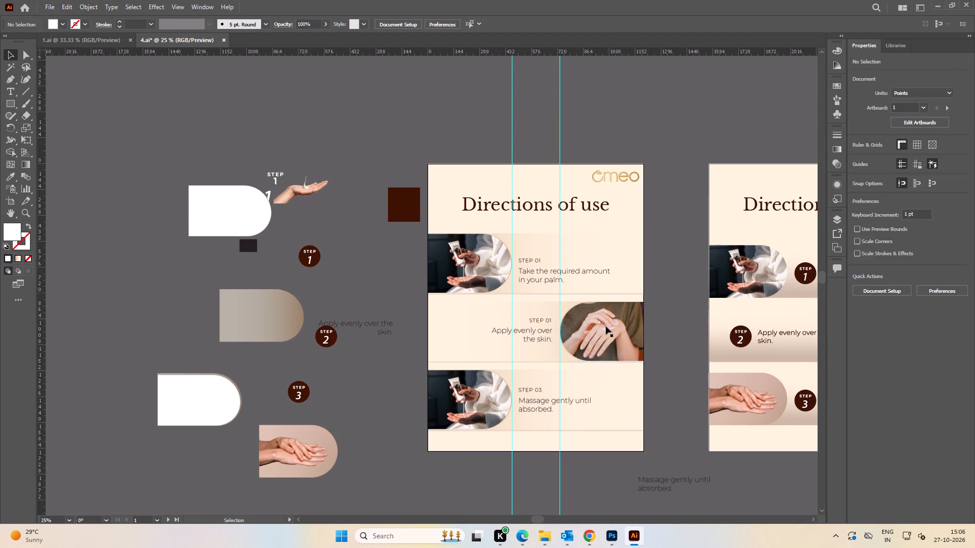
{"action": "key", "text": "space"}
{"action": "key", "text": "space"}
{"action": "left_click_drag", "start_coordinate": [605, 349], "coordinate": [563, 286]}
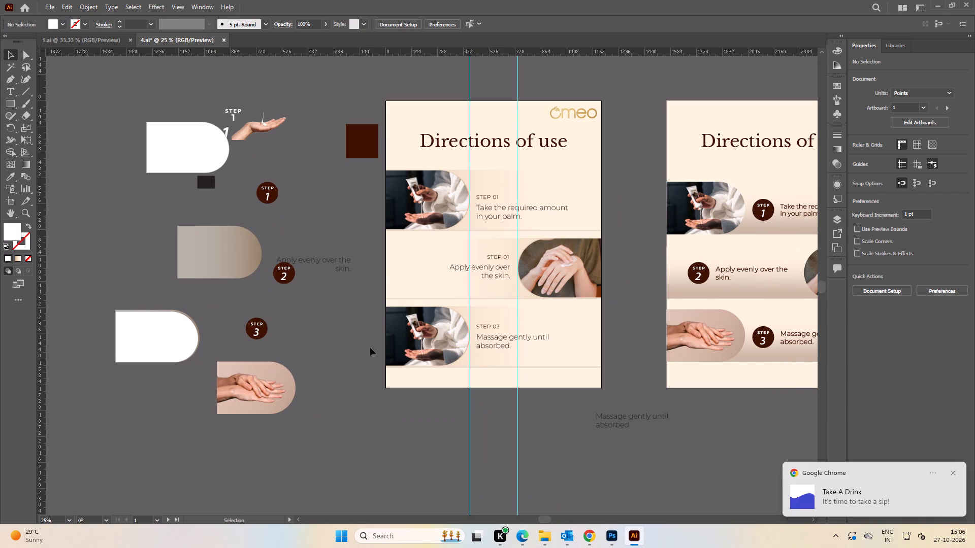
{"action": "left_click_drag", "start_coordinate": [244, 383], "coordinate": [284, 367]}
{"action": "scroll", "coordinate": [284, 367], "scroll_direction": "up", "scroll_amount": 3, "text": "alt"}
{"action": "key", "text": "space"}
{"action": "left_click_drag", "start_coordinate": [302, 381], "coordinate": [439, 213]}
{"action": "scroll", "coordinate": [447, 204], "scroll_direction": "down", "scroll_amount": 3, "text": "alt"}
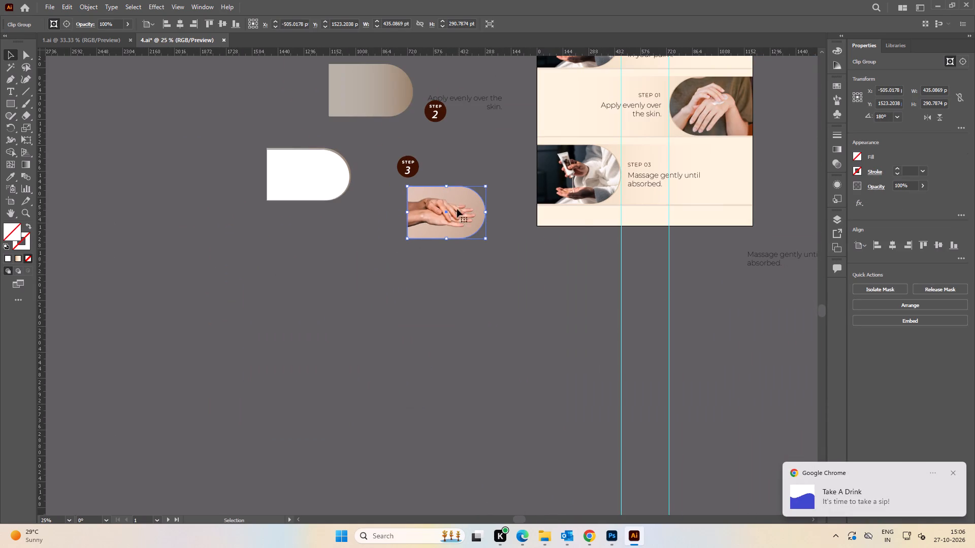
{"action": "right_click", "coordinate": [454, 204]}
{"action": "left_click", "coordinate": [491, 293]}
{"action": "left_click", "coordinate": [435, 308]}
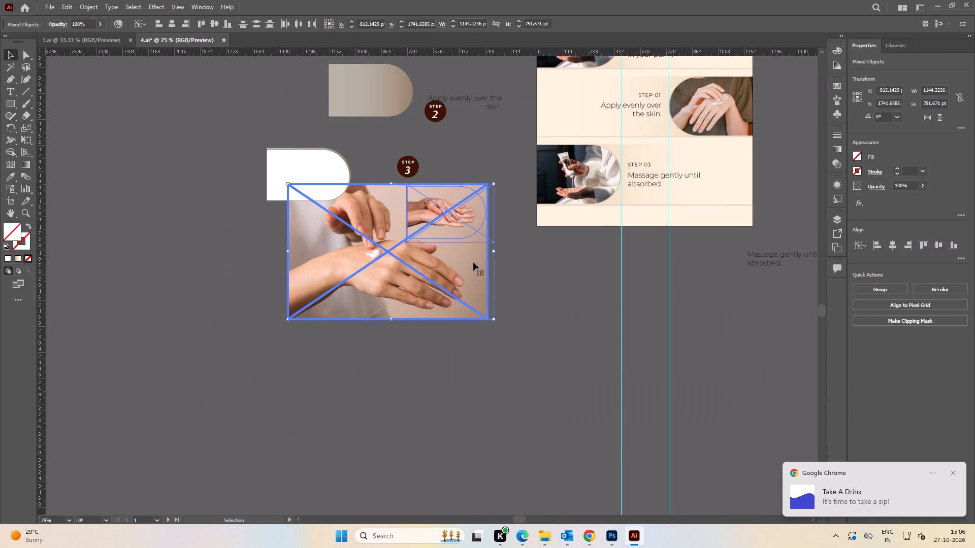
{"action": "double_click", "coordinate": [535, 275]}
Move the released hand photos away from their rounded clipping outlines and delete the leftover empty paths.
{"action": "key", "text": "space"}
{"action": "left_click_drag", "start_coordinate": [547, 274], "coordinate": [545, 301]}
{"action": "scroll", "coordinate": [435, 276], "scroll_direction": "up", "scroll_amount": 2, "text": "alt"}
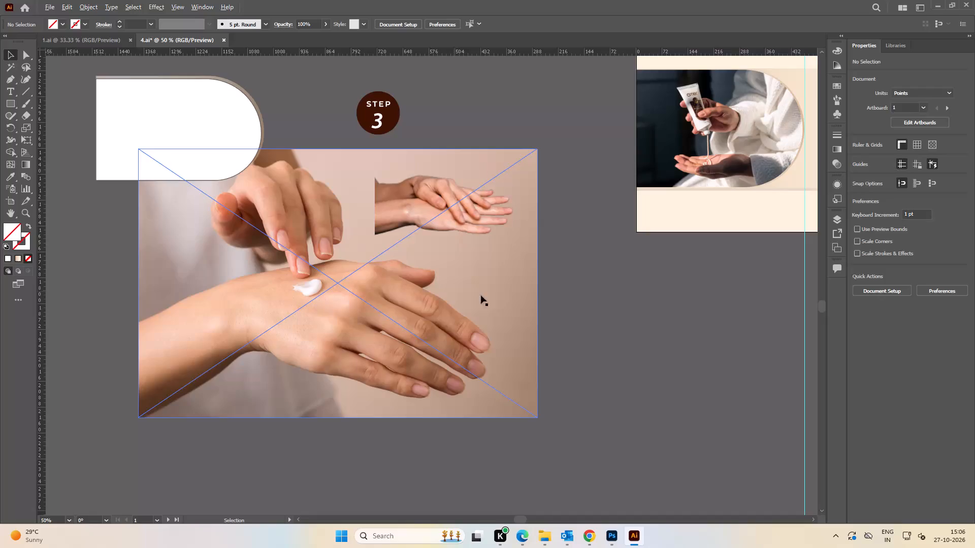
{"action": "key", "text": "space"}
{"action": "left_click_drag", "start_coordinate": [478, 271], "coordinate": [455, 282]}
{"action": "scroll", "coordinate": [457, 273], "scroll_direction": "down", "scroll_amount": 1, "text": "alt"}
{"action": "left_click", "coordinate": [425, 313]}
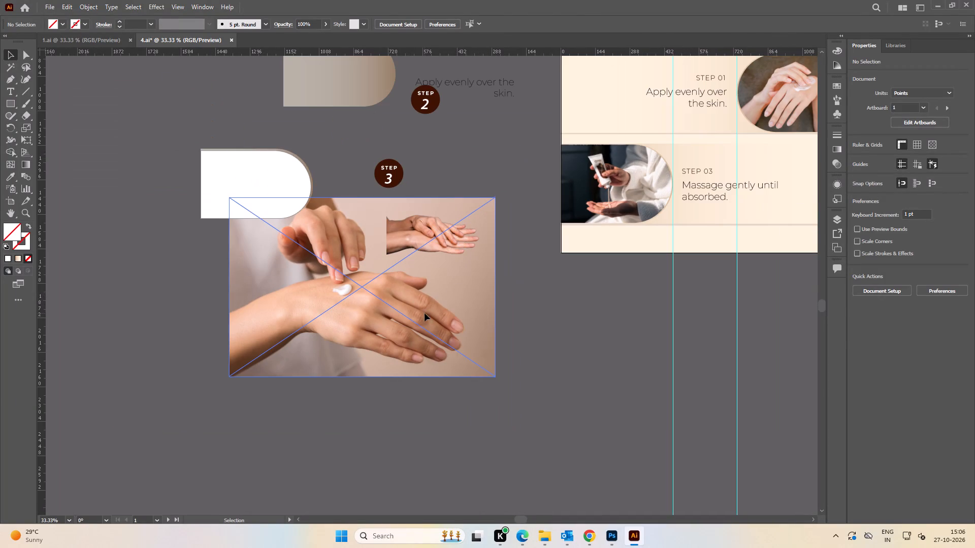
{"action": "left_click", "coordinate": [425, 233], "text": "shift"}
{"action": "key", "text": "space"}
{"action": "left_click_drag", "start_coordinate": [330, 310], "coordinate": [661, 243]}
{"action": "left_click_drag", "start_coordinate": [688, 249], "coordinate": [381, 286]}
{"action": "left_click_drag", "start_coordinate": [761, 246], "coordinate": [756, 158]}
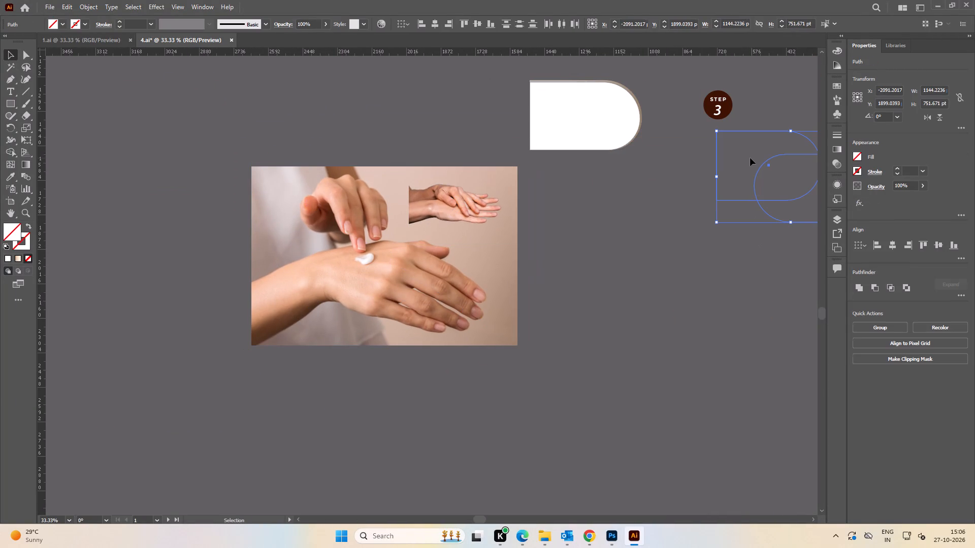
{"action": "key", "text": "Delete"}
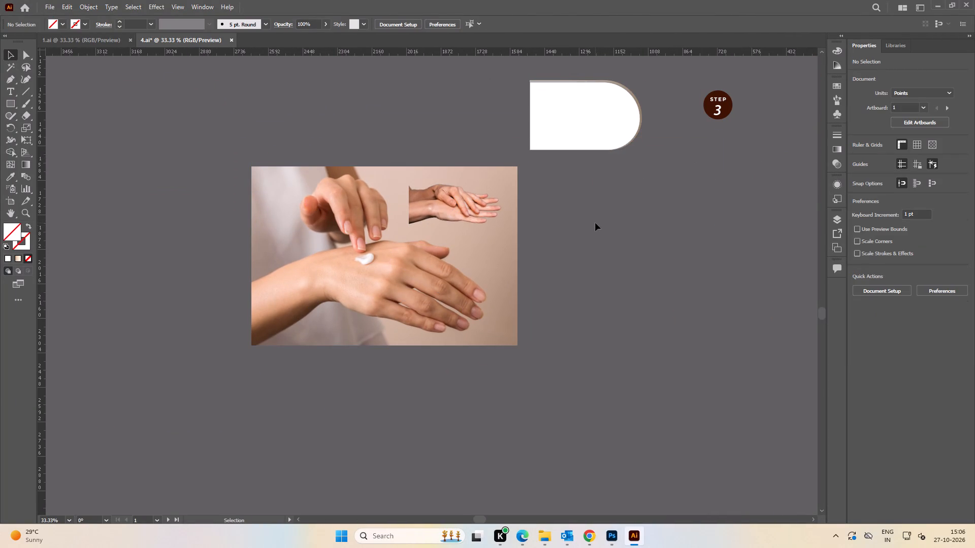
Embed the linked cut-out image of the two overlapping hands in the document.
{"action": "scroll", "coordinate": [595, 223], "scroll_direction": "down", "scroll_amount": 2, "text": "alt"}
{"action": "scroll", "coordinate": [526, 227], "scroll_direction": "up", "scroll_amount": 4}
{"action": "key", "text": "space"}
{"action": "left_click_drag", "start_coordinate": [662, 242], "coordinate": [583, 237]}
{"action": "left_click", "coordinate": [588, 231]}
{"action": "left_click", "coordinate": [465, 230]}
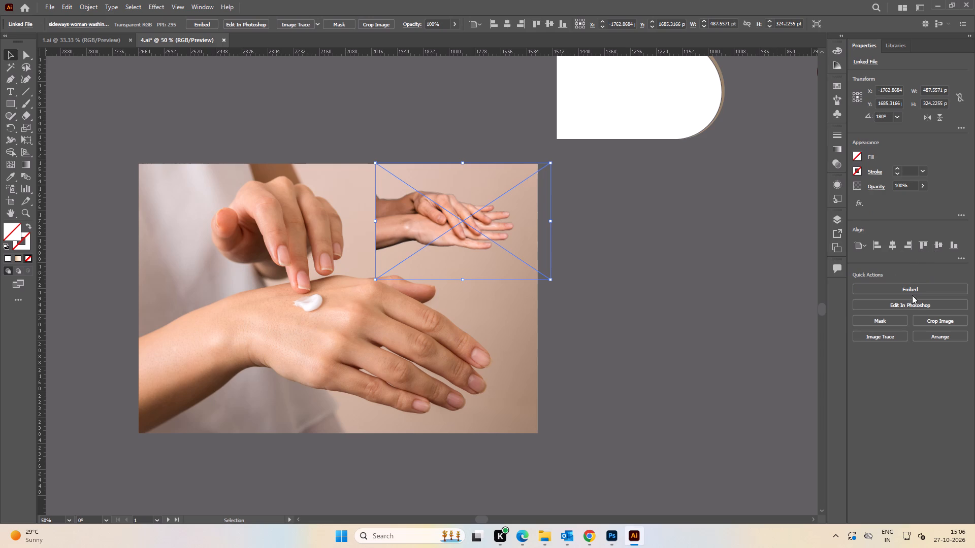
{"action": "left_click", "coordinate": [911, 290]}
{"action": "left_click", "coordinate": [668, 253]}
Crop the 174.jpg background photo to the plain beige area behind the overlapping hands, about 479 by 270 pt.
{"action": "scroll", "coordinate": [373, 234], "scroll_direction": "up", "scroll_amount": 2, "text": "alt"}
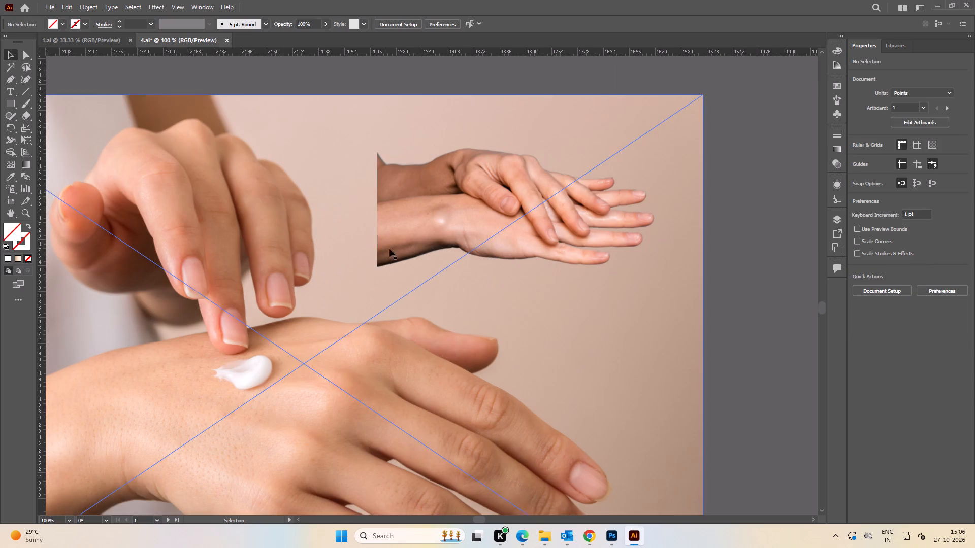
{"action": "left_click", "coordinate": [621, 429]}
{"action": "right_click", "coordinate": [565, 340]}
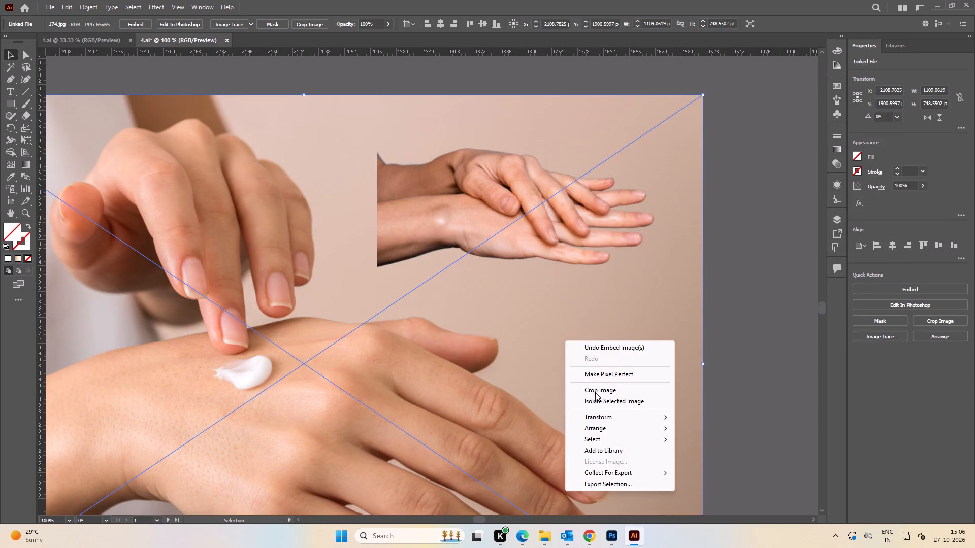
{"action": "left_click", "coordinate": [595, 392]}
{"action": "scroll", "coordinate": [456, 230], "scroll_direction": "down", "scroll_amount": 3, "text": "alt"}
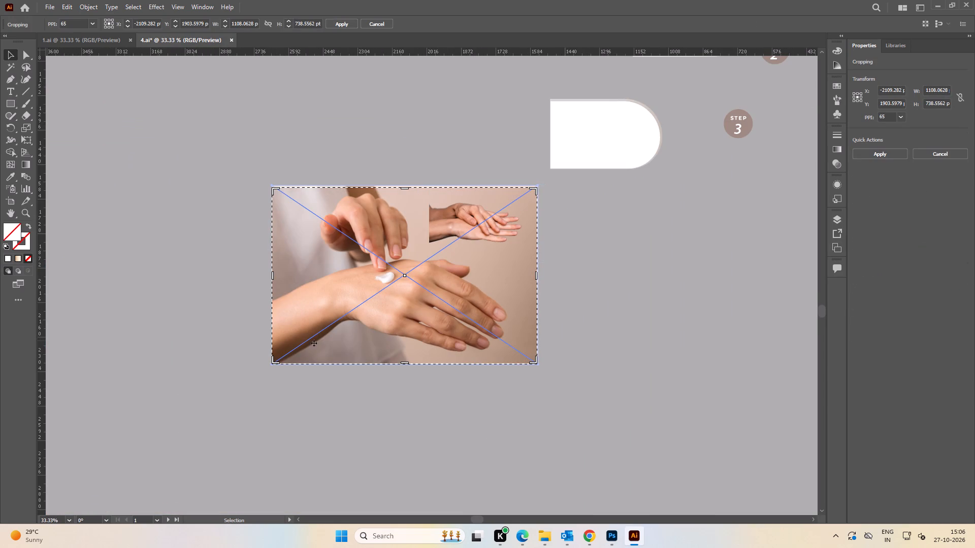
{"action": "left_click_drag", "start_coordinate": [271, 362], "coordinate": [413, 284]}
{"action": "left_click_drag", "start_coordinate": [274, 363], "coordinate": [383, 305]}
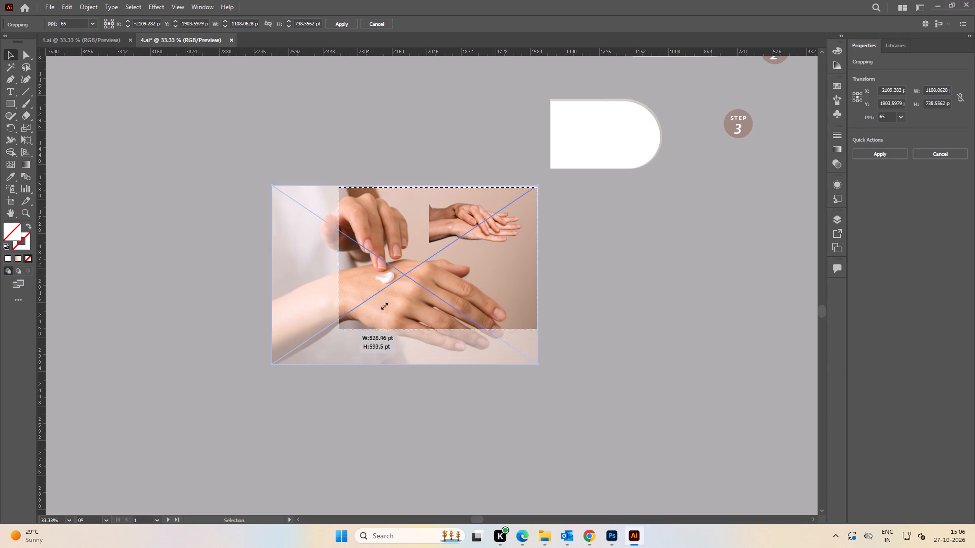
{"action": "left_click_drag", "start_coordinate": [383, 305], "coordinate": [420, 251]}
{"action": "scroll", "coordinate": [454, 231], "scroll_direction": "up", "scroll_amount": 4, "text": "alt"}
{"action": "key", "text": "space"}
{"action": "left_click_drag", "start_coordinate": [544, 198], "coordinate": [399, 289]}
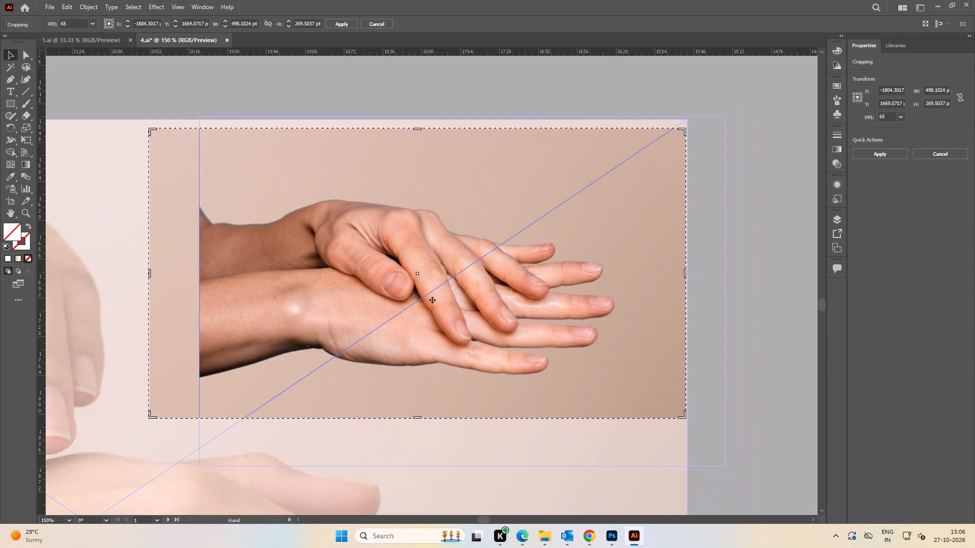
{"action": "left_click_drag", "start_coordinate": [449, 298], "coordinate": [448, 281]}
{"action": "left_click_drag", "start_coordinate": [453, 281], "coordinate": [463, 281]}
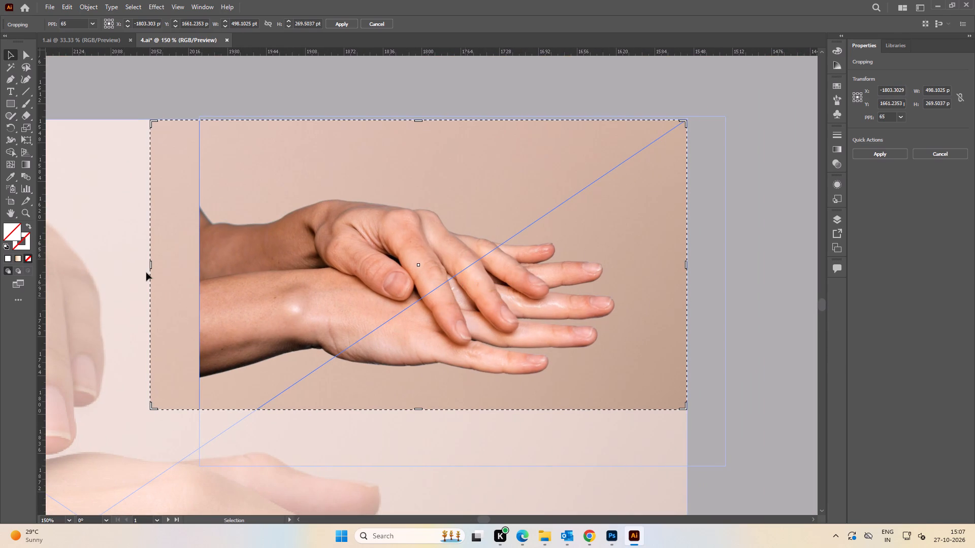
{"action": "left_click_drag", "start_coordinate": [150, 264], "coordinate": [171, 264]}
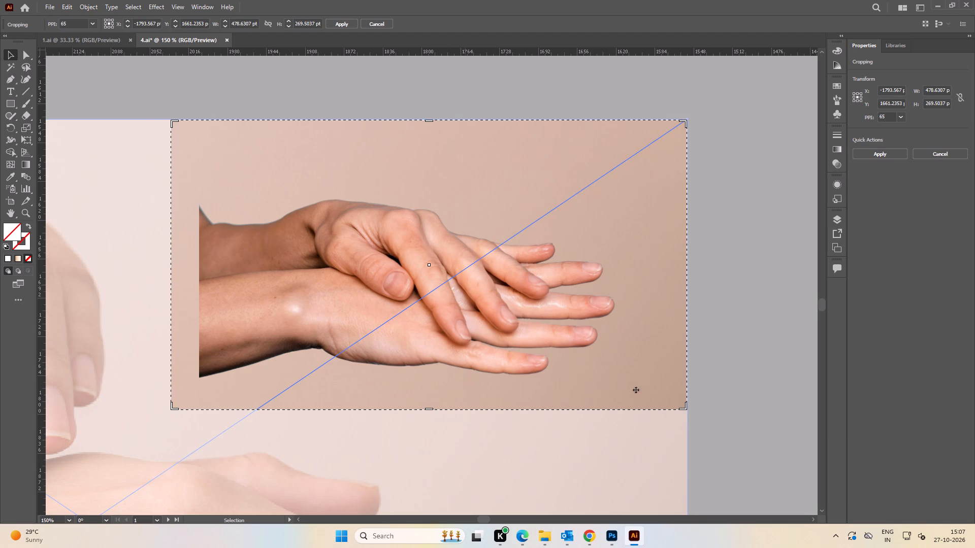
{"action": "left_click", "coordinate": [883, 156]}
Move the cut-out hands about 26 pt left to line up with the cropped background's left edge.
{"action": "scroll", "coordinate": [646, 313], "scroll_direction": "down", "scroll_amount": 2, "text": "alt"}
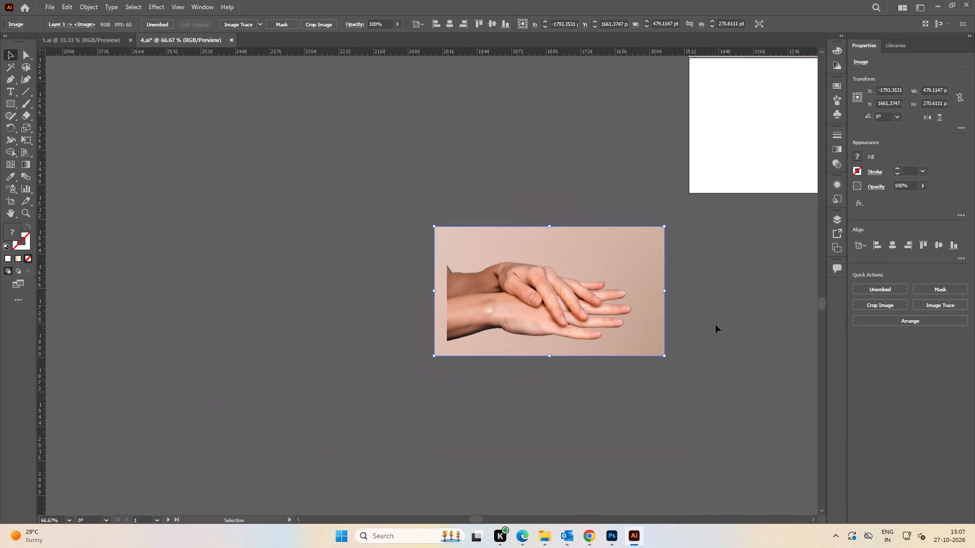
{"action": "left_click", "coordinate": [716, 325]}
{"action": "scroll", "coordinate": [548, 321], "scroll_direction": "up", "scroll_amount": 2, "text": "alt"}
{"action": "key", "text": "space"}
{"action": "left_click_drag", "start_coordinate": [596, 315], "coordinate": [575, 316]}
{"action": "left_click_drag", "start_coordinate": [579, 307], "coordinate": [552, 306]}
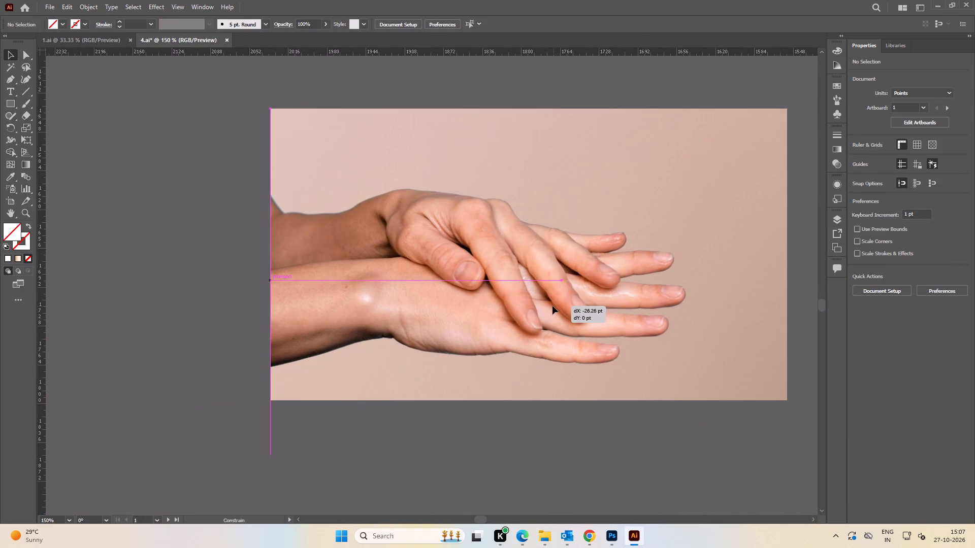
{"action": "left_click_drag", "start_coordinate": [552, 306], "coordinate": [552, 306]}
Group the cut-out hands with the cropped beige background image.
{"action": "key", "text": "space"}
{"action": "left_click_drag", "start_coordinate": [610, 294], "coordinate": [458, 299]}
{"action": "left_click", "coordinate": [690, 290]}
{"action": "left_click_drag", "start_coordinate": [713, 421], "coordinate": [377, 261]}
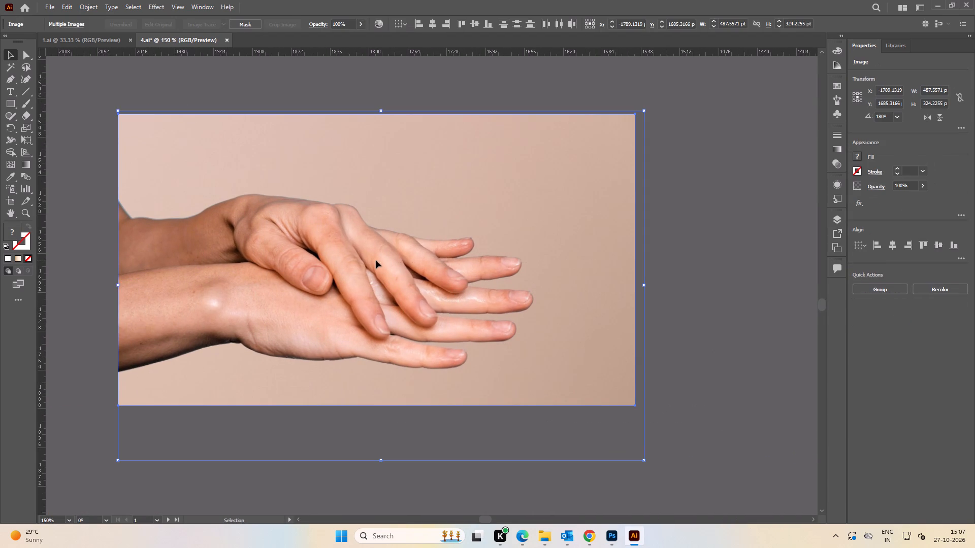
{"action": "right_click", "coordinate": [376, 260]}
{"action": "left_click", "coordinate": [420, 322]}
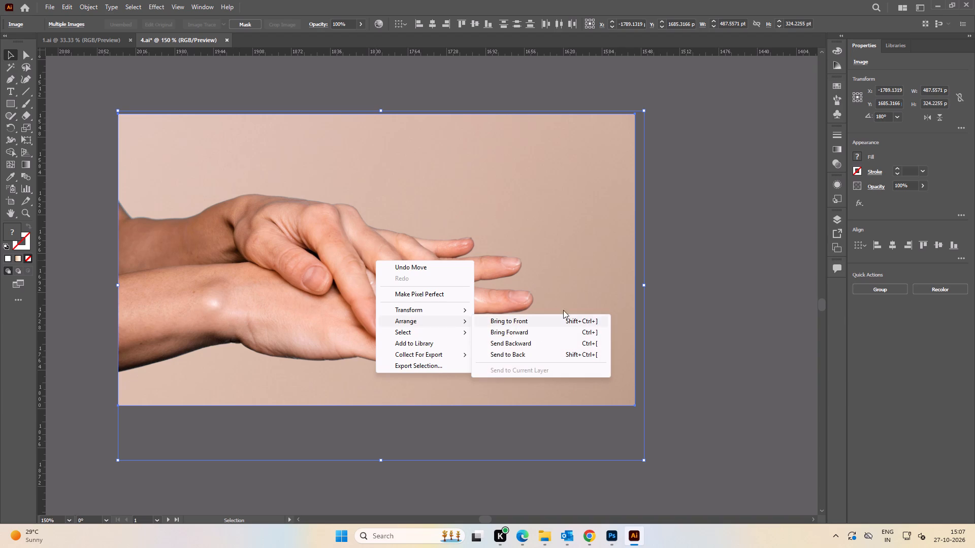
{"action": "left_click_drag", "start_coordinate": [736, 260], "coordinate": [729, 263]}
{"action": "left_click_drag", "start_coordinate": [701, 393], "coordinate": [306, 214]}
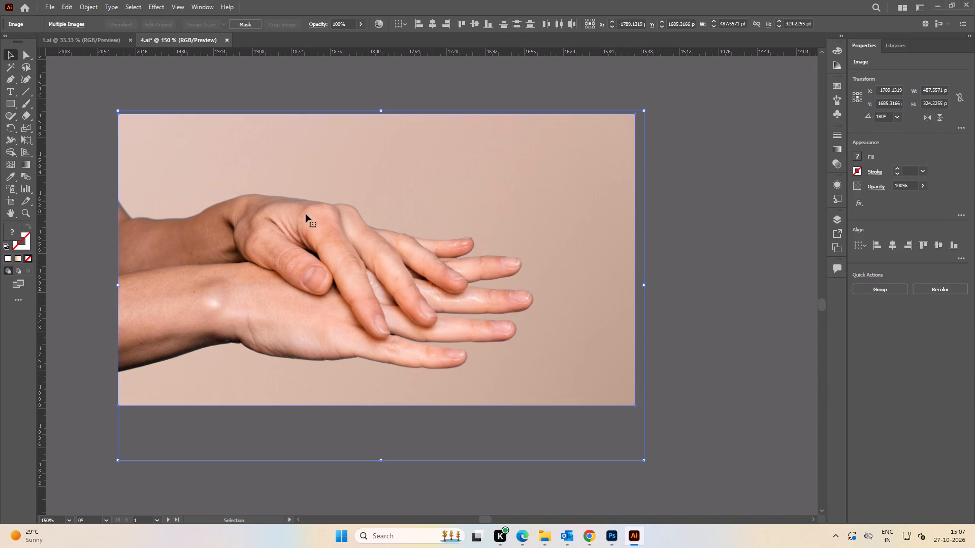
{"action": "key", "text": "ctrl+g"}
Move the grouped hands image about 308 pt right and 134 pt up, toward the white rounded shape on the pasteboard.
{"action": "scroll", "coordinate": [467, 217], "scroll_direction": "down", "scroll_amount": 4, "text": "alt"}
{"action": "key", "text": "space"}
{"action": "left_click_drag", "start_coordinate": [537, 234], "coordinate": [491, 269]}
{"action": "left_click", "coordinate": [530, 265]}
{"action": "scroll", "coordinate": [402, 296], "scroll_direction": "up", "scroll_amount": 2, "text": "alt"}
{"action": "left_click", "coordinate": [407, 252]}
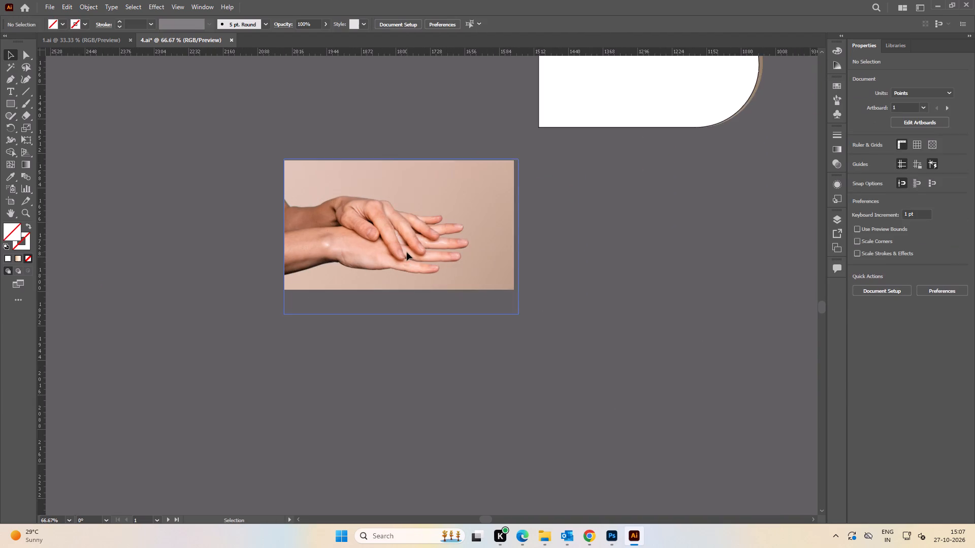
{"action": "key", "text": "space"}
{"action": "left_click_drag", "start_coordinate": [574, 260], "coordinate": [505, 336]}
{"action": "left_click", "coordinate": [514, 288]}
{"action": "key", "text": "space"}
{"action": "left_click_drag", "start_coordinate": [532, 287], "coordinate": [507, 346]}
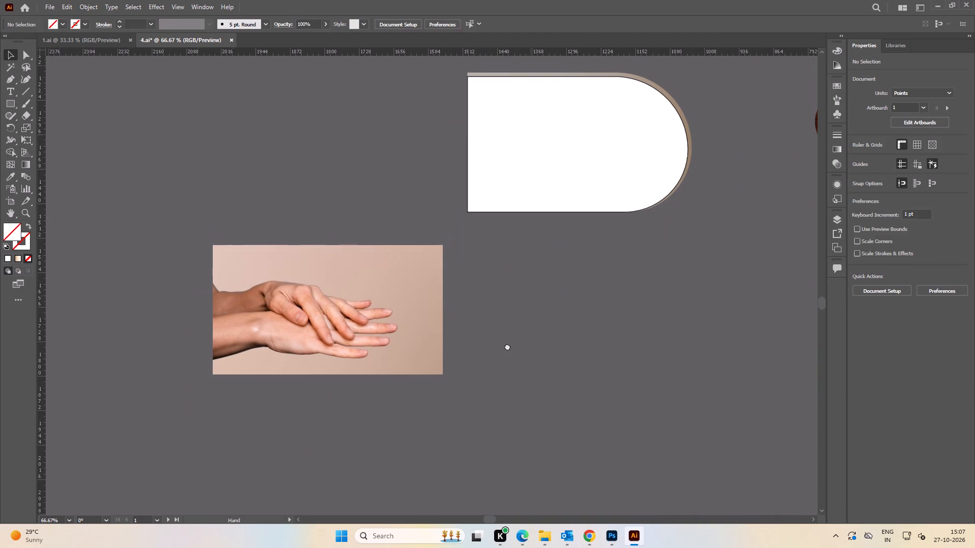
{"action": "left_click_drag", "start_coordinate": [507, 346], "coordinate": [480, 386]}
{"action": "left_click_drag", "start_coordinate": [276, 380], "coordinate": [424, 315]}
{"action": "left_click", "coordinate": [425, 317]}
Delete the leftover white rounded shape and the gradient rounded shape from the pasteboard.
{"action": "scroll", "coordinate": [659, 307], "scroll_direction": "down", "scroll_amount": 1, "text": "alt"}
{"action": "key", "text": "space"}
{"action": "left_click_drag", "start_coordinate": [645, 326], "coordinate": [573, 390]}
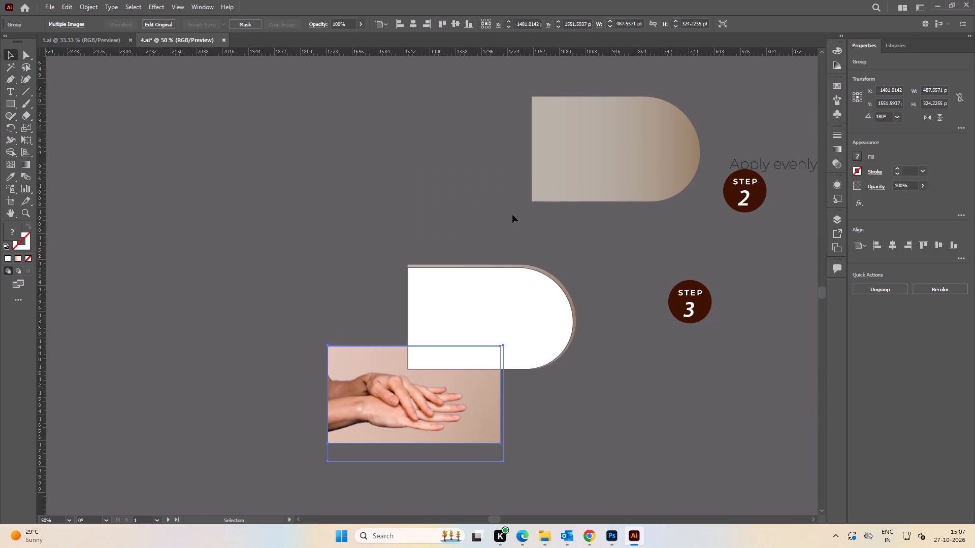
{"action": "left_click_drag", "start_coordinate": [509, 210], "coordinate": [549, 283]}
{"action": "key", "text": "Delete"}
{"action": "left_click_drag", "start_coordinate": [534, 78], "coordinate": [557, 166]}
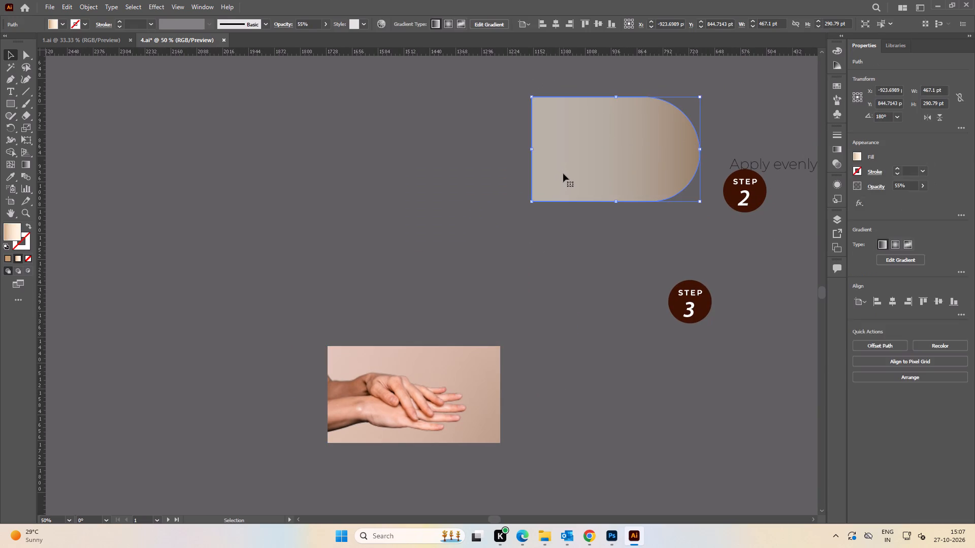
{"action": "key", "text": "Delete"}
Move the grouped hands image across the pasteboard to just beside the artboard's Step 03 photo.
{"action": "scroll", "coordinate": [450, 252], "scroll_direction": "down", "scroll_amount": 4, "text": "alt"}
{"action": "key", "text": "space"}
{"action": "left_click_drag", "start_coordinate": [474, 274], "coordinate": [373, 304]}
{"action": "left_click_drag", "start_coordinate": [335, 338], "coordinate": [416, 337]}
{"action": "left_click_drag", "start_coordinate": [341, 323], "coordinate": [441, 326]}
{"action": "scroll", "coordinate": [477, 316], "scroll_direction": "up", "scroll_amount": 4, "text": "alt"}
{"action": "left_click", "coordinate": [355, 230]}
{"action": "key", "text": "space"}
{"action": "left_click_drag", "start_coordinate": [402, 305], "coordinate": [311, 305]}
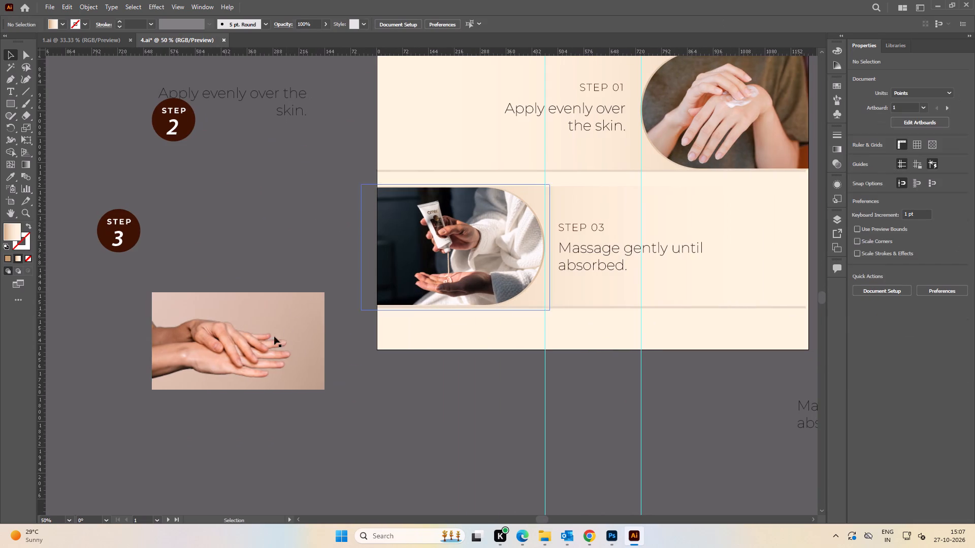
{"action": "left_click_drag", "start_coordinate": [276, 335], "coordinate": [304, 287]}
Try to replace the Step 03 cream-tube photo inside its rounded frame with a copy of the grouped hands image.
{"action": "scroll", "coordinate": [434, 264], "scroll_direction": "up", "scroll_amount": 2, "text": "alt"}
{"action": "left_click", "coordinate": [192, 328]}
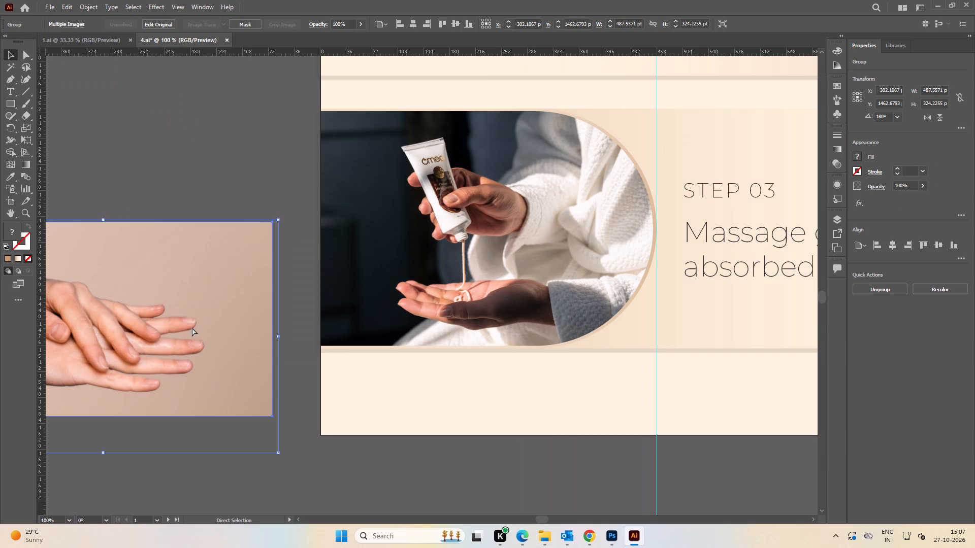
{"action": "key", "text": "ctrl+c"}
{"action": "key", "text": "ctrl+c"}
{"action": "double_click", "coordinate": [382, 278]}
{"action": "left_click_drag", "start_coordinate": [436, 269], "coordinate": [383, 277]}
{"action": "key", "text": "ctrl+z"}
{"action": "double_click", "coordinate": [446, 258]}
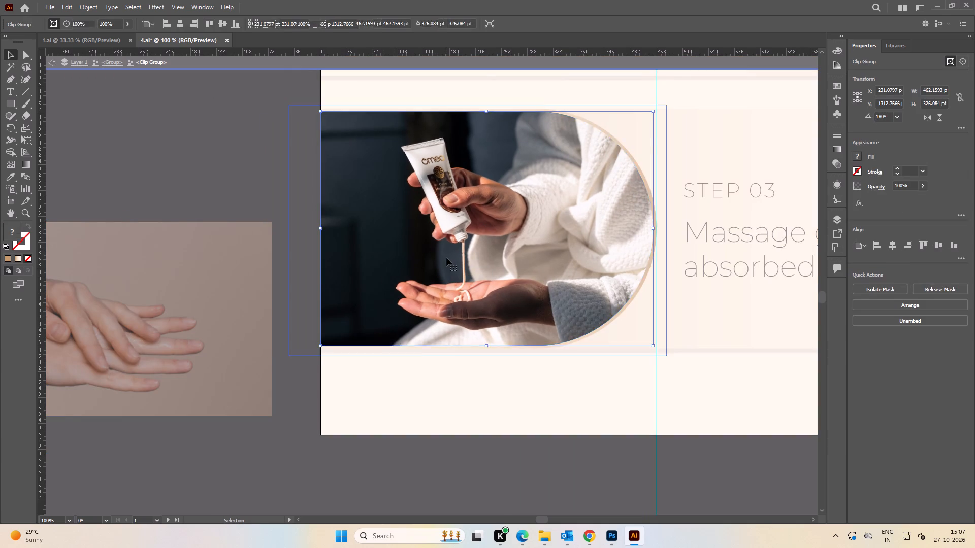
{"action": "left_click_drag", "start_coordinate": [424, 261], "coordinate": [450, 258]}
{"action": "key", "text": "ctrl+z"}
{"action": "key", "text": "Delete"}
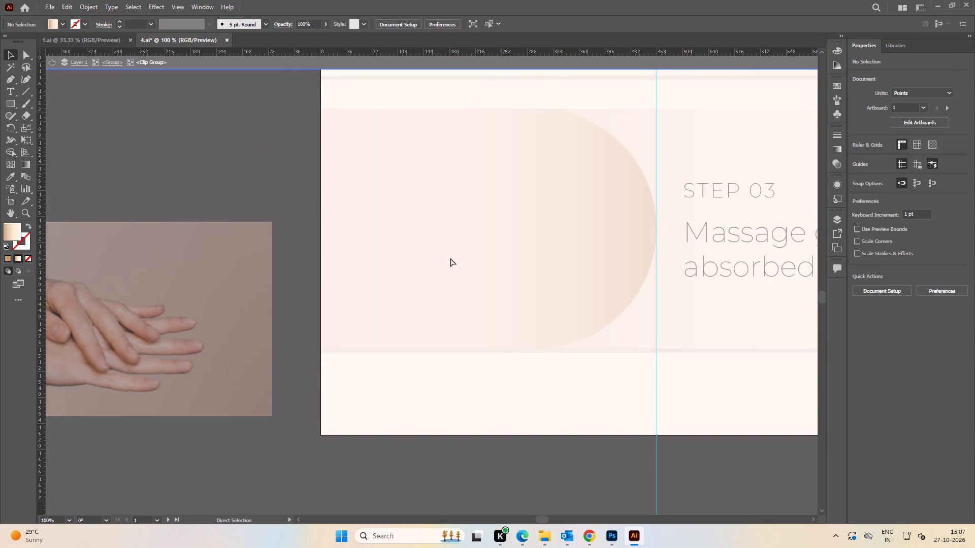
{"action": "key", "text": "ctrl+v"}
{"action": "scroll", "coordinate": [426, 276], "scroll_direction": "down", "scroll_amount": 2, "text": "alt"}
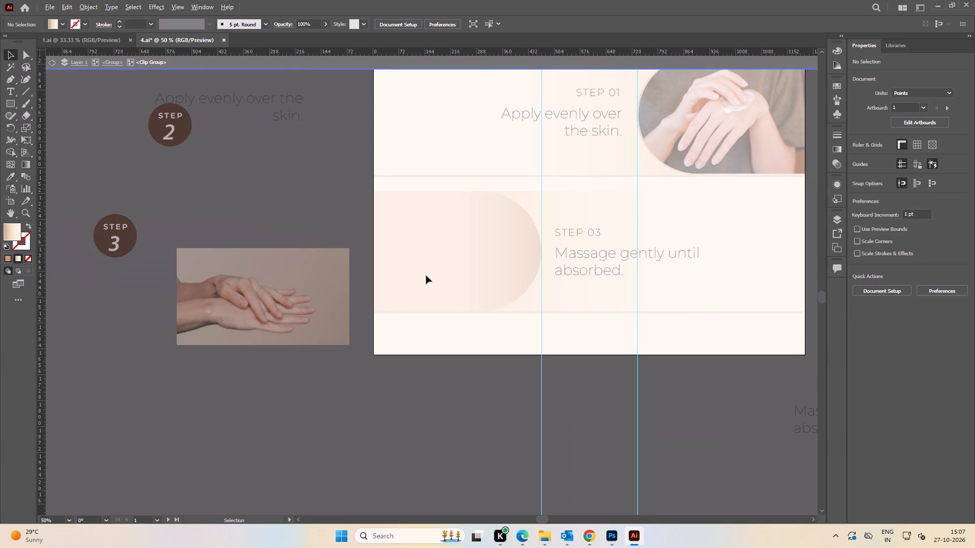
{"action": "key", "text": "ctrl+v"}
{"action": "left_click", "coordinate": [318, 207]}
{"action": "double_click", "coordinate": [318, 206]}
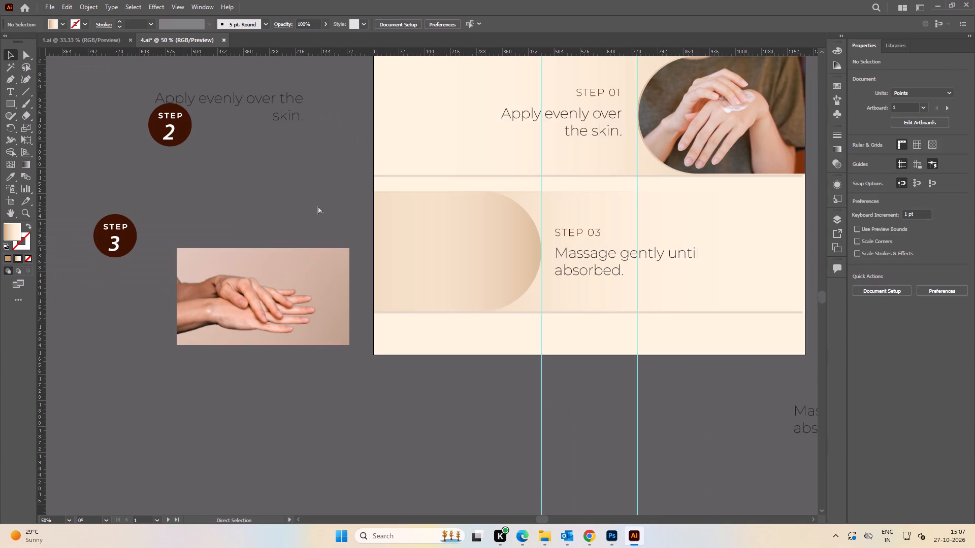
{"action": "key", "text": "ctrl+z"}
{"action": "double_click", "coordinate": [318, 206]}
Copy the grouped hands image into the Step 03 rounded frame's clip group and delete the cream-tube photo there.
{"action": "left_click", "coordinate": [282, 268]}
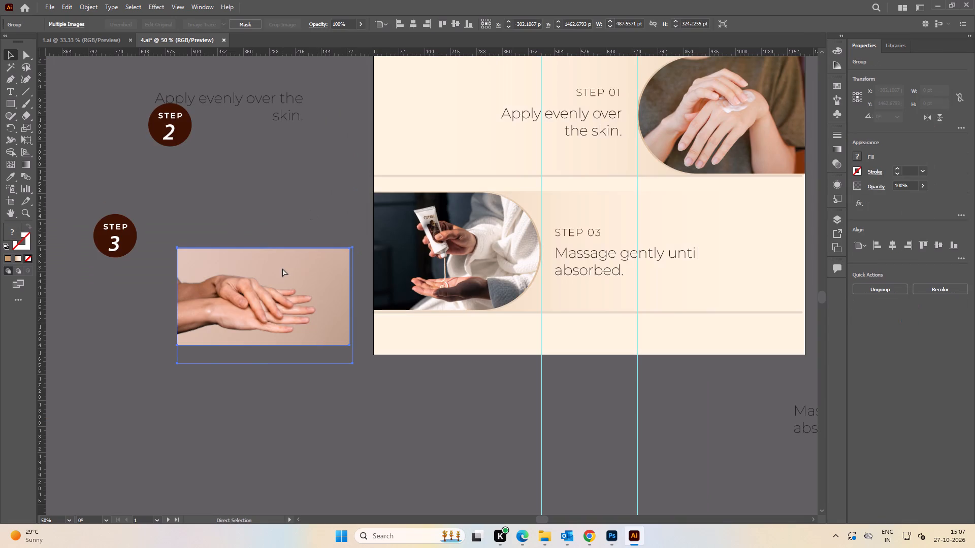
{"action": "key", "text": "ctrl+c"}
{"action": "key", "text": "ctrl+c"}
{"action": "key", "text": "ctrl+c"}
{"action": "right_click", "coordinate": [282, 268]}
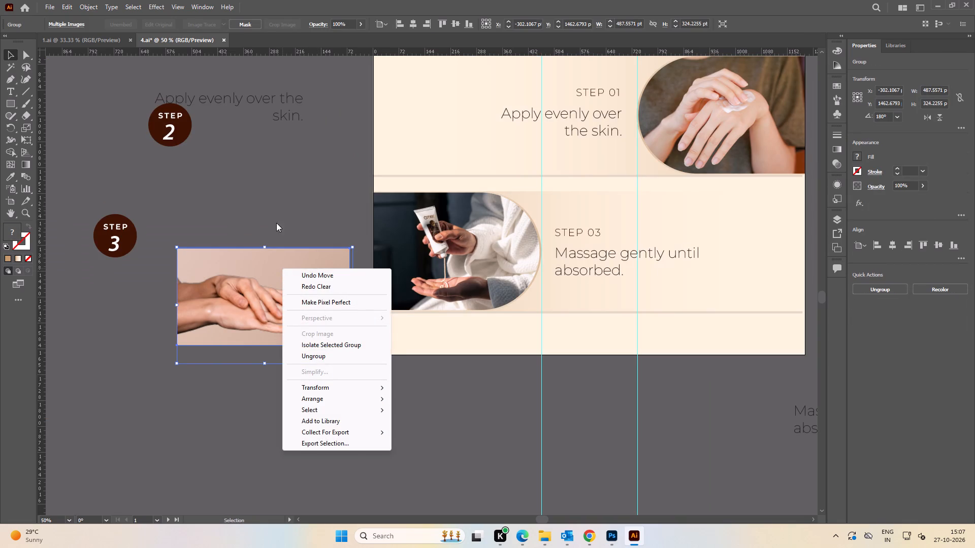
{"action": "left_click", "coordinate": [276, 221]}
{"action": "left_click", "coordinate": [275, 283]}
{"action": "key", "text": "ctrl+c"}
{"action": "key", "text": "ctrl+v"}
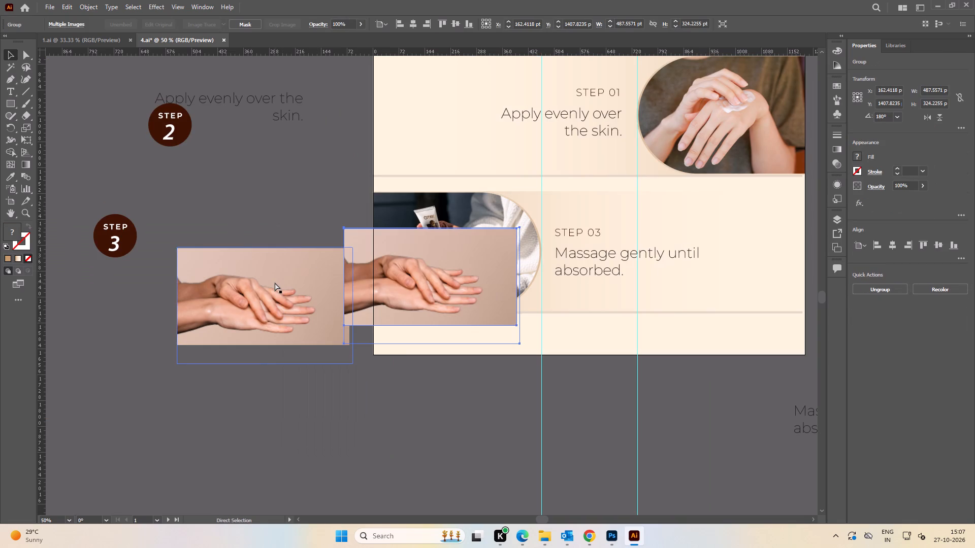
{"action": "key", "text": "ctrl+z"}
{"action": "double_click", "coordinate": [456, 259]}
{"action": "left_click_drag", "start_coordinate": [450, 260], "coordinate": [464, 259]}
{"action": "key", "text": "ctrl+z"}
{"action": "double_click", "coordinate": [450, 260]}
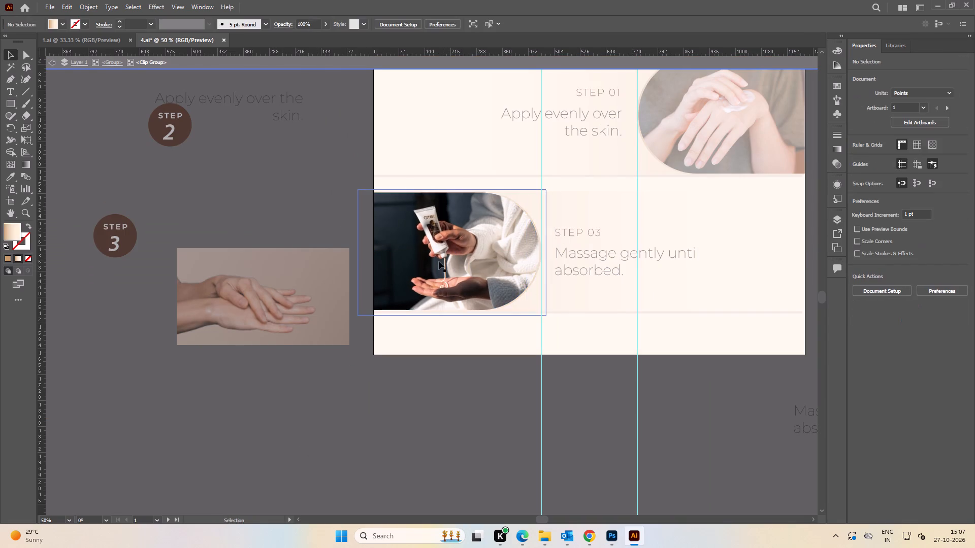
{"action": "left_click_drag", "start_coordinate": [438, 262], "coordinate": [448, 262]}
{"action": "key", "text": "ctrl+z"}
{"action": "key", "text": "ctrl+v"}
{"action": "left_click_drag", "start_coordinate": [462, 282], "coordinate": [425, 264]}
{"action": "left_click", "coordinate": [507, 257]}
{"action": "key", "text": "Delete"}
Scale the hands image inside the Step 03 frame to about 633 by 421 pt so it fills the rounded shape.
{"action": "left_click_drag", "start_coordinate": [446, 260], "coordinate": [505, 237]}
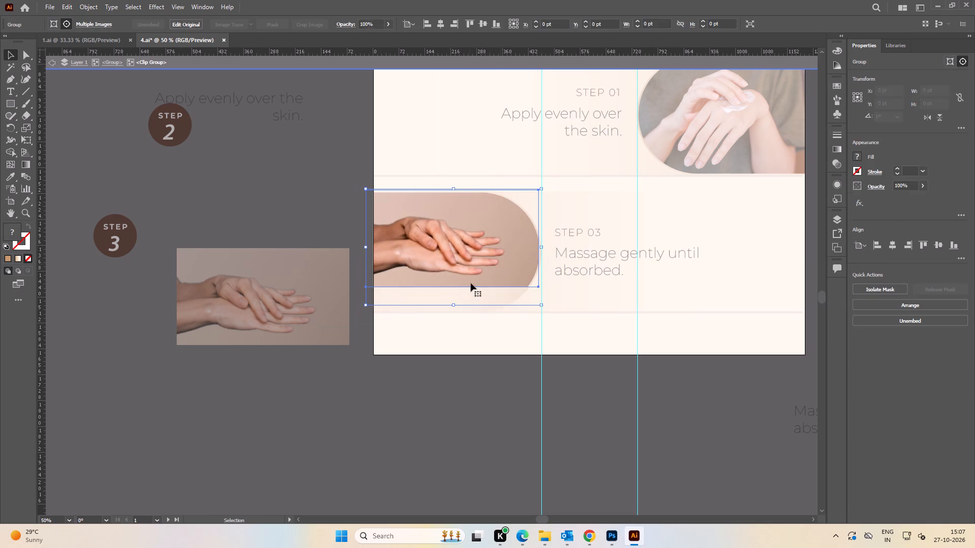
{"action": "left_click_drag", "start_coordinate": [453, 305], "coordinate": [457, 320], "text": "shift"}
{"action": "left_click_drag", "start_coordinate": [468, 268], "coordinate": [492, 282]}
{"action": "left_click_drag", "start_coordinate": [473, 199], "coordinate": [473, 185], "text": "shift"}
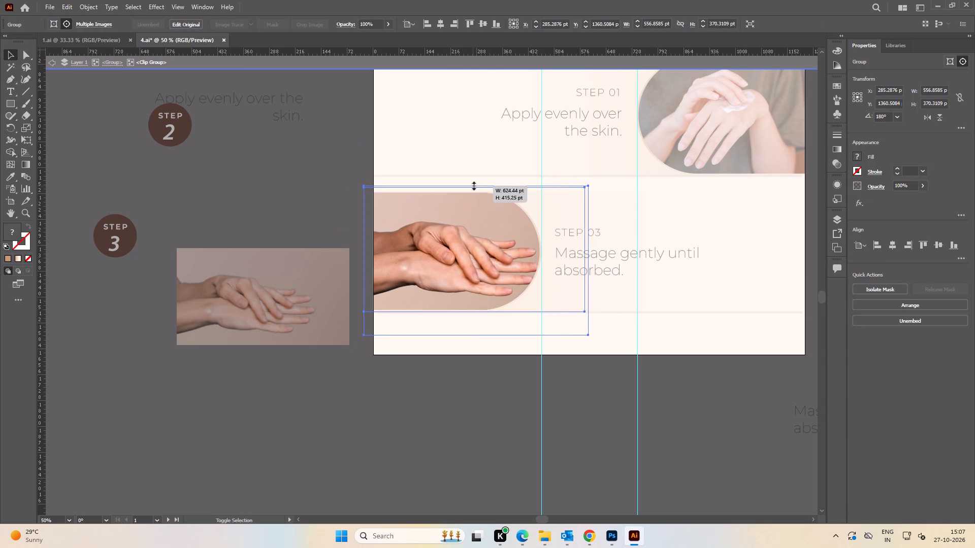
{"action": "left_click_drag", "start_coordinate": [473, 185], "coordinate": [473, 184], "text": "shift"}
{"action": "left_click", "coordinate": [456, 245]}
{"action": "scroll", "coordinate": [457, 271], "scroll_direction": "up", "scroll_amount": 3, "text": "alt"}
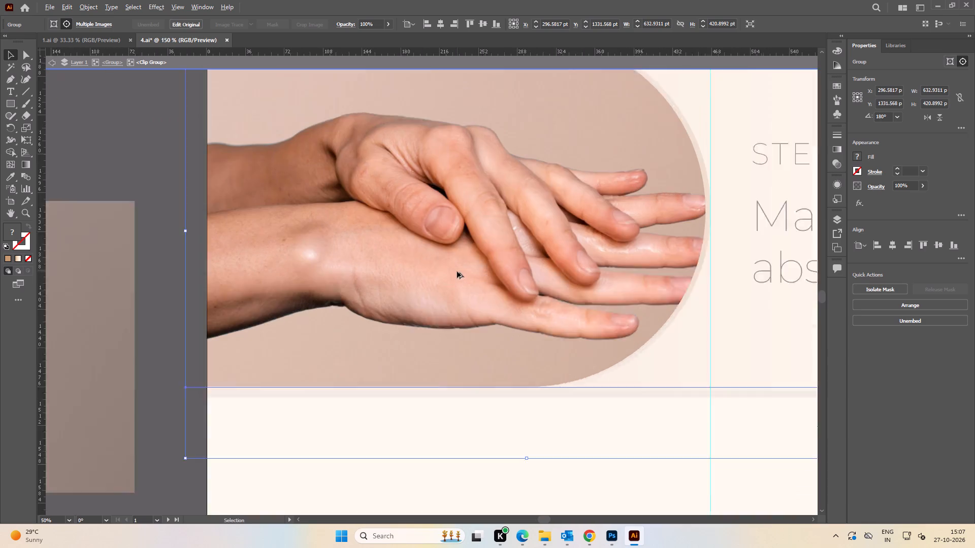
Reposition the hands image within the Step 03 frame so the fingertips fit inside the curve, and nudge the cut-out hands slightly upward.
{"action": "left_click_drag", "start_coordinate": [462, 257], "coordinate": [461, 270]}
{"action": "scroll", "coordinate": [462, 249], "scroll_direction": "down", "scroll_amount": 3, "text": "alt"}
{"action": "key", "text": "space"}
{"action": "left_click_drag", "start_coordinate": [466, 243], "coordinate": [457, 261]}
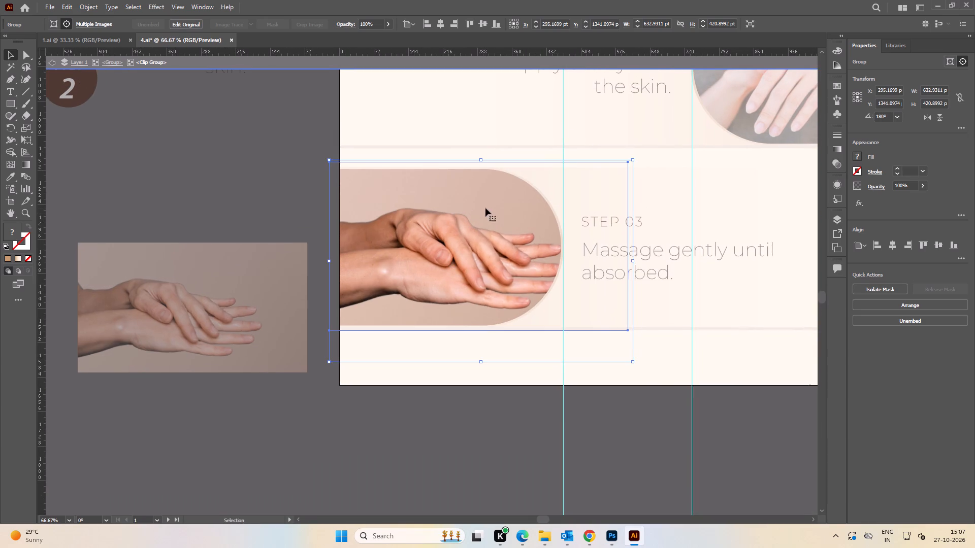
{"action": "left_click_drag", "start_coordinate": [484, 255], "coordinate": [468, 247]}
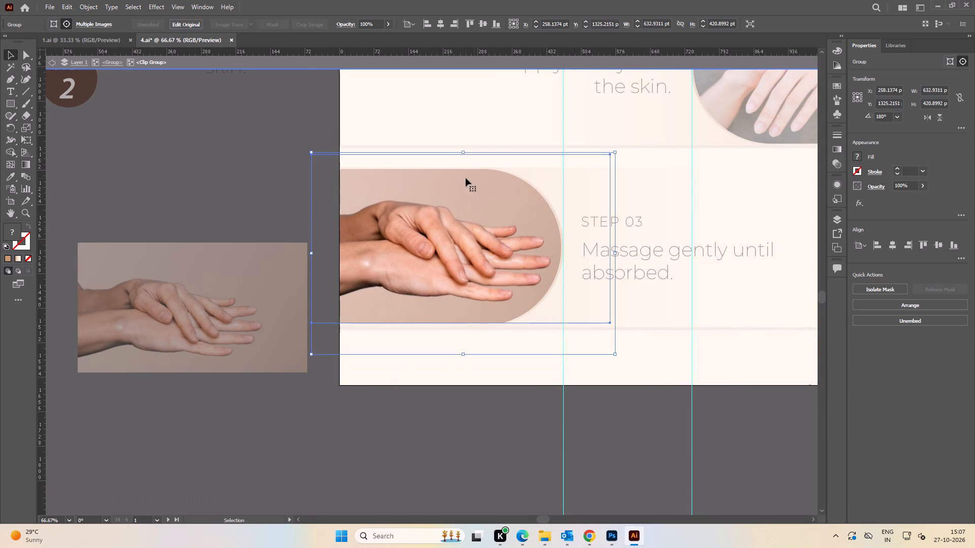
{"action": "left_click_drag", "start_coordinate": [458, 256], "coordinate": [458, 253]}
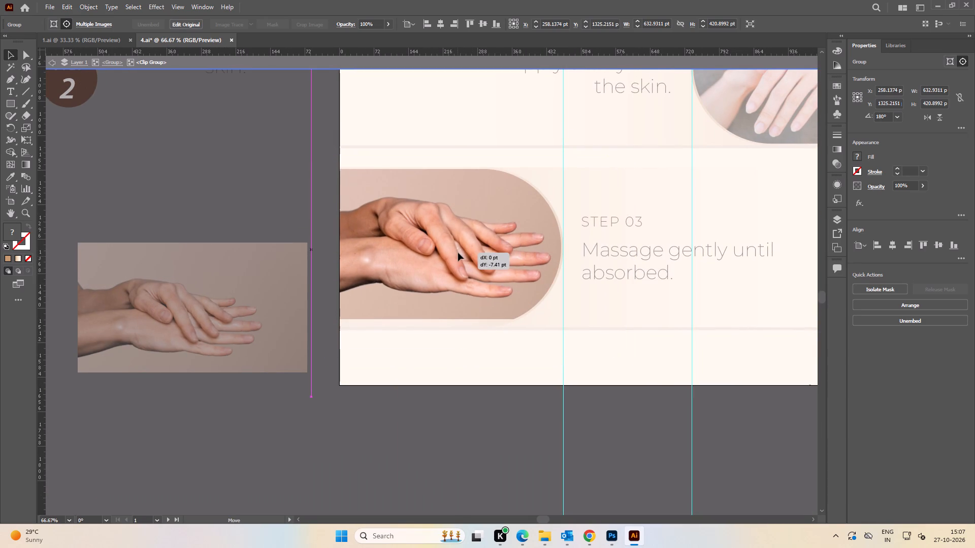
{"action": "left_click_drag", "start_coordinate": [458, 253], "coordinate": [458, 264]}
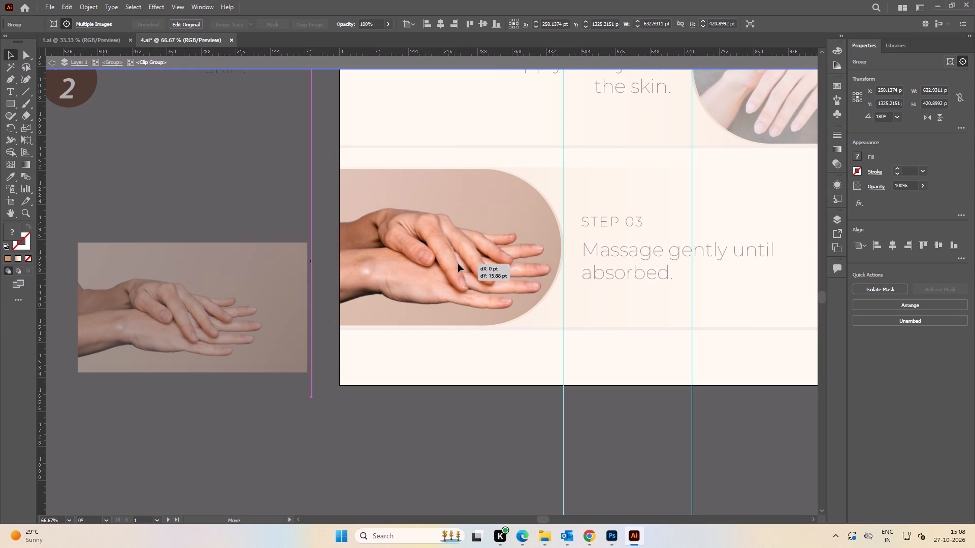
{"action": "left_click_drag", "start_coordinate": [458, 264], "coordinate": [459, 264]}
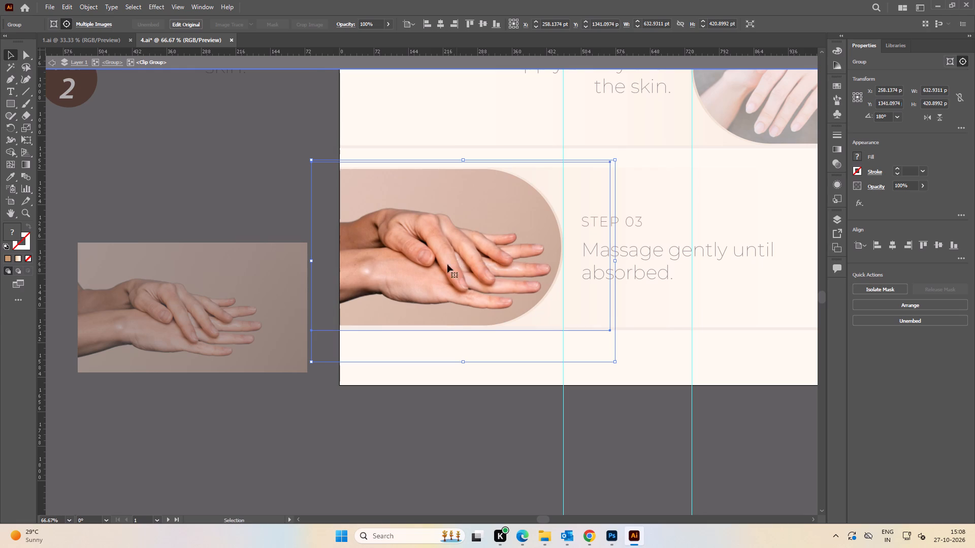
{"action": "double_click", "coordinate": [435, 259]}
{"action": "left_click_drag", "start_coordinate": [435, 263], "coordinate": [435, 254]}
{"action": "triple_click", "coordinate": [446, 392]}
{"action": "left_click", "coordinate": [446, 392]}
Delete the leftover grouped hands image from the pasteboard beside the artboard.
{"action": "scroll", "coordinate": [441, 386], "scroll_direction": "down", "scroll_amount": 3, "text": "alt"}
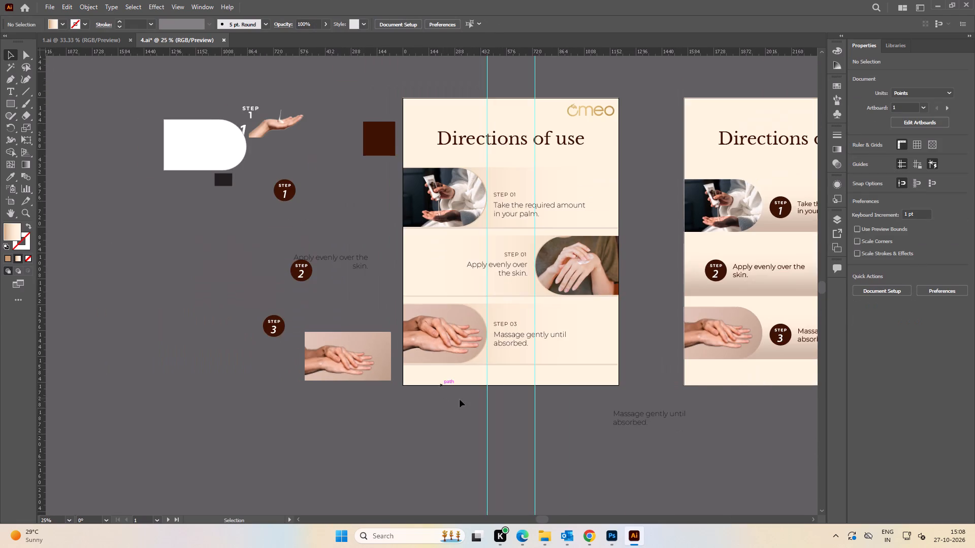
{"action": "key", "text": "space"}
{"action": "left_click_drag", "start_coordinate": [460, 399], "coordinate": [426, 365]}
{"action": "scroll", "coordinate": [404, 312], "scroll_direction": "up", "scroll_amount": 3, "text": "alt"}
{"action": "left_click", "coordinate": [205, 348]}
{"action": "key", "text": "space"}
{"action": "left_click_drag", "start_coordinate": [232, 348], "coordinate": [382, 331]}
{"action": "key", "text": "Delete"}
Save 4.ai with the artboard fitted in view.
{"action": "scroll", "coordinate": [630, 301], "scroll_direction": "down", "scroll_amount": 3, "text": "alt"}
{"action": "key", "text": "space"}
{"action": "left_click_drag", "start_coordinate": [631, 300], "coordinate": [420, 323]}
{"action": "left_click", "coordinate": [586, 437]}
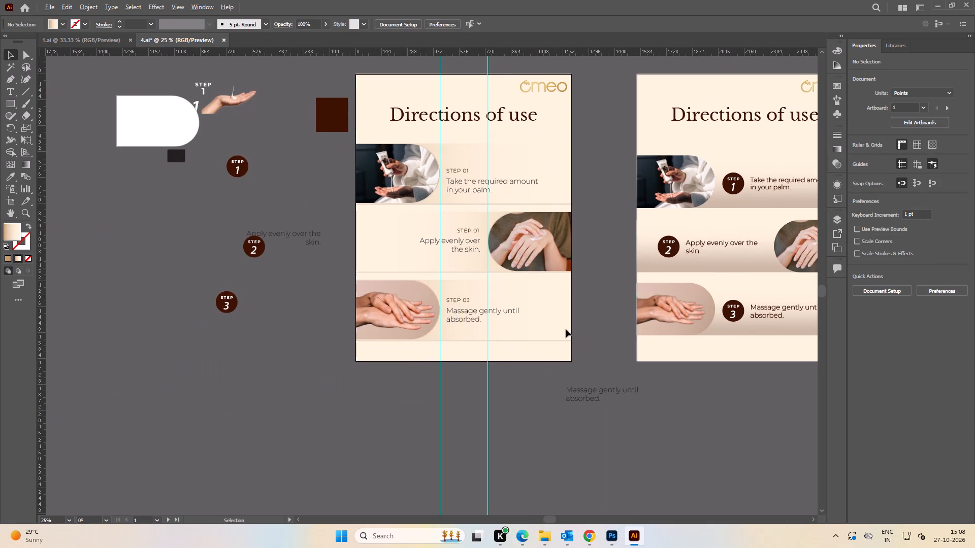
{"action": "key", "text": "ctrl+0"}
{"action": "key", "text": "ctrl+s"}
{"action": "double_click", "coordinate": [652, 229]}
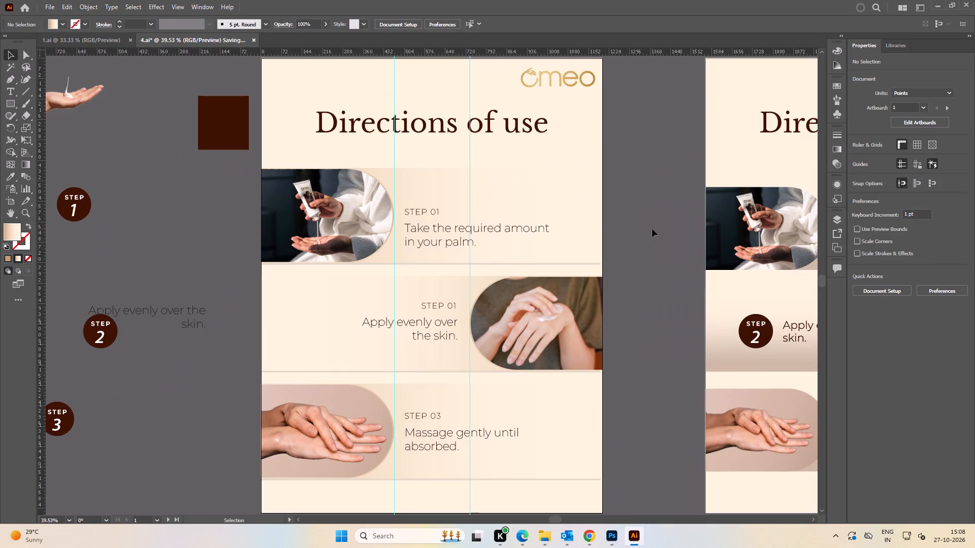
Set the artboard's three STEP headings to Montserrat SemiBold.
{"action": "left_click", "coordinate": [416, 210]}
{"action": "left_click", "coordinate": [435, 305], "text": "shift"}
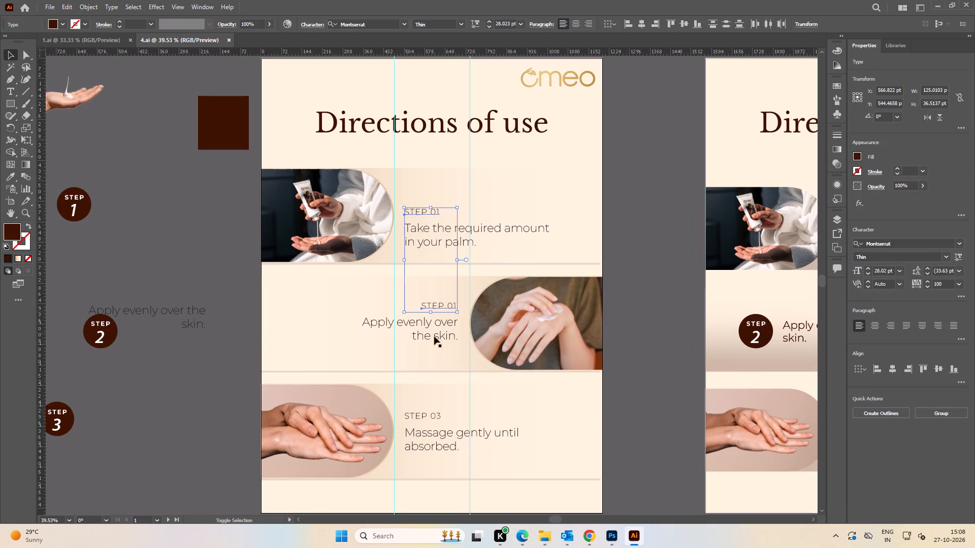
{"action": "left_click", "coordinate": [431, 420], "text": "shift"}
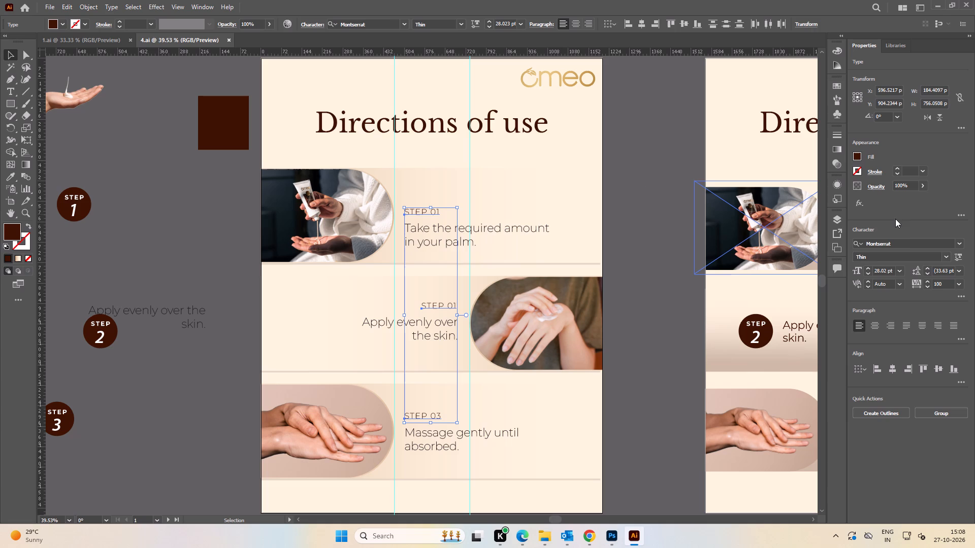
{"action": "left_click", "coordinate": [944, 261]}
{"action": "left_click", "coordinate": [881, 336]}
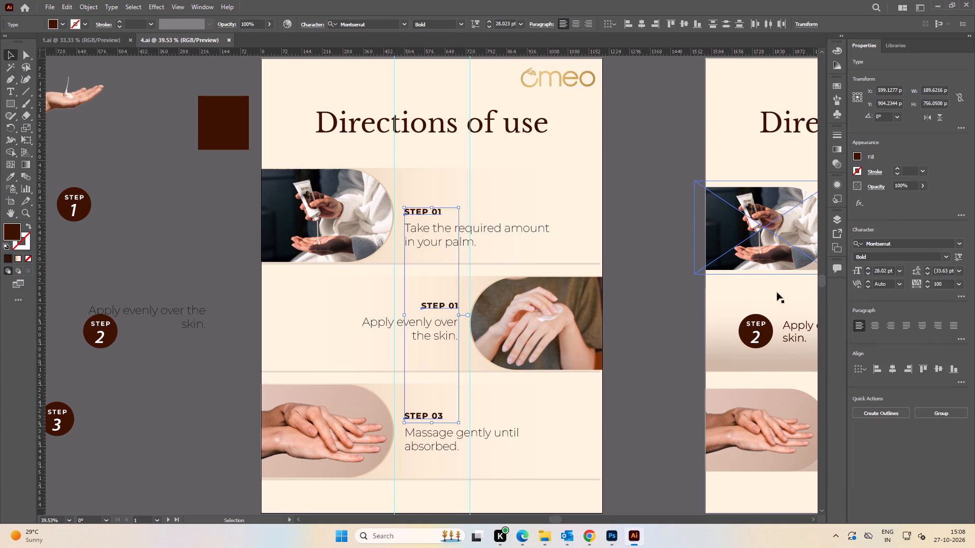
{"action": "left_click", "coordinate": [949, 258]}
{"action": "left_click", "coordinate": [895, 323]}
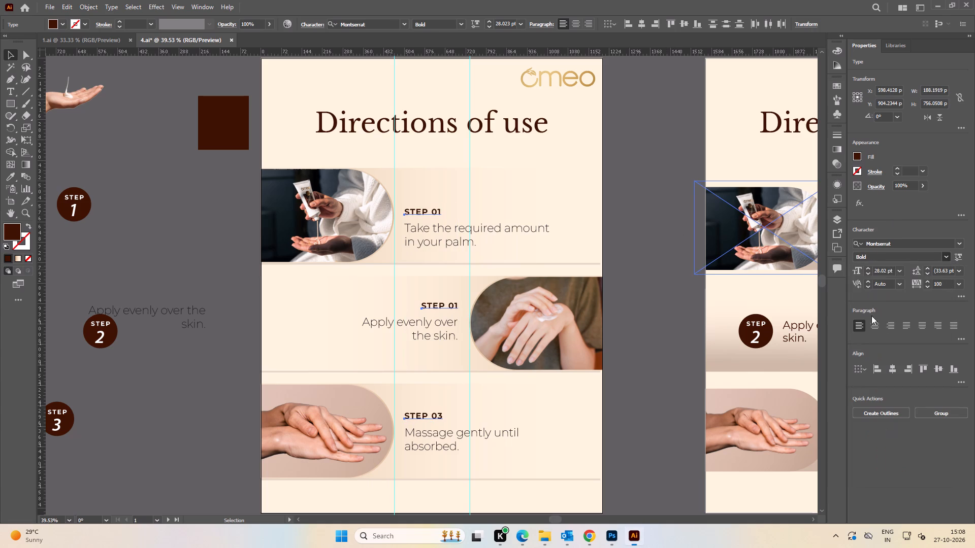
{"action": "left_click", "coordinate": [690, 183]}
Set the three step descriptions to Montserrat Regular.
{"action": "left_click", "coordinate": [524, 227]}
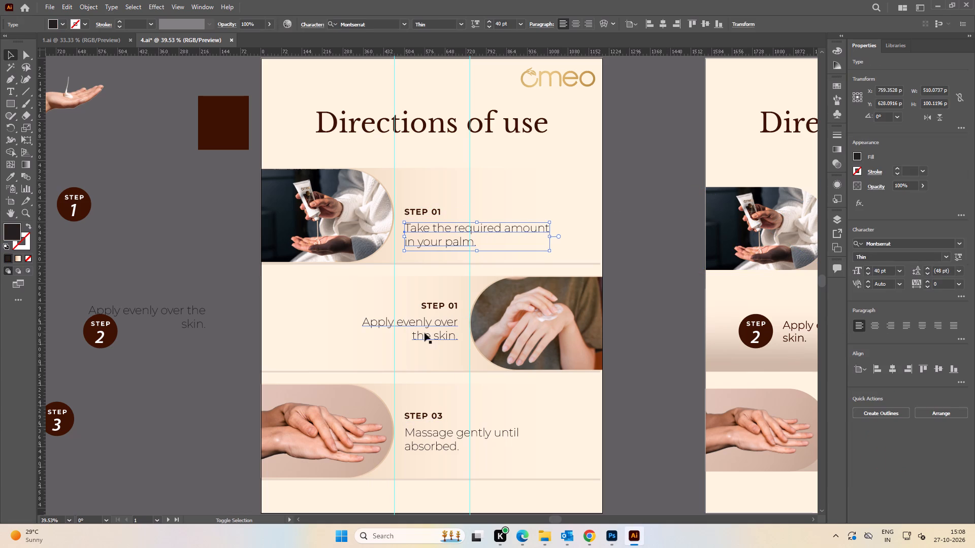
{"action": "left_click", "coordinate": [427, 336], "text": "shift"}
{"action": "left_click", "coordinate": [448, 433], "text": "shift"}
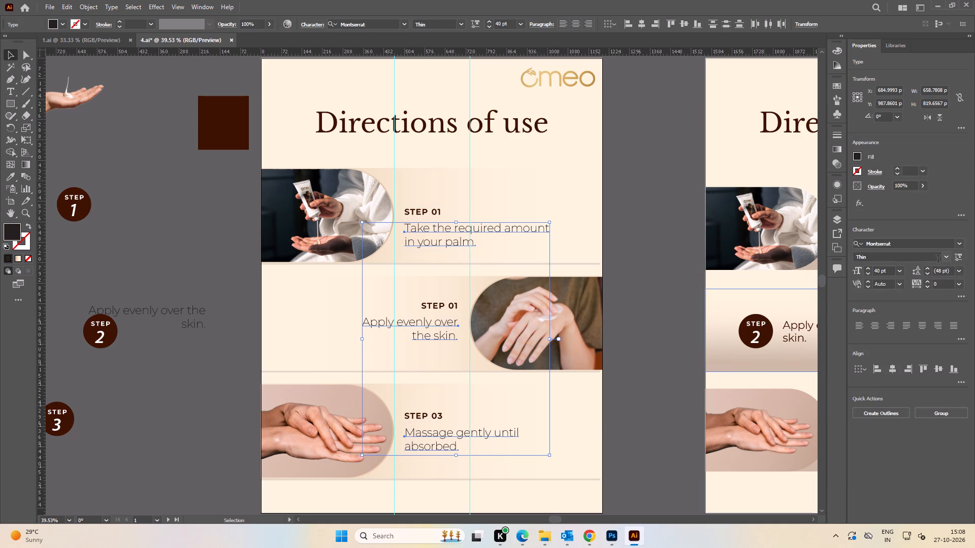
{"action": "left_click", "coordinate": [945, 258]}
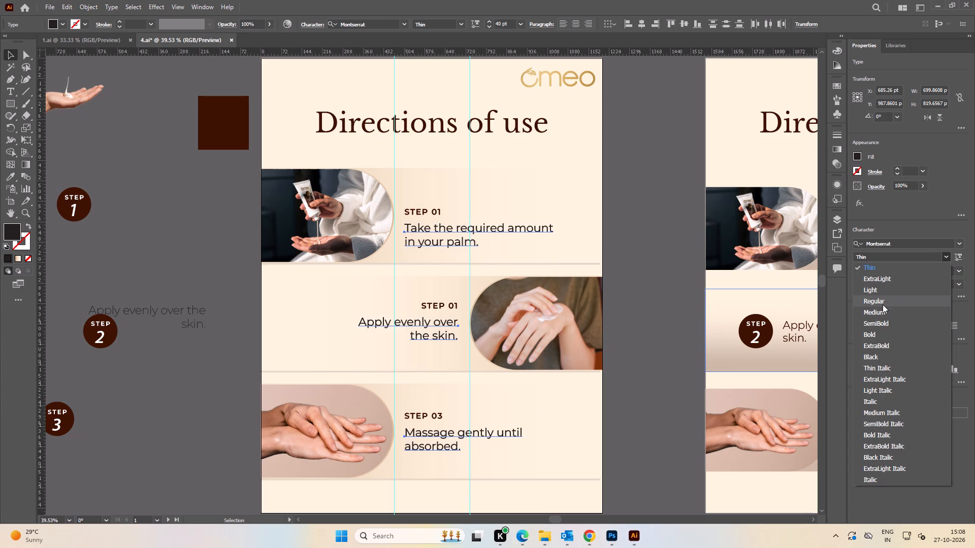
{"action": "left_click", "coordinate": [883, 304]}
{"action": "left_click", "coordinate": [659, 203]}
Set the three step descriptions to Montserrat Light.
{"action": "scroll", "coordinate": [475, 347], "scroll_direction": "up", "scroll_amount": 1, "text": "alt"}
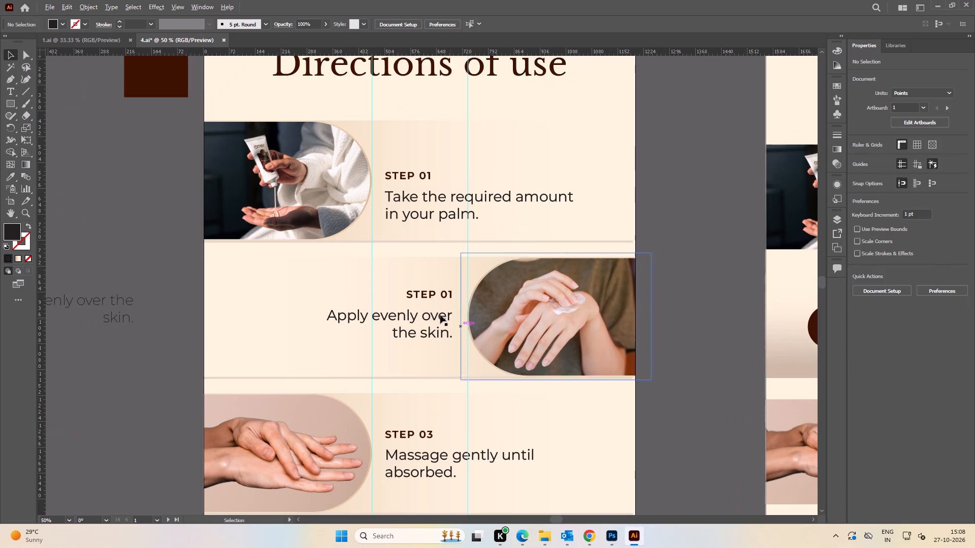
{"action": "left_click", "coordinate": [430, 313]}
{"action": "left_click", "coordinate": [441, 220], "text": "shift"}
{"action": "left_click", "coordinate": [433, 460], "text": "shift"}
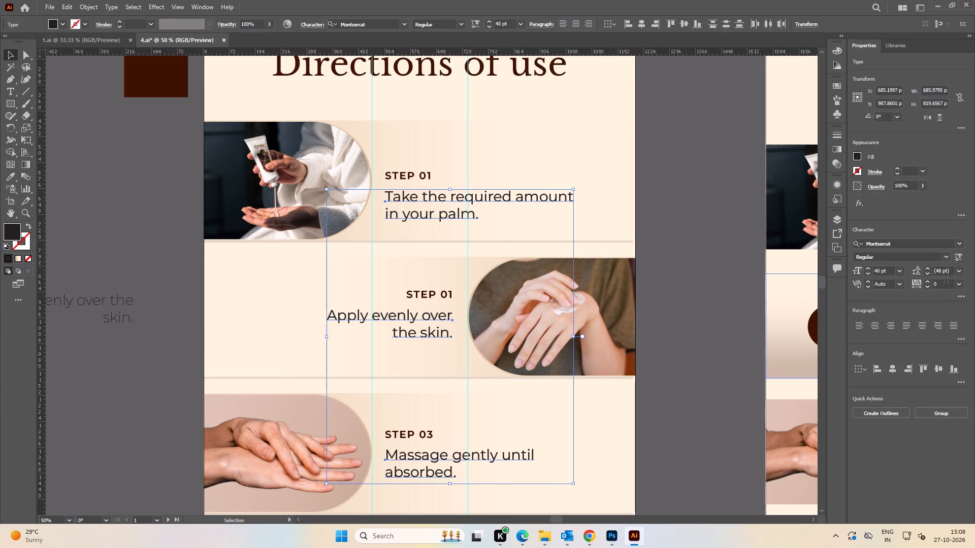
{"action": "left_click", "coordinate": [948, 258]}
{"action": "left_click", "coordinate": [889, 290]}
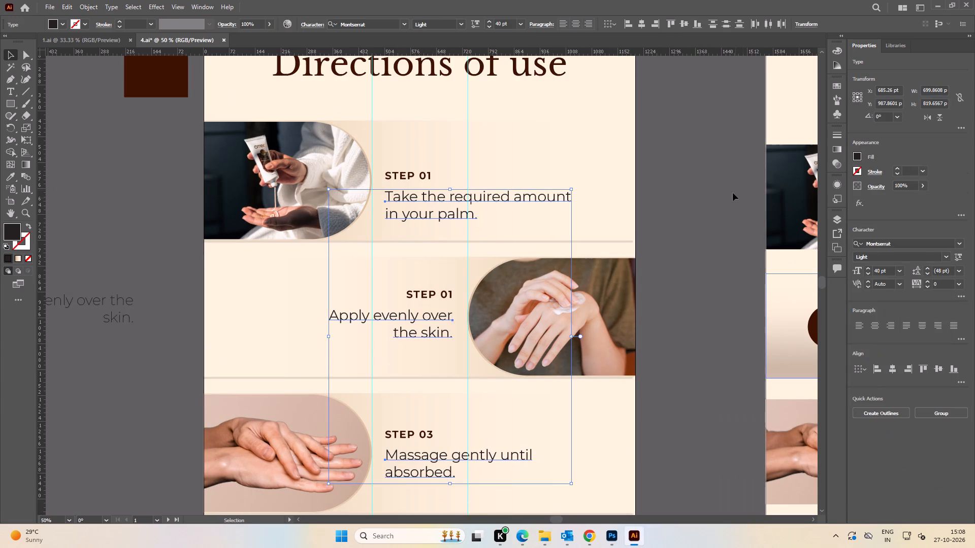
{"action": "left_click", "coordinate": [728, 187]}
Move the first row's STEP 01 heading and its description together straight up about 47 pt beside the cream-tube photo.
{"action": "key", "text": "space"}
{"action": "left_click_drag", "start_coordinate": [483, 160], "coordinate": [488, 169]}
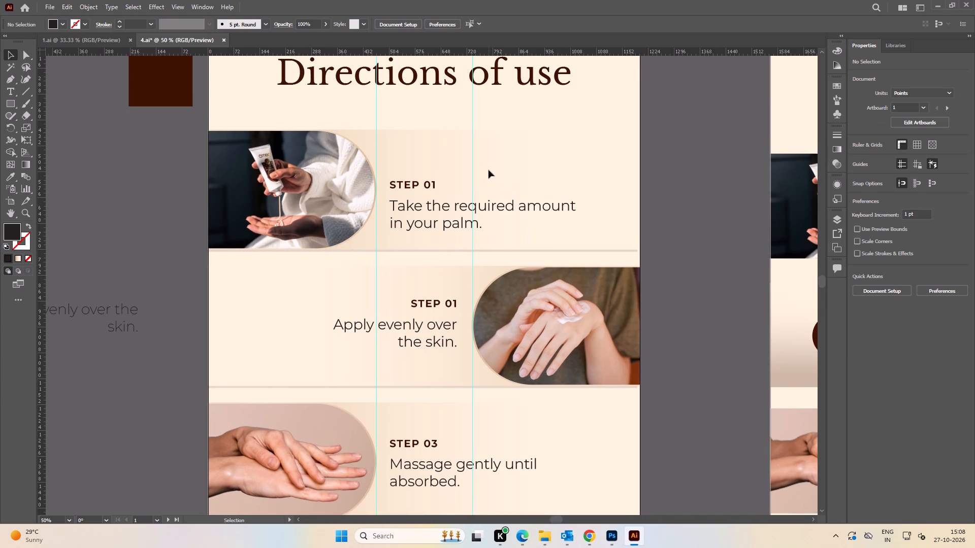
{"action": "key", "text": "space"}
{"action": "left_click_drag", "start_coordinate": [470, 287], "coordinate": [471, 272]}
{"action": "scroll", "coordinate": [415, 173], "scroll_direction": "up", "scroll_amount": 3, "text": "alt"}
{"action": "left_click", "coordinate": [413, 172]}
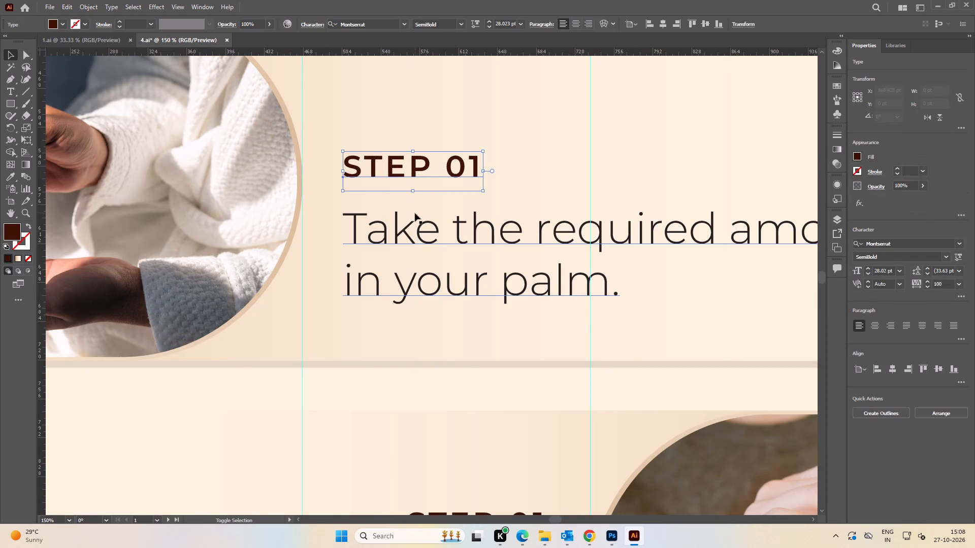
{"action": "left_click", "coordinate": [415, 213], "text": "shift"}
{"action": "scroll", "coordinate": [416, 222], "scroll_direction": "down", "scroll_amount": 2, "text": "alt"}
{"action": "key", "text": "space"}
{"action": "left_click_drag", "start_coordinate": [415, 222], "coordinate": [417, 229]}
{"action": "left_click_drag", "start_coordinate": [418, 233], "coordinate": [415, 214]}
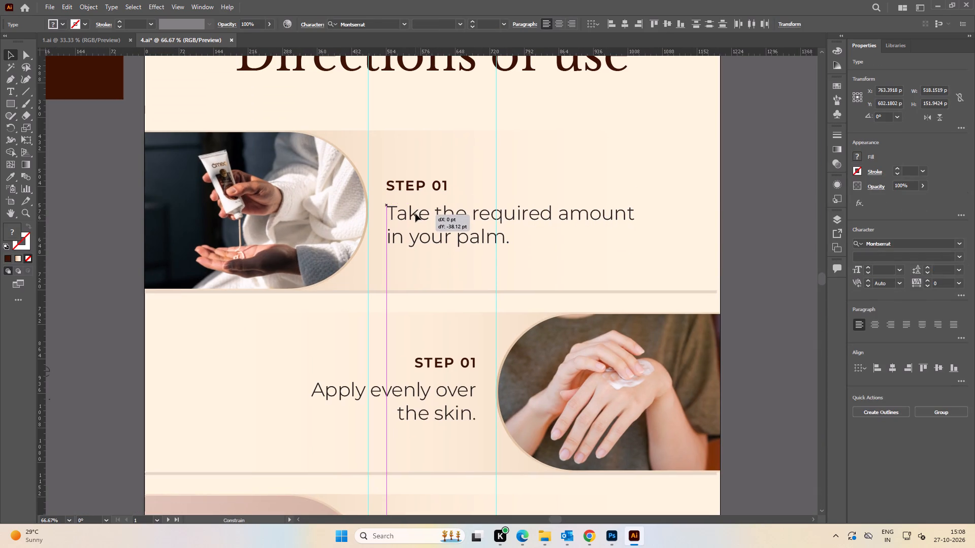
{"action": "left_click_drag", "start_coordinate": [415, 214], "coordinate": [415, 211]}
{"action": "scroll", "coordinate": [514, 240], "scroll_direction": "down", "scroll_amount": 2, "text": "alt"}
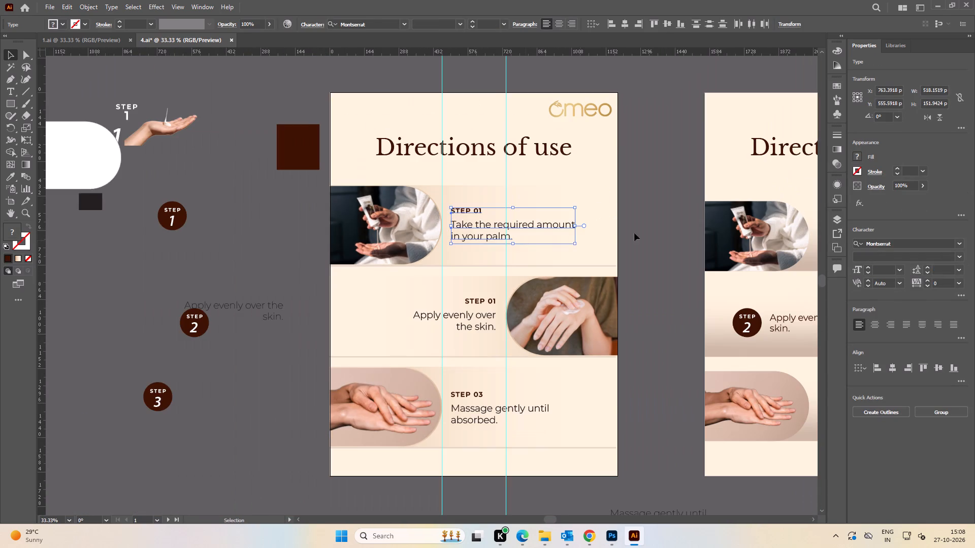
{"action": "left_click", "coordinate": [649, 228]}
{"action": "key", "text": "space"}
{"action": "left_click_drag", "start_coordinate": [651, 235], "coordinate": [618, 235]}
{"action": "scroll", "coordinate": [451, 219], "scroll_direction": "up", "scroll_amount": 4, "text": "alt"}
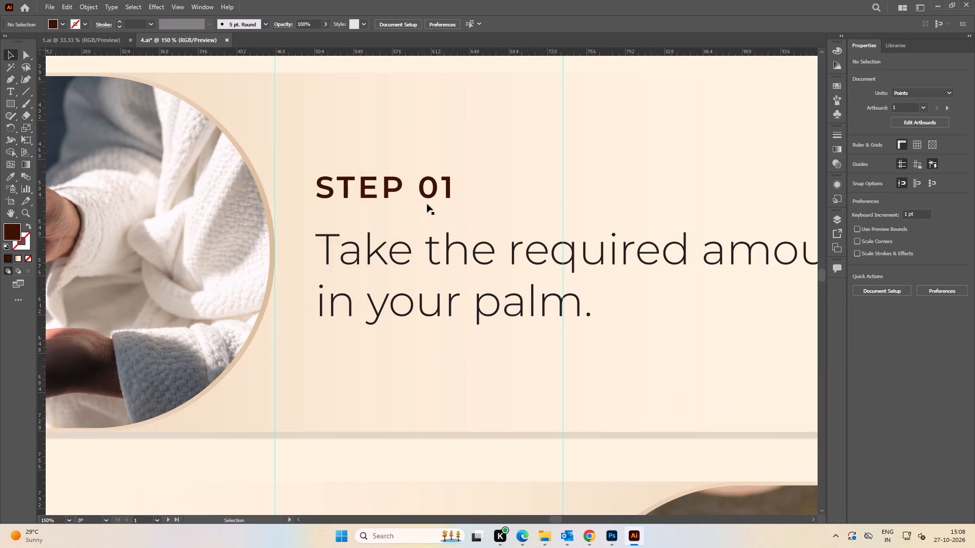
Move the first row's STEP 01 heading and its description together straight down about 4 pt beside the cream-tube photo.
{"action": "left_click", "coordinate": [421, 194]}
{"action": "left_click", "coordinate": [421, 258], "text": "shift"}
{"action": "left_click_drag", "start_coordinate": [409, 249], "coordinate": [409, 253]}
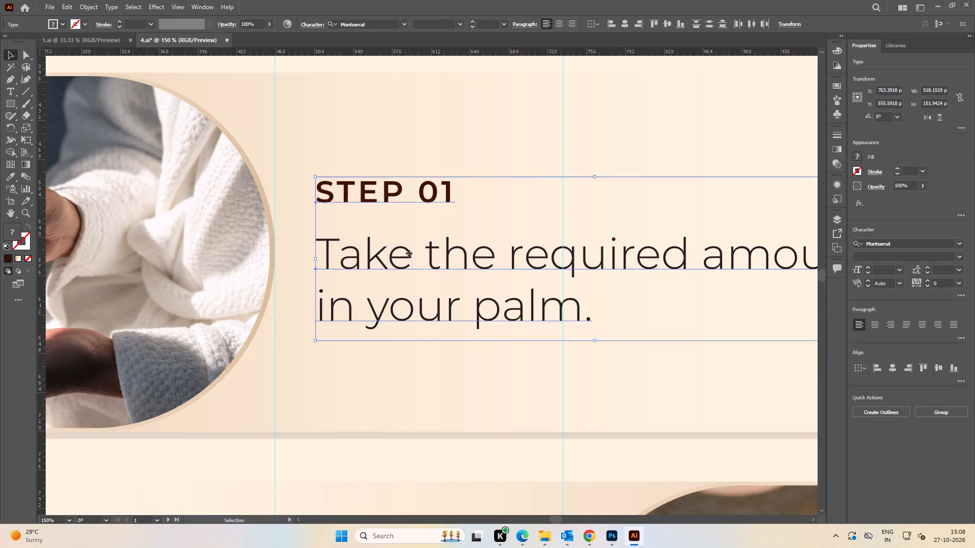
{"action": "scroll", "coordinate": [409, 249], "scroll_direction": "down", "scroll_amount": 4, "text": "alt"}
{"action": "left_click", "coordinate": [605, 272]}
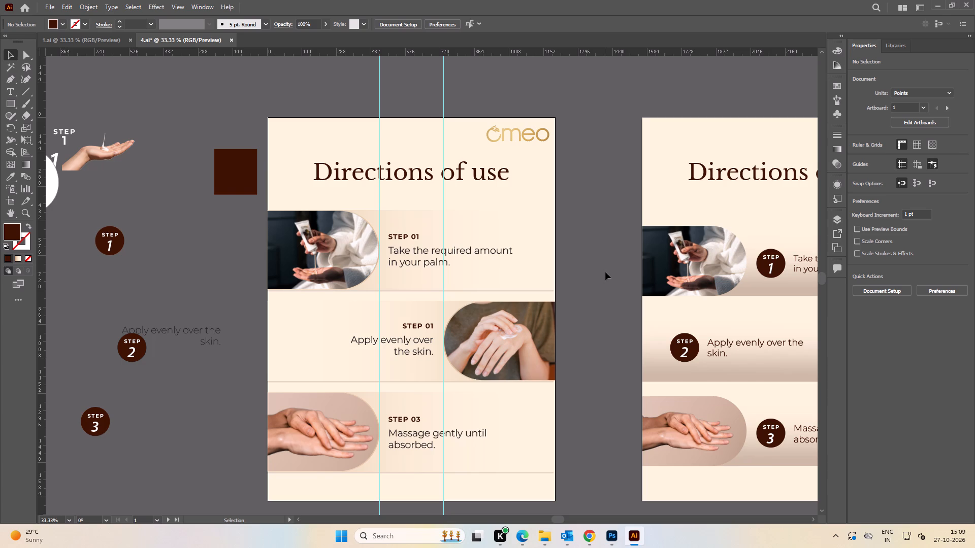
Left-align the headings and descriptions of the first and third rows with one another and shift them together 10 pt right.
{"action": "key", "text": "space"}
{"action": "left_click_drag", "start_coordinate": [533, 333], "coordinate": [527, 290]}
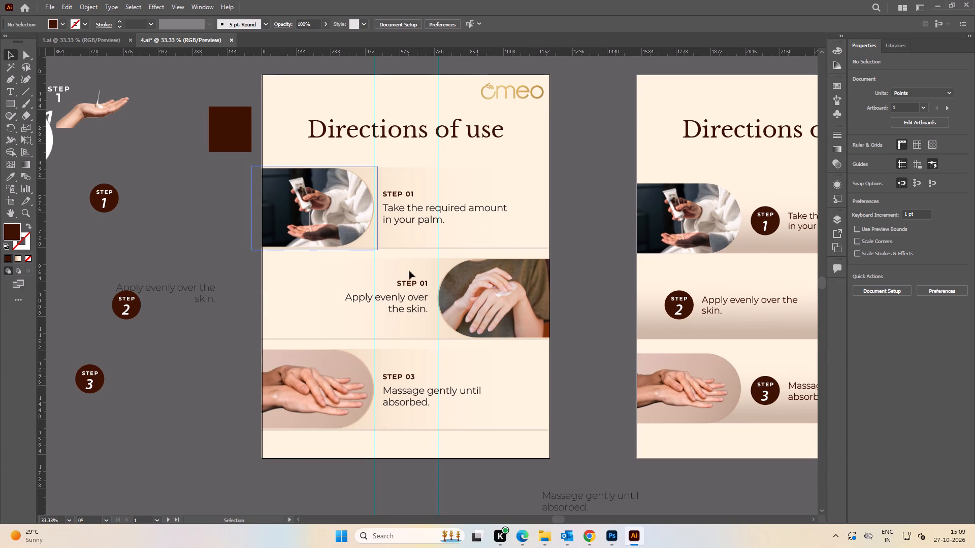
{"action": "key", "text": "space"}
{"action": "left_click_drag", "start_coordinate": [416, 291], "coordinate": [418, 275]}
{"action": "left_click", "coordinate": [403, 208]}
{"action": "left_click", "coordinate": [403, 184], "text": "shift"}
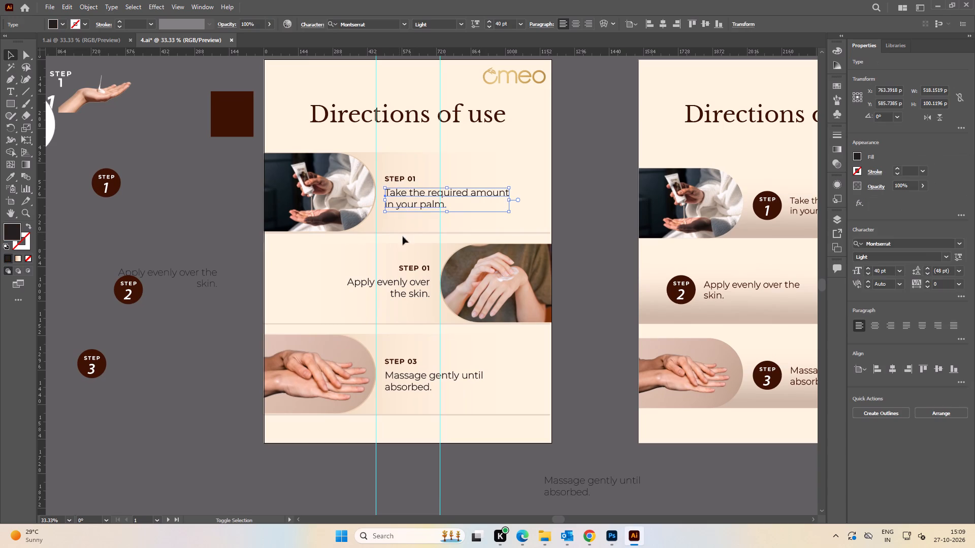
{"action": "left_click", "coordinate": [399, 180], "text": "shift"}
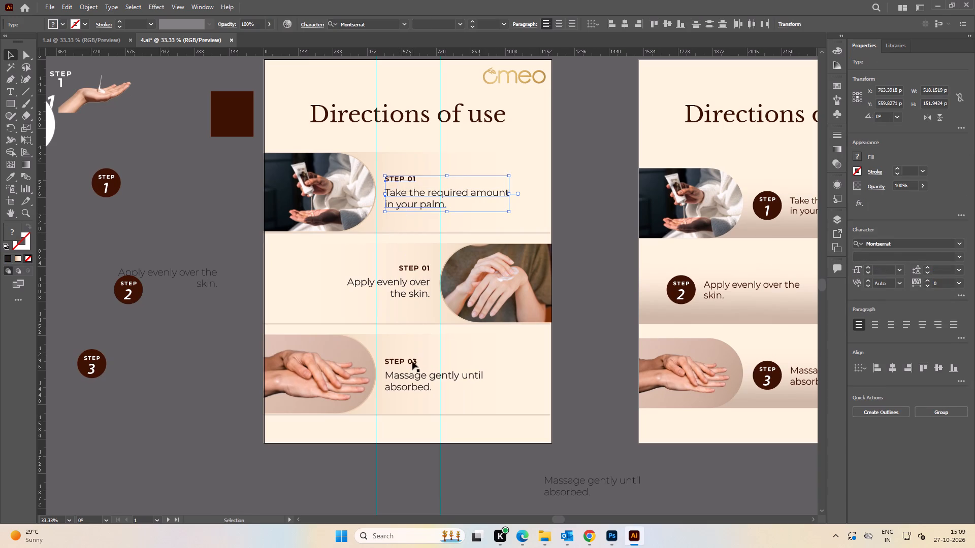
{"action": "left_click", "coordinate": [409, 361], "text": "shift"}
{"action": "left_click", "coordinate": [410, 381], "text": "shift"}
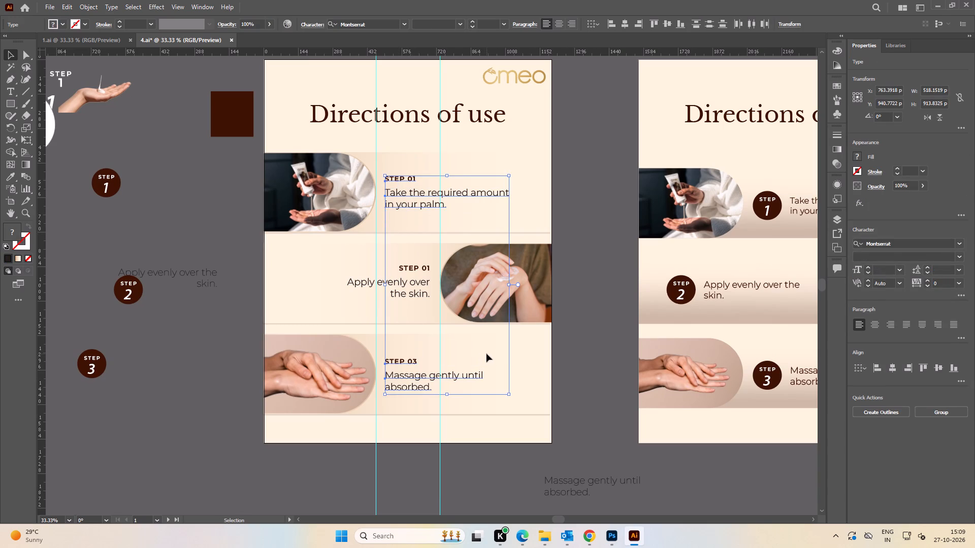
{"action": "left_click", "coordinate": [875, 374]}
{"action": "key", "text": "shift+Right"}
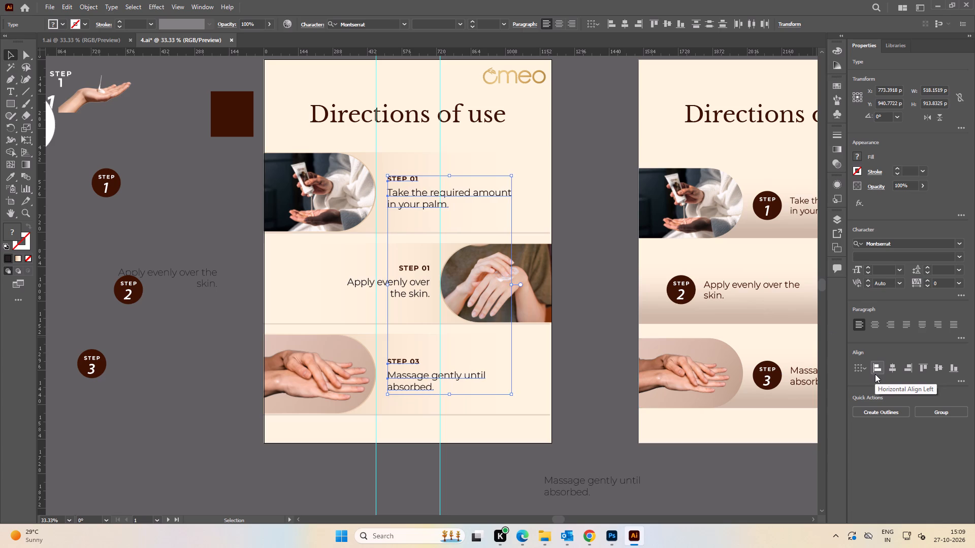
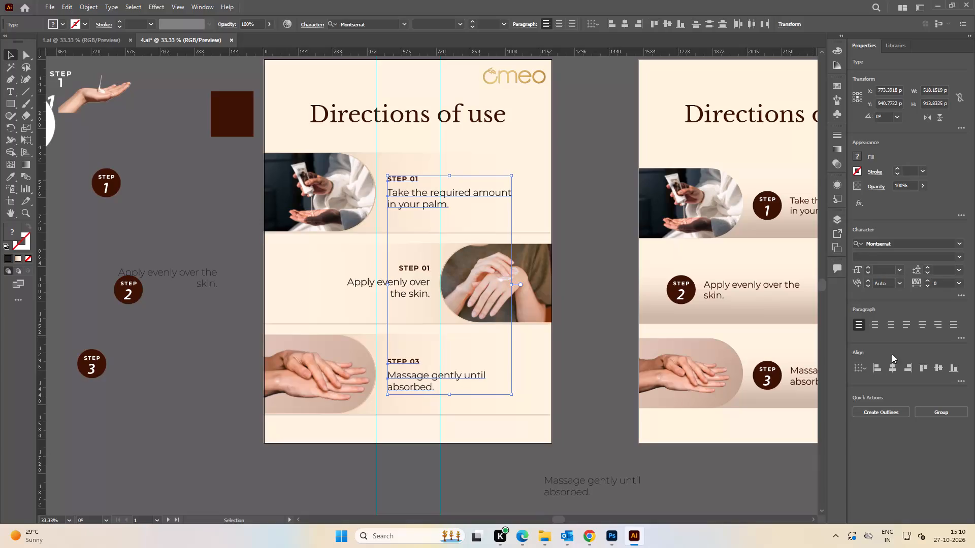
Move the first row's STEP 01 heading and its description together up about 20 pt beside the cream-tube photo.
{"action": "double_click", "coordinate": [599, 209]}
{"action": "key", "text": "space"}
{"action": "left_click_drag", "start_coordinate": [595, 240], "coordinate": [600, 233]}
{"action": "scroll", "coordinate": [426, 210], "scroll_direction": "up", "scroll_amount": 3, "text": "alt"}
{"action": "key", "text": "space"}
{"action": "left_click_drag", "start_coordinate": [415, 158], "coordinate": [440, 260]}
{"action": "left_click", "coordinate": [388, 198]}
{"action": "left_click", "coordinate": [400, 236], "text": "shift"}
{"action": "left_click_drag", "start_coordinate": [400, 239], "coordinate": [401, 225]}
{"action": "scroll", "coordinate": [400, 223], "scroll_direction": "down", "scroll_amount": 3, "text": "alt"}
{"action": "left_click", "coordinate": [589, 241]}
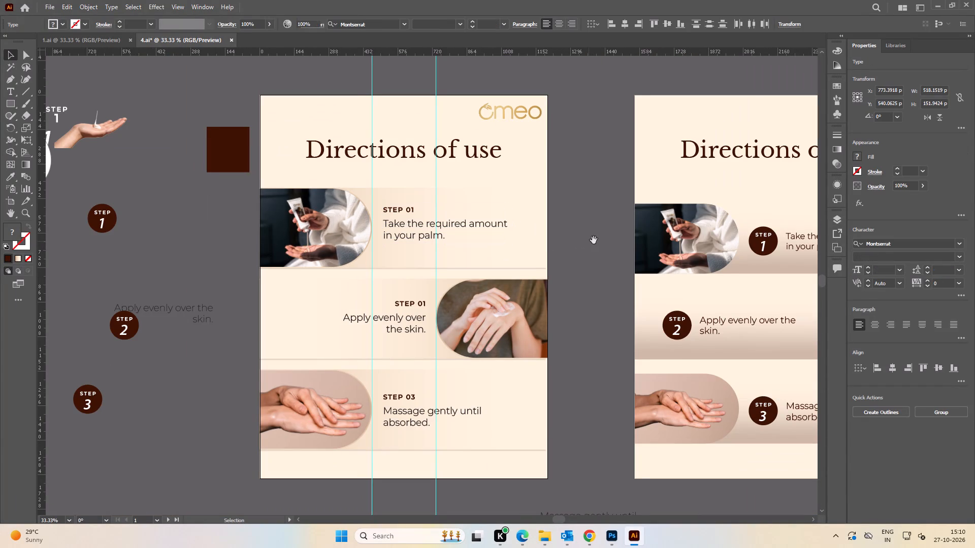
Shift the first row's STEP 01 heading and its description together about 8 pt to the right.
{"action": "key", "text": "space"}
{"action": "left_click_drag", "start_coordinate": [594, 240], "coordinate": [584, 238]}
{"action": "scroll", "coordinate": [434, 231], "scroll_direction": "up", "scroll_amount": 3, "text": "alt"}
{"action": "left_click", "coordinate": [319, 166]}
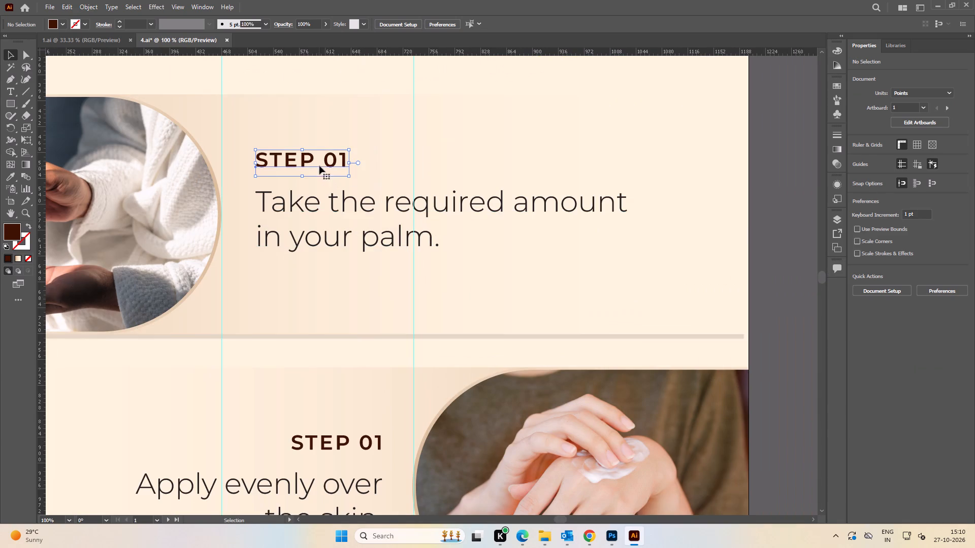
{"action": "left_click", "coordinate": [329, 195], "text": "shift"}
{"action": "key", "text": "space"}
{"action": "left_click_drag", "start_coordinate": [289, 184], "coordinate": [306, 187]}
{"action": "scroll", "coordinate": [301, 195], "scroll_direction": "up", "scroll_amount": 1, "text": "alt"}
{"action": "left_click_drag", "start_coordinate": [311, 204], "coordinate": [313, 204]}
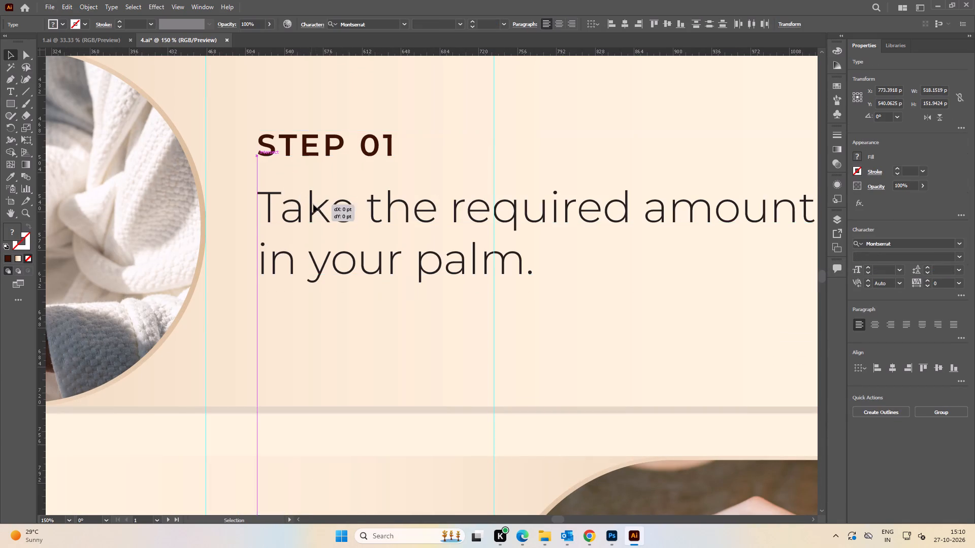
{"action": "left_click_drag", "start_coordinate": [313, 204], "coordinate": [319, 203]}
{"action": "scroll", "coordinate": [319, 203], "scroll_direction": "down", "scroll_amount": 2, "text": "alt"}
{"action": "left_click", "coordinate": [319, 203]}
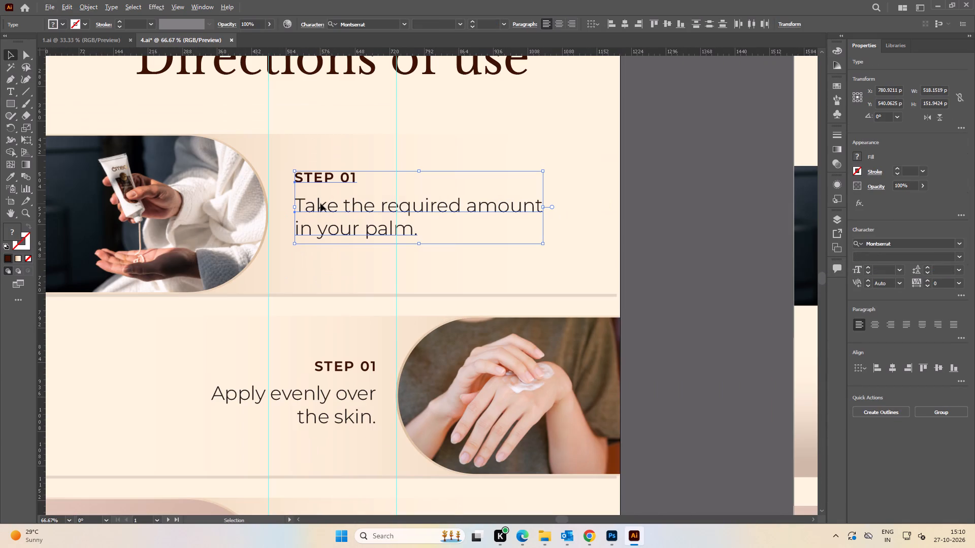
Left-align the headings and descriptions of the first and third rows with one another and shift them together 10 pt right.
{"action": "scroll", "coordinate": [321, 203], "scroll_direction": "down", "scroll_amount": 4, "text": "alt"}
{"action": "left_click", "coordinate": [324, 289], "text": "shift"}
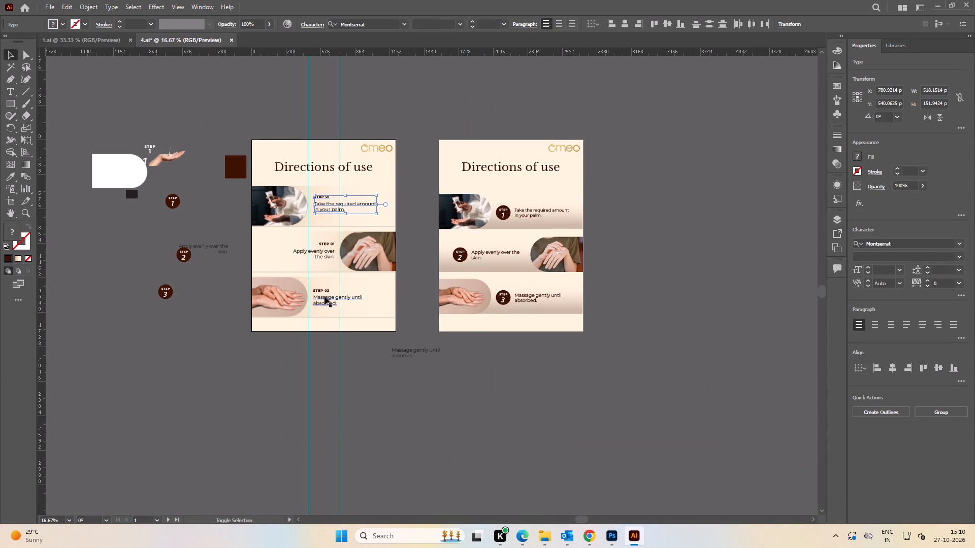
{"action": "left_click", "coordinate": [325, 297], "text": "shift"}
{"action": "left_click", "coordinate": [322, 290], "text": "shift"}
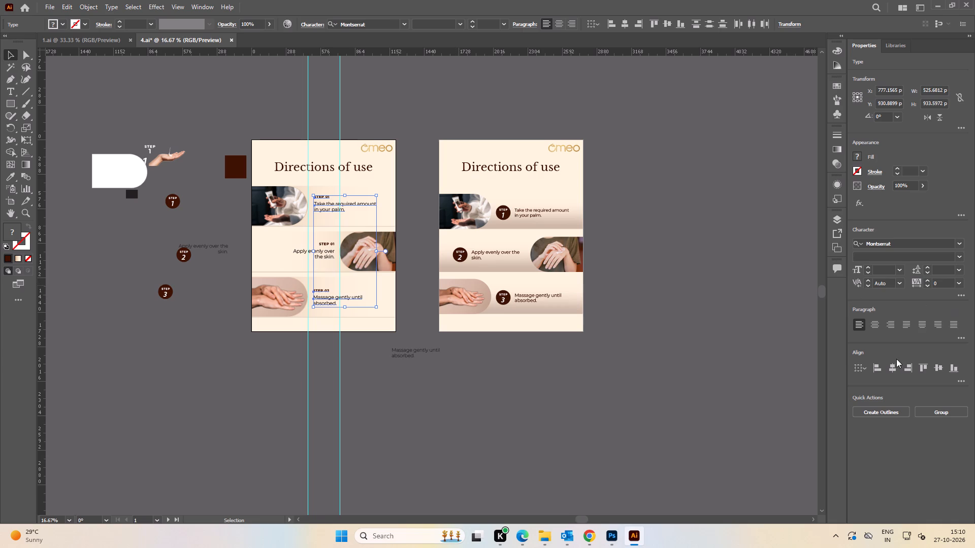
{"action": "left_click", "coordinate": [877, 367]}
{"action": "scroll", "coordinate": [259, 189], "scroll_direction": "up", "scroll_amount": 2, "text": "alt"}
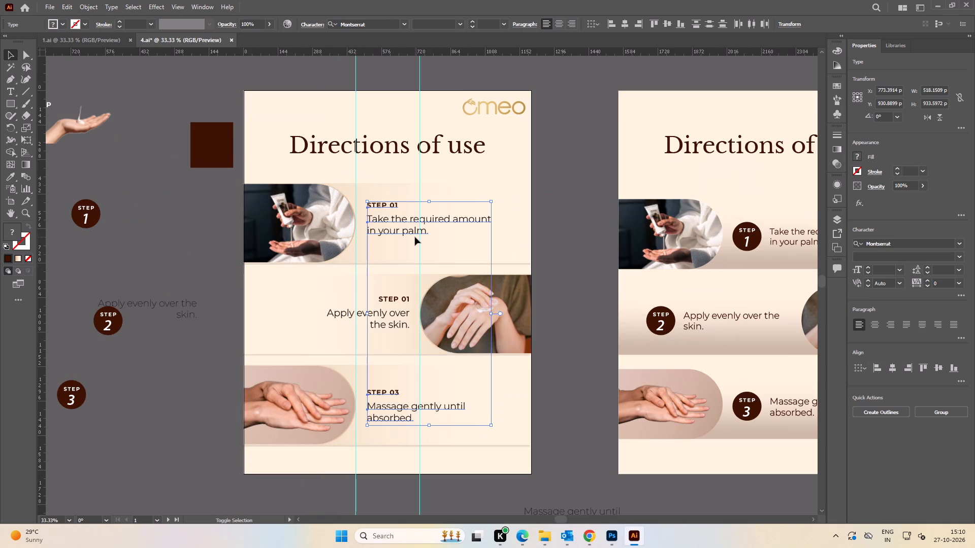
{"action": "key", "text": "shift+Right"}
{"action": "left_click", "coordinate": [595, 276]}
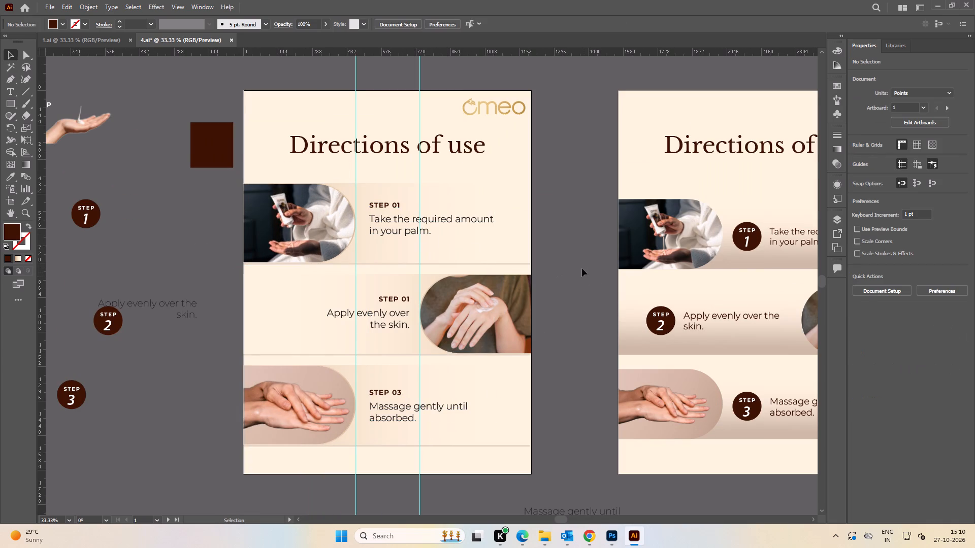
Draw a dark brown rectangle about 99 by 333 pt over the start of the first row's text, spanning the row band's full height.
{"action": "key", "text": "space"}
{"action": "left_click_drag", "start_coordinate": [577, 265], "coordinate": [567, 246]}
{"action": "scroll", "coordinate": [567, 244], "scroll_direction": "down", "scroll_amount": 1, "text": "alt"}
{"action": "key", "text": "space"}
{"action": "left_click_drag", "start_coordinate": [569, 247], "coordinate": [551, 245]}
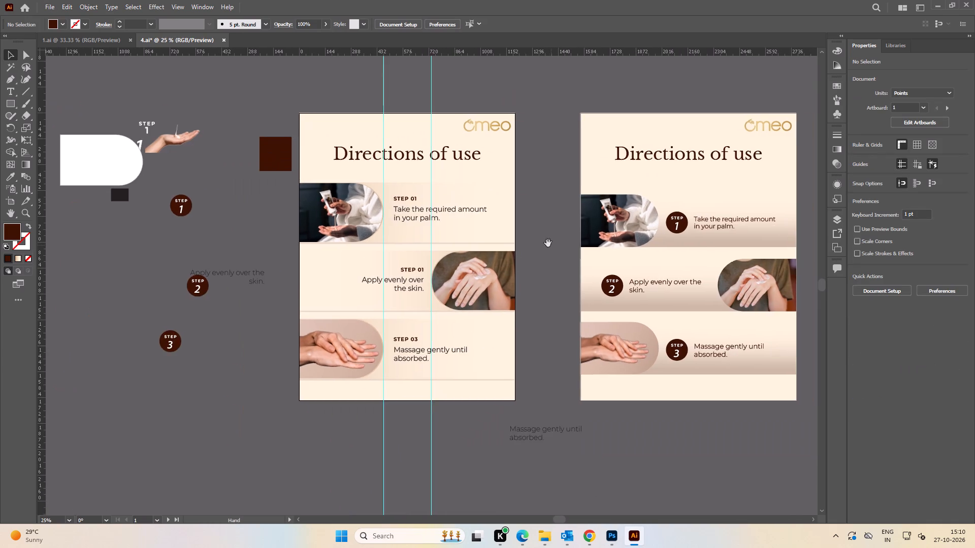
{"action": "scroll", "coordinate": [453, 217], "scroll_direction": "up", "scroll_amount": 3, "text": "alt"}
{"action": "key", "text": "space"}
{"action": "left_click_drag", "start_coordinate": [352, 180], "coordinate": [397, 209]}
{"action": "left_click", "coordinate": [777, 204]}
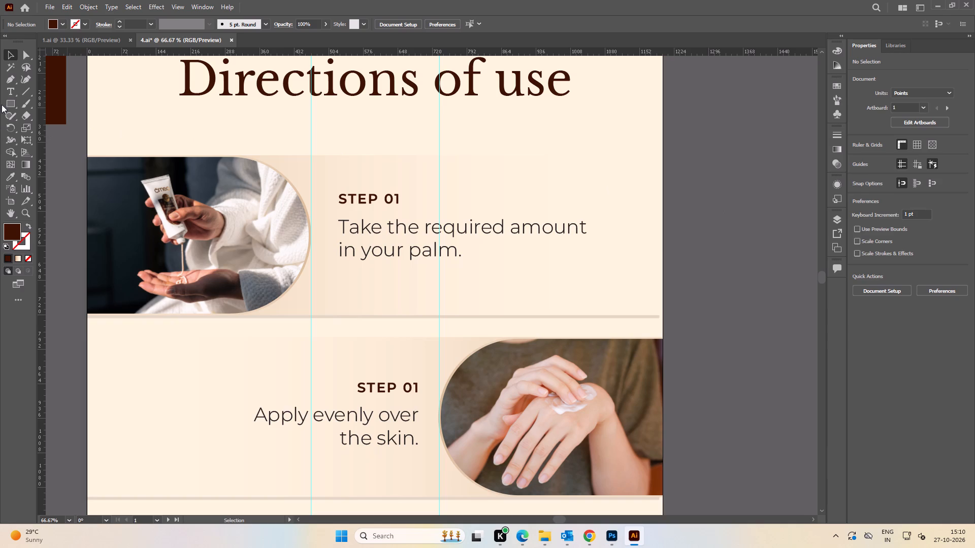
{"action": "left_click", "coordinate": [5, 101]}
{"action": "scroll", "coordinate": [350, 181], "scroll_direction": "up", "scroll_amount": 2, "text": "alt"}
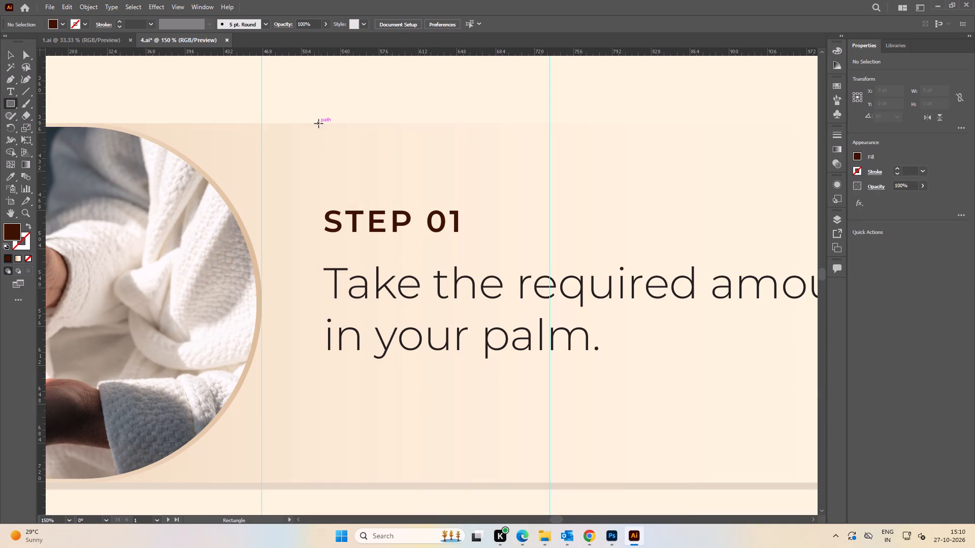
{"action": "left_click_drag", "start_coordinate": [318, 123], "coordinate": [424, 482]}
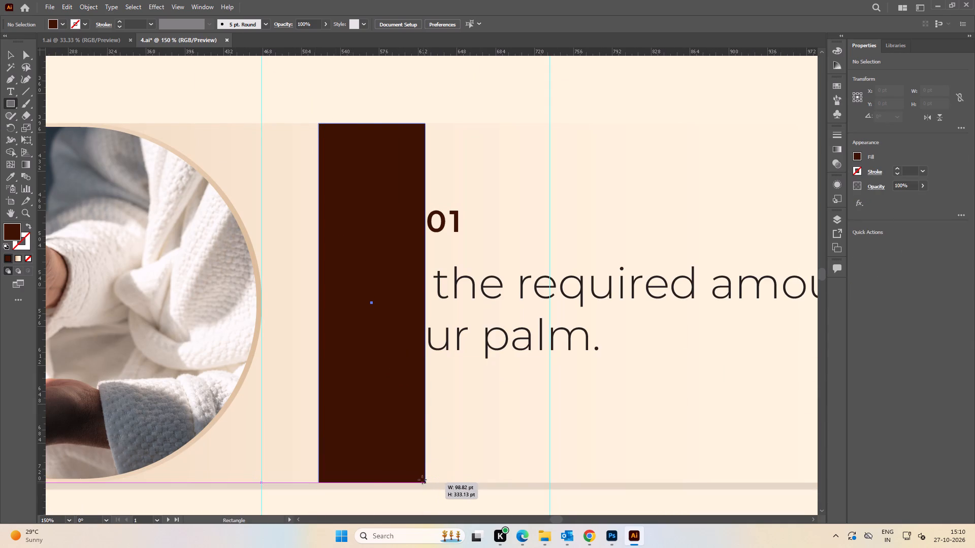
Narrow the brown rectangle to a vertical bar about 20 pt wide along the left edge of the first row's text.
{"action": "left_click_drag", "start_coordinate": [425, 302], "coordinate": [341, 302]}
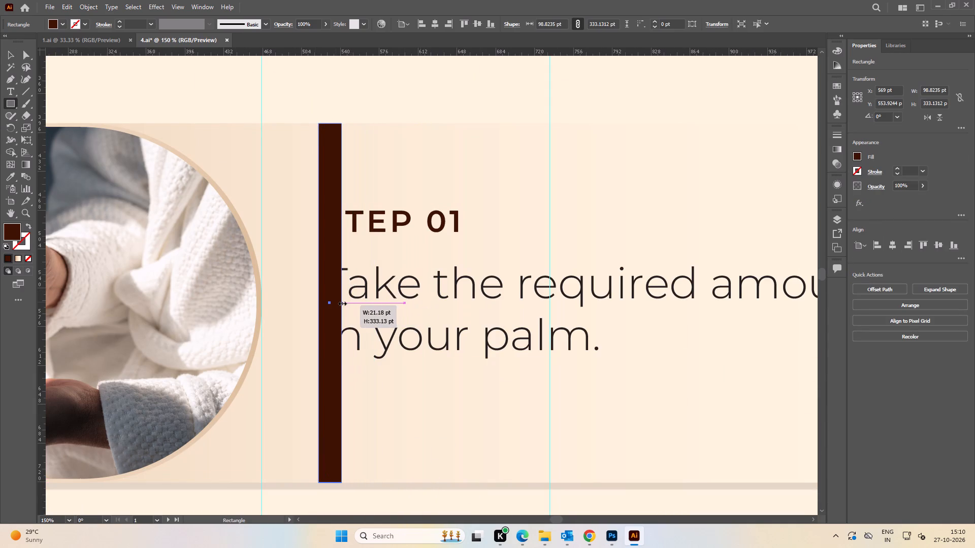
{"action": "left_click_drag", "start_coordinate": [341, 302], "coordinate": [332, 304]}
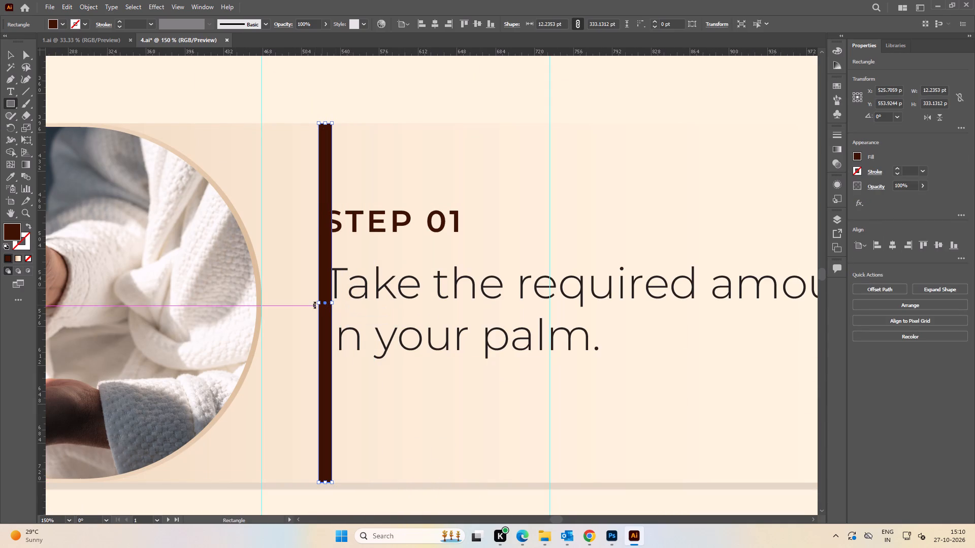
{"action": "left_click_drag", "start_coordinate": [318, 304], "coordinate": [310, 304]}
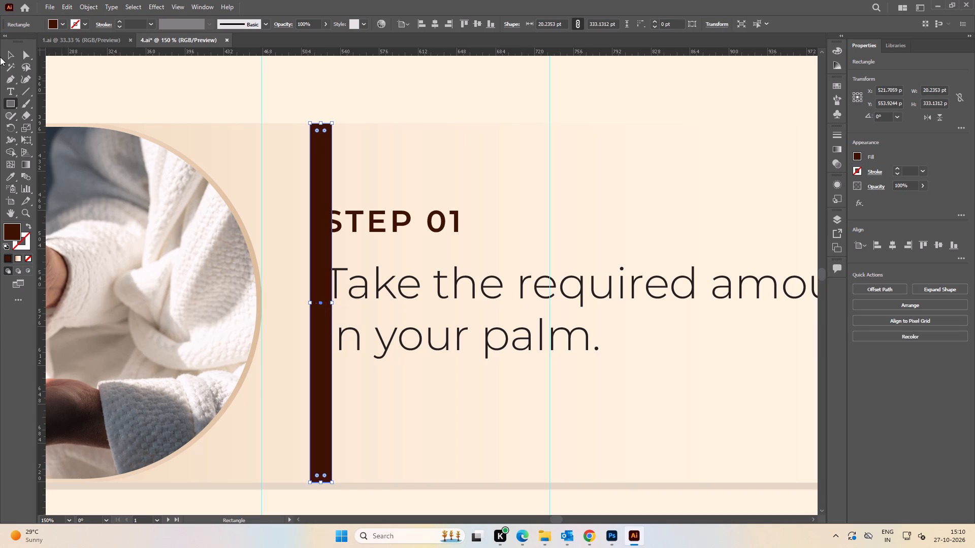
{"action": "left_click", "coordinate": [9, 54]}
{"action": "scroll", "coordinate": [345, 191], "scroll_direction": "down", "scroll_amount": 3, "text": "alt"}
{"action": "left_click", "coordinate": [363, 160]}
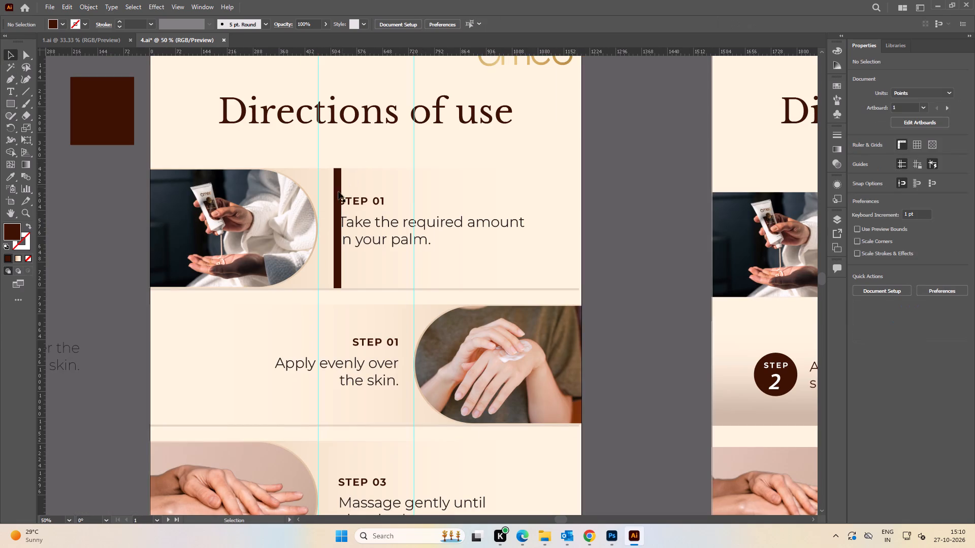
Draw a white-filled rectangle about 58 by 32 pt in the gap between the first row's STEP 01 heading and its description.
{"action": "scroll", "coordinate": [339, 186], "scroll_direction": "up", "scroll_amount": 4, "text": "alt"}
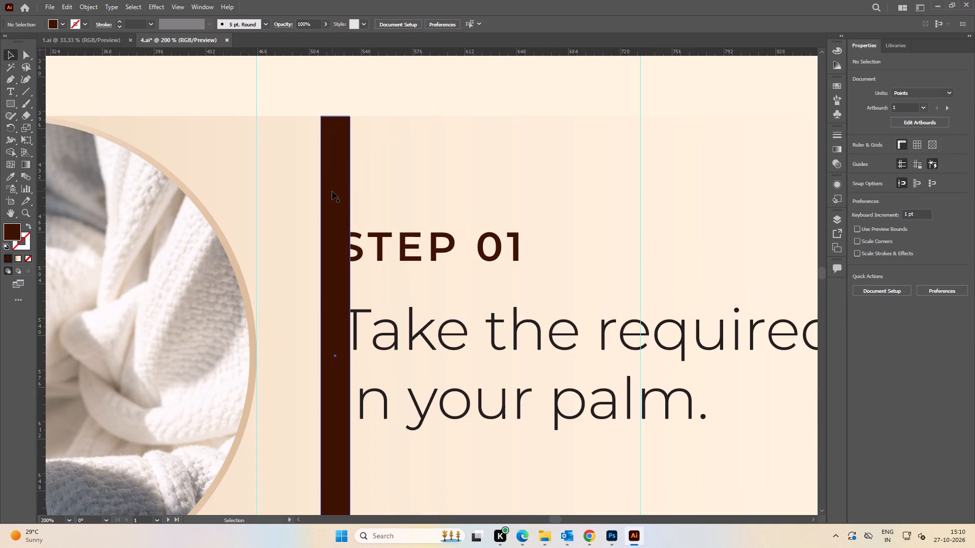
{"action": "scroll", "coordinate": [332, 191], "scroll_direction": "down", "scroll_amount": 1, "text": "alt"}
{"action": "left_click", "coordinate": [440, 97]}
{"action": "scroll", "coordinate": [316, 250], "scroll_direction": "up", "scroll_amount": 3, "text": "alt"}
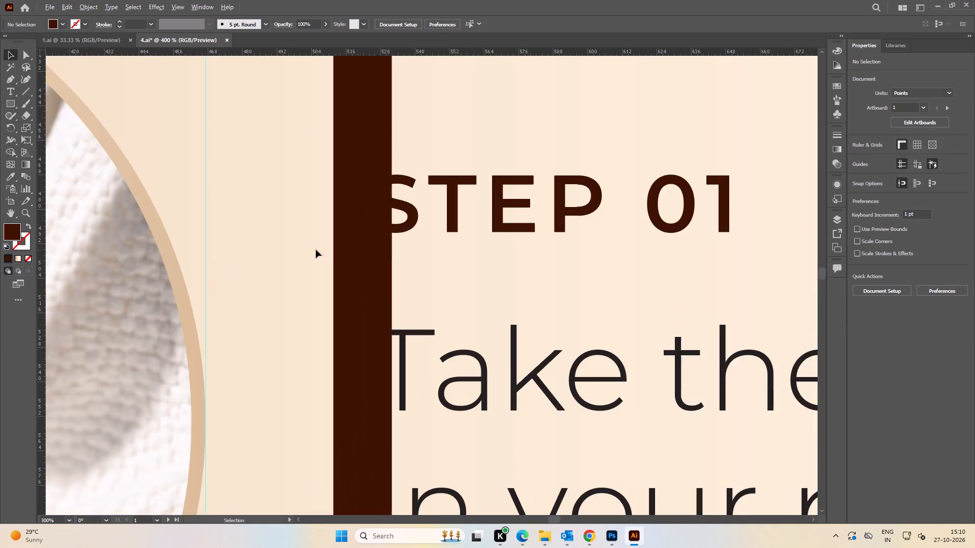
{"action": "key", "text": "space"}
{"action": "left_click_drag", "start_coordinate": [432, 244], "coordinate": [317, 235]}
{"action": "left_click", "coordinate": [10, 100]}
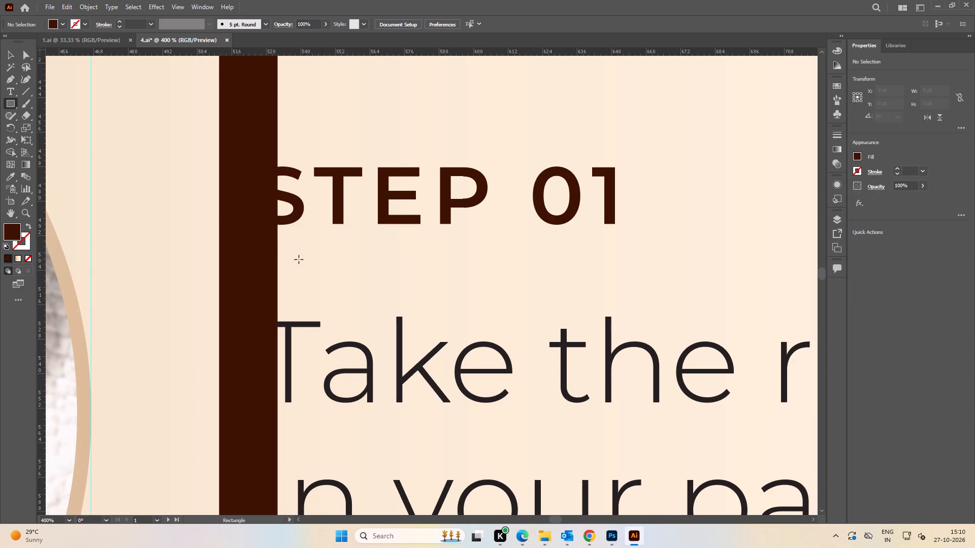
{"action": "left_click_drag", "start_coordinate": [231, 226], "coordinate": [400, 320]}
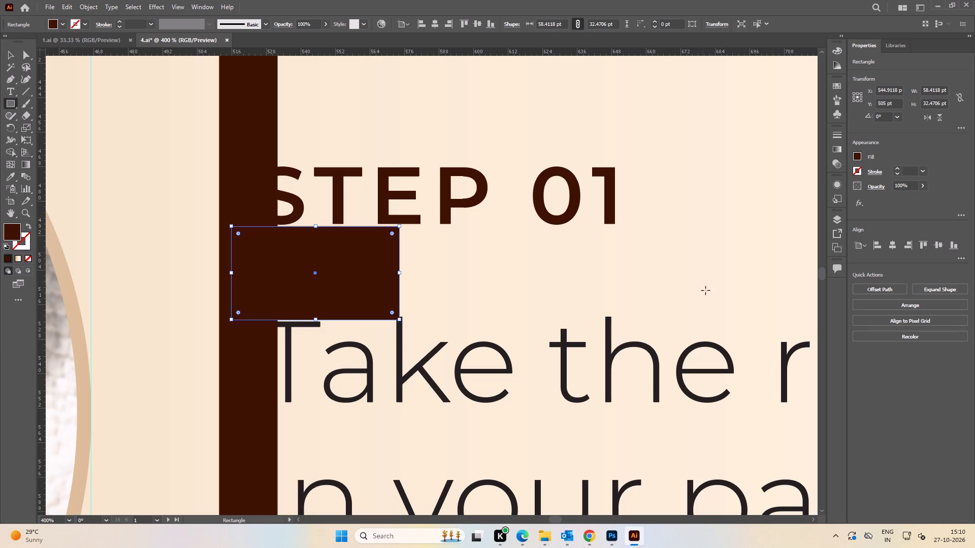
{"action": "left_click", "coordinate": [857, 153]}
{"action": "left_click", "coordinate": [760, 192]}
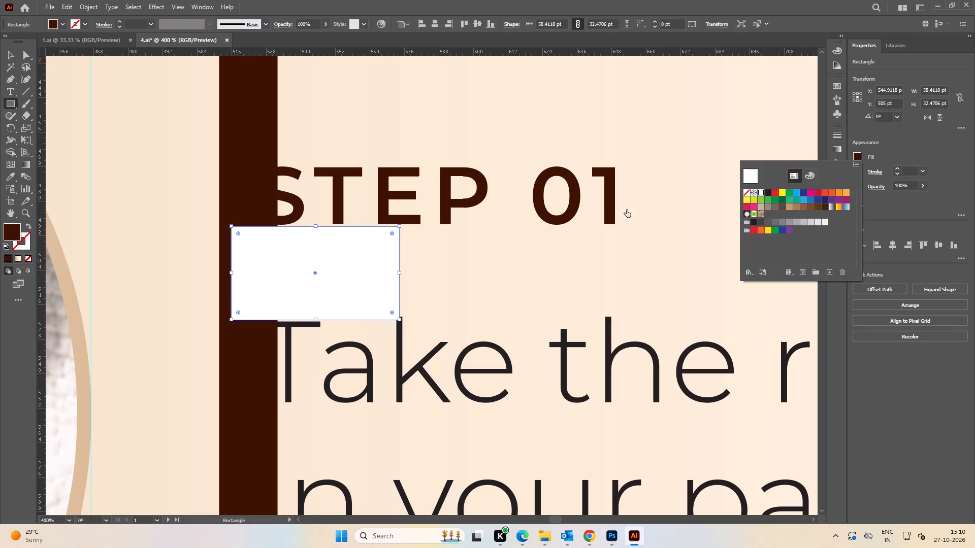
Move the white rectangle up about 1 pt against the heading and widen it to about 61 pt.
{"action": "left_click", "coordinate": [5, 55]}
{"action": "scroll", "coordinate": [355, 250], "scroll_direction": "up", "scroll_amount": 2}
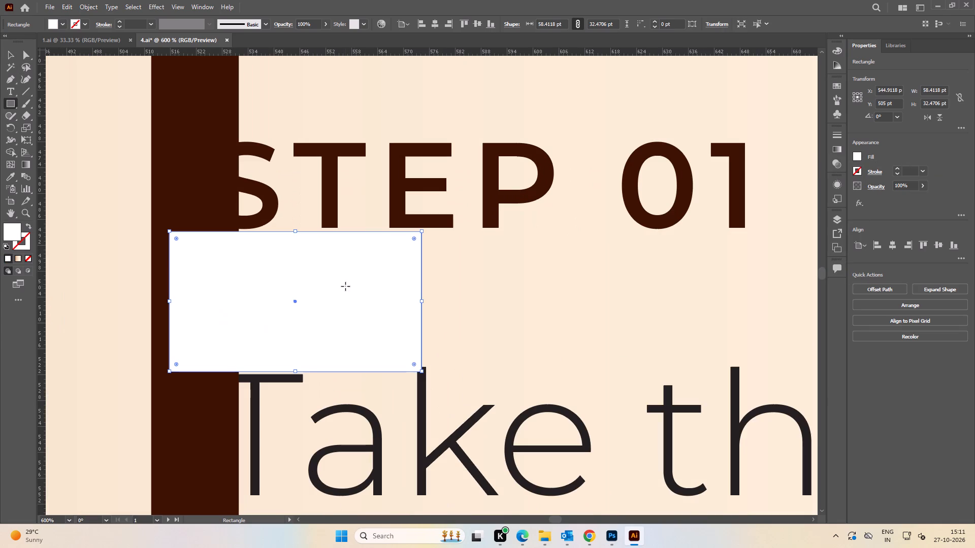
{"action": "key", "text": "v"}
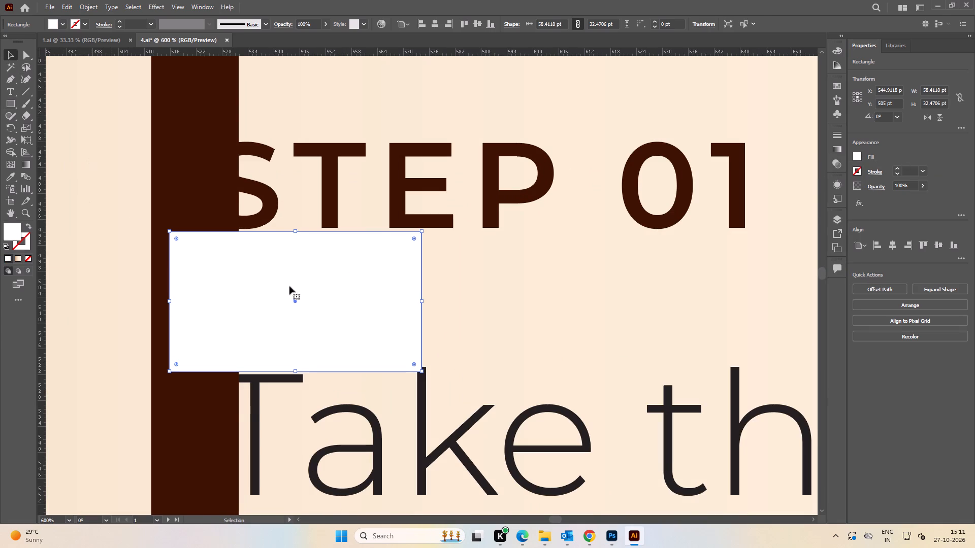
{"action": "scroll", "coordinate": [300, 285], "scroll_direction": "up", "scroll_amount": 2, "text": "alt"}
{"action": "left_click_drag", "start_coordinate": [302, 284], "coordinate": [304, 278]}
{"action": "key", "text": "space"}
{"action": "left_click_drag", "start_coordinate": [291, 335], "coordinate": [331, 182]}
{"action": "scroll", "coordinate": [497, 277], "scroll_direction": "down", "scroll_amount": 2, "text": "alt"}
{"action": "key", "text": "space"}
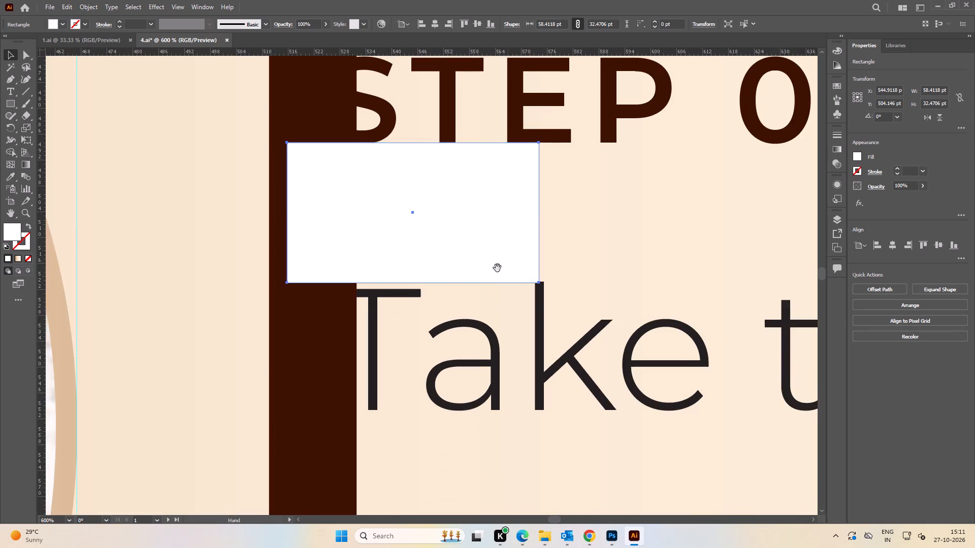
{"action": "left_click_drag", "start_coordinate": [497, 268], "coordinate": [443, 280]}
{"action": "left_click_drag", "start_coordinate": [487, 222], "coordinate": [498, 222]}
{"action": "scroll", "coordinate": [472, 292], "scroll_direction": "down", "scroll_amount": 4, "text": "alt"}
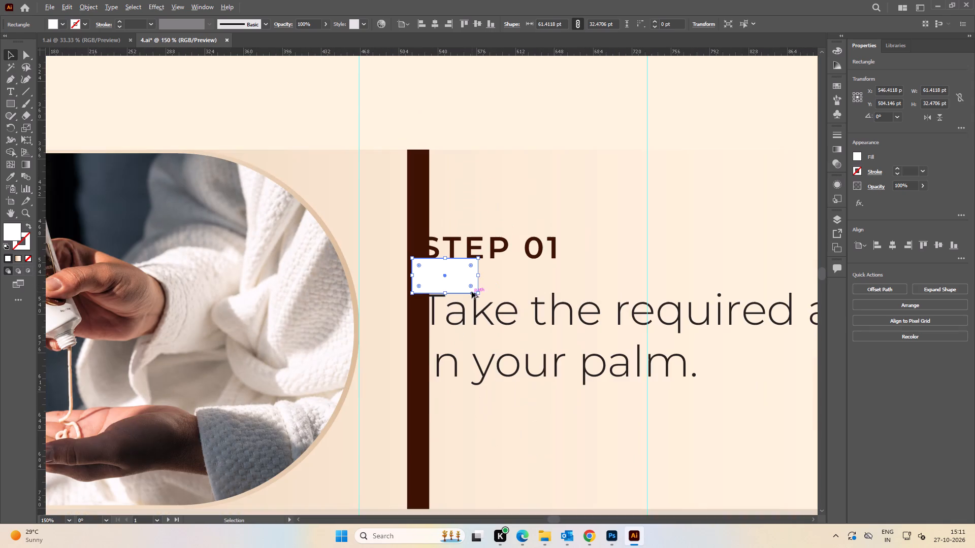
{"action": "key", "text": "space"}
{"action": "left_click_drag", "start_coordinate": [545, 290], "coordinate": [529, 284]}
{"action": "key", "text": "space"}
{"action": "left_click_drag", "start_coordinate": [532, 389], "coordinate": [435, 295]}
{"action": "scroll", "coordinate": [437, 288], "scroll_direction": "down", "scroll_amount": 3, "text": "alt"}
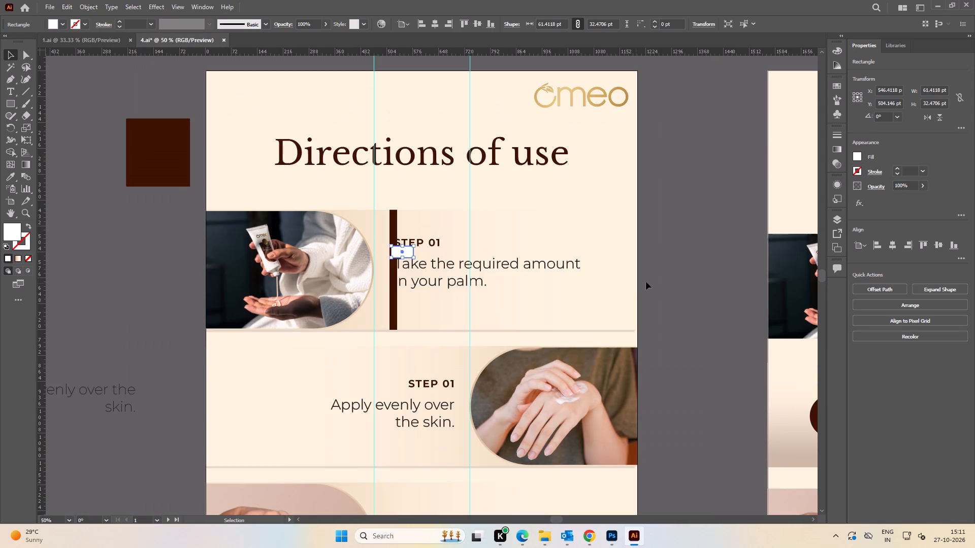
{"action": "left_click", "coordinate": [685, 272]}
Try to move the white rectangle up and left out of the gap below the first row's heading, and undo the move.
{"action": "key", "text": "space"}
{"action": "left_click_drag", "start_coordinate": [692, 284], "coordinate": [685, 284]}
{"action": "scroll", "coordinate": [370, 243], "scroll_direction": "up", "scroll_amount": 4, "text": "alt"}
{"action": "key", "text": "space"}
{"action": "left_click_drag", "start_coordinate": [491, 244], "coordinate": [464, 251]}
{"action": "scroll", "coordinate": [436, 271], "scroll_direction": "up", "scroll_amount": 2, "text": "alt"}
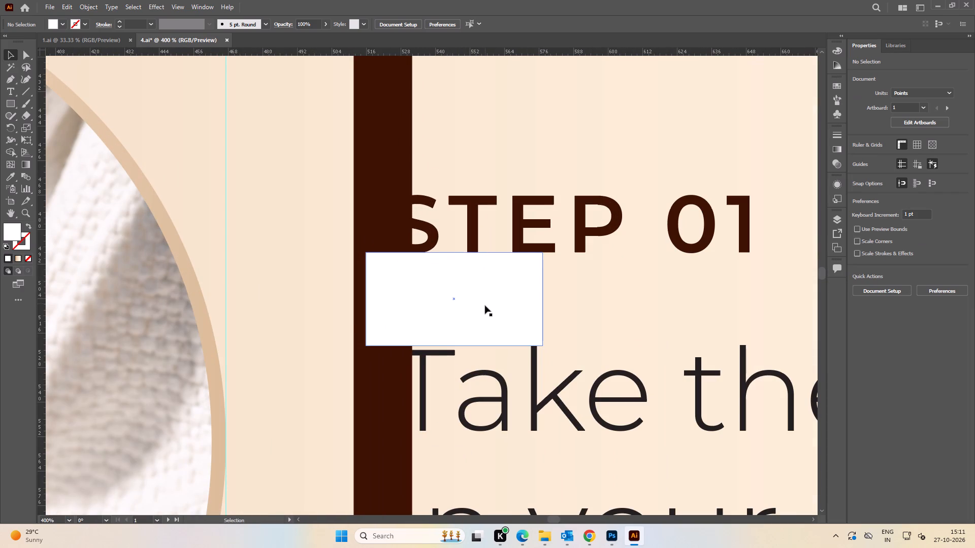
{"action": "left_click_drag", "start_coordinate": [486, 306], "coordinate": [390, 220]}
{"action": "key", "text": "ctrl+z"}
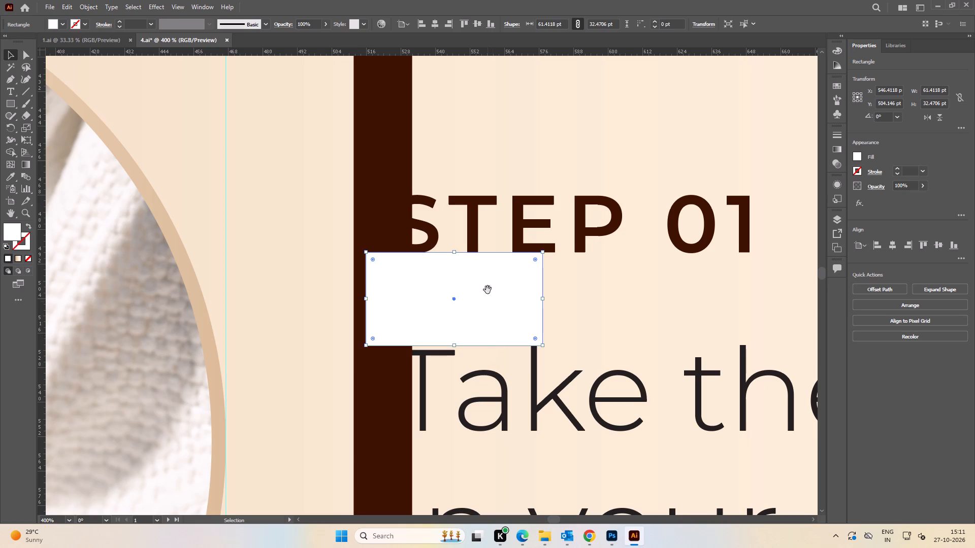
Group the white rectangle with the brown vertical bar in the first row.
{"action": "key", "text": "space"}
{"action": "left_click_drag", "start_coordinate": [487, 293], "coordinate": [481, 315]}
{"action": "scroll", "coordinate": [481, 315], "scroll_direction": "down", "scroll_amount": 4, "text": "alt"}
{"action": "key", "text": "space"}
{"action": "left_click_drag", "start_coordinate": [559, 337], "coordinate": [399, 269]}
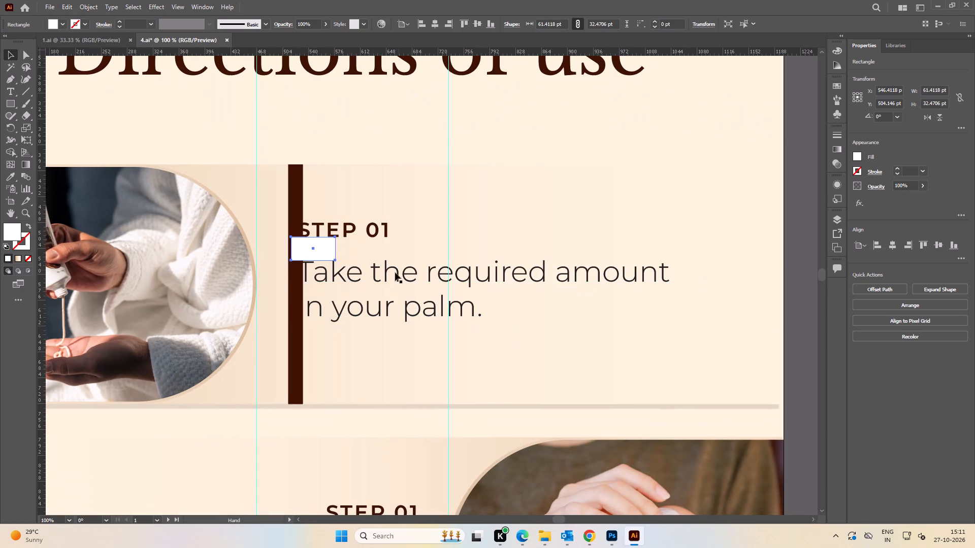
{"action": "left_click", "coordinate": [293, 213], "text": "shift"}
{"action": "scroll", "coordinate": [308, 258], "scroll_direction": "down", "scroll_amount": 3, "text": "alt"}
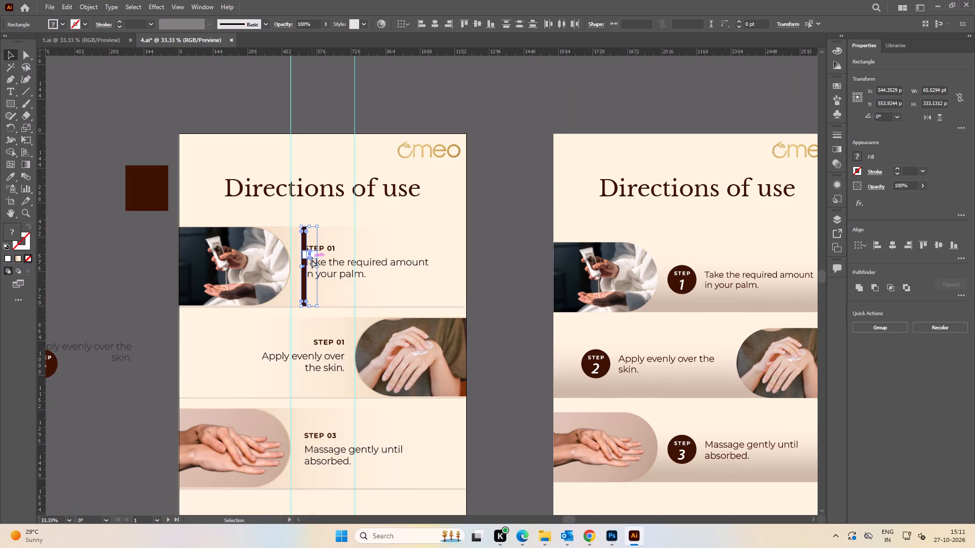
{"action": "key", "text": "ctrl+g"}
{"action": "scroll", "coordinate": [312, 259], "scroll_direction": "down", "scroll_amount": 2, "text": "alt"}
{"action": "key", "text": "space"}
{"action": "left_click_drag", "start_coordinate": [310, 280], "coordinate": [322, 254]}
{"action": "left_click", "coordinate": [421, 233]}
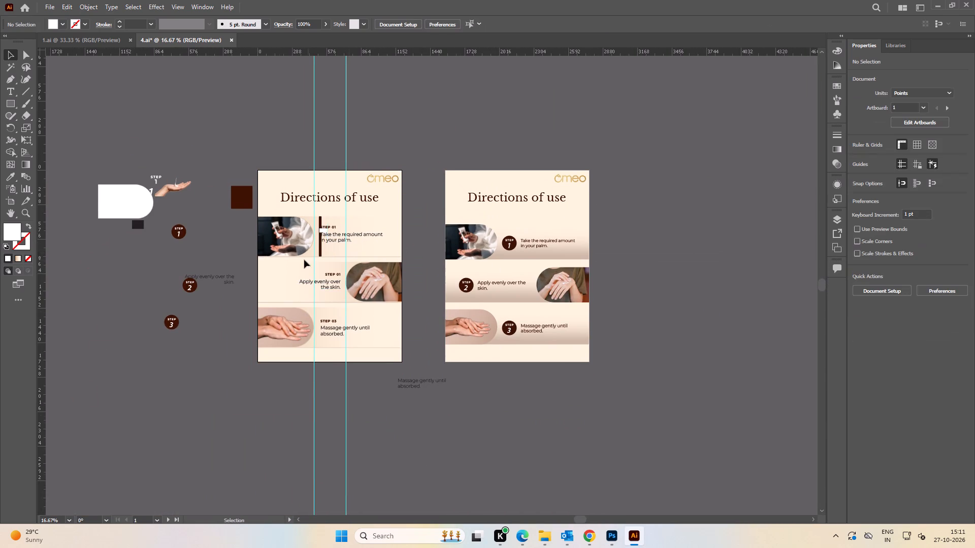
Move the brown bar and white rectangle gauge from the first row to the second, with its top flush with that row's band.
{"action": "scroll", "coordinate": [304, 260], "scroll_direction": "up", "scroll_amount": 3, "text": "alt"}
{"action": "key", "text": "space"}
{"action": "left_click_drag", "start_coordinate": [303, 286], "coordinate": [310, 282]}
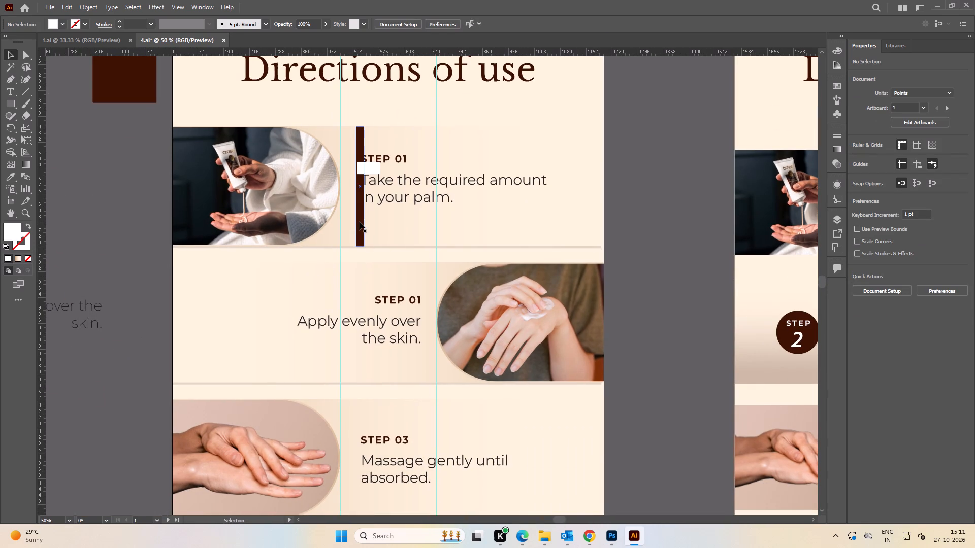
{"action": "left_click_drag", "start_coordinate": [359, 222], "coordinate": [383, 352]}
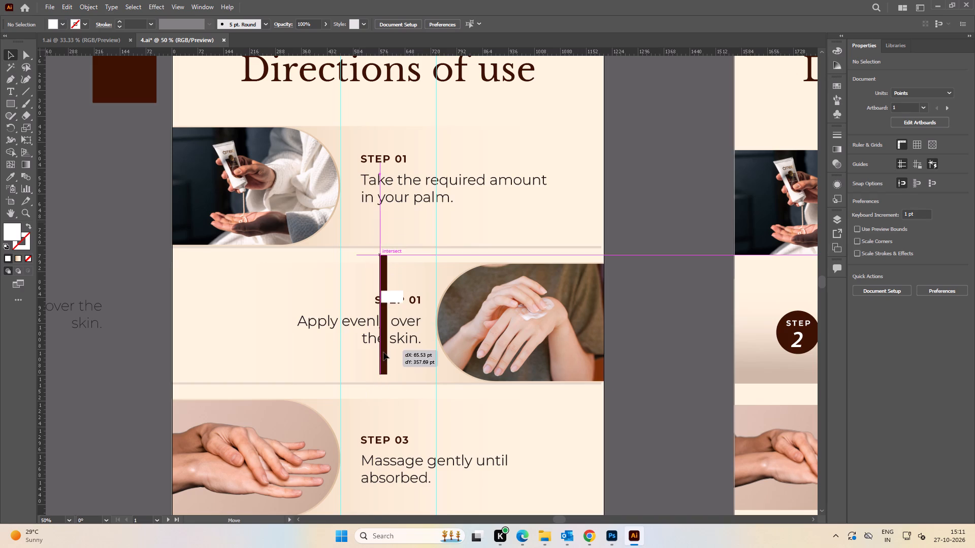
{"action": "left_click_drag", "start_coordinate": [383, 352], "coordinate": [384, 355]}
{"action": "scroll", "coordinate": [391, 327], "scroll_direction": "up", "scroll_amount": 4, "text": "alt"}
{"action": "key", "text": "space"}
{"action": "left_click_drag", "start_coordinate": [358, 168], "coordinate": [359, 274]}
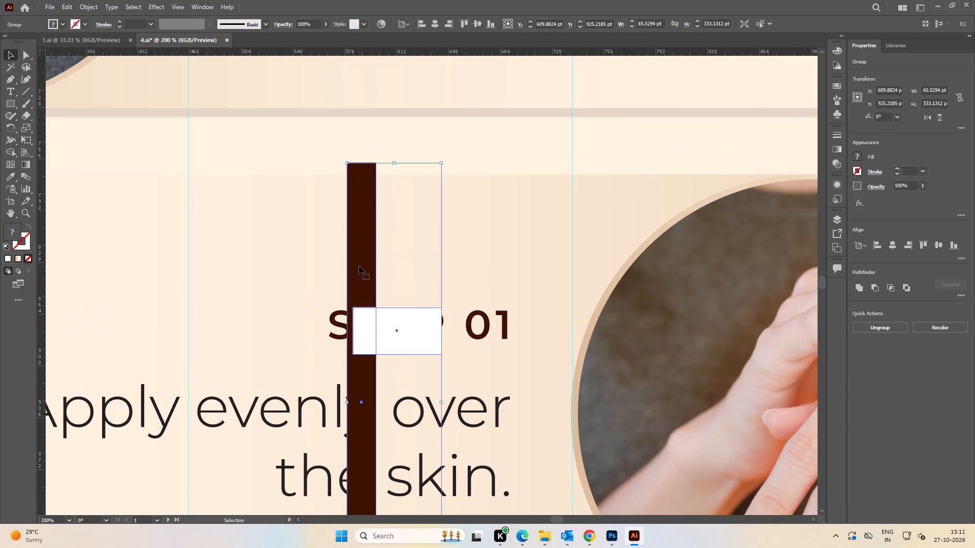
{"action": "scroll", "coordinate": [359, 265], "scroll_direction": "up", "scroll_amount": 2, "text": "alt"}
{"action": "left_click_drag", "start_coordinate": [367, 231], "coordinate": [365, 256]}
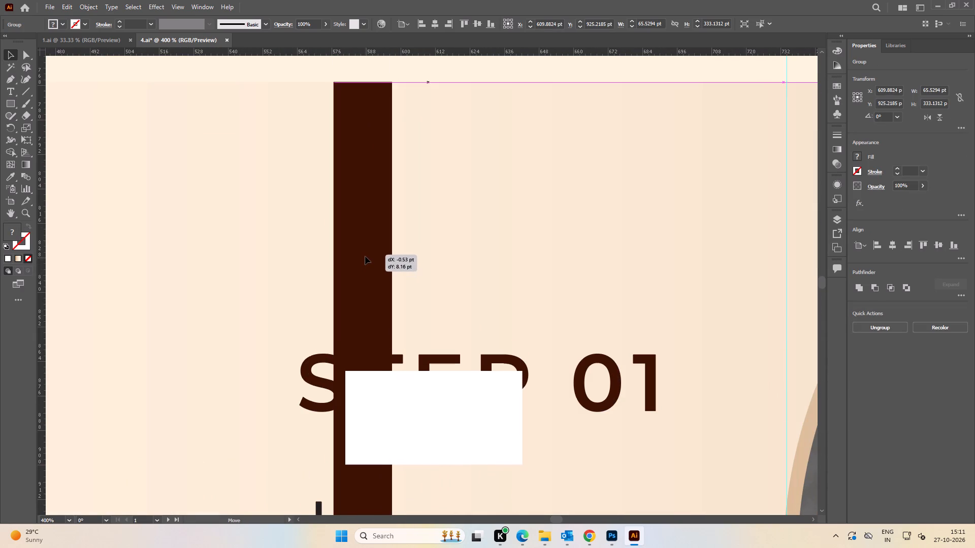
{"action": "left_click_drag", "start_coordinate": [365, 256], "coordinate": [365, 256]}
{"action": "scroll", "coordinate": [347, 79], "scroll_direction": "up", "scroll_amount": 4, "text": "alt"}
{"action": "key", "text": "space"}
{"action": "left_click_drag", "start_coordinate": [378, 125], "coordinate": [382, 164]}
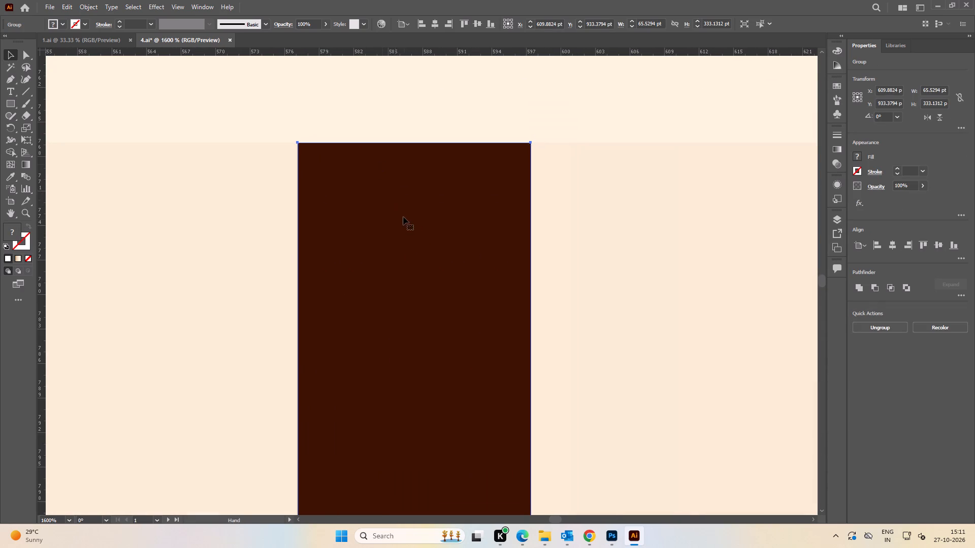
{"action": "left_click", "coordinate": [407, 224]}
{"action": "scroll", "coordinate": [403, 225], "scroll_direction": "down", "scroll_amount": 6, "text": "alt"}
{"action": "key", "text": "space"}
{"action": "left_click_drag", "start_coordinate": [419, 328], "coordinate": [415, 216]}
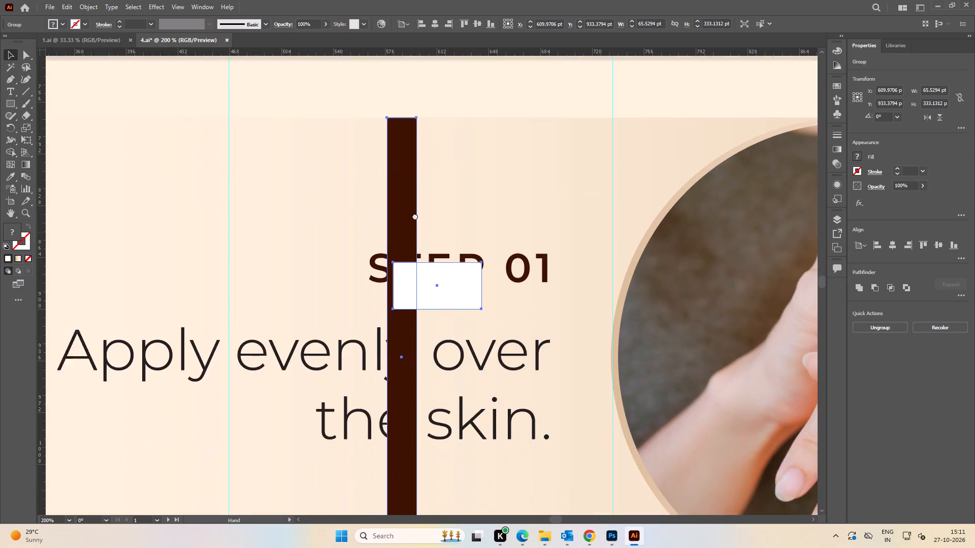
{"action": "left_click_drag", "start_coordinate": [415, 216], "coordinate": [413, 208]}
{"action": "scroll", "coordinate": [404, 228], "scroll_direction": "down", "scroll_amount": 4, "text": "alt"}
{"action": "left_click", "coordinate": [679, 248]}
Move the second row's STEP 01 heading straight up about 14 pt so it rests on the white rectangle's top edge.
{"action": "key", "text": "space"}
{"action": "left_click_drag", "start_coordinate": [668, 213], "coordinate": [673, 245]}
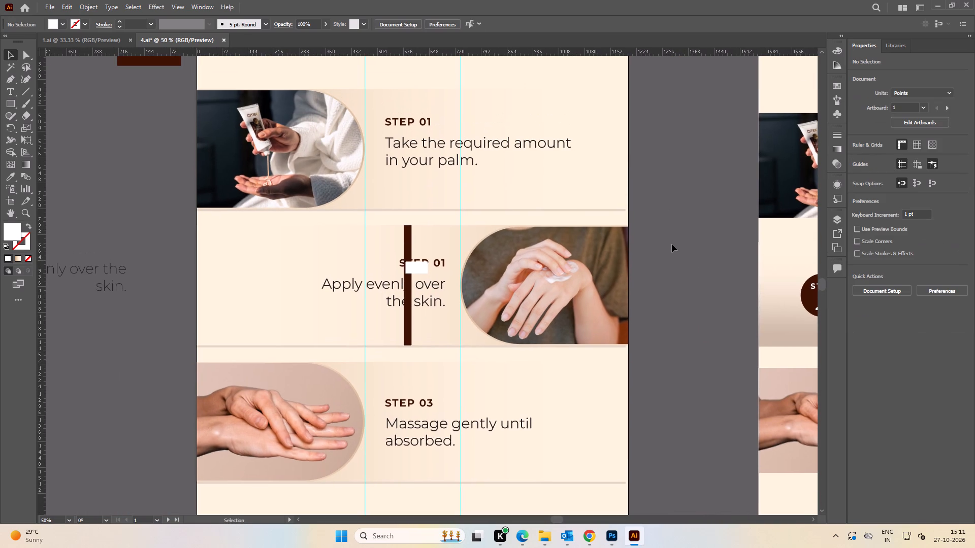
{"action": "scroll", "coordinate": [485, 258], "scroll_direction": "up", "scroll_amount": 4, "text": "alt"}
{"action": "key", "text": "space"}
{"action": "left_click_drag", "start_coordinate": [276, 243], "coordinate": [479, 225]}
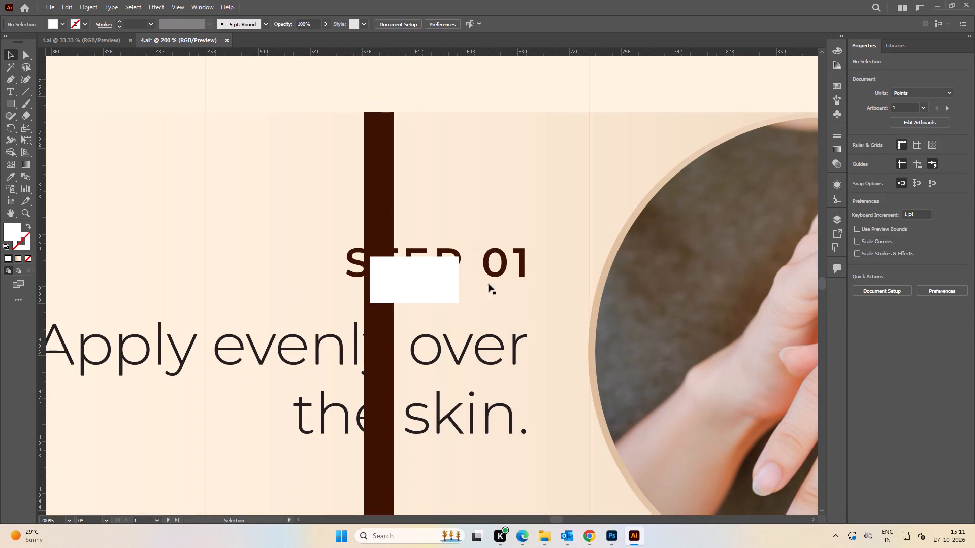
{"action": "left_click", "coordinate": [496, 270]}
{"action": "scroll", "coordinate": [481, 256], "scroll_direction": "up", "scroll_amount": 2, "text": "alt"}
{"action": "left_click_drag", "start_coordinate": [490, 274], "coordinate": [492, 230]}
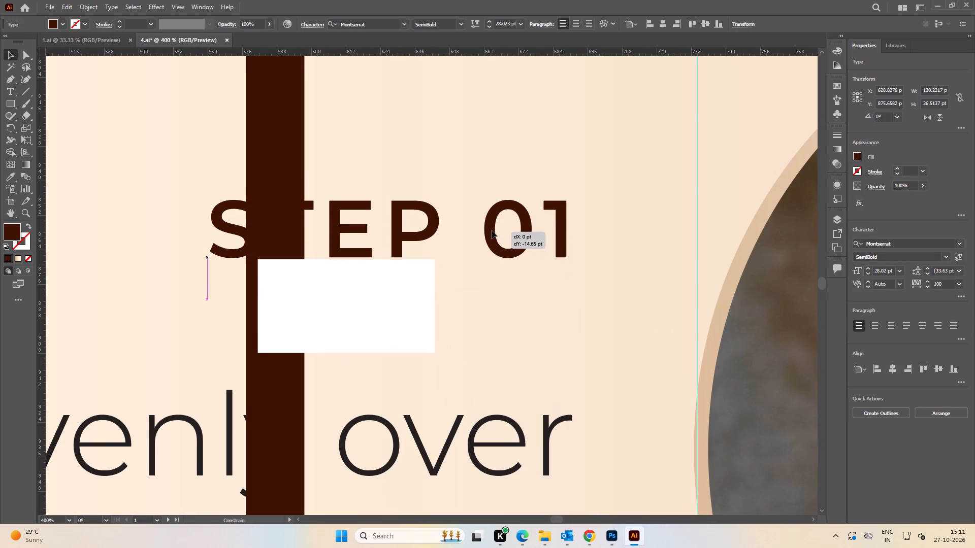
{"action": "left_click_drag", "start_coordinate": [492, 230], "coordinate": [492, 233]}
Move the description "Apply evenly over the skin." straight up so its text begins at the white rectangle's bottom edge.
{"action": "key", "text": "space"}
{"action": "left_click_drag", "start_coordinate": [464, 371], "coordinate": [469, 237]}
{"action": "left_click_drag", "start_coordinate": [450, 319], "coordinate": [453, 278]}
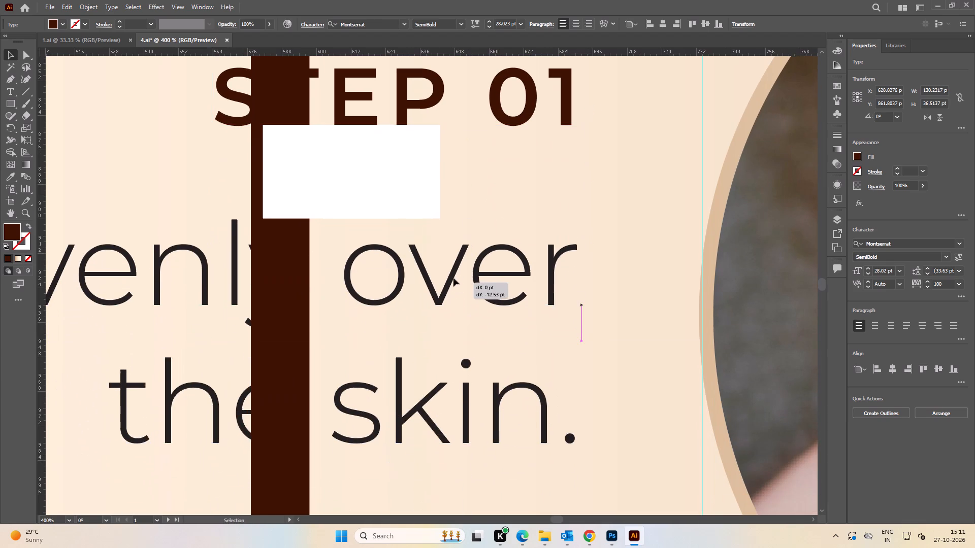
{"action": "left_click_drag", "start_coordinate": [453, 278], "coordinate": [457, 273]}
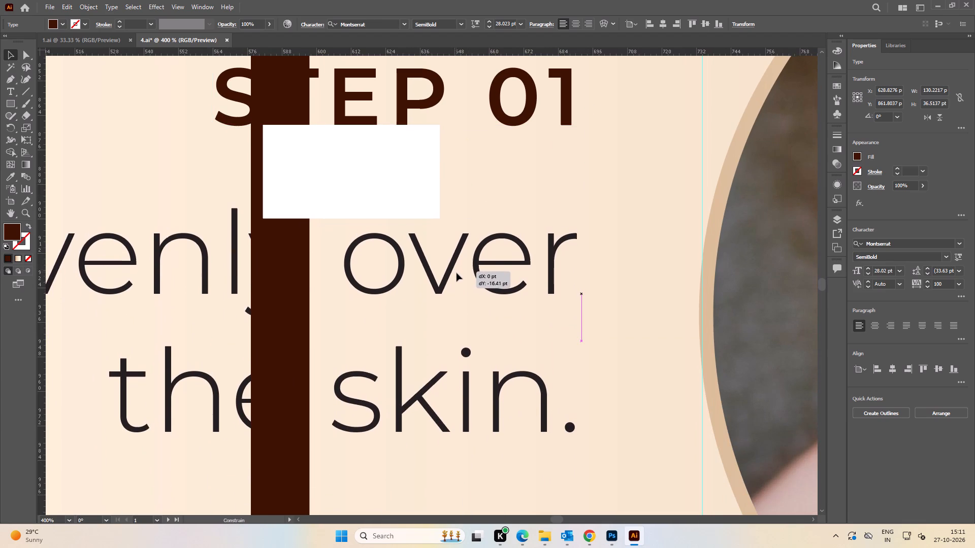
{"action": "left_click_drag", "start_coordinate": [457, 273], "coordinate": [458, 281]}
{"action": "scroll", "coordinate": [458, 280], "scroll_direction": "down", "scroll_amount": 4, "text": "alt"}
{"action": "scroll", "coordinate": [475, 291], "scroll_direction": "down", "scroll_amount": 3}
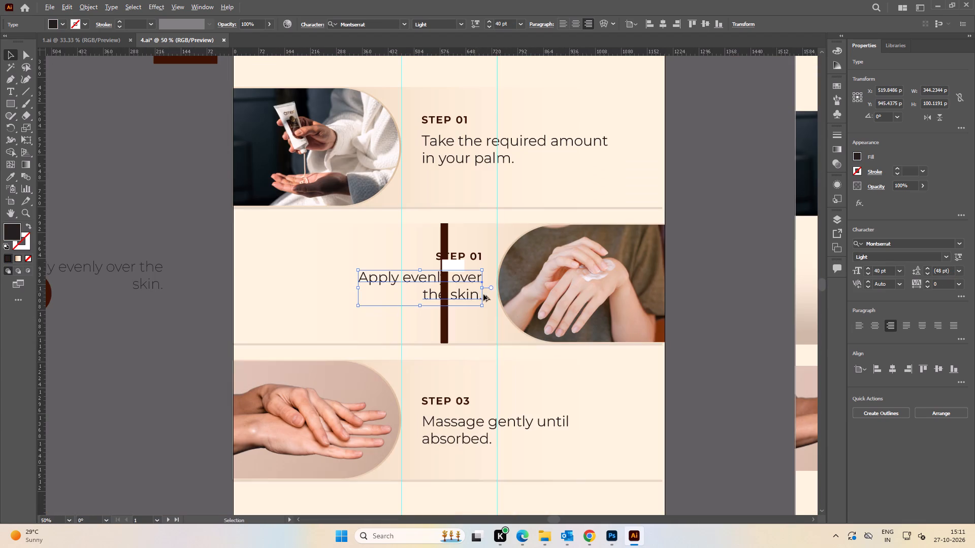
{"action": "left_click", "coordinate": [720, 334]}
Move the spacing gauge straight down from the second row to the third, with its top flush with that row's band.
{"action": "key", "text": "space"}
{"action": "left_click_drag", "start_coordinate": [720, 333], "coordinate": [701, 333]}
{"action": "left_click_drag", "start_coordinate": [425, 252], "coordinate": [402, 250]}
{"action": "key", "text": "ctrl+z"}
{"action": "left_click_drag", "start_coordinate": [425, 253], "coordinate": [427, 384]}
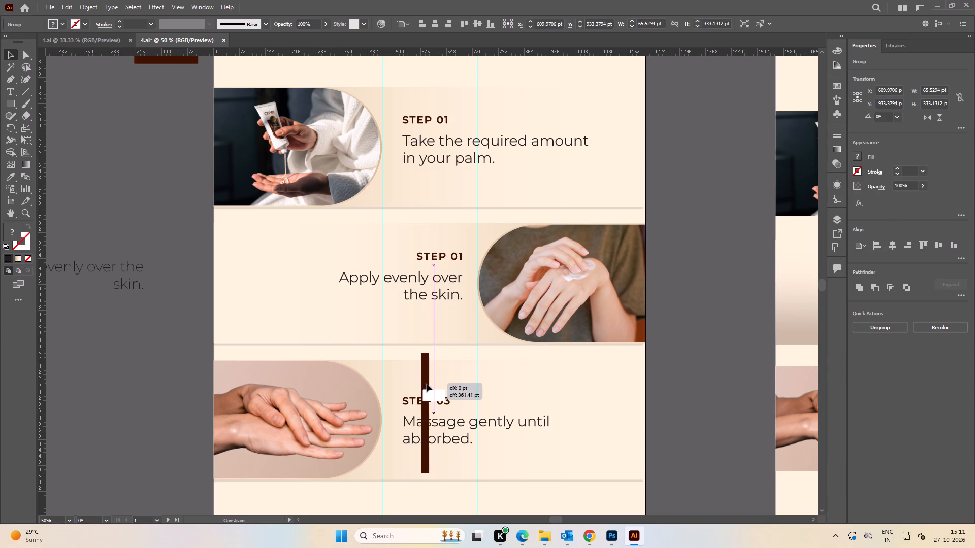
{"action": "left_click_drag", "start_coordinate": [427, 384], "coordinate": [427, 389]}
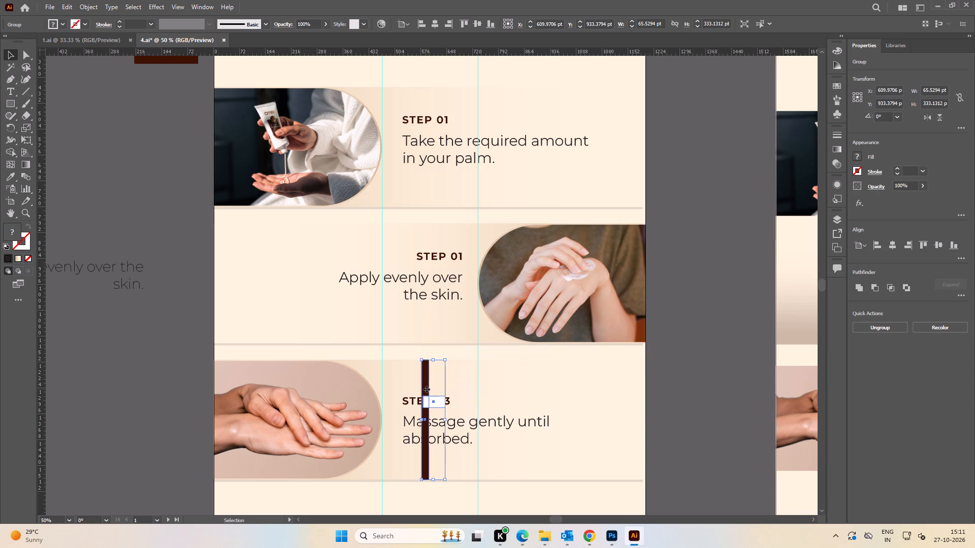
{"action": "left_click", "coordinate": [676, 397]}
Move the STEP 03 heading straight up so it rests on the white rectangle's top edge.
{"action": "key", "text": "space"}
{"action": "left_click_drag", "start_coordinate": [682, 422], "coordinate": [680, 384]}
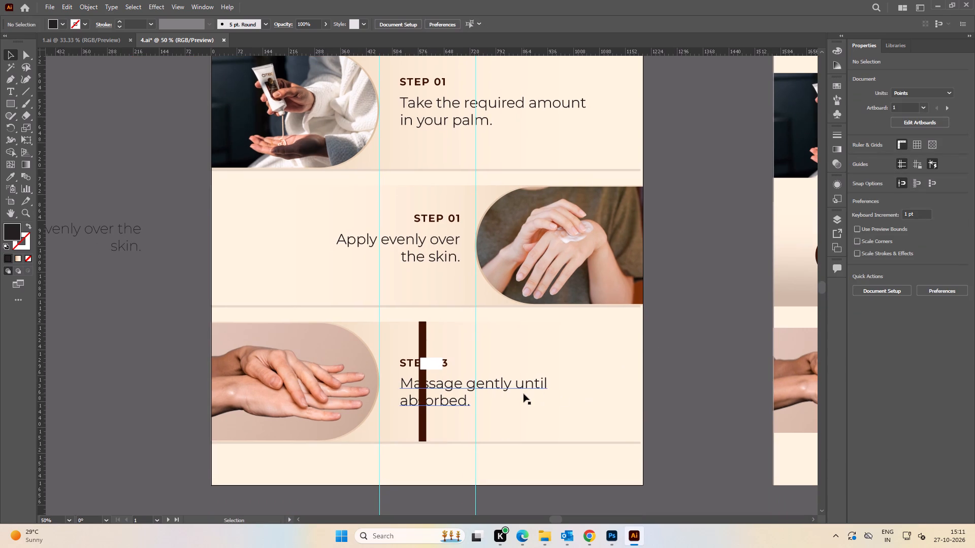
{"action": "key", "text": "space"}
{"action": "left_click_drag", "start_coordinate": [503, 405], "coordinate": [519, 317]}
{"action": "scroll", "coordinate": [462, 316], "scroll_direction": "up", "scroll_amount": 3, "text": "alt"}
{"action": "scroll", "coordinate": [434, 188], "scroll_direction": "up", "scroll_amount": 4, "text": "alt"}
{"action": "key", "text": "space"}
{"action": "left_click_drag", "start_coordinate": [552, 198], "coordinate": [545, 327]}
{"action": "left_click_drag", "start_coordinate": [543, 353], "coordinate": [546, 250]}
Move the description "Massage gently until absorbed." straight up so its text begins at the white rectangle's bottom edge.
{"action": "scroll", "coordinate": [536, 251], "scroll_direction": "down", "scroll_amount": 4, "text": "alt"}
{"action": "key", "text": "space"}
{"action": "left_click_drag", "start_coordinate": [513, 327], "coordinate": [483, 251]}
{"action": "left_click_drag", "start_coordinate": [498, 276], "coordinate": [500, 244]}
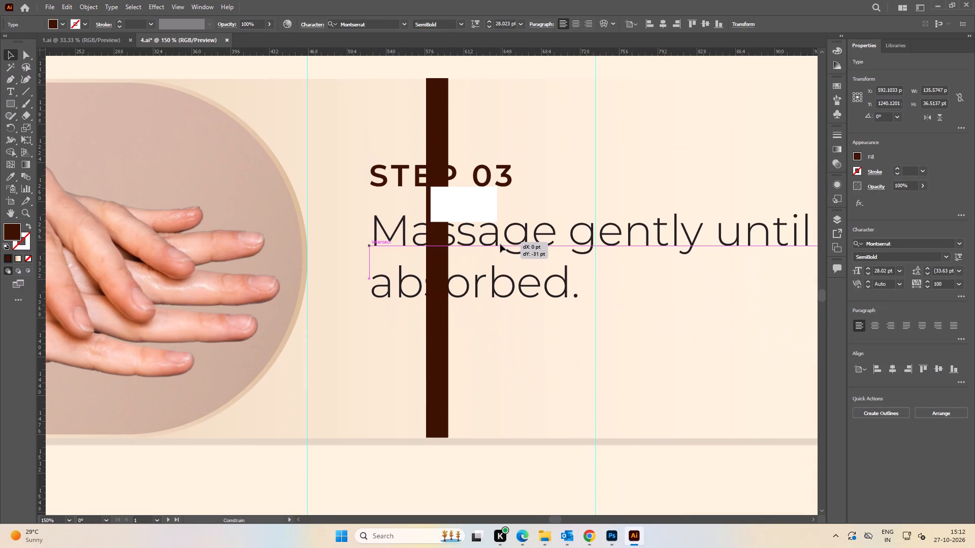
{"action": "left_click_drag", "start_coordinate": [500, 244], "coordinate": [501, 248]}
Move the spacing gauge out of the third row onto the empty pasteboard between the two artboards.
{"action": "scroll", "coordinate": [496, 238], "scroll_direction": "down", "scroll_amount": 3, "text": "alt"}
{"action": "key", "text": "space"}
{"action": "left_click_drag", "start_coordinate": [503, 238], "coordinate": [392, 312]}
{"action": "left_click", "coordinate": [632, 291]}
{"action": "left_click", "coordinate": [372, 299]}
{"action": "left_click_drag", "start_coordinate": [365, 277], "coordinate": [640, 269]}
{"action": "key", "text": "space"}
{"action": "left_click_drag", "start_coordinate": [638, 203], "coordinate": [615, 273]}
{"action": "scroll", "coordinate": [604, 251], "scroll_direction": "down", "scroll_amount": 1, "text": "alt"}
{"action": "left_click", "coordinate": [608, 250]}
Draw a black rectangle about 164 pt tall between the first photo and its text, widened to about 57 pt to reach the guide.
{"action": "key", "text": "space"}
{"action": "left_click_drag", "start_coordinate": [610, 226], "coordinate": [568, 248]}
{"action": "scroll", "coordinate": [568, 247], "scroll_direction": "down", "scroll_amount": 1, "text": "alt"}
{"action": "key", "text": "space"}
{"action": "left_click_drag", "start_coordinate": [575, 245], "coordinate": [558, 247]}
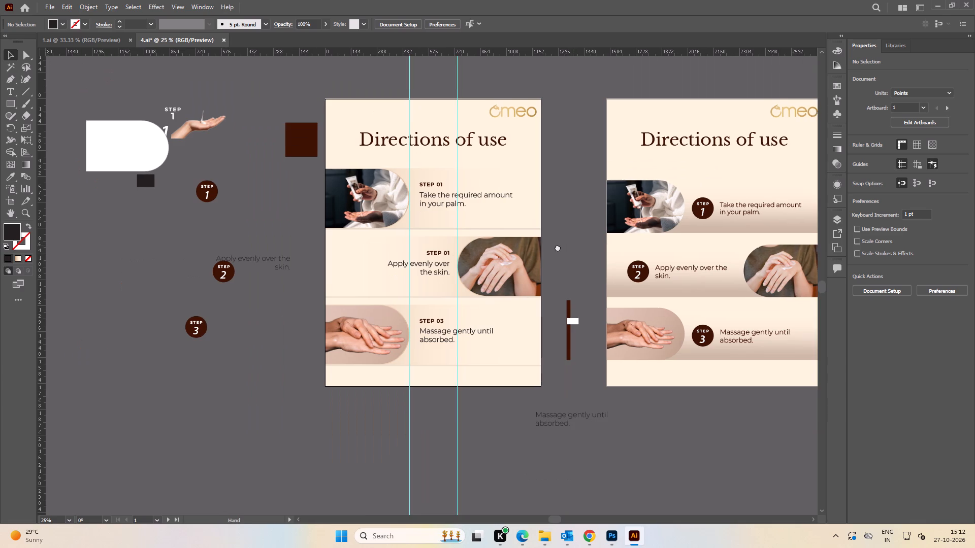
{"action": "left_click_drag", "start_coordinate": [558, 247], "coordinate": [556, 248]}
{"action": "scroll", "coordinate": [370, 184], "scroll_direction": "up", "scroll_amount": 3, "text": "alt"}
{"action": "scroll", "coordinate": [436, 197], "scroll_direction": "up", "scroll_amount": 3, "text": "alt"}
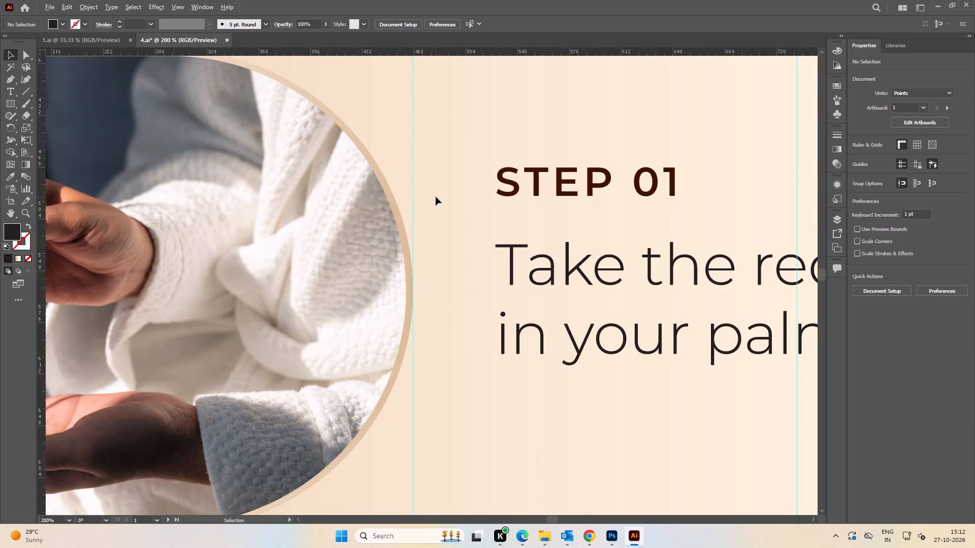
{"action": "key", "text": "l"}
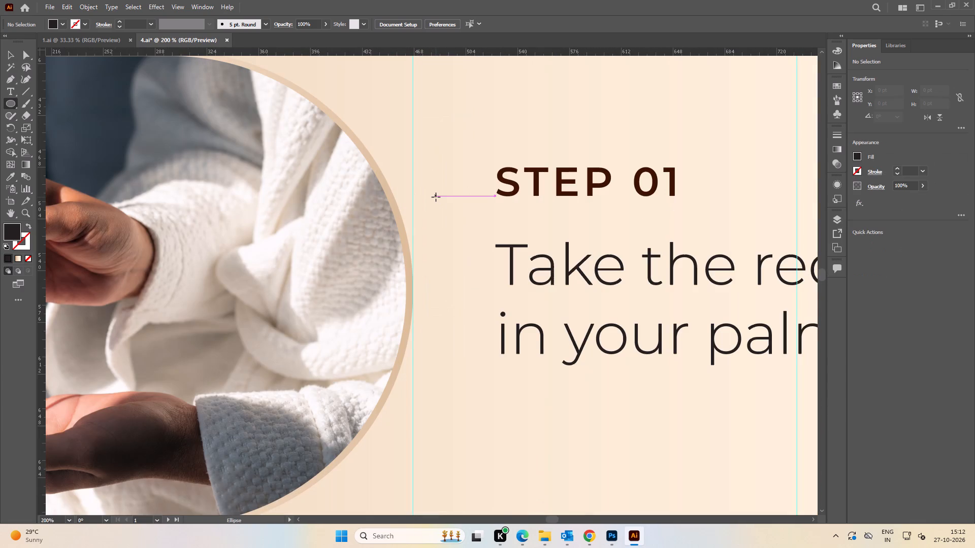
{"action": "key", "text": "m"}
{"action": "left_click_drag", "start_coordinate": [425, 156], "coordinate": [495, 391]}
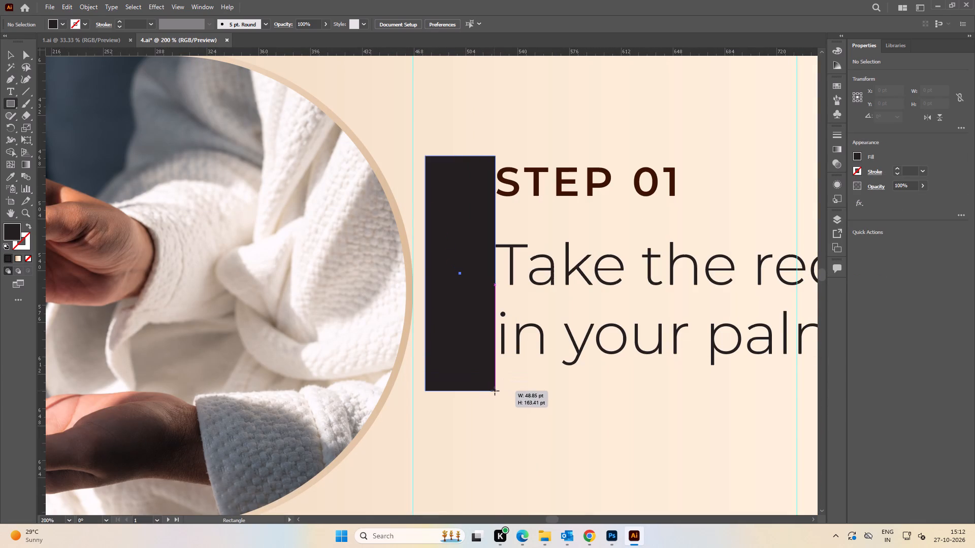
{"action": "left_click_drag", "start_coordinate": [495, 391], "coordinate": [496, 392]}
{"action": "left_click_drag", "start_coordinate": [424, 275], "coordinate": [413, 275]}
Move the black rectangle to the second row, against the guide at the photo's curved edge and beside the text.
{"action": "scroll", "coordinate": [414, 275], "scroll_direction": "down", "scroll_amount": 4, "text": "alt"}
{"action": "key", "text": "space"}
{"action": "left_click_drag", "start_coordinate": [437, 291], "coordinate": [375, 271]}
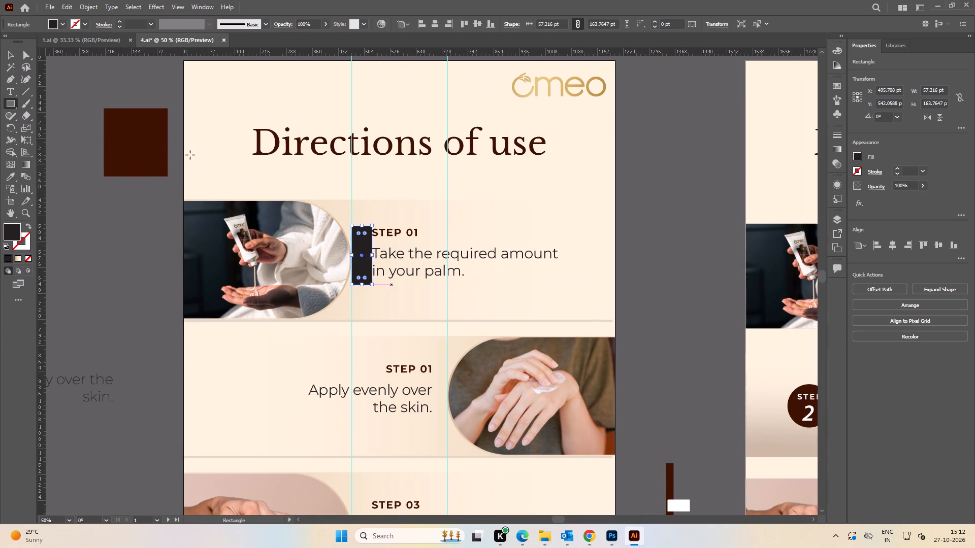
{"action": "left_click", "coordinate": [7, 52]}
{"action": "scroll", "coordinate": [329, 179], "scroll_direction": "down", "scroll_amount": 2, "text": "alt"}
{"action": "key", "text": "space"}
{"action": "left_click_drag", "start_coordinate": [361, 216], "coordinate": [335, 139]}
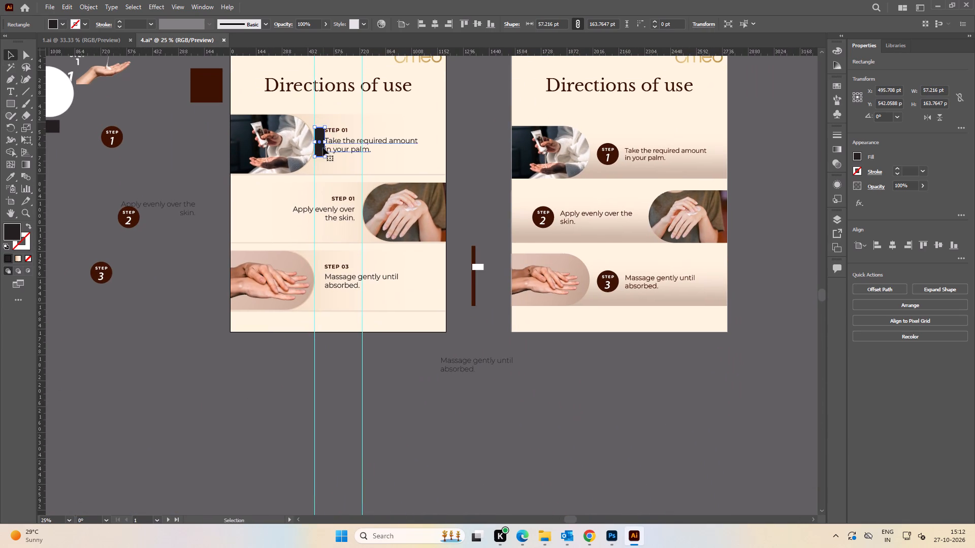
{"action": "left_click_drag", "start_coordinate": [318, 143], "coordinate": [358, 209]}
{"action": "scroll", "coordinate": [356, 207], "scroll_direction": "up", "scroll_amount": 8, "text": "alt"}
{"action": "left_click_drag", "start_coordinate": [400, 243], "coordinate": [332, 253]}
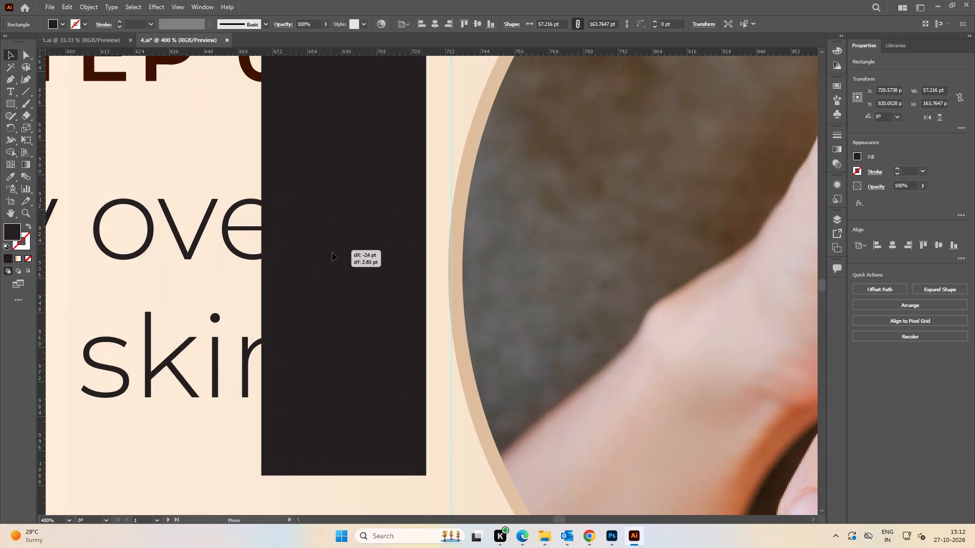
{"action": "left_click_drag", "start_coordinate": [332, 253], "coordinate": [353, 260]}
Move the second row's heading and description together about 16 pt left so they end at the black rectangle's edge.
{"action": "scroll", "coordinate": [333, 228], "scroll_direction": "down", "scroll_amount": 4, "text": "alt"}
{"action": "left_click", "coordinate": [291, 230]}
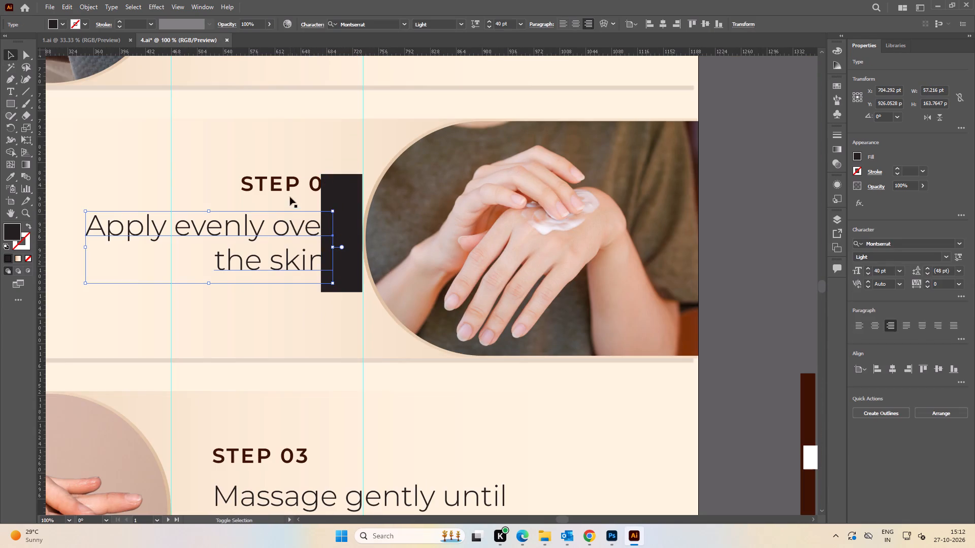
{"action": "left_click", "coordinate": [290, 187], "text": "shift"}
{"action": "scroll", "coordinate": [294, 231], "scroll_direction": "up", "scroll_amount": 3, "text": "alt"}
{"action": "left_click_drag", "start_coordinate": [311, 229], "coordinate": [260, 228]}
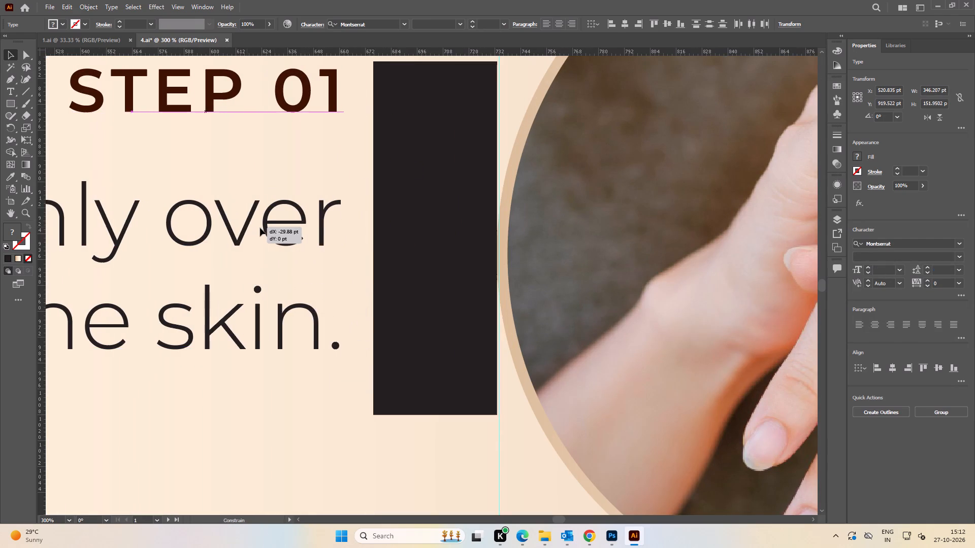
{"action": "left_click_drag", "start_coordinate": [260, 228], "coordinate": [277, 228]}
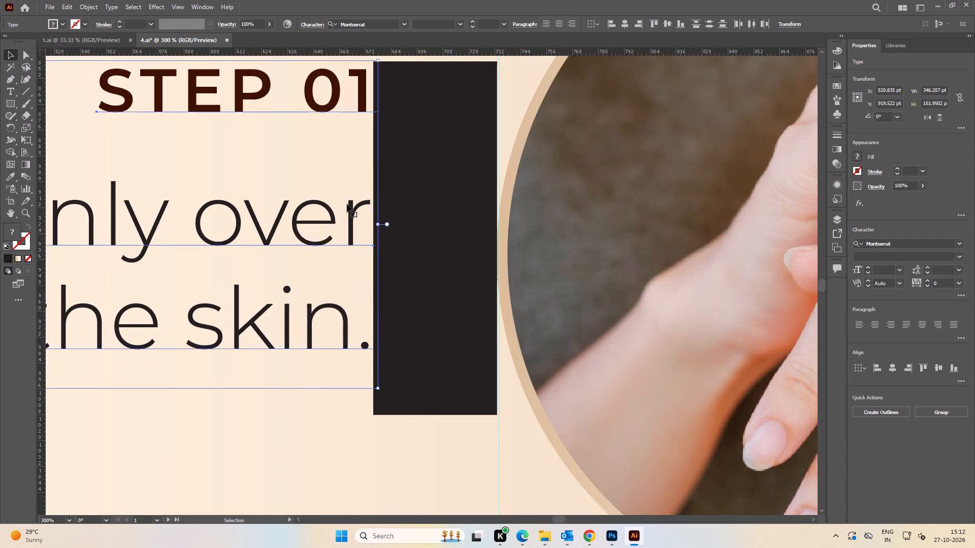
Delete the black spacing rectangle from the second row.
{"action": "scroll", "coordinate": [346, 202], "scroll_direction": "up", "scroll_amount": 3, "text": "alt"}
{"action": "scroll", "coordinate": [371, 220], "scroll_direction": "down", "scroll_amount": 6, "text": "alt"}
{"action": "left_click", "coordinate": [409, 227]}
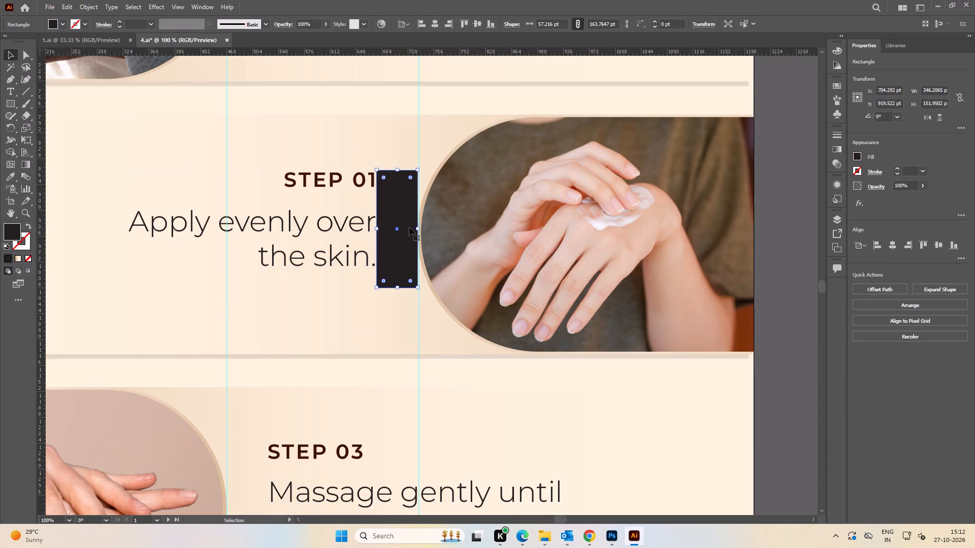
{"action": "key", "text": "Delete"}
Nudge the second row's heading and description together 2 pt to the right.
{"action": "scroll", "coordinate": [370, 204], "scroll_direction": "down", "scroll_amount": 4, "text": "alt"}
{"action": "scroll", "coordinate": [347, 214], "scroll_direction": "up", "scroll_amount": 4, "text": "alt"}
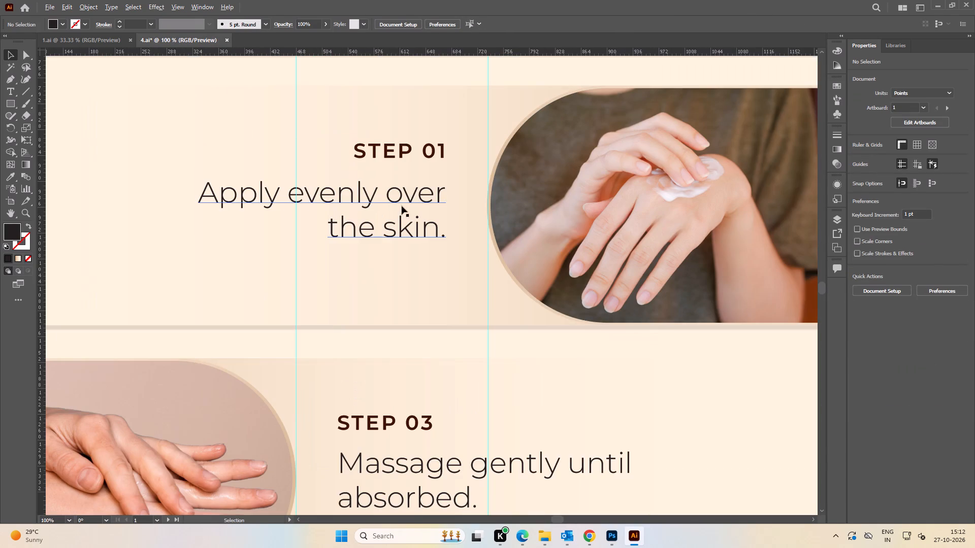
{"action": "left_click", "coordinate": [403, 205]}
{"action": "left_click", "coordinate": [399, 163], "text": "shift"}
{"action": "key", "text": "Right"}
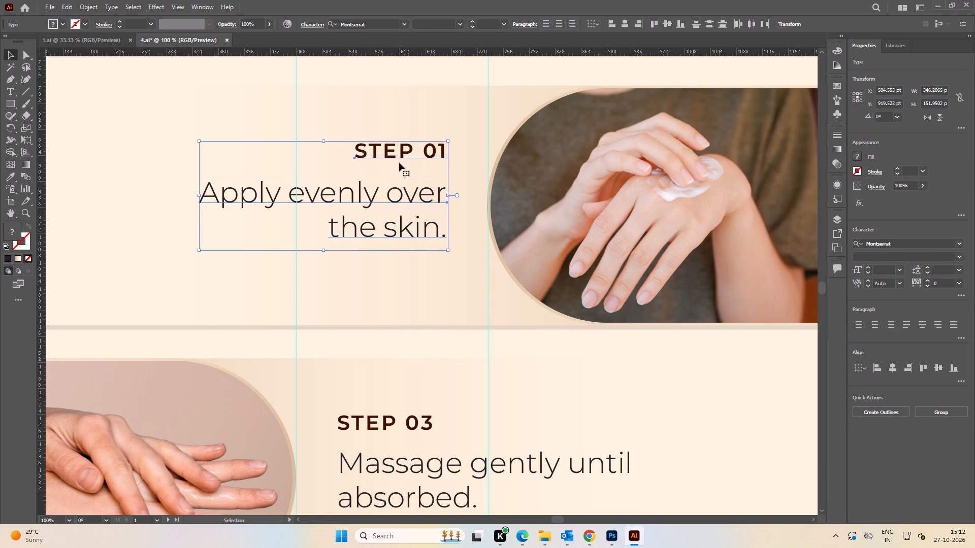
{"action": "key", "text": "Right"}
{"action": "scroll", "coordinate": [472, 300], "scroll_direction": "down", "scroll_amount": 2, "text": "alt"}
{"action": "left_click", "coordinate": [606, 368]}
Change the second row's heading to STEP 02.
{"action": "key", "text": "space"}
{"action": "left_click_drag", "start_coordinate": [606, 368], "coordinate": [504, 403]}
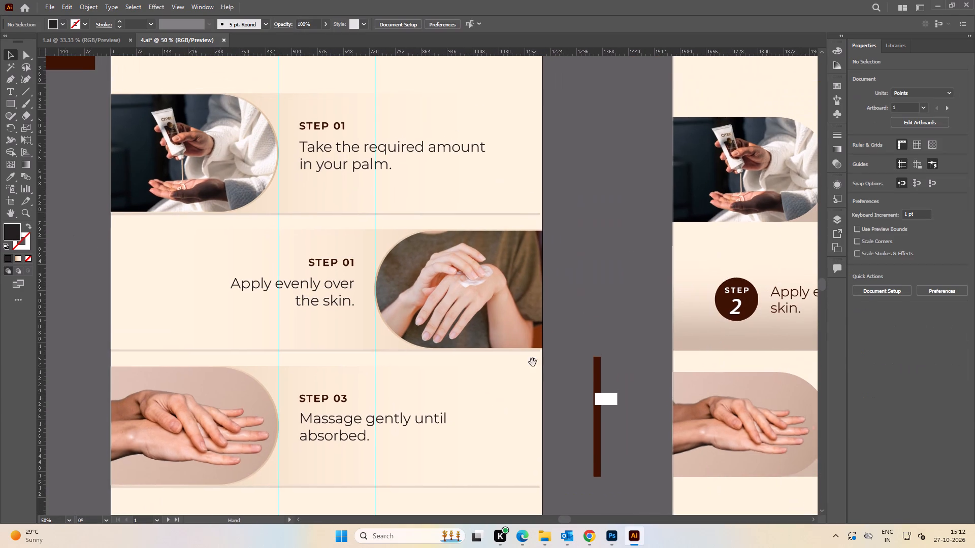
{"action": "key", "text": "t"}
{"action": "left_click", "coordinate": [338, 264]}
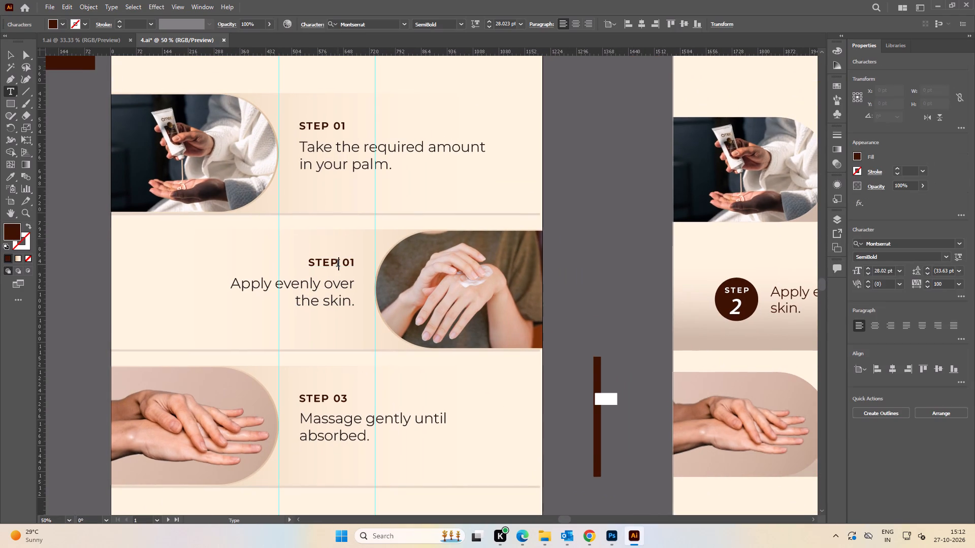
{"action": "key", "text": "Right"}
{"action": "key", "text": "Right"}
{"action": "key", "text": "shift+Right"}
{"action": "key", "text": "2"}
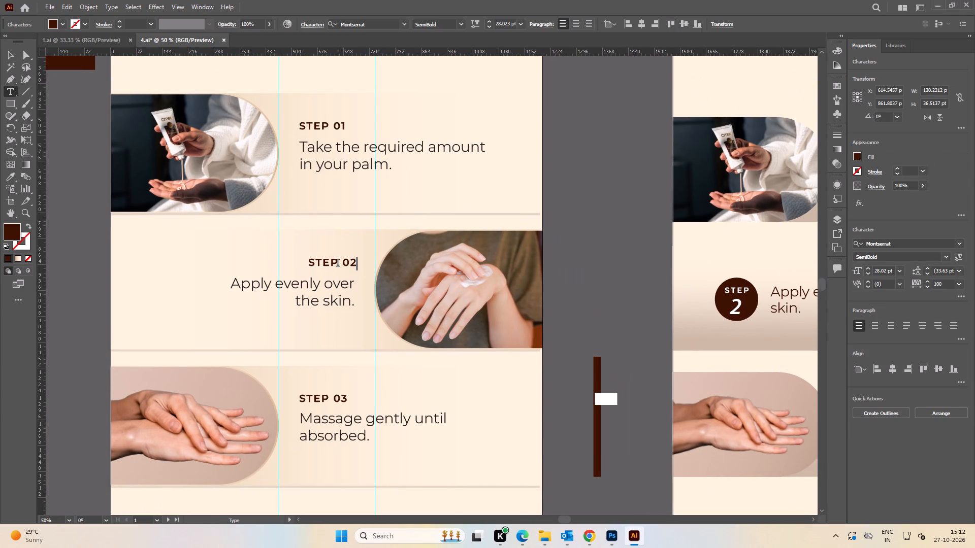
{"action": "left_click", "coordinate": [13, 53]}
Compare the reworked Directions of use artboard with the original version beside it, viewing the original at full artboard size.
{"action": "scroll", "coordinate": [428, 275], "scroll_direction": "down", "scroll_amount": 3, "text": "alt"}
{"action": "key", "text": "space"}
{"action": "left_click_drag", "start_coordinate": [469, 271], "coordinate": [411, 268]}
{"action": "scroll", "coordinate": [485, 281], "scroll_direction": "up", "scroll_amount": 2, "text": "alt"}
{"action": "left_click", "coordinate": [506, 278]}
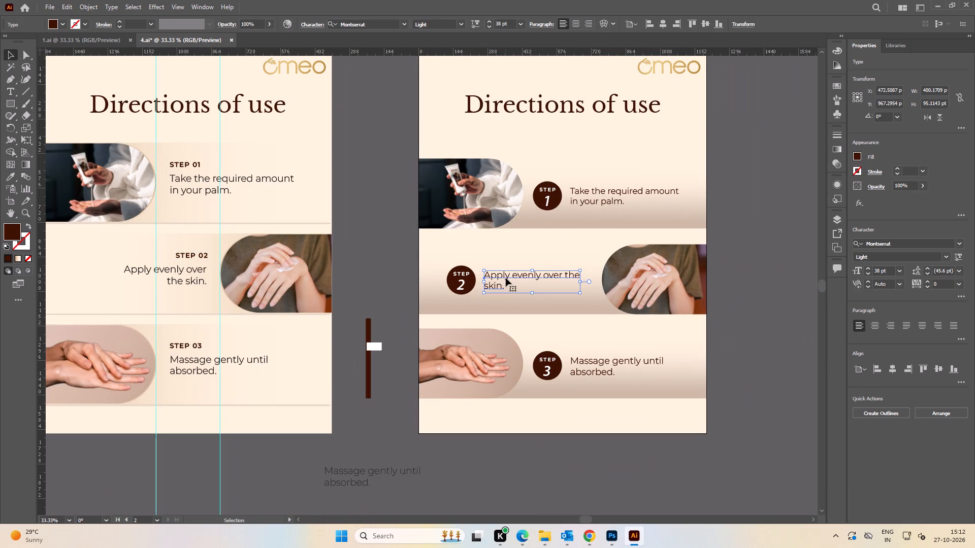
{"action": "left_click", "coordinate": [371, 248]}
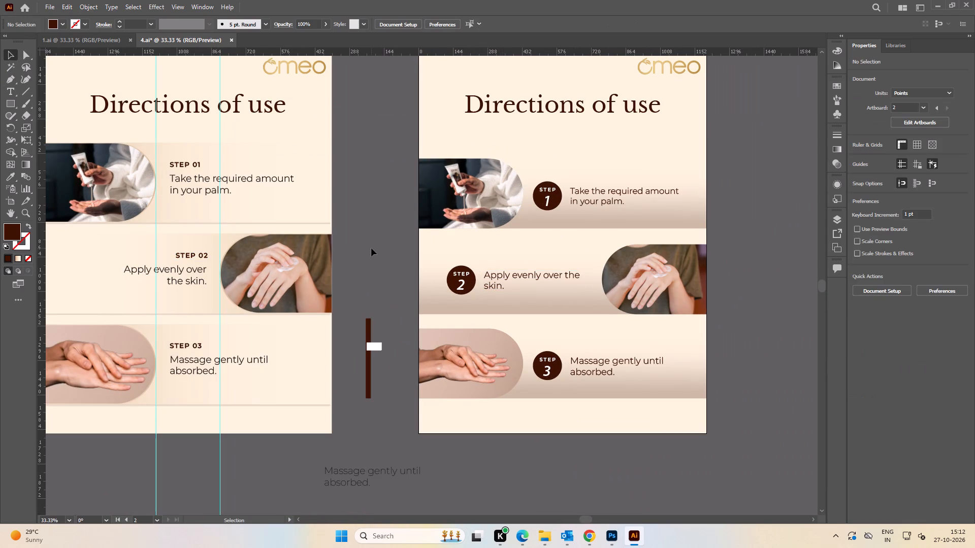
{"action": "scroll", "coordinate": [371, 248], "scroll_direction": "down", "scroll_amount": 1, "text": "alt"}
{"action": "key", "text": "space"}
{"action": "left_click_drag", "start_coordinate": [367, 247], "coordinate": [373, 247]}
{"action": "key", "text": "ctrl+0"}
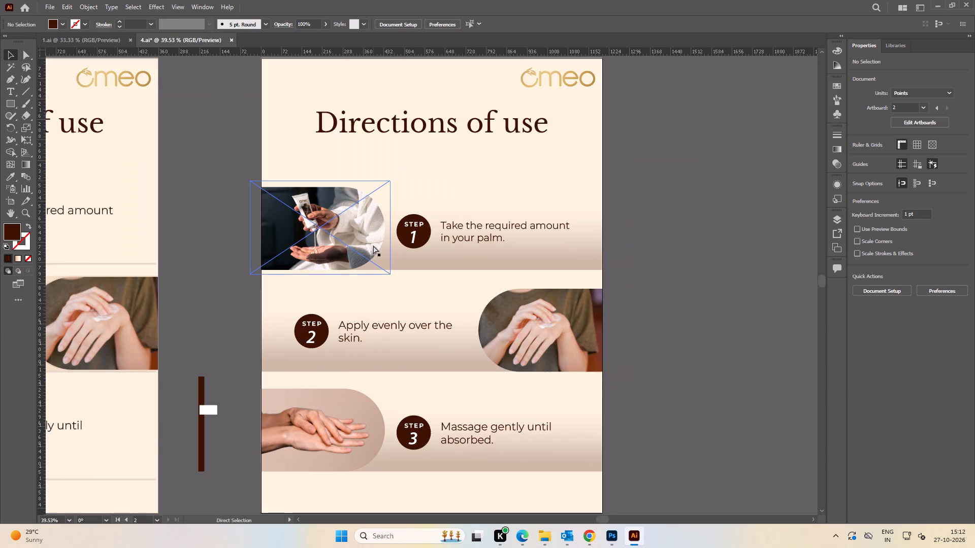
Save 4.ai and make the reworked Directions of use artboard the active one, fitted in view.
{"action": "key", "text": "ctrl+s"}
{"action": "key", "text": "ctrl+s"}
{"action": "key", "text": "ctrl+s"}
{"action": "scroll", "coordinate": [365, 261], "scroll_direction": "down", "scroll_amount": 3}
{"action": "key", "text": "space"}
{"action": "left_click_drag", "start_coordinate": [296, 257], "coordinate": [391, 250]}
{"action": "left_click", "coordinate": [306, 166]}
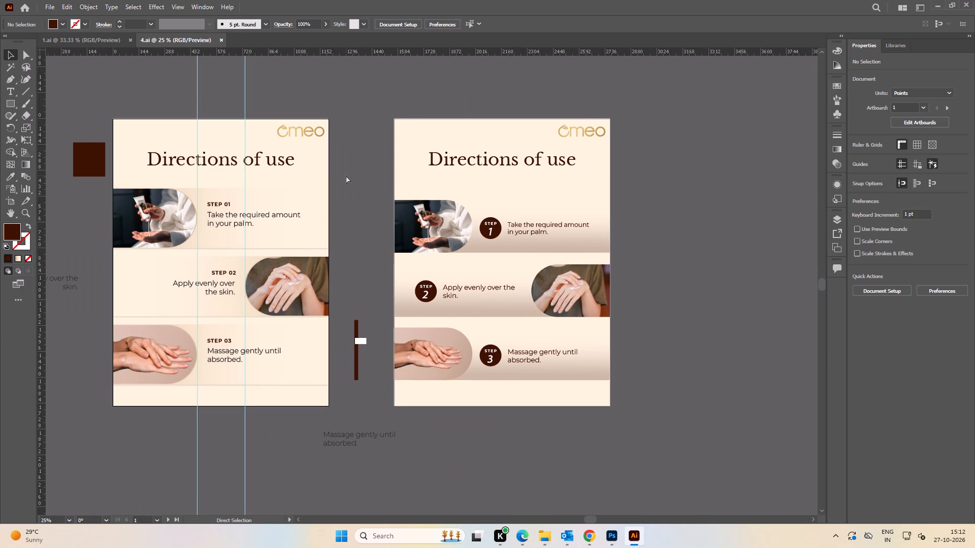
{"action": "key", "text": "ctrl+0"}
{"action": "key", "text": "ctrl+s"}
{"action": "key", "text": "ctrl+s"}
{"action": "key", "text": "ctrl+s"}
{"action": "left_click", "coordinate": [636, 155]}
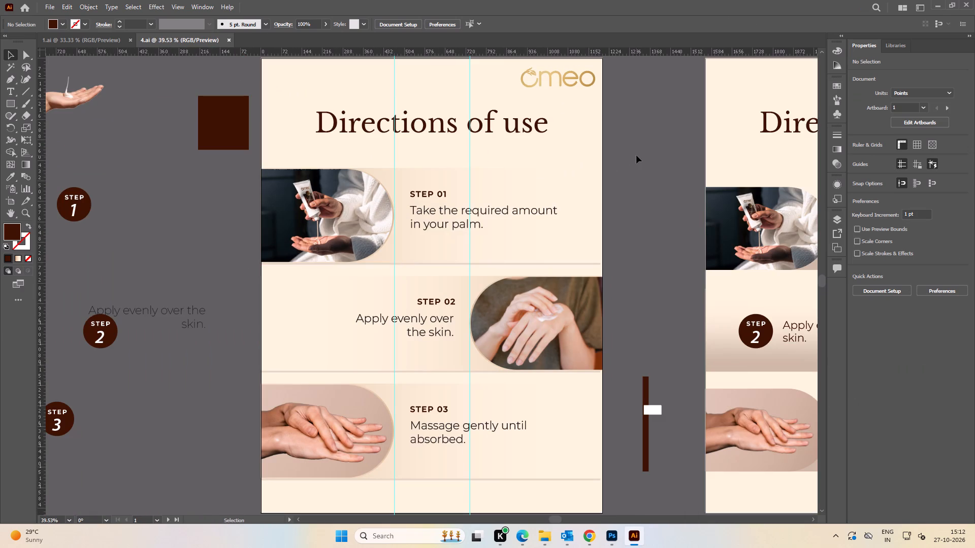
Export the reworked artboard for web as a 1200 × 1600 px JPEG High, replacing 4.jpg in the local Coffee-Hand-Cream folder.
{"action": "key", "text": "ctrl+alt+shift+s"}
{"action": "left_click", "coordinate": [826, 497]}
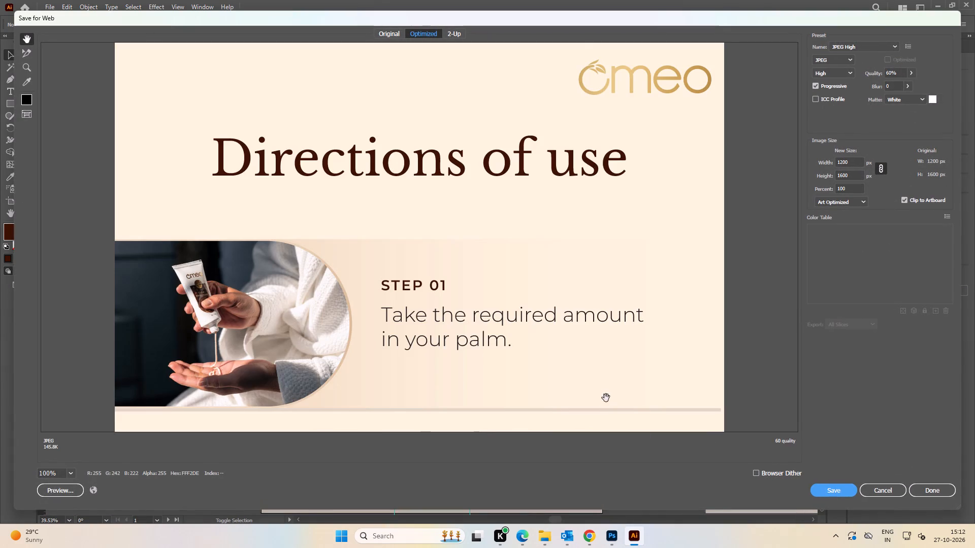
{"action": "left_click", "coordinate": [834, 489]}
{"action": "left_click", "coordinate": [519, 357]}
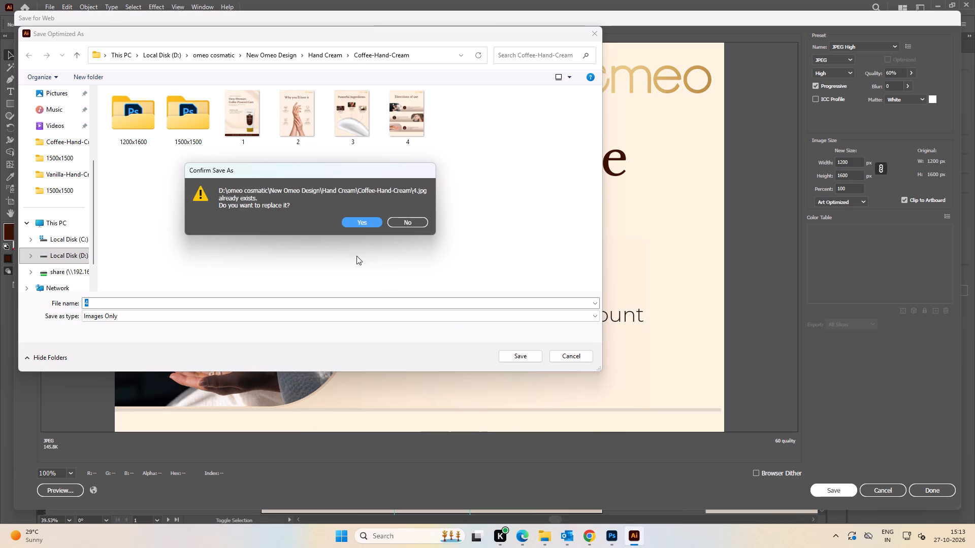
{"action": "left_click", "coordinate": [366, 213]}
{"action": "left_click", "coordinate": [367, 218]}
Save 4.ai and close it.
{"action": "key", "text": "ctrl+s"}
{"action": "key", "text": "ctrl+s"}
{"action": "key", "text": "ctrl+s"}
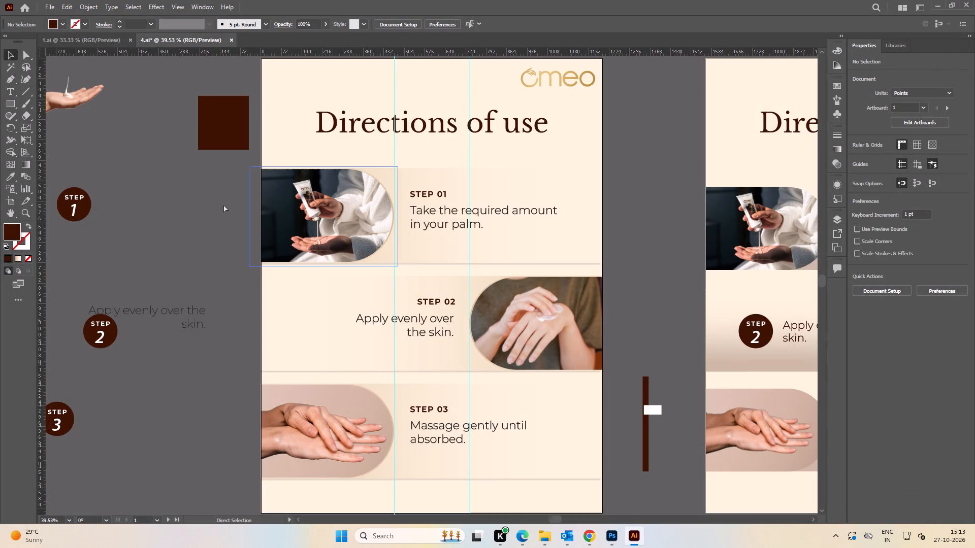
{"action": "left_click", "coordinate": [191, 203]}
{"action": "key", "text": "ctrl+s"}
{"action": "key", "text": "ctrl+s"}
{"action": "key", "text": "ctrl+s"}
{"action": "key", "text": "ctrl+s"}
{"action": "key", "text": "ctrl+s"}
{"action": "key", "text": "ctrl+s"}
{"action": "key", "text": "ctrl+s"}
{"action": "key", "text": "ctrl+s"}
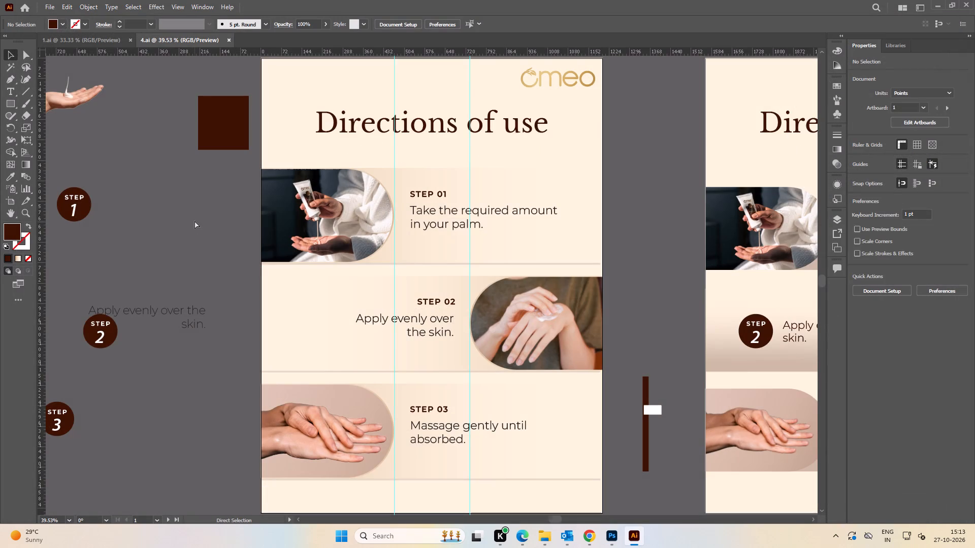
{"action": "key", "text": "ctrl+s"}
{"action": "key", "text": "ctrl+s"}
{"action": "key", "text": "ctrl+s"}
{"action": "key", "text": "ctrl+s"}
{"action": "key", "text": "ctrl+s"}
{"action": "key", "text": "ctrl+s"}
{"action": "key", "text": "ctrl+s"}
{"action": "left_click", "coordinate": [229, 37]}
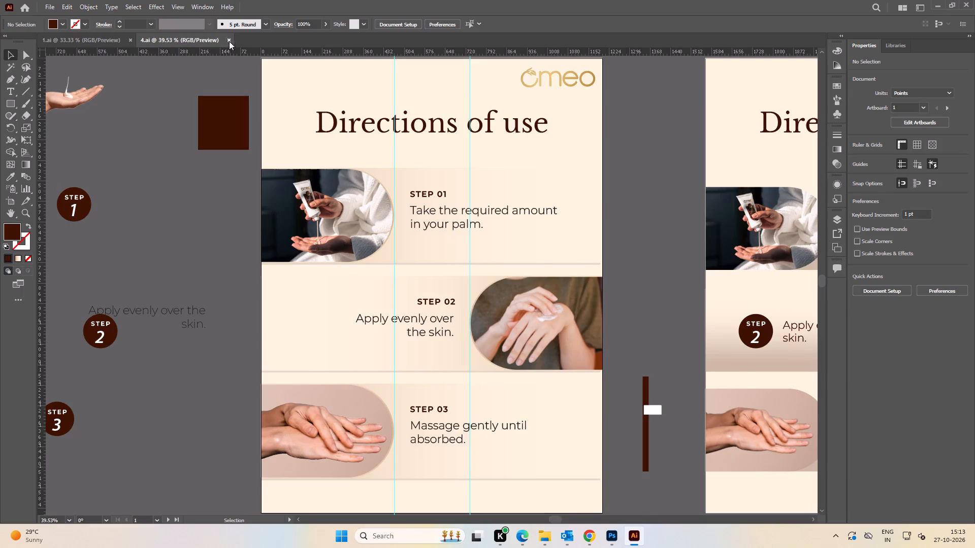
{"action": "left_click", "coordinate": [229, 41]}
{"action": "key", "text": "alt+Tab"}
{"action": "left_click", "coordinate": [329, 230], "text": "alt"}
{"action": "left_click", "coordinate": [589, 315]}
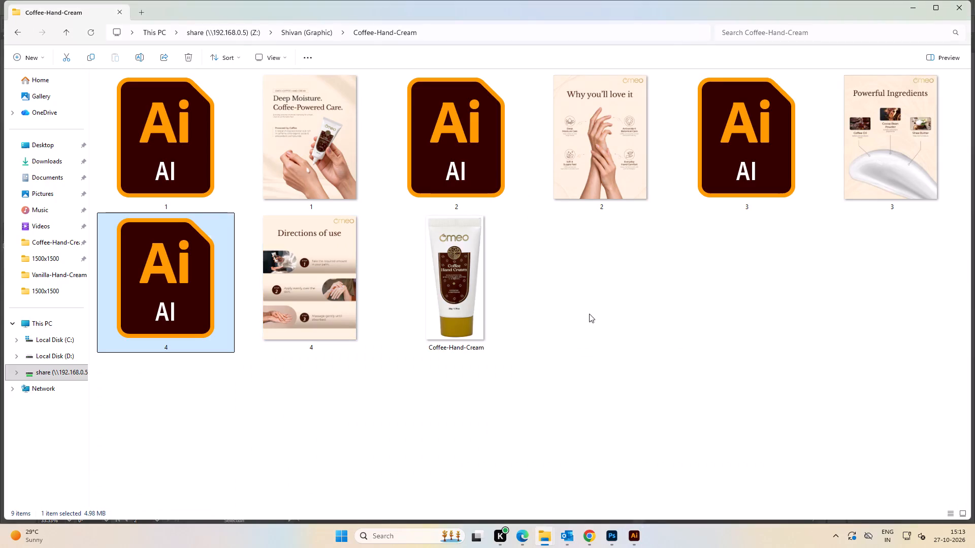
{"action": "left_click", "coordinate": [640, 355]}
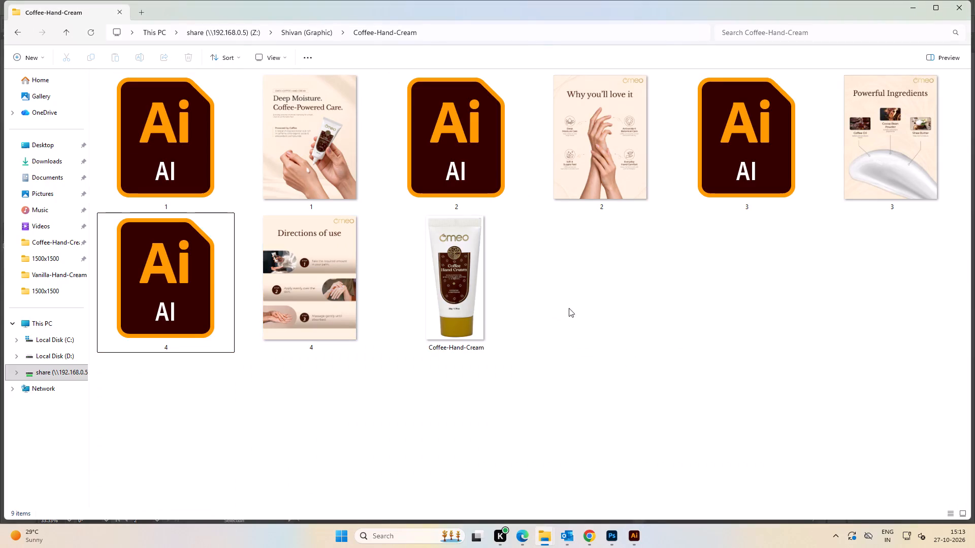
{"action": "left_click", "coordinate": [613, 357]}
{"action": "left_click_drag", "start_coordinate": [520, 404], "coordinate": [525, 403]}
Review the exported images 2, 3 and 4 in the local Coffee-Hand-Cream folder in the photo viewer.
{"action": "key", "text": "alt+Tab"}
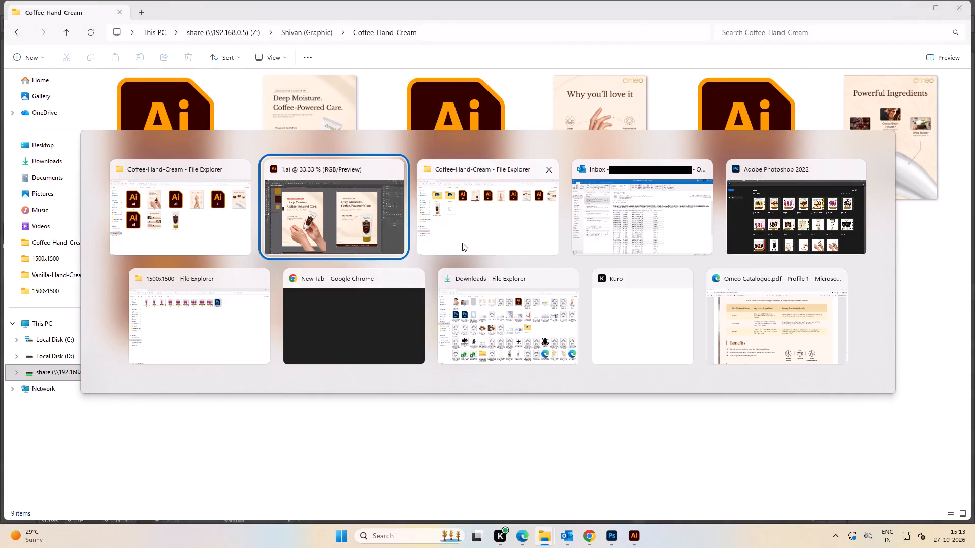
{"action": "left_click", "coordinate": [498, 228], "text": "alt"}
{"action": "left_click", "coordinate": [476, 258]}
{"action": "double_click", "coordinate": [581, 126]}
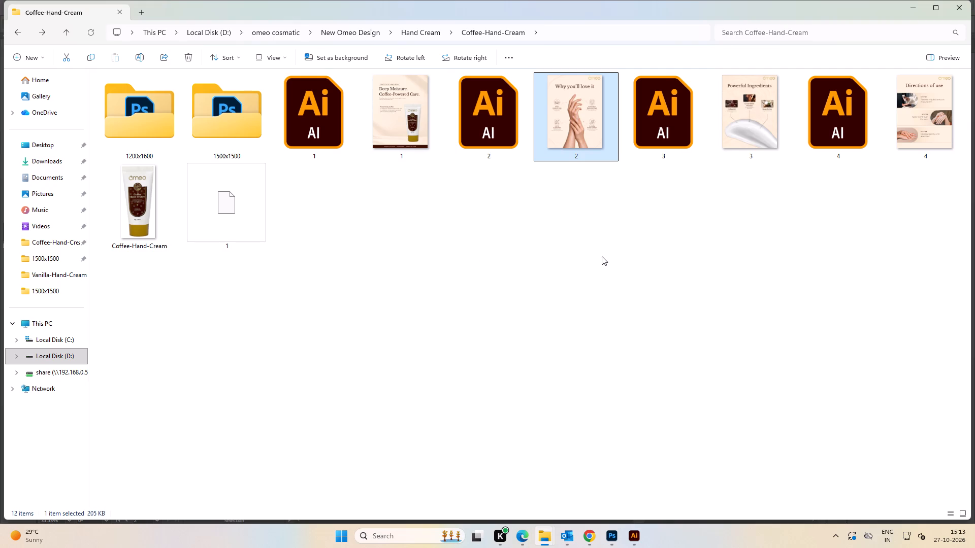
{"action": "left_click", "coordinate": [776, 79]}
{"action": "double_click", "coordinate": [724, 124]}
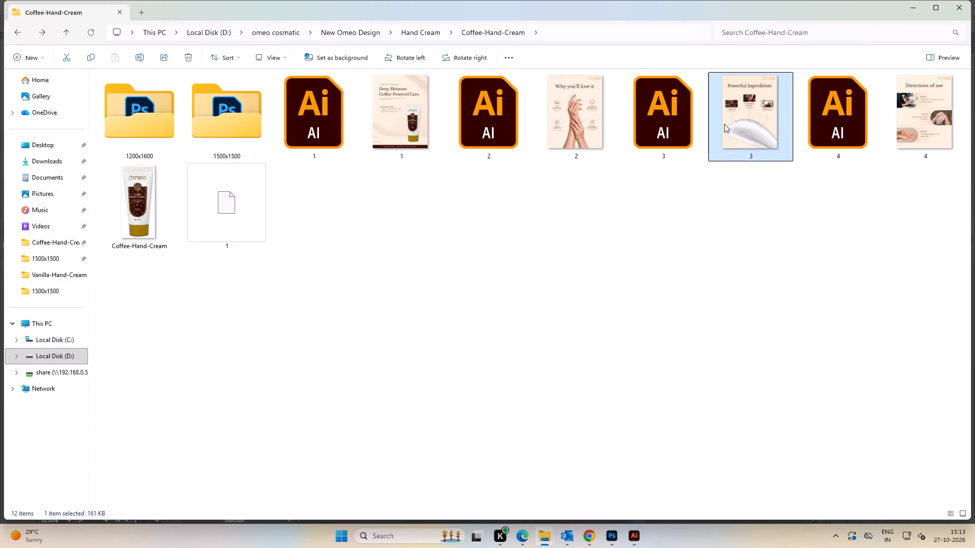
{"action": "left_click", "coordinate": [783, 80]}
{"action": "double_click", "coordinate": [920, 108]}
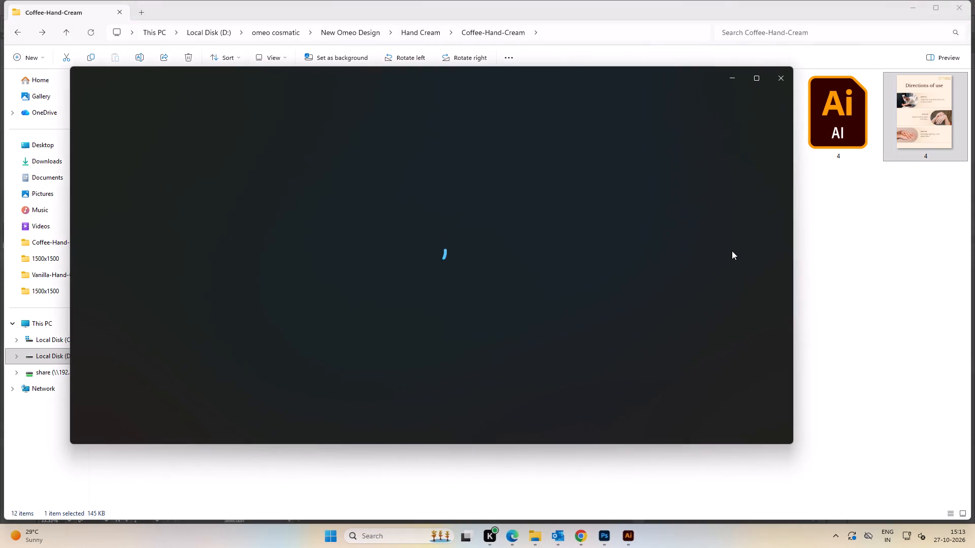
{"action": "double_click", "coordinate": [422, 316]}
{"action": "double_click", "coordinate": [498, 309]}
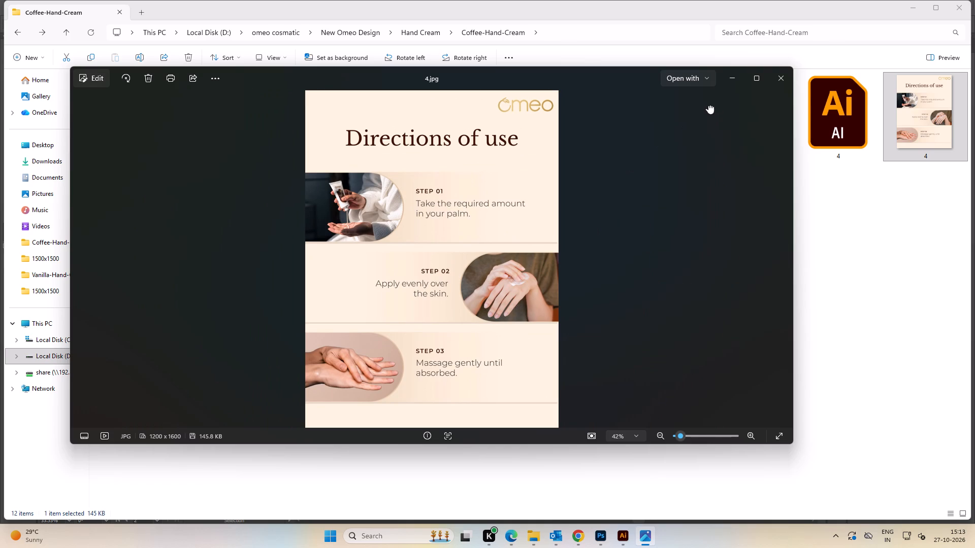
{"action": "left_click", "coordinate": [779, 82]}
{"action": "left_click_drag", "start_coordinate": [559, 343], "coordinate": [568, 337]}
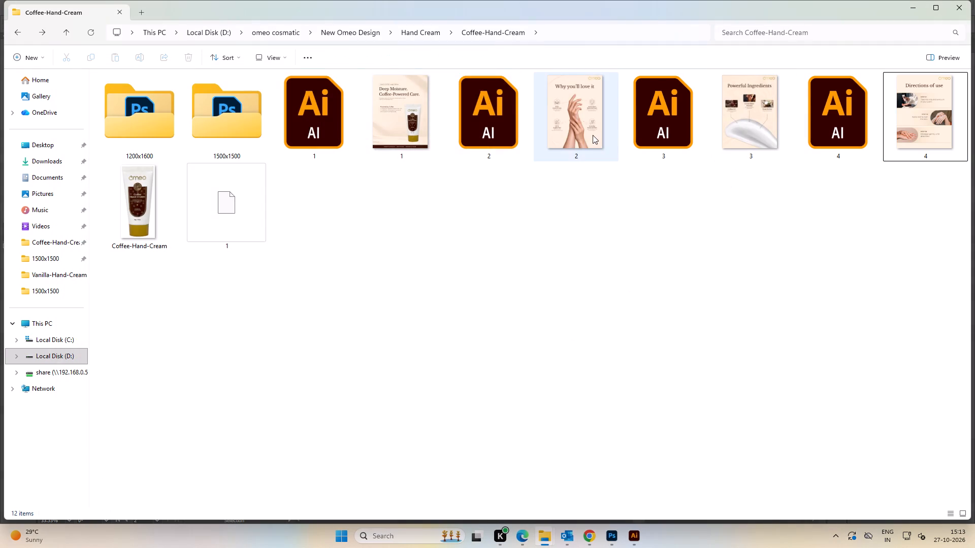
Return to 1.ai and move the small black rectangle beside the headline off the hand-photo artboard onto the empty pasteboard.
{"action": "double_click", "coordinate": [325, 130]}
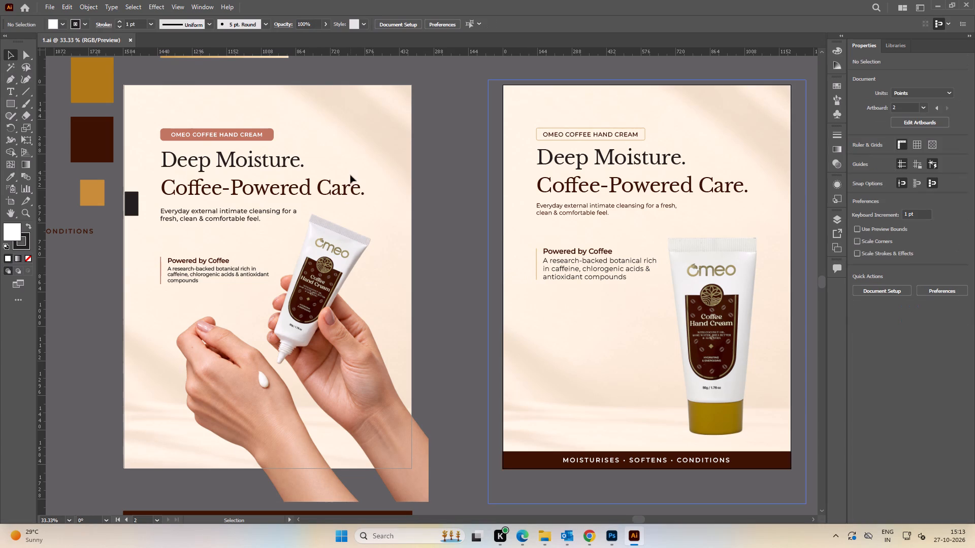
{"action": "scroll", "coordinate": [212, 262], "scroll_direction": "up", "scroll_amount": 3, "text": "alt"}
{"action": "key", "text": "space"}
{"action": "left_click_drag", "start_coordinate": [145, 276], "coordinate": [213, 272]}
{"action": "scroll", "coordinate": [224, 248], "scroll_direction": "down", "scroll_amount": 2, "text": "alt"}
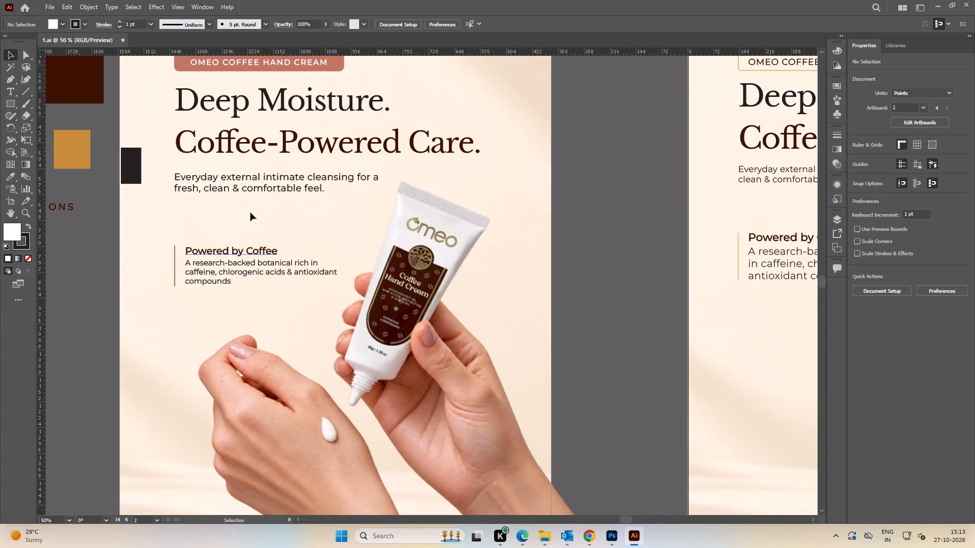
{"action": "scroll", "coordinate": [263, 217], "scroll_direction": "down", "scroll_amount": 1, "text": "alt"}
{"action": "key", "text": "space"}
{"action": "left_click_drag", "start_coordinate": [267, 211], "coordinate": [272, 238]}
{"action": "left_click", "coordinate": [492, 222]}
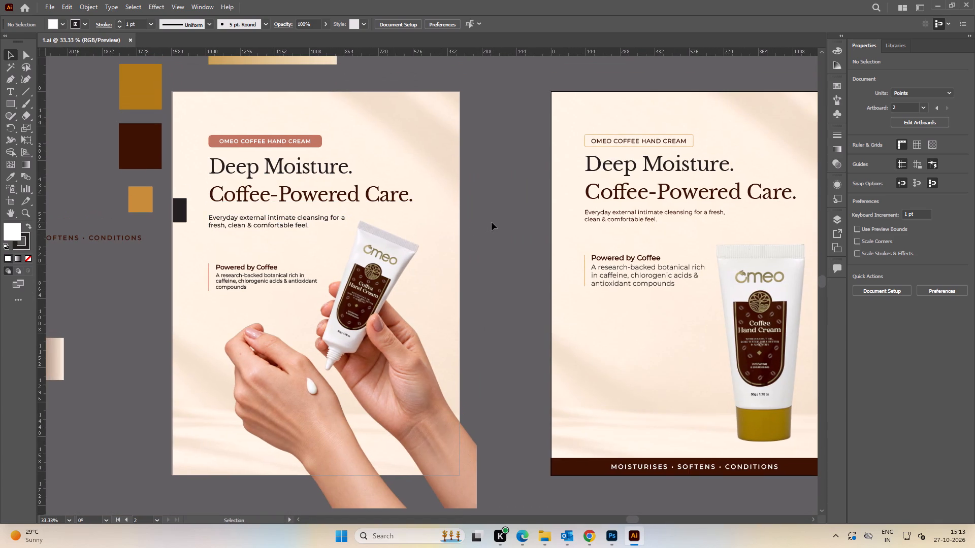
{"action": "scroll", "coordinate": [207, 190], "scroll_direction": "up", "scroll_amount": 2, "text": "alt"}
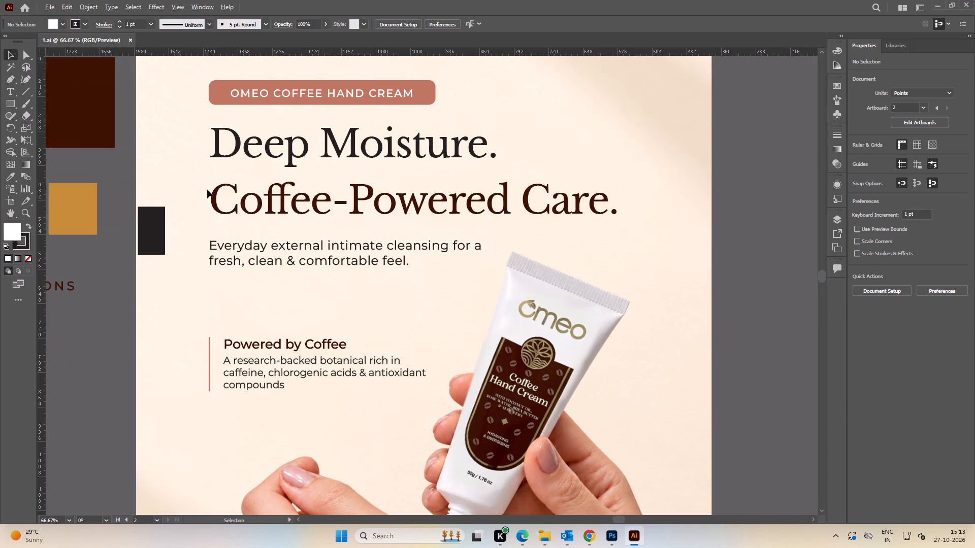
{"action": "key", "text": "space"}
{"action": "key", "text": "space"}
{"action": "key", "text": "space"}
{"action": "left_click_drag", "start_coordinate": [204, 193], "coordinate": [223, 236]}
{"action": "key", "text": "space"}
{"action": "left_click_drag", "start_coordinate": [165, 267], "coordinate": [287, 256]}
{"action": "left_click_drag", "start_coordinate": [286, 262], "coordinate": [137, 238]}
{"action": "left_click", "coordinate": [232, 286]}
Save 1.ai.
{"action": "scroll", "coordinate": [240, 282], "scroll_direction": "down", "scroll_amount": 1, "text": "alt"}
{"action": "key", "text": "space"}
{"action": "key", "text": "space"}
{"action": "key", "text": "space"}
{"action": "left_click_drag", "start_coordinate": [255, 285], "coordinate": [176, 289]}
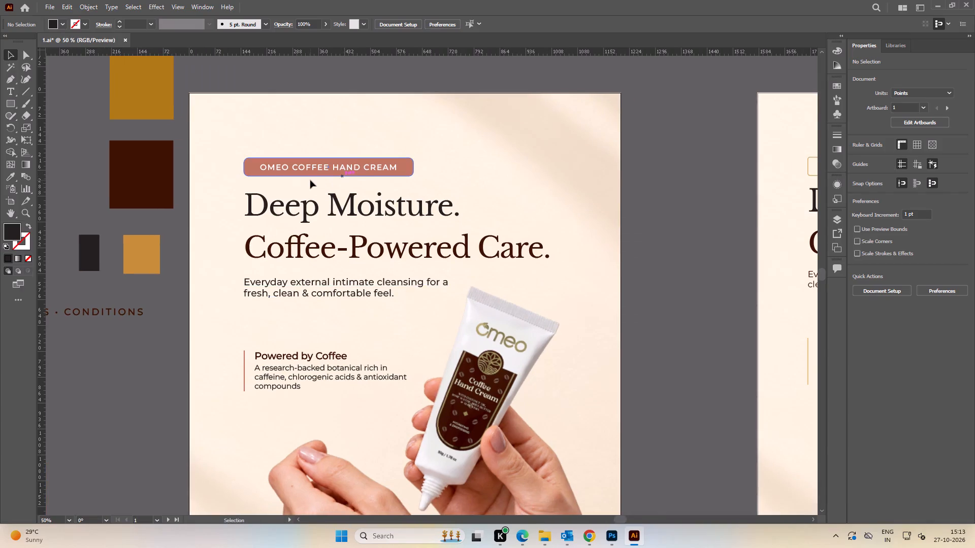
{"action": "scroll", "coordinate": [309, 180], "scroll_direction": "down", "scroll_amount": 1, "text": "alt"}
{"action": "key", "text": "ctrl+s"}
Open 2.ai from the local Coffee-Hand-Cream folder.
{"action": "key", "text": "alt+Tab"}
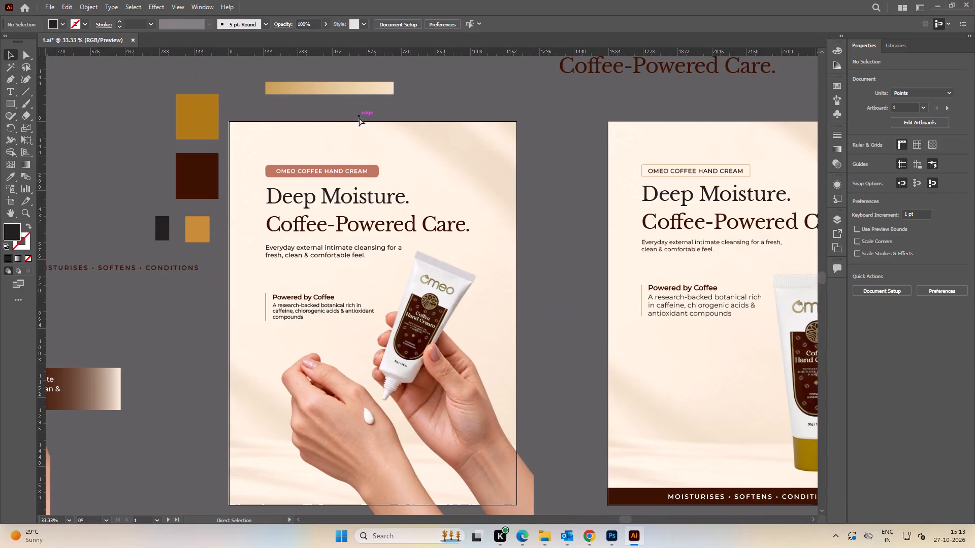
{"action": "left_click", "coordinate": [416, 234]}
{"action": "double_click", "coordinate": [480, 124]}
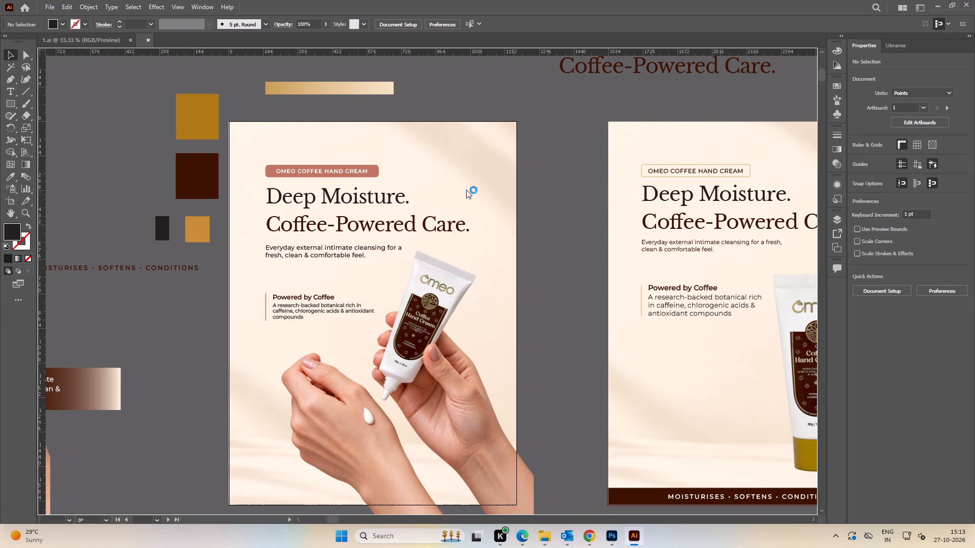
Examine the icons and captions around the hands on the Why you'll love it artboard.
{"action": "scroll", "coordinate": [354, 208], "scroll_direction": "up", "scroll_amount": 4, "text": "alt"}
{"action": "left_click", "coordinate": [354, 208]}
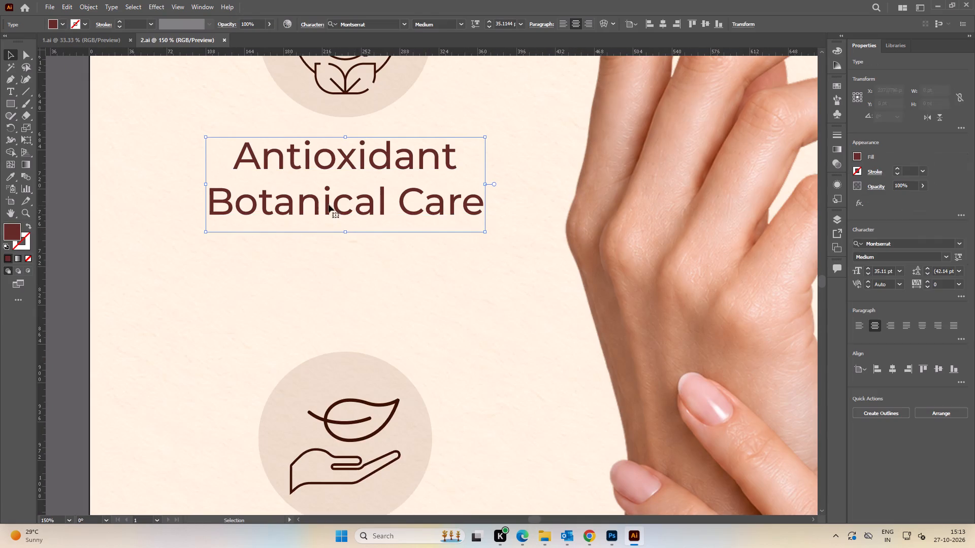
{"action": "scroll", "coordinate": [328, 202], "scroll_direction": "down", "scroll_amount": 4, "text": "alt"}
{"action": "key", "text": "space"}
{"action": "left_click_drag", "start_coordinate": [276, 186], "coordinate": [345, 273]}
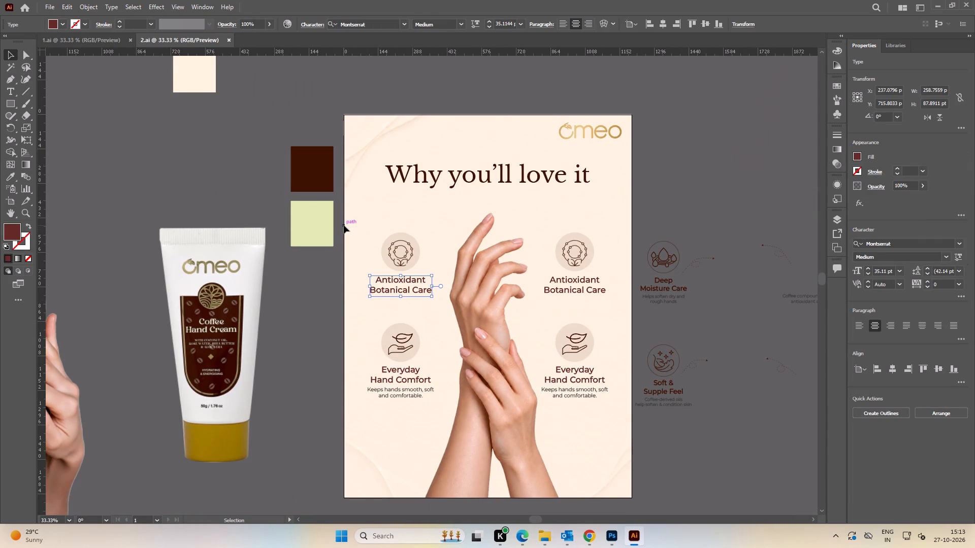
{"action": "left_click", "coordinate": [316, 318]}
{"action": "key", "text": "space"}
{"action": "left_click_drag", "start_coordinate": [520, 285], "coordinate": [330, 250]}
{"action": "scroll", "coordinate": [379, 256], "scroll_direction": "up", "scroll_amount": 2, "text": "alt"}
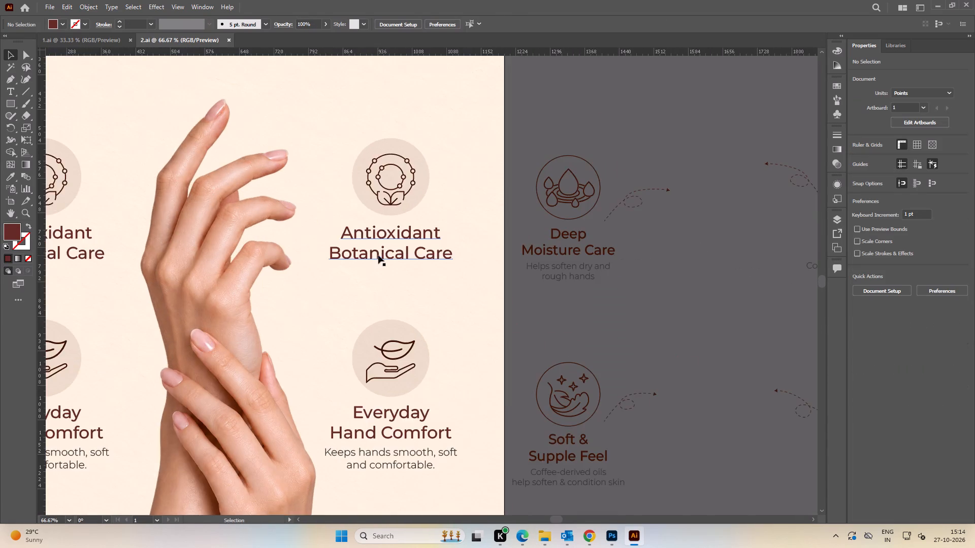
{"action": "key", "text": "space"}
{"action": "left_click_drag", "start_coordinate": [282, 244], "coordinate": [461, 216]}
{"action": "scroll", "coordinate": [460, 216], "scroll_direction": "down", "scroll_amount": 2, "text": "alt"}
{"action": "key", "text": "space"}
{"action": "left_click_drag", "start_coordinate": [482, 232], "coordinate": [459, 257]}
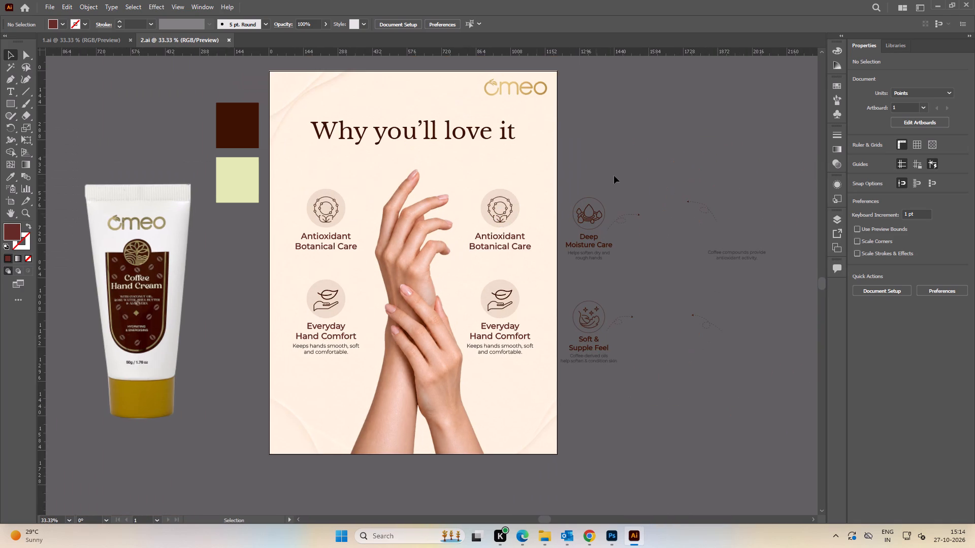
Save 2.ai.
{"action": "key", "text": "ctrl+s"}
{"action": "key", "text": "ctrl+s"}
{"action": "left_click", "coordinate": [661, 161]}
Compare the four benefit captions around the hands with the faded spare captions outside the Why you'll love it artboard.
{"action": "scroll", "coordinate": [450, 327], "scroll_direction": "up", "scroll_amount": 2, "text": "alt"}
{"action": "key", "text": "space"}
{"action": "left_click_drag", "start_coordinate": [564, 285], "coordinate": [550, 284]}
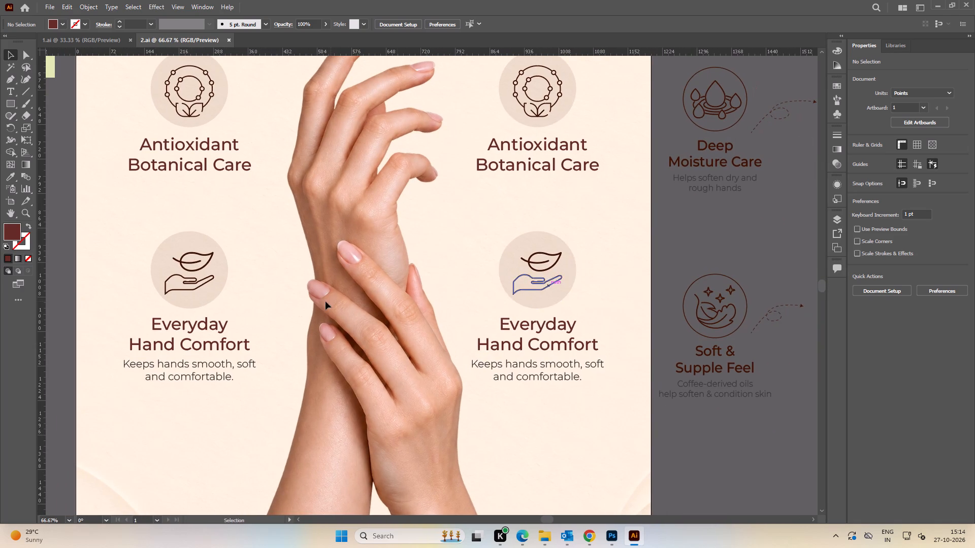
{"action": "scroll", "coordinate": [322, 299], "scroll_direction": "down", "scroll_amount": 2, "text": "alt"}
{"action": "key", "text": "space"}
{"action": "left_click_drag", "start_coordinate": [285, 292], "coordinate": [326, 294]}
{"action": "key", "text": "space"}
{"action": "left_click_drag", "start_coordinate": [652, 262], "coordinate": [591, 265]}
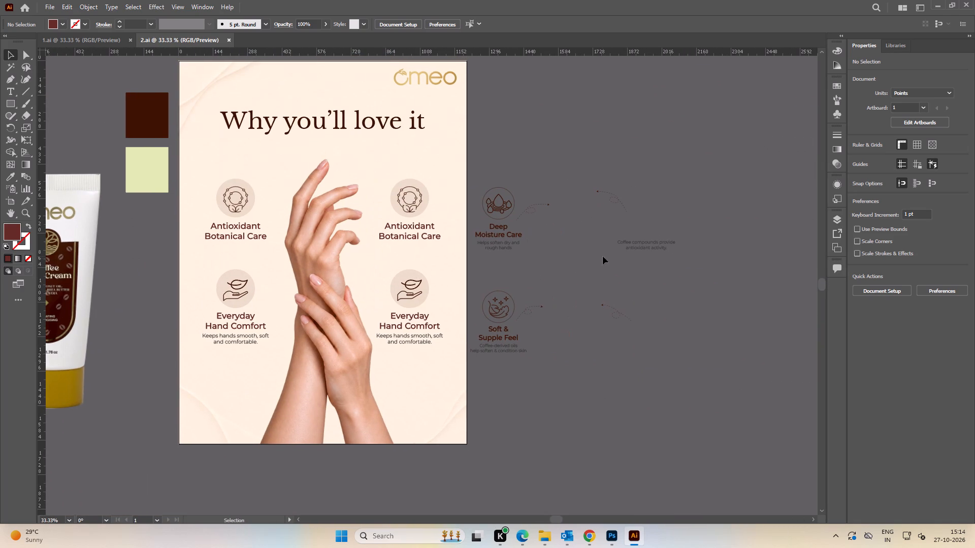
{"action": "scroll", "coordinate": [538, 263], "scroll_direction": "down", "scroll_amount": 2, "text": "alt"}
{"action": "scroll", "coordinate": [534, 278], "scroll_direction": "up", "scroll_amount": 2, "text": "alt"}
{"action": "key", "text": "space"}
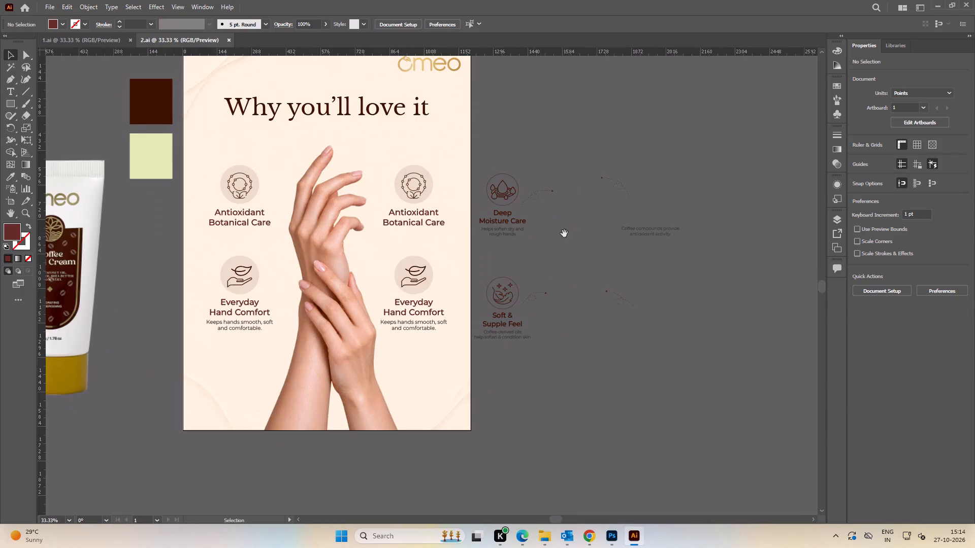
{"action": "left_click_drag", "start_coordinate": [569, 242], "coordinate": [583, 273]}
{"action": "left_click", "coordinate": [82, 35]}
{"action": "left_click", "coordinate": [149, 40]}
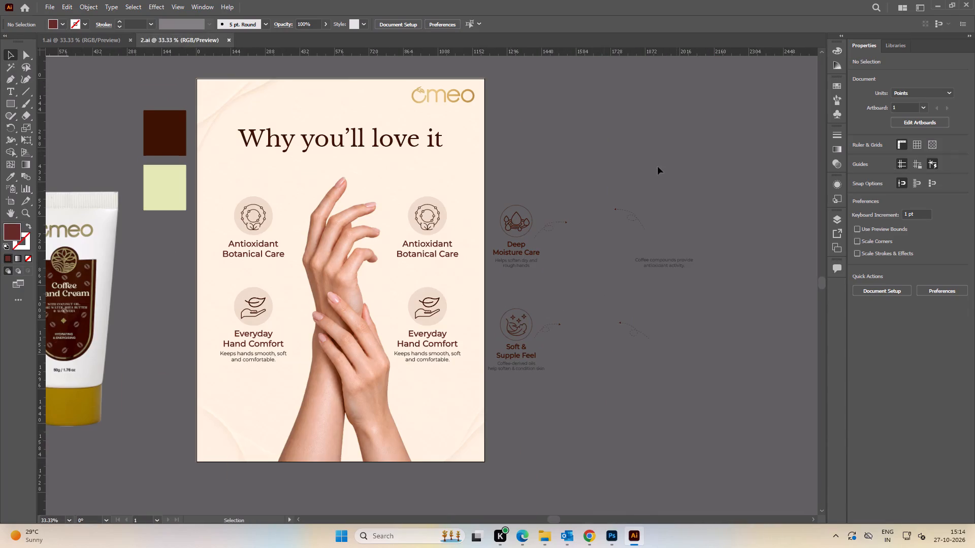
{"action": "key", "text": "space"}
{"action": "left_click_drag", "start_coordinate": [681, 143], "coordinate": [690, 164]}
{"action": "left_click", "coordinate": [677, 148]}
Open the 2.ai file stored in the 1200x1600 subfolder of Coffee-Hand-Cream.
{"action": "key", "text": "alt+Tab"}
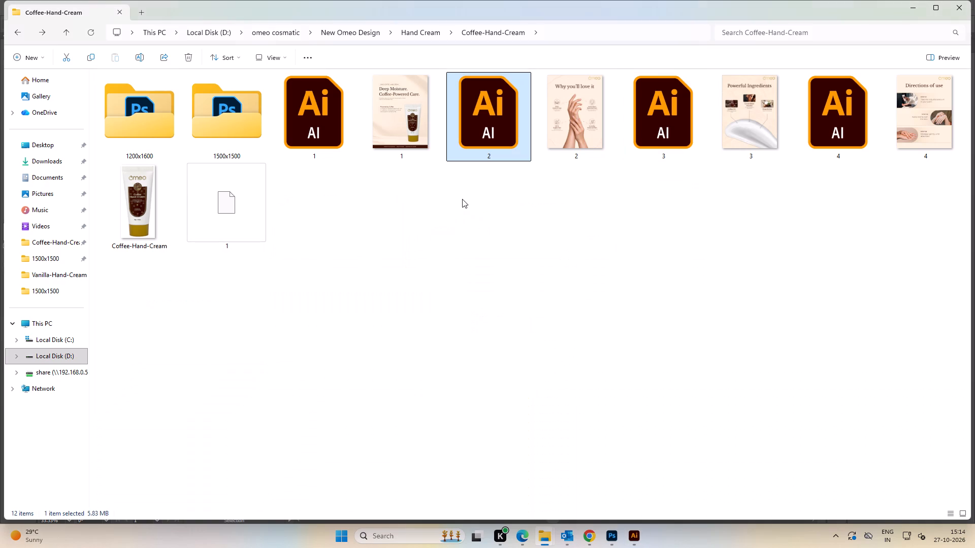
{"action": "left_click", "coordinate": [425, 235]}
{"action": "double_click", "coordinate": [121, 113]}
{"action": "double_click", "coordinate": [427, 134]}
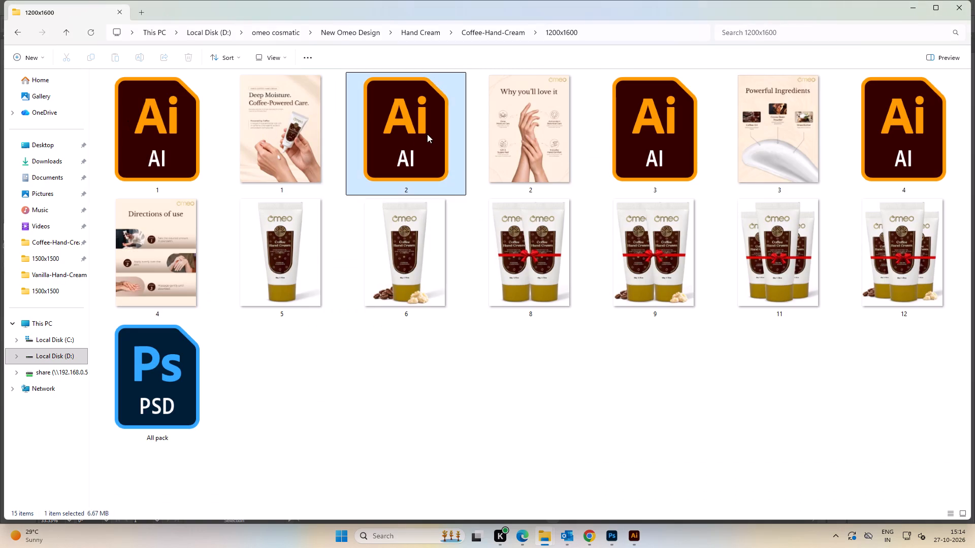
Group the four benefit captions of the 1200x1600 version and copy them into the other 2.ai, clear of its artboard.
{"action": "scroll", "coordinate": [441, 194], "scroll_direction": "down", "scroll_amount": 2, "text": "alt"}
{"action": "left_click", "coordinate": [430, 246]}
{"action": "left_click", "coordinate": [628, 258]}
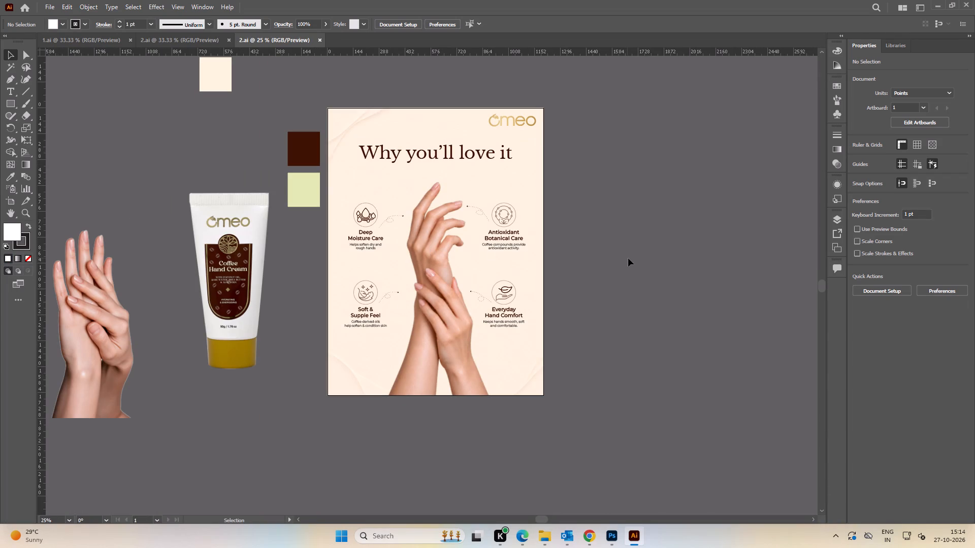
{"action": "left_click_drag", "start_coordinate": [628, 387], "coordinate": [340, 166]}
{"action": "left_click_drag", "start_coordinate": [450, 267], "coordinate": [467, 264]}
{"action": "left_click_drag", "start_coordinate": [588, 335], "coordinate": [328, 179]}
{"action": "left_click_drag", "start_coordinate": [514, 309], "coordinate": [540, 309]}
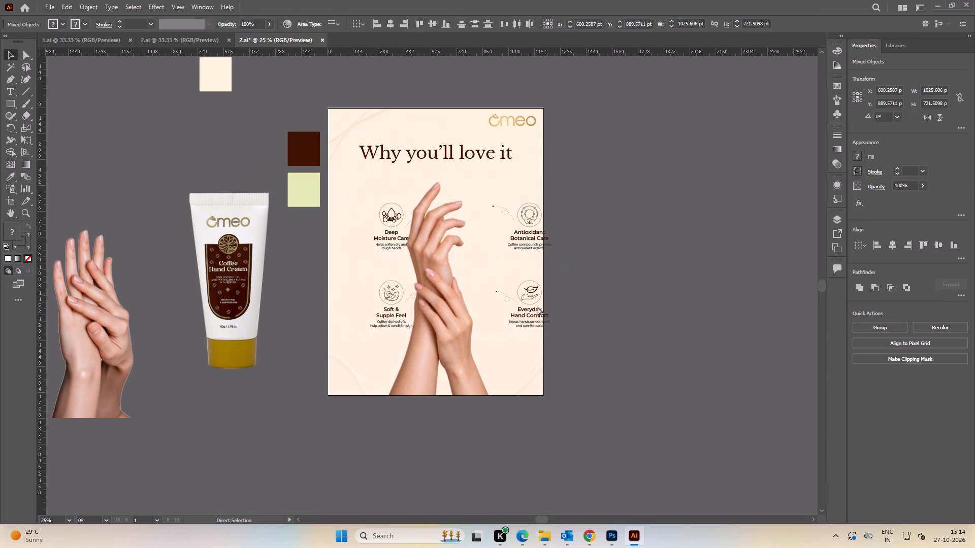
{"action": "key", "text": "ctrl+z"}
{"action": "key", "text": "ctrl+g"}
{"action": "key", "text": "ctrl+g"}
{"action": "key", "text": "ctrl+g"}
{"action": "left_click_drag", "start_coordinate": [499, 316], "coordinate": [690, 238]}
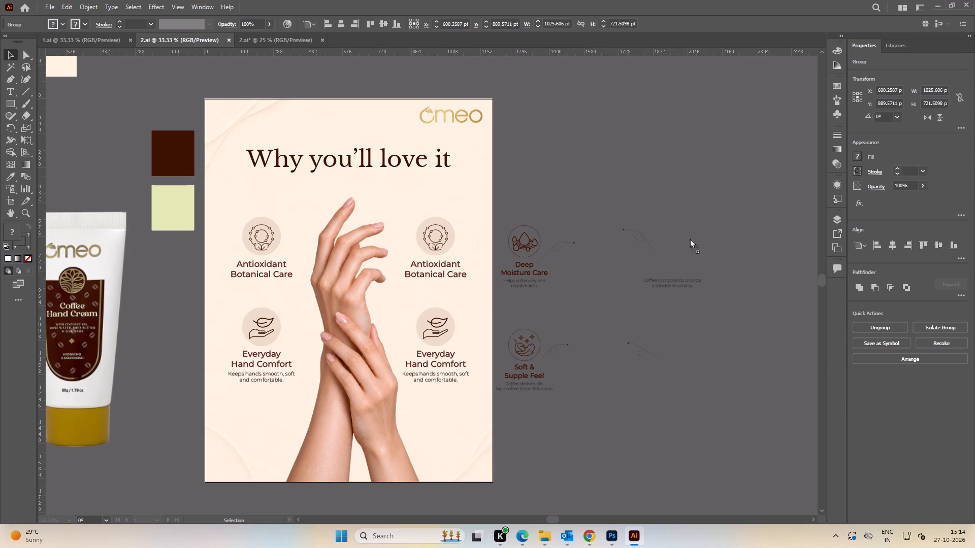
{"action": "left_click_drag", "start_coordinate": [690, 238], "coordinate": [708, 203]}
{"action": "scroll", "coordinate": [697, 265], "scroll_direction": "down", "scroll_amount": 2, "text": "alt"}
{"action": "key", "text": "space"}
{"action": "left_click_drag", "start_coordinate": [683, 271], "coordinate": [597, 325]}
{"action": "left_click_drag", "start_coordinate": [622, 297], "coordinate": [655, 265]}
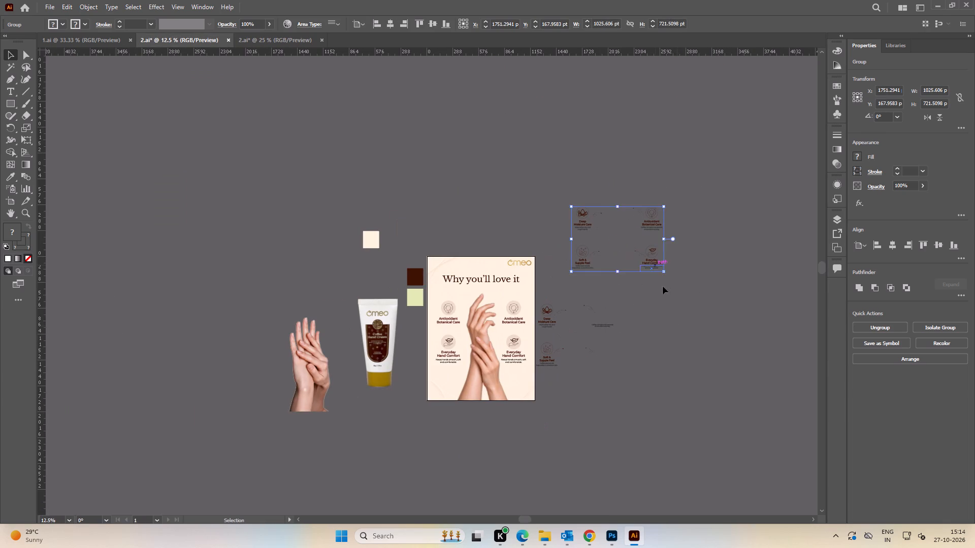
Replace the old faded spare captions beside the Why you'll love it artboard with the copied caption group.
{"action": "left_click_drag", "start_coordinate": [677, 326], "coordinate": [678, 336]}
{"action": "left_click_drag", "start_coordinate": [657, 422], "coordinate": [541, 292]}
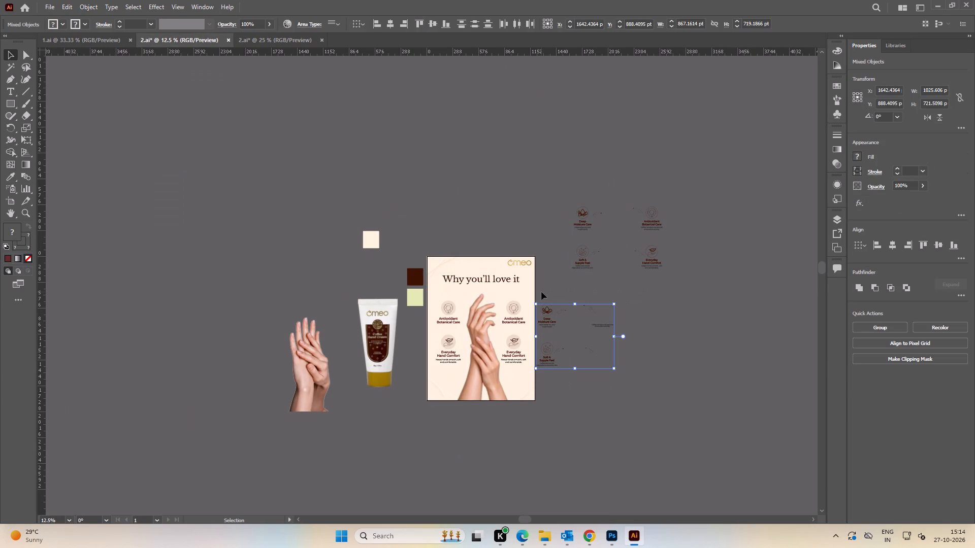
{"action": "key", "text": "Delete"}
{"action": "left_click_drag", "start_coordinate": [586, 263], "coordinate": [558, 353]}
{"action": "left_click", "coordinate": [653, 229]}
Close the 1200x1600 version of 2.ai without saving its changes.
{"action": "left_click", "coordinate": [263, 38]}
{"action": "left_click", "coordinate": [320, 40]}
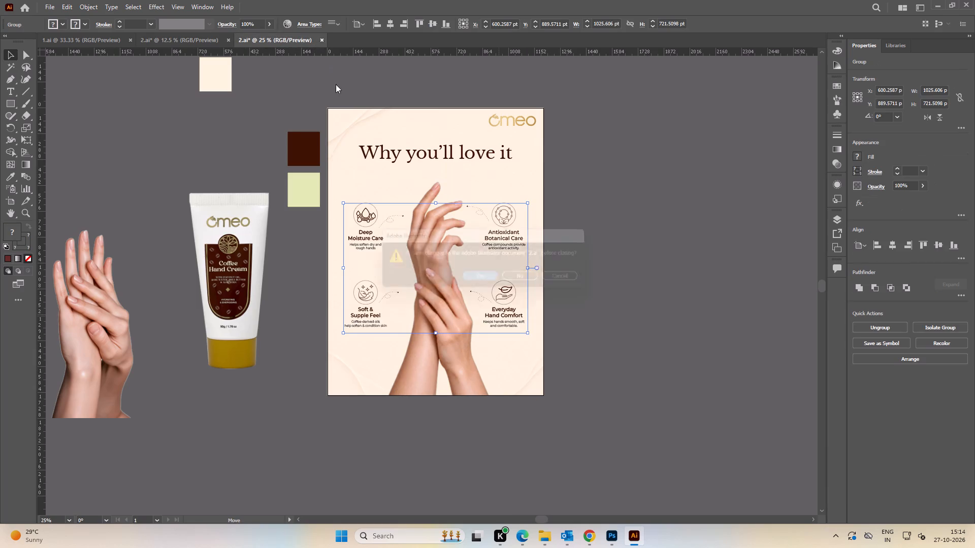
{"action": "left_click", "coordinate": [531, 278]}
Compare the benefit captions around the hands with the copied caption set beside the artboard.
{"action": "scroll", "coordinate": [507, 371], "scroll_direction": "up", "scroll_amount": 2, "text": "alt"}
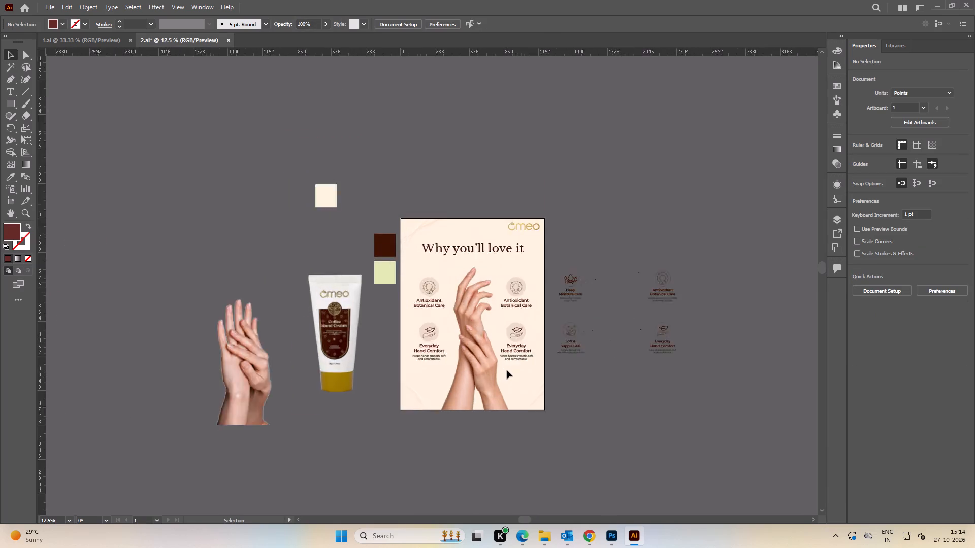
{"action": "scroll", "coordinate": [507, 370], "scroll_direction": "up", "scroll_amount": 2, "text": "alt"}
{"action": "key", "text": "space"}
{"action": "left_click_drag", "start_coordinate": [655, 367], "coordinate": [596, 382]}
{"action": "scroll", "coordinate": [610, 371], "scroll_direction": "down", "scroll_amount": 1, "text": "alt"}
{"action": "left_click", "coordinate": [632, 379]}
{"action": "key", "text": "space"}
{"action": "left_click", "coordinate": [647, 378]}
{"action": "scroll", "coordinate": [565, 307], "scroll_direction": "up", "scroll_amount": 1, "text": "alt"}
{"action": "key", "text": "space"}
{"action": "left_click_drag", "start_coordinate": [554, 283], "coordinate": [560, 285]}
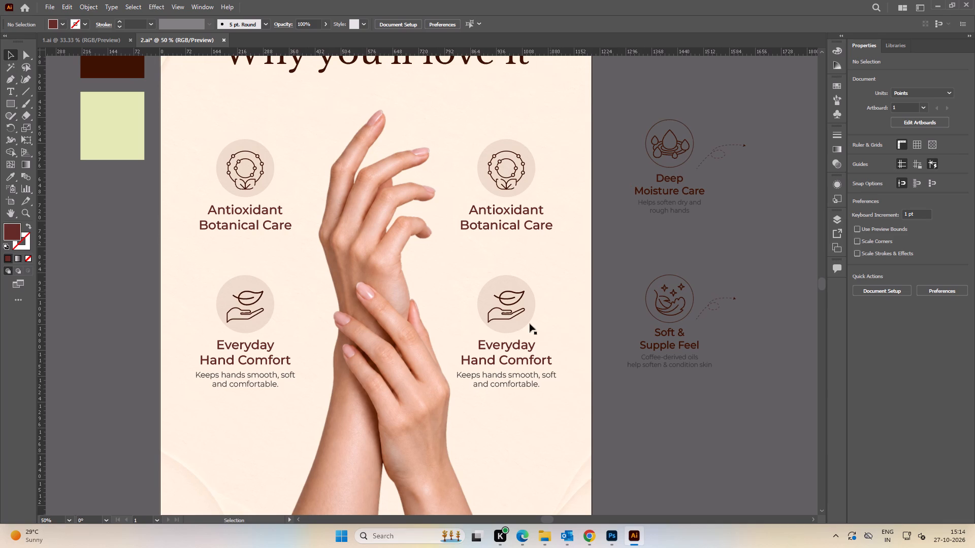
Move the lower row of captions, the two Everyday Hand Comfort blocks with their icons, slightly down on the artboard.
{"action": "left_click", "coordinate": [519, 366]}
{"action": "left_click", "coordinate": [545, 407]}
{"action": "left_click", "coordinate": [169, 297]}
{"action": "left_click", "coordinate": [370, 345]}
{"action": "scroll", "coordinate": [394, 340], "scroll_direction": "down", "scroll_amount": 1, "text": "alt"}
{"action": "left_click_drag", "start_coordinate": [206, 296], "coordinate": [494, 369]}
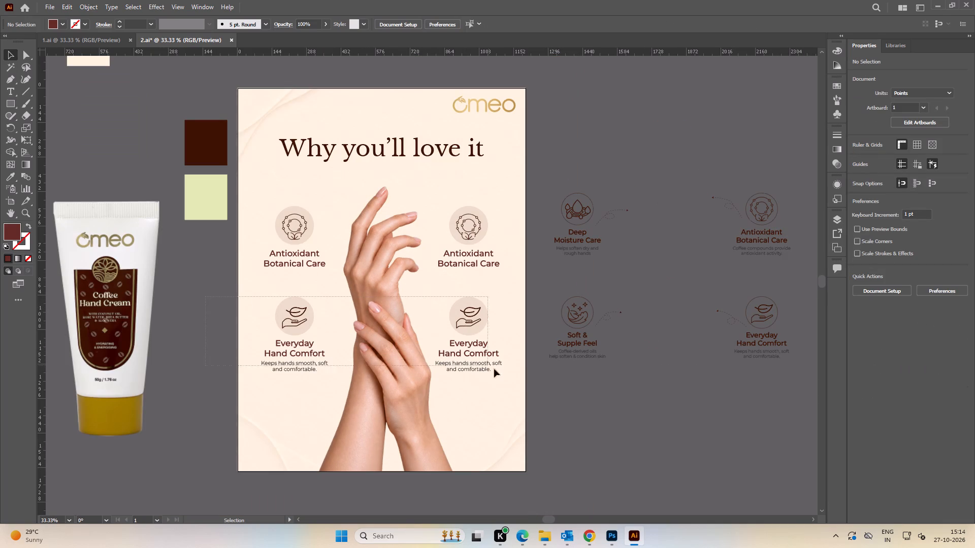
{"action": "left_click_drag", "start_coordinate": [494, 369], "coordinate": [506, 382]}
{"action": "scroll", "coordinate": [470, 355], "scroll_direction": "up", "scroll_amount": 2, "text": "alt"}
{"action": "left_click_drag", "start_coordinate": [472, 354], "coordinate": [473, 365]}
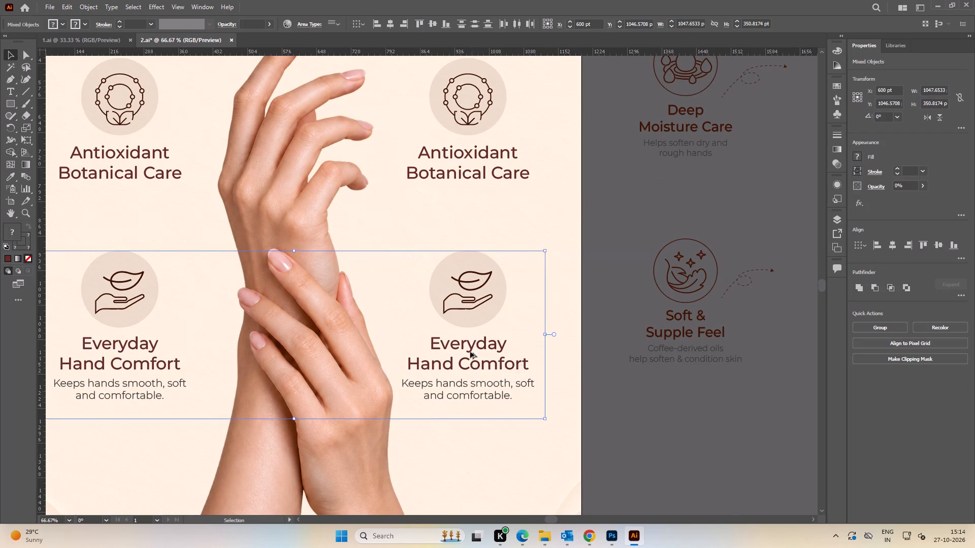
{"action": "scroll", "coordinate": [470, 352], "scroll_direction": "down", "scroll_amount": 3, "text": "alt"}
{"action": "left_click", "coordinate": [289, 314]}
Examine the spacing of the caption rows around the hands on the artboard.
{"action": "key", "text": "space"}
{"action": "left_click_drag", "start_coordinate": [283, 312], "coordinate": [282, 318]}
{"action": "scroll", "coordinate": [326, 297], "scroll_direction": "up", "scroll_amount": 2, "text": "alt"}
{"action": "key", "text": "space"}
{"action": "left_click_drag", "start_coordinate": [381, 305], "coordinate": [350, 310]}
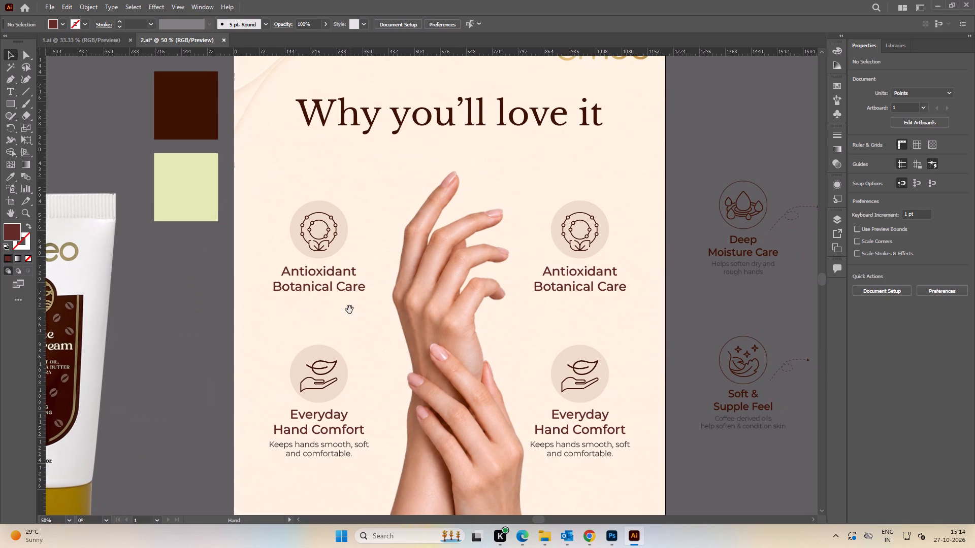
{"action": "key", "text": "space"}
{"action": "left_click_drag", "start_coordinate": [532, 279], "coordinate": [524, 278]}
{"action": "scroll", "coordinate": [547, 280], "scroll_direction": "down", "scroll_amount": 1, "text": "alt"}
{"action": "key", "text": "space"}
{"action": "left_click_drag", "start_coordinate": [583, 277], "coordinate": [554, 274]}
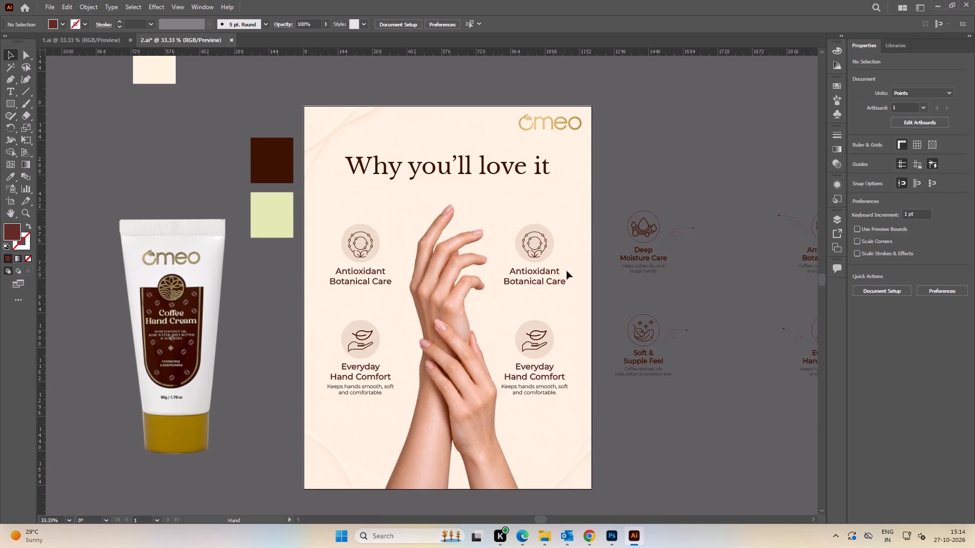
{"action": "scroll", "coordinate": [556, 270], "scroll_direction": "up", "scroll_amount": 1, "text": "alt"}
Replace the upper-left Antioxidant Botanical Care heading with the text "Deep Moisture Care" copied from the spare caption.
{"action": "key", "text": "t"}
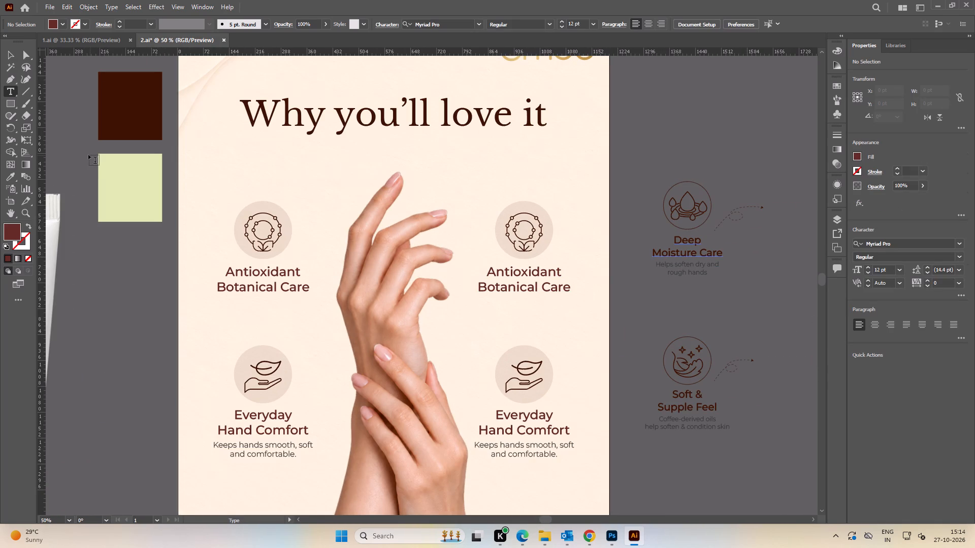
{"action": "left_click", "coordinate": [8, 54]}
{"action": "left_click", "coordinate": [679, 254]}
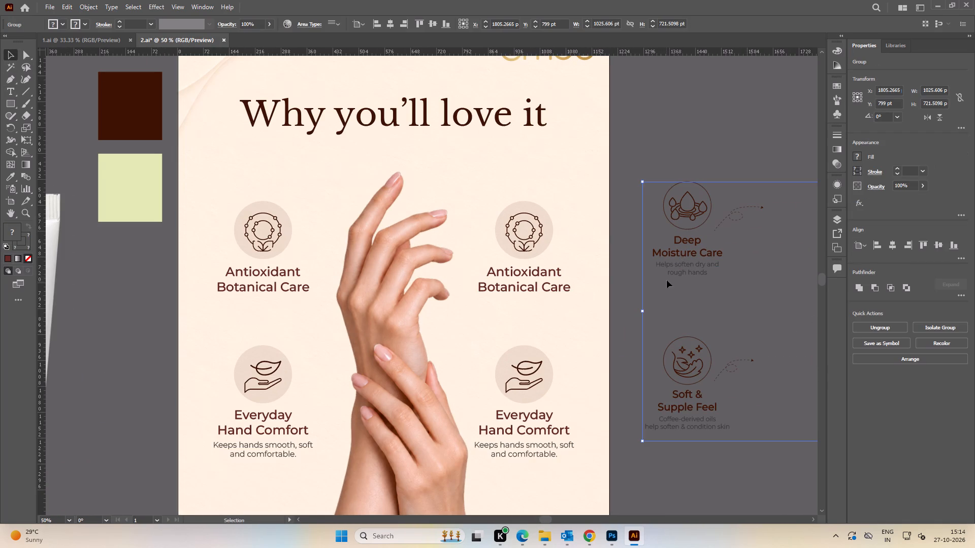
{"action": "key", "text": "space"}
{"action": "left_click_drag", "start_coordinate": [719, 280], "coordinate": [569, 261]}
{"action": "scroll", "coordinate": [579, 259], "scroll_direction": "down", "scroll_amount": 1, "text": "alt"}
{"action": "key", "text": "space"}
{"action": "left_click_drag", "start_coordinate": [567, 266], "coordinate": [593, 264]}
{"action": "left_click", "coordinate": [562, 169]}
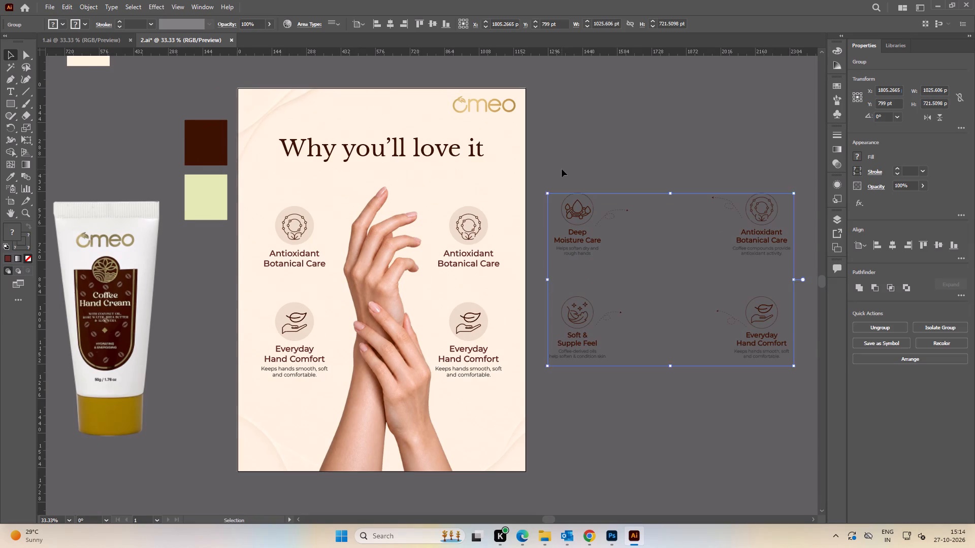
{"action": "key", "text": "space"}
{"action": "left_click_drag", "start_coordinate": [560, 168], "coordinate": [598, 161]}
{"action": "left_click", "coordinate": [613, 235]}
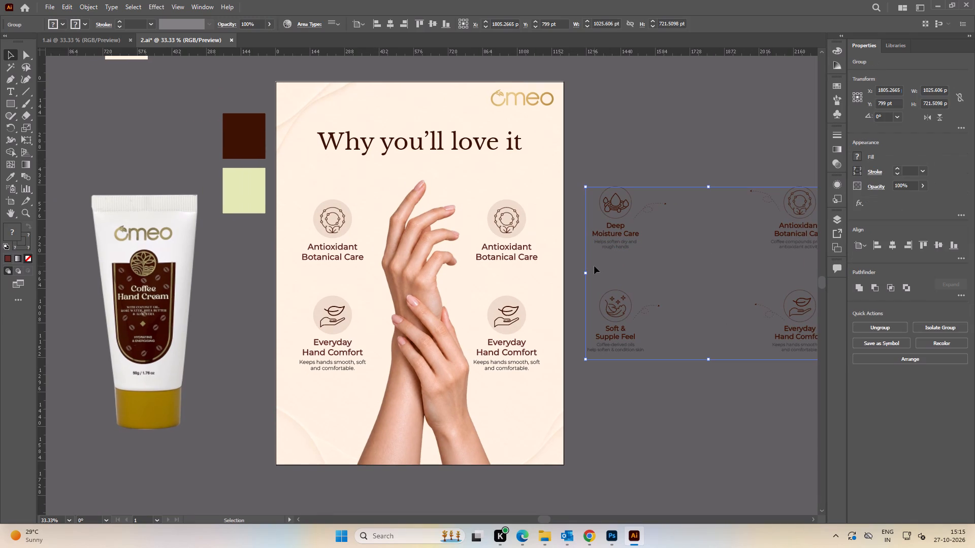
{"action": "key", "text": "t"}
{"action": "left_click", "coordinate": [610, 237]}
{"action": "key", "text": "ctrl+a"}
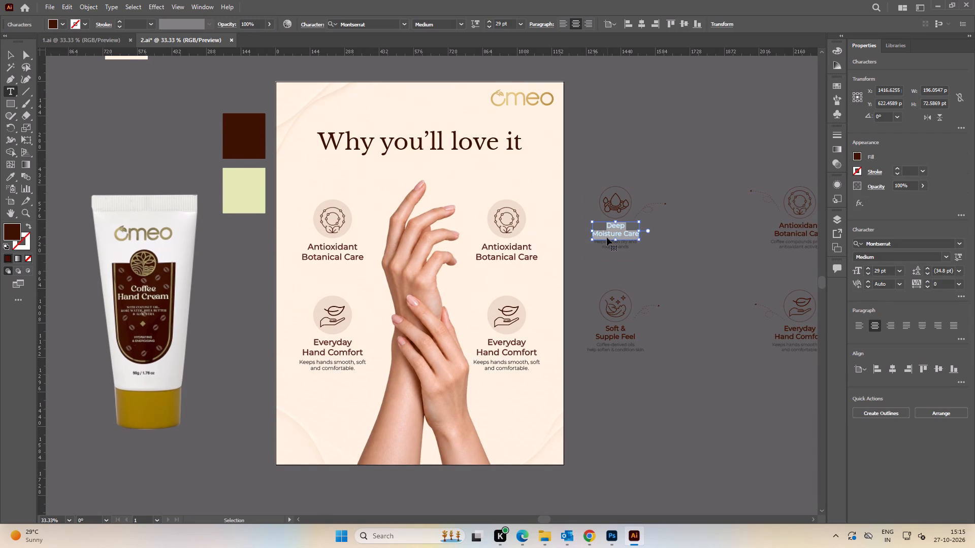
{"action": "key", "text": "ctrl+c"}
{"action": "left_click", "coordinate": [322, 257]}
{"action": "key", "text": "ctrl+a"}
{"action": "key", "text": "ctrl+v"}
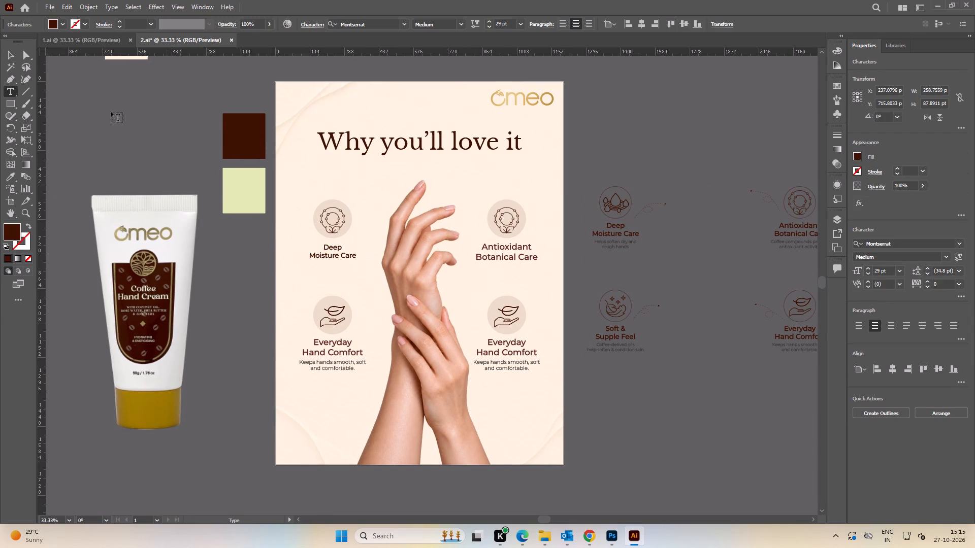
{"action": "left_click", "coordinate": [11, 56]}
Match the new Deep Moisture Care heading's text style to the Antioxidant Botanical Care heading with the Eyedropper.
{"action": "scroll", "coordinate": [261, 228], "scroll_direction": "up", "scroll_amount": 2, "text": "alt"}
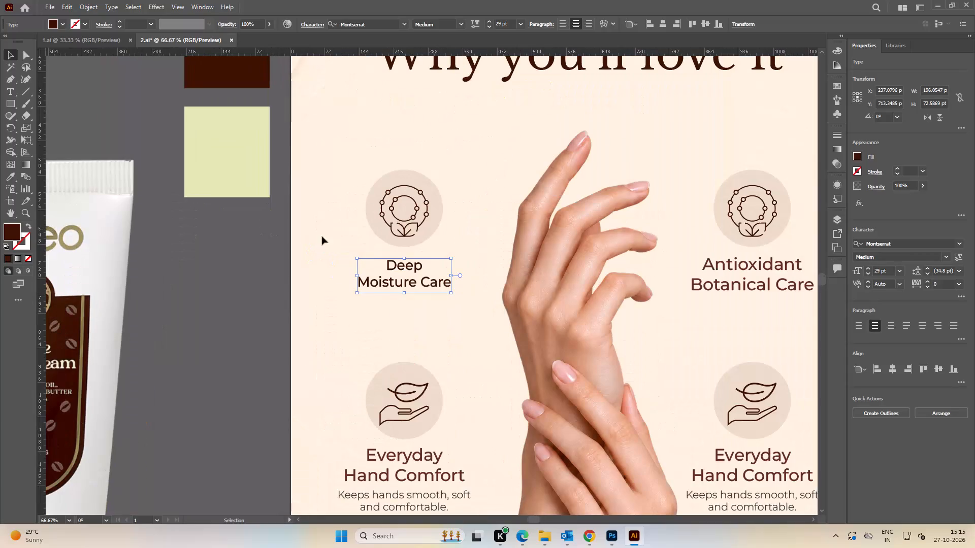
{"action": "key", "text": "i"}
{"action": "left_click", "coordinate": [722, 261]}
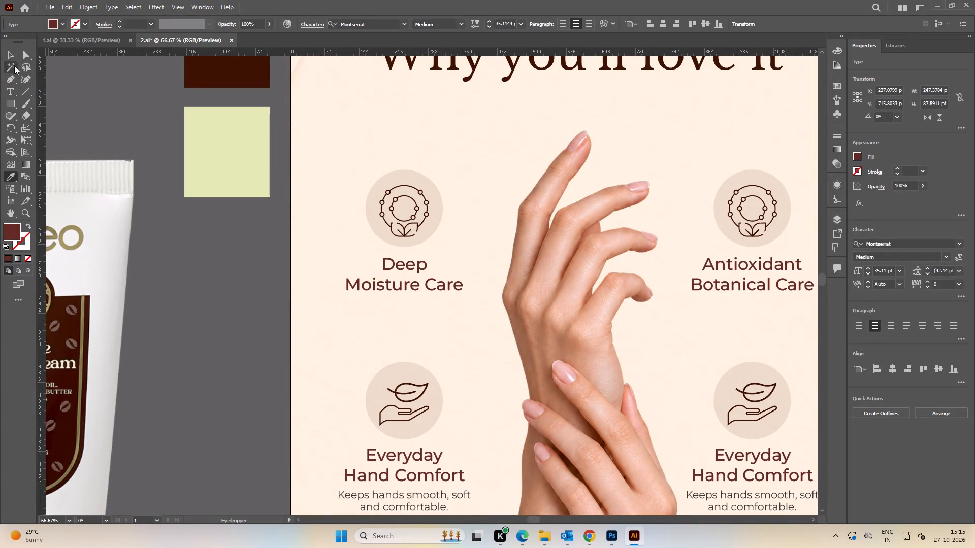
{"action": "left_click", "coordinate": [9, 56]}
{"action": "left_click", "coordinate": [208, 241]}
Examine the headings and descriptions of the four benefit captions around the hands.
{"action": "scroll", "coordinate": [229, 266], "scroll_direction": "down", "scroll_amount": 2, "text": "alt"}
{"action": "key", "text": "space"}
{"action": "left_click_drag", "start_coordinate": [231, 285], "coordinate": [194, 229]}
{"action": "scroll", "coordinate": [208, 278], "scroll_direction": "up", "scroll_amount": 2, "text": "alt"}
{"action": "key", "text": "space"}
{"action": "left_click_drag", "start_coordinate": [188, 252], "coordinate": [205, 262]}
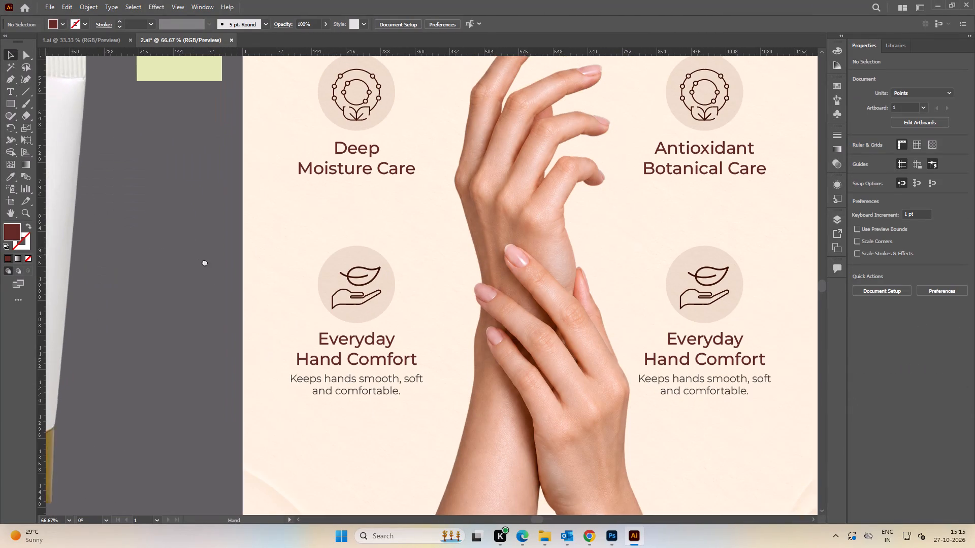
{"action": "left_click_drag", "start_coordinate": [205, 262], "coordinate": [222, 270]}
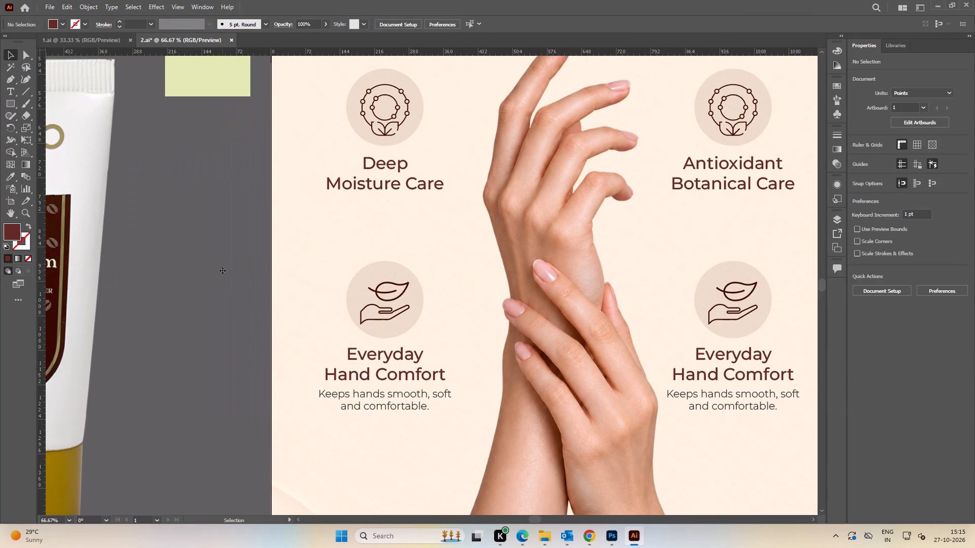
{"action": "key", "text": "space"}
{"action": "left_click_drag", "start_coordinate": [338, 253], "coordinate": [230, 251]}
{"action": "scroll", "coordinate": [228, 250], "scroll_direction": "down", "scroll_amount": 1, "text": "alt"}
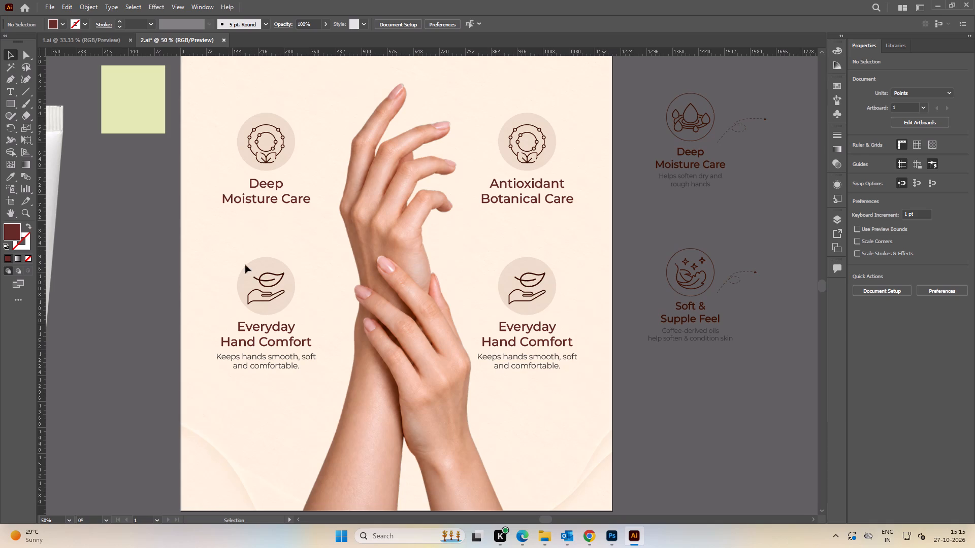
{"action": "scroll", "coordinate": [284, 337], "scroll_direction": "down", "scroll_amount": 1, "text": "alt"}
{"action": "key", "text": "space"}
{"action": "left_click_drag", "start_coordinate": [281, 338], "coordinate": [283, 319]}
{"action": "scroll", "coordinate": [324, 325], "scroll_direction": "up", "scroll_amount": 1, "text": "alt"}
{"action": "key", "text": "space"}
{"action": "left_click_drag", "start_coordinate": [469, 351], "coordinate": [399, 345]}
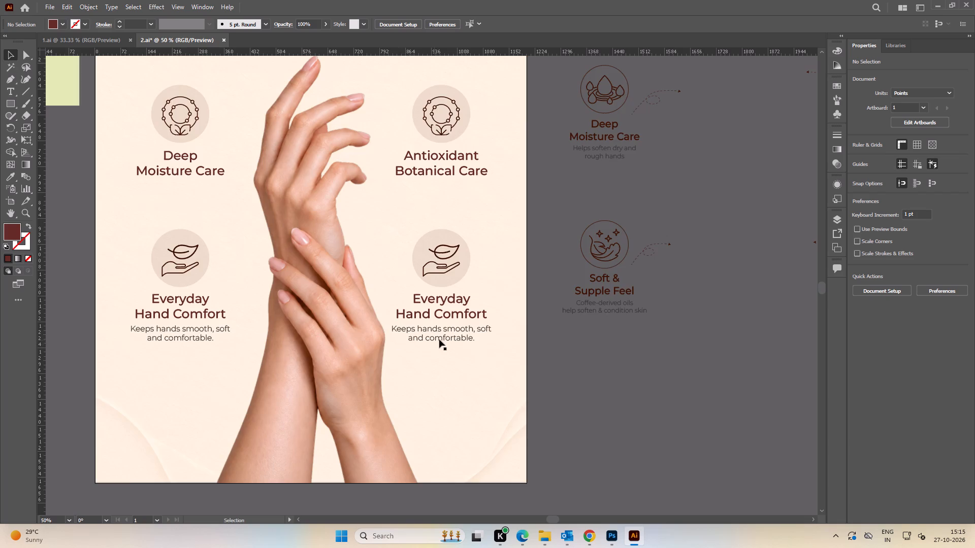
Compare the artboard's captions with the icons and descriptions of the spare caption set beside it.
{"action": "scroll", "coordinate": [440, 339], "scroll_direction": "down", "scroll_amount": 1, "text": "alt"}
{"action": "key", "text": "space"}
{"action": "left_click", "coordinate": [629, 373]}
{"action": "key", "text": "space"}
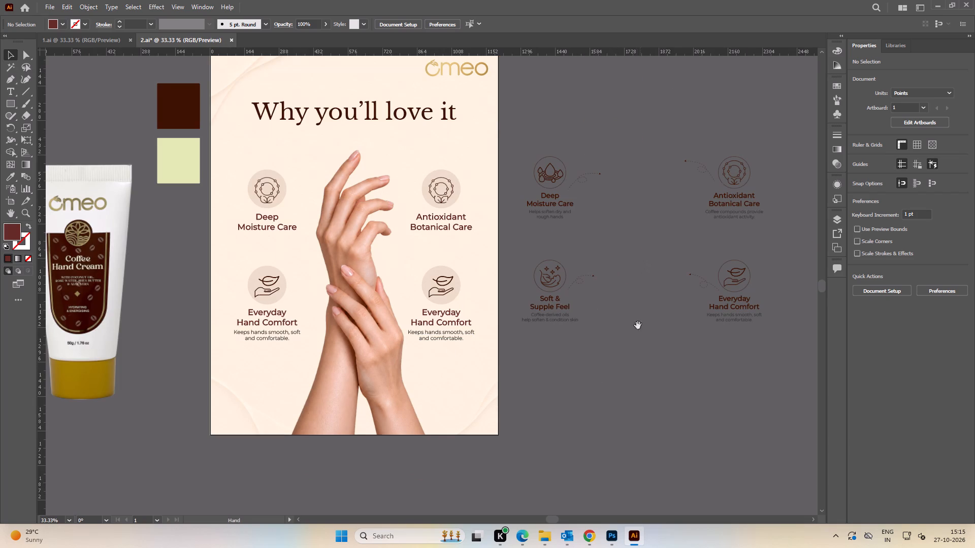
{"action": "left_click_drag", "start_coordinate": [638, 325], "coordinate": [608, 305]}
{"action": "left_click", "coordinate": [608, 305]}
{"action": "scroll", "coordinate": [522, 346], "scroll_direction": "up", "scroll_amount": 1, "text": "alt"}
{"action": "key", "text": "space"}
{"action": "left_click_drag", "start_coordinate": [601, 357], "coordinate": [571, 347]}
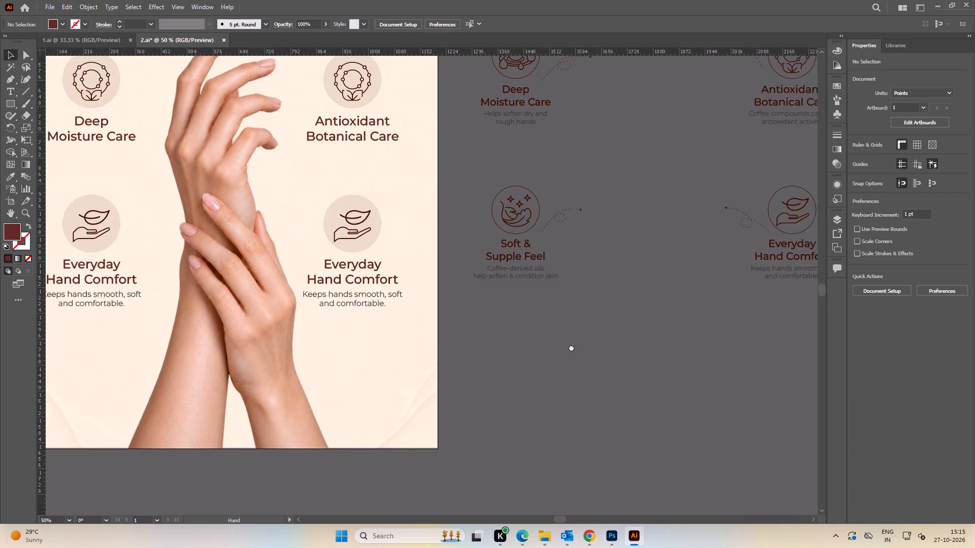
{"action": "left_click_drag", "start_coordinate": [571, 347], "coordinate": [557, 346]}
{"action": "key", "text": "space"}
{"action": "left_click_drag", "start_coordinate": [550, 238], "coordinate": [606, 265]}
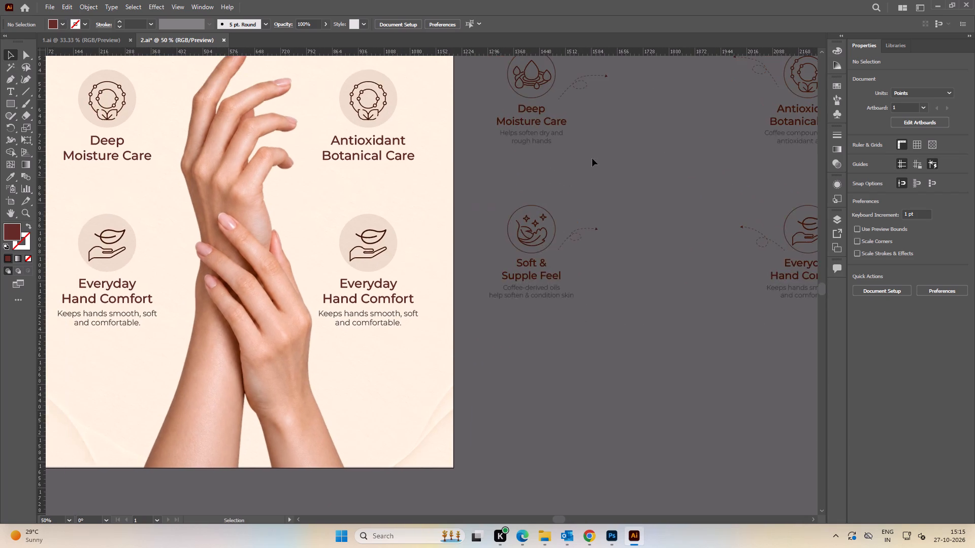
{"action": "scroll", "coordinate": [592, 158], "scroll_direction": "down", "scroll_amount": 1, "text": "alt"}
{"action": "key", "text": "space"}
{"action": "left_click_drag", "start_coordinate": [567, 167], "coordinate": [594, 162]}
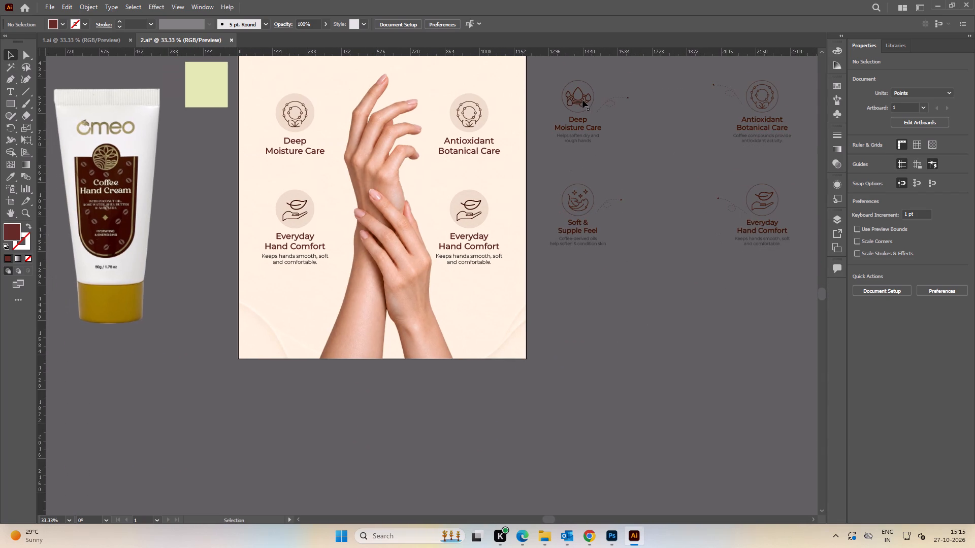
Ungroup the spare caption set beside the artboard.
{"action": "left_click", "coordinate": [582, 99]}
{"action": "left_click", "coordinate": [582, 101]}
{"action": "key", "text": "ctrl+shift+g"}
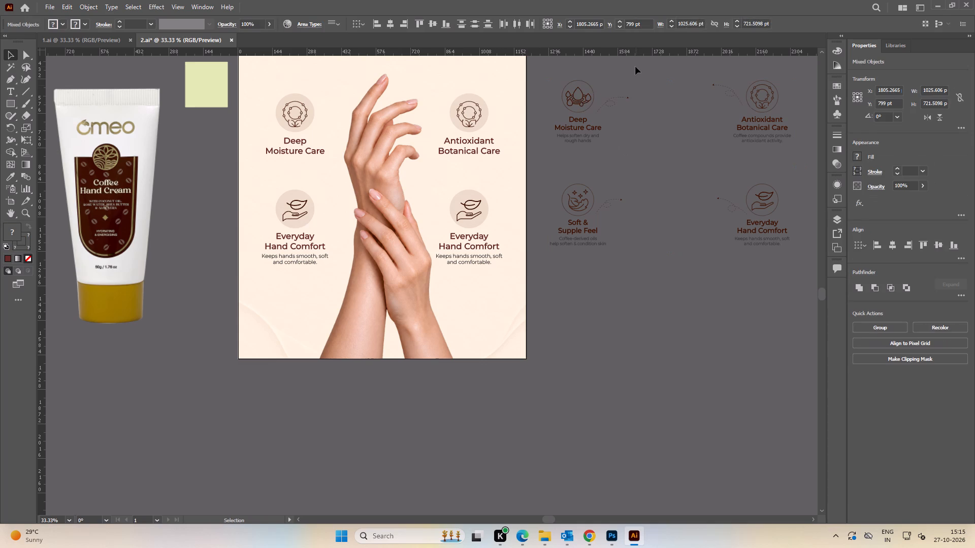
{"action": "left_click", "coordinate": [635, 66]}
Delete the dotted connector lines next to the four spare captions beside the artboard.
{"action": "left_click_drag", "start_coordinate": [610, 82], "coordinate": [667, 227]}
{"action": "key", "text": "Delete"}
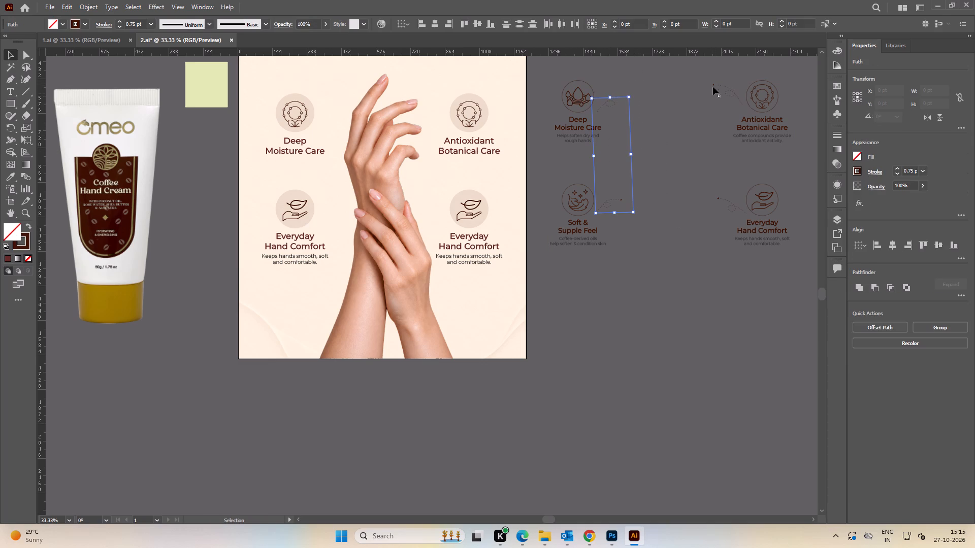
{"action": "left_click_drag", "start_coordinate": [707, 79], "coordinate": [716, 102]}
{"action": "key", "text": "Delete"}
{"action": "left_click_drag", "start_coordinate": [707, 184], "coordinate": [723, 210]}
{"action": "key", "text": "Delete"}
{"action": "left_click", "coordinate": [679, 178]}
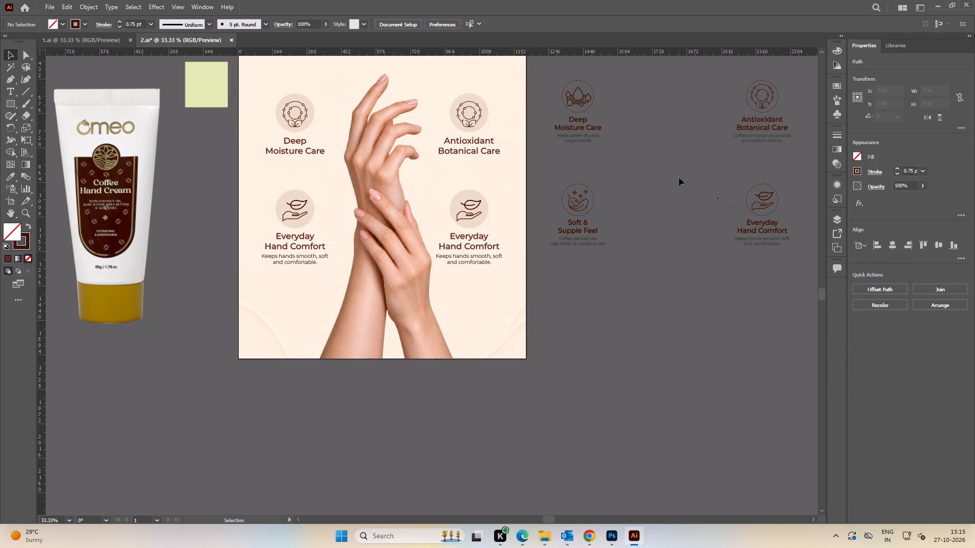
{"action": "left_click_drag", "start_coordinate": [704, 176], "coordinate": [729, 214]}
{"action": "key", "text": "Delete"}
{"action": "left_click", "coordinate": [699, 184]}
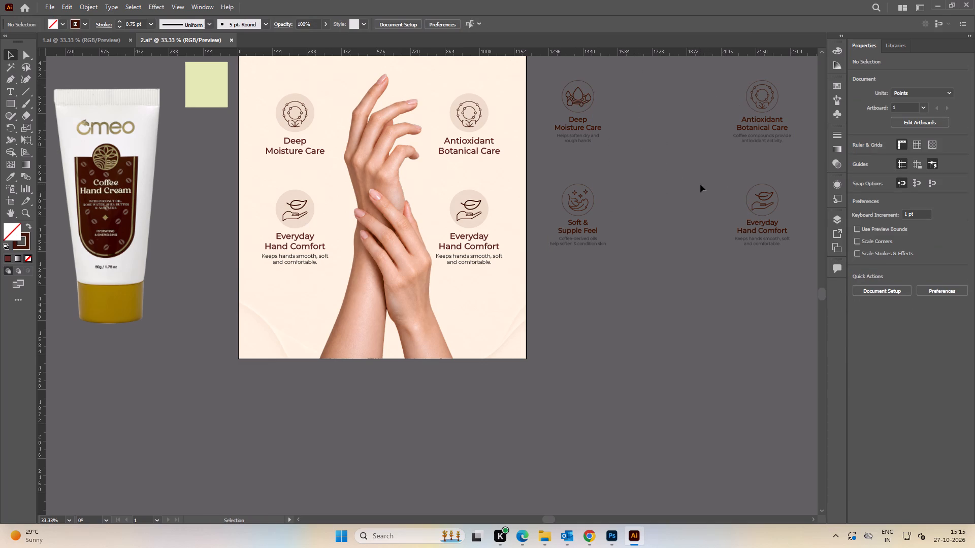
{"action": "key", "text": "space"}
{"action": "left_click_drag", "start_coordinate": [700, 184], "coordinate": [687, 190]}
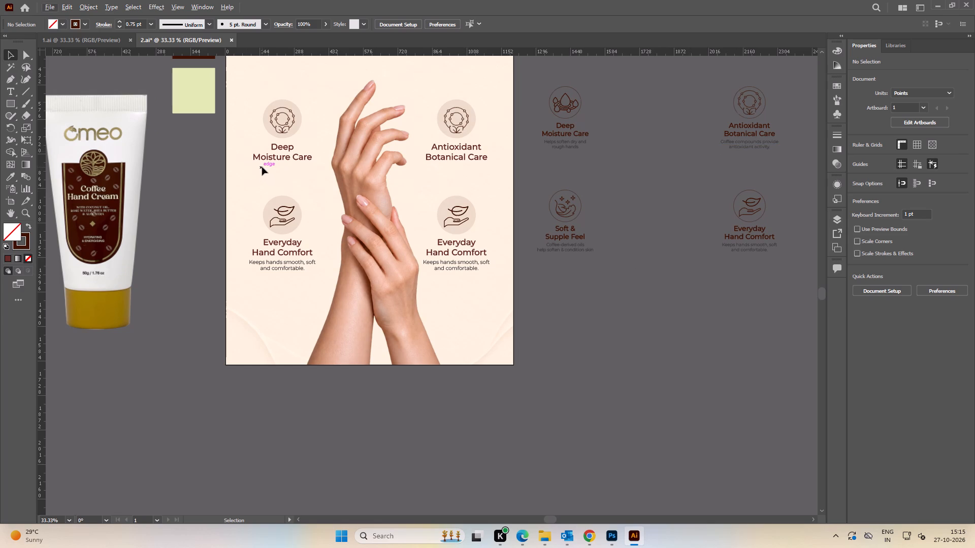
Move the water-drop icon from the spare caption set onto the artboard, beside the Deep Moisture Care icon circle.
{"action": "left_click_drag", "start_coordinate": [566, 111], "coordinate": [545, 121]}
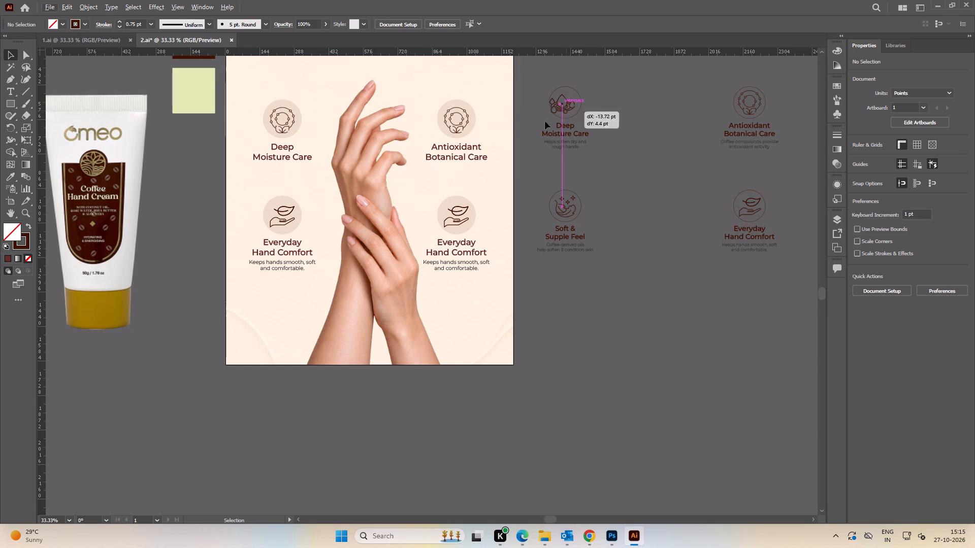
{"action": "left_click_drag", "start_coordinate": [545, 121], "coordinate": [303, 136]}
{"action": "scroll", "coordinate": [262, 122], "scroll_direction": "up", "scroll_amount": 4, "text": "alt"}
{"action": "key", "text": "space"}
{"action": "left_click_drag", "start_coordinate": [266, 130], "coordinate": [319, 228]}
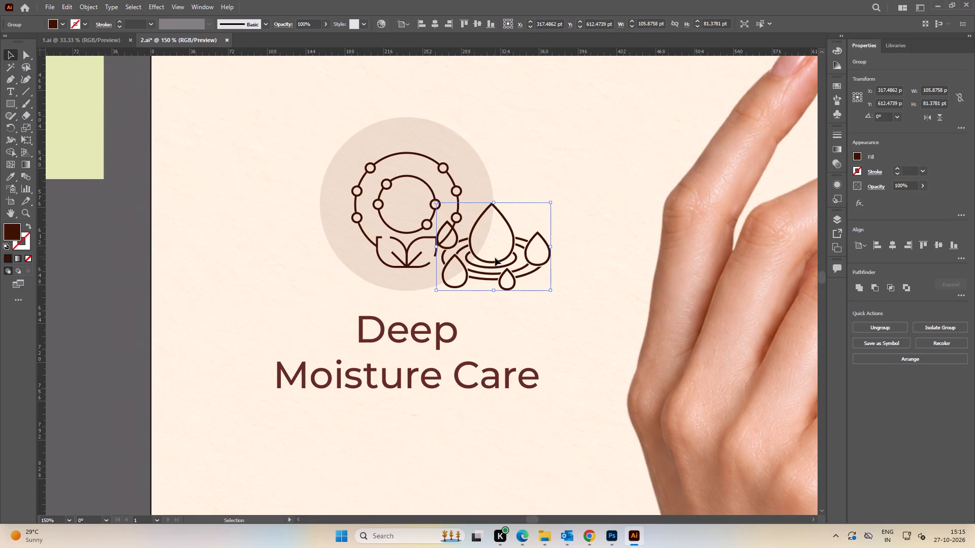
{"action": "left_click_drag", "start_coordinate": [495, 258], "coordinate": [241, 199]}
{"action": "left_click", "coordinate": [207, 181]}
{"action": "left_click_drag", "start_coordinate": [504, 260], "coordinate": [252, 238]}
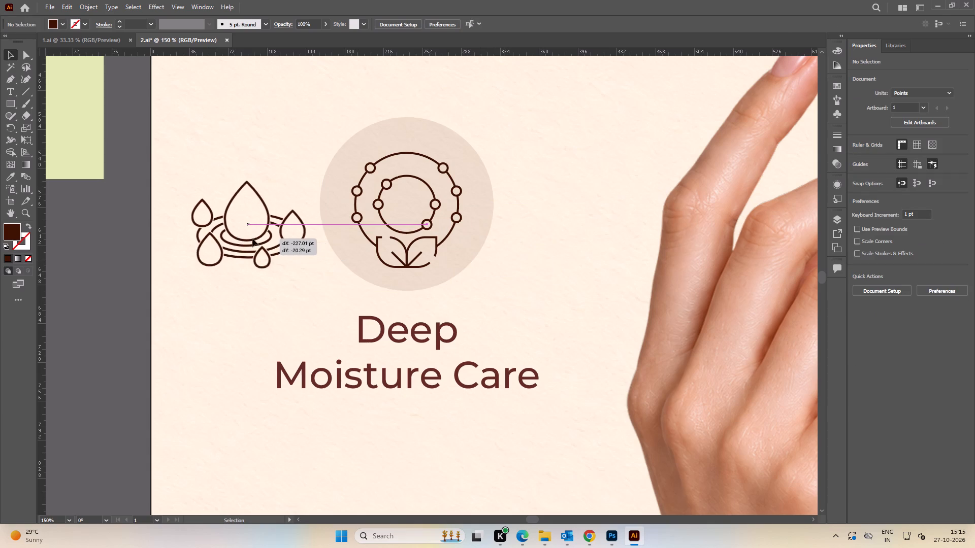
{"action": "left_click_drag", "start_coordinate": [252, 238], "coordinate": [219, 232]}
{"action": "left_click", "coordinate": [406, 243]}
{"action": "scroll", "coordinate": [401, 241], "scroll_direction": "down", "scroll_amount": 2, "text": "alt"}
{"action": "left_click", "coordinate": [476, 226]}
Set the opacity of the four pale brown circles behind the caption icons to 6%.
{"action": "key", "text": "space"}
{"action": "left_click_drag", "start_coordinate": [476, 205], "coordinate": [374, 175]}
{"action": "left_click", "coordinate": [337, 172]}
{"action": "left_click", "coordinate": [328, 173]}
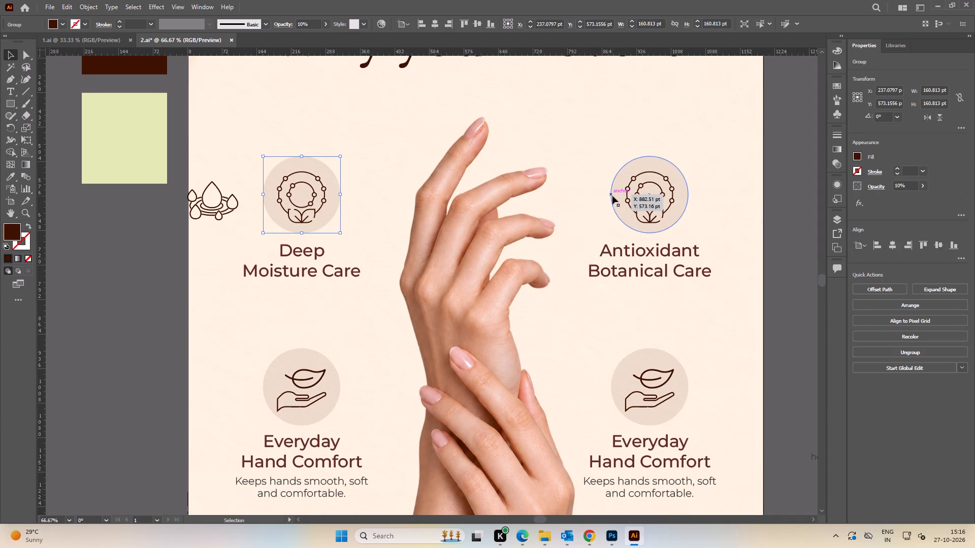
{"action": "left_click", "coordinate": [612, 196], "text": "shift"}
{"action": "scroll", "coordinate": [551, 185], "scroll_direction": "down", "scroll_amount": 2, "text": "alt"}
{"action": "key", "text": "space"}
{"action": "left_click_drag", "start_coordinate": [560, 226], "coordinate": [532, 172]}
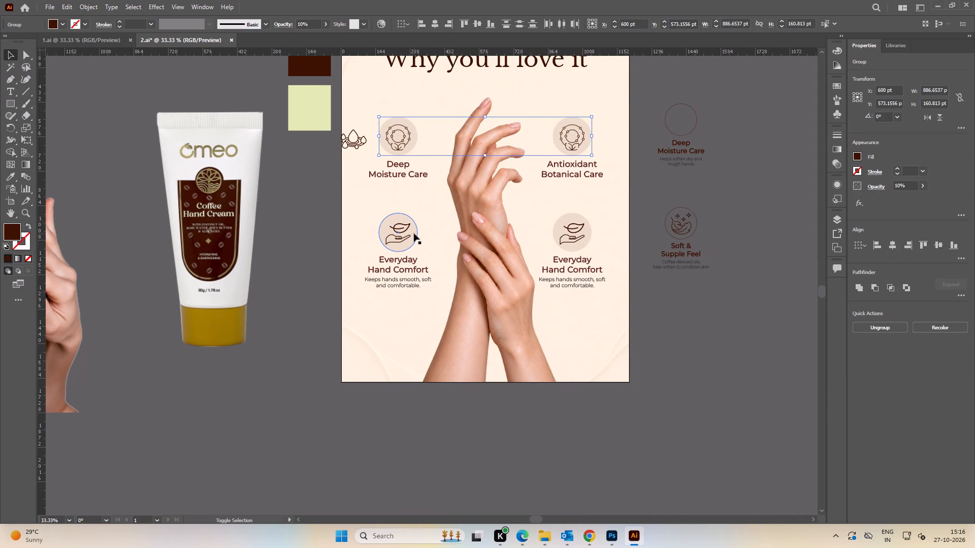
{"action": "left_click", "coordinate": [414, 233], "text": "shift"}
{"action": "left_click", "coordinate": [558, 233], "text": "shift"}
{"action": "scroll", "coordinate": [561, 234], "scroll_direction": "up", "scroll_amount": 3, "text": "alt"}
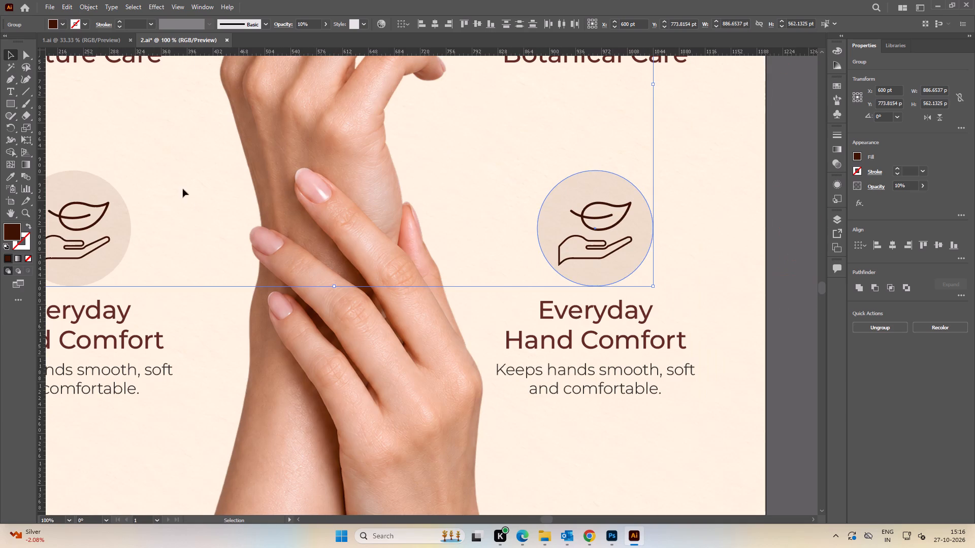
{"action": "double_click", "coordinate": [12, 231]}
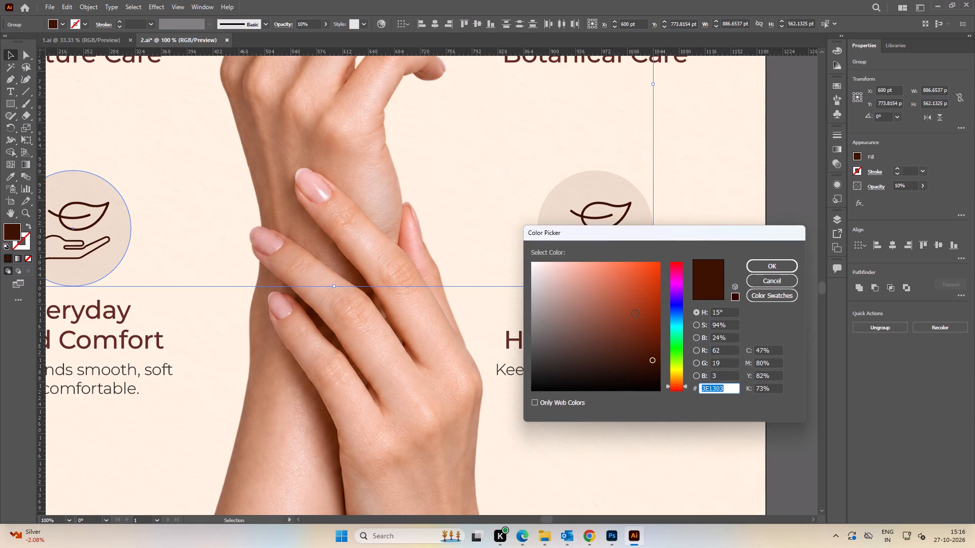
{"action": "left_click", "coordinate": [651, 340]}
{"action": "left_click", "coordinate": [762, 279]}
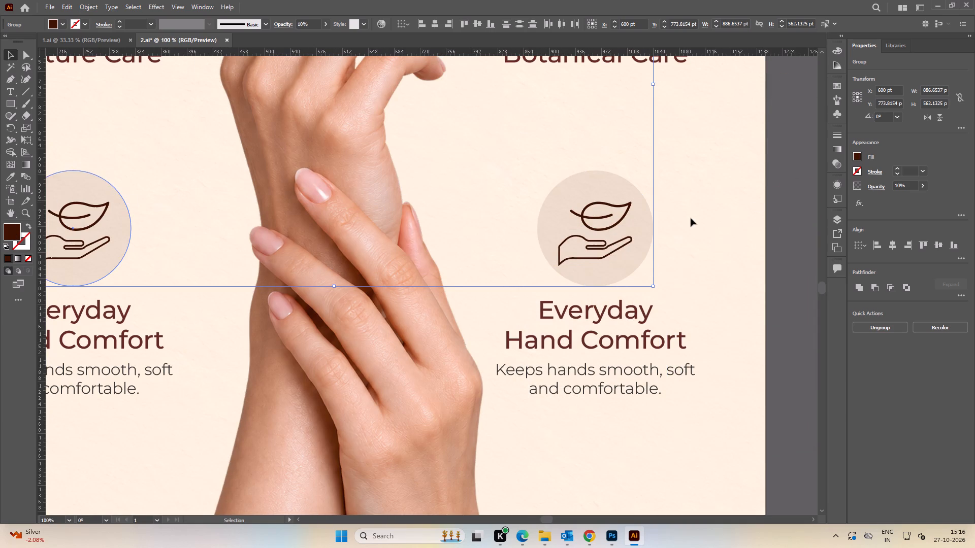
{"action": "left_click", "coordinate": [920, 186]}
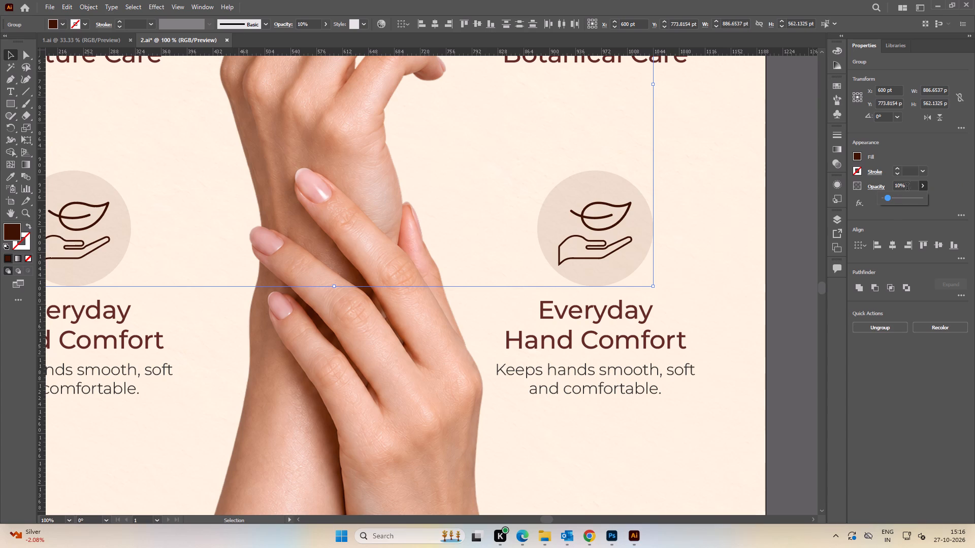
{"action": "left_click_drag", "start_coordinate": [908, 185], "coordinate": [884, 187]}
{"action": "key", "text": "6"}
{"action": "key", "text": "Return"}
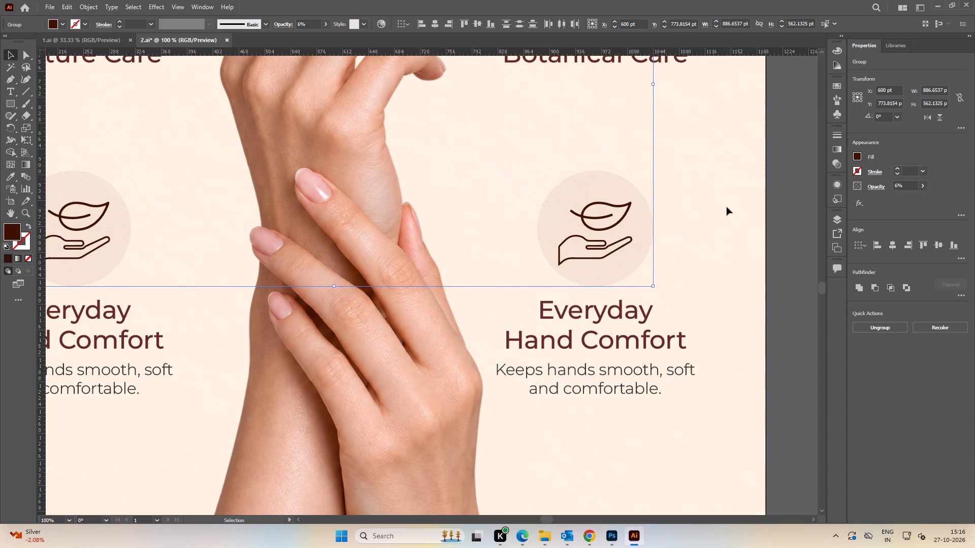
{"action": "double_click", "coordinate": [727, 207]}
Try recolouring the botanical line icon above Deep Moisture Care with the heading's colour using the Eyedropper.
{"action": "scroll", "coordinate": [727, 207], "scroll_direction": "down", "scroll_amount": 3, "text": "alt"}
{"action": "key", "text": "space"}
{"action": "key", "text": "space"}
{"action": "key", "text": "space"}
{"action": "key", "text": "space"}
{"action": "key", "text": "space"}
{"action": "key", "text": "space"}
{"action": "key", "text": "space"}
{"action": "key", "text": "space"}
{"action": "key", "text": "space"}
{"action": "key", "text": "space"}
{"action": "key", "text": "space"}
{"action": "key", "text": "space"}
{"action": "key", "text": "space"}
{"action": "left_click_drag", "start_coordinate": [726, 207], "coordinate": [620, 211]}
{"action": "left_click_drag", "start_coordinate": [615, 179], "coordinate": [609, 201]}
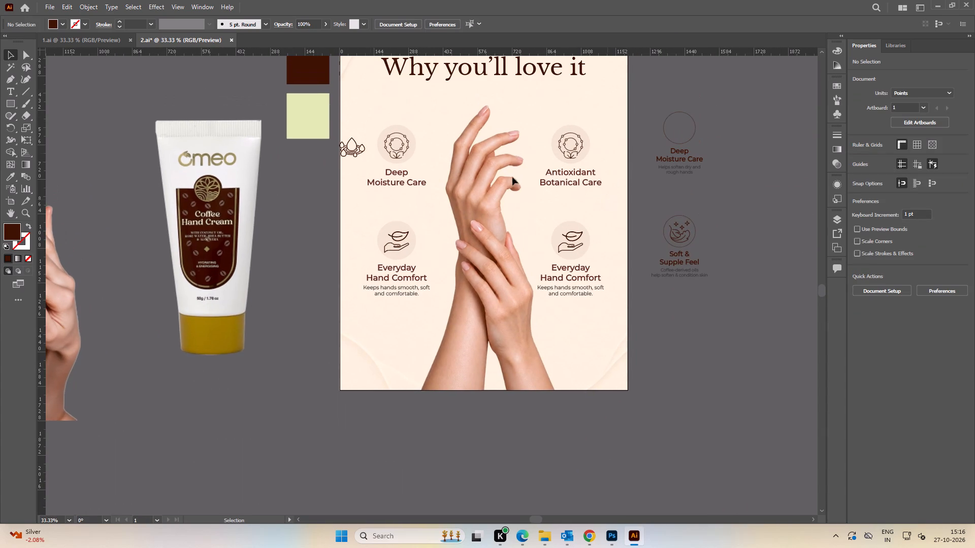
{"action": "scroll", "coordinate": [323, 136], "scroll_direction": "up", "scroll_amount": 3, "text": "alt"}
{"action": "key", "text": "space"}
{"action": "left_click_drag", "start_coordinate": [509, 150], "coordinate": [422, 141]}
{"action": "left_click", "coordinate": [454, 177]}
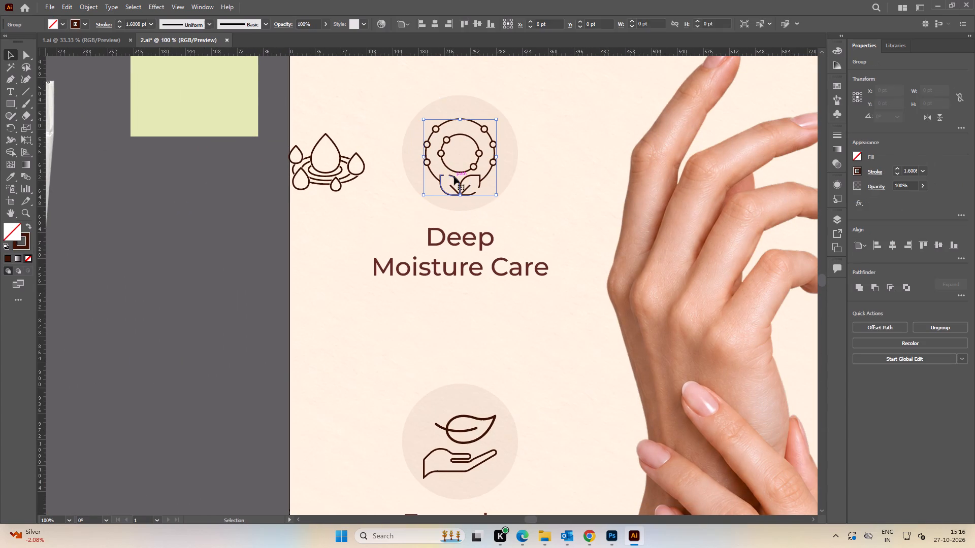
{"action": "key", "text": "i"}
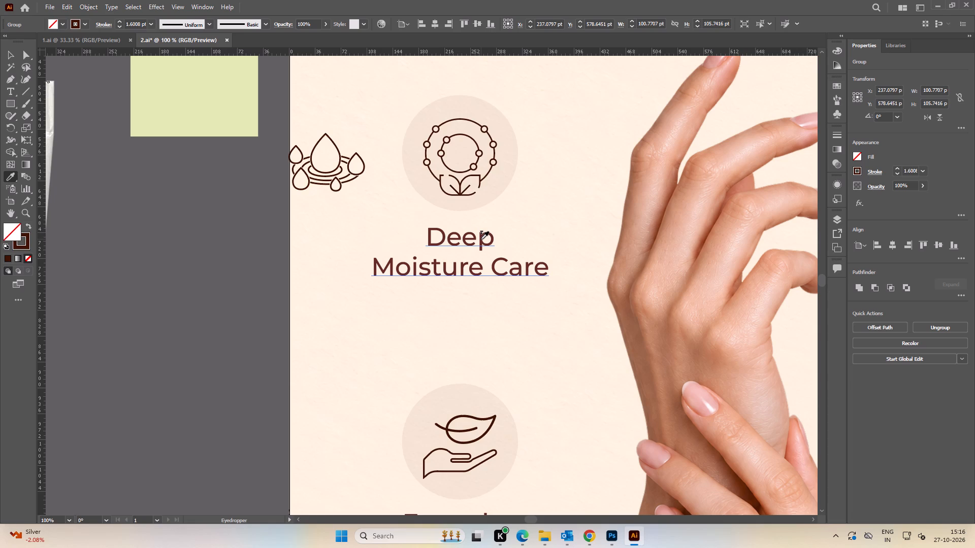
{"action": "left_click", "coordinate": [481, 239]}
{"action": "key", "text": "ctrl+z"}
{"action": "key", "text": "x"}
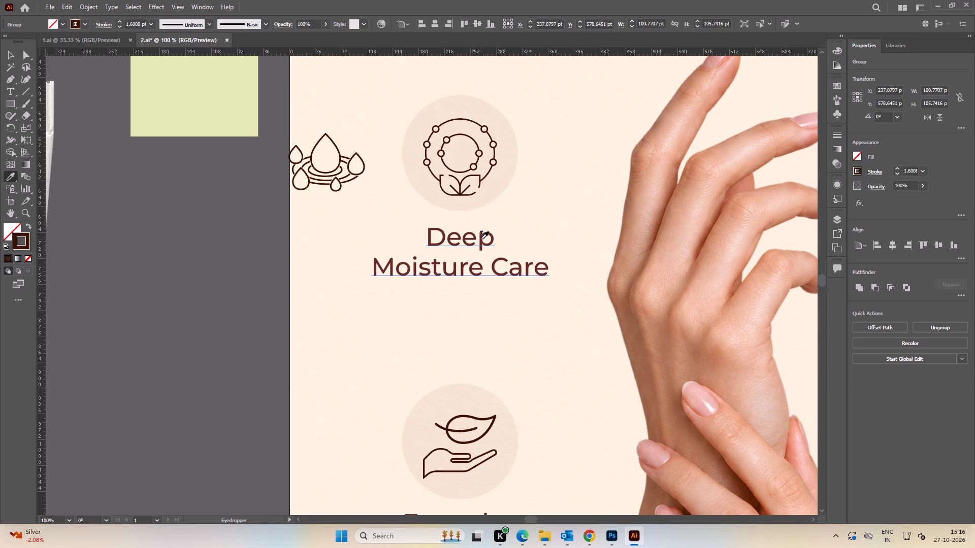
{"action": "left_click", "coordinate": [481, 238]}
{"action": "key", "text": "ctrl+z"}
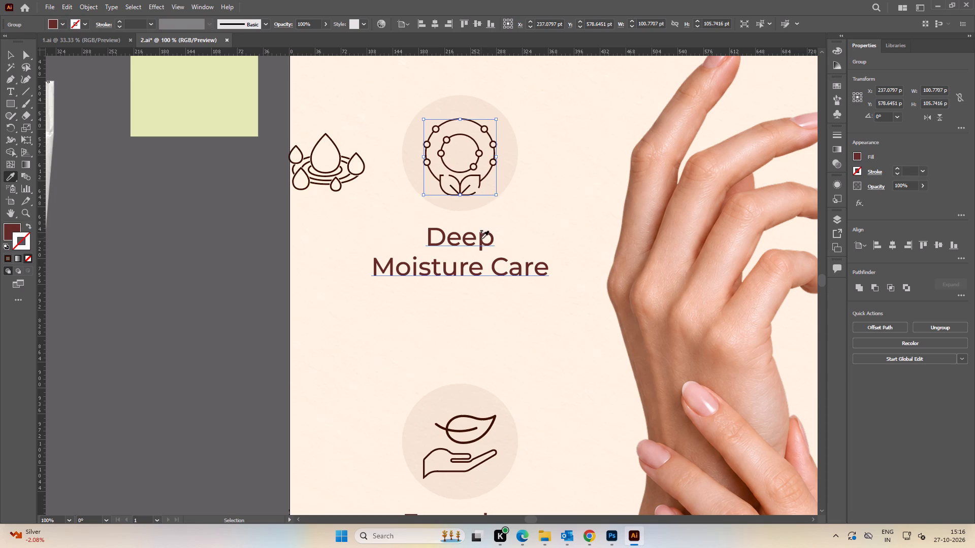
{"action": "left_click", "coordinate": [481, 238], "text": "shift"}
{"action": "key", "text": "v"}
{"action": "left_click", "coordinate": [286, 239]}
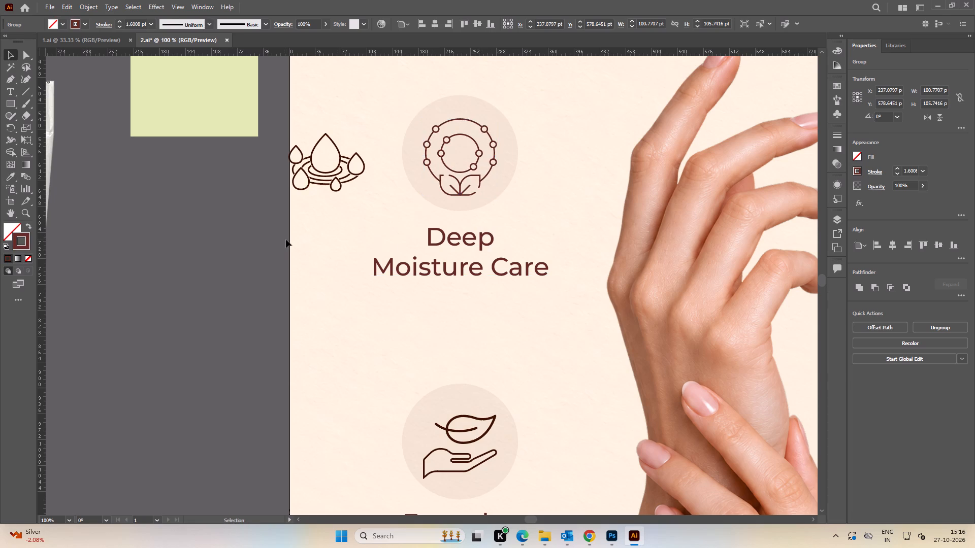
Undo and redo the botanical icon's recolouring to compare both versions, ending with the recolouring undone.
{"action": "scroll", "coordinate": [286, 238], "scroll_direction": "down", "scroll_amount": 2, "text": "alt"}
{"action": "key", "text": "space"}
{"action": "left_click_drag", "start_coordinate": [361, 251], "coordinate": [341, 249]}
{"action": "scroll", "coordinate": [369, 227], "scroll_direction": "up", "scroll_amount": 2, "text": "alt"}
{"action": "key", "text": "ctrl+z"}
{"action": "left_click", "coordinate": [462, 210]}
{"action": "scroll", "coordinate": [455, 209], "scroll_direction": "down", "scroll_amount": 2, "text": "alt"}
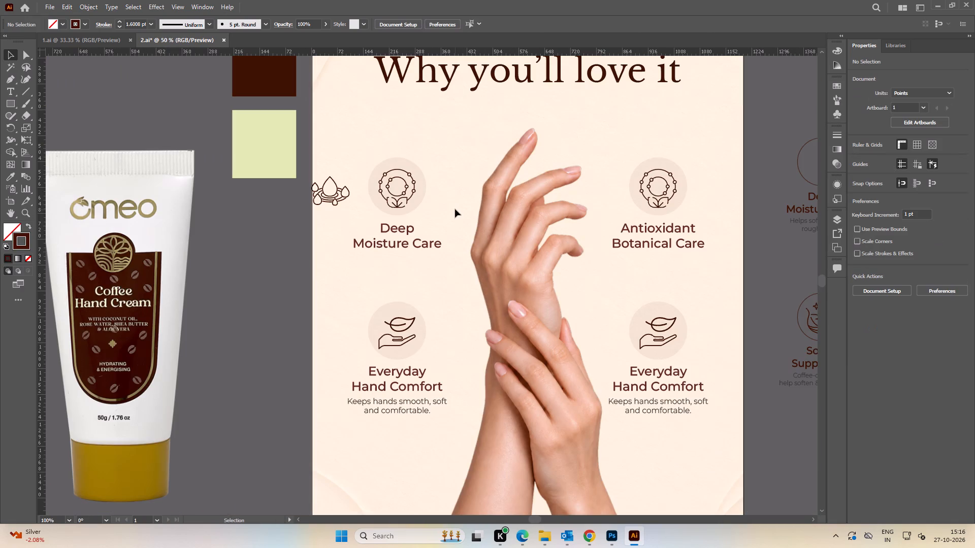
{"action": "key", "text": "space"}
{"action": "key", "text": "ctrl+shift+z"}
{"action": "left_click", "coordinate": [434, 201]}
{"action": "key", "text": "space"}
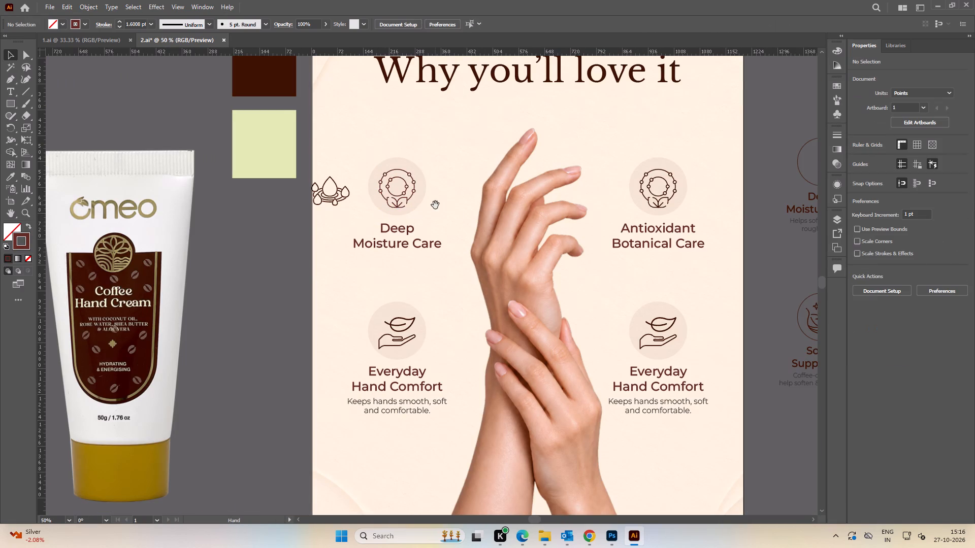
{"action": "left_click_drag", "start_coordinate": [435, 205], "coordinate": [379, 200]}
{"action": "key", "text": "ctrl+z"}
Replace the botanical line icon in the Deep Moisture Care circle with the water-drop icon, keeping the circle.
{"action": "left_click", "coordinate": [378, 164]}
{"action": "scroll", "coordinate": [334, 198], "scroll_direction": "up", "scroll_amount": 3, "text": "alt"}
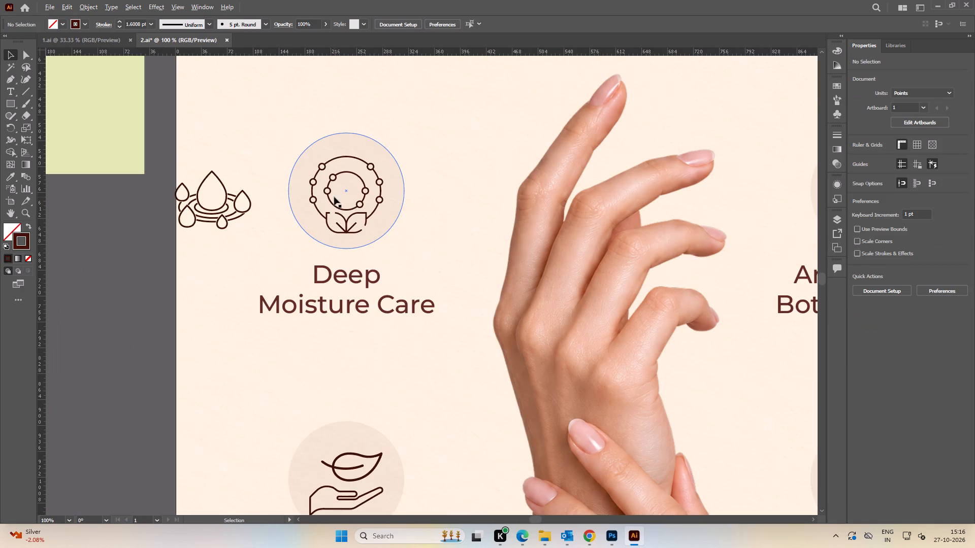
{"action": "left_click", "coordinate": [351, 215]}
{"action": "key", "text": "Delete"}
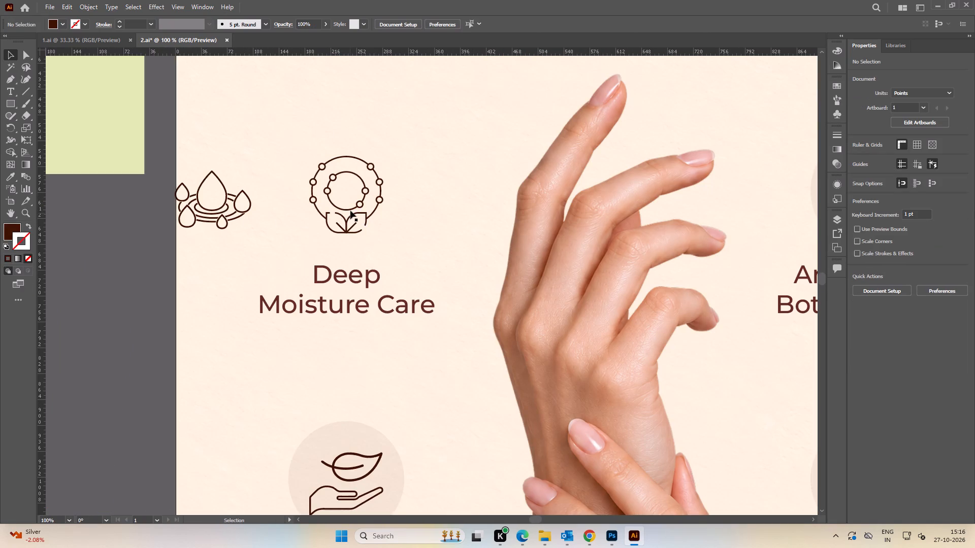
{"action": "key", "text": "ctrl+z"}
{"action": "left_click", "coordinate": [254, 252]}
{"action": "left_click_drag", "start_coordinate": [345, 222], "coordinate": [354, 222]}
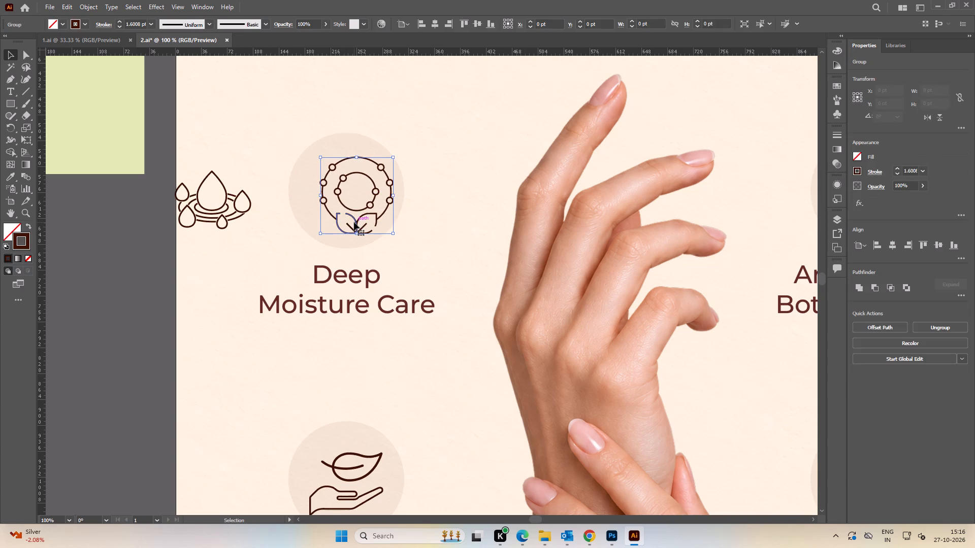
{"action": "key", "text": "Delete"}
{"action": "left_click_drag", "start_coordinate": [242, 216], "coordinate": [375, 213]}
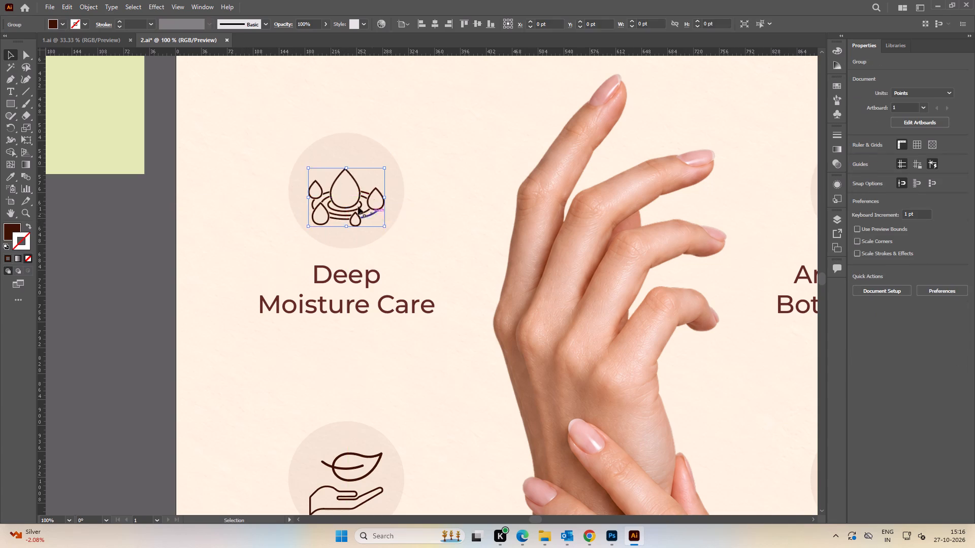
Enlarge the water-drop icon proportionally to about 120 by 92 pt inside the Deep Moisture Care circle.
{"action": "scroll", "coordinate": [344, 184], "scroll_direction": "up", "scroll_amount": 3, "text": "alt"}
{"action": "key", "text": "space"}
{"action": "left_click_drag", "start_coordinate": [359, 174], "coordinate": [360, 187]}
{"action": "left_click_drag", "start_coordinate": [350, 145], "coordinate": [354, 96], "text": "shift"}
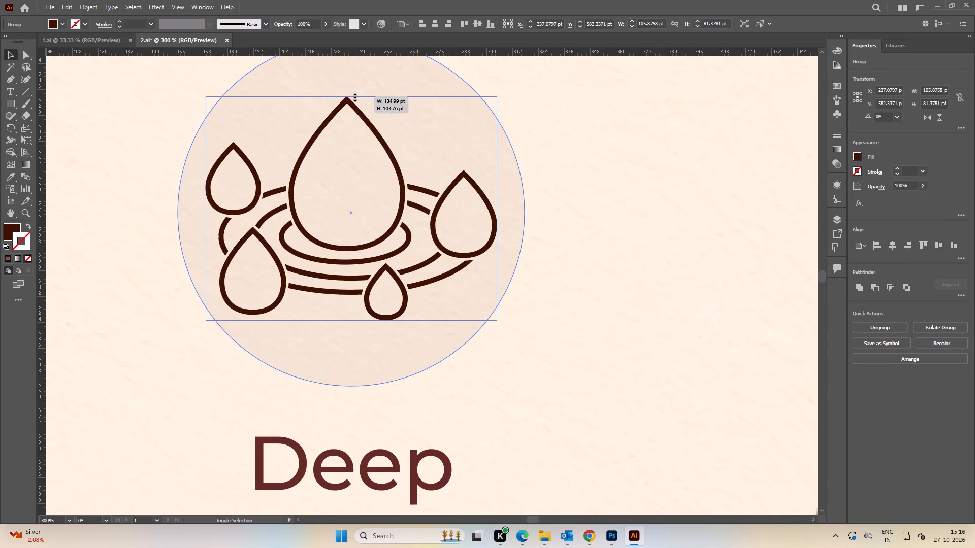
{"action": "left_click_drag", "start_coordinate": [354, 96], "coordinate": [352, 122], "text": "shift"}
{"action": "scroll", "coordinate": [352, 122], "scroll_direction": "down", "scroll_amount": 2, "text": "alt"}
{"action": "left_click", "coordinate": [474, 167]}
Reposition the enlarged water-drop icon by eye near the middle of its circle, at about Y 575 pt.
{"action": "key", "text": "space"}
{"action": "left_click_drag", "start_coordinate": [482, 177], "coordinate": [511, 198]}
{"action": "scroll", "coordinate": [397, 201], "scroll_direction": "up", "scroll_amount": 1, "text": "alt"}
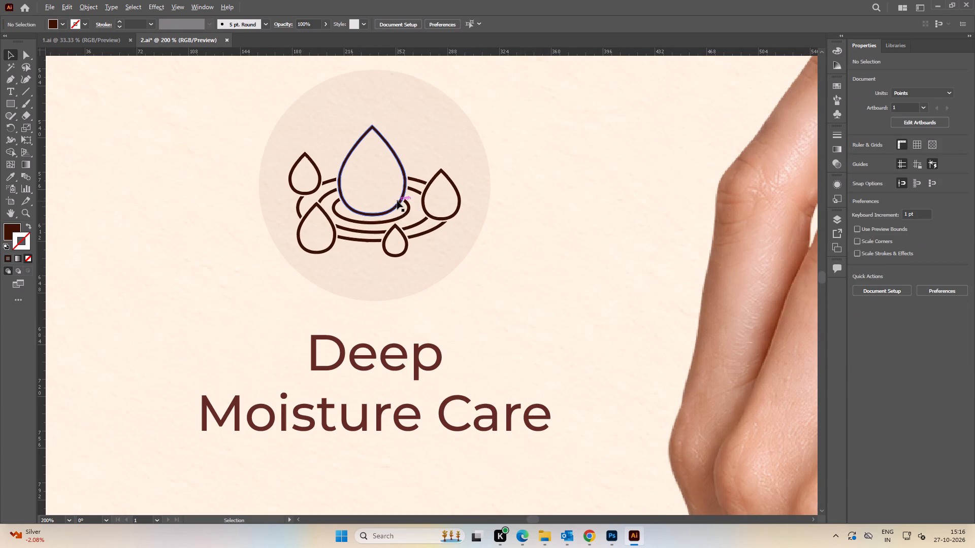
{"action": "left_click_drag", "start_coordinate": [395, 207], "coordinate": [402, 205]}
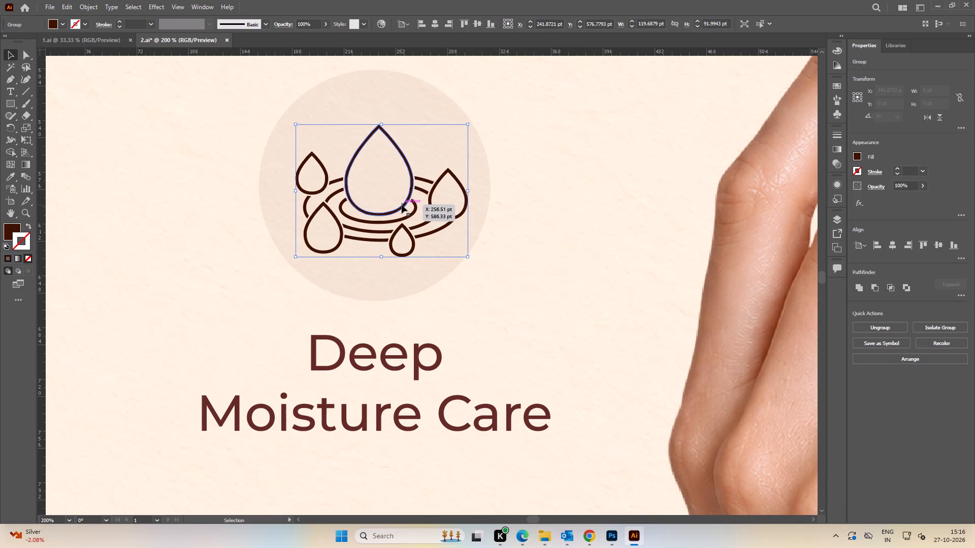
{"action": "left_click", "coordinate": [540, 215]}
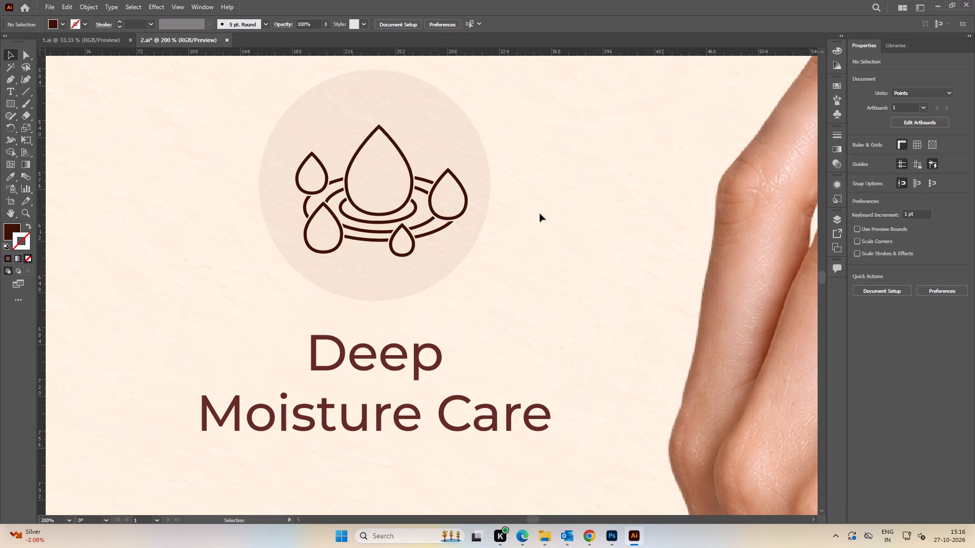
{"action": "scroll", "coordinate": [540, 214], "scroll_direction": "down", "scroll_amount": 1, "text": "alt"}
{"action": "key", "text": "space"}
{"action": "left_click_drag", "start_coordinate": [538, 222], "coordinate": [505, 232]}
{"action": "scroll", "coordinate": [354, 163], "scroll_direction": "up", "scroll_amount": 2, "text": "alt"}
{"action": "key", "text": "space"}
{"action": "left_click_drag", "start_coordinate": [470, 178], "coordinate": [451, 182]}
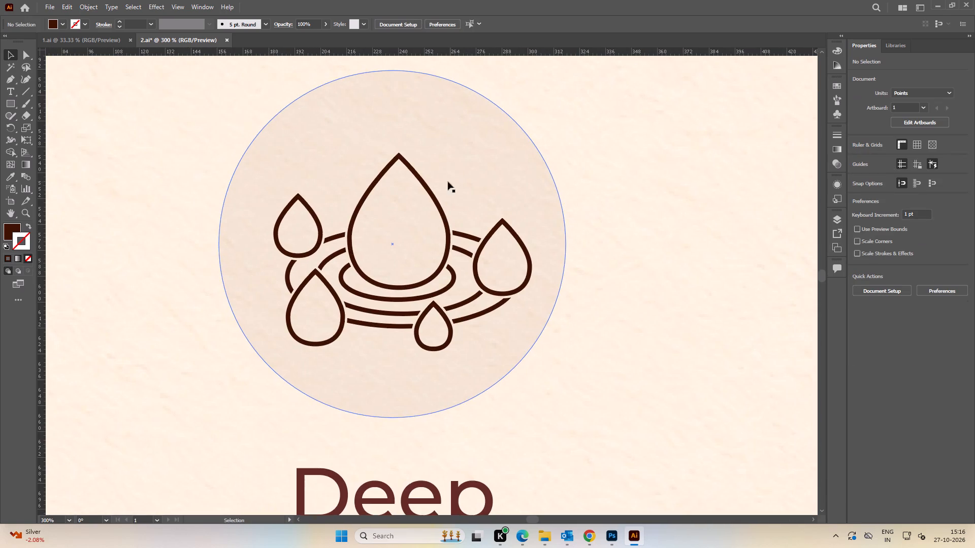
{"action": "scroll", "coordinate": [439, 182], "scroll_direction": "up", "scroll_amount": 1, "text": "alt"}
{"action": "left_click_drag", "start_coordinate": [430, 199], "coordinate": [426, 193]}
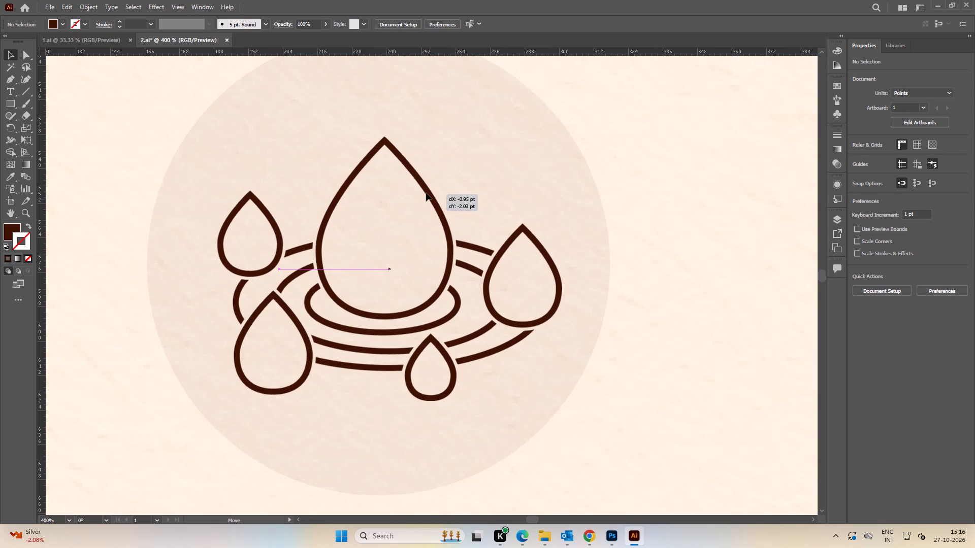
{"action": "left_click_drag", "start_coordinate": [426, 193], "coordinate": [426, 188]}
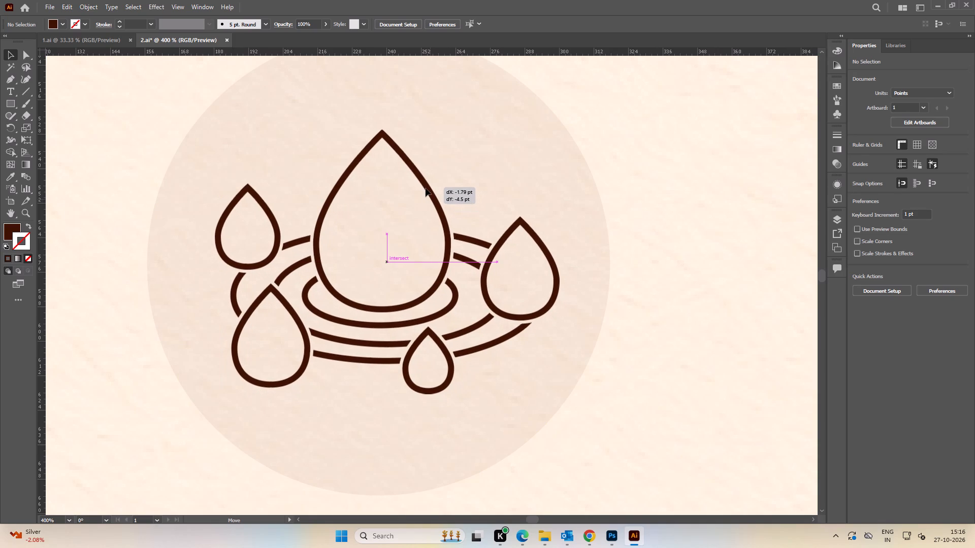
{"action": "left_click_drag", "start_coordinate": [426, 188], "coordinate": [426, 195]}
Align the water-drop icon horizontally to the centre of its background circle.
{"action": "scroll", "coordinate": [426, 195], "scroll_direction": "down", "scroll_amount": 2, "text": "alt"}
{"action": "left_click", "coordinate": [333, 258]}
{"action": "scroll", "coordinate": [334, 262], "scroll_direction": "down", "scroll_amount": 4}
{"action": "double_click", "coordinate": [275, 263]}
{"action": "key", "text": "space"}
{"action": "scroll", "coordinate": [368, 255], "scroll_direction": "up", "scroll_amount": 3, "text": "alt"}
{"action": "left_click", "coordinate": [364, 244]}
{"action": "left_click", "coordinate": [378, 135], "text": "shift"}
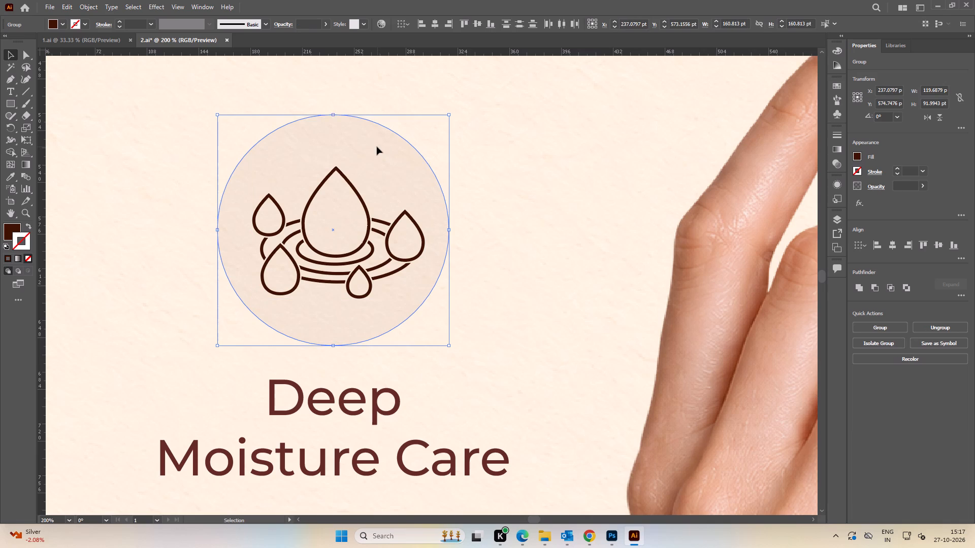
{"action": "left_click", "coordinate": [377, 147]}
{"action": "left_click", "coordinate": [890, 247]}
{"action": "scroll", "coordinate": [522, 199], "scroll_direction": "down", "scroll_amount": 2, "text": "alt"}
{"action": "left_click", "coordinate": [522, 203]}
Nudge the water-drop icon 2 pt to the right within its circle.
{"action": "key", "text": "space"}
{"action": "left_click_drag", "start_coordinate": [526, 207], "coordinate": [487, 212]}
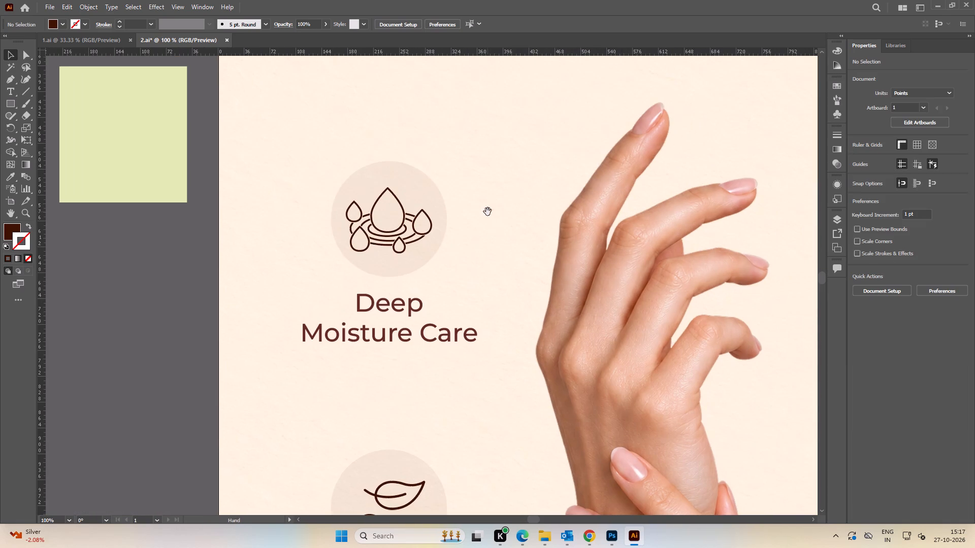
{"action": "scroll", "coordinate": [420, 218], "scroll_direction": "up", "scroll_amount": 4, "text": "alt"}
{"action": "left_click_drag", "start_coordinate": [397, 229], "coordinate": [402, 229]}
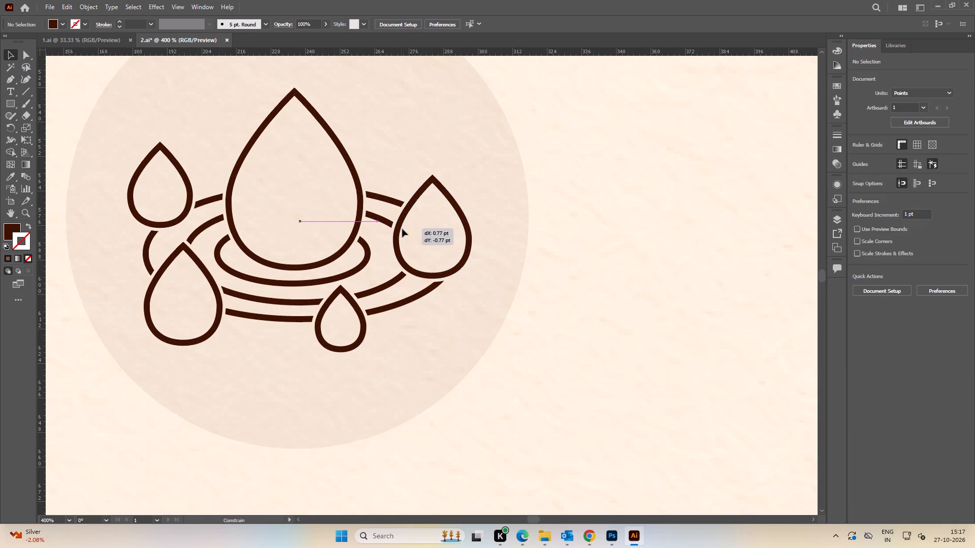
{"action": "left_click_drag", "start_coordinate": [402, 229], "coordinate": [403, 229]}
{"action": "key", "text": "ctrl+z"}
{"action": "key", "text": "Right"}
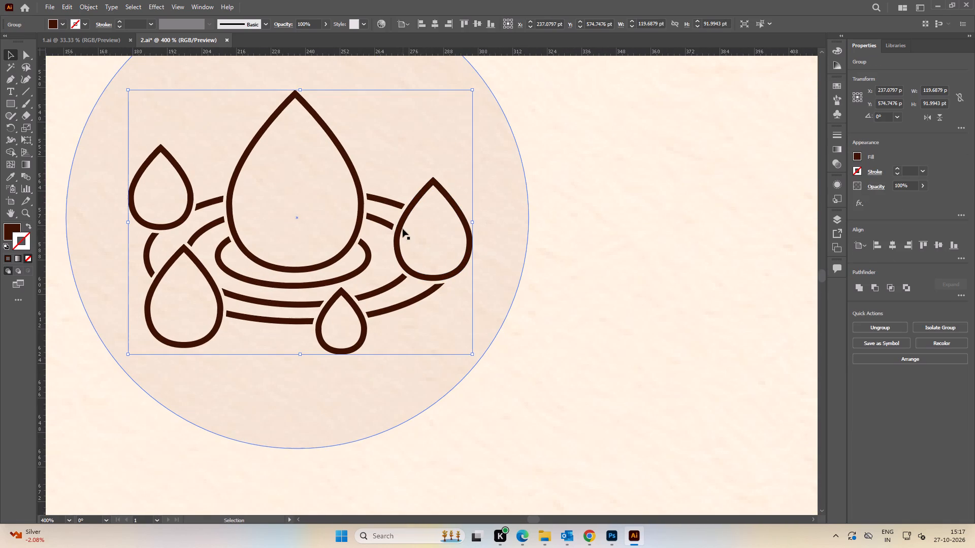
{"action": "key", "text": "Right"}
{"action": "key", "text": "Right"}
{"action": "key", "text": "Left"}
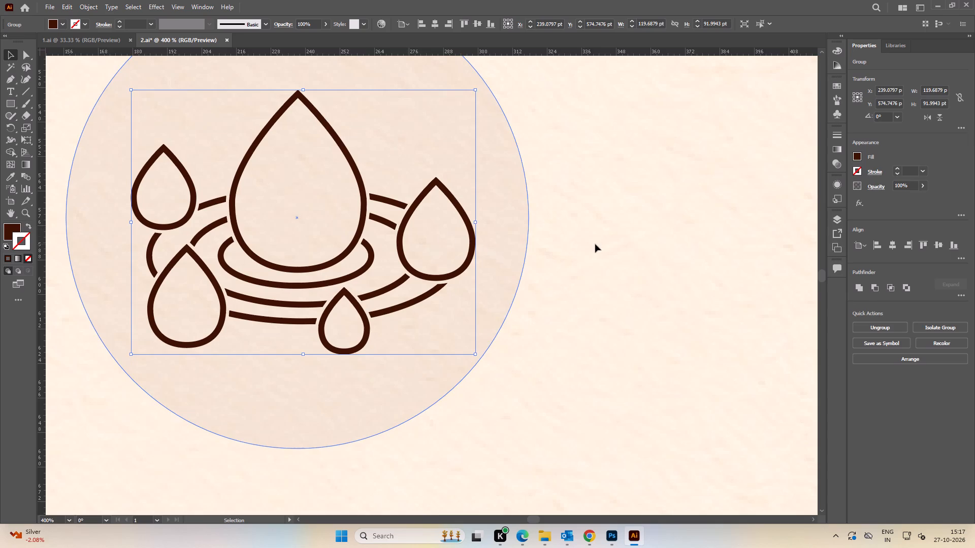
Examine the four benefit captions and their icons on the artboard against the spare set beside it.
{"action": "left_click", "coordinate": [600, 244]}
{"action": "scroll", "coordinate": [601, 244], "scroll_direction": "down", "scroll_amount": 4, "text": "alt"}
{"action": "key", "text": "space"}
{"action": "left_click_drag", "start_coordinate": [617, 254], "coordinate": [466, 243]}
{"action": "scroll", "coordinate": [465, 243], "scroll_direction": "down", "scroll_amount": 2, "text": "alt"}
{"action": "key", "text": "space"}
{"action": "left_click_drag", "start_coordinate": [441, 302], "coordinate": [321, 235]}
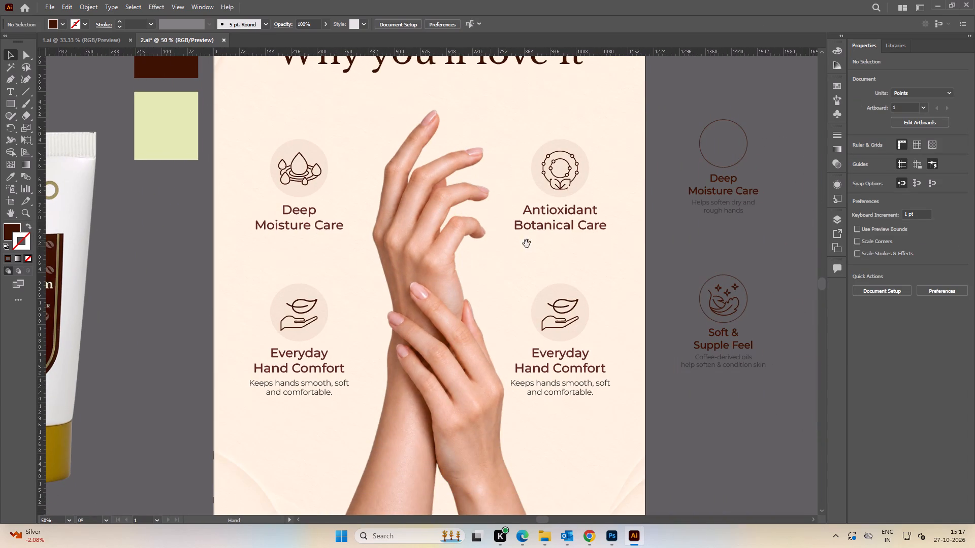
{"action": "key", "text": "space"}
{"action": "key", "text": "space"}
{"action": "key", "text": "space"}
{"action": "key", "text": "space"}
{"action": "key", "text": "space"}
{"action": "key", "text": "space"}
{"action": "key", "text": "space"}
{"action": "key", "text": "space"}
{"action": "key", "text": "space"}
{"action": "key", "text": "space"}
{"action": "key", "text": "space"}
{"action": "key", "text": "space"}
{"action": "left_click_drag", "start_coordinate": [639, 281], "coordinate": [640, 185]}
{"action": "left_click_drag", "start_coordinate": [642, 255], "coordinate": [657, 236]}
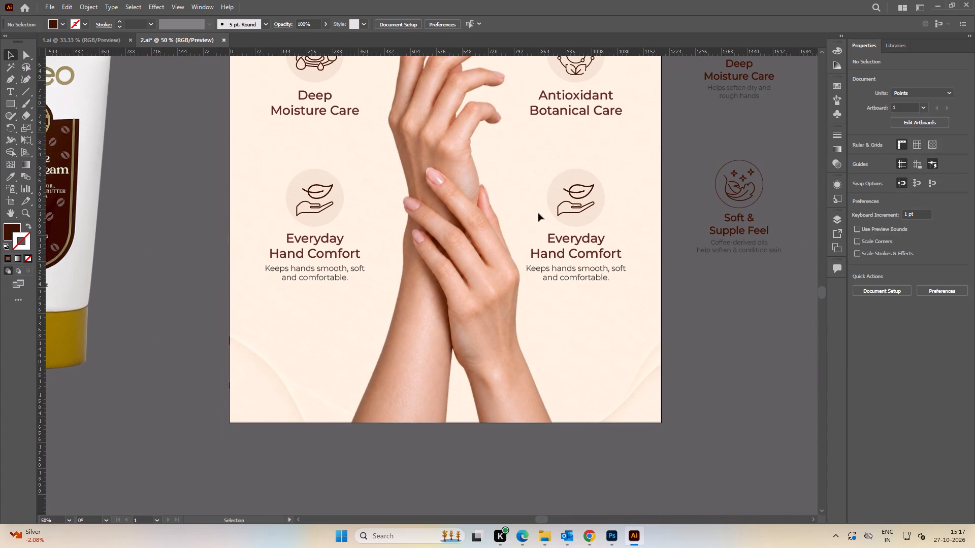
{"action": "key", "text": "space"}
{"action": "left_click_drag", "start_coordinate": [387, 132], "coordinate": [421, 222]}
{"action": "left_click", "coordinate": [368, 155]}
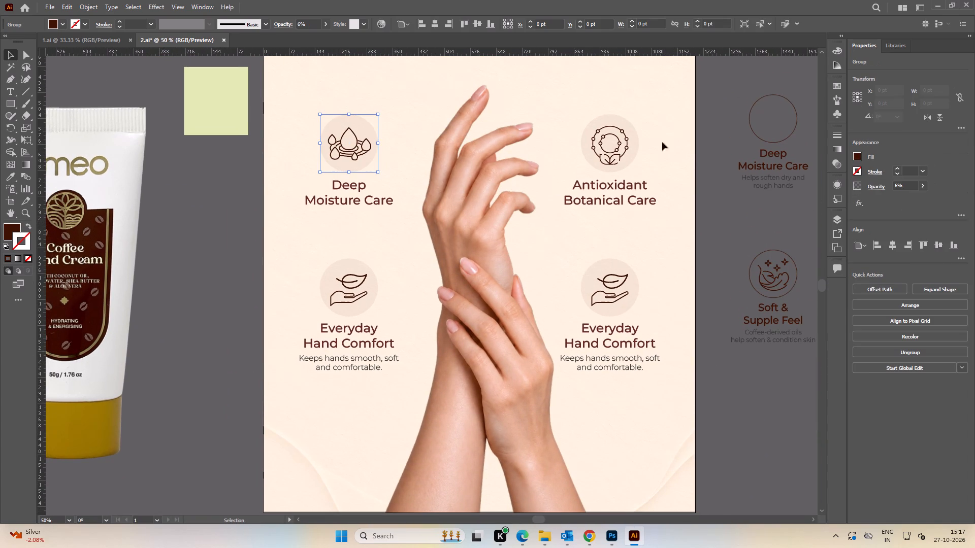
{"action": "left_click", "coordinate": [634, 148]}
{"action": "left_click", "coordinate": [561, 242]}
{"action": "key", "text": "space"}
{"action": "left_click_drag", "start_coordinate": [564, 302], "coordinate": [559, 256]}
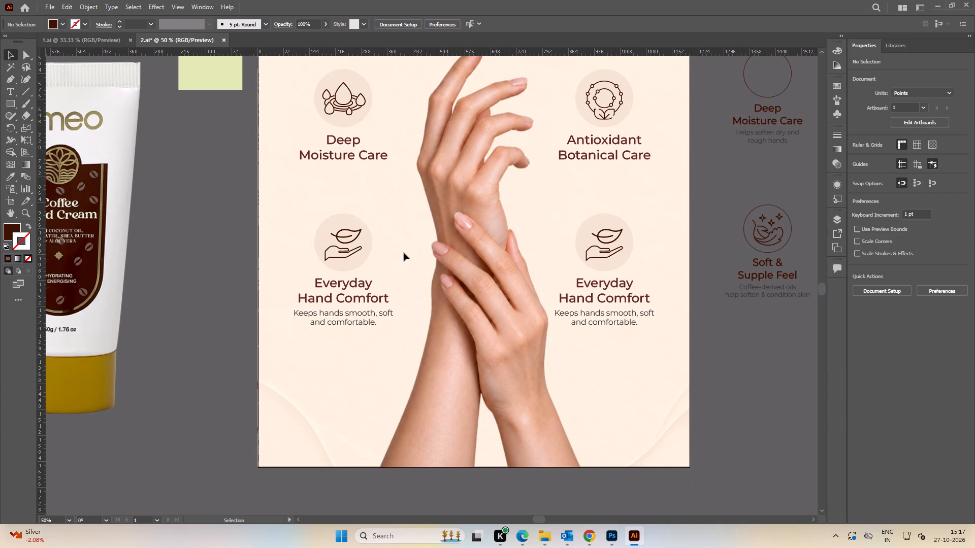
Replace the Everyday Hand Comfort heading under the duplicate caption below Deep Moisture Care with "Soft & Supple Feel" copied from the spare set.
{"action": "key", "text": "space"}
{"action": "left_click", "coordinate": [647, 265]}
{"action": "key", "text": "t"}
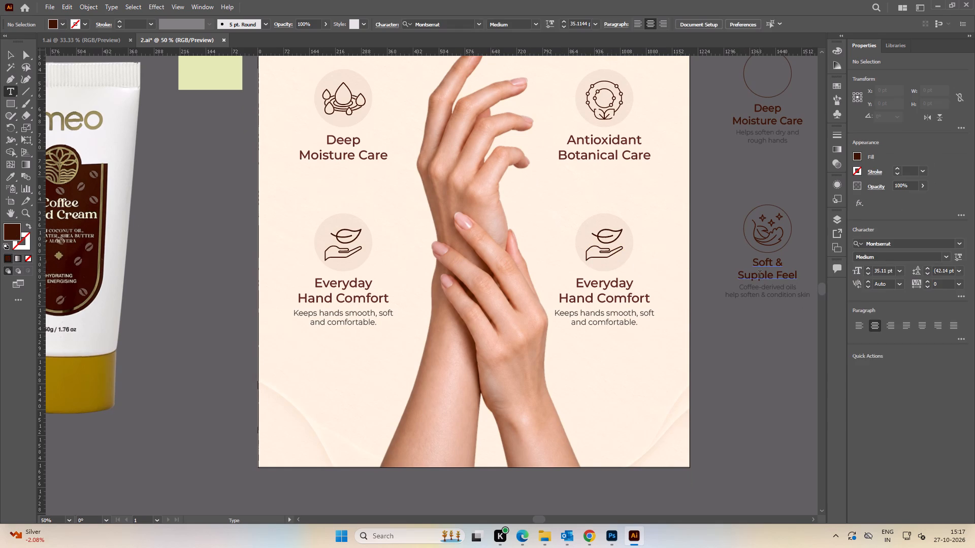
{"action": "left_click", "coordinate": [760, 275]}
{"action": "key", "text": "ctrl+a"}
{"action": "key", "text": "ctrl+c"}
{"action": "left_click", "coordinate": [338, 300]}
{"action": "key", "text": "ctrl+a"}
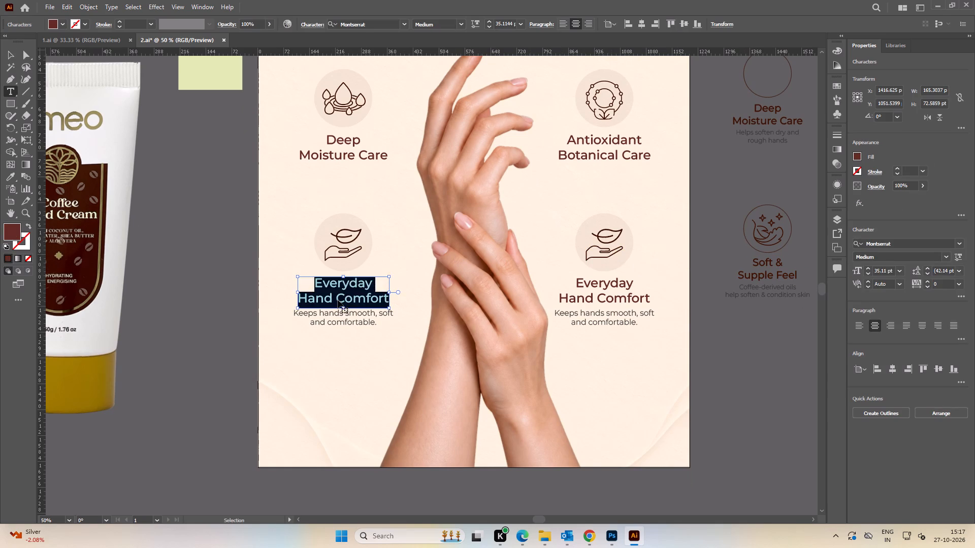
{"action": "key", "text": "ctrl+v"}
{"action": "left_click", "coordinate": [12, 57]}
Match the new Soft & Supple Feel heading's text style to the Deep Moisture Care heading using the Eyedropper.
{"action": "key", "text": "i"}
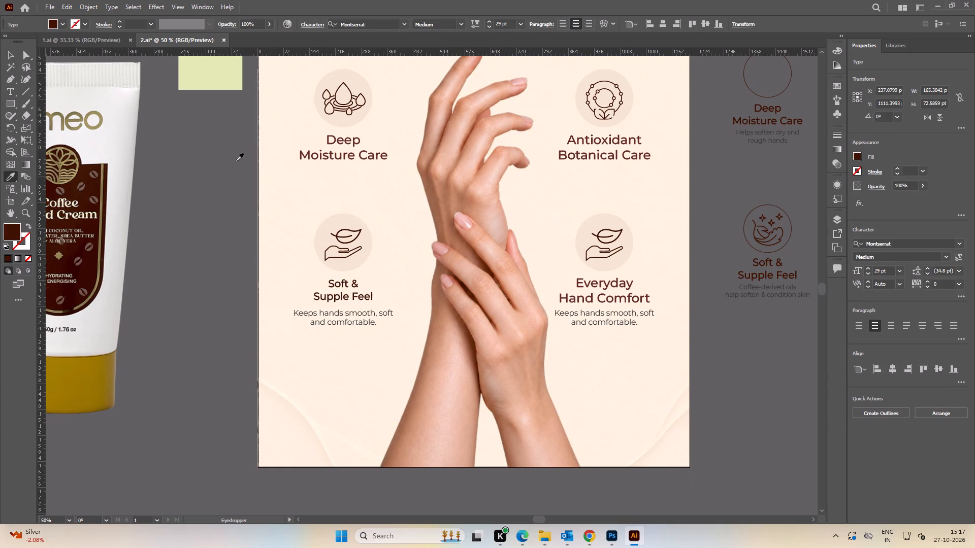
{"action": "left_click", "coordinate": [320, 151]}
{"action": "key", "text": "v"}
{"action": "left_click", "coordinate": [230, 226]}
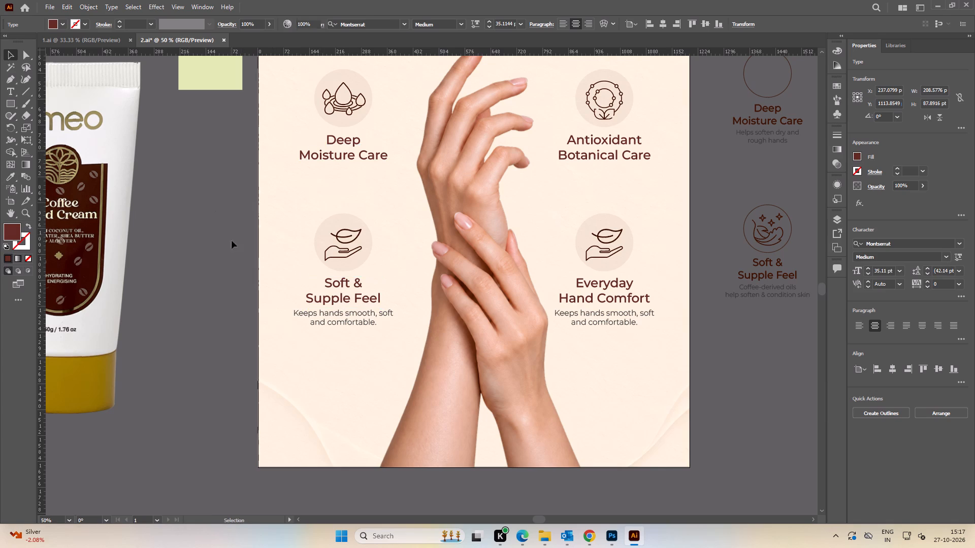
Delete the hand-and-leaf icon from the circle above the Soft & Supple Feel heading.
{"action": "key", "text": "space"}
{"action": "left_click_drag", "start_coordinate": [233, 260], "coordinate": [209, 246]}
{"action": "scroll", "coordinate": [321, 223], "scroll_direction": "up", "scroll_amount": 3, "text": "alt"}
{"action": "left_click", "coordinate": [331, 239]}
{"action": "scroll", "coordinate": [329, 238], "scroll_direction": "down", "scroll_amount": 4, "text": "alt"}
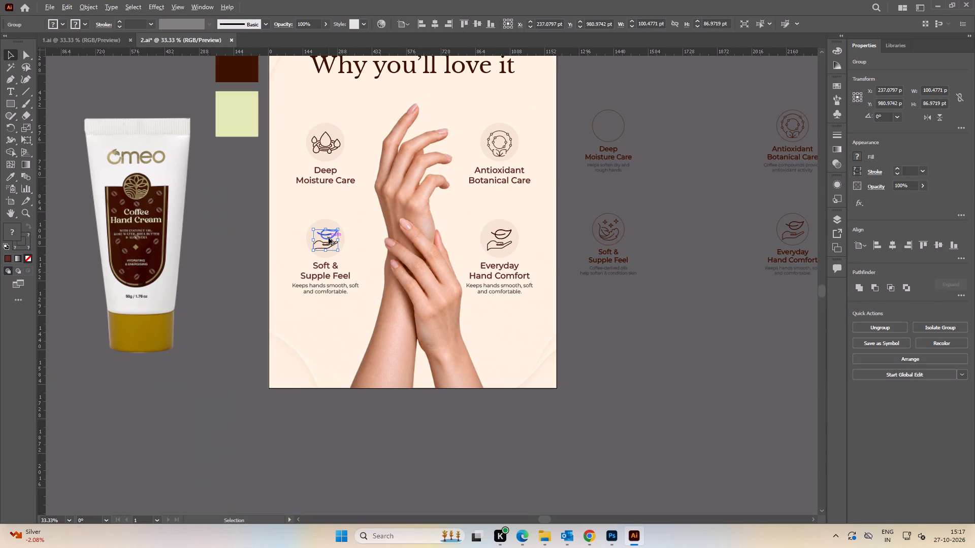
{"action": "key", "text": "Delete"}
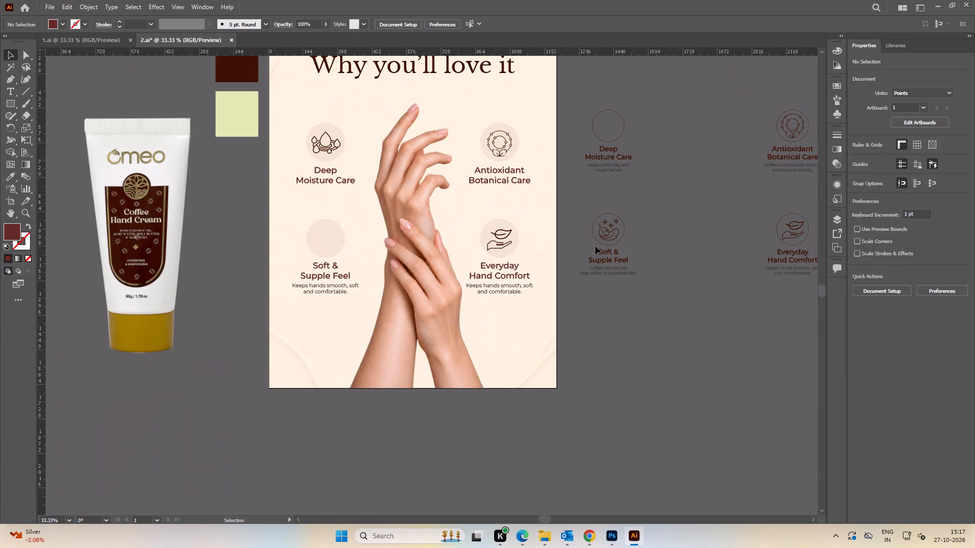
Move the hand-and-sparkles icon from the spare Soft & Supple Feel caption into the empty circle on the artboard.
{"action": "left_click_drag", "start_coordinate": [603, 235], "coordinate": [322, 246]}
{"action": "scroll", "coordinate": [322, 246], "scroll_direction": "down", "scroll_amount": 1, "text": "alt"}
{"action": "scroll", "coordinate": [322, 246], "scroll_direction": "up", "scroll_amount": 4, "text": "alt"}
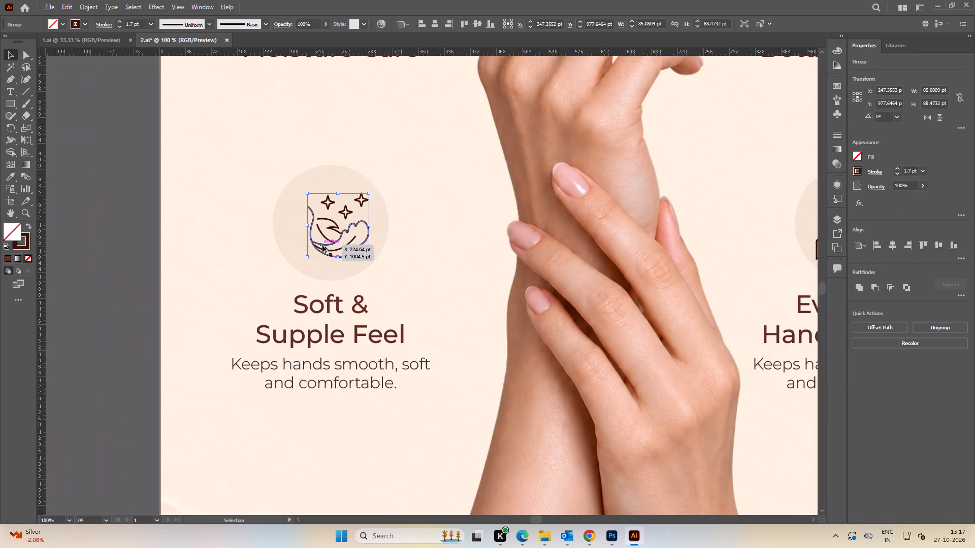
{"action": "scroll", "coordinate": [322, 246], "scroll_direction": "up", "scroll_amount": 3, "text": "alt"}
{"action": "key", "text": "space"}
{"action": "left_click_drag", "start_coordinate": [338, 218], "coordinate": [344, 235]}
{"action": "left_click_drag", "start_coordinate": [360, 255], "coordinate": [331, 230]}
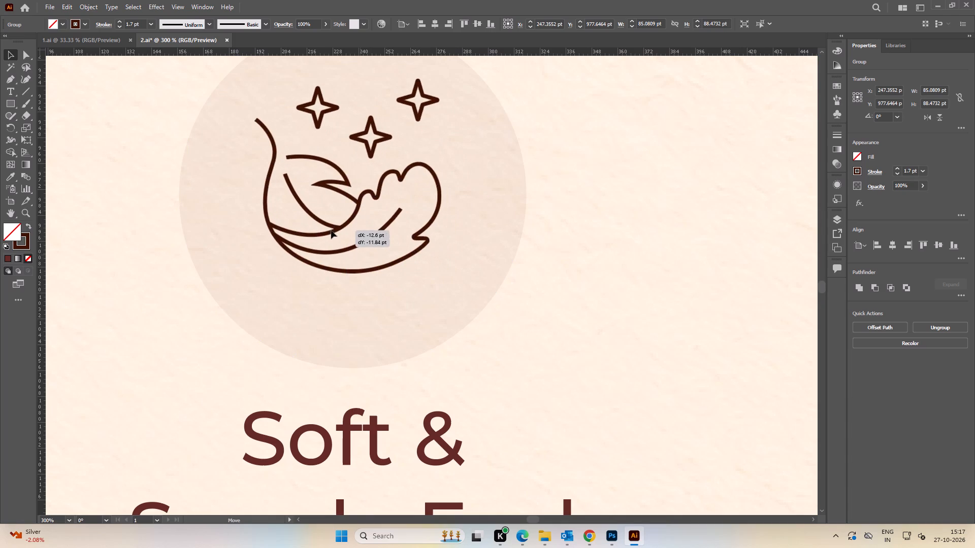
{"action": "left_click_drag", "start_coordinate": [331, 230], "coordinate": [331, 230]}
Enlarge the hand-and-sparkles icon proportionally to about 104 by 108 pt inside its circle.
{"action": "left_click_drag", "start_coordinate": [341, 270], "coordinate": [349, 304], "text": "shift"}
{"action": "left_click", "coordinate": [137, 266]}
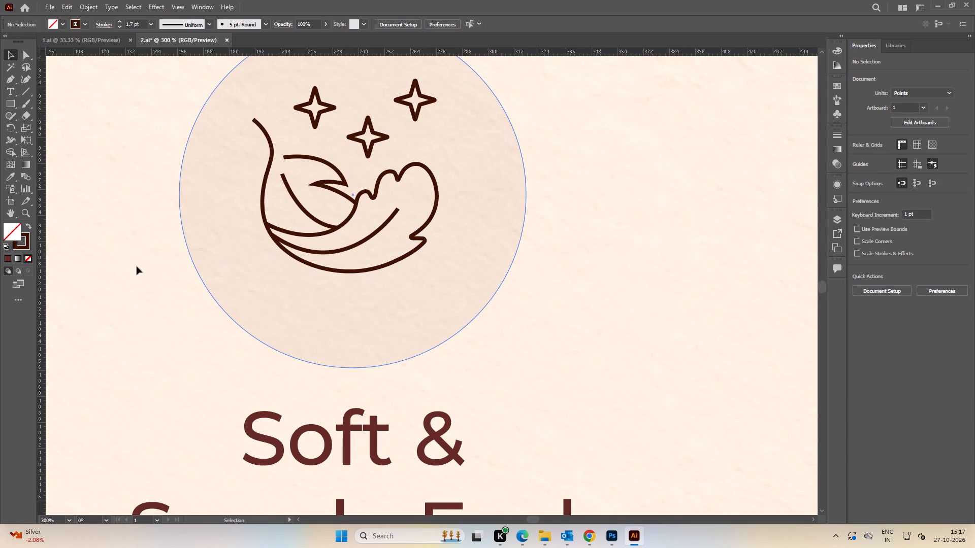
{"action": "left_click", "coordinate": [344, 273]}
{"action": "left_click", "coordinate": [351, 271]}
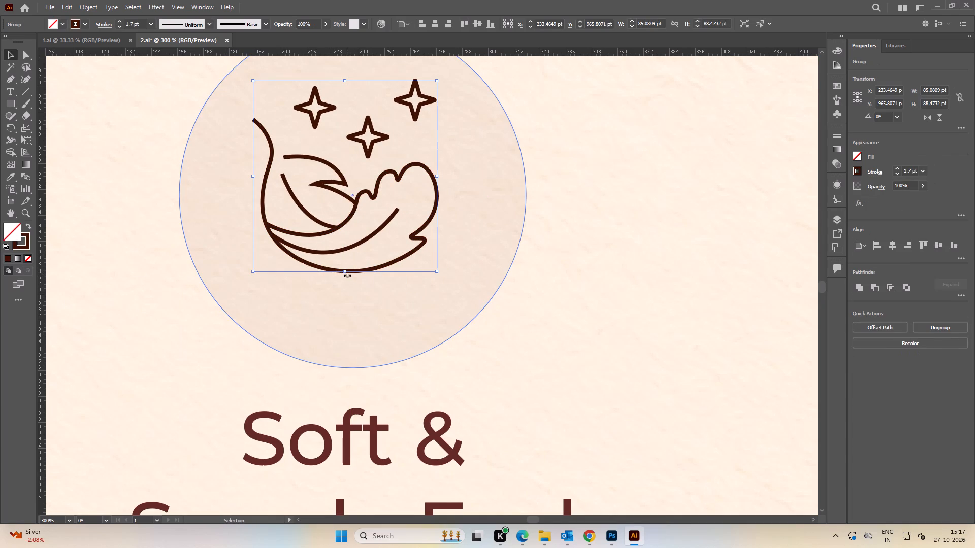
{"action": "left_click_drag", "start_coordinate": [347, 273], "coordinate": [358, 314], "text": "shift"}
Reposition the enlarged hand-and-sparkles icon by eye near the middle of its circle, at about Y 978 pt.
{"action": "key", "text": "space"}
{"action": "left_click_drag", "start_coordinate": [358, 239], "coordinate": [366, 299]}
{"action": "scroll", "coordinate": [389, 207], "scroll_direction": "up", "scroll_amount": 2, "text": "alt"}
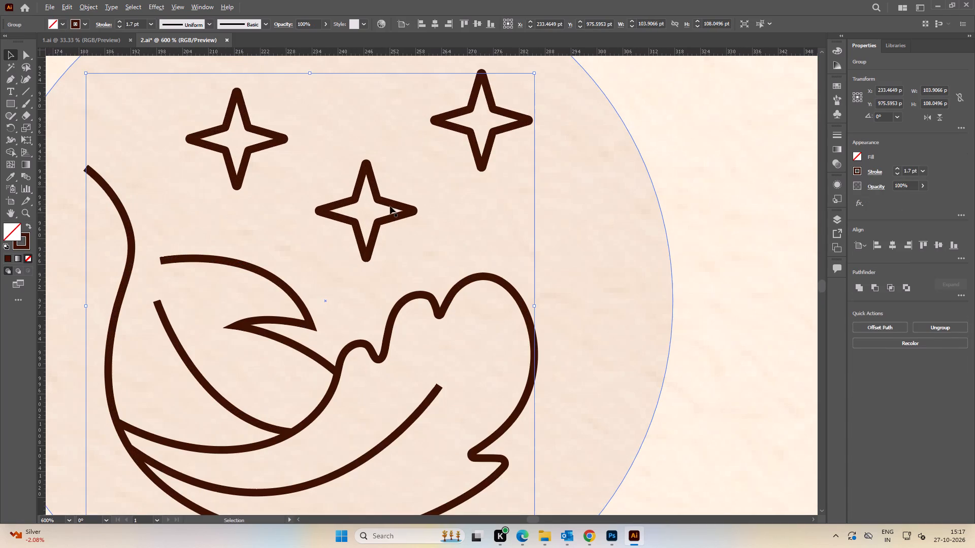
{"action": "scroll", "coordinate": [380, 236], "scroll_direction": "down", "scroll_amount": 1, "text": "alt"}
{"action": "key", "text": "space"}
{"action": "left_click_drag", "start_coordinate": [371, 246], "coordinate": [377, 246]}
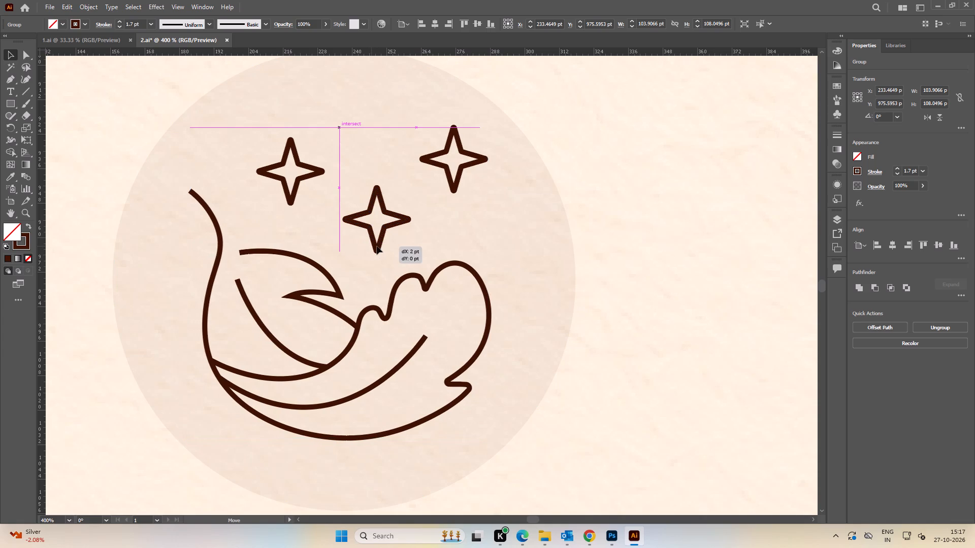
{"action": "left_click_drag", "start_coordinate": [377, 246], "coordinate": [377, 251]}
Align the hand-and-sparkles icon horizontally to the centre of its background circle.
{"action": "left_click", "coordinate": [543, 236], "text": "shift"}
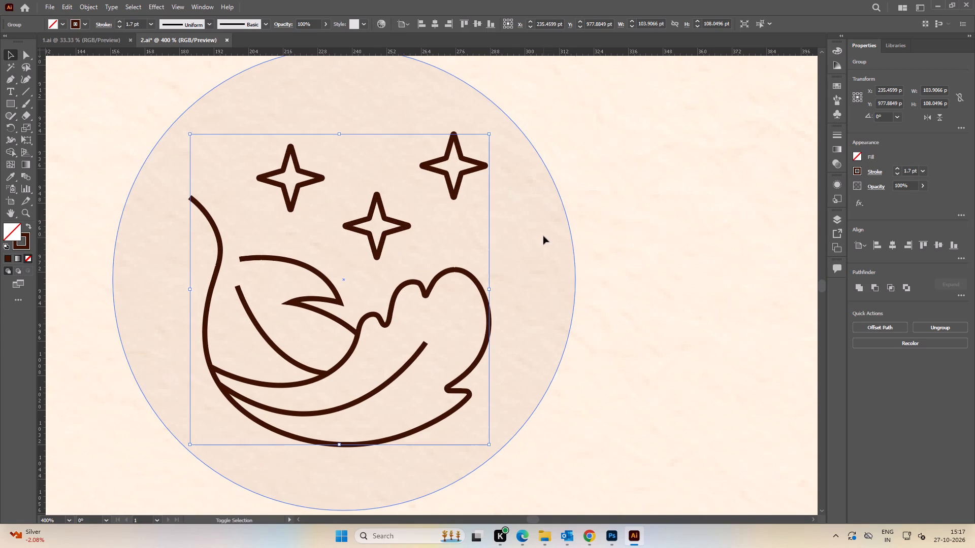
{"action": "left_click", "coordinate": [535, 260]}
{"action": "left_click", "coordinate": [894, 246]}
{"action": "left_click", "coordinate": [639, 236]}
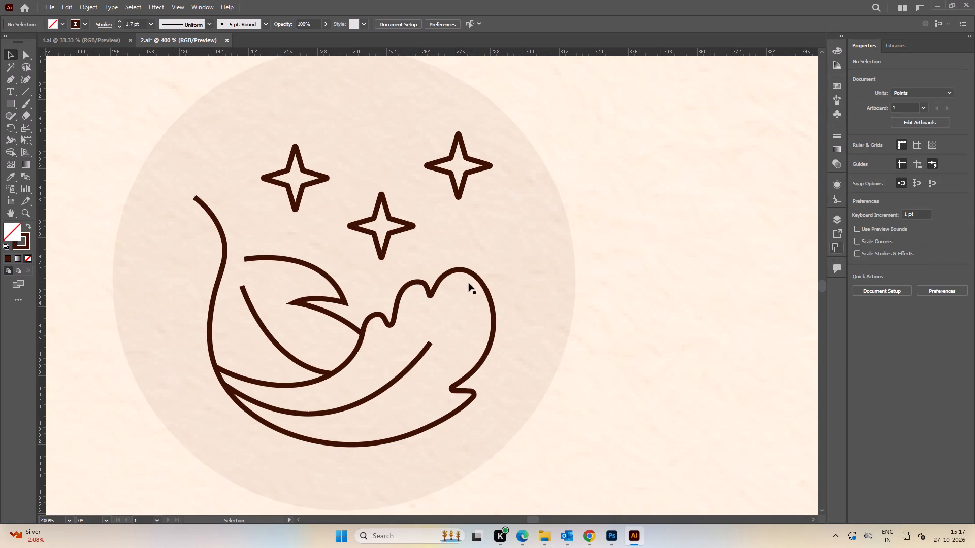
Examine the hand-and-sparkles icon up close for its line work and placement in the circle.
{"action": "scroll", "coordinate": [469, 281], "scroll_direction": "down", "scroll_amount": 4, "text": "alt"}
{"action": "key", "text": "space"}
{"action": "left_click_drag", "start_coordinate": [513, 335], "coordinate": [408, 302]}
{"action": "scroll", "coordinate": [329, 244], "scroll_direction": "up", "scroll_amount": 3, "text": "alt"}
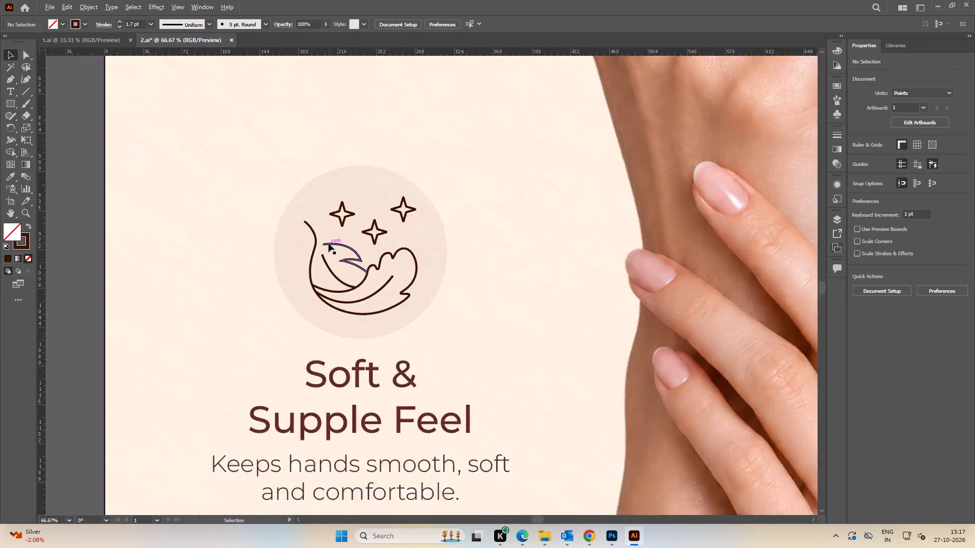
{"action": "scroll", "coordinate": [338, 245], "scroll_direction": "up", "scroll_amount": 3, "text": "alt"}
{"action": "left_click", "coordinate": [353, 242]}
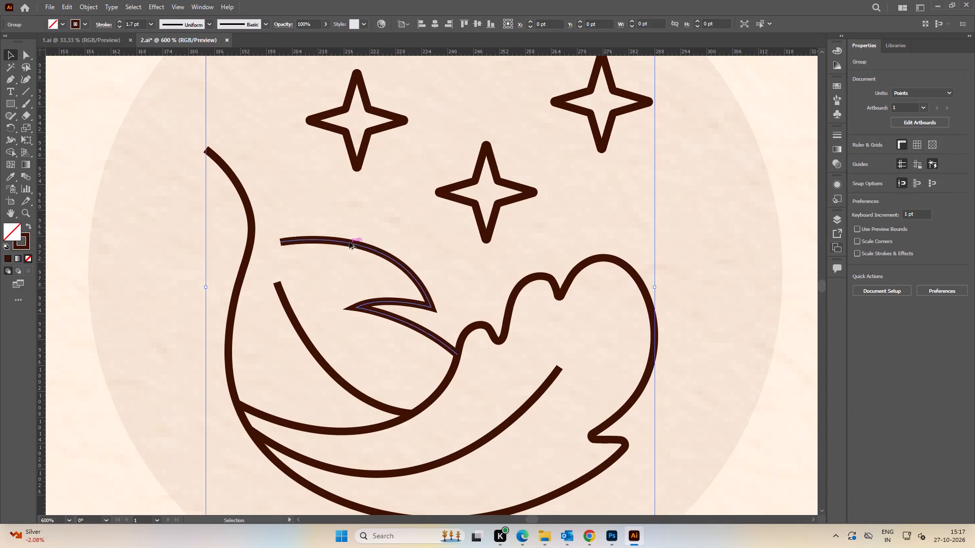
{"action": "scroll", "coordinate": [349, 242], "scroll_direction": "down", "scroll_amount": 4, "text": "alt"}
{"action": "left_click", "coordinate": [505, 281]}
{"action": "scroll", "coordinate": [504, 278], "scroll_direction": "down", "scroll_amount": 3, "text": "alt"}
Replace the description under Soft & Supple Feel with "Coffee-derived oils help soften & condition skin" copied from the spare set.
{"action": "key", "text": "space"}
{"action": "key", "text": "space"}
{"action": "key", "text": "space"}
{"action": "key", "text": "space"}
{"action": "key", "text": "space"}
{"action": "key", "text": "space"}
{"action": "key", "text": "space"}
{"action": "key", "text": "space"}
{"action": "key", "text": "space"}
{"action": "key", "text": "space"}
{"action": "key", "text": "space"}
{"action": "key", "text": "space"}
{"action": "key", "text": "space"}
{"action": "key", "text": "space"}
{"action": "key", "text": "space"}
{"action": "key", "text": "space"}
{"action": "key", "text": "space"}
{"action": "key", "text": "space"}
{"action": "key", "text": "space"}
{"action": "key", "text": "space"}
{"action": "left_click_drag", "start_coordinate": [518, 304], "coordinate": [284, 268]}
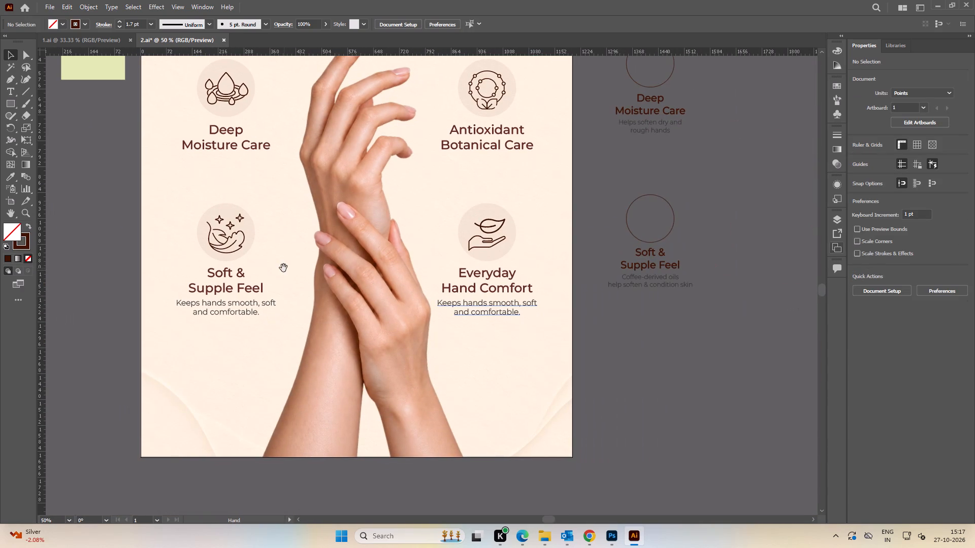
{"action": "left_click_drag", "start_coordinate": [680, 343], "coordinate": [618, 339]}
{"action": "key", "text": "t"}
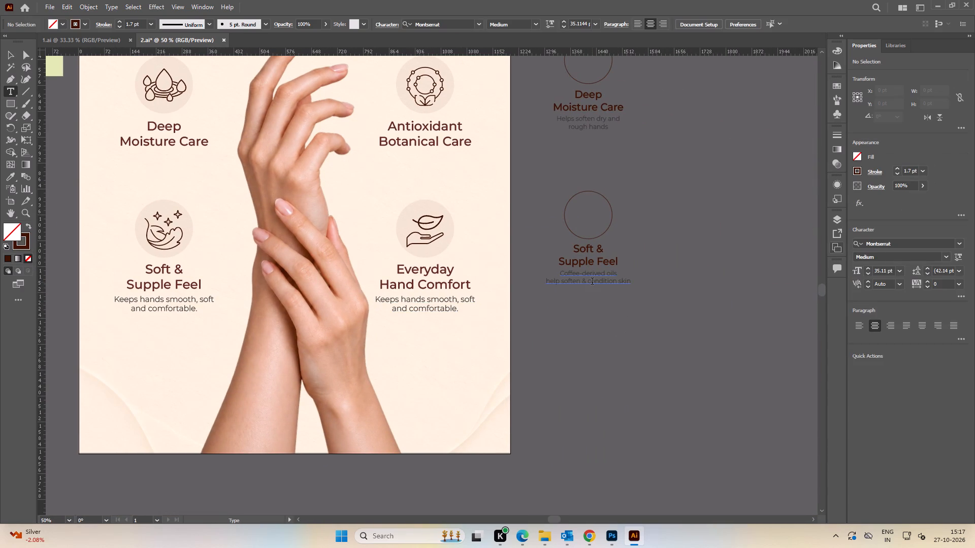
{"action": "left_click", "coordinate": [592, 282]}
{"action": "key", "text": "ctrl+a"}
{"action": "key", "text": "ctrl+c"}
{"action": "left_click", "coordinate": [171, 309]}
{"action": "key", "text": "ctrl+a"}
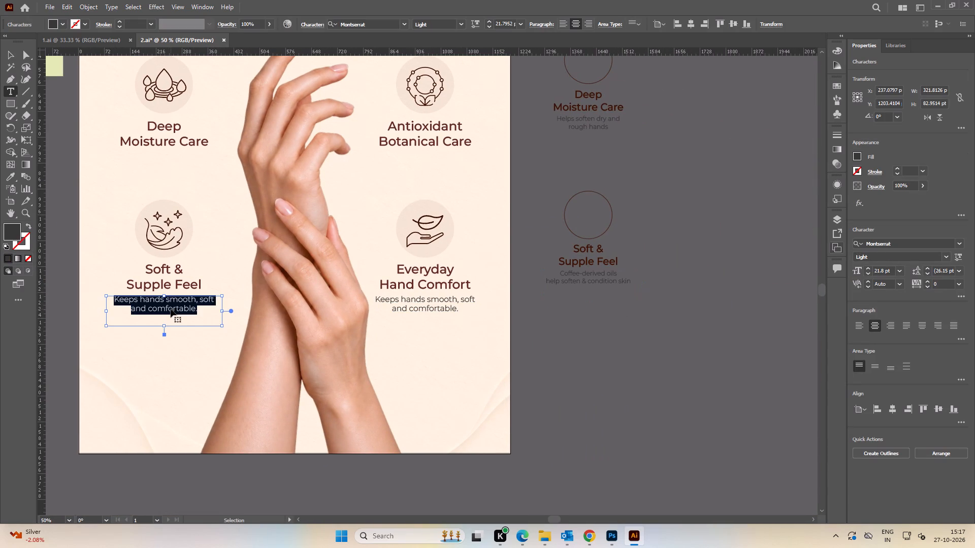
{"action": "key", "text": "ctrl+v"}
{"action": "left_click", "coordinate": [12, 54]}
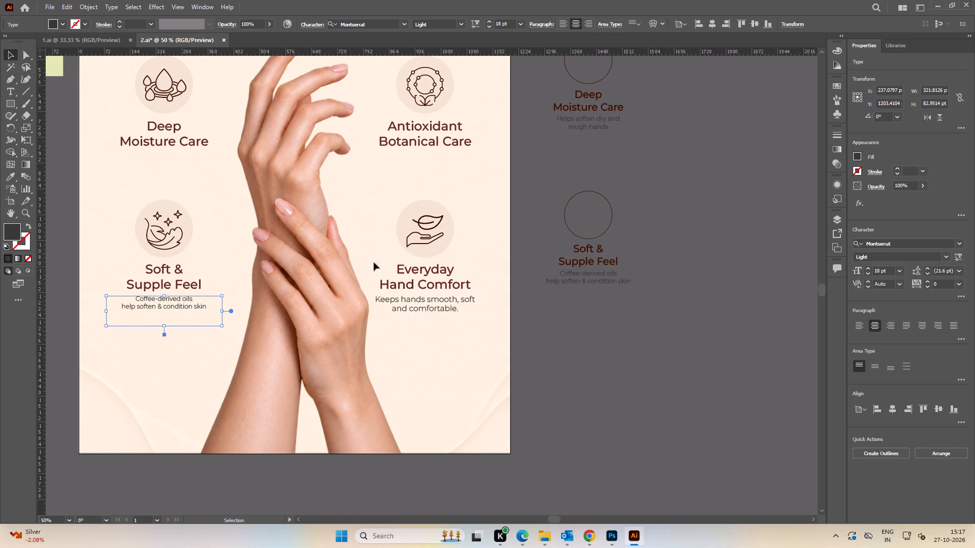
Match the Soft & Supple Feel description's text style to the Everyday Hand Comfort description using the Eyedropper.
{"action": "key", "text": "i"}
{"action": "left_click", "coordinate": [432, 307]}
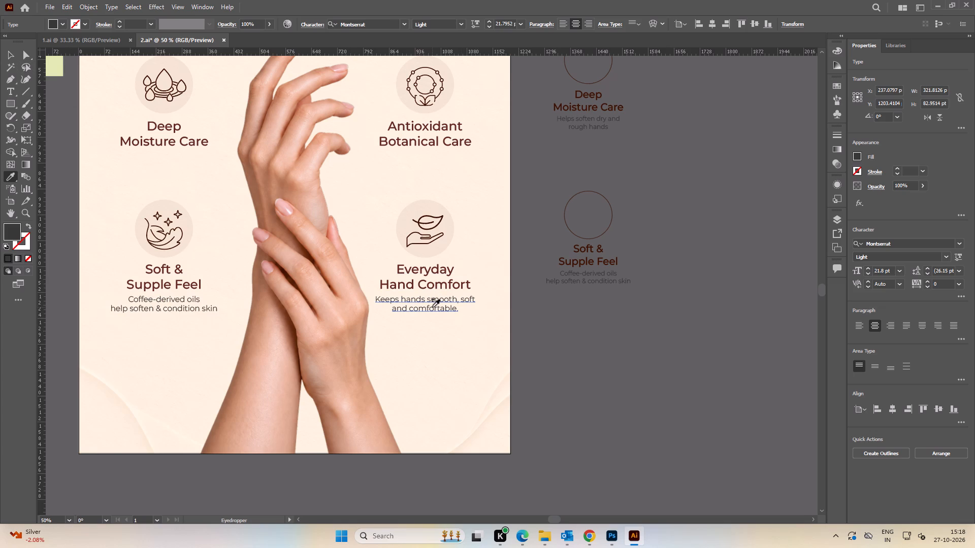
{"action": "key", "text": "v"}
{"action": "left_click", "coordinate": [553, 335]}
Examine the Soft & Supple Feel description up close and compare it with the Everyday Hand Comfort description.
{"action": "key", "text": "space"}
{"action": "left_click_drag", "start_coordinate": [558, 325], "coordinate": [564, 330]}
{"action": "scroll", "coordinate": [141, 329], "scroll_direction": "up", "scroll_amount": 2, "text": "alt"}
{"action": "left_click", "coordinate": [174, 299]}
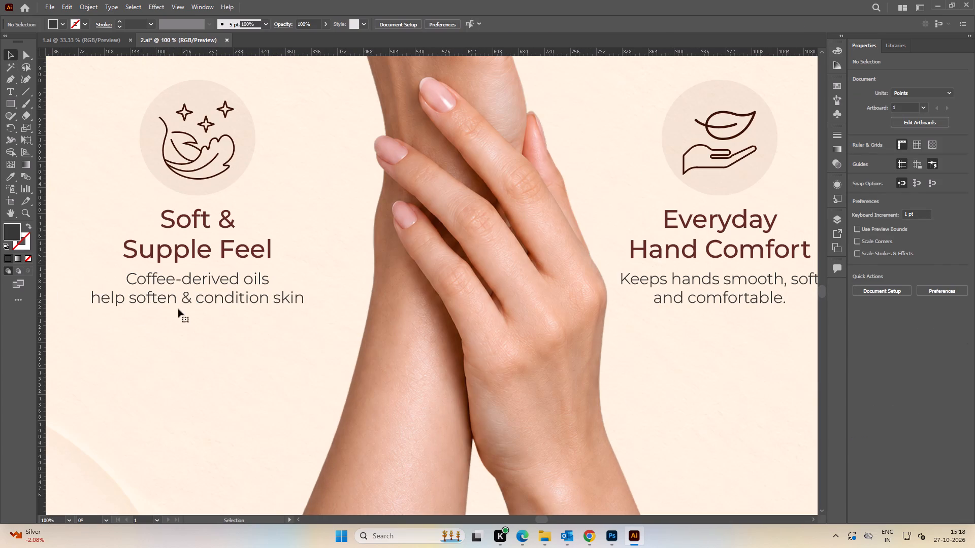
{"action": "left_click_drag", "start_coordinate": [198, 331], "coordinate": [199, 316]}
{"action": "left_click", "coordinate": [201, 350]}
{"action": "scroll", "coordinate": [227, 329], "scroll_direction": "down", "scroll_amount": 2, "text": "alt"}
{"action": "key", "text": "space"}
{"action": "left_click_drag", "start_coordinate": [519, 340], "coordinate": [512, 358]}
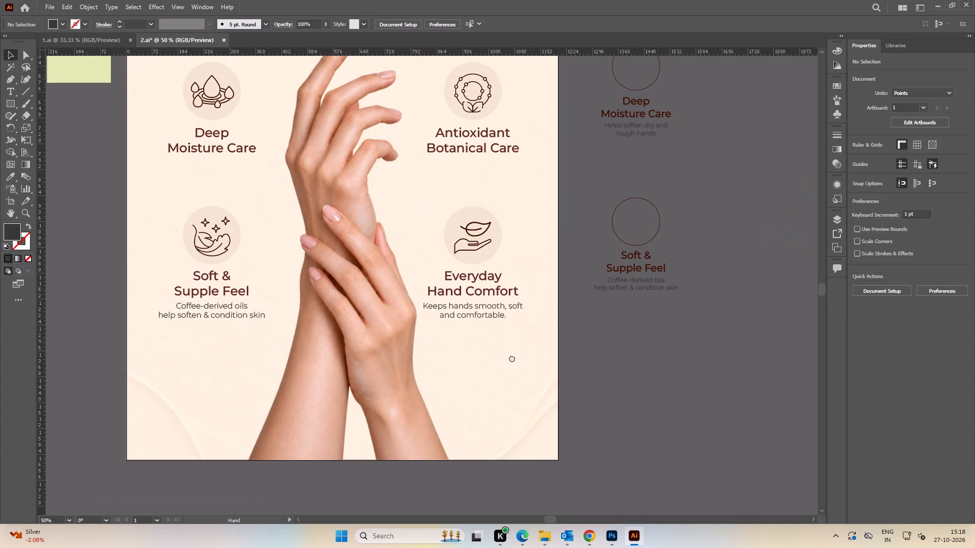
{"action": "left_click_drag", "start_coordinate": [512, 358], "coordinate": [507, 368]}
Remove the full stop from the end of the Everyday Hand Comfort description on the artboard.
{"action": "scroll", "coordinate": [480, 347], "scroll_direction": "up", "scroll_amount": 1, "text": "alt"}
{"action": "key", "text": "t"}
{"action": "left_click", "coordinate": [490, 342]}
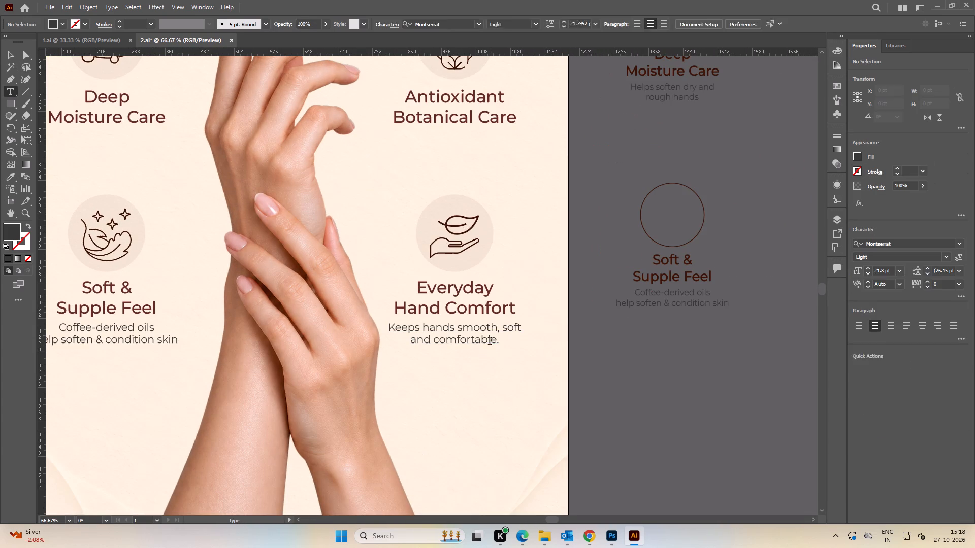
{"action": "key", "text": "Right"}
{"action": "key", "text": "Right"}
{"action": "key", "text": "Right"}
{"action": "key", "text": "BackSpace"}
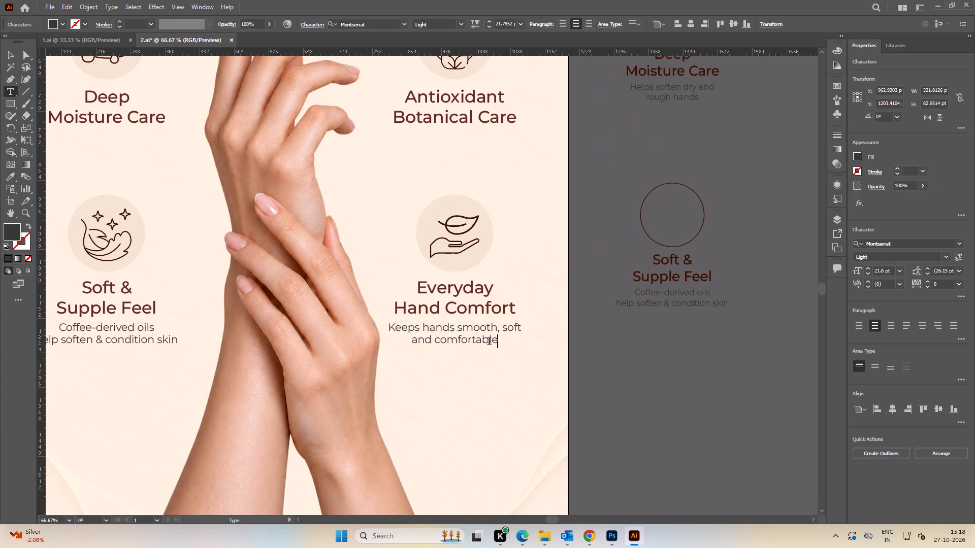
{"action": "left_click", "coordinate": [6, 56]}
{"action": "scroll", "coordinate": [285, 204], "scroll_direction": "down", "scroll_amount": 2, "text": "alt"}
{"action": "left_click", "coordinate": [544, 317]}
Duplicate both lower descriptions straight up beneath the Deep Moisture Care and Antioxidant Botanical Care headings, at Y 800 pt.
{"action": "key", "text": "space"}
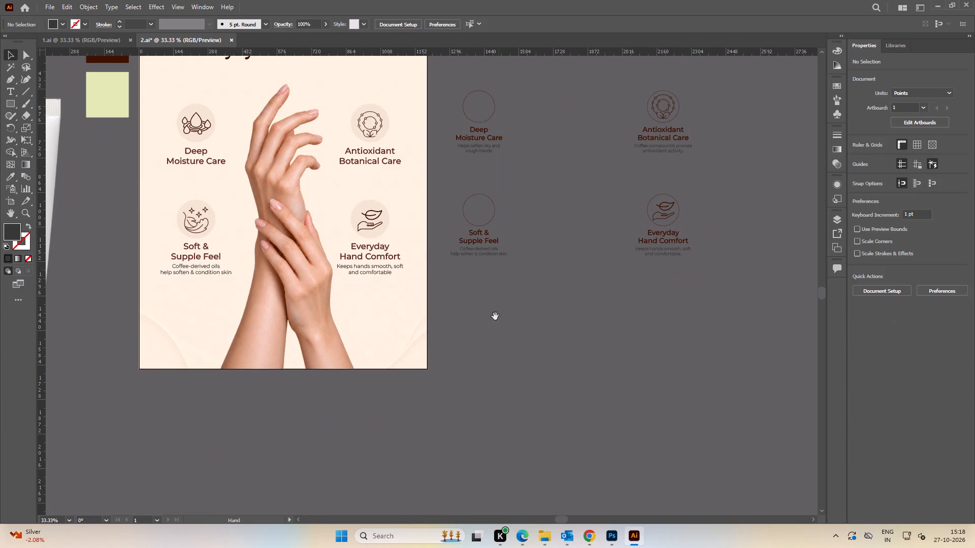
{"action": "left_click_drag", "start_coordinate": [497, 317], "coordinate": [526, 330]}
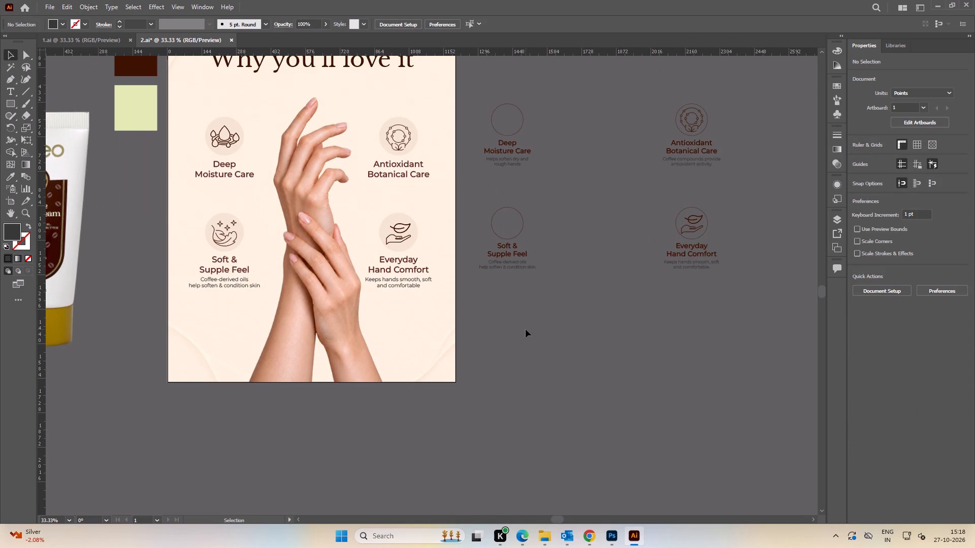
{"action": "left_click", "coordinate": [224, 284]}
{"action": "left_click", "coordinate": [389, 285], "text": "shift"}
{"action": "left_click_drag", "start_coordinate": [399, 287], "coordinate": [405, 205], "text": "alt"}
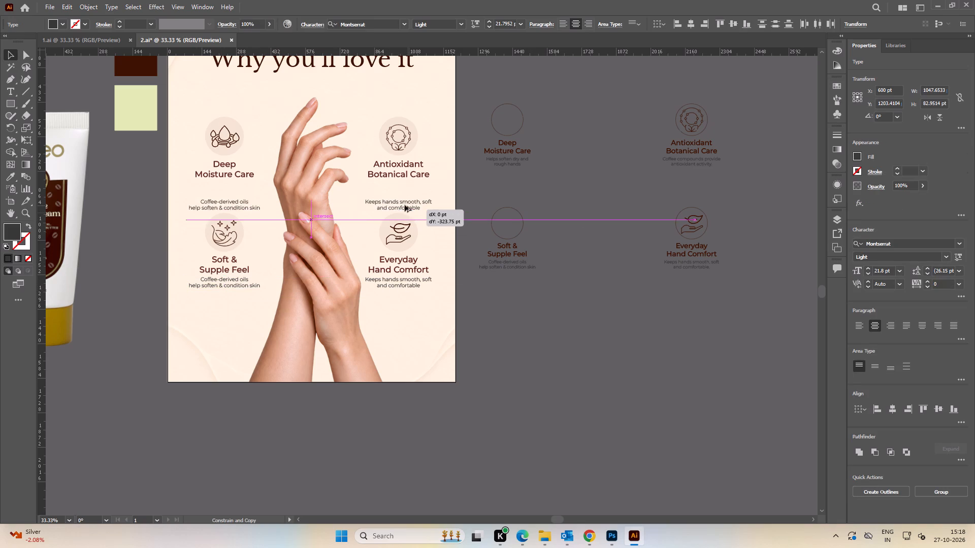
{"action": "left_click_drag", "start_coordinate": [405, 205], "coordinate": [403, 191], "text": "alt"}
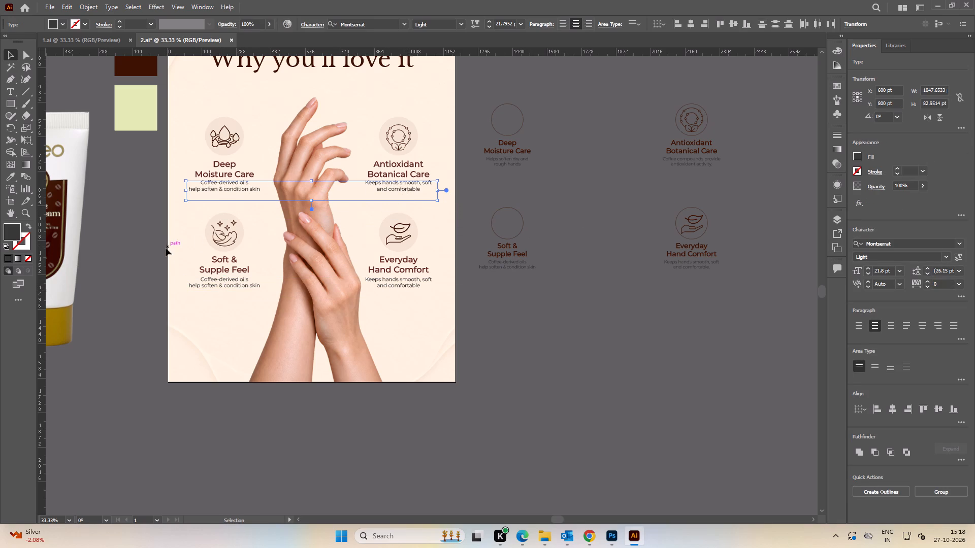
{"action": "left_click", "coordinate": [165, 248]}
Top-align the two lower benefit headings with each other, and likewise the two descriptions beneath them.
{"action": "scroll", "coordinate": [417, 273], "scroll_direction": "up", "scroll_amount": 3, "text": "alt"}
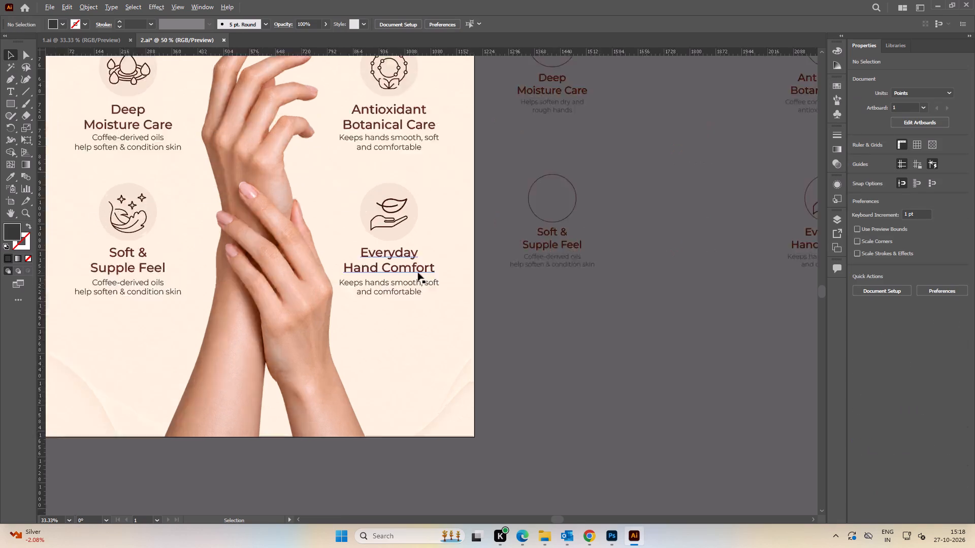
{"action": "scroll", "coordinate": [418, 272], "scroll_direction": "up", "scroll_amount": 2, "text": "alt"}
{"action": "scroll", "coordinate": [395, 288], "scroll_direction": "down", "scroll_amount": 4, "text": "alt"}
{"action": "key", "text": "space"}
{"action": "left_click_drag", "start_coordinate": [312, 287], "coordinate": [381, 280]}
{"action": "left_click", "coordinate": [418, 265]}
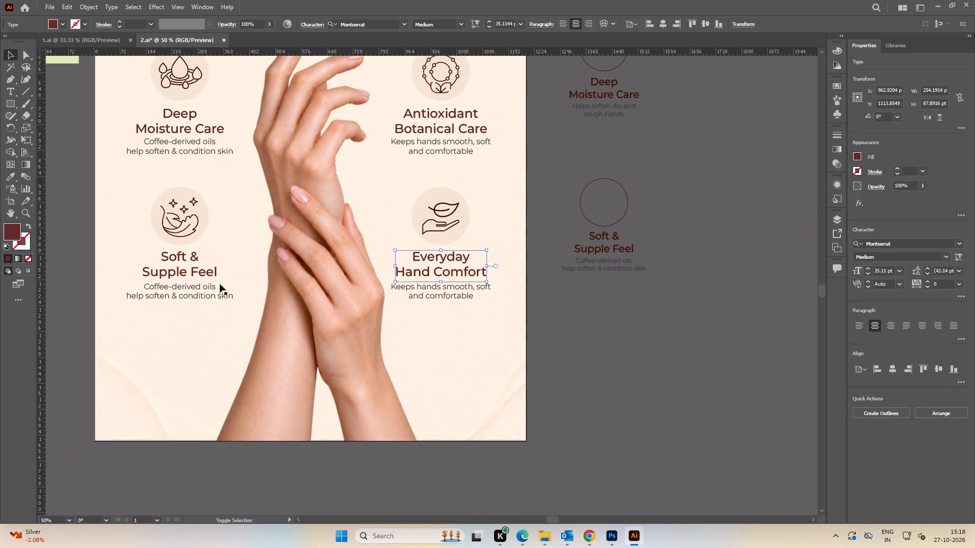
{"action": "left_click", "coordinate": [206, 275], "text": "shift"}
{"action": "left_click", "coordinate": [918, 365]}
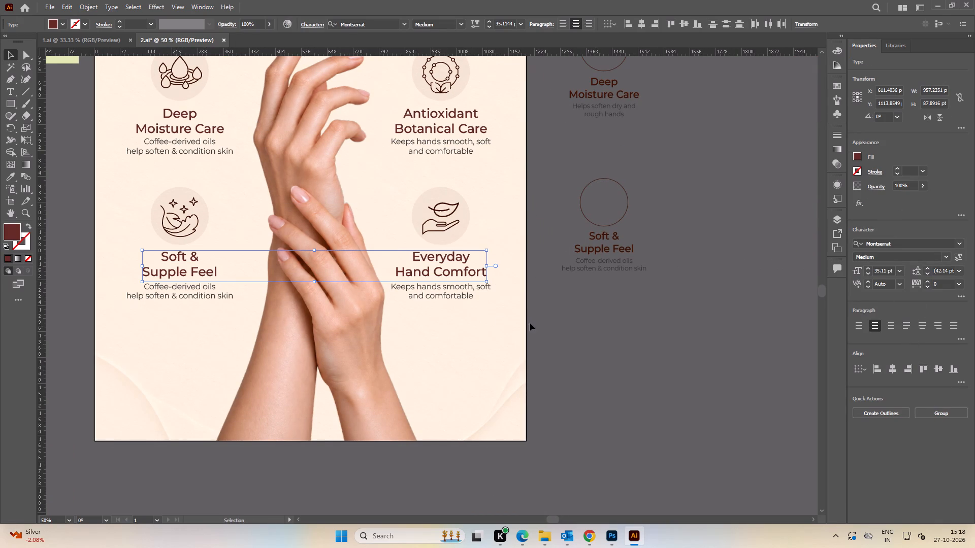
{"action": "left_click", "coordinate": [417, 288]}
{"action": "left_click", "coordinate": [215, 296], "text": "shift"}
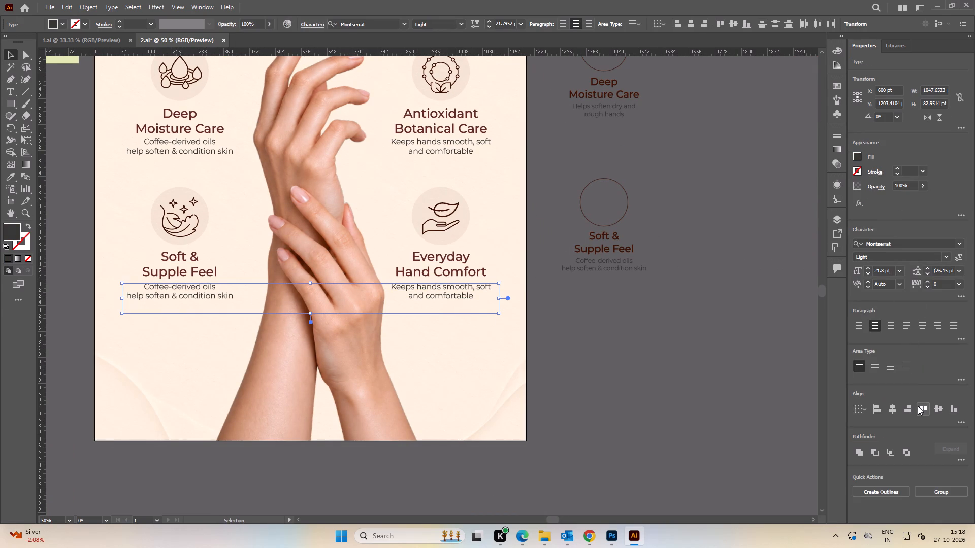
{"action": "left_click", "coordinate": [922, 407]}
{"action": "left_click", "coordinate": [578, 330]}
Top-align the two upper descriptions under the Deep Moisture Care and Antioxidant Botanical Care headings.
{"action": "key", "text": "space"}
{"action": "left_click_drag", "start_coordinate": [563, 322], "coordinate": [607, 379]}
{"action": "left_click", "coordinate": [508, 209]}
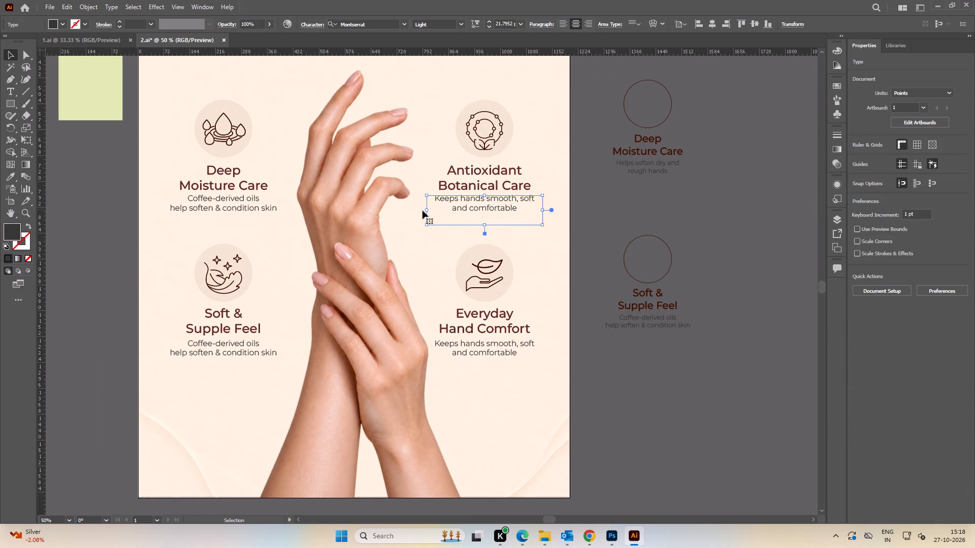
{"action": "left_click", "coordinate": [255, 210], "text": "shift"}
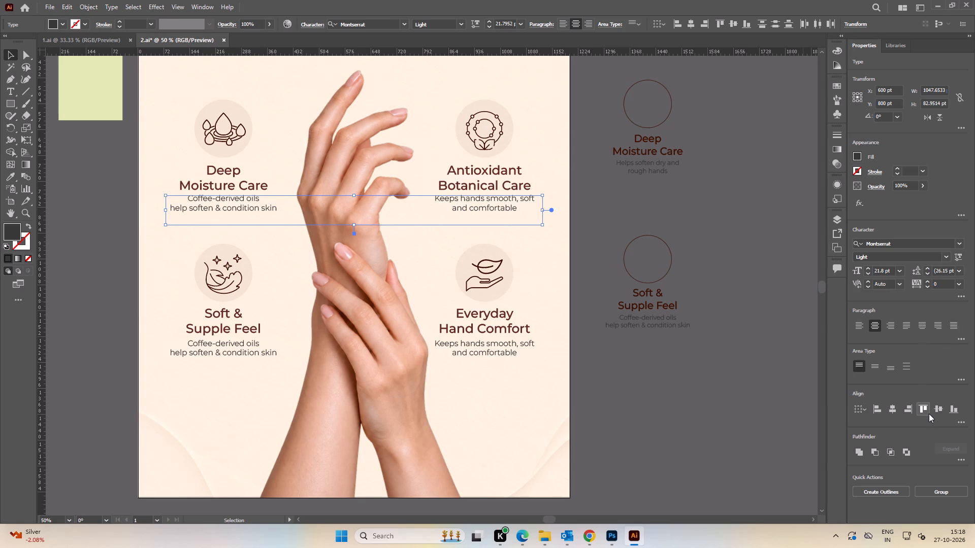
{"action": "left_click", "coordinate": [927, 412]}
{"action": "left_click", "coordinate": [606, 190]}
Draw a spacer rectangle about 299 by 20 pt filling the gap between the Everyday Hand Comfort heading and its description.
{"action": "scroll", "coordinate": [533, 321], "scroll_direction": "up", "scroll_amount": 6, "text": "alt"}
{"action": "key", "text": "space"}
{"action": "left_click_drag", "start_coordinate": [476, 398], "coordinate": [705, 142]}
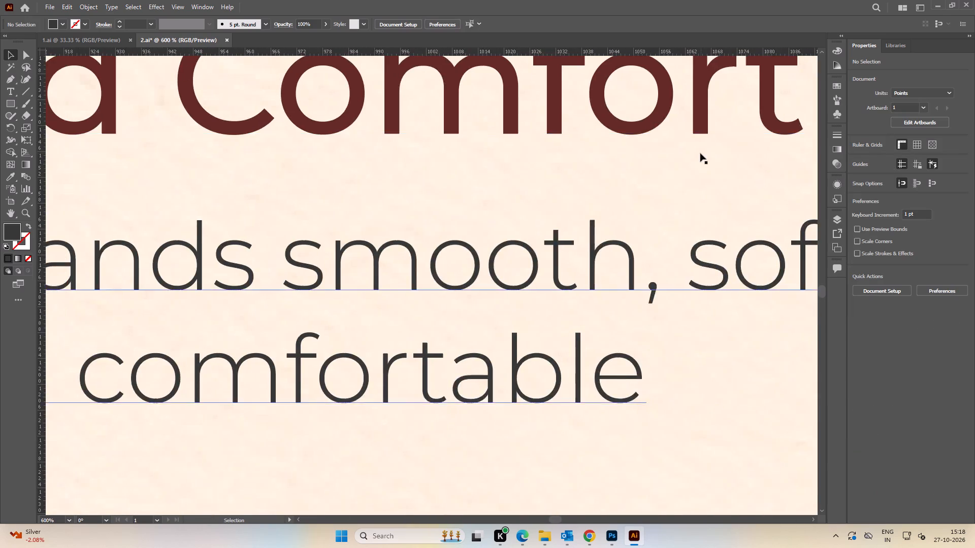
{"action": "scroll", "coordinate": [700, 153], "scroll_direction": "down", "scroll_amount": 1, "text": "alt"}
{"action": "key", "text": "m"}
{"action": "scroll", "coordinate": [504, 159], "scroll_direction": "down", "scroll_amount": 1, "text": "alt"}
{"action": "key", "text": "space"}
{"action": "left_click_drag", "start_coordinate": [516, 159], "coordinate": [518, 167]}
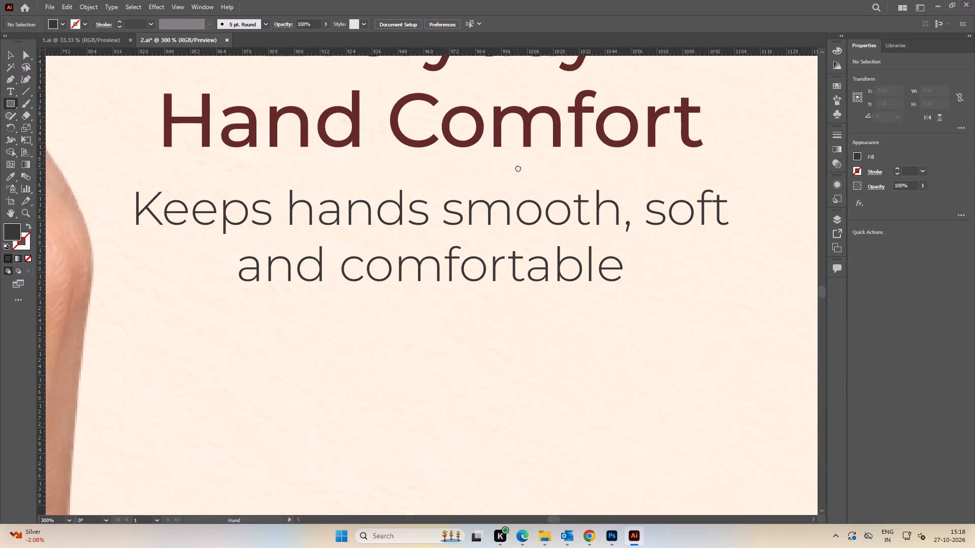
{"action": "left_click_drag", "start_coordinate": [518, 167], "coordinate": [518, 168]}
{"action": "left_click_drag", "start_coordinate": [113, 166], "coordinate": [759, 197]}
{"action": "left_click_drag", "start_coordinate": [436, 165], "coordinate": [438, 156]}
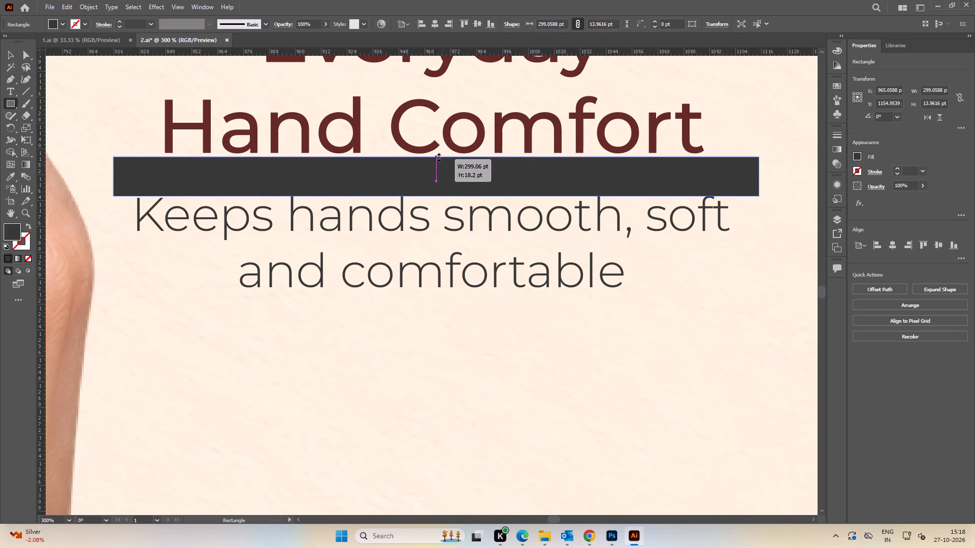
{"action": "left_click_drag", "start_coordinate": [438, 156], "coordinate": [438, 153]}
Move the spacer rectangle up so it sits directly beneath the Antioxidant Botanical Care heading.
{"action": "scroll", "coordinate": [441, 129], "scroll_direction": "down", "scroll_amount": 4, "text": "alt"}
{"action": "key", "text": "space"}
{"action": "left_click_drag", "start_coordinate": [471, 117], "coordinate": [463, 226]}
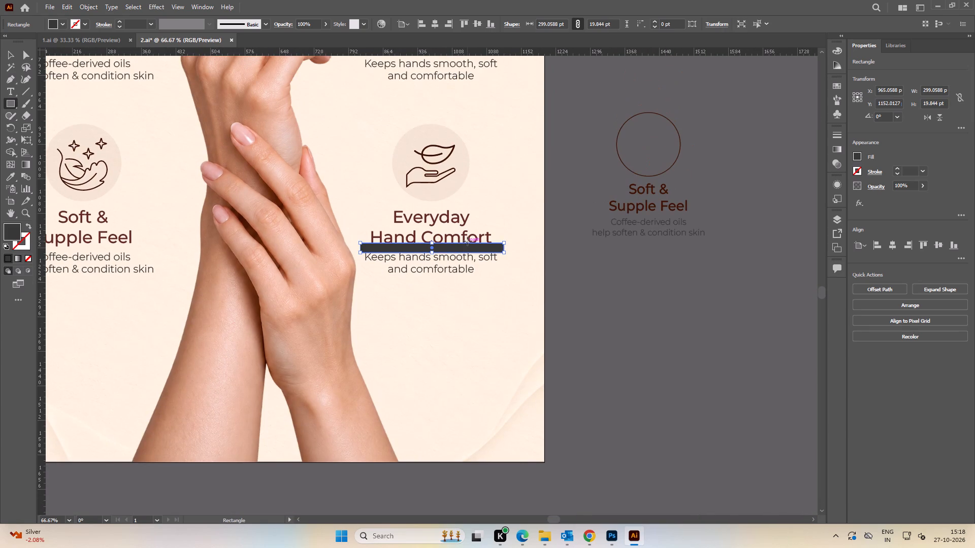
{"action": "key", "text": "v"}
{"action": "key", "text": "space"}
{"action": "left_click_drag", "start_coordinate": [520, 136], "coordinate": [528, 279]}
{"action": "left_click_drag", "start_coordinate": [479, 386], "coordinate": [481, 221]}
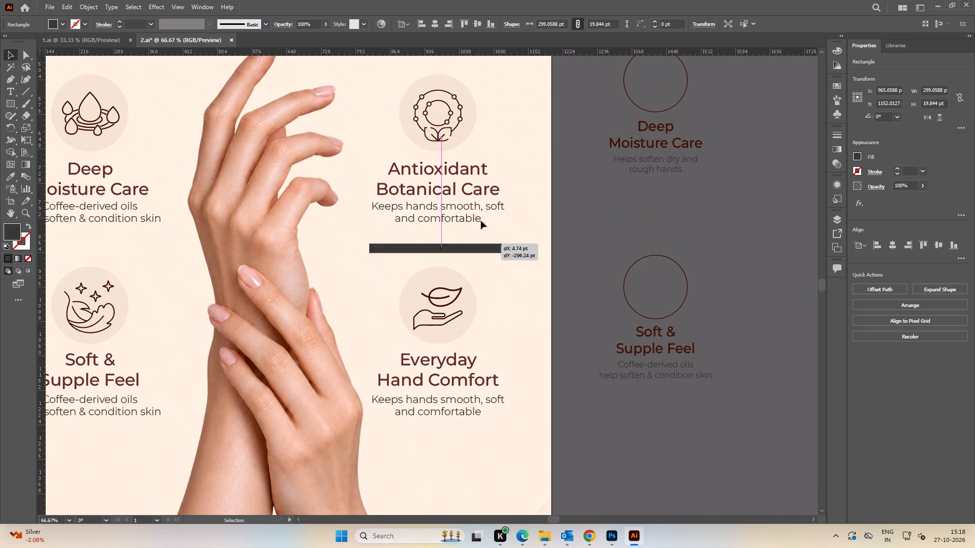
{"action": "left_click_drag", "start_coordinate": [481, 221], "coordinate": [476, 193]}
{"action": "scroll", "coordinate": [447, 195], "scroll_direction": "up", "scroll_amount": 6, "text": "alt"}
{"action": "left_click_drag", "start_coordinate": [472, 191], "coordinate": [470, 220]}
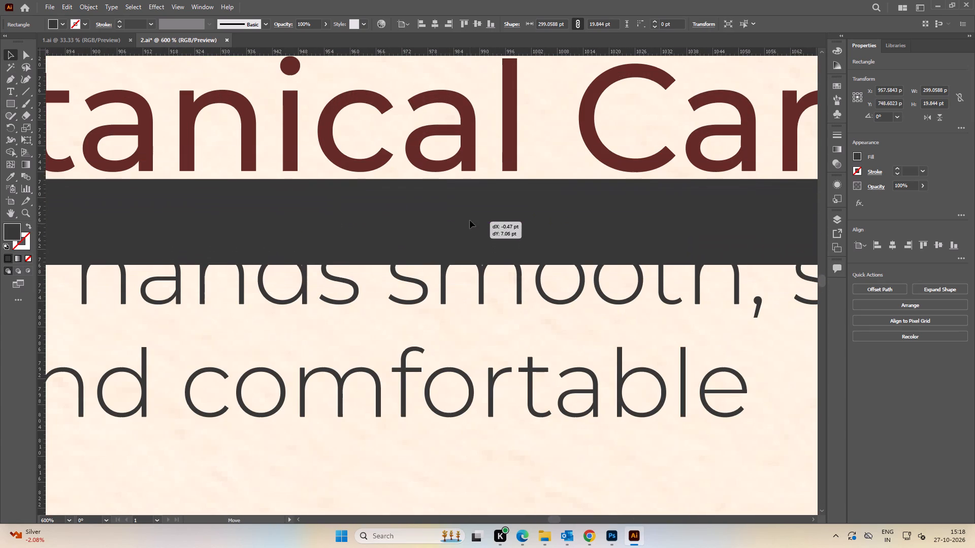
{"action": "left_click_drag", "start_coordinate": [470, 220], "coordinate": [469, 214]}
{"action": "scroll", "coordinate": [469, 209], "scroll_direction": "down", "scroll_amount": 3, "text": "alt"}
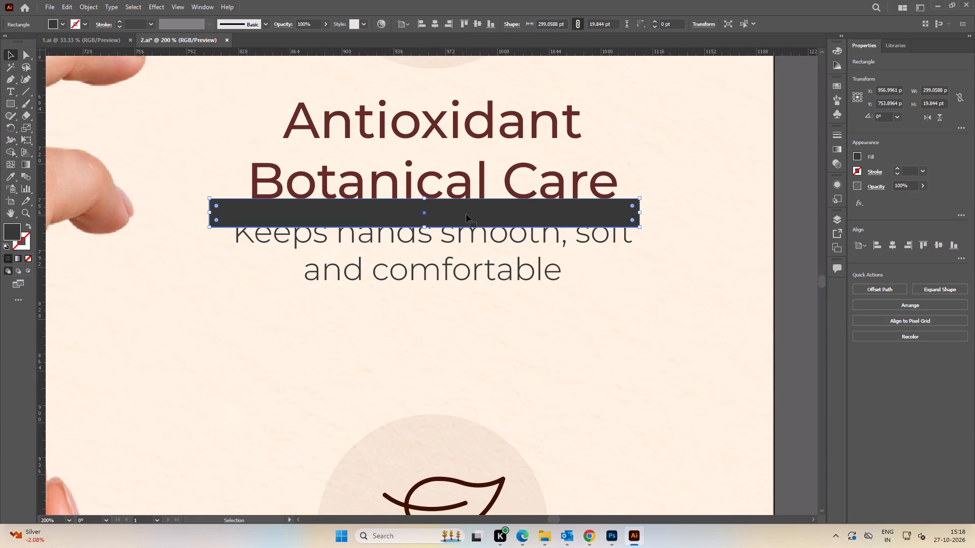
Move the Antioxidant Botanical Care description straight down about 5 pt to the spacer's lower edge.
{"action": "left_click", "coordinate": [649, 270]}
{"action": "scroll", "coordinate": [536, 249], "scroll_direction": "up", "scroll_amount": 3, "text": "alt"}
{"action": "left_click_drag", "start_coordinate": [559, 214], "coordinate": [560, 239]}
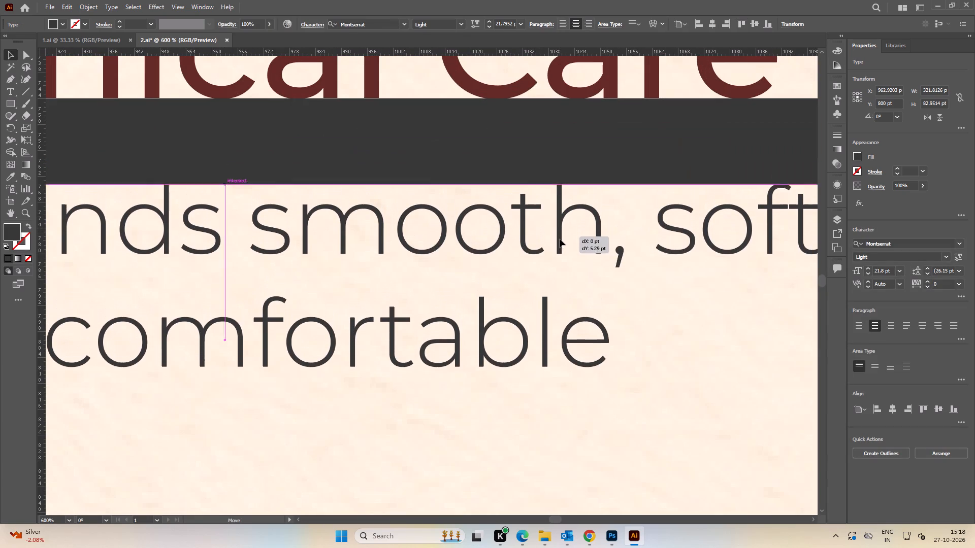
{"action": "left_click_drag", "start_coordinate": [560, 239], "coordinate": [560, 236]}
Delete the spacer rectangle beneath the Antioxidant Botanical Care heading.
{"action": "scroll", "coordinate": [559, 230], "scroll_direction": "down", "scroll_amount": 4, "text": "alt"}
{"action": "left_click", "coordinate": [675, 244]}
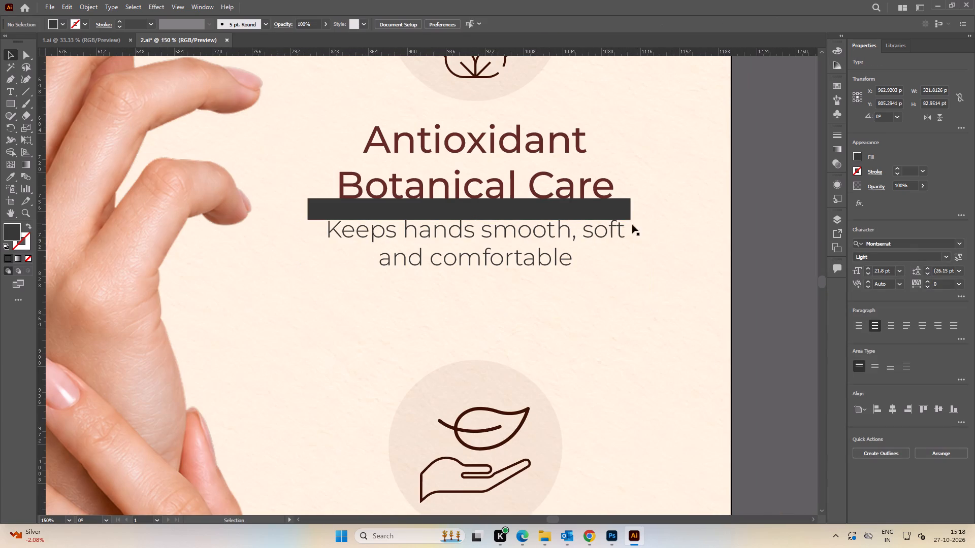
{"action": "left_click", "coordinate": [619, 215]}
{"action": "key", "text": "Delete"}
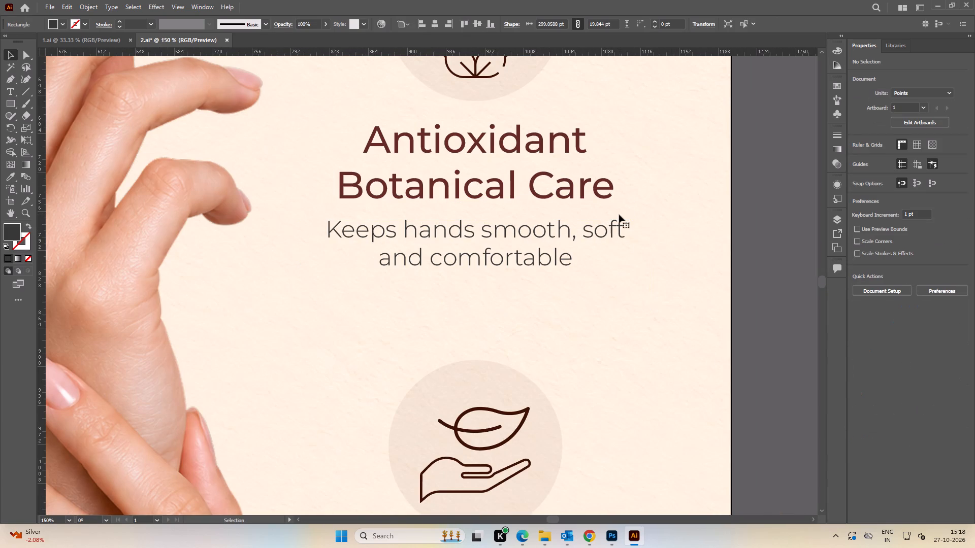
Nudge the Antioxidant Botanical Care description up by 1 pt.
{"action": "scroll", "coordinate": [619, 215], "scroll_direction": "down", "scroll_amount": 3, "text": "alt"}
{"action": "key", "text": "space"}
{"action": "left_click_drag", "start_coordinate": [644, 253], "coordinate": [633, 253]}
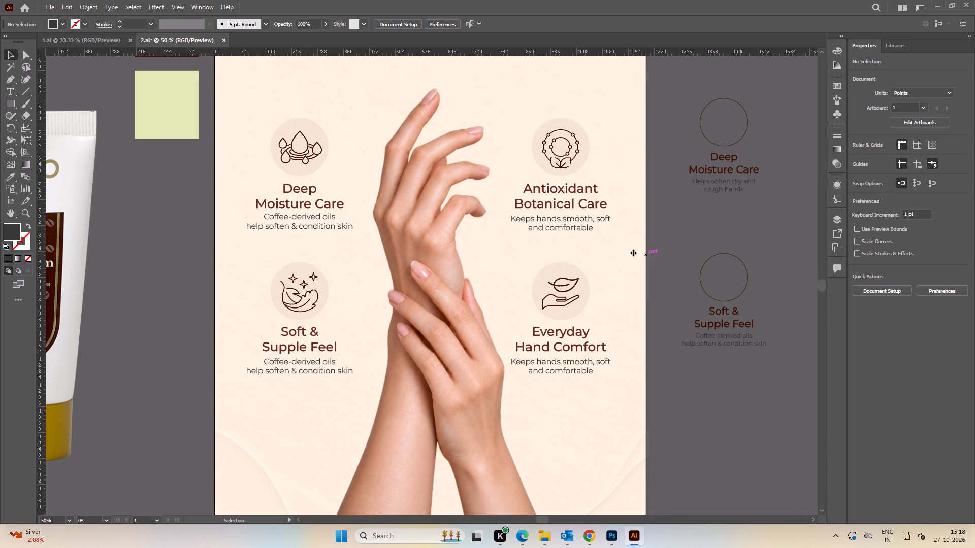
{"action": "left_click", "coordinate": [578, 224]}
{"action": "scroll", "coordinate": [577, 224], "scroll_direction": "up", "scroll_amount": 3, "text": "alt"}
{"action": "key", "text": "Up"}
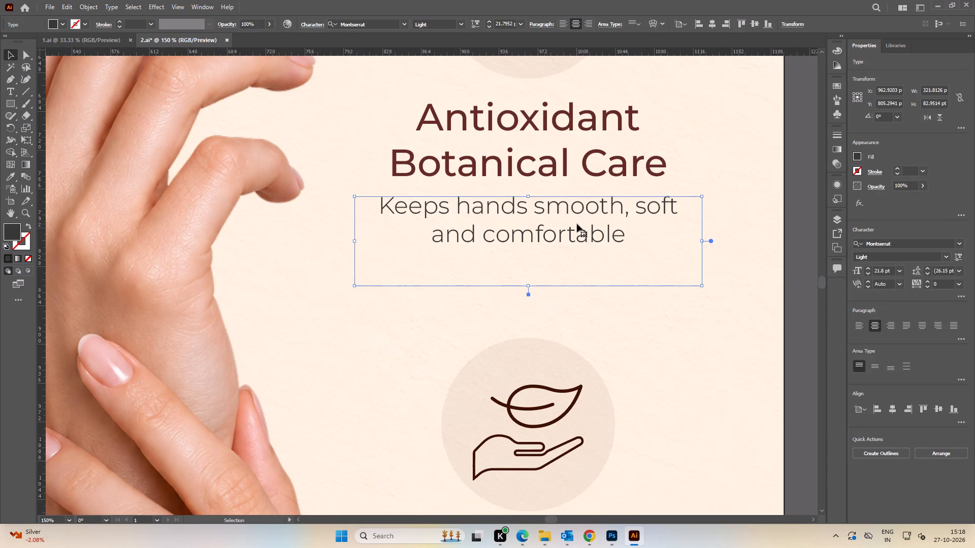
Top-align the Deep Moisture Care description to the Antioxidant Botanical Care description, using the latter as the key object.
{"action": "scroll", "coordinate": [542, 215], "scroll_direction": "down", "scroll_amount": 3, "text": "alt"}
{"action": "left_click", "coordinate": [295, 224], "text": "shift"}
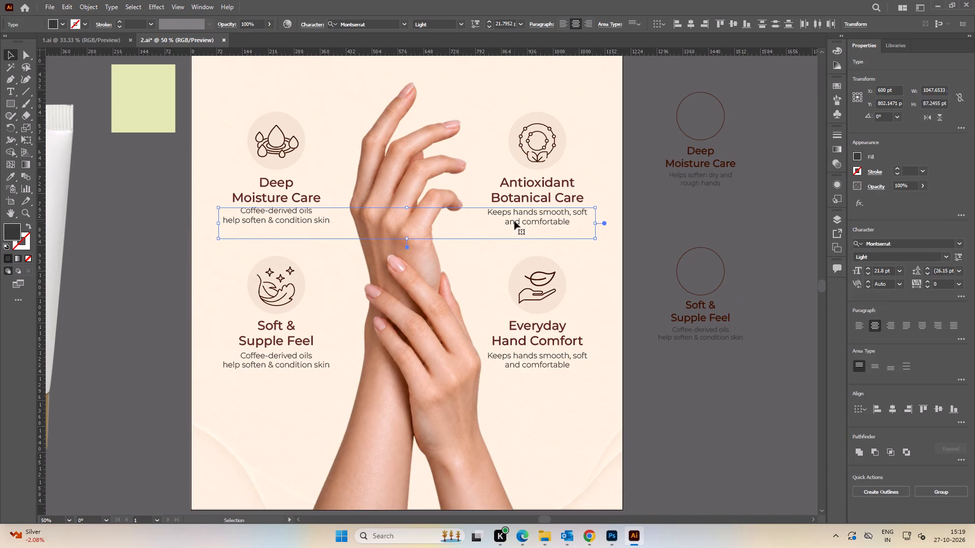
{"action": "left_click", "coordinate": [514, 221]}
{"action": "left_click", "coordinate": [922, 409]}
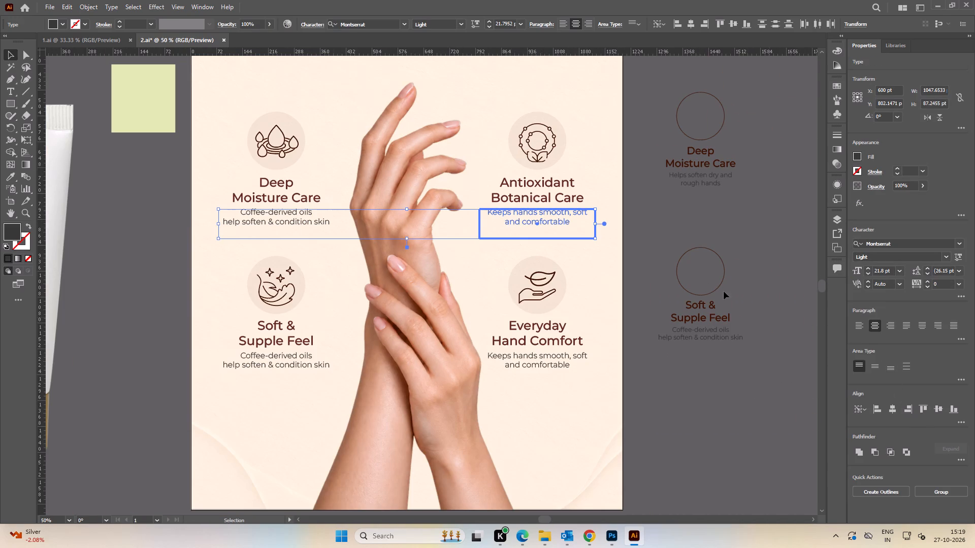
{"action": "left_click", "coordinate": [665, 228]}
Replace the artboard's Deep Moisture Care description with "Helps soften dry and rough hands" copied from the spare set.
{"action": "scroll", "coordinate": [665, 228], "scroll_direction": "down", "scroll_amount": 1, "text": "alt"}
{"action": "key", "text": "space"}
{"action": "left_click_drag", "start_coordinate": [717, 225], "coordinate": [626, 228]}
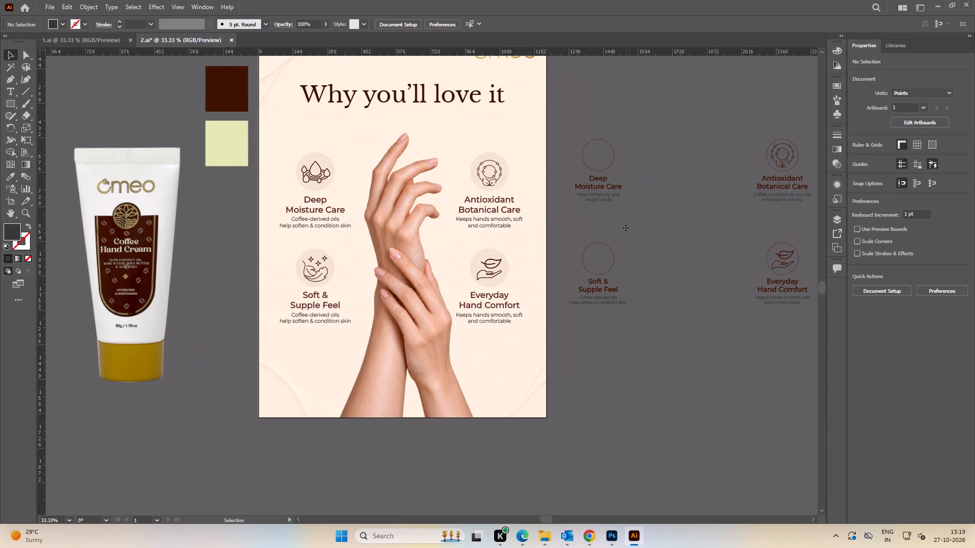
{"action": "scroll", "coordinate": [577, 208], "scroll_direction": "up", "scroll_amount": 2, "text": "alt"}
{"action": "key", "text": "space"}
{"action": "left_click_drag", "start_coordinate": [560, 232], "coordinate": [681, 241]}
{"action": "key", "text": "t"}
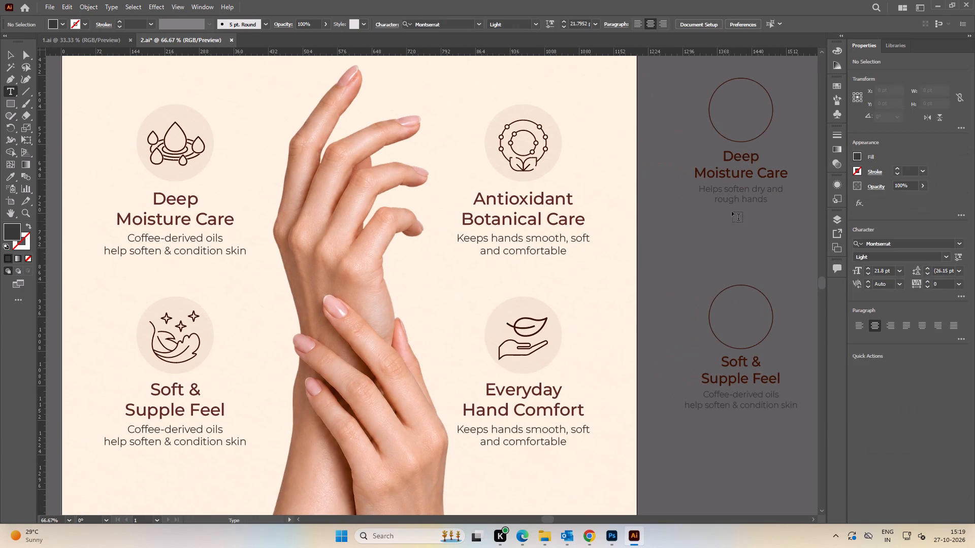
{"action": "left_click", "coordinate": [731, 198]}
{"action": "key", "text": "ctrl+a"}
{"action": "key", "text": "ctrl+c"}
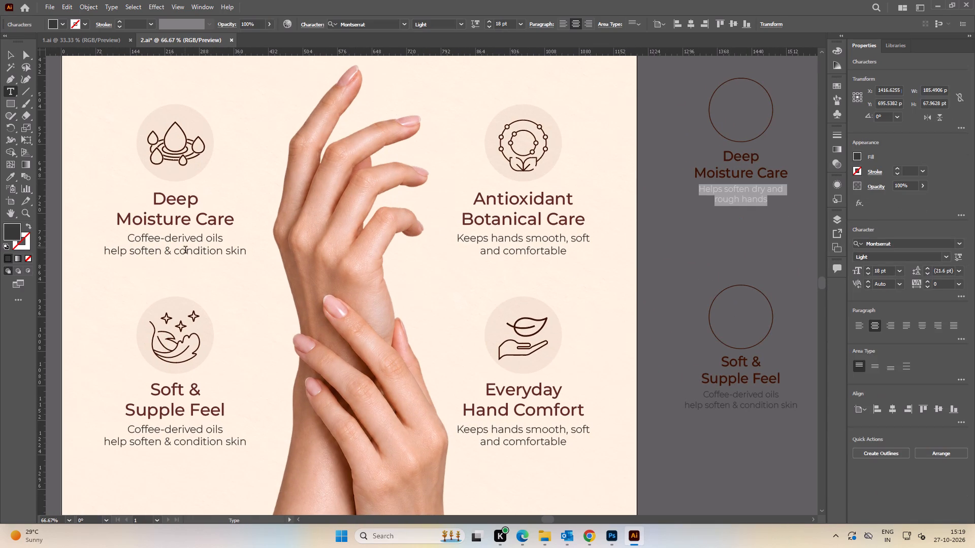
{"action": "left_click", "coordinate": [188, 252]}
{"action": "key", "text": "ctrl+a"}
{"action": "key", "text": "ctrl+v"}
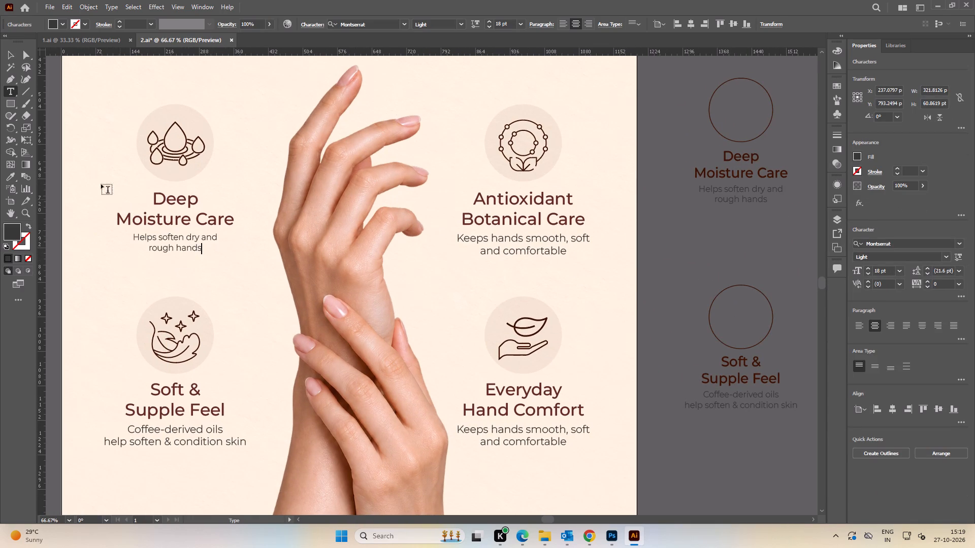
{"action": "left_click", "coordinate": [11, 57]}
Match the Deep Moisture Care description's text style to the Antioxidant Botanical Care description using the Eyedropper.
{"action": "key", "text": "i"}
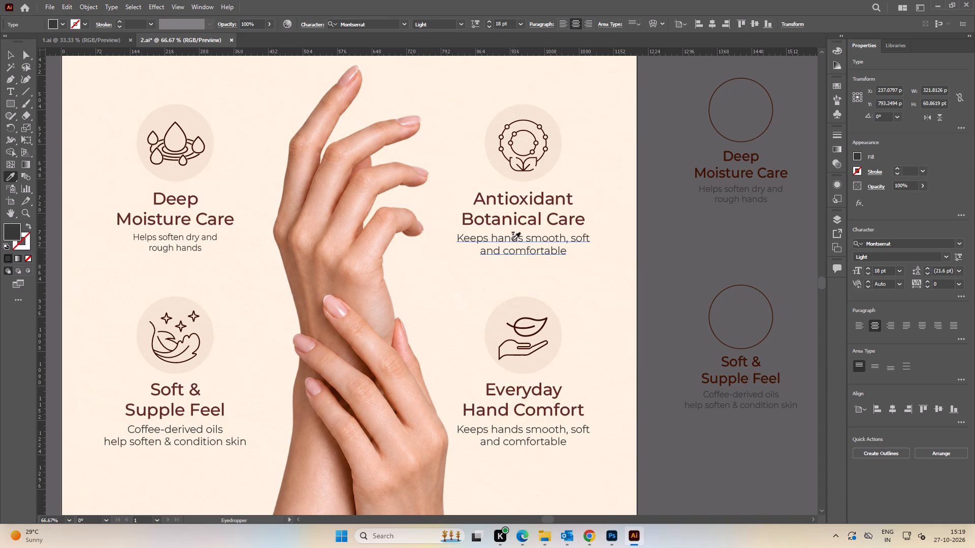
{"action": "left_click", "coordinate": [512, 240]}
{"action": "key", "text": "v"}
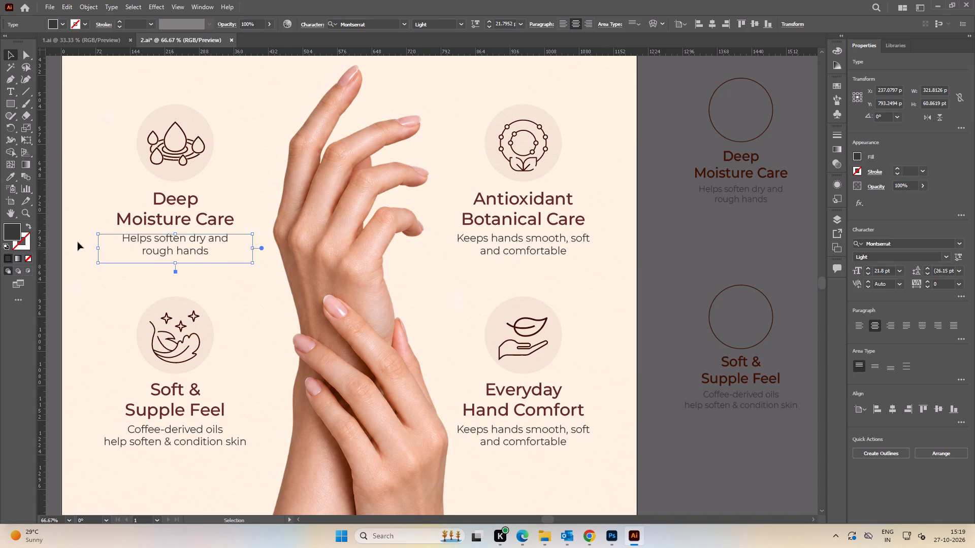
Narrow the Deep Moisture Care description's text frame equally from both sides to roughly the heading's width.
{"action": "scroll", "coordinate": [79, 240], "scroll_direction": "up", "scroll_amount": 3, "text": "alt"}
{"action": "left_click_drag", "start_coordinate": [600, 264], "coordinate": [547, 259], "text": "alt"}
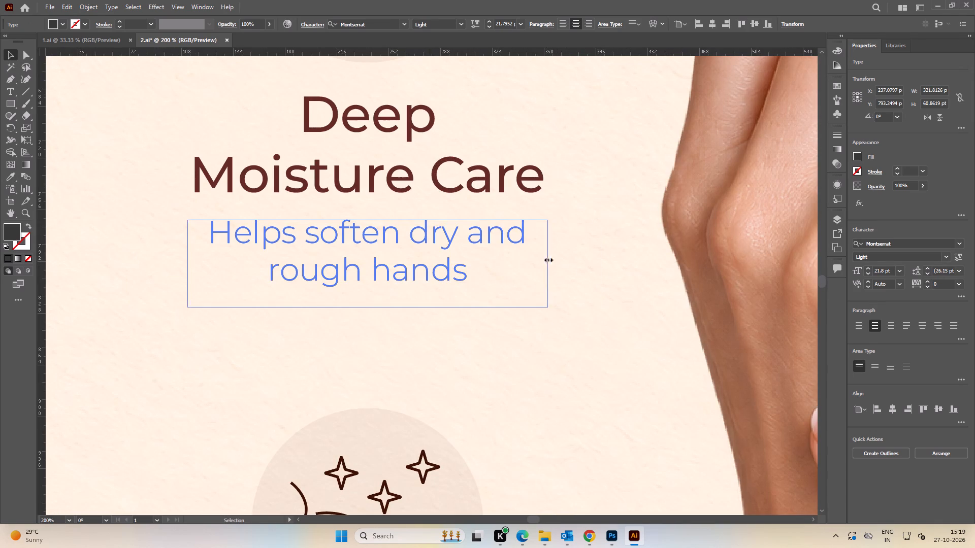
{"action": "left_click_drag", "start_coordinate": [547, 259], "coordinate": [544, 259], "text": "alt"}
{"action": "left_click", "coordinate": [584, 287]}
Replace the artboard's Antioxidant Botanical Care description with "Coffee compounds provide antioxidant activity." copied from the spare set.
{"action": "scroll", "coordinate": [577, 285], "scroll_direction": "down", "scroll_amount": 3, "text": "alt"}
{"action": "key", "text": "space"}
{"action": "key", "text": "space"}
{"action": "key", "text": "space"}
{"action": "key", "text": "space"}
{"action": "key", "text": "space"}
{"action": "key", "text": "space"}
{"action": "key", "text": "space"}
{"action": "key", "text": "space"}
{"action": "key", "text": "space"}
{"action": "key", "text": "space"}
{"action": "key", "text": "space"}
{"action": "key", "text": "space"}
{"action": "key", "text": "space"}
{"action": "key", "text": "space"}
{"action": "key", "text": "space"}
{"action": "key", "text": "space"}
{"action": "key", "text": "space"}
{"action": "key", "text": "space"}
{"action": "key", "text": "space"}
{"action": "key", "text": "space"}
{"action": "left_click_drag", "start_coordinate": [594, 291], "coordinate": [283, 282]}
{"action": "left_click_drag", "start_coordinate": [533, 299], "coordinate": [337, 277]}
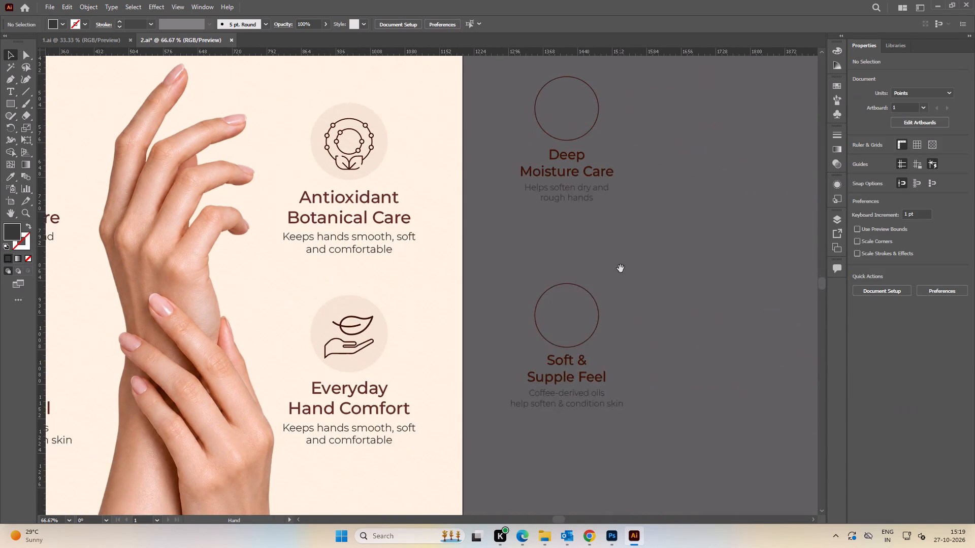
{"action": "left_click_drag", "start_coordinate": [609, 267], "coordinate": [353, 268]}
{"action": "key", "text": "t"}
{"action": "left_click", "coordinate": [676, 195]}
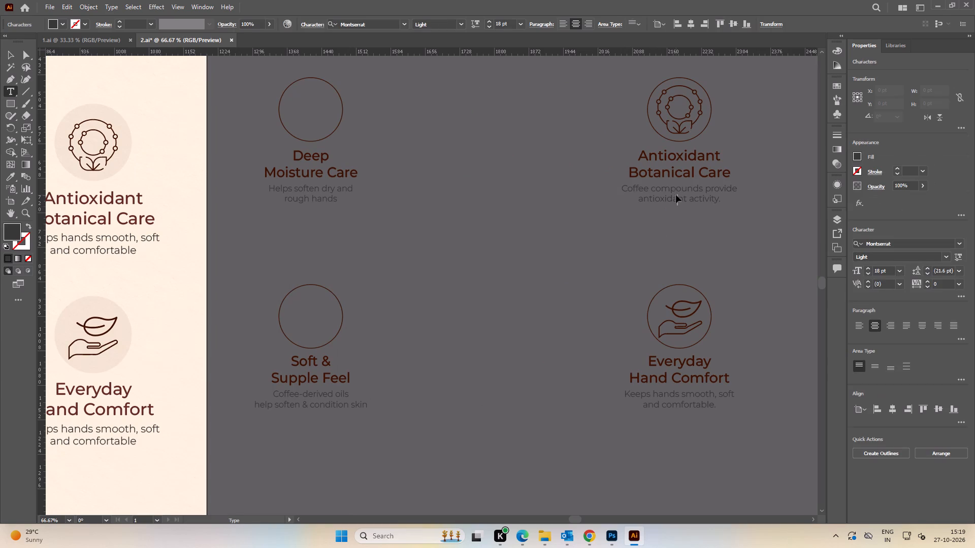
{"action": "key", "text": "ctrl+a"}
{"action": "key", "text": "ctrl+c"}
{"action": "left_click", "coordinate": [110, 251]}
{"action": "key", "text": "ctrl+a"}
{"action": "key", "text": "ctrl+v"}
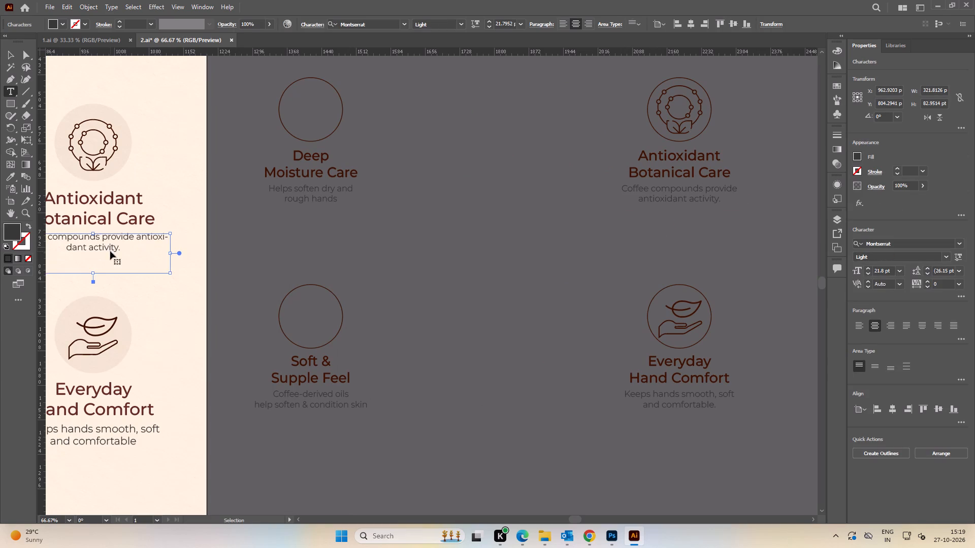
{"action": "left_click", "coordinate": [11, 54]}
Narrow the Antioxidant Botanical Care description's text frame to about 263 pt so "antioxidant activity." sits whole on the second line.
{"action": "key", "text": "space"}
{"action": "key", "text": "space"}
{"action": "key", "text": "space"}
{"action": "key", "text": "space"}
{"action": "key", "text": "space"}
{"action": "key", "text": "space"}
{"action": "key", "text": "space"}
{"action": "key", "text": "space"}
{"action": "key", "text": "space"}
{"action": "key", "text": "space"}
{"action": "key", "text": "space"}
{"action": "key", "text": "space"}
{"action": "key", "text": "space"}
{"action": "key", "text": "space"}
{"action": "key", "text": "space"}
{"action": "key", "text": "space"}
{"action": "key", "text": "space"}
{"action": "key", "text": "space"}
{"action": "key", "text": "space"}
{"action": "key", "text": "space"}
{"action": "left_click_drag", "start_coordinate": [97, 241], "coordinate": [118, 243]}
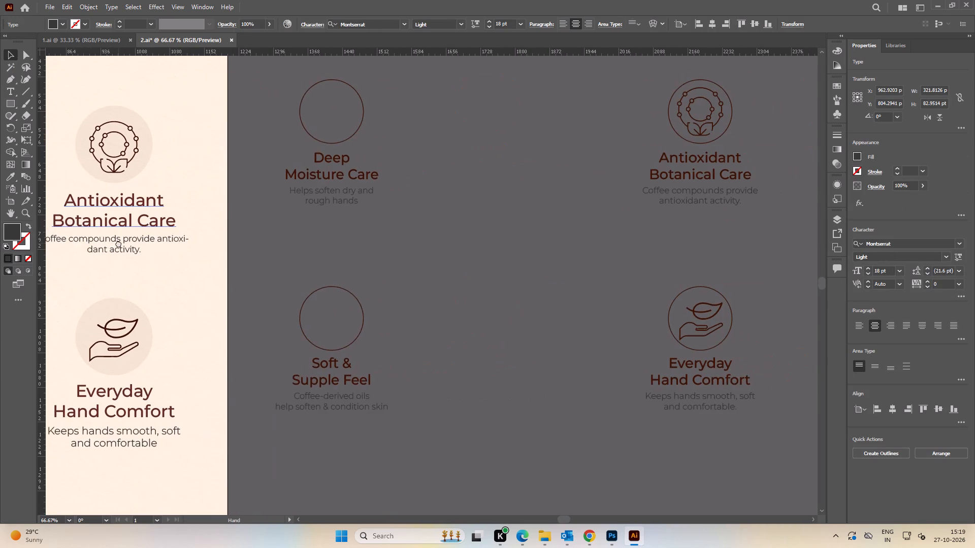
{"action": "left_click_drag", "start_coordinate": [118, 243], "coordinate": [324, 231]}
{"action": "scroll", "coordinate": [288, 233], "scroll_direction": "up", "scroll_amount": 3, "text": "alt"}
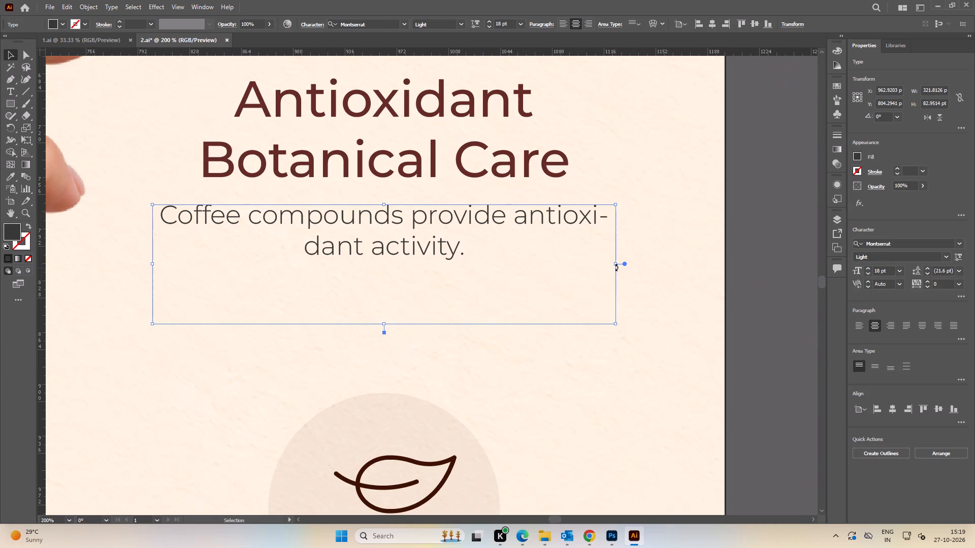
{"action": "left_click_drag", "start_coordinate": [615, 267], "coordinate": [531, 265]}
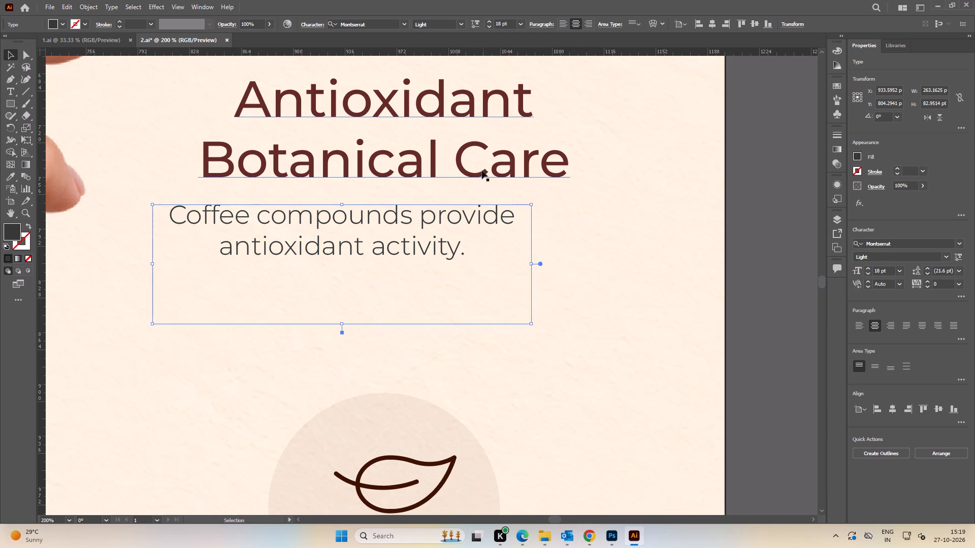
Center the Antioxidant Botanical Care description horizontally under its heading, using the heading as the key object.
{"action": "left_click", "coordinate": [479, 174], "text": "shift"}
{"action": "left_click", "coordinate": [476, 176]}
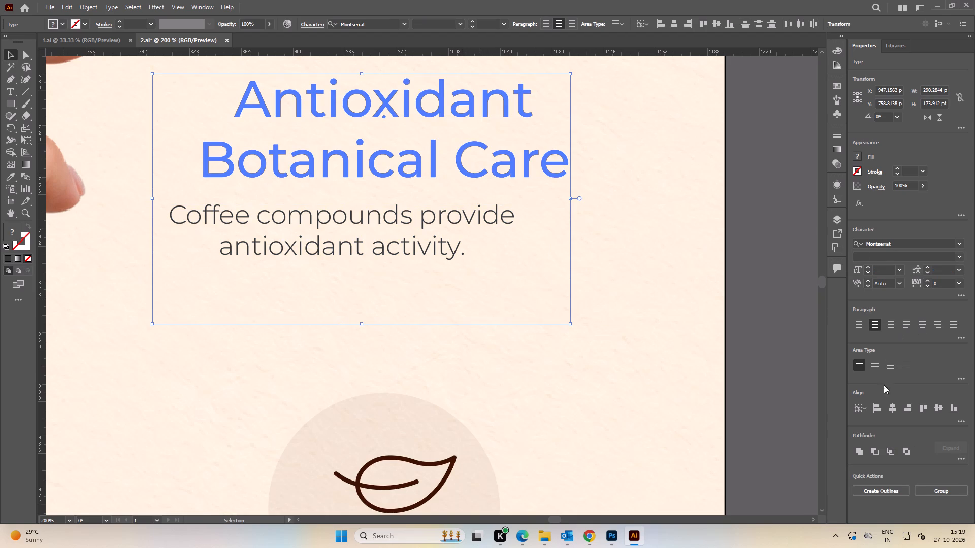
{"action": "left_click", "coordinate": [891, 407]}
{"action": "scroll", "coordinate": [671, 245], "scroll_direction": "down", "scroll_amount": 3, "text": "alt"}
{"action": "key", "text": "space"}
{"action": "left_click_drag", "start_coordinate": [664, 248], "coordinate": [512, 273]}
{"action": "left_click", "coordinate": [600, 249]}
Copy the Everyday Hand Comfort description's text style onto the Antioxidant Botanical Care description with the Eyedropper.
{"action": "left_click", "coordinate": [434, 271]}
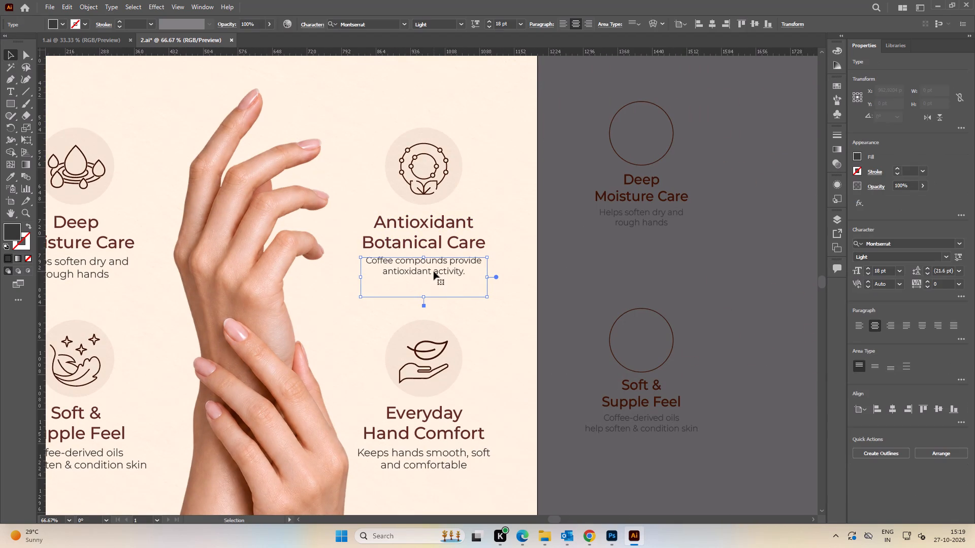
{"action": "key", "text": "i"}
{"action": "left_click", "coordinate": [445, 454]}
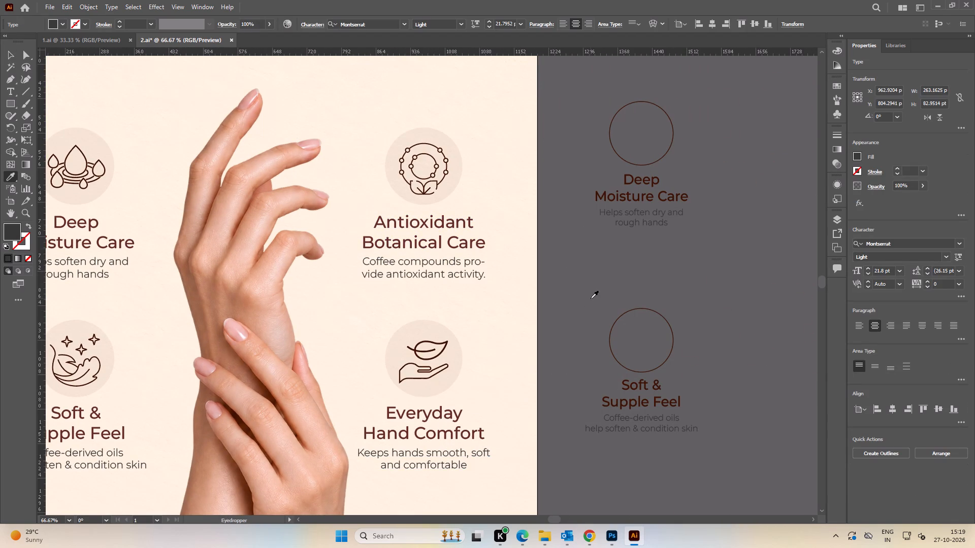
{"action": "key", "text": "v"}
Resize the Antioxidant Botanical Care description's frame to about 306 by 57 pt so "provide" sits whole on the first line.
{"action": "scroll", "coordinate": [467, 275], "scroll_direction": "up", "scroll_amount": 2, "text": "alt"}
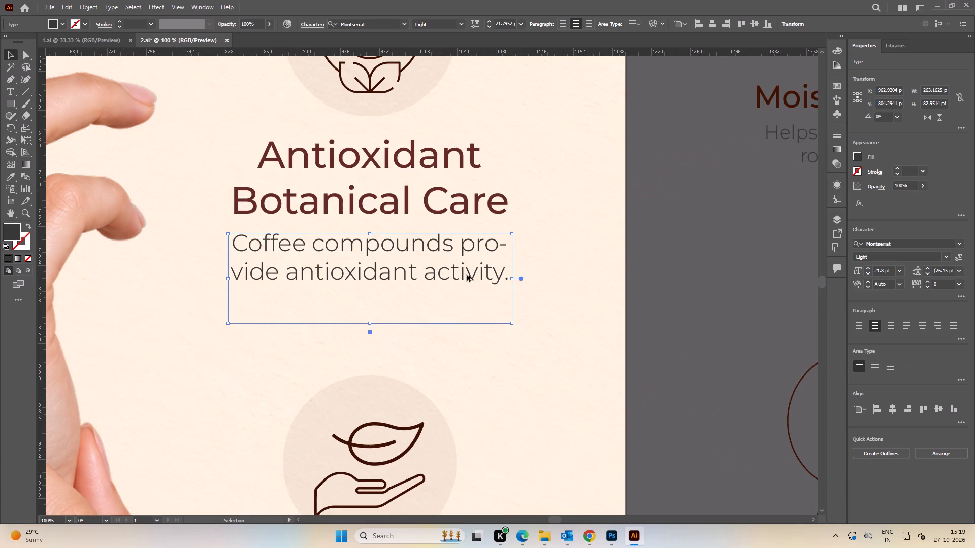
{"action": "left_click_drag", "start_coordinate": [370, 324], "coordinate": [369, 355]}
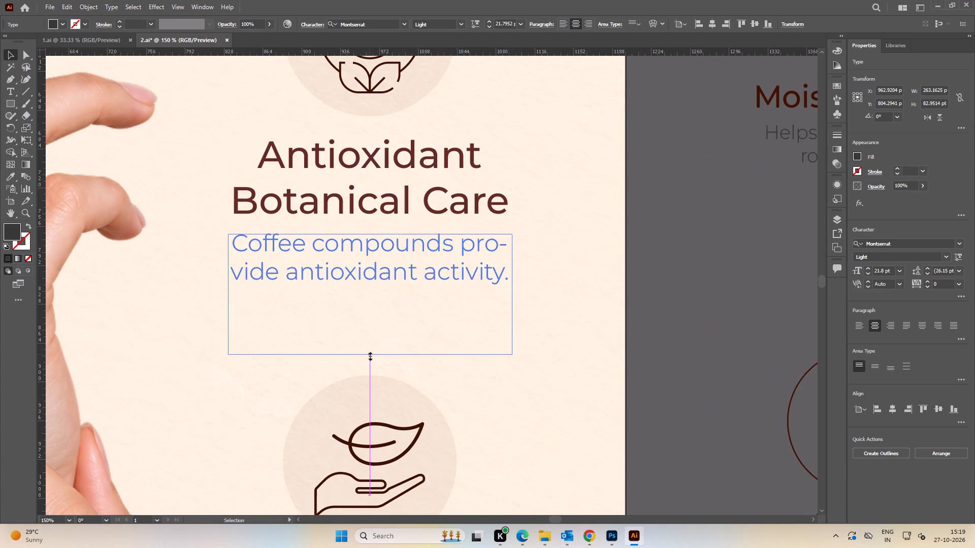
{"action": "left_click_drag", "start_coordinate": [369, 355], "coordinate": [367, 296]}
{"action": "left_click_drag", "start_coordinate": [511, 265], "coordinate": [559, 266]}
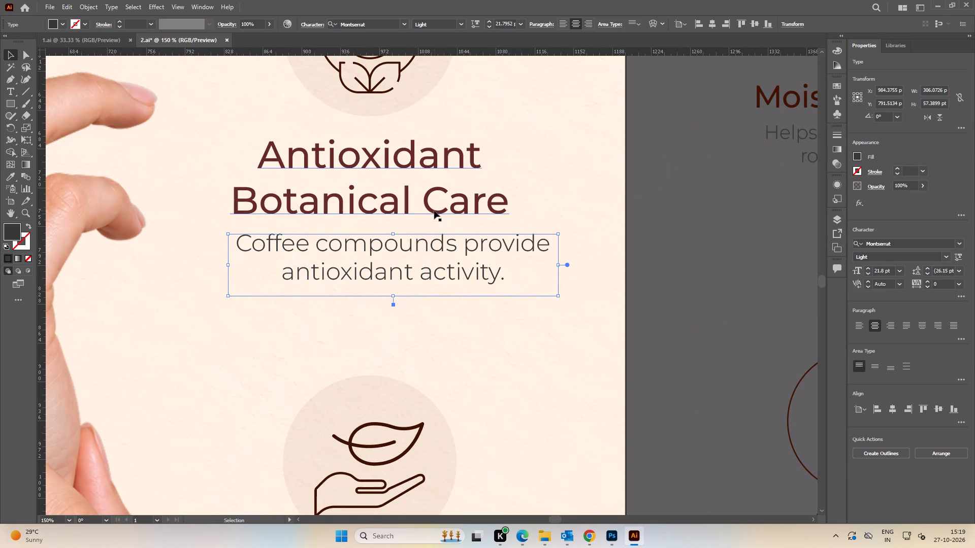
Center the Antioxidant Botanical Care description horizontally under its heading, using the heading as the key object, and deselect.
{"action": "left_click", "coordinate": [432, 210], "text": "shift"}
{"action": "left_click", "coordinate": [429, 207]}
{"action": "left_click", "coordinate": [889, 405]}
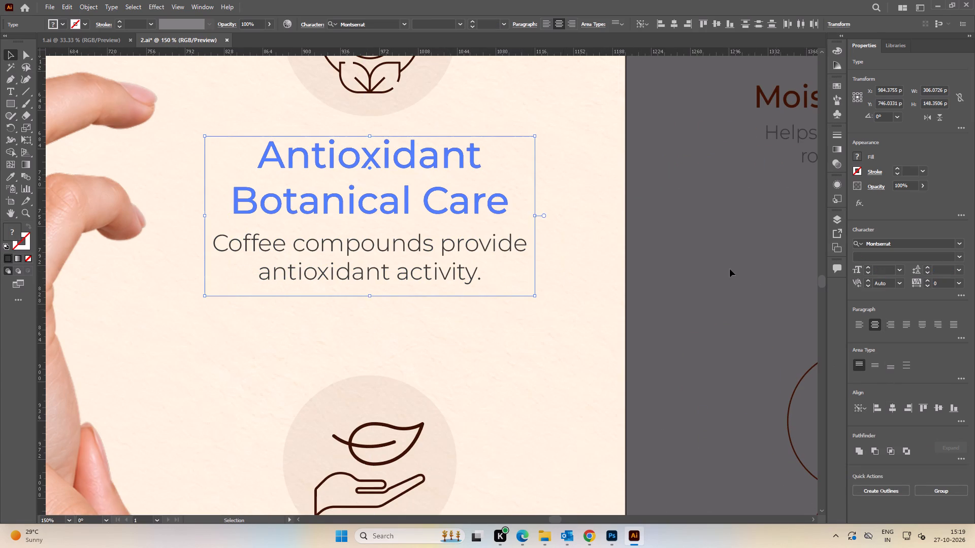
{"action": "left_click", "coordinate": [728, 264]}
Save 2.ai with the finished benefit captions, fitting the whole artboard in view.
{"action": "scroll", "coordinate": [693, 244], "scroll_direction": "down", "scroll_amount": 4, "text": "alt"}
{"action": "key", "text": "space"}
{"action": "left_click_drag", "start_coordinate": [699, 283], "coordinate": [591, 264]}
{"action": "key", "text": "ctrl+s"}
{"action": "key", "text": "ctrl+s"}
{"action": "key", "text": "ctrl+s"}
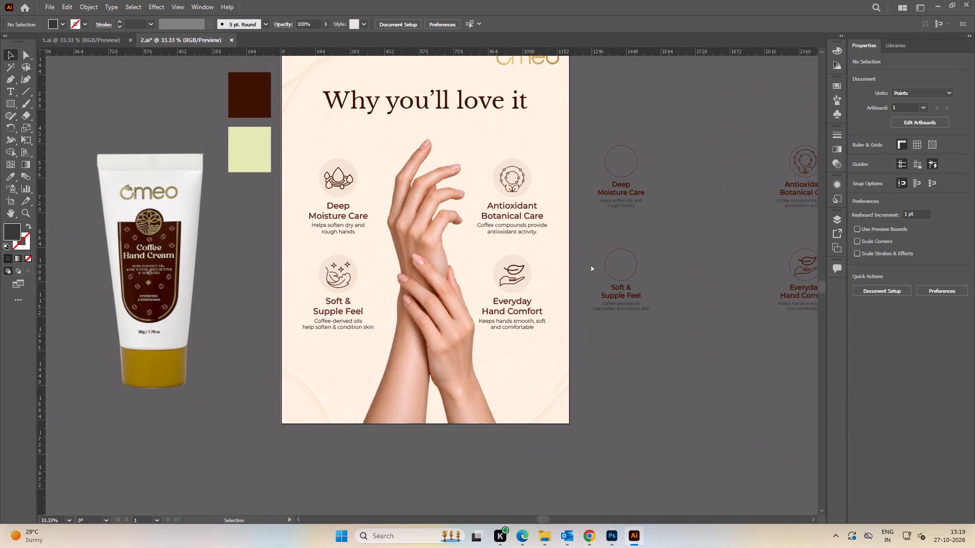
{"action": "key", "text": "ctrl+s"}
{"action": "key", "text": "ctrl+s"}
{"action": "key", "text": "ctrl+s"}
{"action": "key", "text": "ctrl+s"}
{"action": "key", "text": "ctrl+0"}
{"action": "key", "text": "ctrl+s"}
{"action": "key", "text": "ctrl+s"}
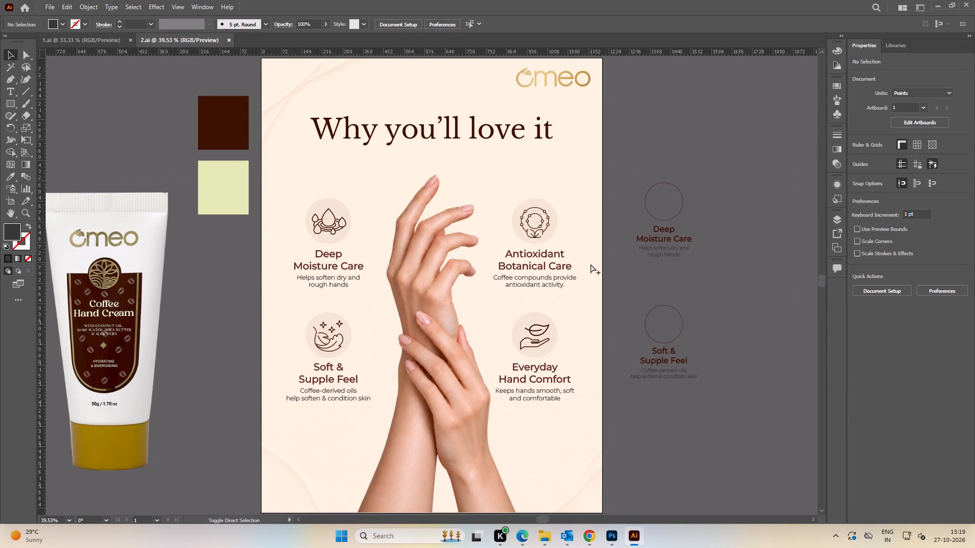
Export the 2.ai artboard for web as a JPEG High image named 2 in the Coffee-Hand-Cream folder, replacing the existing file.
{"action": "key", "text": "ctrl+alt+shift+s"}
{"action": "left_click", "coordinate": [833, 501]}
{"action": "left_click", "coordinate": [829, 494]}
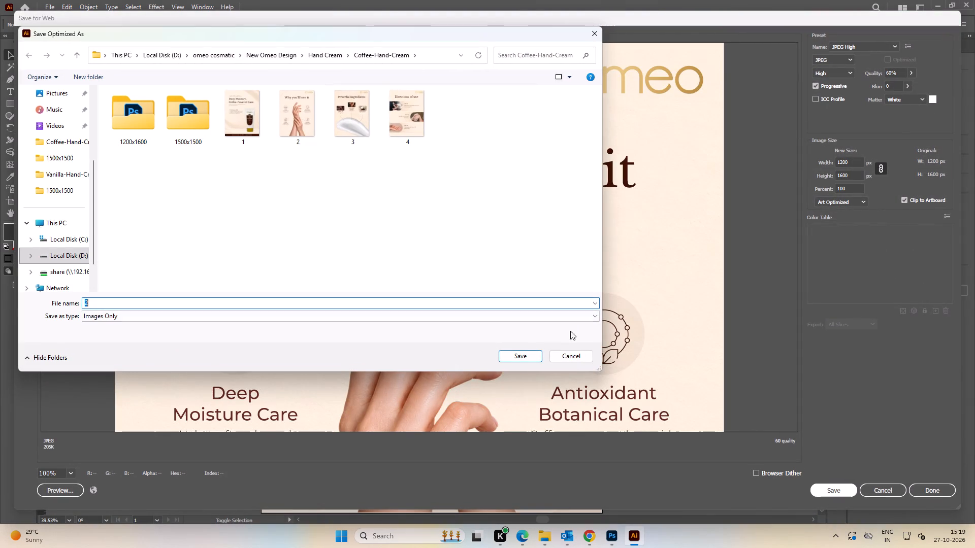
{"action": "left_click", "coordinate": [528, 352]}
{"action": "left_click", "coordinate": [358, 222]}
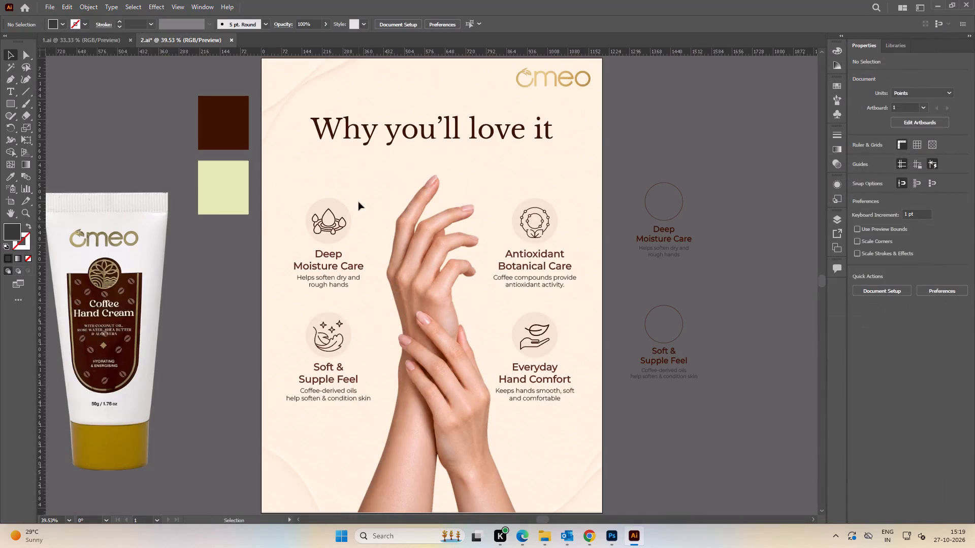
Save 2.ai again and close the document.
{"action": "key", "text": "ctrl+s"}
{"action": "key", "text": "ctrl+s"}
{"action": "key", "text": "ctrl+s"}
{"action": "key", "text": "ctrl+s"}
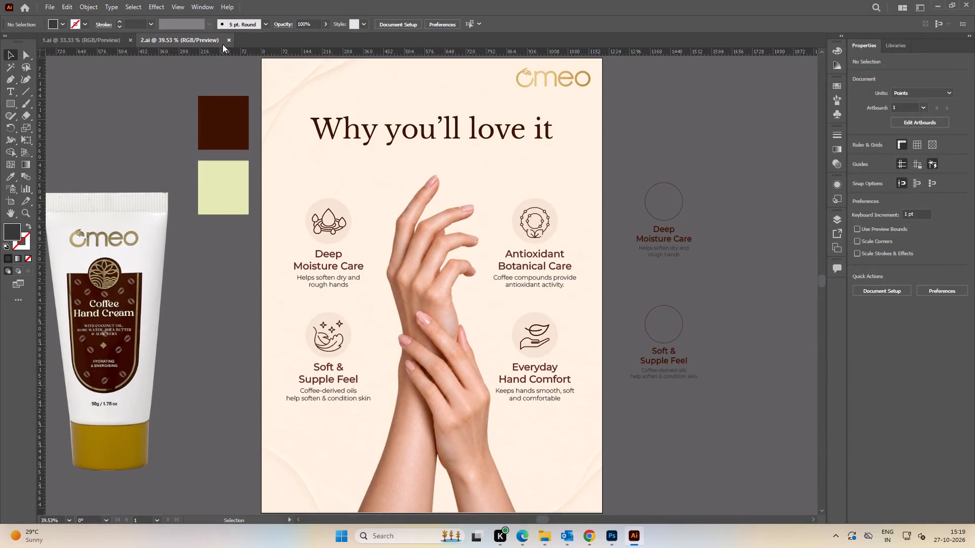
{"action": "left_click", "coordinate": [229, 40]}
Save 1.ai and export its artboard for web as a maximum-quality JPEG named 1 in Coffee-Hand-Cream, replacing the existing file.
{"action": "key", "text": "alt+Tab"}
{"action": "left_click", "coordinate": [194, 217], "text": "alt"}
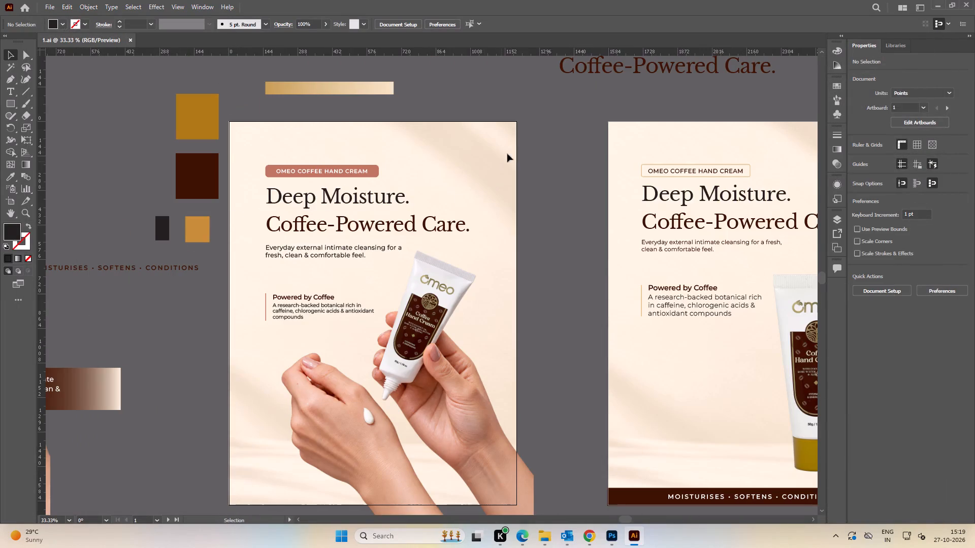
{"action": "key", "text": "ctrl+s"}
{"action": "key", "text": "ctrl+alt+shift+s"}
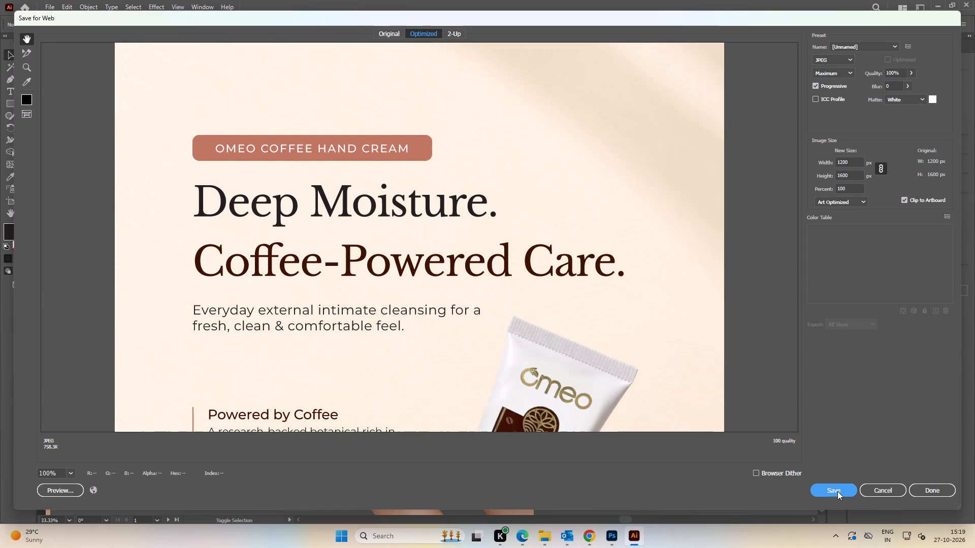
{"action": "left_click", "coordinate": [837, 491]}
{"action": "left_click", "coordinate": [517, 352]}
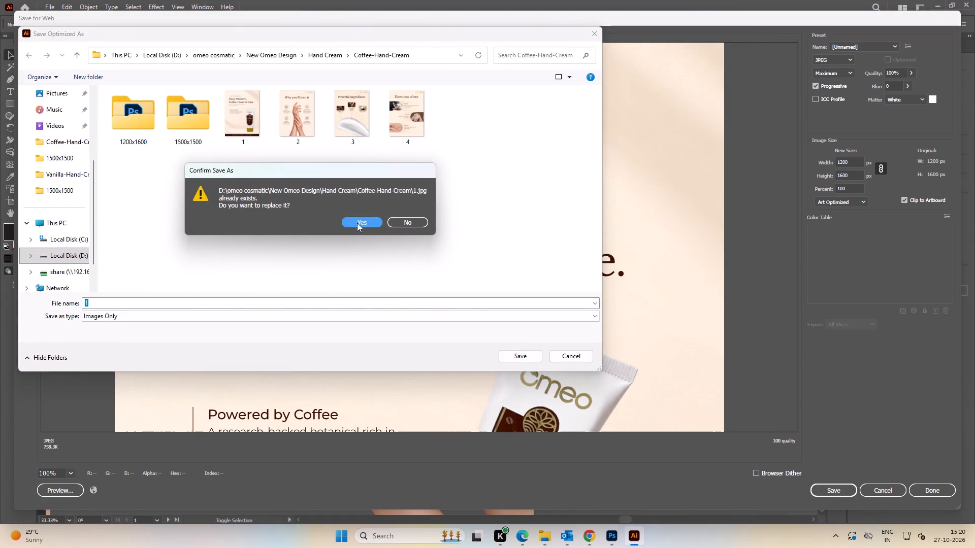
{"action": "left_click", "coordinate": [357, 223]}
Save 1.ai again and close the document.
{"action": "key", "text": "ctrl+s"}
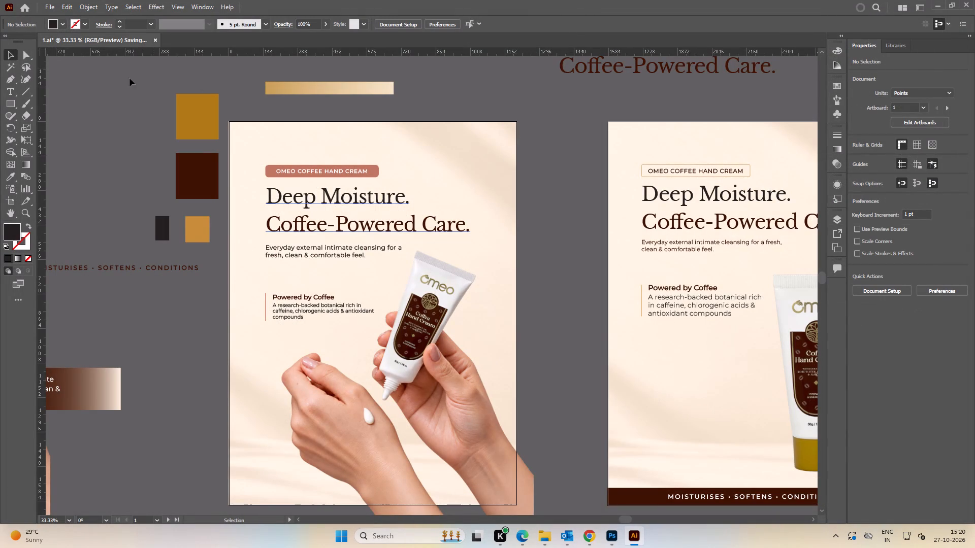
{"action": "left_click", "coordinate": [130, 39]}
Switch to the 1200x1600 window in File Explorer and go back to its parent Coffee-Hand-Cream folder.
{"action": "key", "text": "alt+Tab"}
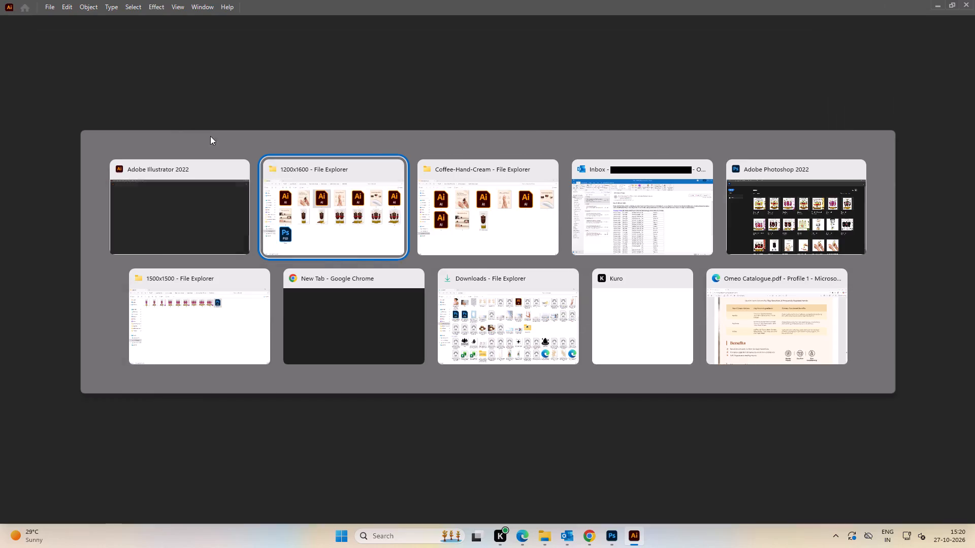
{"action": "left_click", "coordinate": [363, 221], "text": "alt"}
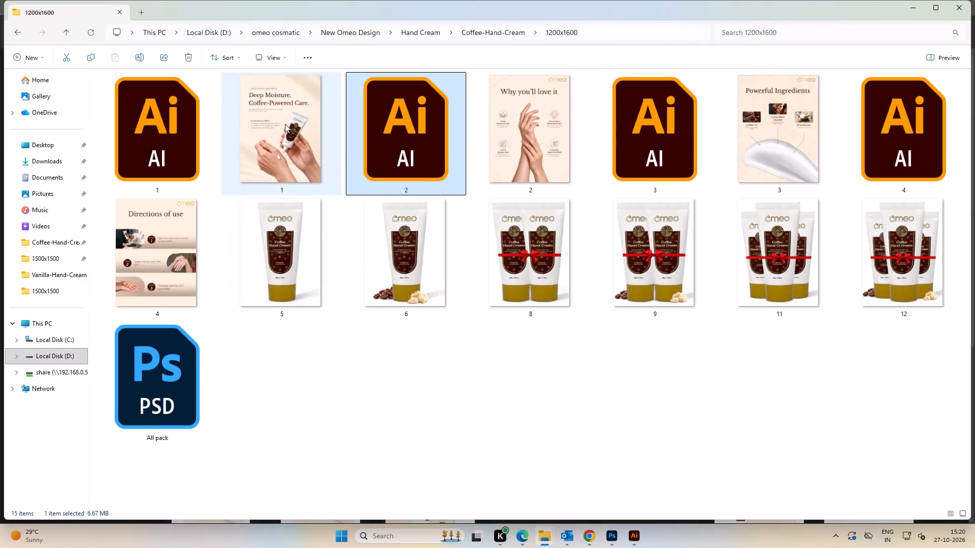
{"action": "left_click", "coordinate": [509, 363]}
{"action": "left_click", "coordinate": [12, 28]}
{"action": "left_click", "coordinate": [485, 299]}
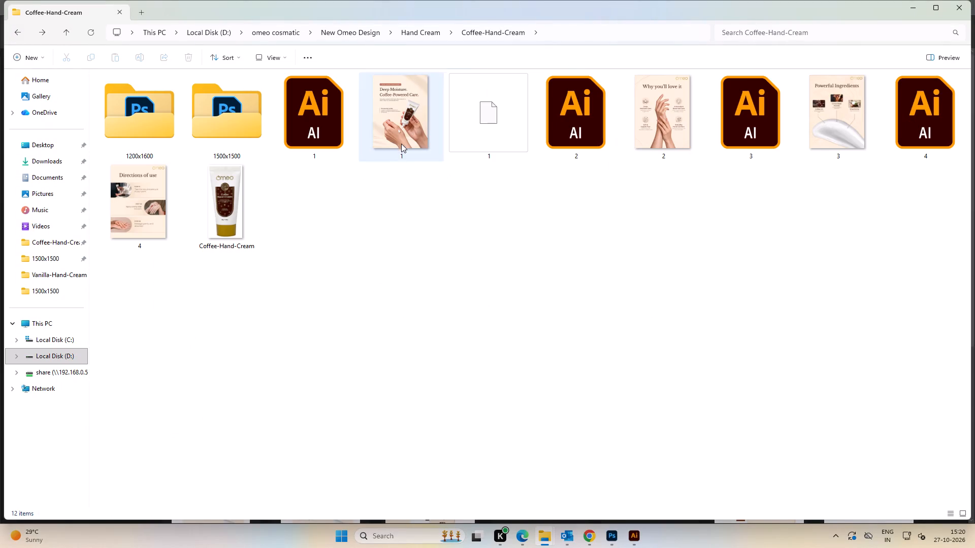
Open 1.jpg in a maximized Photos window and review the folder's images back and forth, comparing the exported designs.
{"action": "double_click", "coordinate": [400, 142]}
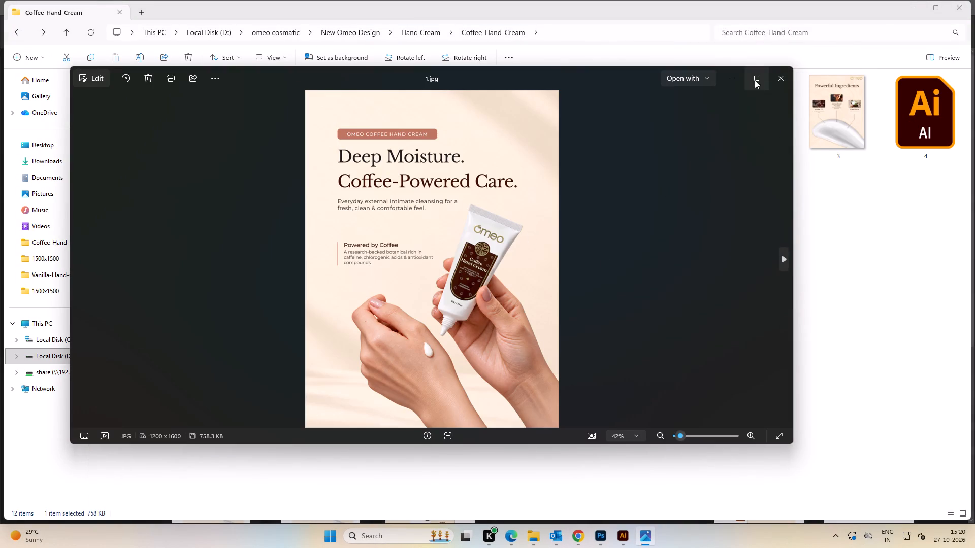
{"action": "left_click", "coordinate": [754, 77]}
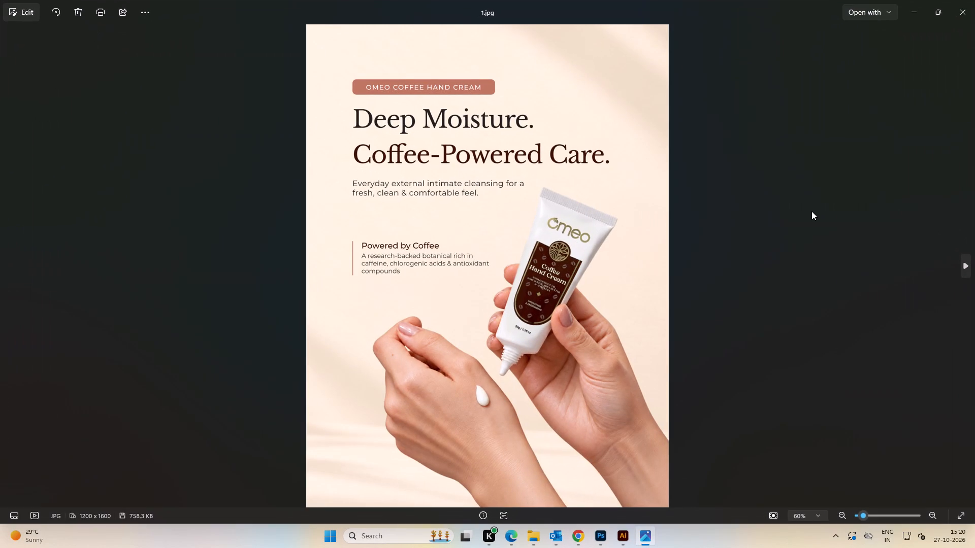
{"action": "key", "text": "Right"}
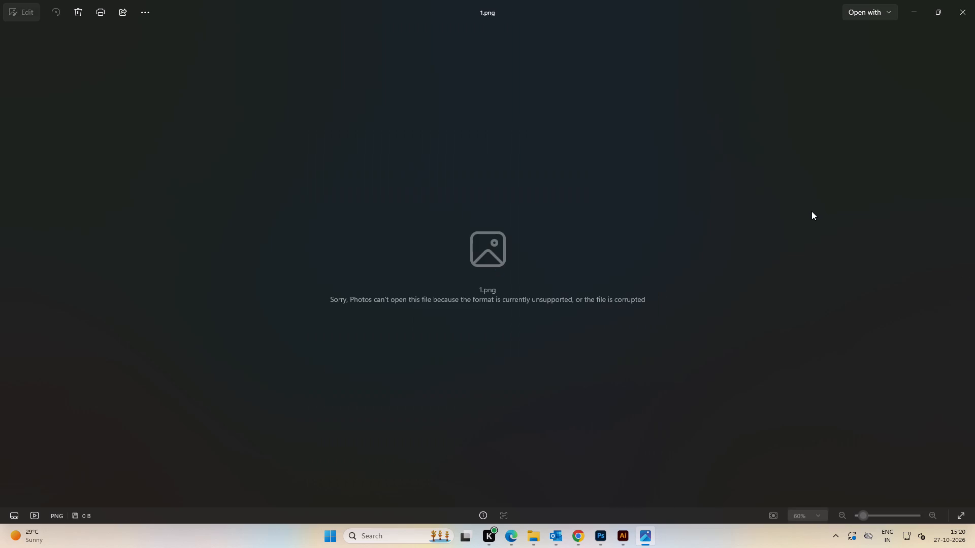
{"action": "key", "text": "Left"}
{"action": "key", "text": "Right"}
{"action": "key", "text": "Right"}
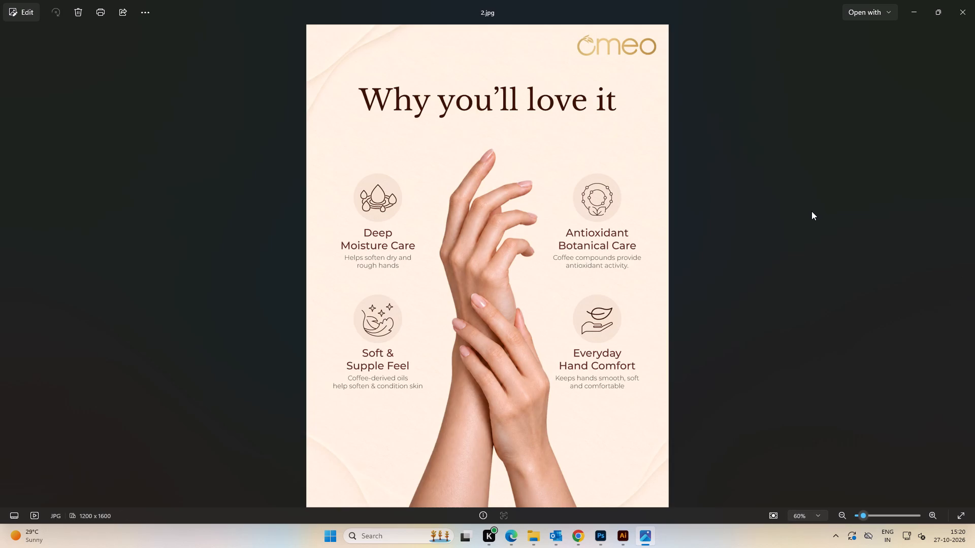
{"action": "key", "text": "Right"}
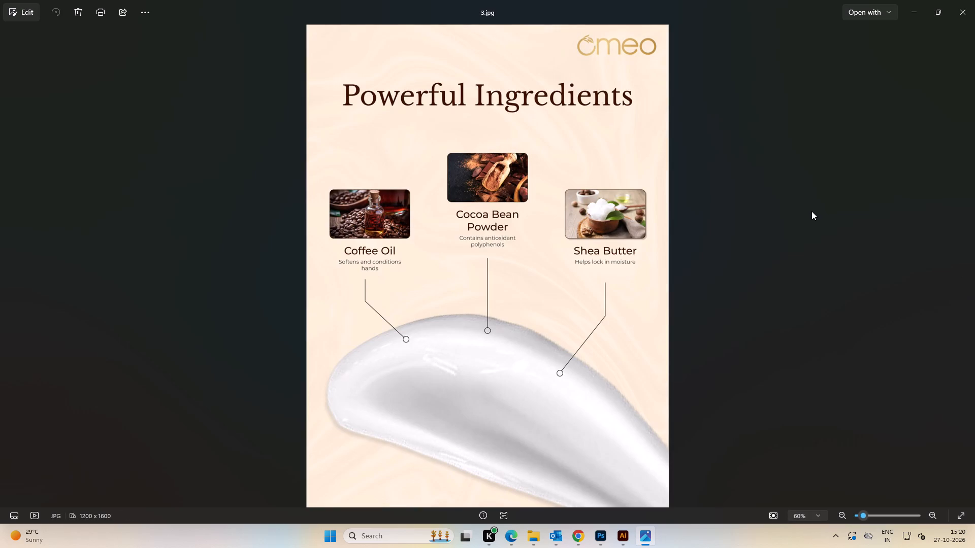
{"action": "key", "text": "Right"}
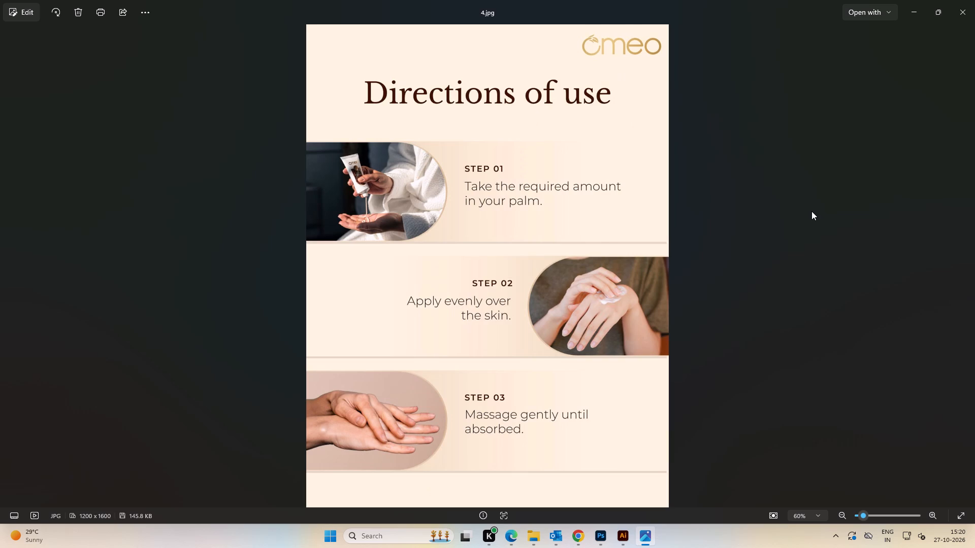
{"action": "key", "text": "Left"}
{"action": "key", "text": "Right"}
{"action": "key", "text": "Right"}
{"action": "key", "text": "Left"}
{"action": "key", "text": "Right"}
{"action": "key", "text": "Left"}
{"action": "key", "text": "Right"}
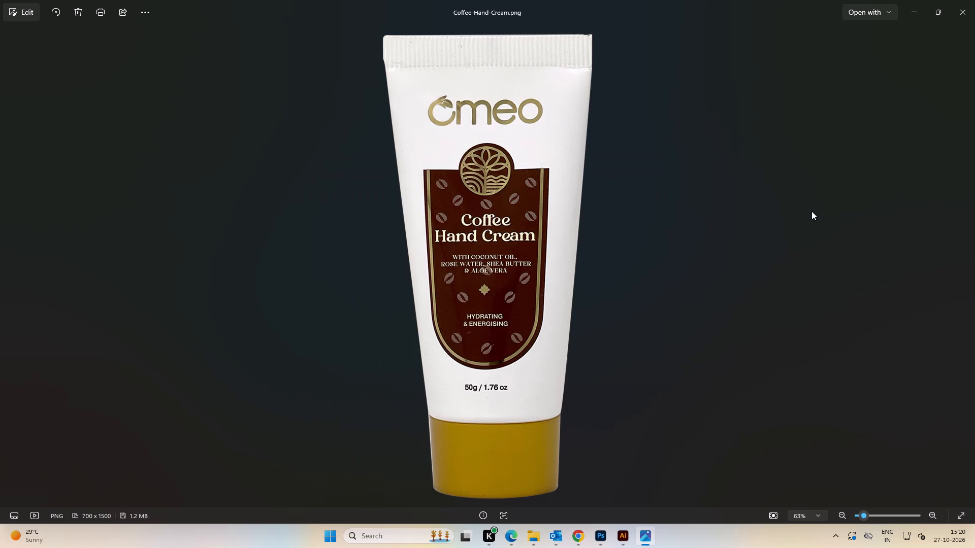
{"action": "key", "text": "Right"}
{"action": "key", "text": "Right"}
{"action": "key", "text": "Right"}
{"action": "key", "text": "Right"}
{"action": "key", "text": "Left"}
{"action": "key", "text": "Left"}
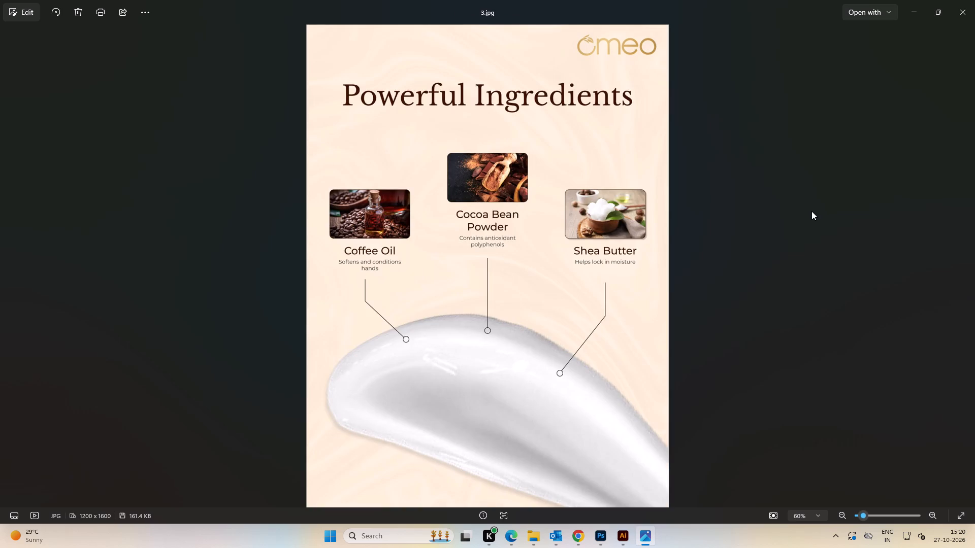
{"action": "key", "text": "Left"}
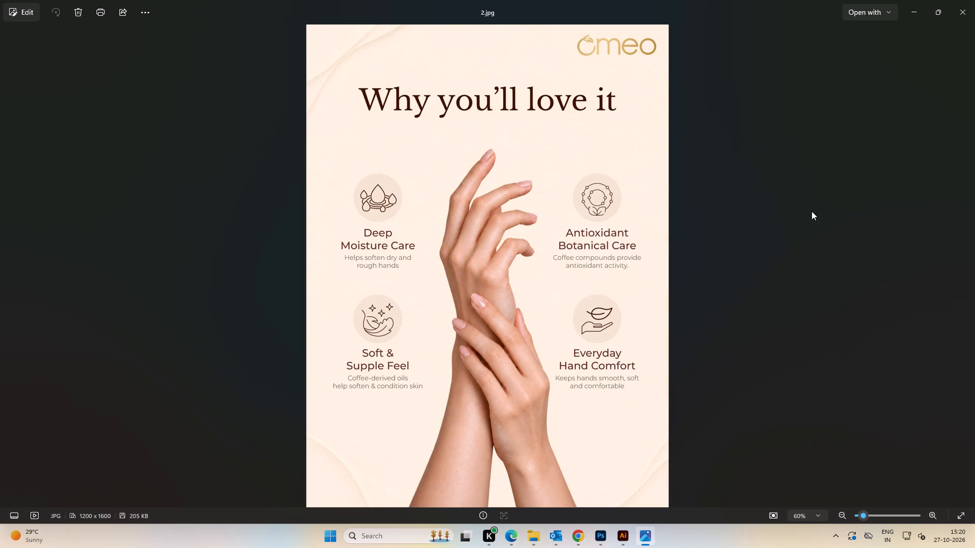
{"action": "key", "text": "Right"}
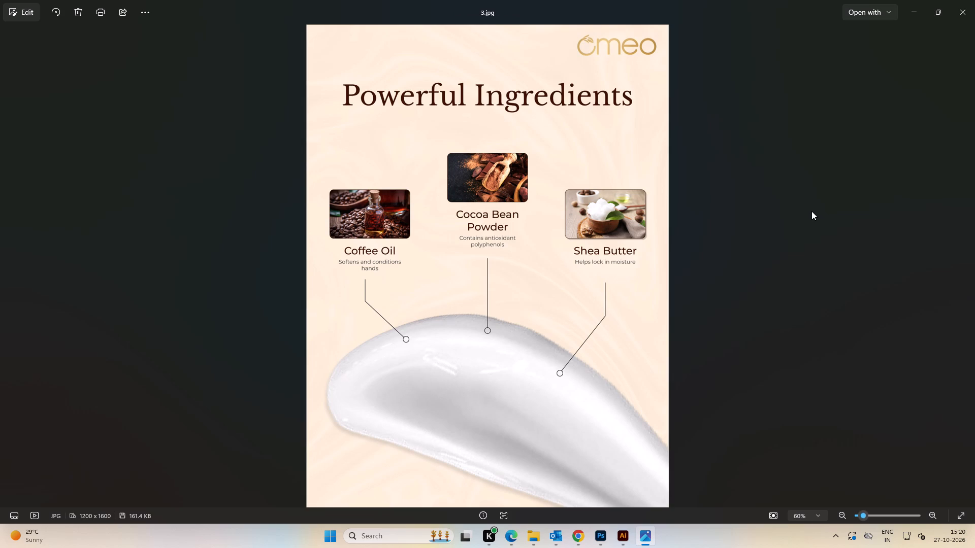
{"action": "key", "text": "Right"}
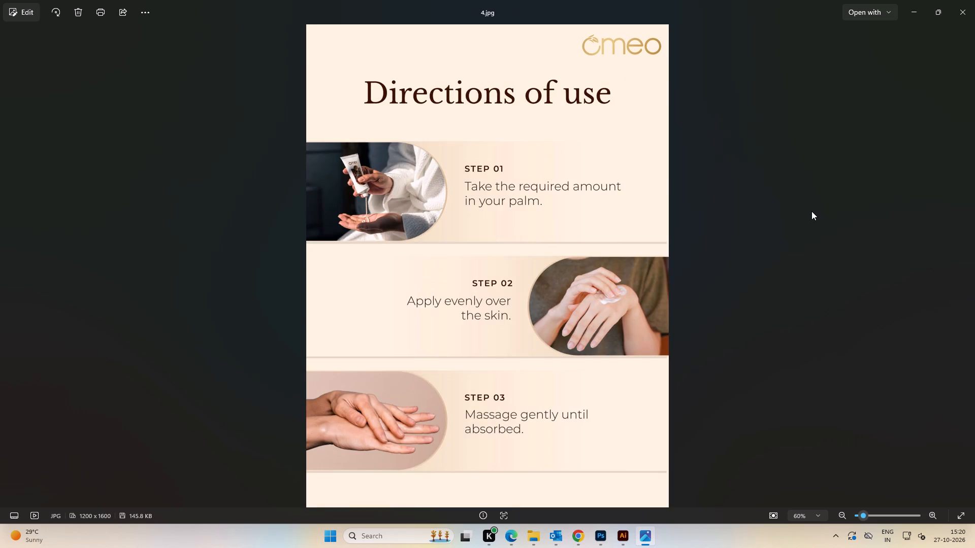
{"action": "key", "text": "Right"}
{"action": "key", "text": "Left"}
{"action": "key", "text": "Left"}
{"action": "key", "text": "Left"}
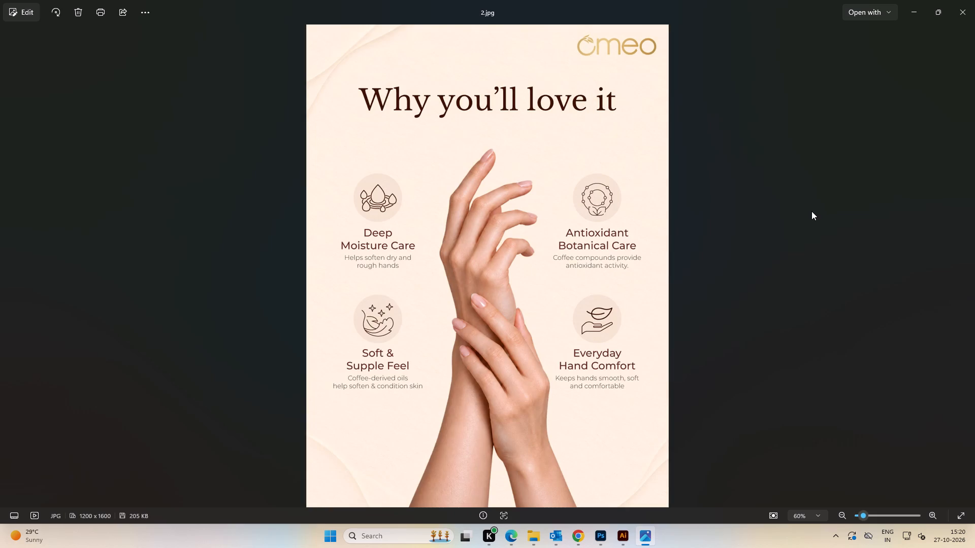
{"action": "key", "text": "Left"}
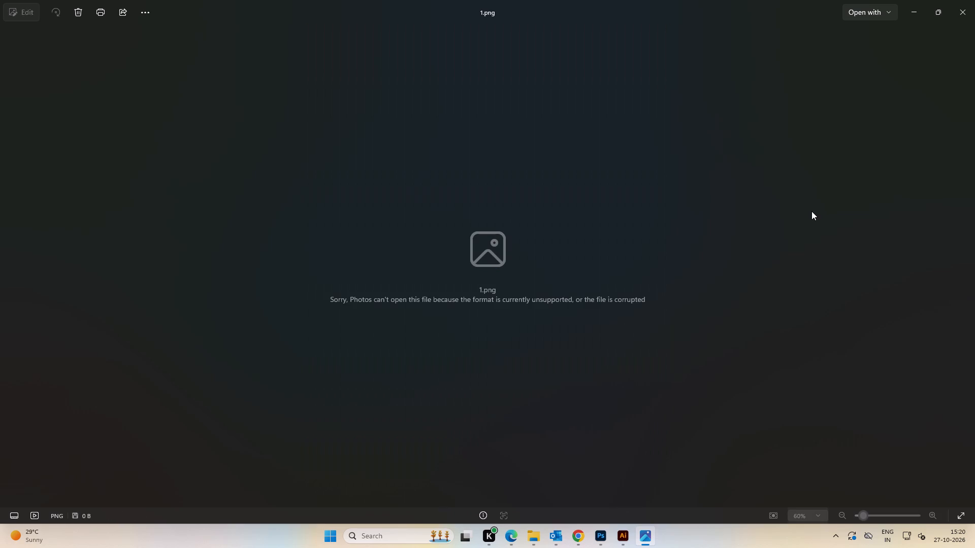
{"action": "left_click", "coordinate": [974, 0]}
Delete the empty 1.png file from the Coffee-Hand-Cream folder.
{"action": "left_click", "coordinate": [506, 166]}
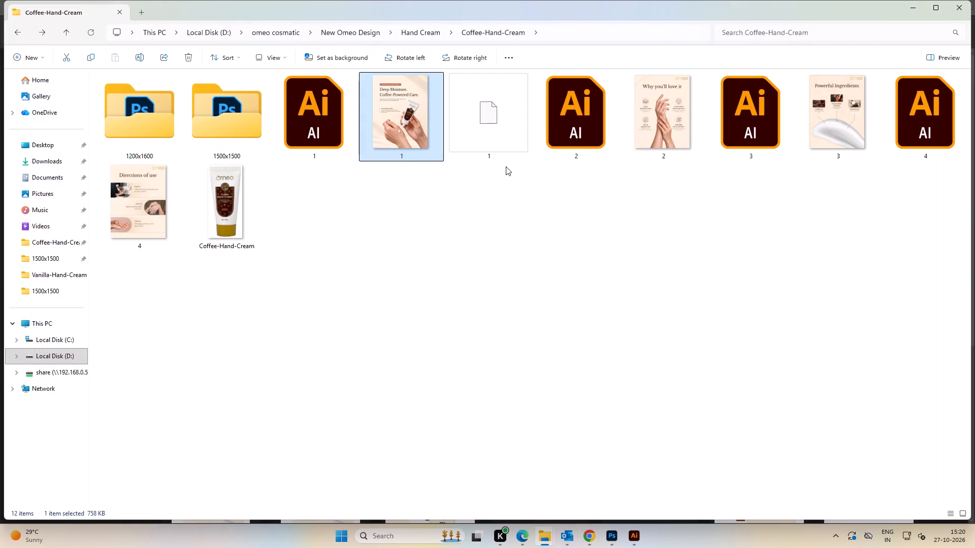
{"action": "left_click", "coordinate": [500, 125]}
{"action": "key", "text": "Delete"}
{"action": "left_click", "coordinate": [571, 242]}
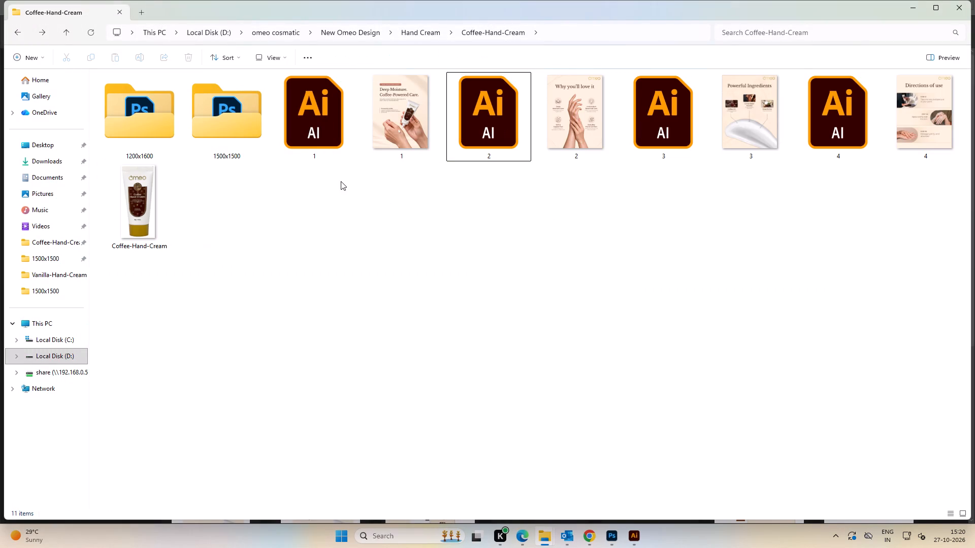
Open 1.ai from the Coffee-Hand-Cream folder to check its design, close it and return to the folder.
{"action": "left_click", "coordinate": [380, 228]}
{"action": "double_click", "coordinate": [319, 125]}
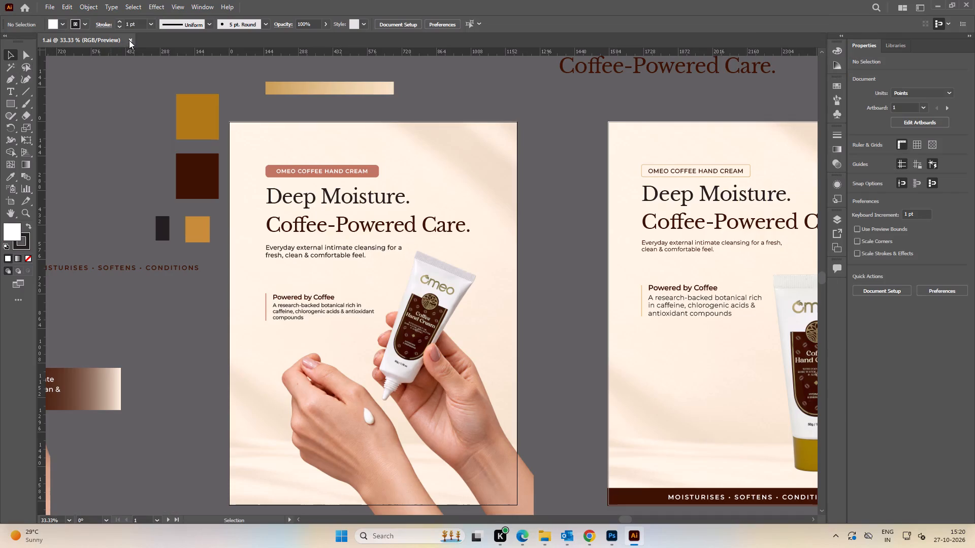
{"action": "left_click", "coordinate": [129, 40]}
{"action": "key", "text": "alt+Tab"}
Open 2.ai from the 1200x1600 folder to check its design, close it and return to the Coffee-Hand-Cream folder.
{"action": "double_click", "coordinate": [140, 118]}
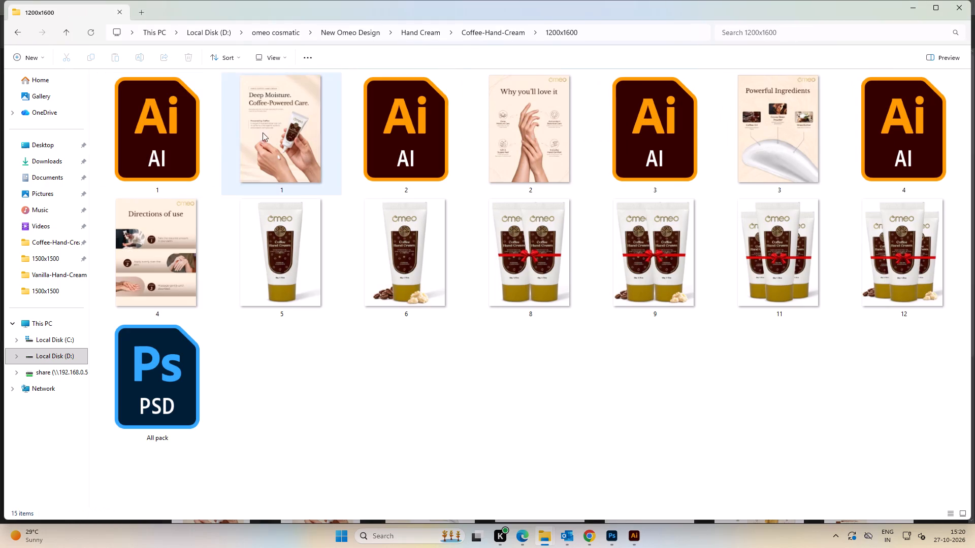
{"action": "double_click", "coordinate": [426, 144]}
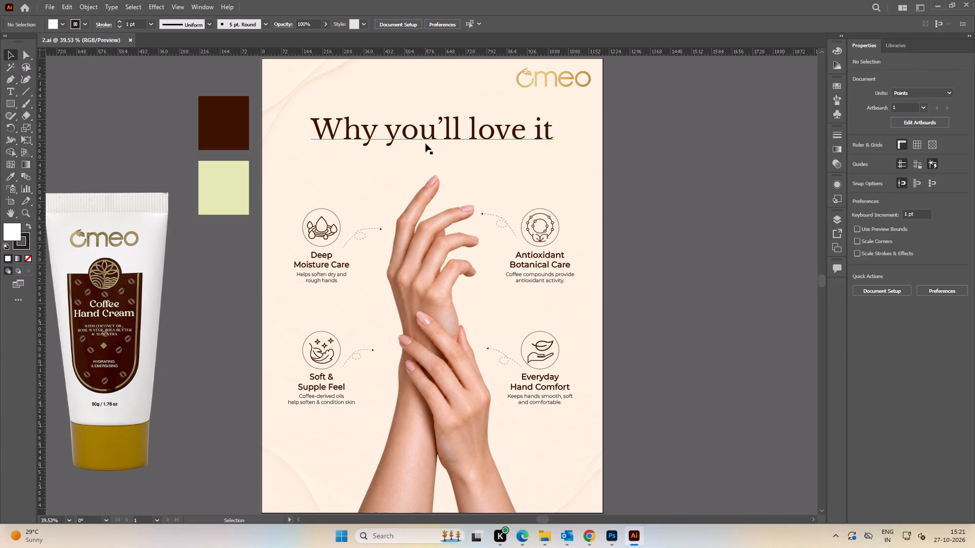
{"action": "left_click", "coordinate": [132, 40]}
{"action": "key", "text": "alt+Tab"}
{"action": "key", "text": "BackSpace"}
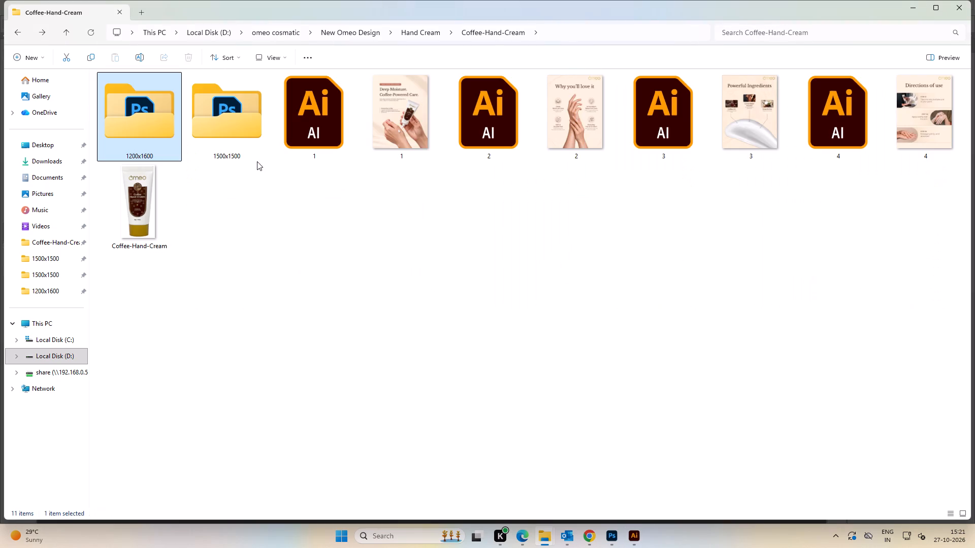
Copy the AI and image files 1 through 4 from Coffee-Hand-Cream into the 1200x1600 folder, replacing the existing files.
{"action": "left_click", "coordinate": [453, 257]}
{"action": "left_click", "coordinate": [321, 121]}
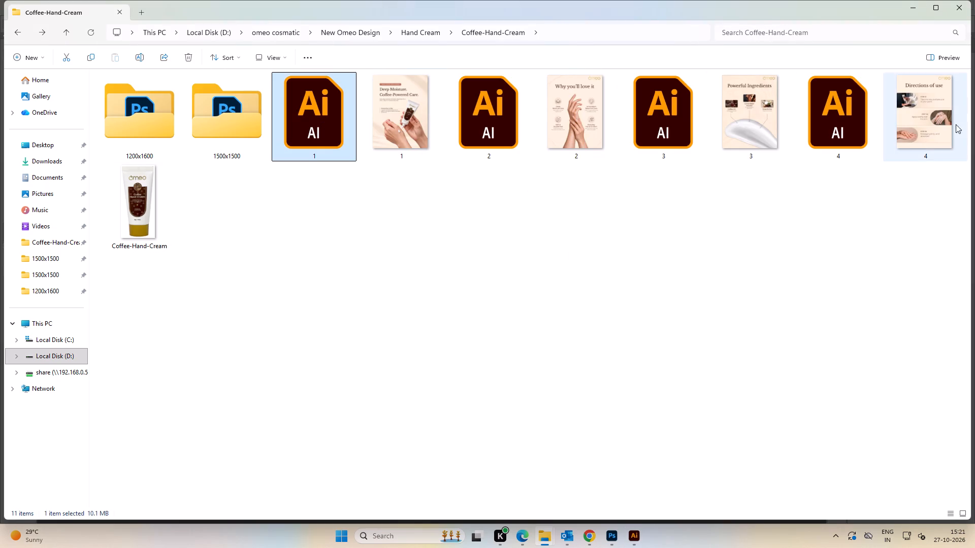
{"action": "left_click", "coordinate": [931, 125], "text": "shift"}
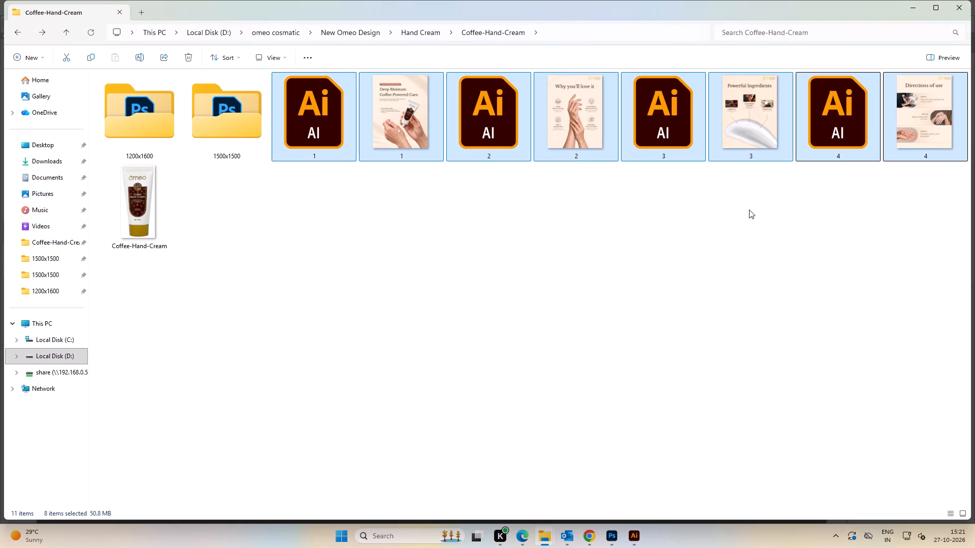
{"action": "key", "text": "ctrl+c"}
{"action": "key", "text": "ctrl+c"}
{"action": "key", "text": "ctrl+c"}
{"action": "key", "text": "ctrl+c"}
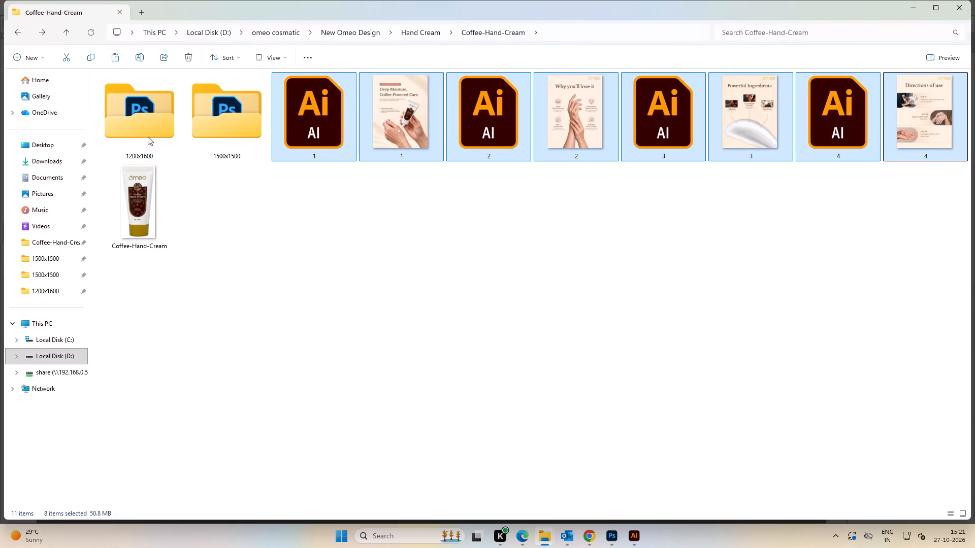
{"action": "double_click", "coordinate": [148, 136]}
{"action": "key", "text": "ctrl+v"}
{"action": "left_click", "coordinate": [523, 190]}
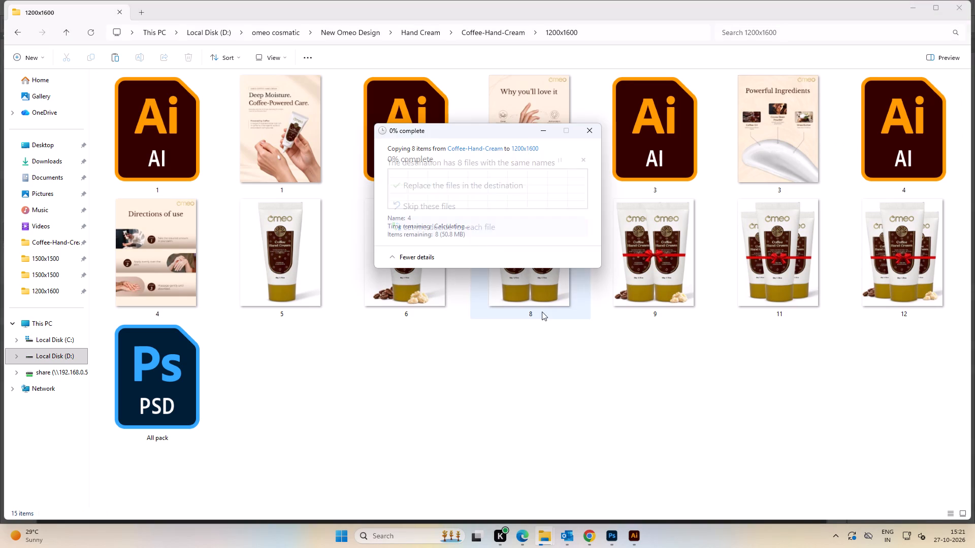
{"action": "left_click", "coordinate": [627, 365]}
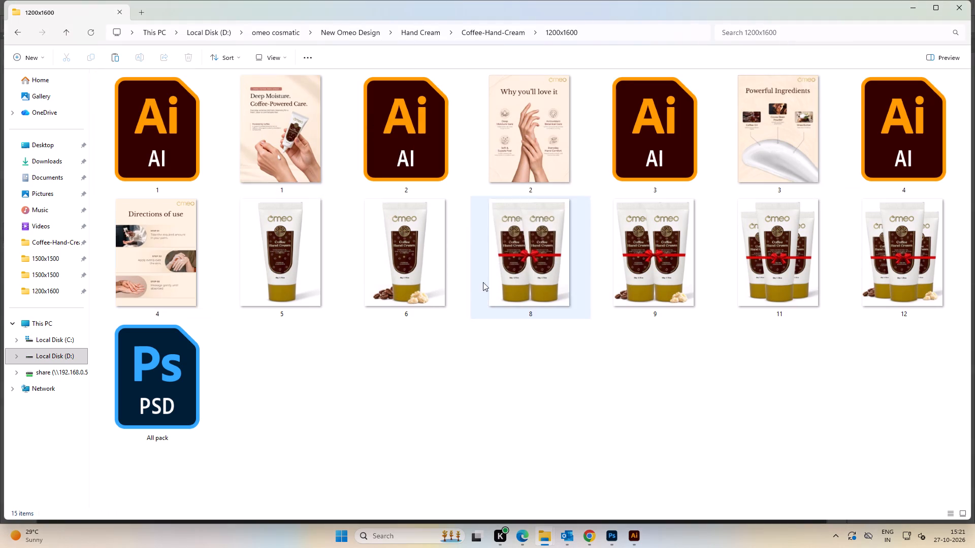
{"action": "left_click", "coordinate": [226, 142]}
{"action": "double_click", "coordinate": [282, 149]}
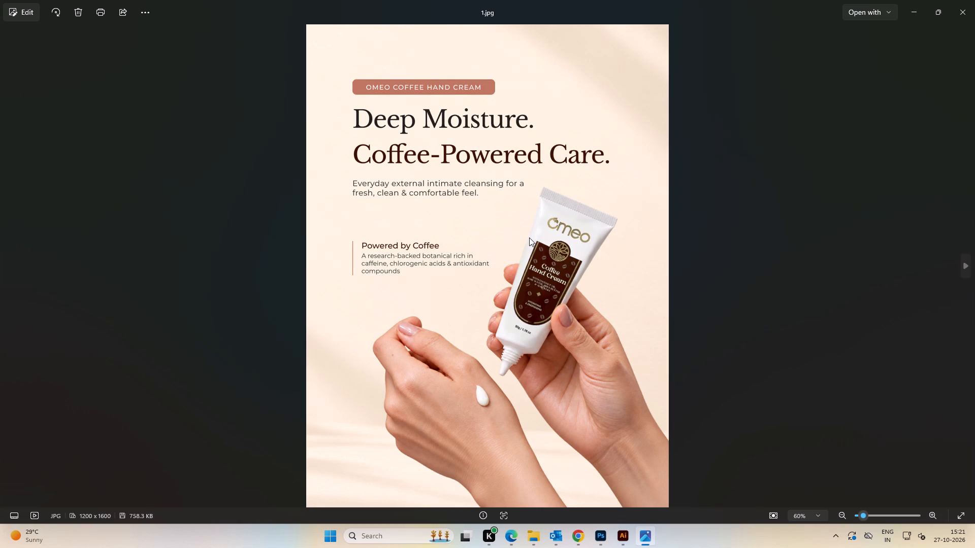
{"action": "key", "text": "Right"}
{"action": "key", "text": "Right"}
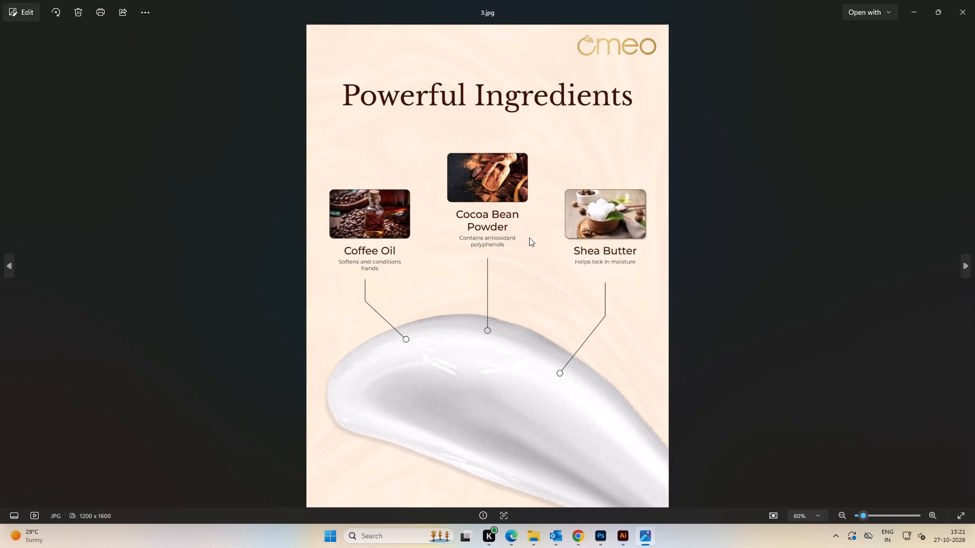
{"action": "key", "text": "Right"}
{"action": "key", "text": "Left"}
{"action": "key", "text": "Right"}
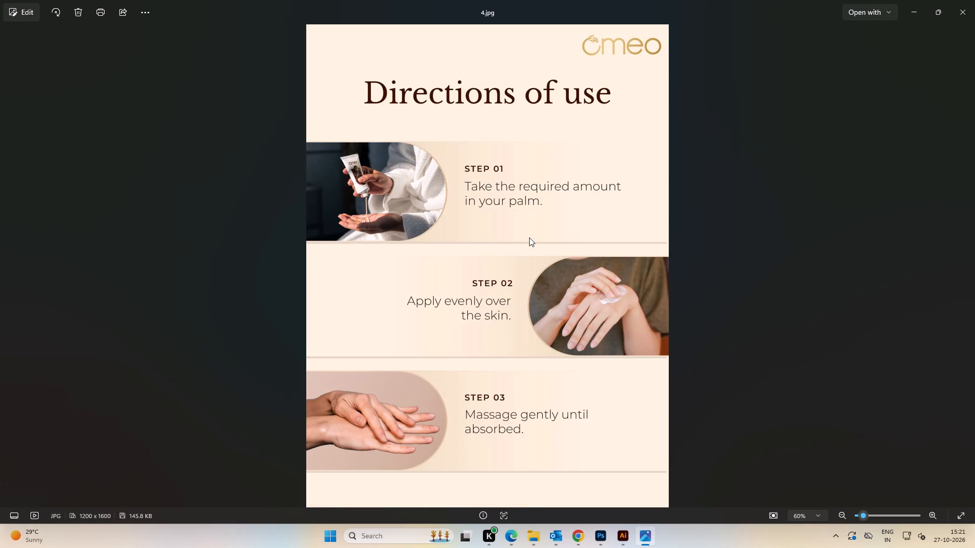
{"action": "key", "text": "Left"}
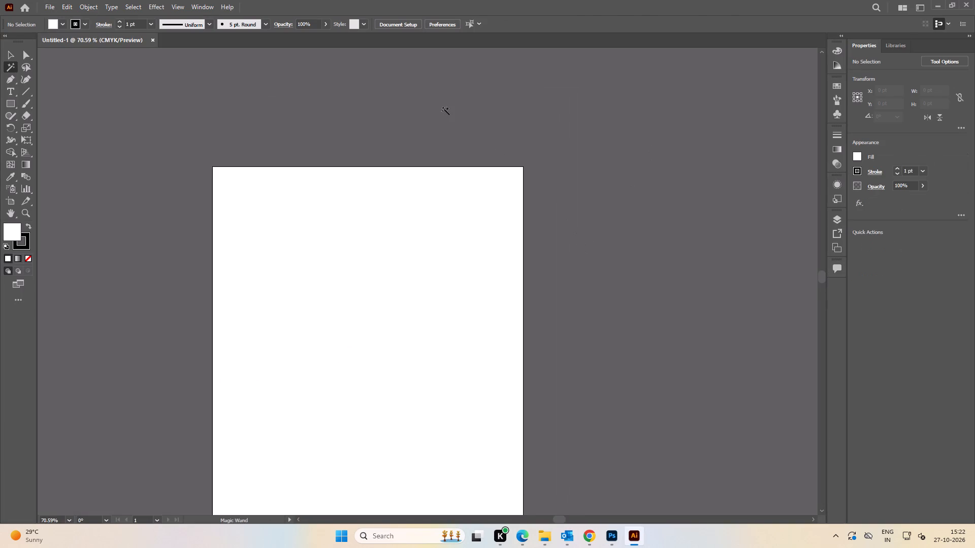
Add a point-text line above the artboard reading "ye design h jo ish design me hand h".
{"action": "key", "text": "t"}
{"action": "left_click", "coordinate": [443, 108]}
{"action": "type", "text": "ye"}
{"action": "key", "text": "space"}
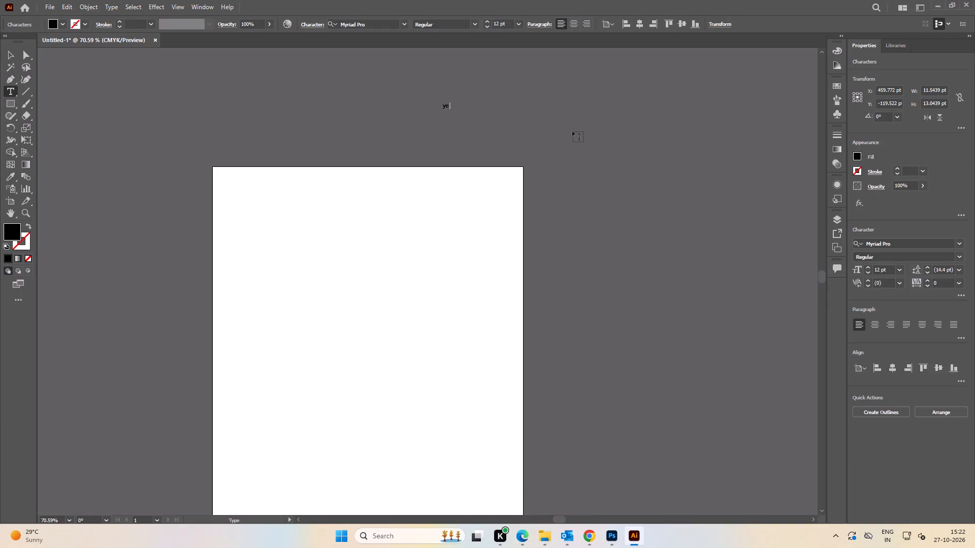
{"action": "type", "text": "design"}
{"action": "key", "text": "BackSpace"}
{"action": "key", "text": "space"}
{"action": "key", "text": "BackSpace"}
{"action": "type", "text": "n h"}
{"action": "key", "text": "space"}
{"action": "key", "text": "BackSpace"}
{"action": "key", "text": "space"}
{"action": "type", "text": "jo"}
{"action": "key", "text": "space"}
{"action": "key", "text": "BackSpace"}
{"action": "key", "text": "BackSpace"}
{"action": "key", "text": "BackSpace"}
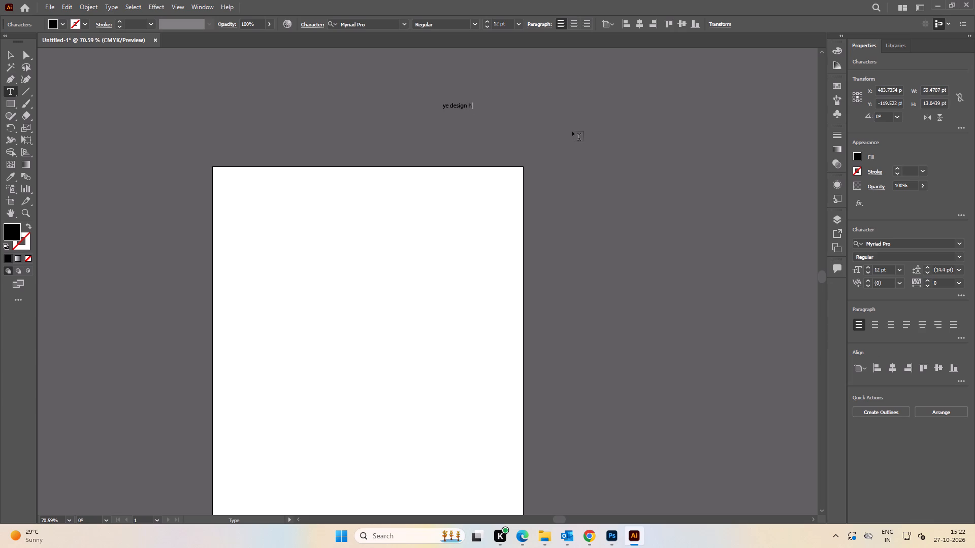
{"action": "key", "text": "space"}
{"action": "key", "text": "BackSpace"}
{"action": "key", "text": "BackSpace"}
{"action": "key", "text": "space"}
{"action": "type", "text": "jo ish"}
{"action": "key", "text": "space"}
{"action": "type", "text": "design me"}
{"action": "key", "text": "BackSpace"}
{"action": "type", "text": "e hand h"}
{"action": "key", "text": "space"}
Insert "hand cream ki" after "ye" in the text line.
{"action": "key", "text": "ctrl+Left"}
{"action": "key", "text": "ctrl+Left"}
{"action": "key", "text": "ctrl+Left"}
{"action": "key", "text": "ctrl+Left"}
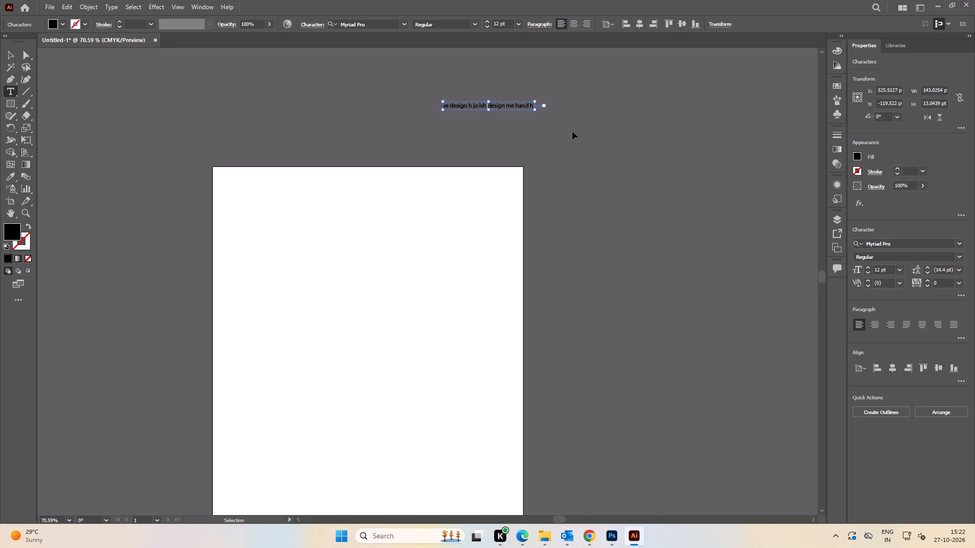
{"action": "key", "text": "ctrl+Left"}
{"action": "key", "text": "ctrl+Left"}
{"action": "key", "text": "ctrl+Left"}
{"action": "key", "text": "ctrl+Left"}
{"action": "type", "text": "hand cream k"}
{"action": "type", "text": "i"}
{"action": "key", "text": "space"}
Replace the word "jo" before "ish design" with "to" in the text line.
{"action": "key", "text": "ctrl+Right"}
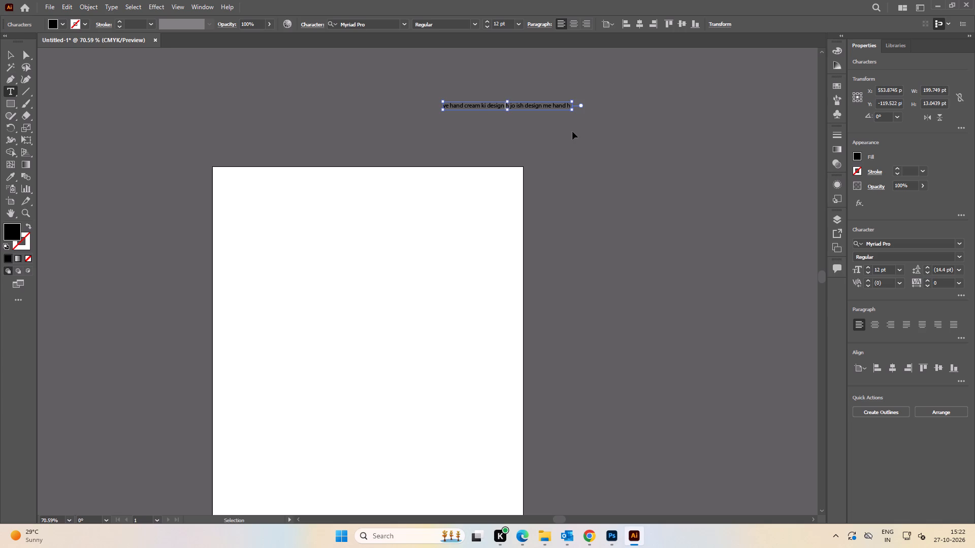
{"action": "key", "text": "ctrl+Right"}
{"action": "key", "text": "ctrl+Right"}
{"action": "key", "text": "ctrl+Right"}
{"action": "key", "text": "ctrl+Left"}
{"action": "key", "text": "ctrl+Left"}
{"action": "key", "text": "ctrl+Right"}
{"action": "key", "text": "ctrl+shift+Left"}
{"action": "type", "text": "to"}
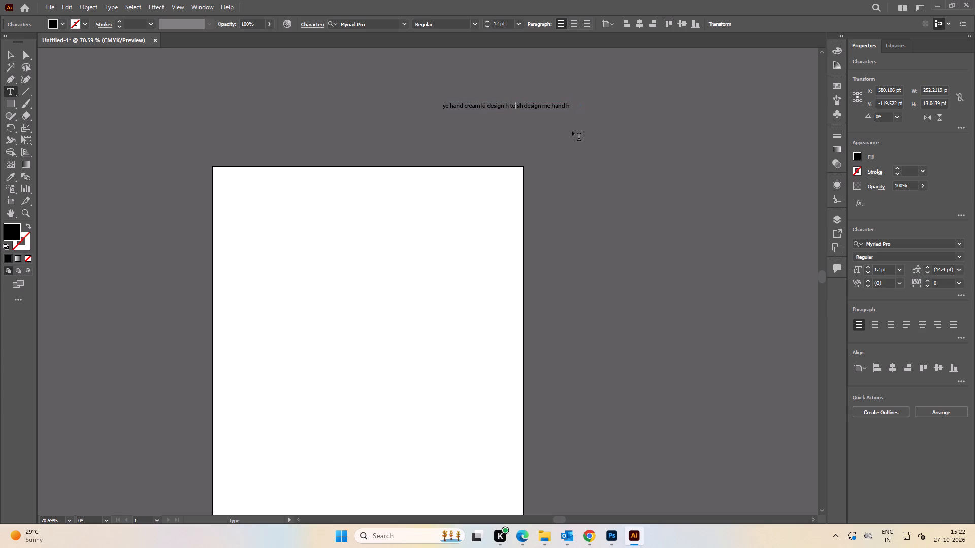
{"action": "key", "text": "space"}
{"action": "key", "text": "BackSpace"}
Insert "jo" before "hand h" near the end of the text line.
{"action": "key", "text": "Right"}
{"action": "key", "text": "Right"}
{"action": "key", "text": "Right"}
{"action": "key", "text": "Right"}
{"action": "key", "text": "Right"}
{"action": "key", "text": "Right"}
{"action": "key", "text": "Right"}
{"action": "key", "text": "Right"}
{"action": "key", "text": "Right"}
{"action": "key", "text": "Right"}
{"action": "key", "text": "Right"}
{"action": "key", "text": "Right"}
{"action": "key", "text": "Right"}
{"action": "key", "text": "Right"}
{"action": "key", "text": "Right"}
{"action": "key", "text": "Left"}
{"action": "type", "text": "jo"}
{"action": "key", "text": "space"}
Extend the end of the text line with "us per todi cream lga to taki lage ki hand cream ka design h".
{"action": "key", "text": "ctrl+Right"}
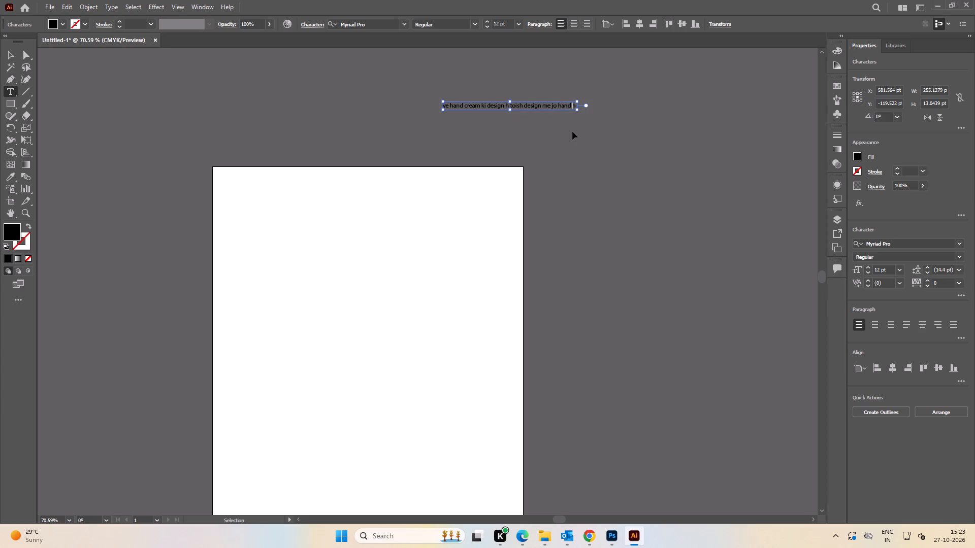
{"action": "key", "text": "ctrl+Right"}
{"action": "key", "text": "BackSpace"}
{"action": "key", "text": "space"}
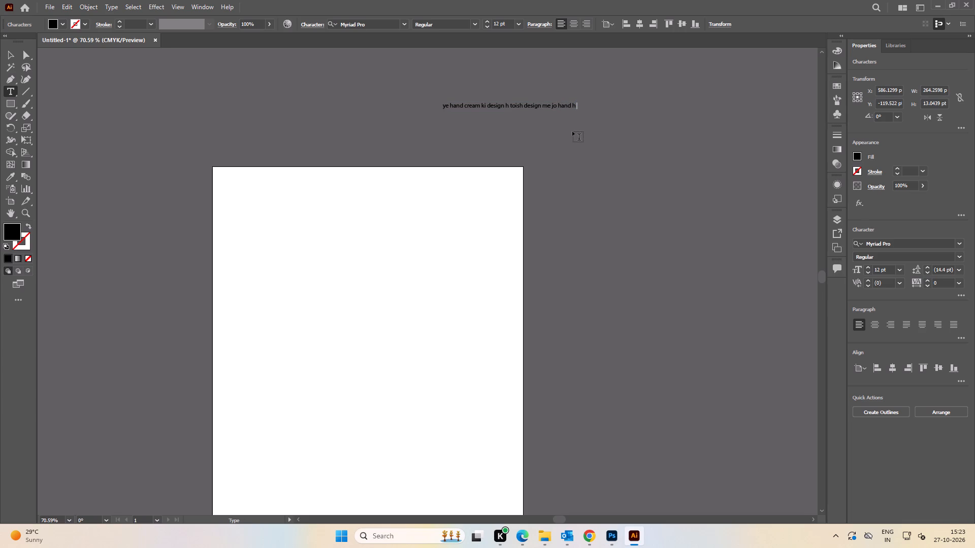
{"action": "type", "text": "us per"}
{"action": "key", "text": "space"}
{"action": "type", "text": "todi"}
{"action": "key", "text": "space"}
{"action": "type", "text": "cream"}
{"action": "key", "text": "space"}
{"action": "type", "text": "lga to taki lah"}
{"action": "key", "text": "BackSpace"}
{"action": "type", "text": "e"}
{"action": "key", "text": "space"}
{"action": "key", "text": "BackSpace"}
{"action": "key", "text": "BackSpace"}
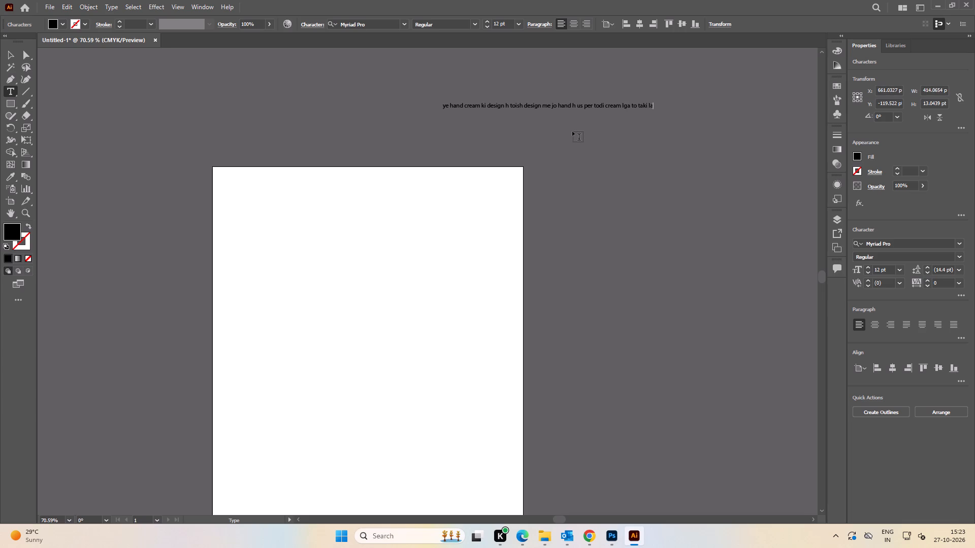
{"action": "type", "text": "ge ki"}
{"action": "key", "text": "space"}
{"action": "type", "text": "hand"}
{"action": "key", "text": "space"}
{"action": "type", "text": "cream ka"}
{"action": "key", "text": "space"}
{"action": "type", "text": "desin"}
{"action": "key", "text": "BackSpace"}
{"action": "type", "text": "gn"}
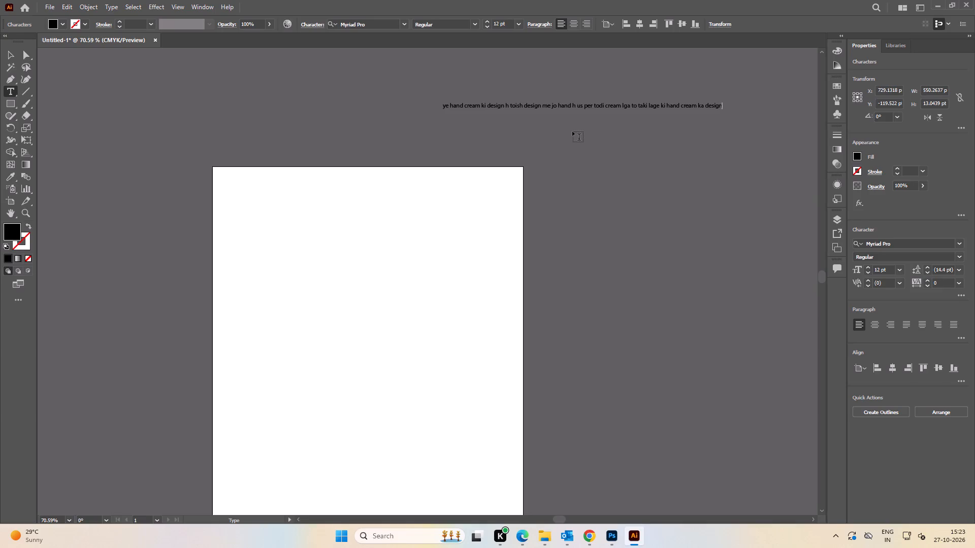
{"action": "key", "text": "space"}
{"action": "type", "text": "h"}
Cut the whole text line to the clipboard and delete the emptied text object.
{"action": "key", "text": "ctrl+a"}
{"action": "key", "text": "ctrl+x"}
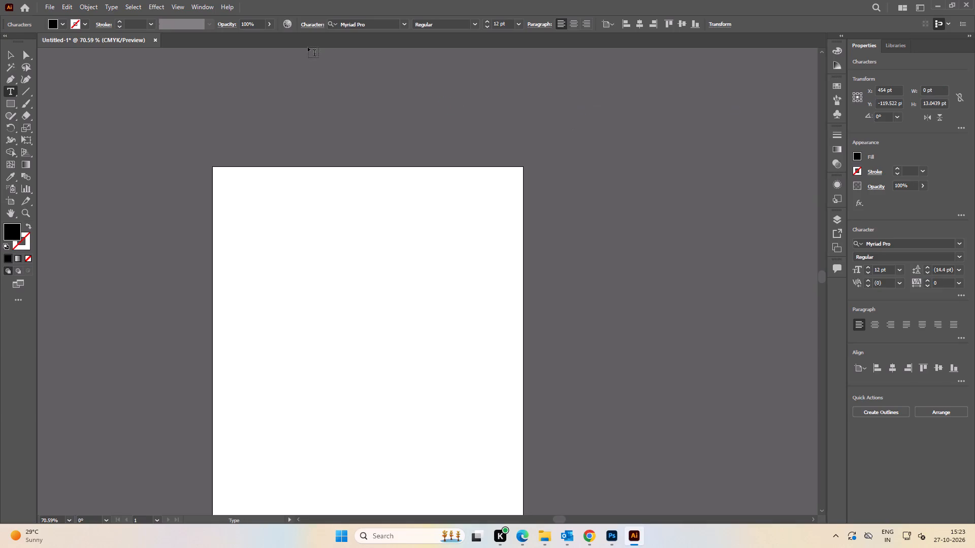
{"action": "left_click", "coordinate": [8, 49]}
{"action": "key", "text": "Delete"}
Switch to Chrome and, in a new tab, search Google for the pasted sentence followed by "in english".
{"action": "key", "text": "alt+Tab"}
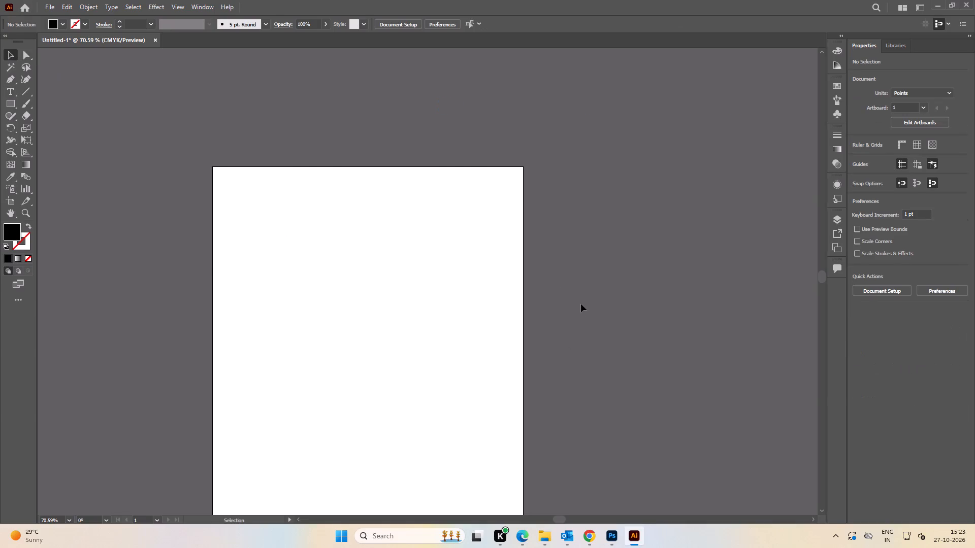
{"action": "left_click", "coordinate": [358, 214], "text": "alt"}
{"action": "left_click", "coordinate": [629, 5]}
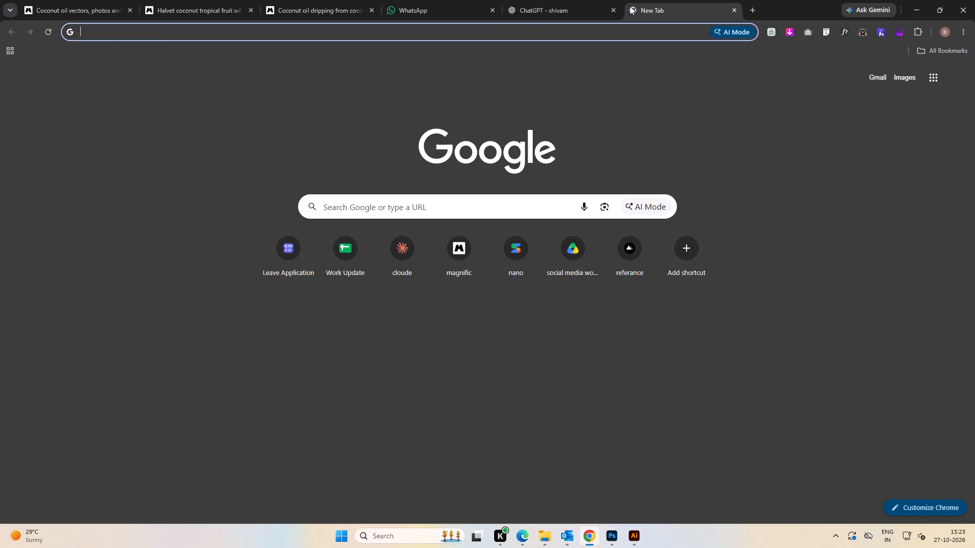
{"action": "key", "text": "ctrl+v"}
{"action": "key", "text": "space"}
{"action": "type", "text": "in"}
{"action": "key", "text": "space"}
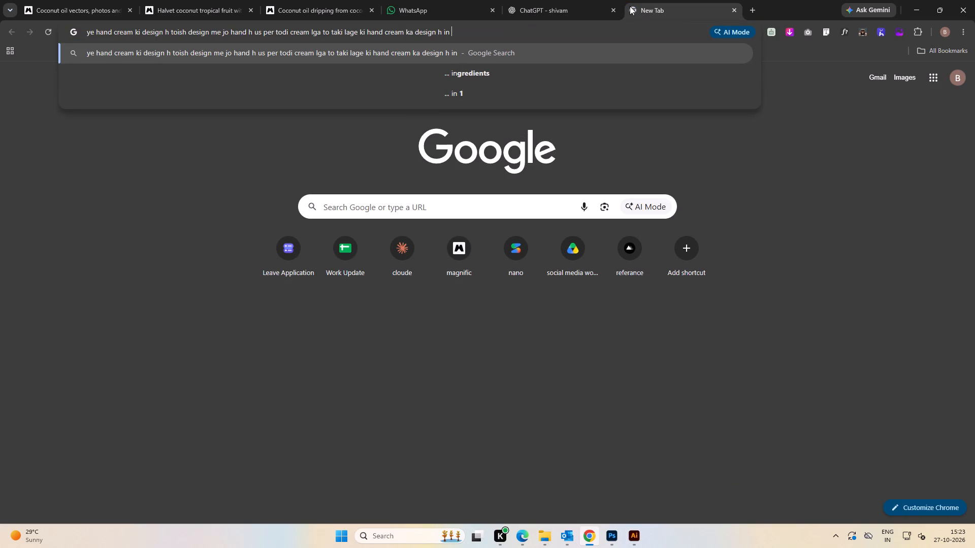
{"action": "type", "text": "eng"}
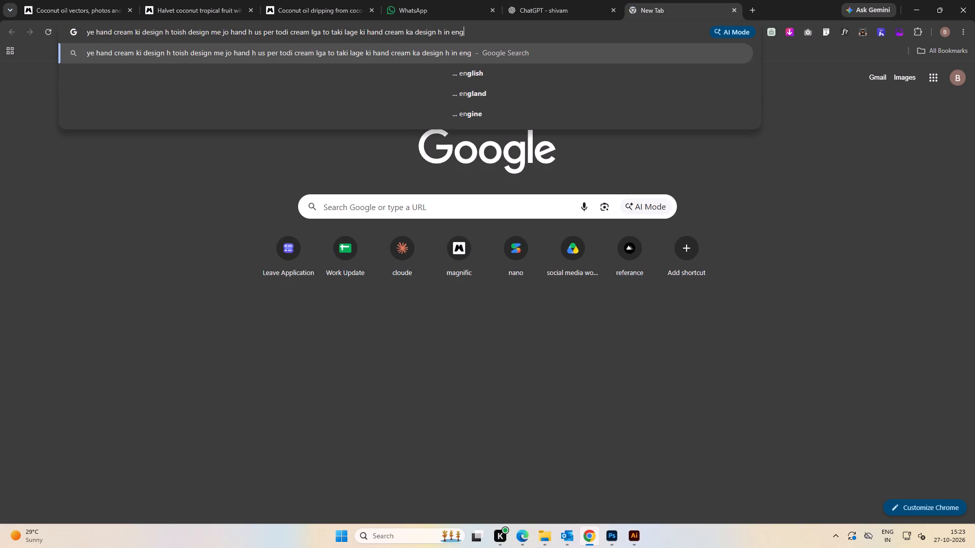
{"action": "key", "text": "Down"}
{"action": "key", "text": "Return"}
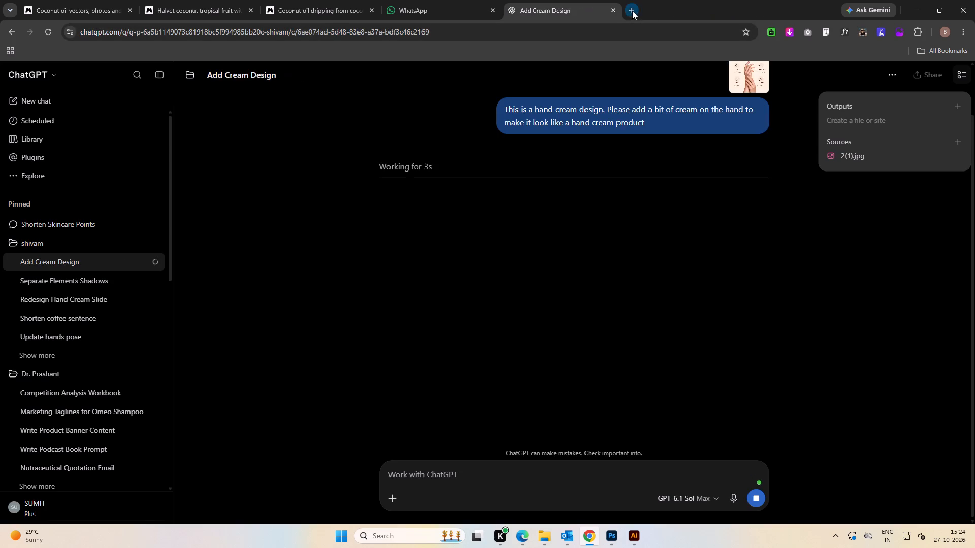
In a new tab, remove the suggested past searches for the "natural shadow" text and those starting with "ye", and close the tab.
{"action": "left_click", "coordinate": [632, 11]}
{"action": "left_click", "coordinate": [631, 29]}
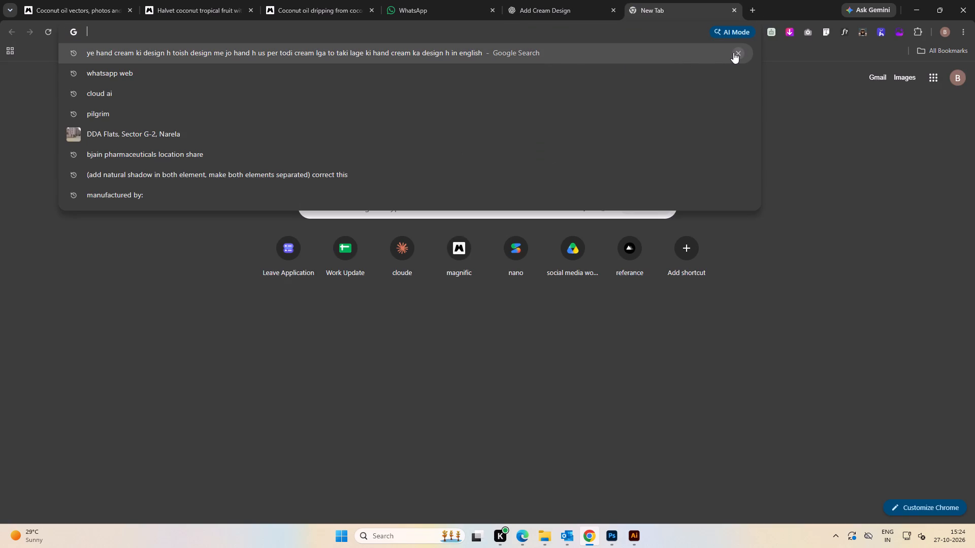
{"action": "left_click", "coordinate": [734, 52]}
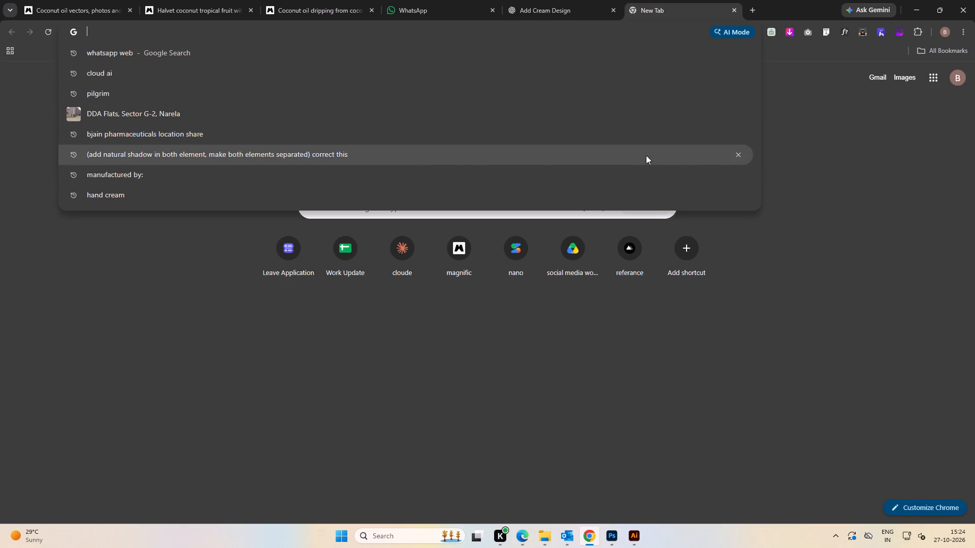
{"action": "left_click", "coordinate": [739, 154]}
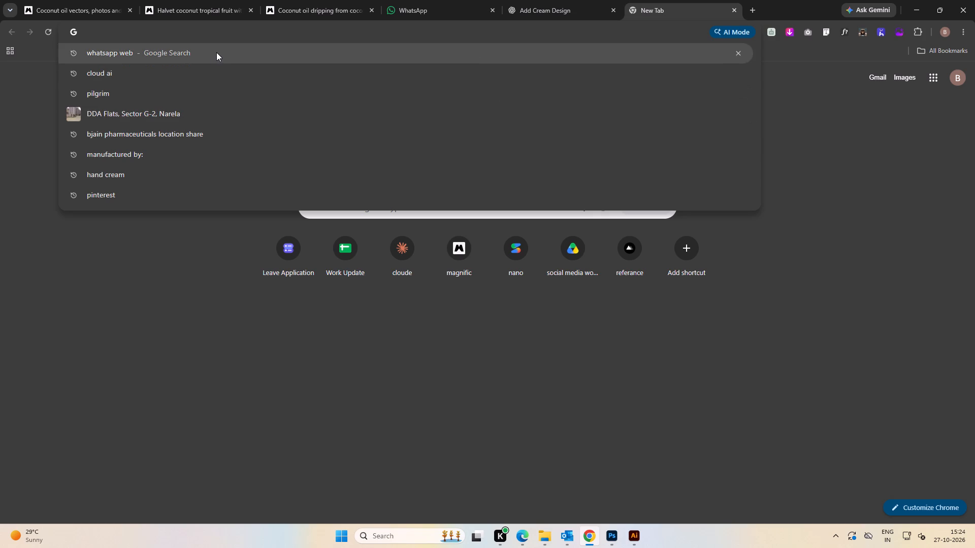
{"action": "key", "text": "y"}
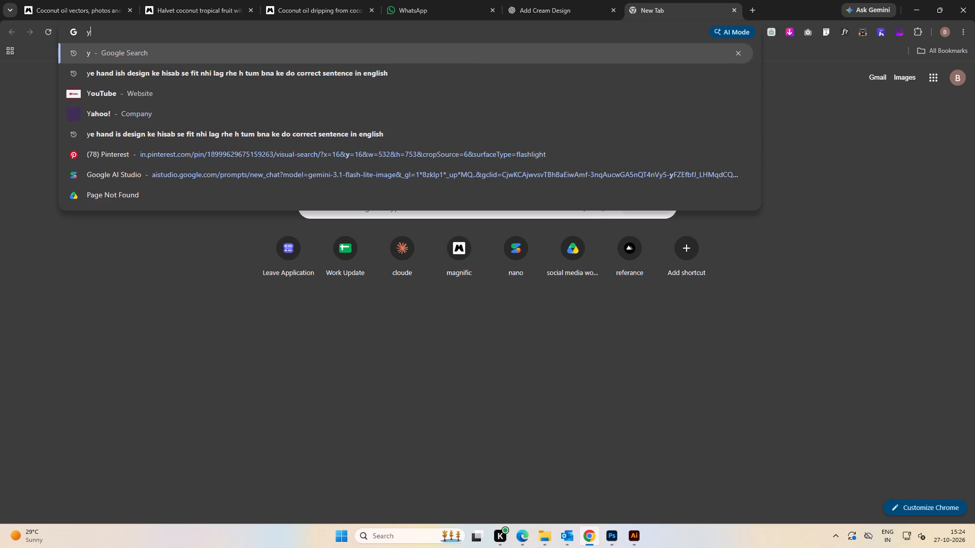
{"action": "left_click", "coordinate": [739, 71]}
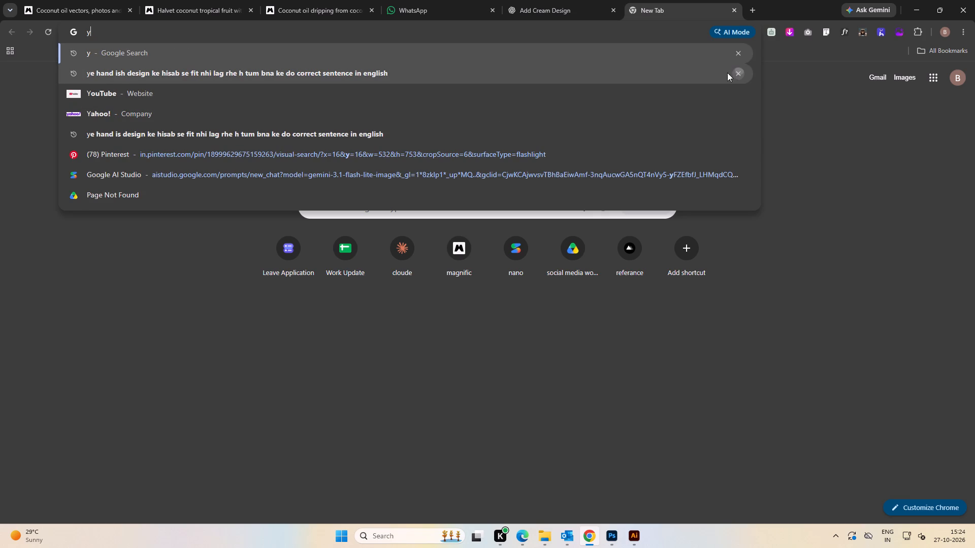
{"action": "left_click", "coordinate": [739, 113]}
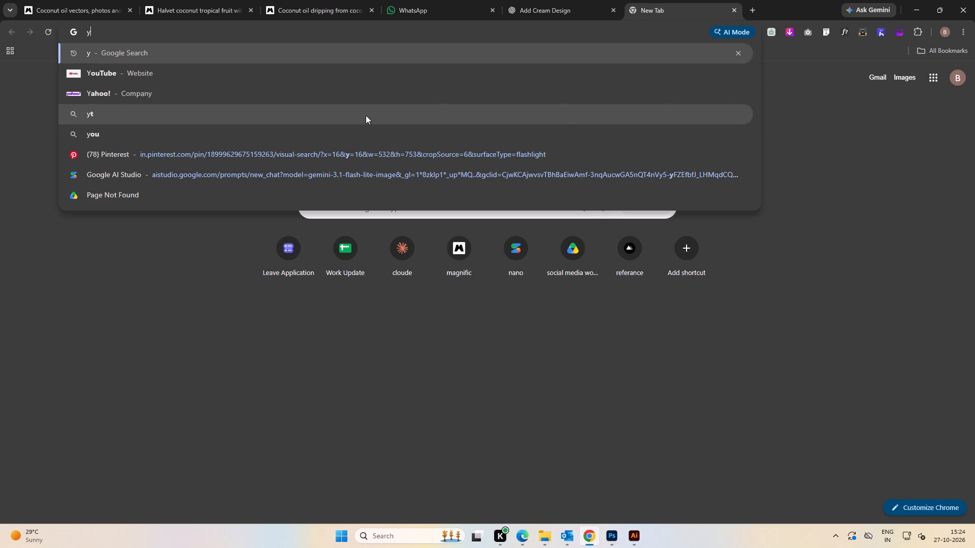
{"action": "key", "text": "e"}
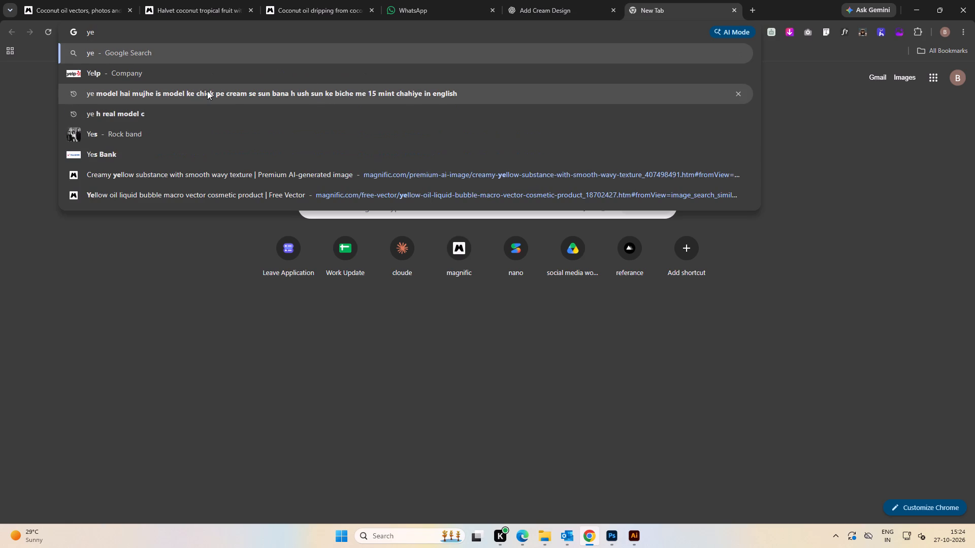
{"action": "left_click", "coordinate": [737, 94]}
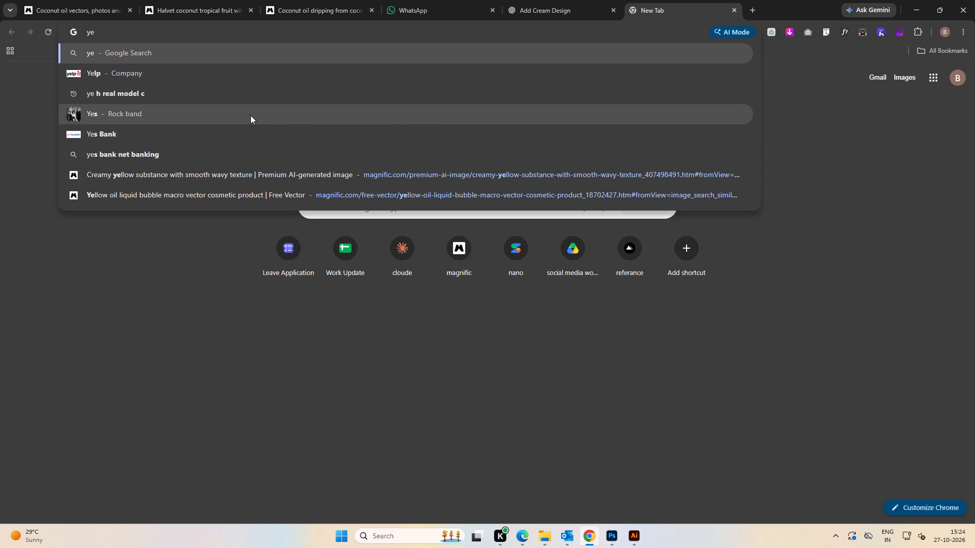
{"action": "key", "text": "space"}
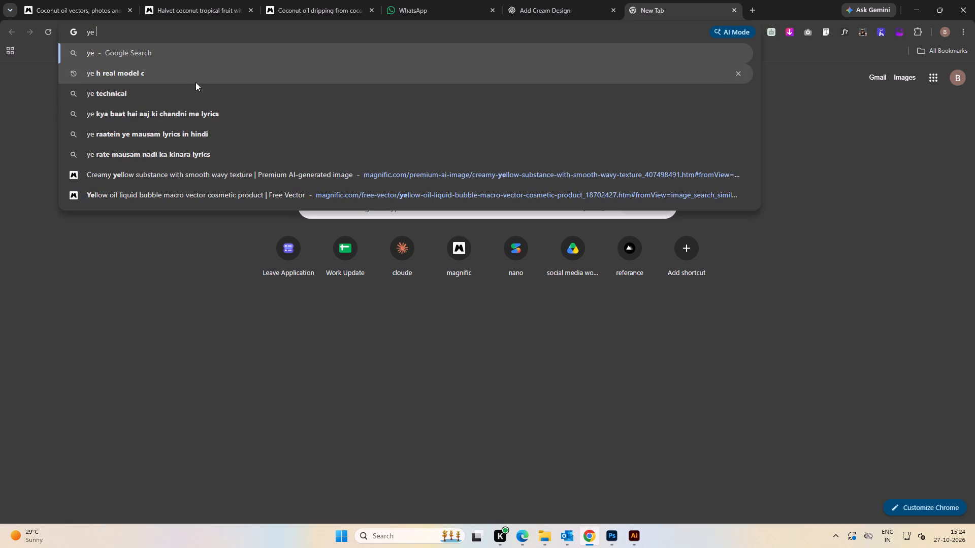
{"action": "left_click", "coordinate": [736, 74]}
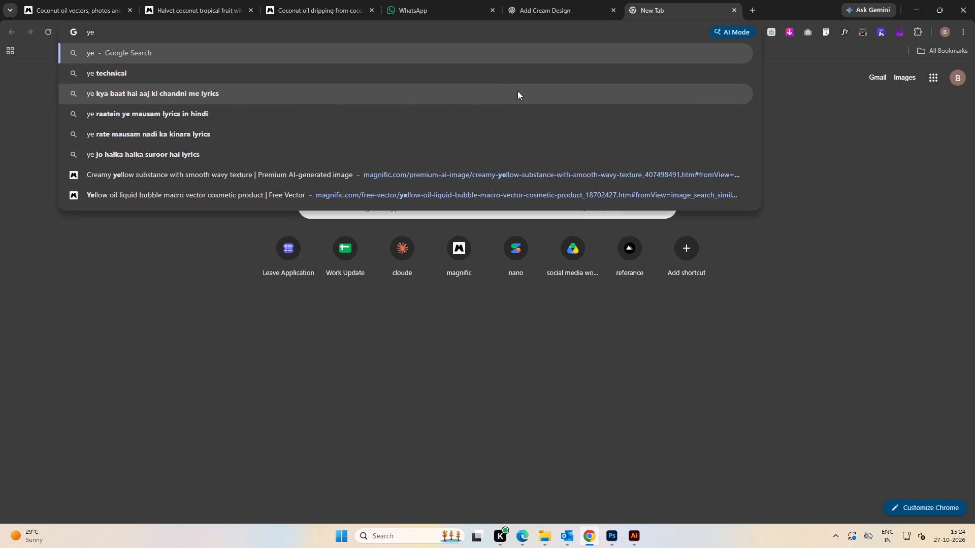
{"action": "right_click", "coordinate": [135, 93]}
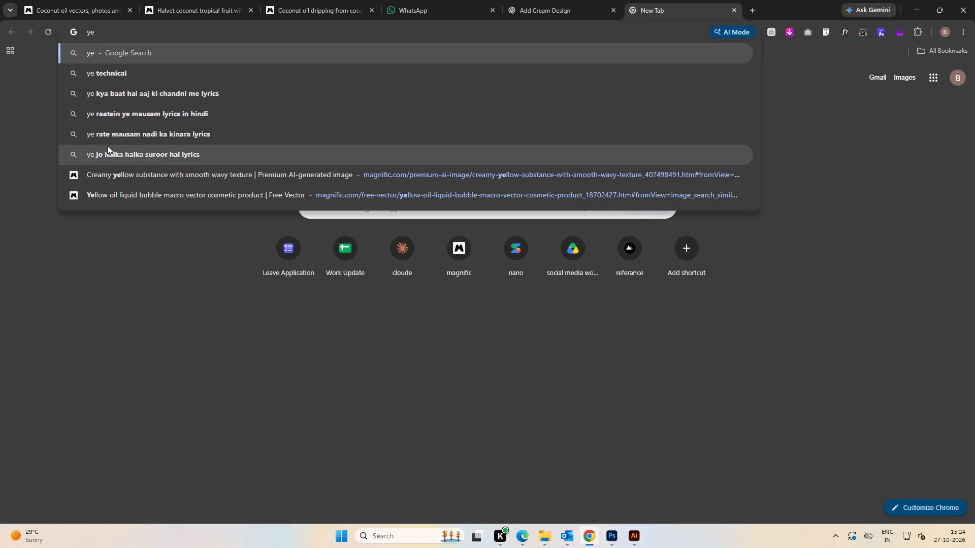
{"action": "left_click", "coordinate": [732, 9]}
Switch to the 1200x1600 folder in File Explorer and open the Illustrator file 3 with the Powerful Ingredients design.
{"action": "scroll", "coordinate": [461, 311], "scroll_direction": "down", "scroll_amount": 4}
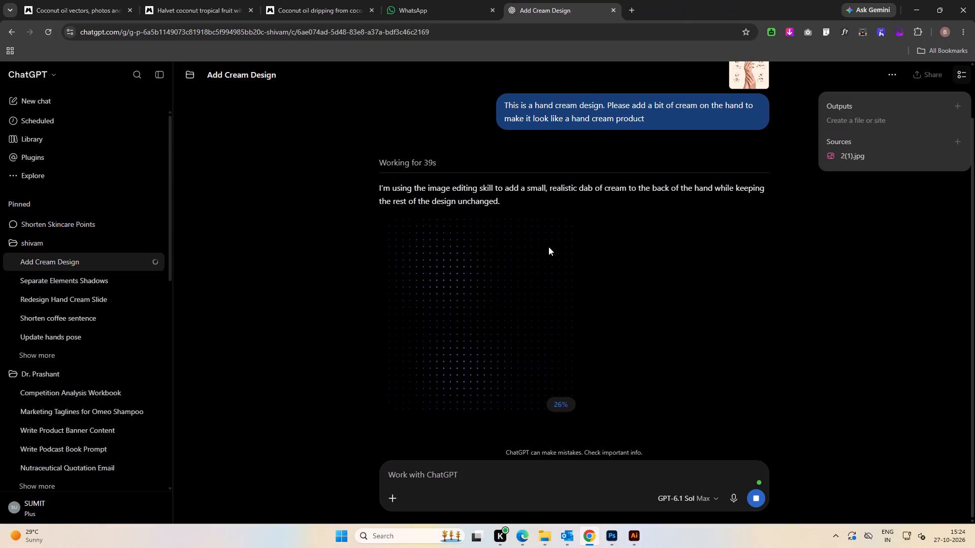
{"action": "key", "text": "alt+Tab"}
{"action": "left_click", "coordinate": [513, 230], "text": "alt"}
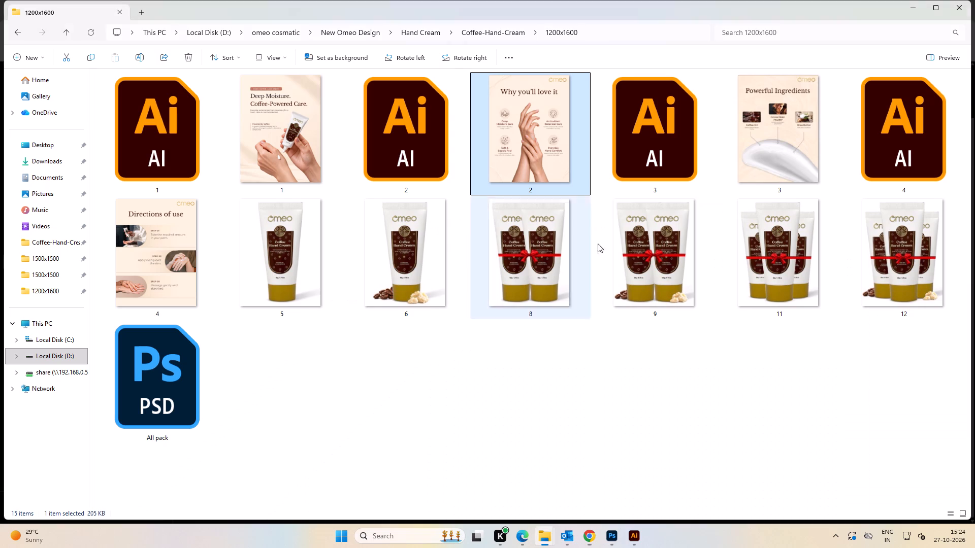
{"action": "left_click", "coordinate": [627, 370]}
{"action": "left_click", "coordinate": [776, 125]}
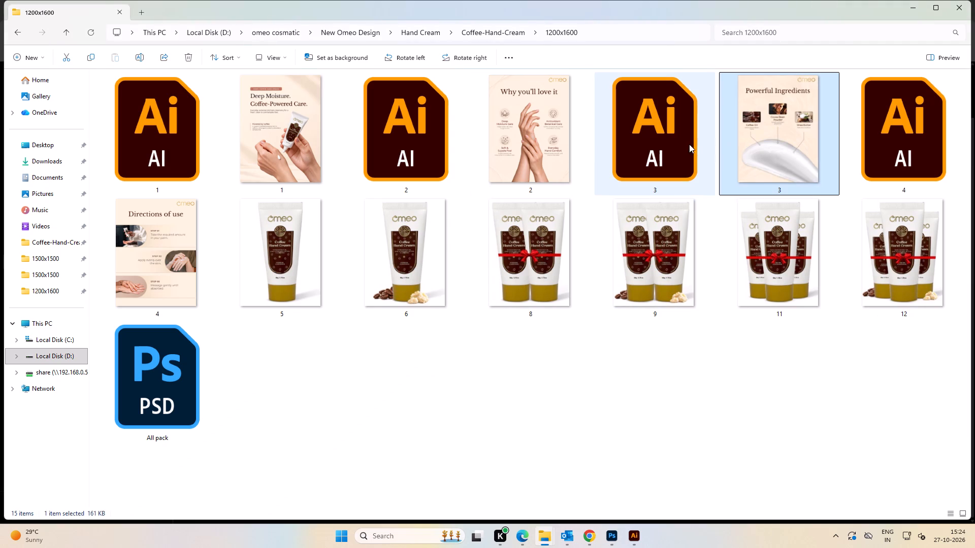
{"action": "double_click", "coordinate": [662, 148]}
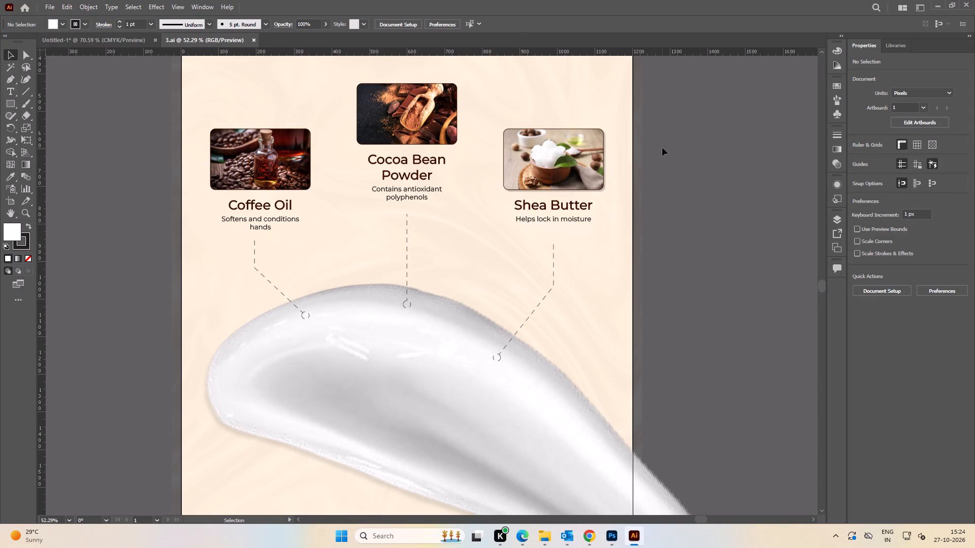
Examine the Powerful Ingredients artboard, including the heading, ingredient photos, captions, dashed pointer lines and cream swatch.
{"action": "scroll", "coordinate": [612, 191], "scroll_direction": "down", "scroll_amount": 2, "text": "alt"}
{"action": "key", "text": "space"}
{"action": "left_click_drag", "start_coordinate": [666, 200], "coordinate": [572, 201]}
{"action": "left_click", "coordinate": [606, 179]}
{"action": "scroll", "coordinate": [437, 293], "scroll_direction": "up", "scroll_amount": 2, "text": "alt"}
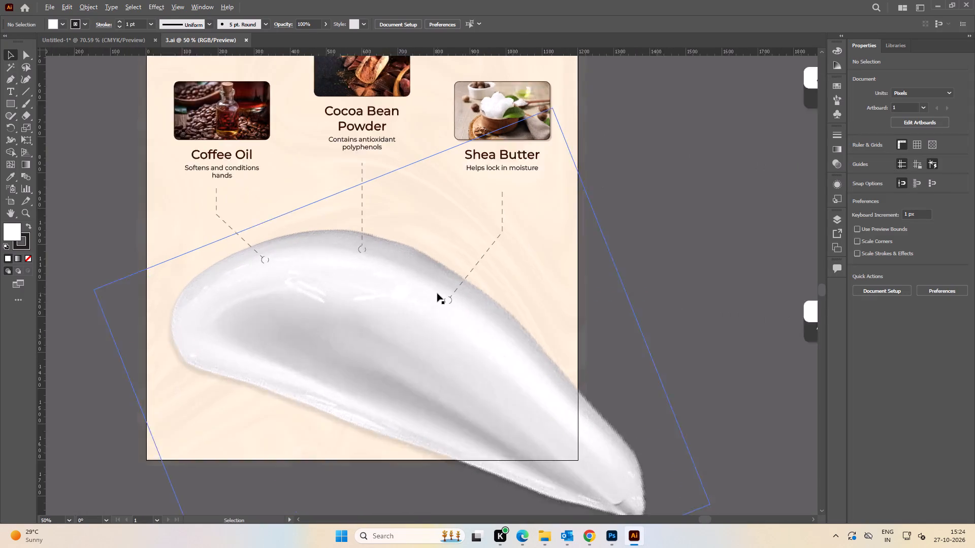
{"action": "scroll", "coordinate": [341, 255], "scroll_direction": "down", "scroll_amount": 1, "text": "alt"}
{"action": "key", "text": "space"}
{"action": "left_click_drag", "start_coordinate": [635, 180], "coordinate": [642, 213]}
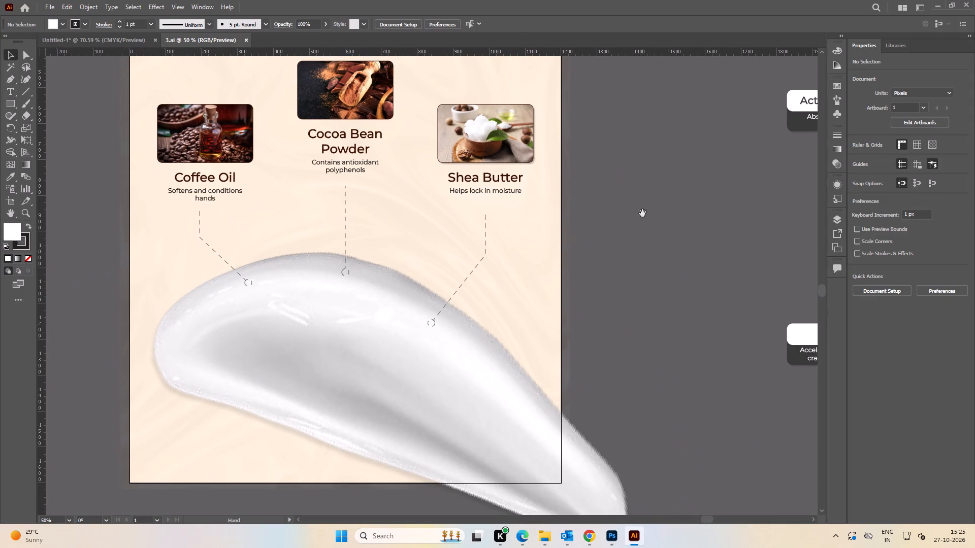
{"action": "scroll", "coordinate": [666, 176], "scroll_direction": "down", "scroll_amount": 2, "text": "alt"}
{"action": "key", "text": "space"}
{"action": "key", "text": "space"}
{"action": "key", "text": "space"}
{"action": "key", "text": "space"}
{"action": "key", "text": "space"}
{"action": "key", "text": "space"}
{"action": "key", "text": "space"}
{"action": "key", "text": "space"}
{"action": "key", "text": "space"}
{"action": "left_click_drag", "start_coordinate": [676, 175], "coordinate": [575, 204]}
{"action": "left_click_drag", "start_coordinate": [577, 167], "coordinate": [587, 190]}
{"action": "scroll", "coordinate": [451, 144], "scroll_direction": "up", "scroll_amount": 2, "text": "alt"}
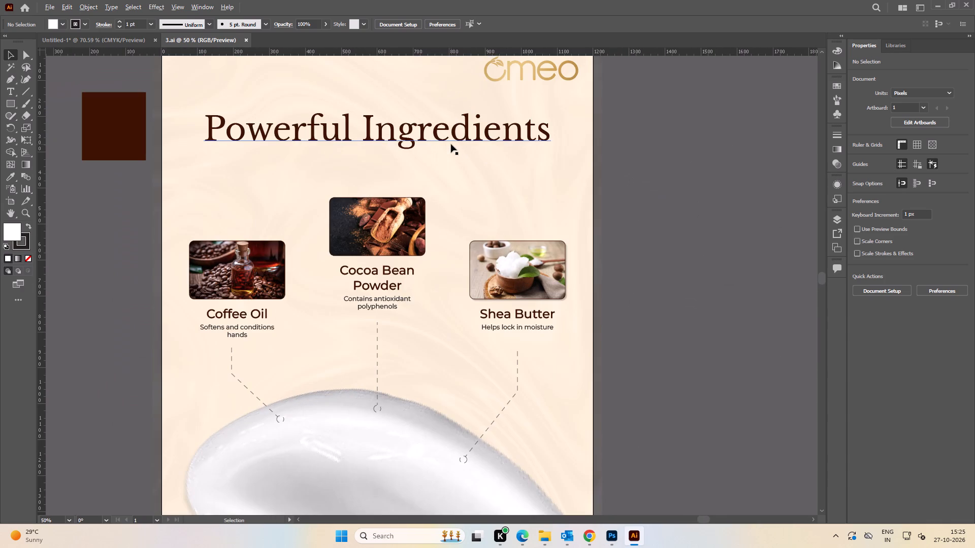
{"action": "scroll", "coordinate": [401, 134], "scroll_direction": "up", "scroll_amount": 2, "text": "alt"}
{"action": "scroll", "coordinate": [408, 133], "scroll_direction": "down", "scroll_amount": 3, "text": "alt"}
{"action": "key", "text": "space"}
{"action": "left_click_drag", "start_coordinate": [409, 124], "coordinate": [410, 128]}
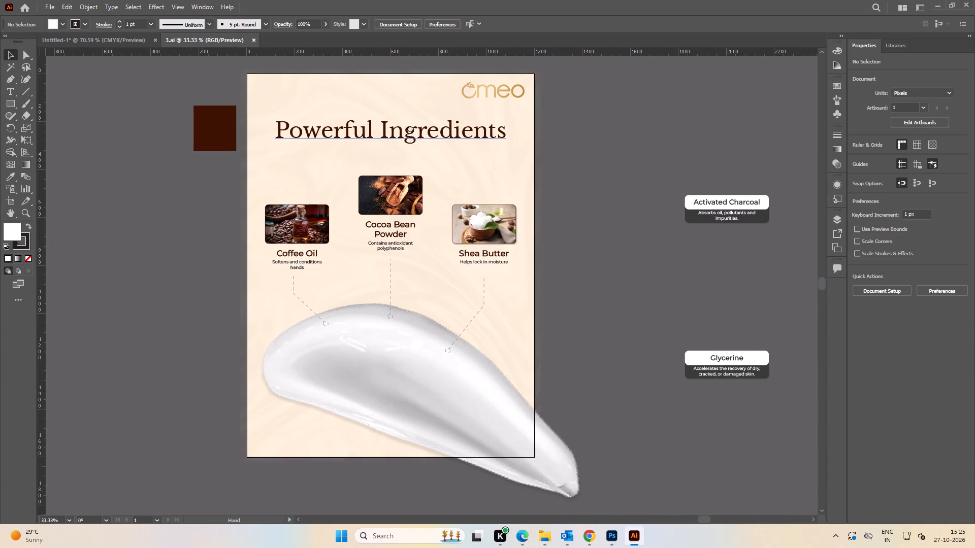
{"action": "left_click_drag", "start_coordinate": [410, 128], "coordinate": [417, 148]}
{"action": "scroll", "coordinate": [409, 163], "scroll_direction": "up", "scroll_amount": 2, "text": "alt"}
{"action": "left_click", "coordinate": [407, 150]}
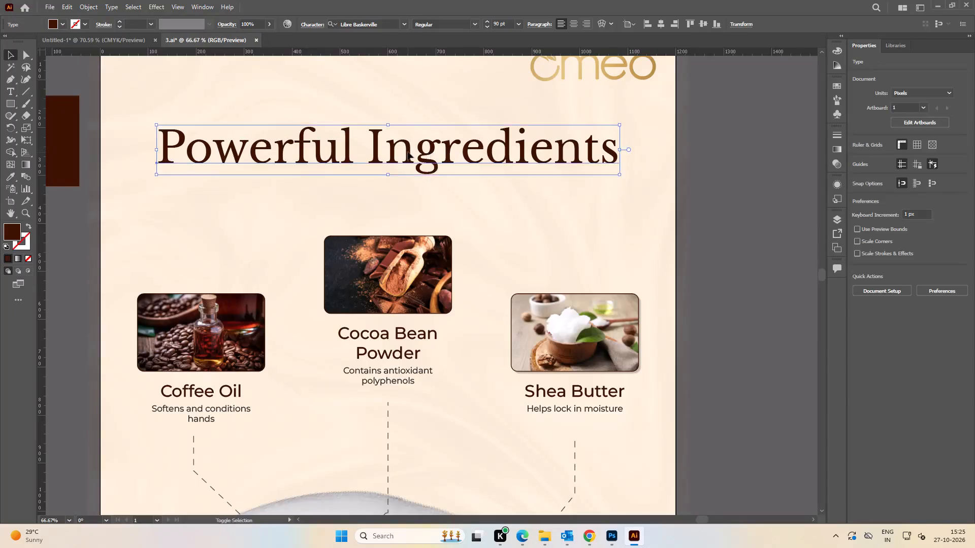
{"action": "scroll", "coordinate": [408, 152], "scroll_direction": "down", "scroll_amount": 3, "text": "alt"}
{"action": "left_click", "coordinate": [538, 151]}
{"action": "key", "text": "space"}
{"action": "left_click_drag", "start_coordinate": [547, 144], "coordinate": [548, 150]}
{"action": "key", "text": "alt+Tab"}
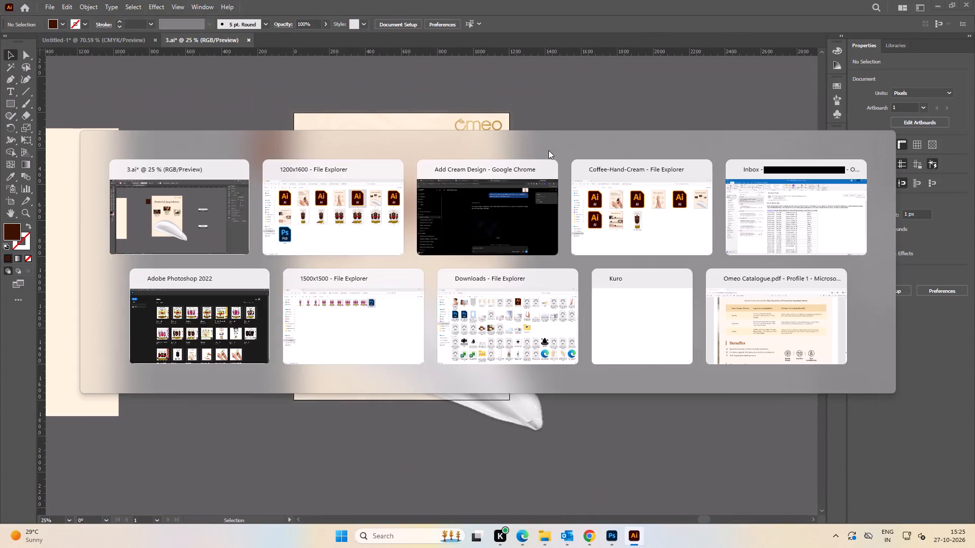
{"action": "left_click", "coordinate": [342, 228], "text": "alt"}
{"action": "key", "text": "alt+Tab"}
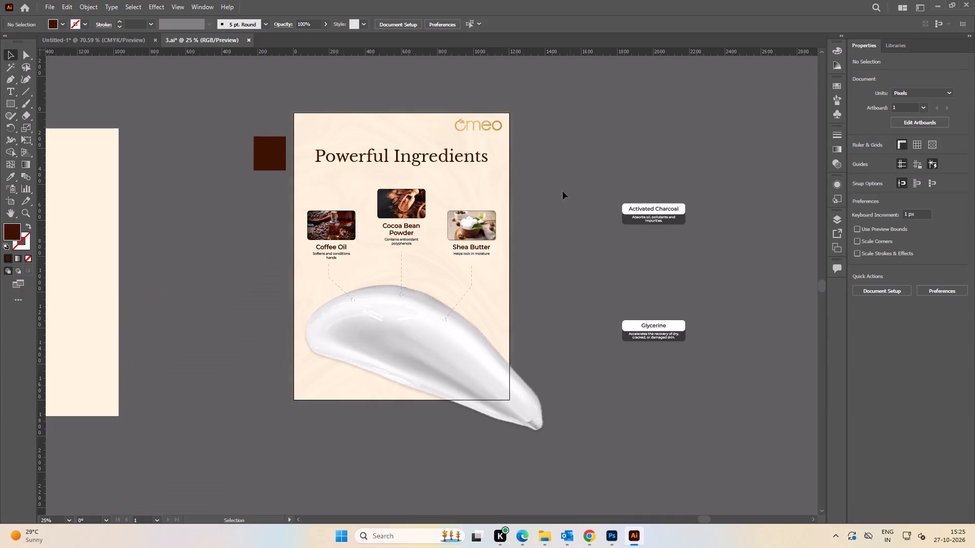
Set the "Powerful Ingredients" heading to 85 pt and centre it horizontally on the artboard.
{"action": "left_click", "coordinate": [596, 188]}
{"action": "scroll", "coordinate": [400, 151], "scroll_direction": "up", "scroll_amount": 2, "text": "alt"}
{"action": "scroll", "coordinate": [400, 151], "scroll_direction": "down", "scroll_amount": 3, "text": "alt"}
{"action": "scroll", "coordinate": [400, 151], "scroll_direction": "up", "scroll_amount": 4, "text": "alt"}
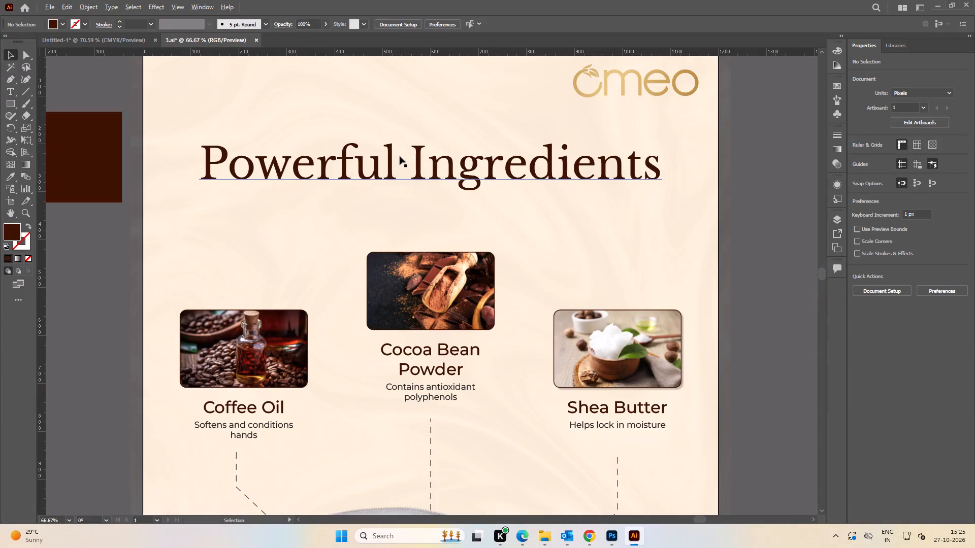
{"action": "left_click", "coordinate": [392, 173]}
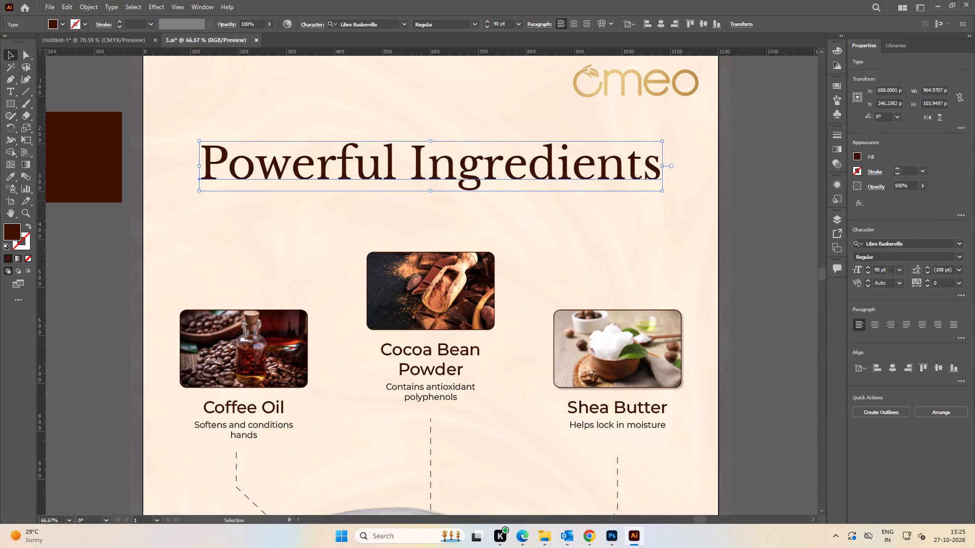
{"action": "left_click_drag", "start_coordinate": [889, 269], "coordinate": [859, 272]}
{"action": "type", "text": "85"}
{"action": "key", "text": "Return"}
{"action": "left_click", "coordinate": [896, 370]}
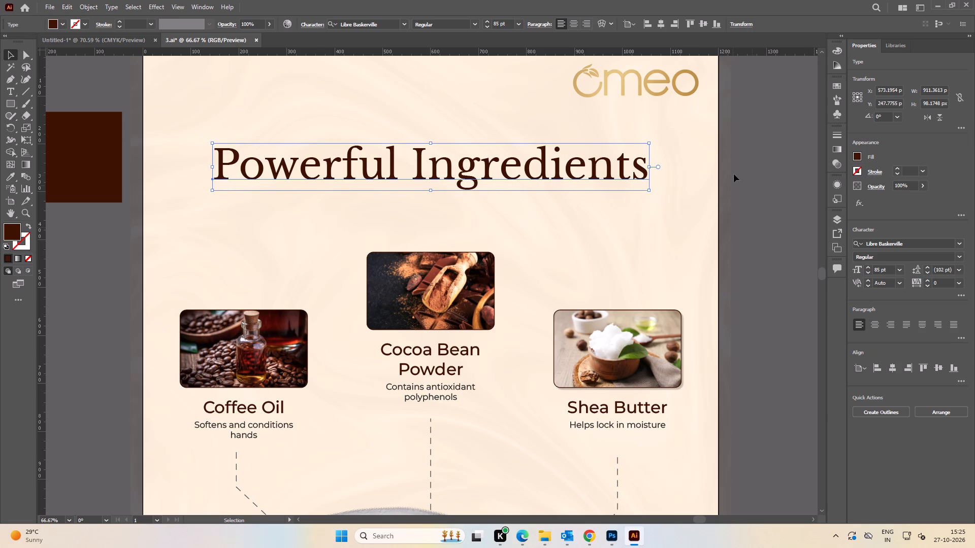
Deselect the heading and save the 3.ai file.
{"action": "left_click", "coordinate": [734, 168]}
{"action": "scroll", "coordinate": [734, 167], "scroll_direction": "down", "scroll_amount": 2, "text": "alt"}
{"action": "key", "text": "space"}
{"action": "left_click_drag", "start_coordinate": [748, 176], "coordinate": [631, 180]}
{"action": "left_click", "coordinate": [651, 170]}
{"action": "key", "text": "ctrl+s"}
{"action": "key", "text": "ctrl+s"}
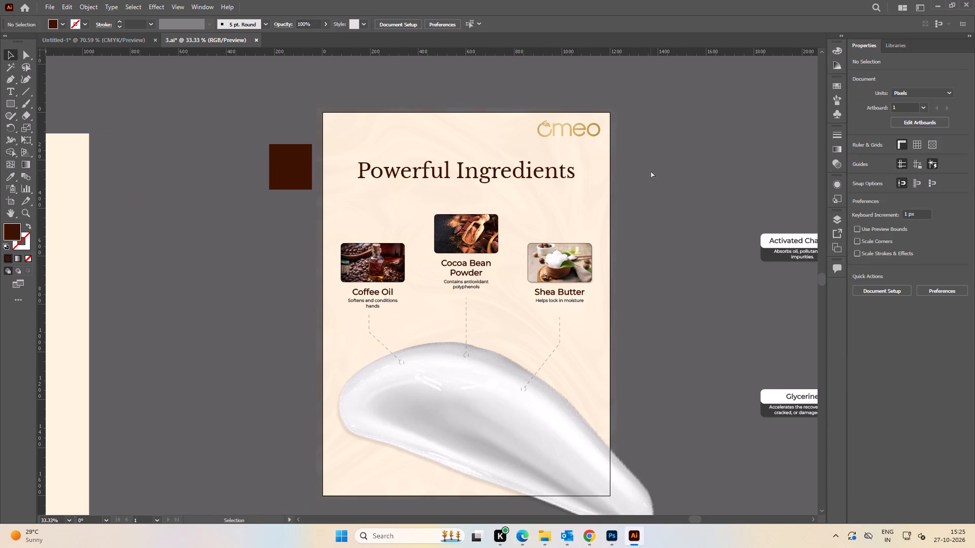
Inspect the ingredient captions, pointer lines and cream swatch image on the Powerful Ingredients artboard.
{"action": "scroll", "coordinate": [652, 170], "scroll_direction": "down", "scroll_amount": 1, "text": "alt"}
{"action": "key", "text": "space"}
{"action": "left_click_drag", "start_coordinate": [666, 174], "coordinate": [629, 165]}
{"action": "left_click", "coordinate": [630, 164]}
{"action": "scroll", "coordinate": [485, 257], "scroll_direction": "up", "scroll_amount": 2, "text": "alt"}
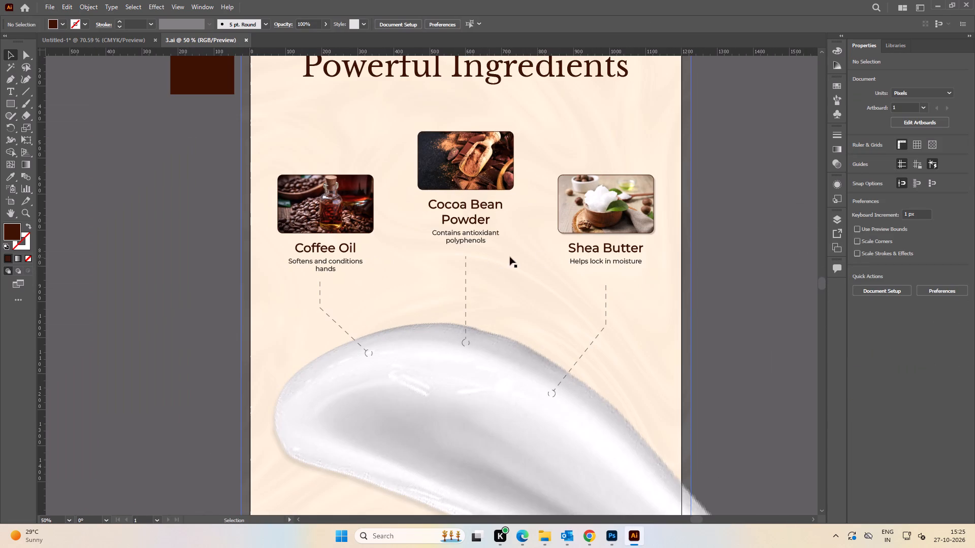
{"action": "key", "text": "space"}
{"action": "left_click_drag", "start_coordinate": [594, 284], "coordinate": [472, 193]}
{"action": "left_click", "coordinate": [646, 199]}
{"action": "left_click", "coordinate": [475, 376]}
{"action": "left_click", "coordinate": [707, 224]}
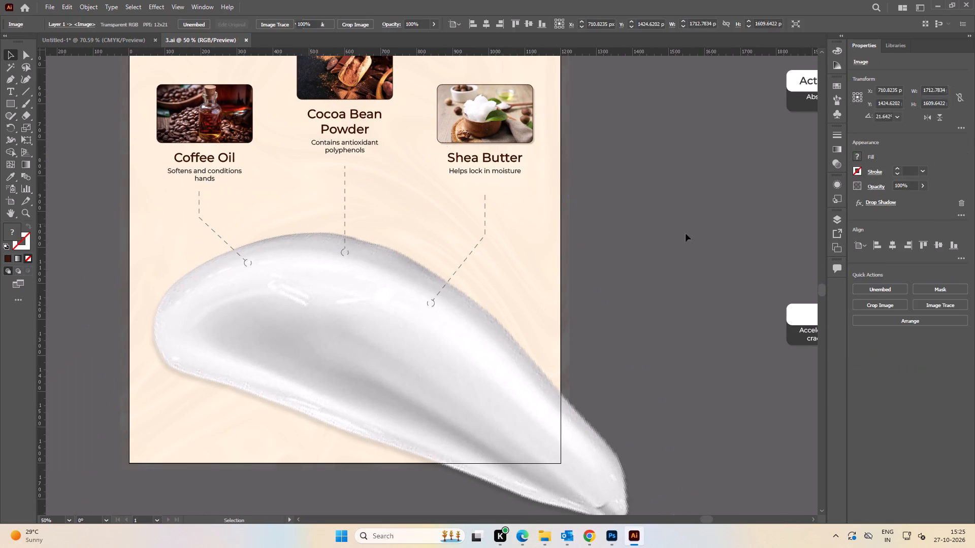
Deselect the cream swatch and review the Powerful Ingredients layout, checking the faint background texture behind the ingredients and cream.
{"action": "scroll", "coordinate": [391, 356], "scroll_direction": "up", "scroll_amount": 3, "text": "alt"}
{"action": "scroll", "coordinate": [391, 352], "scroll_direction": "down", "scroll_amount": 4, "text": "alt"}
{"action": "left_click", "coordinate": [615, 267]}
{"action": "key", "text": "space"}
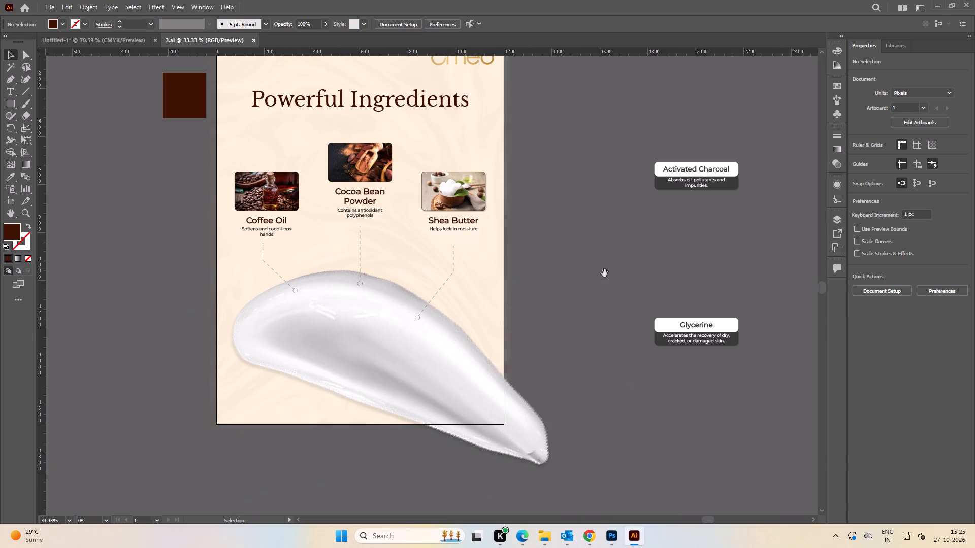
{"action": "left_click_drag", "start_coordinate": [604, 273], "coordinate": [611, 187]}
{"action": "scroll", "coordinate": [358, 296], "scroll_direction": "up", "scroll_amount": 3, "text": "alt"}
{"action": "scroll", "coordinate": [356, 293], "scroll_direction": "down", "scroll_amount": 2, "text": "alt"}
{"action": "key", "text": "space"}
{"action": "left_click_drag", "start_coordinate": [405, 262], "coordinate": [359, 354]}
{"action": "scroll", "coordinate": [627, 232], "scroll_direction": "down", "scroll_amount": 1, "text": "alt"}
{"action": "key", "text": "space"}
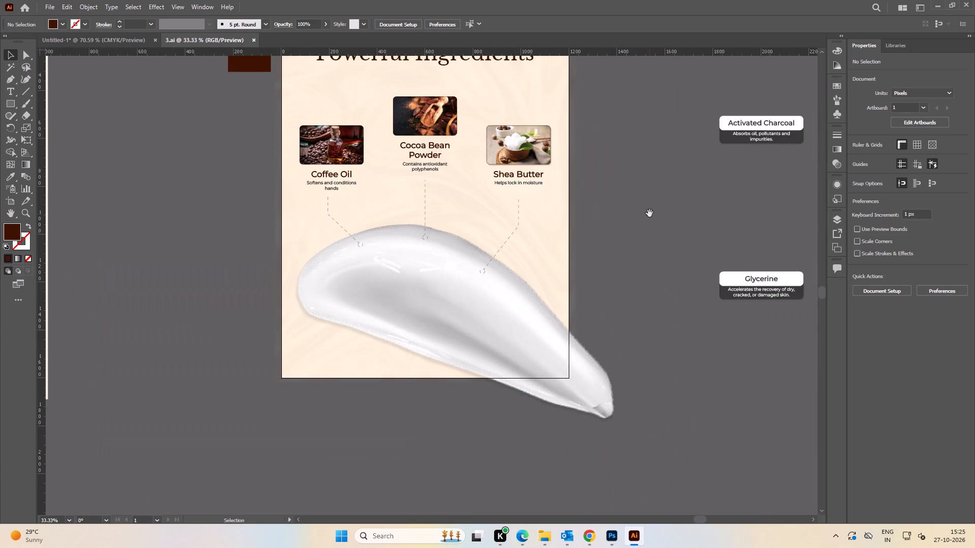
{"action": "left_click_drag", "start_coordinate": [638, 223], "coordinate": [596, 258]}
Set the opacity of the Powerful Ingredients background texture image to 3%, keeping the image in its original position.
{"action": "left_click_drag", "start_coordinate": [507, 130], "coordinate": [521, 130]}
{"action": "key", "text": "ctrl+z"}
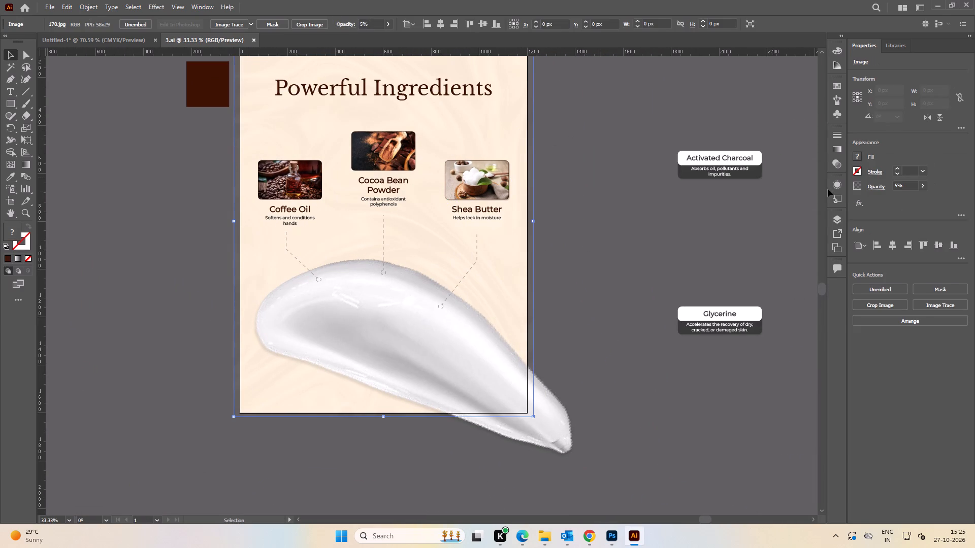
{"action": "left_click_drag", "start_coordinate": [905, 183], "coordinate": [879, 187]}
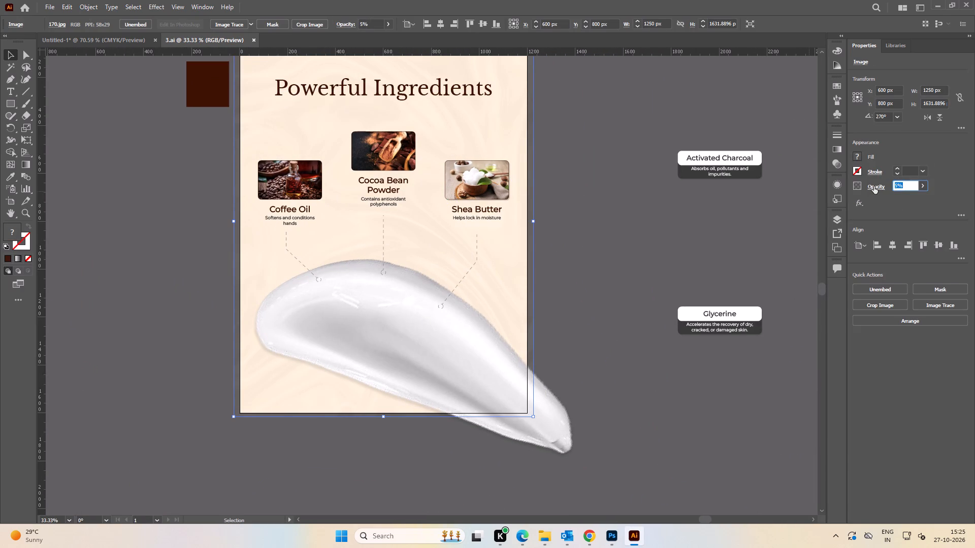
{"action": "key", "text": "3"}
{"action": "key", "text": "Return"}
{"action": "left_click", "coordinate": [593, 232]}
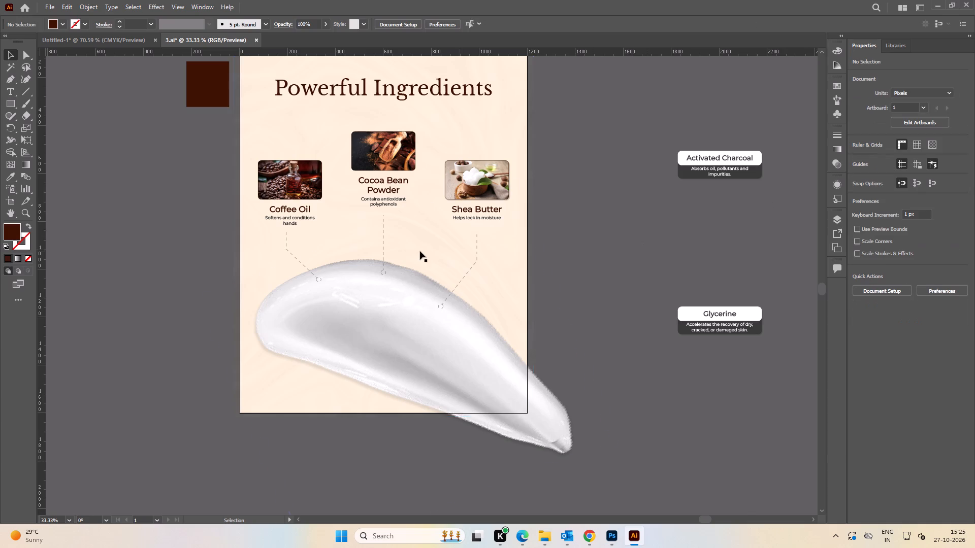
Examine the fainter background texture against the logo, heading, ingredient photos and cream swatch across the whole artboard.
{"action": "scroll", "coordinate": [416, 250], "scroll_direction": "up", "scroll_amount": 3, "text": "alt"}
{"action": "scroll", "coordinate": [416, 249], "scroll_direction": "down", "scroll_amount": 2, "text": "alt"}
{"action": "key", "text": "space"}
{"action": "left_click_drag", "start_coordinate": [461, 234], "coordinate": [371, 398]}
{"action": "scroll", "coordinate": [628, 192], "scroll_direction": "down", "scroll_amount": 1, "text": "alt"}
{"action": "left_click", "coordinate": [628, 205]}
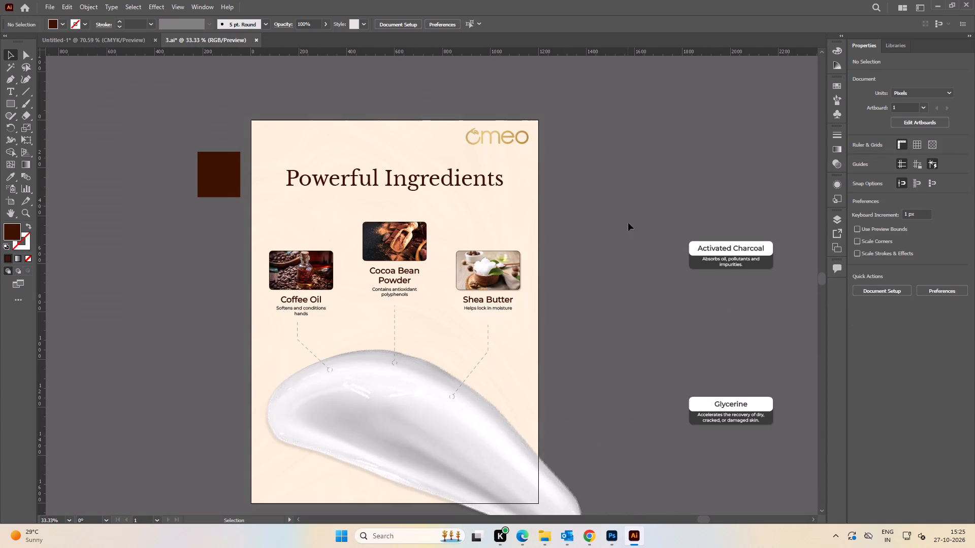
{"action": "key", "text": "space"}
{"action": "left_click_drag", "start_coordinate": [628, 260], "coordinate": [629, 207]}
Save the 3.ai file.
{"action": "key", "text": "ctrl+s"}
{"action": "key", "text": "ctrl+s"}
{"action": "key", "text": "ctrl+s"}
{"action": "key", "text": "ctrl+s"}
{"action": "key", "text": "ctrl+s"}
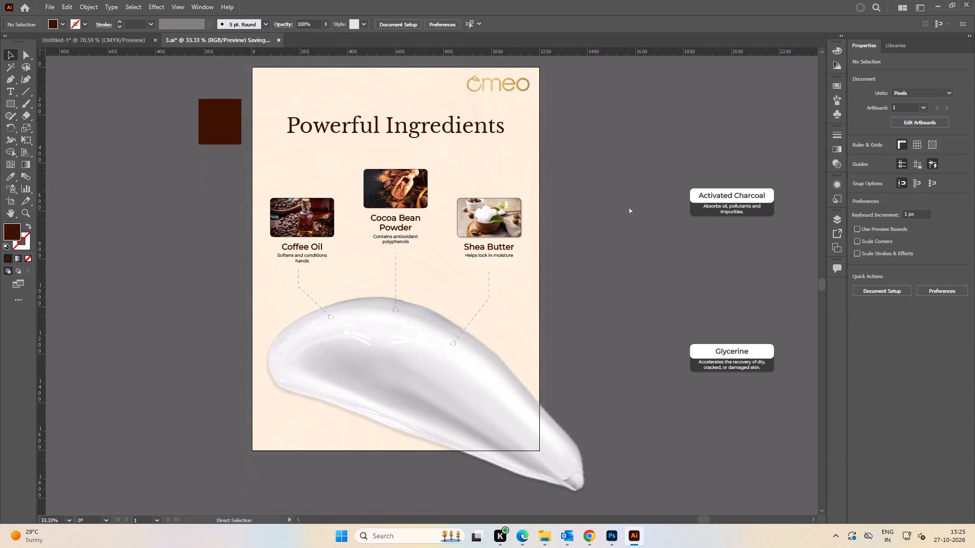
{"action": "key", "text": "ctrl+s"}
{"action": "key", "text": "ctrl+s"}
{"action": "key", "text": "ctrl+s"}
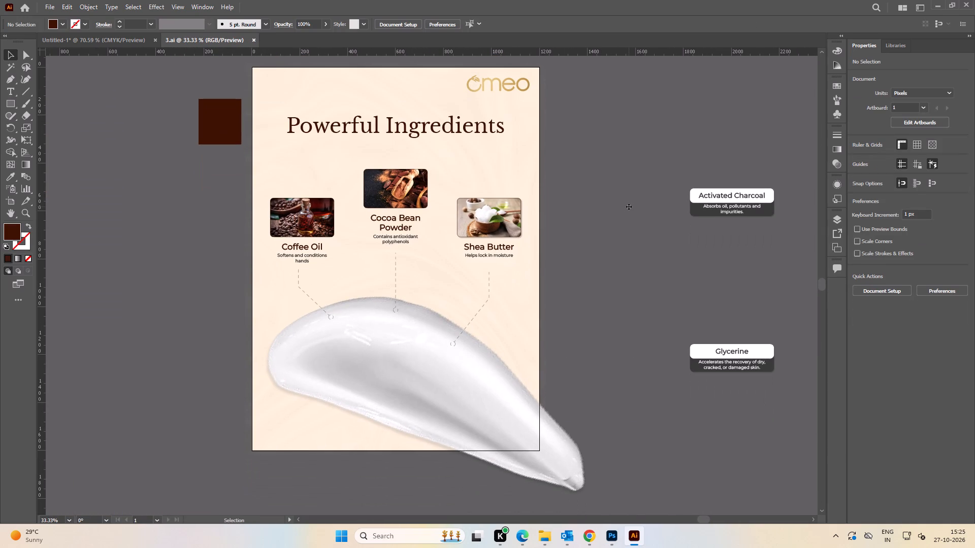
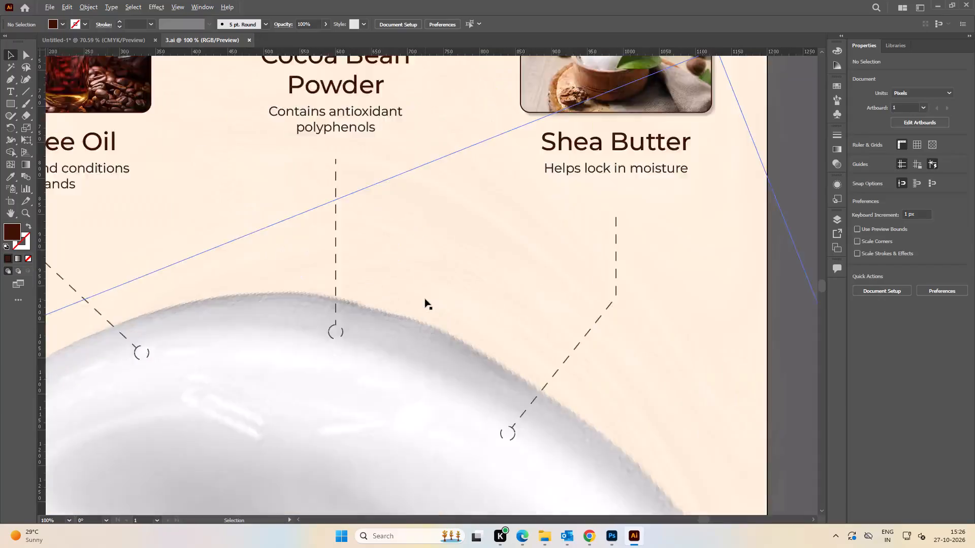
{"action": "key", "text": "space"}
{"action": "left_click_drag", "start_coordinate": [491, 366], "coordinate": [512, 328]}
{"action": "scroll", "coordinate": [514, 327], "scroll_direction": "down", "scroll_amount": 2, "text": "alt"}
Switch to the Coffee-Hand-Cream window in File Explorer and open Local Disk (D:).
{"action": "key", "text": "alt+Tab"}
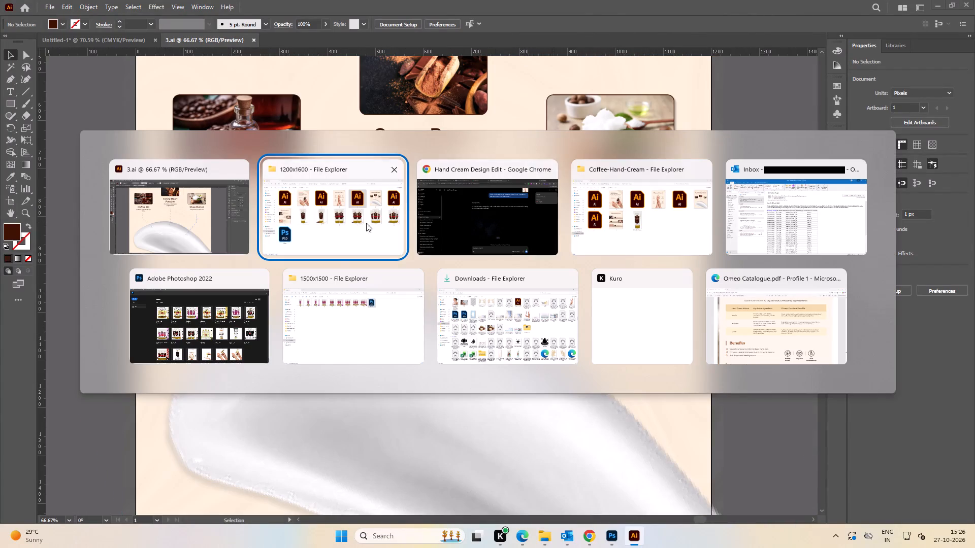
{"action": "left_click", "coordinate": [655, 222], "text": "alt"}
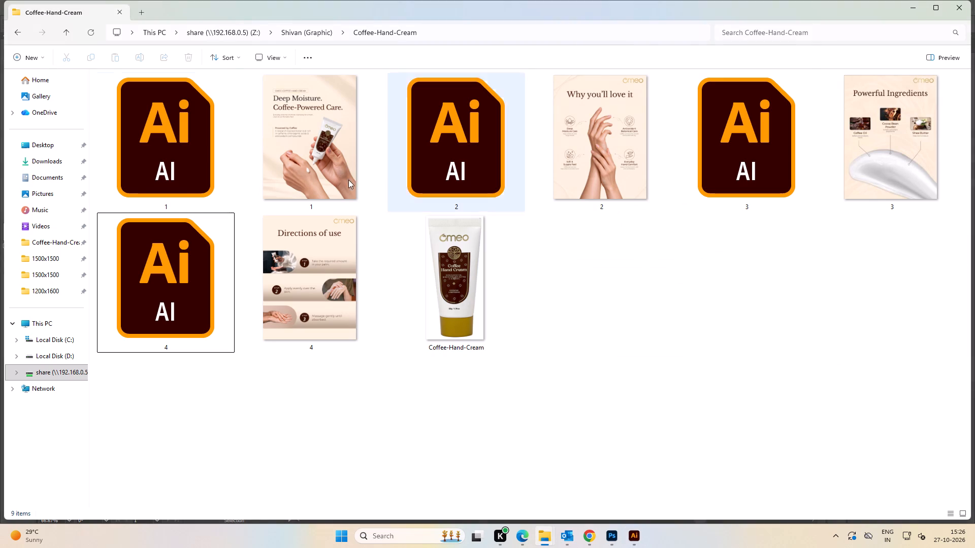
{"action": "left_click", "coordinate": [56, 351]}
{"action": "left_click", "coordinate": [48, 352]}
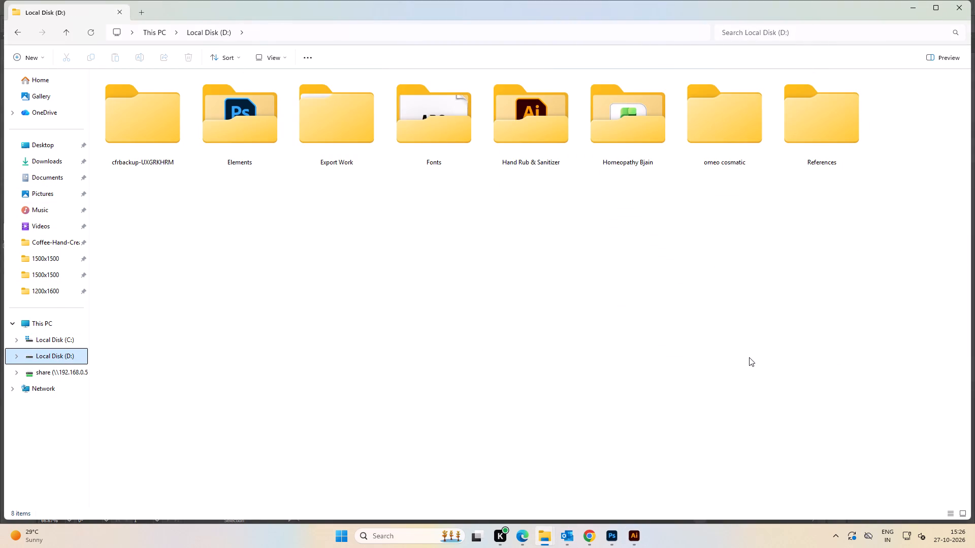
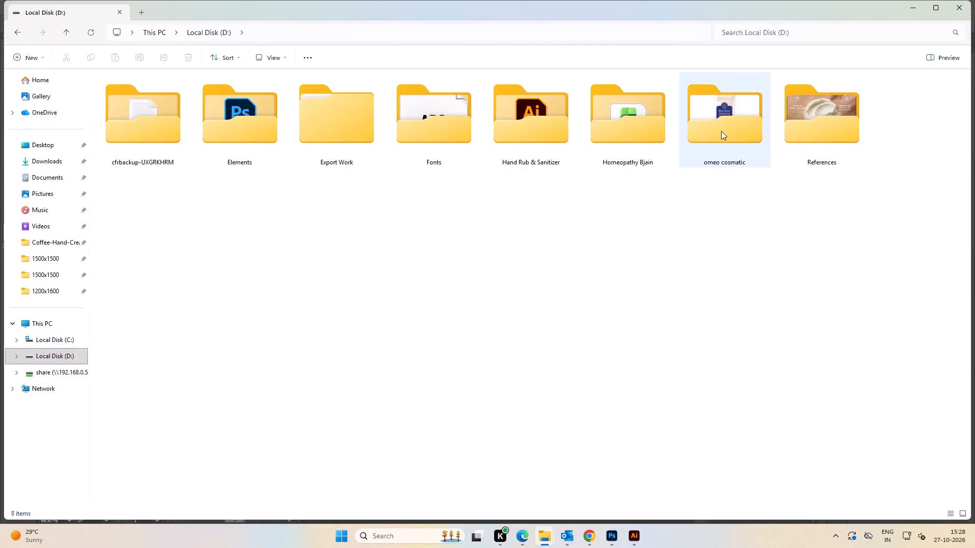
{"action": "key", "text": "alt+Tab"}
{"action": "scroll", "coordinate": [540, 266], "scroll_direction": "down", "scroll_amount": 3, "text": "alt"}
{"action": "key", "text": "space"}
{"action": "left_click_drag", "start_coordinate": [578, 290], "coordinate": [547, 289]}
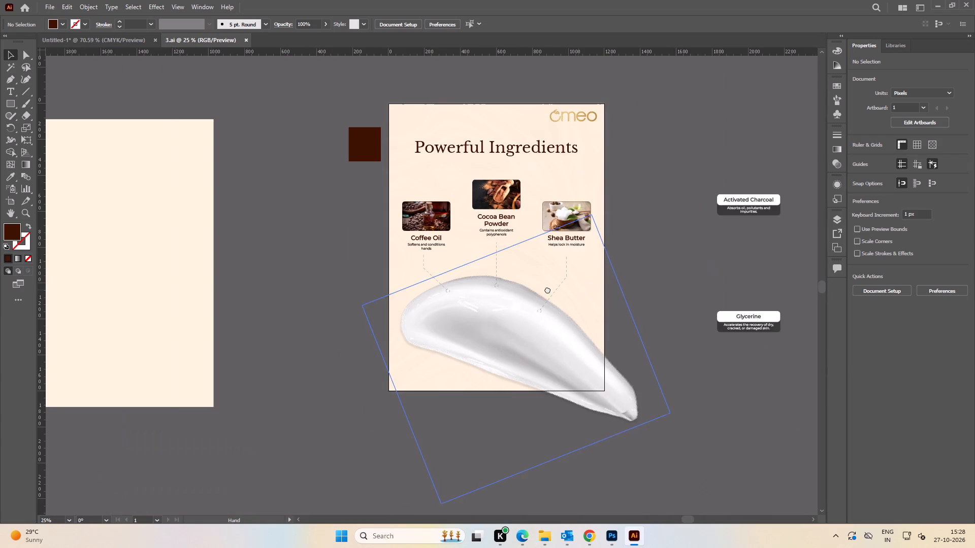
{"action": "left_click_drag", "start_coordinate": [547, 289], "coordinate": [541, 289]}
{"action": "left_click", "coordinate": [615, 251]}
{"action": "key", "text": "space"}
{"action": "left_click_drag", "start_coordinate": [727, 270], "coordinate": [629, 263]}
{"action": "scroll", "coordinate": [615, 276], "scroll_direction": "up", "scroll_amount": 3, "text": "alt"}
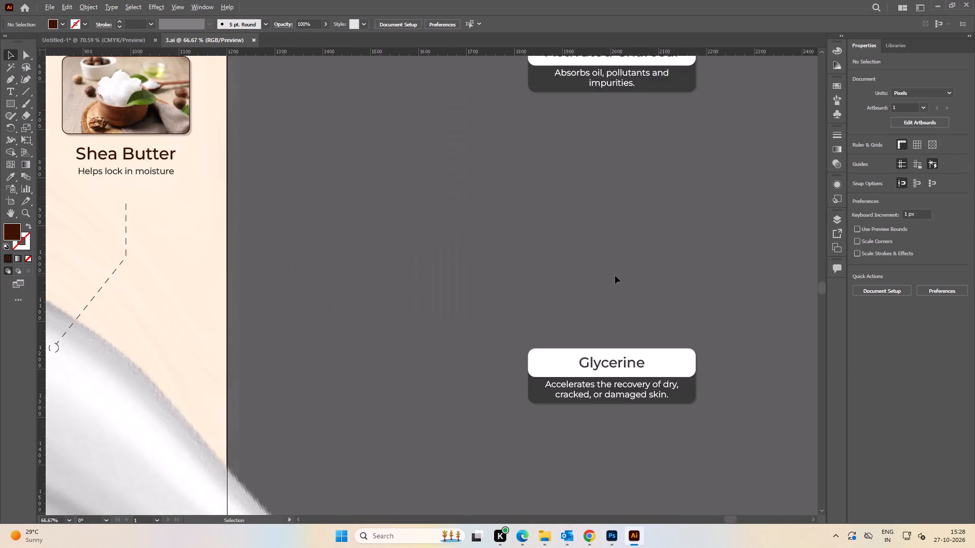
{"action": "scroll", "coordinate": [615, 276], "scroll_direction": "down", "scroll_amount": 3, "text": "alt"}
{"action": "key", "text": "space"}
{"action": "left_click_drag", "start_coordinate": [592, 282], "coordinate": [662, 278]}
{"action": "scroll", "coordinate": [412, 214], "scroll_direction": "up", "scroll_amount": 2}
{"action": "scroll", "coordinate": [425, 339], "scroll_direction": "up", "scroll_amount": 4, "text": "alt"}
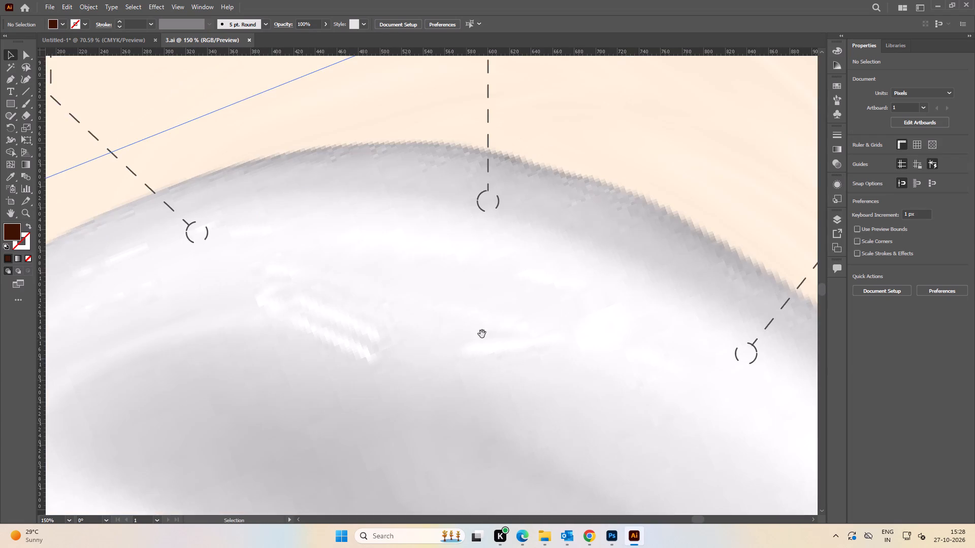
{"action": "key", "text": "space"}
{"action": "left_click_drag", "start_coordinate": [482, 323], "coordinate": [448, 267]}
{"action": "scroll", "coordinate": [414, 222], "scroll_direction": "down", "scroll_amount": 3, "text": "alt"}
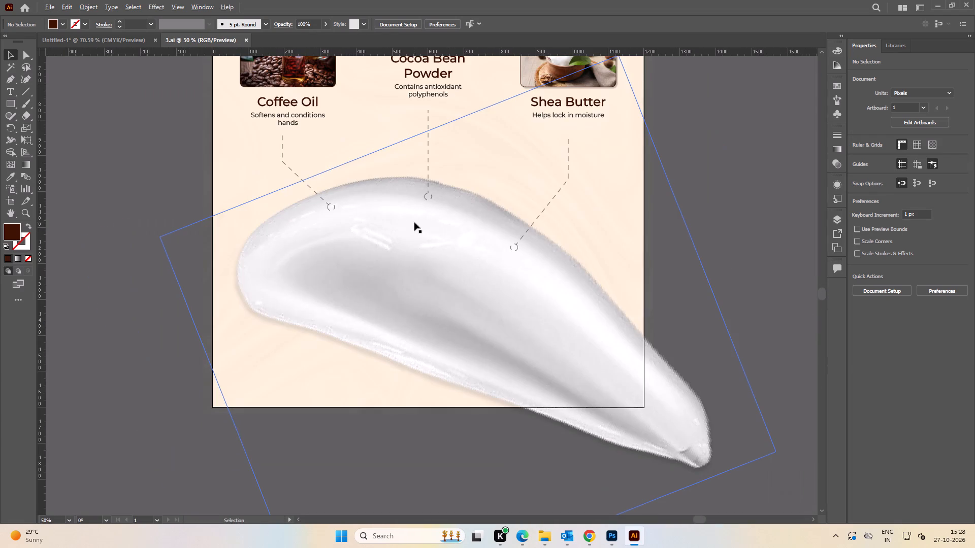
{"action": "left_click", "coordinate": [448, 251]}
{"action": "key", "text": "ctrl+2"}
{"action": "scroll", "coordinate": [472, 253], "scroll_direction": "down", "scroll_amount": 2, "text": "alt"}
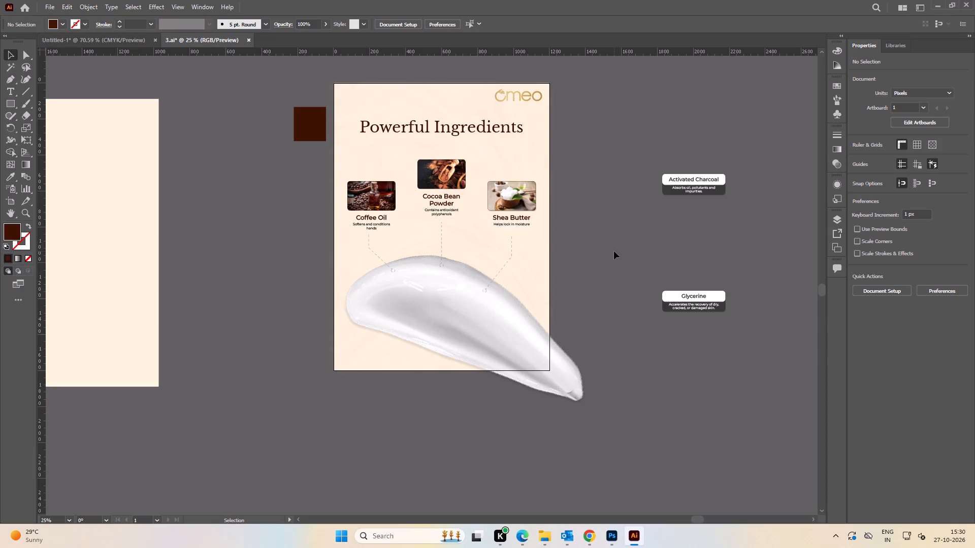
Switch to the Local Disk (D:) window in File Explorer and browse to omeo cosmatic > New Omeo Design.
{"action": "key", "text": "alt+Tab"}
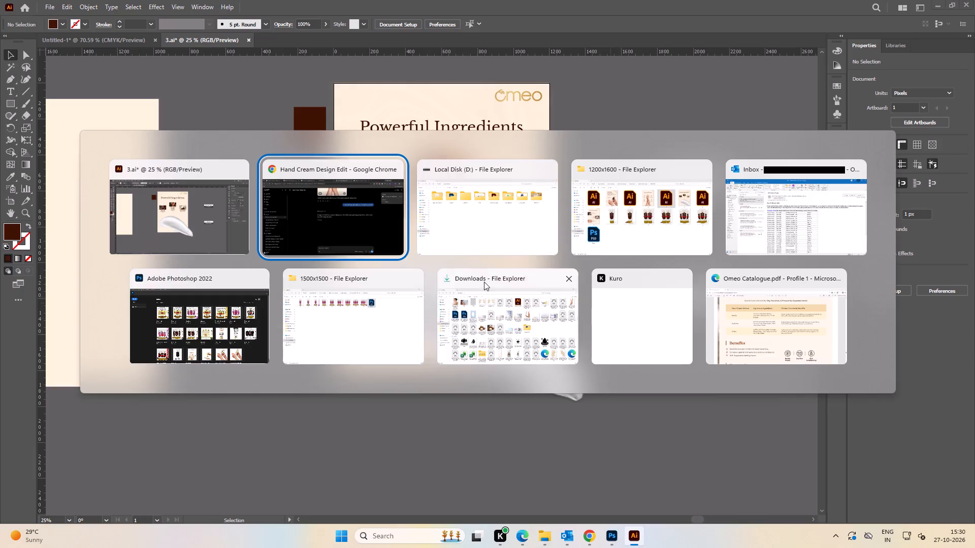
{"action": "left_click", "coordinate": [494, 232], "text": "alt"}
{"action": "left_click", "coordinate": [722, 119]}
{"action": "left_click", "coordinate": [800, 125]}
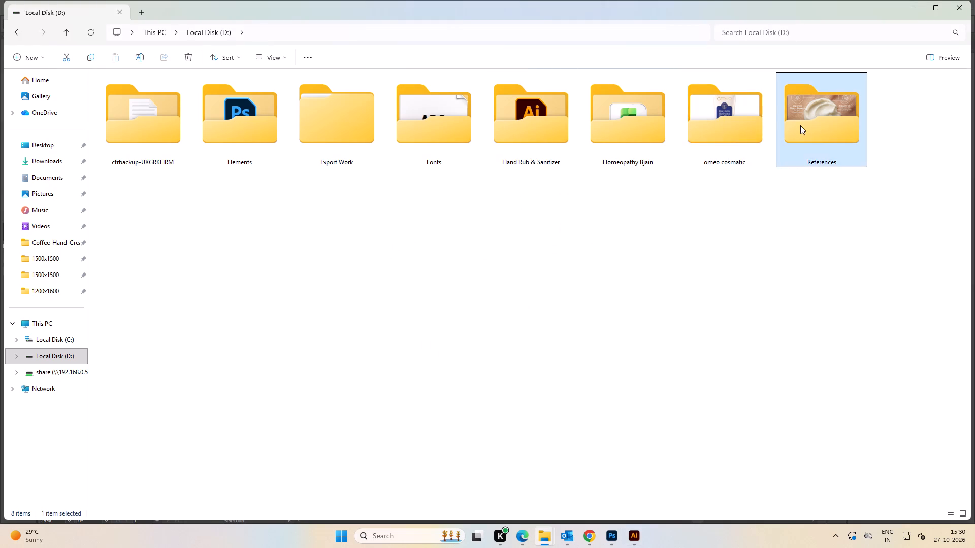
{"action": "left_click", "coordinate": [731, 127]}
{"action": "left_click", "coordinate": [623, 130]}
{"action": "left_click", "coordinate": [555, 134]}
{"action": "left_click", "coordinate": [687, 139]}
{"action": "double_click", "coordinate": [716, 139]}
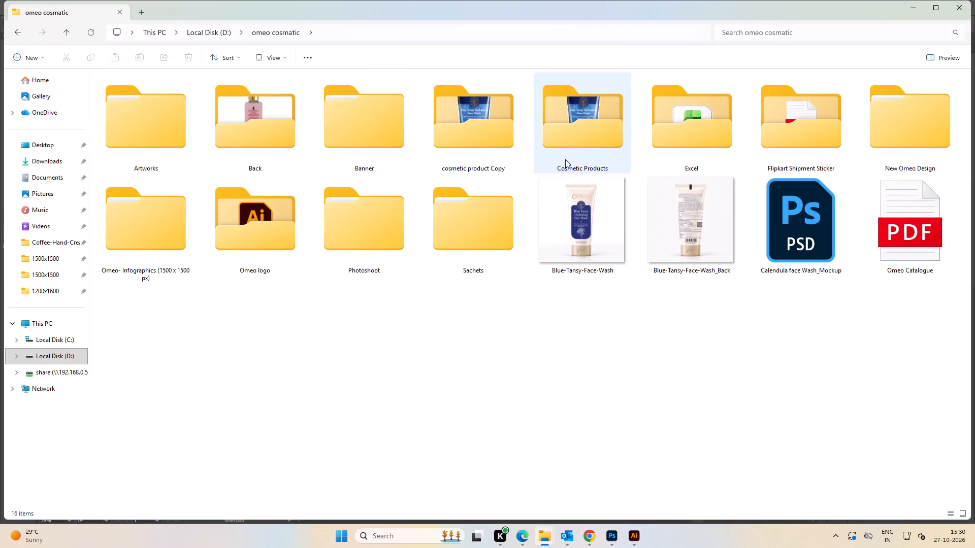
{"action": "double_click", "coordinate": [907, 145]}
{"action": "left_click", "coordinate": [154, 306]}
{"action": "left_click", "coordinate": [335, 282]}
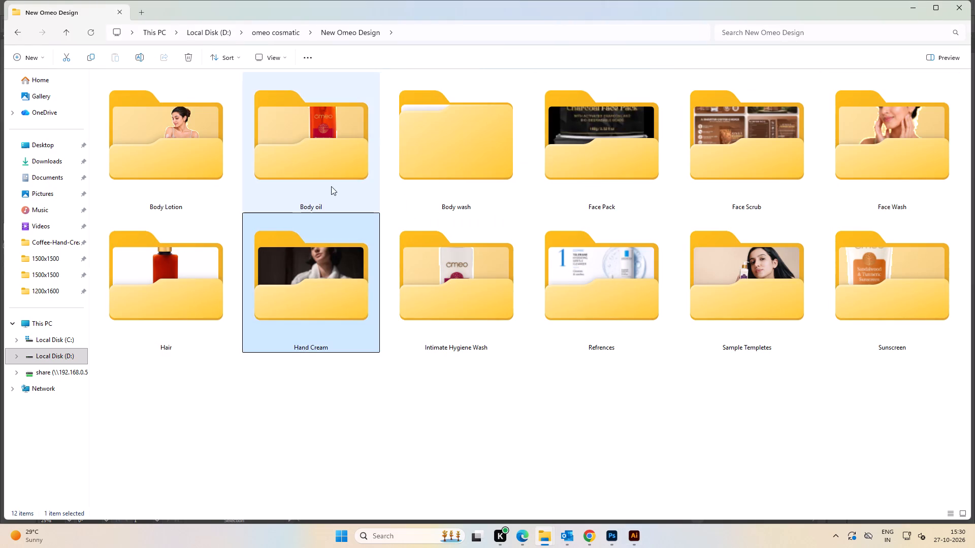
{"action": "left_click", "coordinate": [329, 159]}
Open Illustrator file 2 from the Body Lotion > Calendula > 1200x1600 folder.
{"action": "double_click", "coordinate": [207, 161]}
{"action": "double_click", "coordinate": [127, 106]}
{"action": "left_click", "coordinate": [327, 128]}
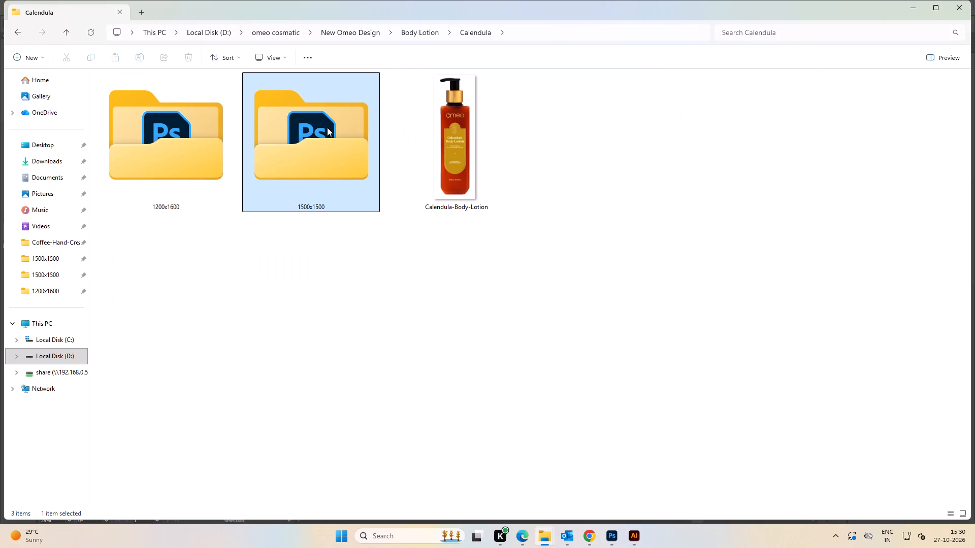
{"action": "double_click", "coordinate": [152, 135]}
{"action": "double_click", "coordinate": [242, 109]}
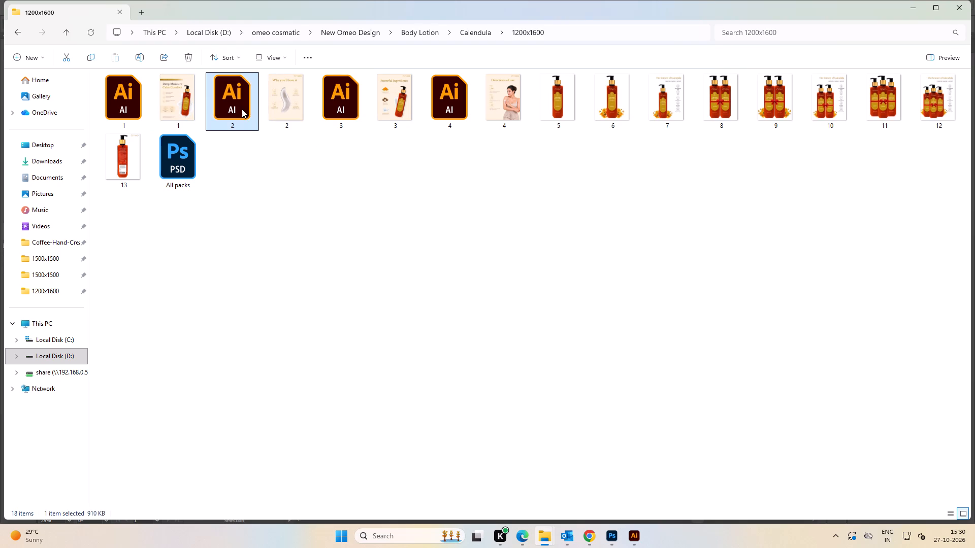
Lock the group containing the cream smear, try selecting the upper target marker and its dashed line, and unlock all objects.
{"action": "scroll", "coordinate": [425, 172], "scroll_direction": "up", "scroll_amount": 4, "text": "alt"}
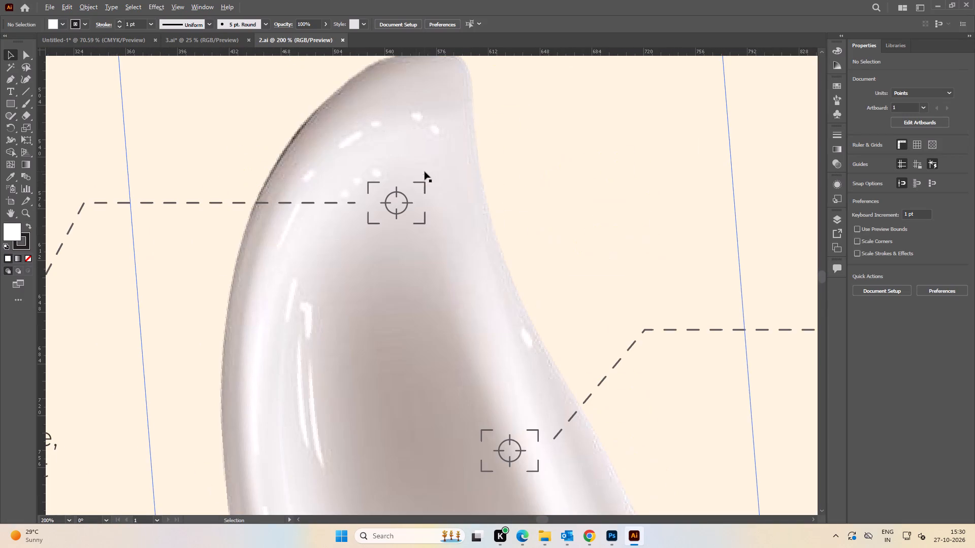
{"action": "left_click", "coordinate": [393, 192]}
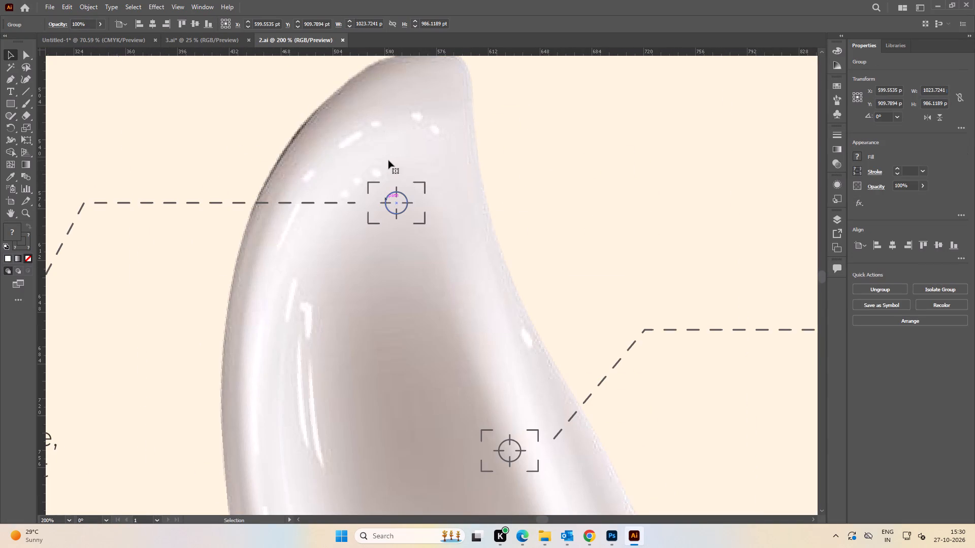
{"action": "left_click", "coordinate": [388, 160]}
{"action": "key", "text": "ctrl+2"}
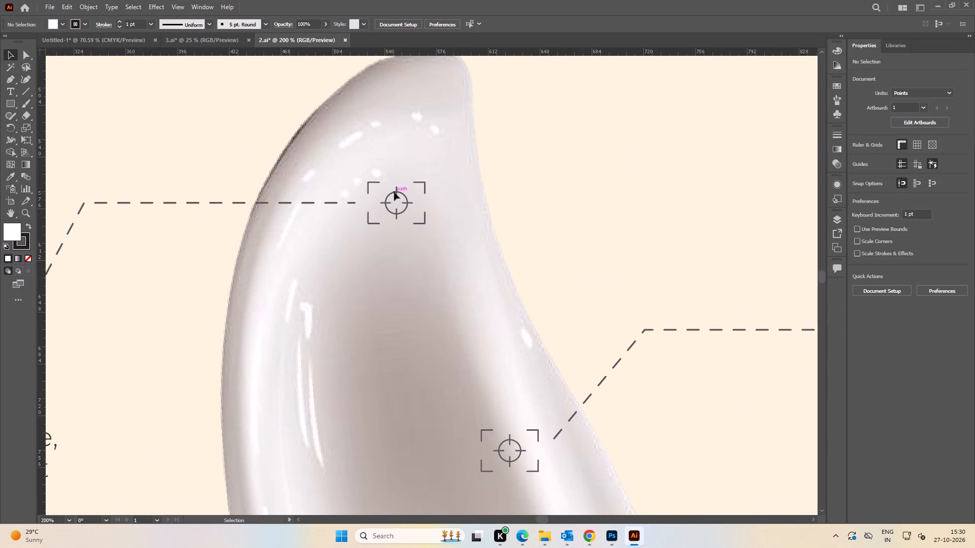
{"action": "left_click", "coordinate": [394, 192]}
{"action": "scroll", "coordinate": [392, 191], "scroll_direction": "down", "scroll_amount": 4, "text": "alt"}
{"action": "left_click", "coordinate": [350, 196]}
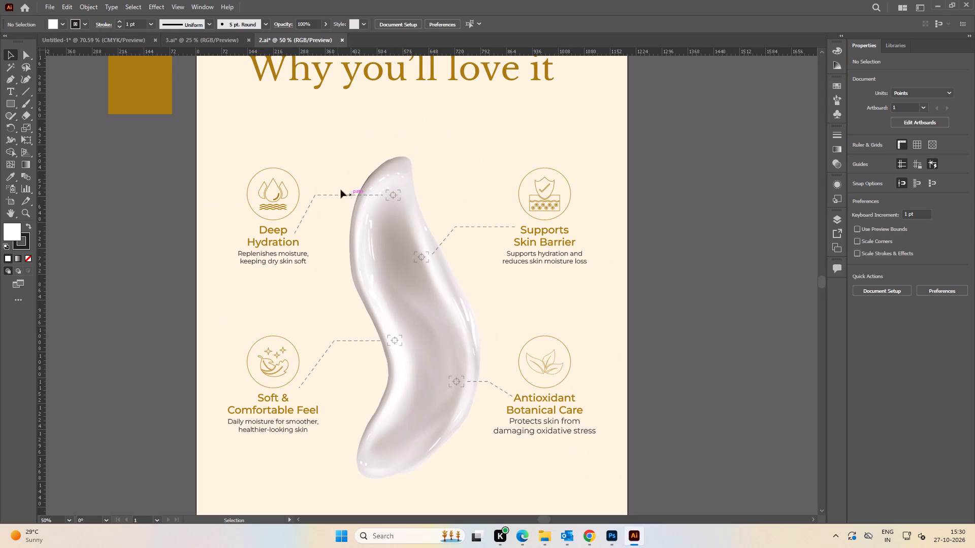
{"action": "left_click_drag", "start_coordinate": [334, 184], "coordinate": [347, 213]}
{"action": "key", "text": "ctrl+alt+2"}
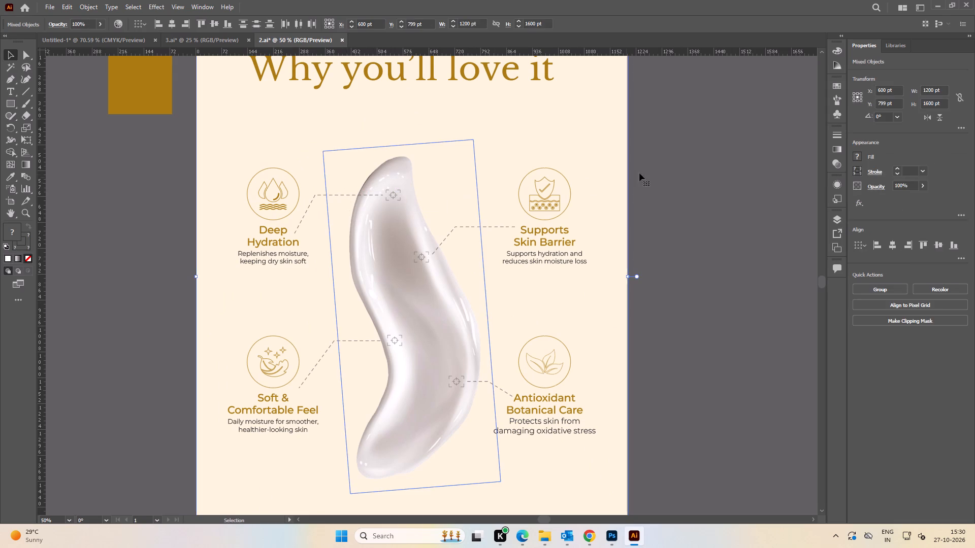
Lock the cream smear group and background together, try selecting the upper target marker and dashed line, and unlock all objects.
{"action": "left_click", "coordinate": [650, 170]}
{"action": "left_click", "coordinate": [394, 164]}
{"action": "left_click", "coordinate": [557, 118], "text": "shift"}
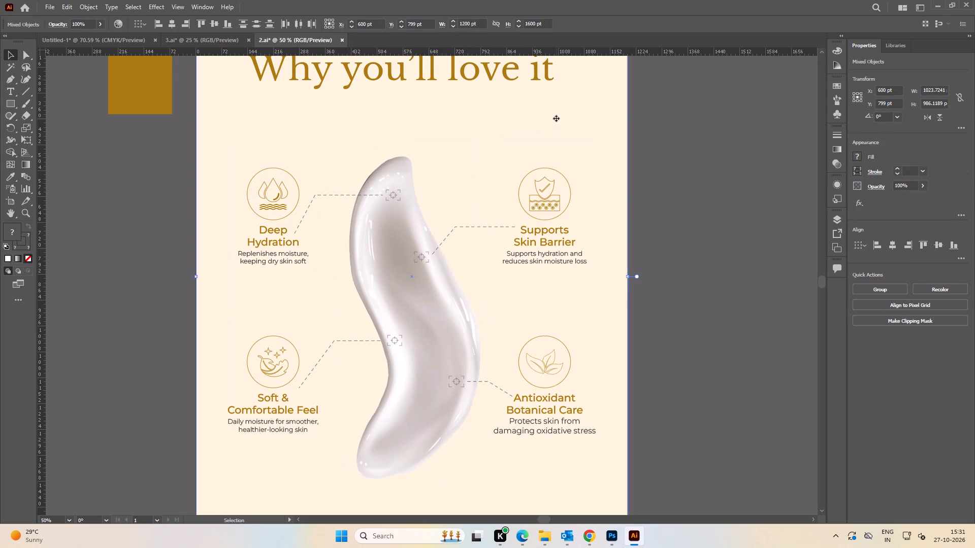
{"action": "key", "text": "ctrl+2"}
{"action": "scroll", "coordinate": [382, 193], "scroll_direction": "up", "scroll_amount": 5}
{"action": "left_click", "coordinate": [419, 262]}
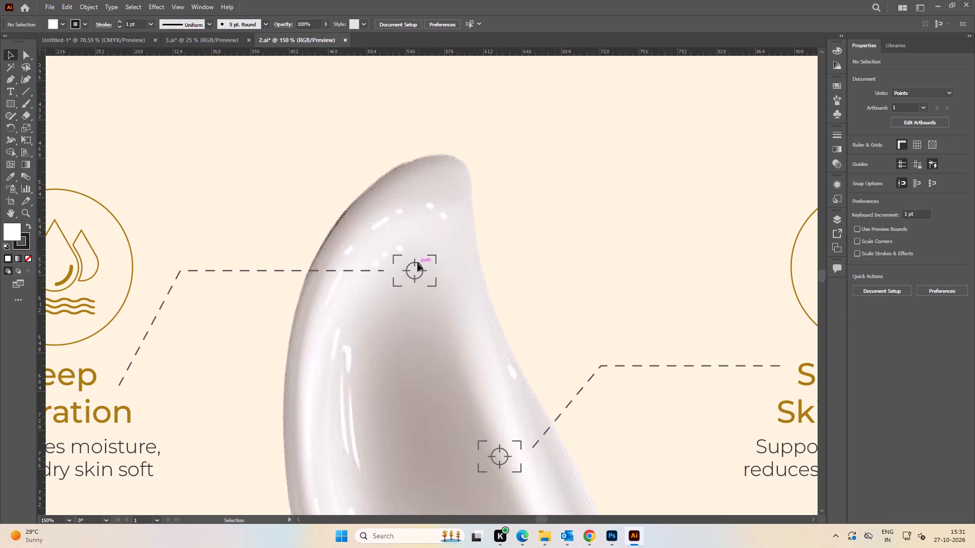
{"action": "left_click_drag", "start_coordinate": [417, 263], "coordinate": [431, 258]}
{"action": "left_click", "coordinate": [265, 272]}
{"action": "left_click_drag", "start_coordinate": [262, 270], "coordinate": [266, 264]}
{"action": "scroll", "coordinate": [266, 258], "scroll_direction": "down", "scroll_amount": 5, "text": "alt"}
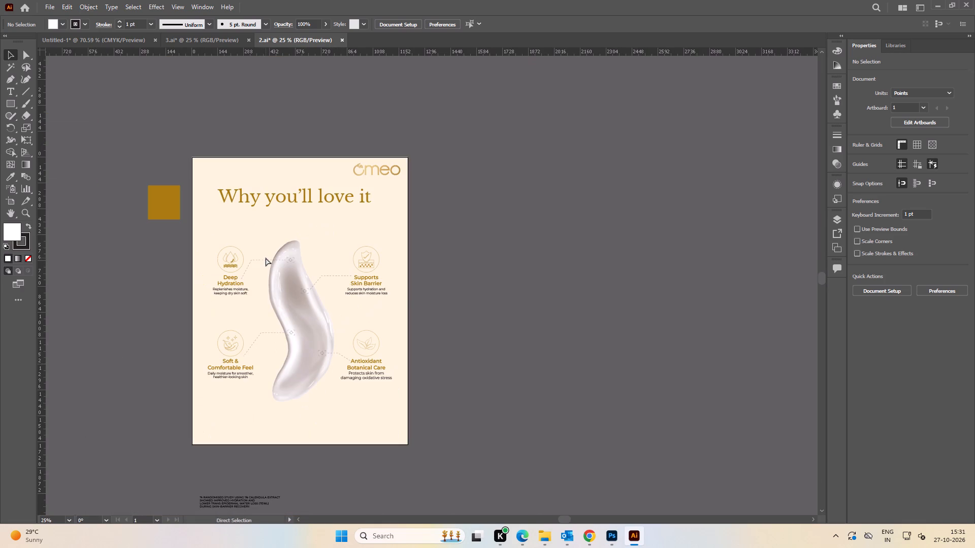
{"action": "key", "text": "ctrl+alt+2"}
Undo the accidental shift of the beige background rectangle and lock it in place.
{"action": "left_click", "coordinate": [488, 219]}
{"action": "left_click_drag", "start_coordinate": [354, 228], "coordinate": [376, 228]}
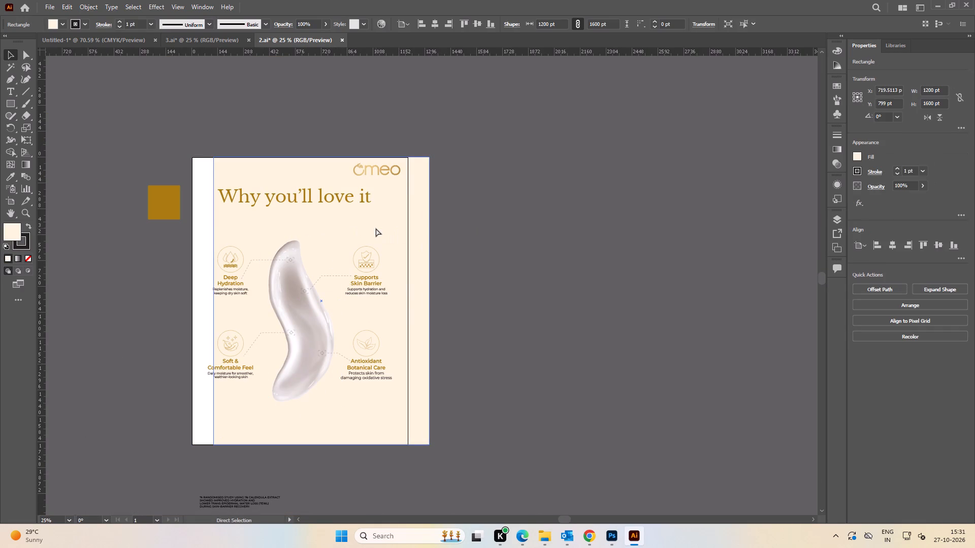
{"action": "key", "text": "ctrl+z"}
{"action": "key", "text": "ctrl+2"}
Undo the shift of the cream smear group, ungroup it, and deselect.
{"action": "left_click_drag", "start_coordinate": [288, 311], "coordinate": [302, 309]}
{"action": "key", "text": "ctrl+z"}
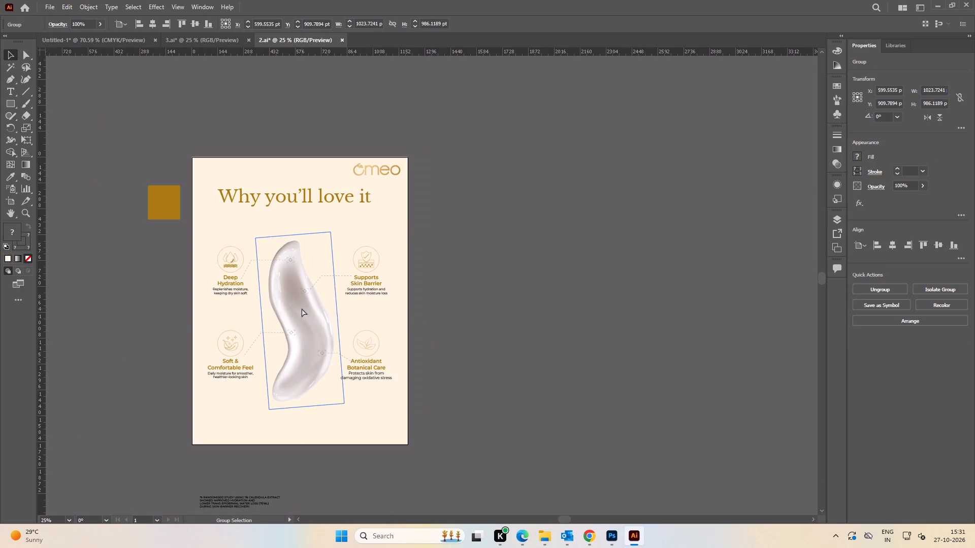
{"action": "key", "text": "ctrl+shift+g"}
{"action": "left_click", "coordinate": [495, 277]}
Copy the crosshair target marker at the end of the Deep Hydration dashed line, undoing any accidental change to it.
{"action": "scroll", "coordinate": [296, 270], "scroll_direction": "up", "scroll_amount": 4, "text": "alt"}
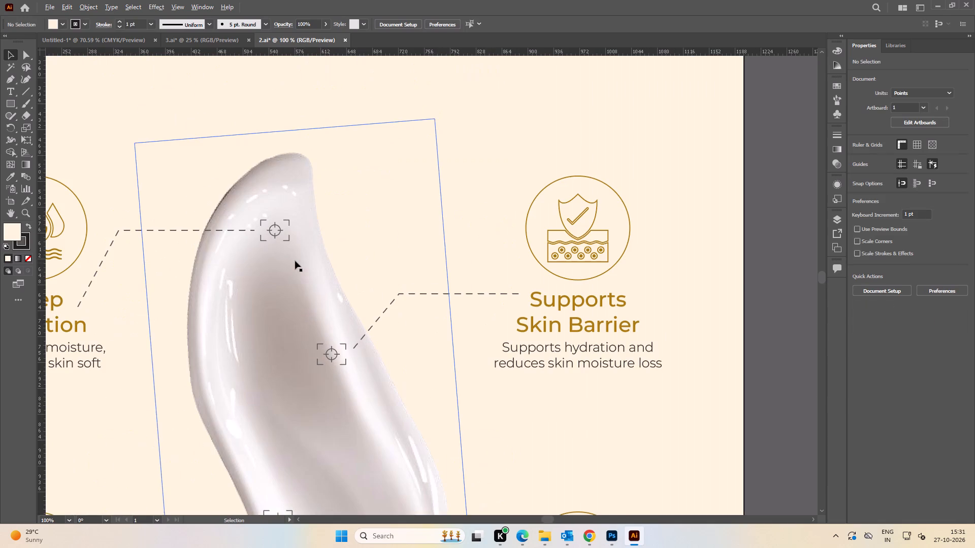
{"action": "left_click", "coordinate": [287, 242]}
{"action": "scroll", "coordinate": [269, 233], "scroll_direction": "up", "scroll_amount": 3, "text": "alt"}
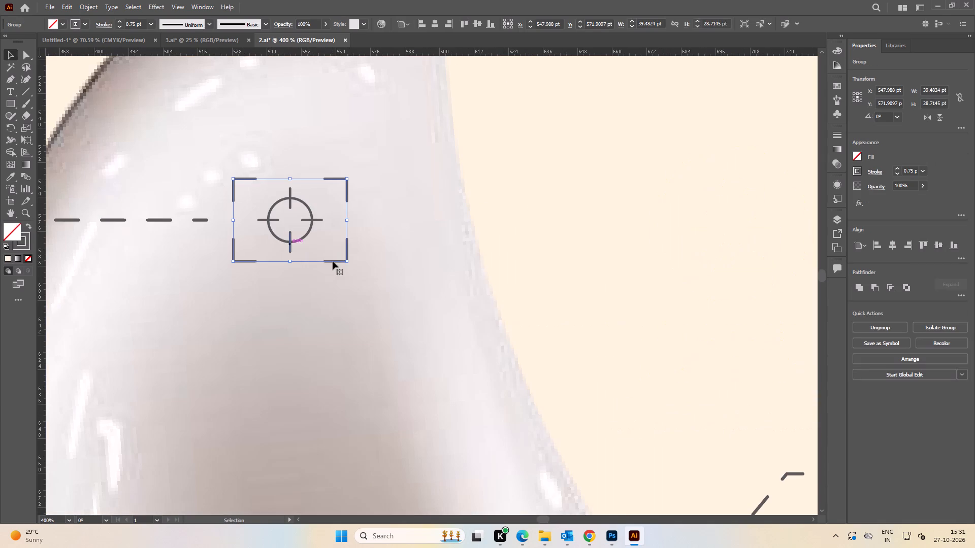
{"action": "left_click_drag", "start_coordinate": [335, 261], "coordinate": [348, 261]}
{"action": "key", "text": "ctrl+z"}
{"action": "key", "text": "ctrl+c"}
{"action": "key", "text": "ctrl+c"}
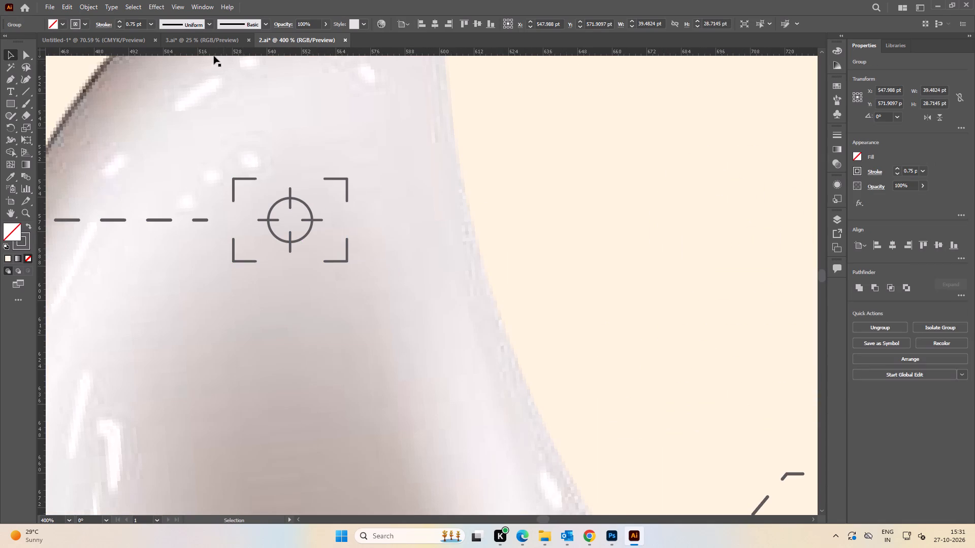
In the 3.ai document, delete the small dashed circle at the end of the Coffee Oil callout line.
{"action": "left_click", "coordinate": [202, 44]}
{"action": "key", "text": "space"}
{"action": "left_click_drag", "start_coordinate": [618, 255], "coordinate": [538, 226]}
{"action": "left_click", "coordinate": [539, 226]}
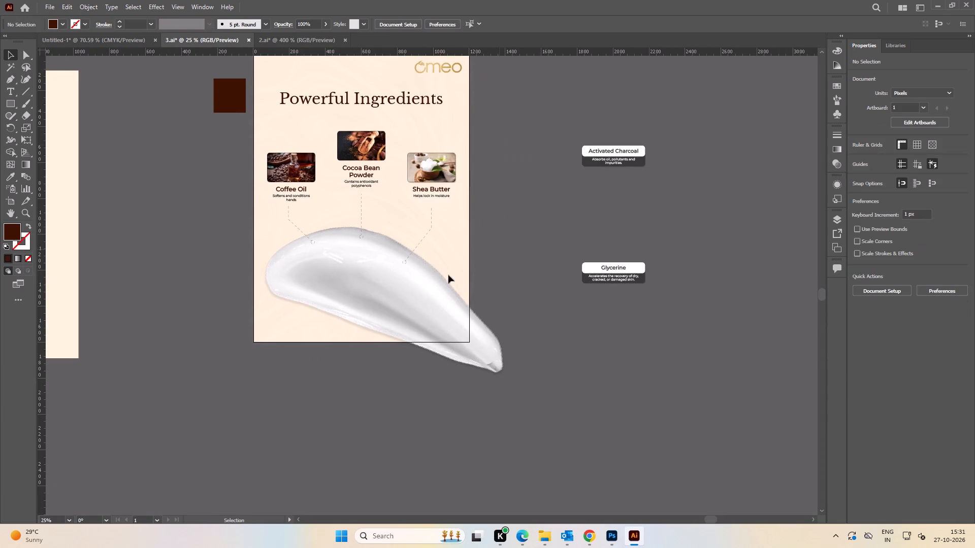
{"action": "scroll", "coordinate": [374, 299], "scroll_direction": "up", "scroll_amount": 4, "text": "alt"}
{"action": "key", "text": "space"}
{"action": "left_click_drag", "start_coordinate": [290, 210], "coordinate": [417, 333]}
{"action": "scroll", "coordinate": [269, 207], "scroll_direction": "up", "scroll_amount": 1, "text": "alt"}
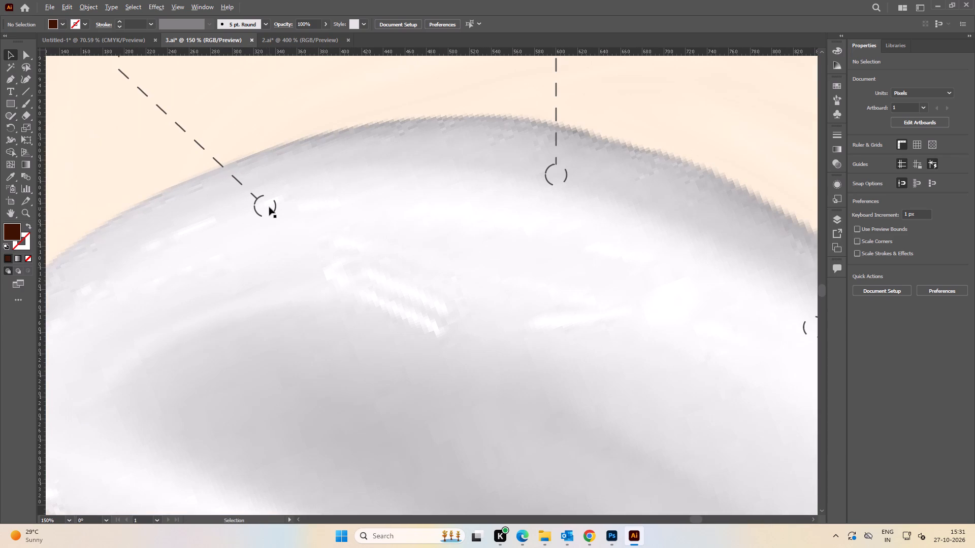
{"action": "key", "text": "a"}
{"action": "left_click", "coordinate": [274, 210]}
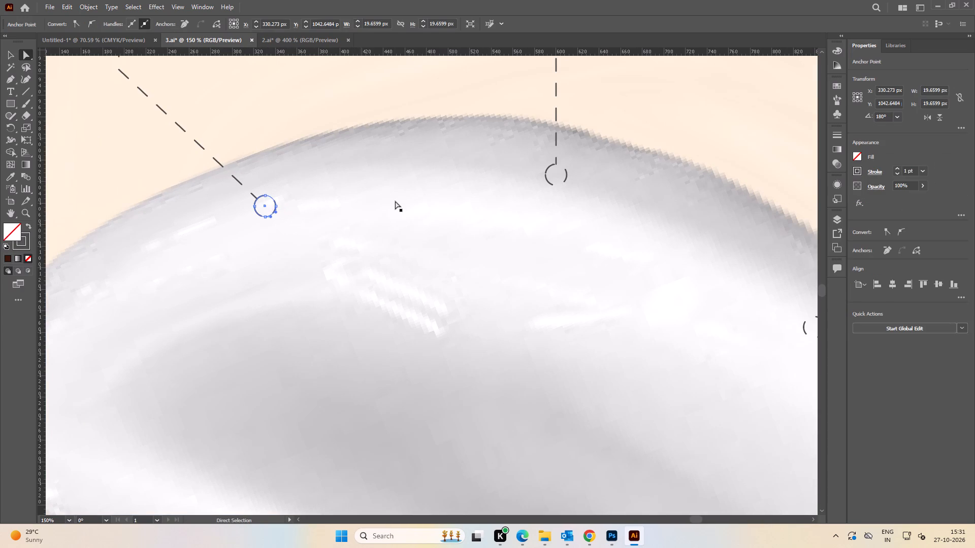
{"action": "key", "text": "Delete"}
{"action": "key", "text": "Delete"}
{"action": "key", "text": "Delete"}
Delete the small dashed circles at the ends of the Cocoa Bean Powder and Shea Butter callout lines.
{"action": "left_click", "coordinate": [550, 182]}
{"action": "key", "text": "Delete"}
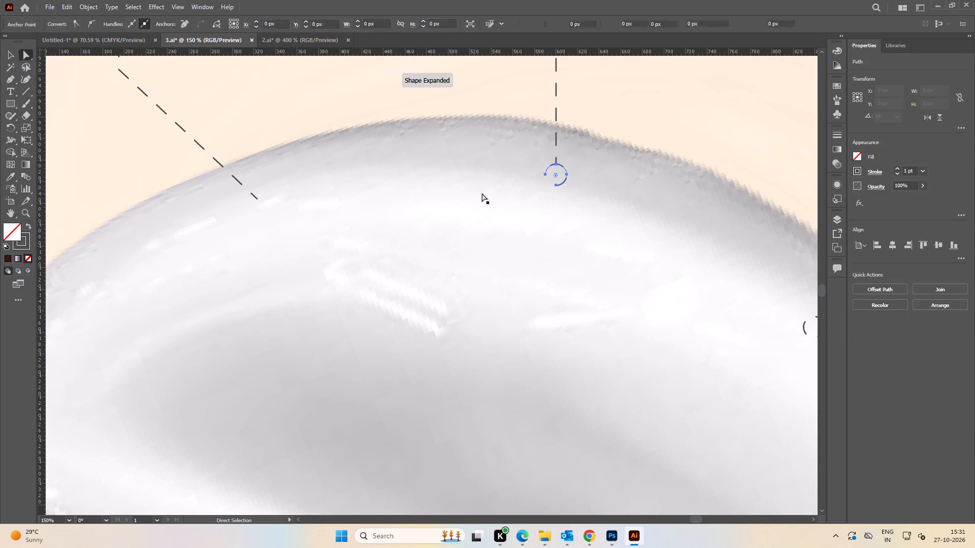
{"action": "key", "text": "Delete"}
{"action": "key", "text": "Delete"}
{"action": "key", "text": "space"}
{"action": "key", "text": "space"}
{"action": "key", "text": "space"}
{"action": "left_click_drag", "start_coordinate": [706, 303], "coordinate": [257, 169]}
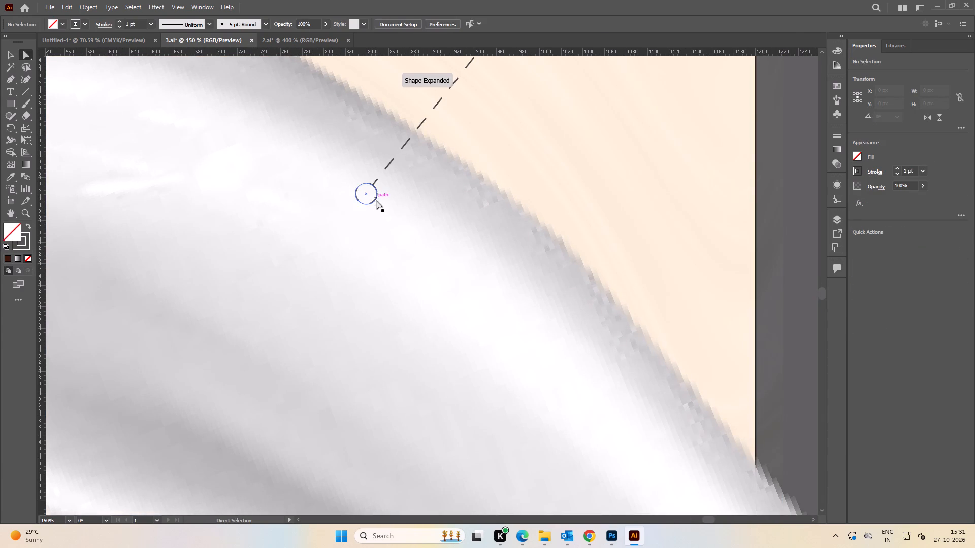
{"action": "left_click", "coordinate": [374, 201]}
{"action": "key", "text": "Delete"}
{"action": "key", "text": "Delete"}
{"action": "key", "text": "Delete"}
{"action": "key", "text": "Delete"}
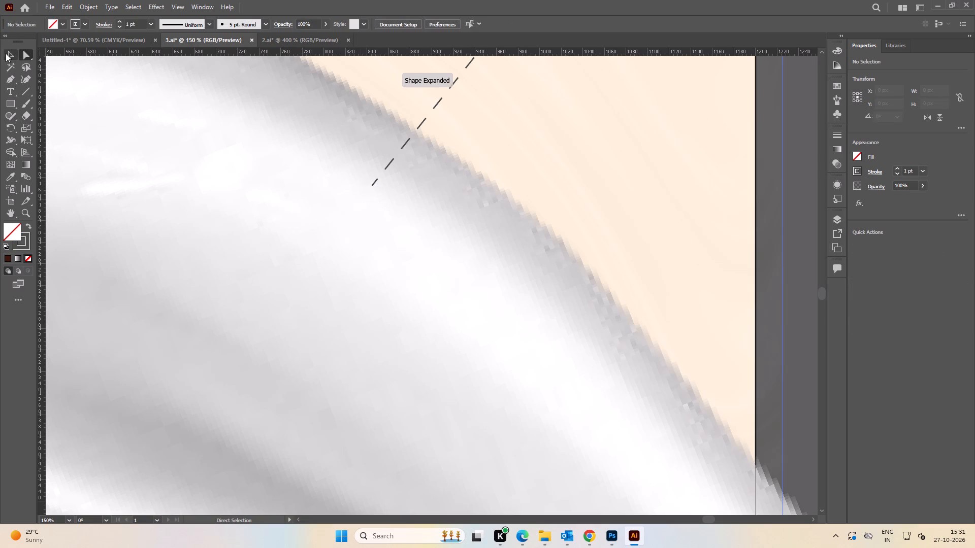
Paste the copied crosshair target marker and place it near the lower end of the Shea Butter dashed line.
{"action": "left_click", "coordinate": [6, 53]}
{"action": "key", "text": "ctrl+v"}
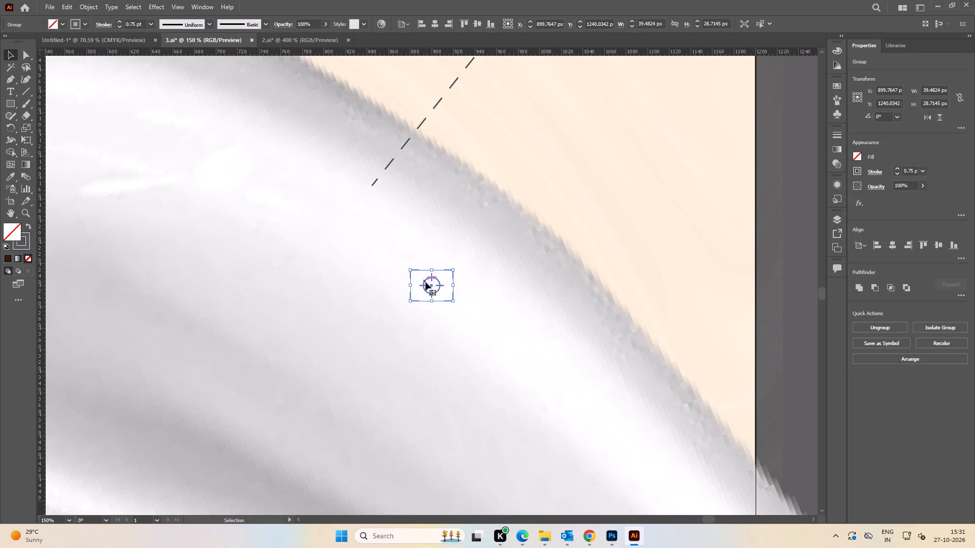
{"action": "left_click_drag", "start_coordinate": [425, 282], "coordinate": [341, 212]}
{"action": "scroll", "coordinate": [352, 207], "scroll_direction": "up", "scroll_amount": 3, "text": "alt"}
{"action": "left_click_drag", "start_coordinate": [361, 218], "coordinate": [350, 204]}
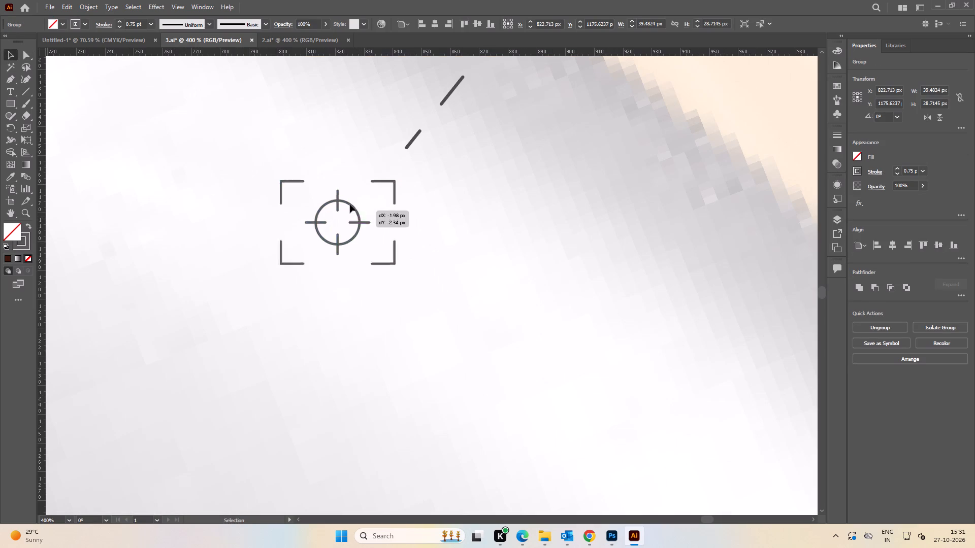
{"action": "left_click_drag", "start_coordinate": [350, 204], "coordinate": [337, 175]}
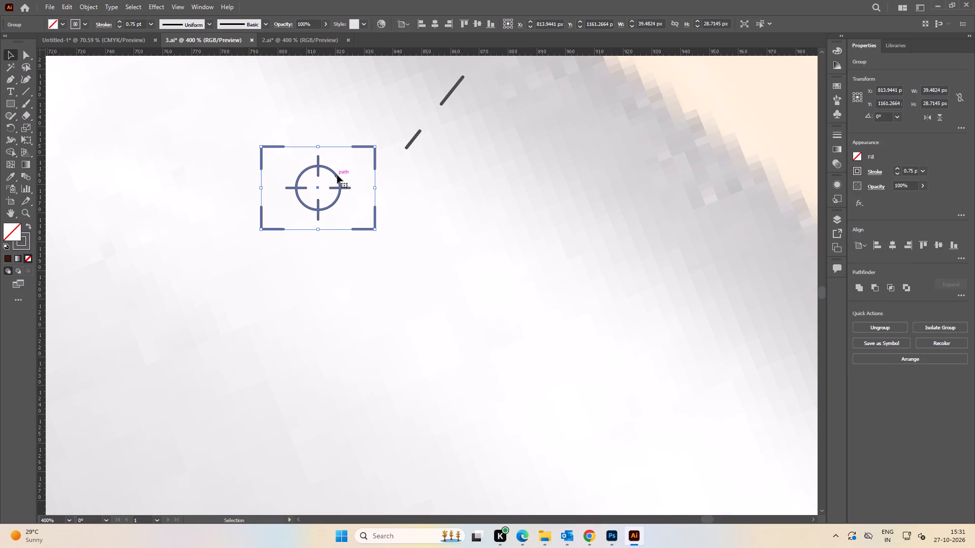
{"action": "scroll", "coordinate": [371, 185], "scroll_direction": "up", "scroll_amount": 2, "text": "alt"}
{"action": "scroll", "coordinate": [313, 189], "scroll_direction": "up", "scroll_amount": 1, "text": "alt"}
{"action": "key", "text": "space"}
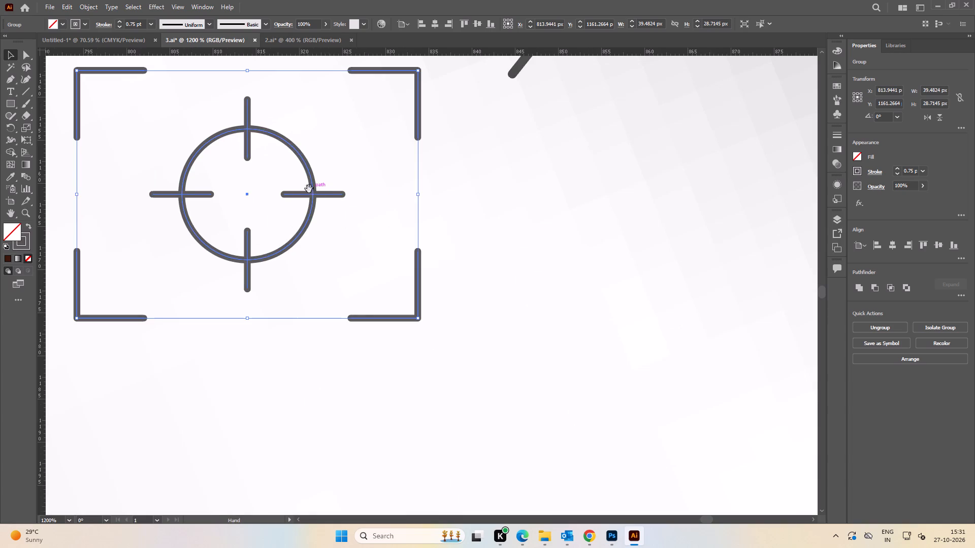
{"action": "left_click_drag", "start_coordinate": [309, 189], "coordinate": [330, 230]}
Lock the faint 3% opacity background image behind the Powerful Ingredients layout.
{"action": "left_click_drag", "start_coordinate": [332, 240], "coordinate": [349, 206]}
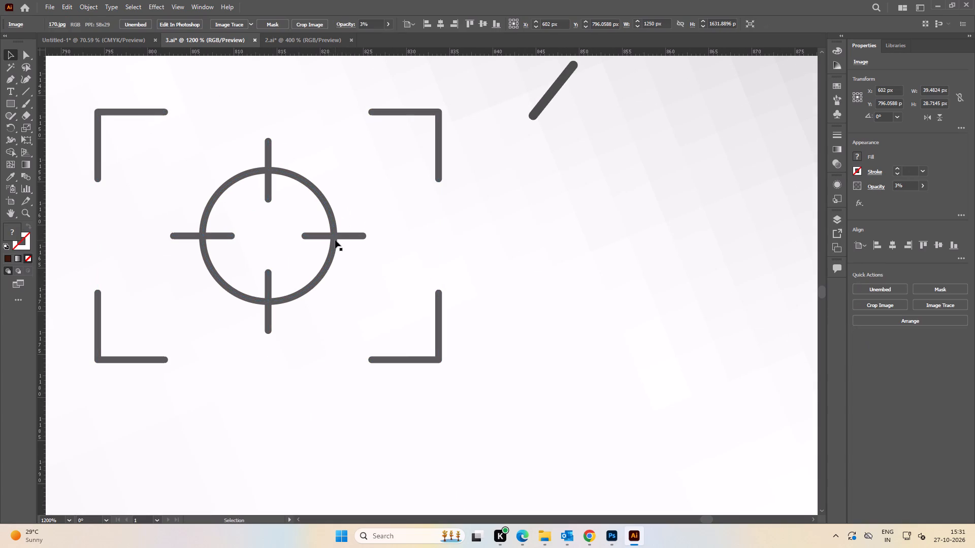
{"action": "scroll", "coordinate": [330, 225], "scroll_direction": "down", "scroll_amount": 10, "text": "alt"}
{"action": "scroll", "coordinate": [330, 225], "scroll_direction": "up", "scroll_amount": 4, "text": "alt"}
{"action": "scroll", "coordinate": [330, 225], "scroll_direction": "down", "scroll_amount": 4, "text": "alt"}
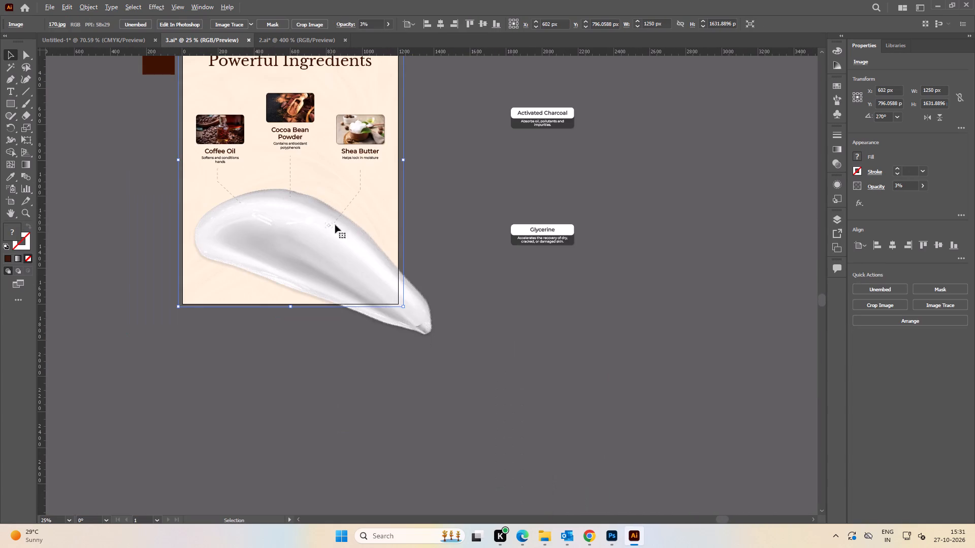
{"action": "key", "text": "space"}
{"action": "left_click_drag", "start_coordinate": [469, 175], "coordinate": [488, 310]}
{"action": "key", "text": "ctrl+2"}
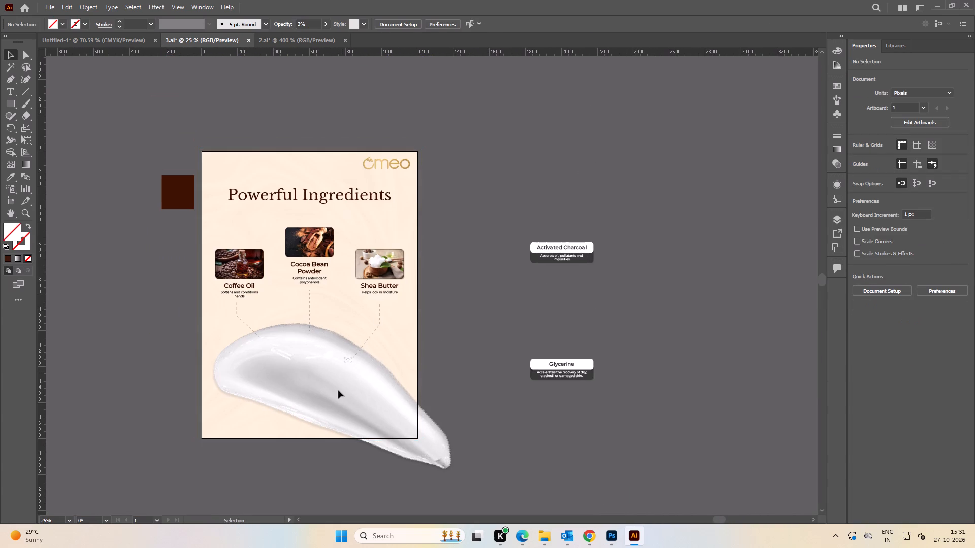
Align the target marker directly beneath the lower end of the Shea Butter dashed line and deselect it.
{"action": "scroll", "coordinate": [338, 390], "scroll_direction": "up", "scroll_amount": 7, "text": "alt"}
{"action": "key", "text": "space"}
{"action": "left_click_drag", "start_coordinate": [472, 161], "coordinate": [450, 288]}
{"action": "left_click_drag", "start_coordinate": [430, 283], "coordinate": [430, 264]}
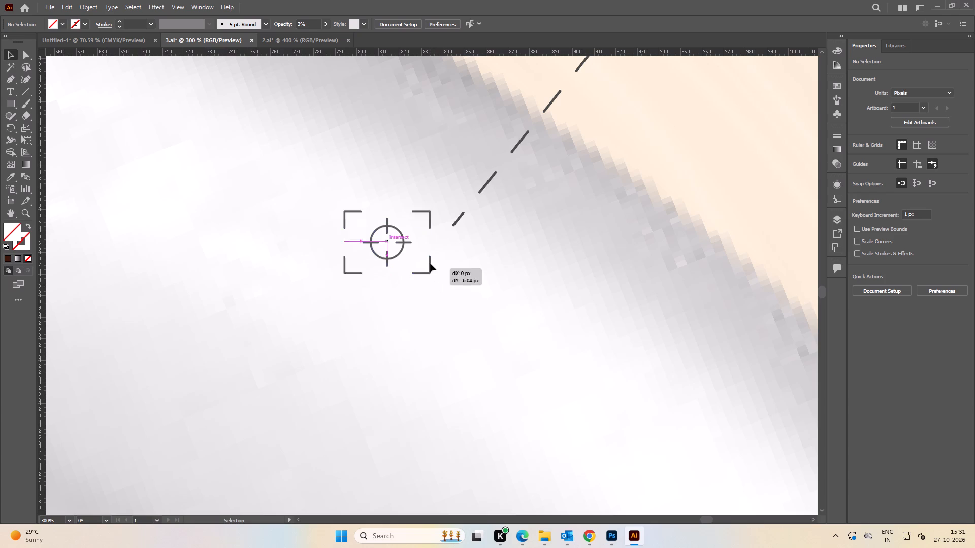
{"action": "left_click_drag", "start_coordinate": [430, 264], "coordinate": [445, 256]}
{"action": "left_click", "coordinate": [304, 221]}
{"action": "scroll", "coordinate": [304, 221], "scroll_direction": "down", "scroll_amount": 2, "text": "alt"}
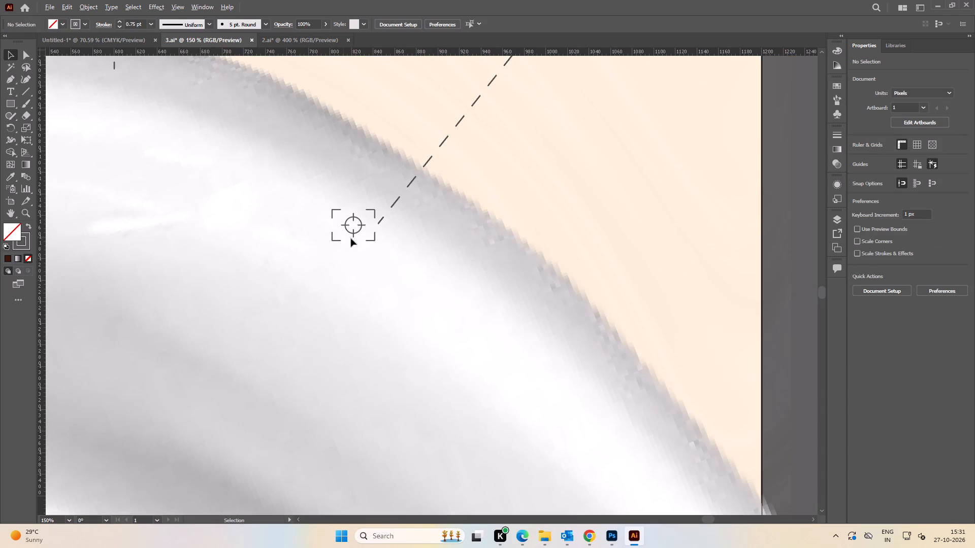
{"action": "scroll", "coordinate": [370, 237], "scroll_direction": "up", "scroll_amount": 3, "text": "alt"}
{"action": "left_click_drag", "start_coordinate": [397, 234], "coordinate": [489, 309]}
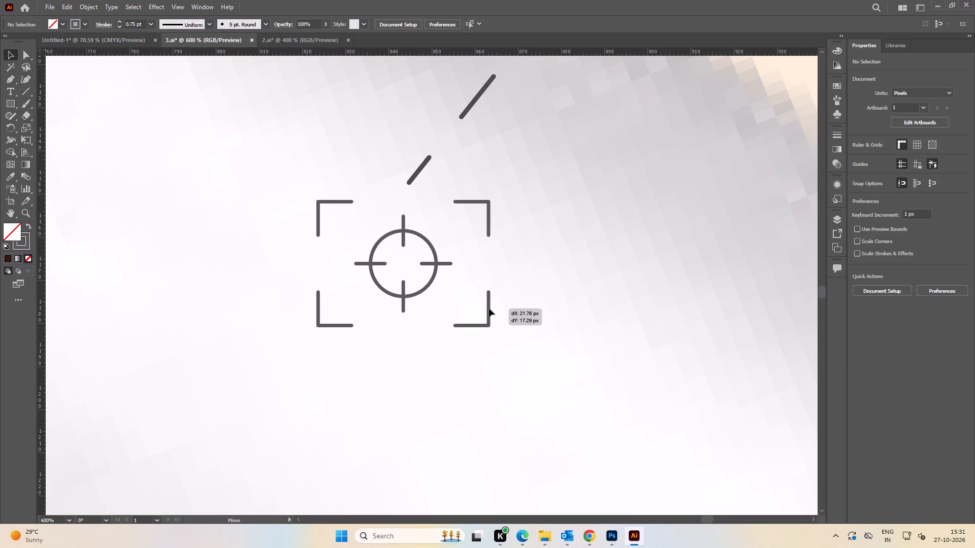
{"action": "left_click_drag", "start_coordinate": [489, 309], "coordinate": [490, 306]}
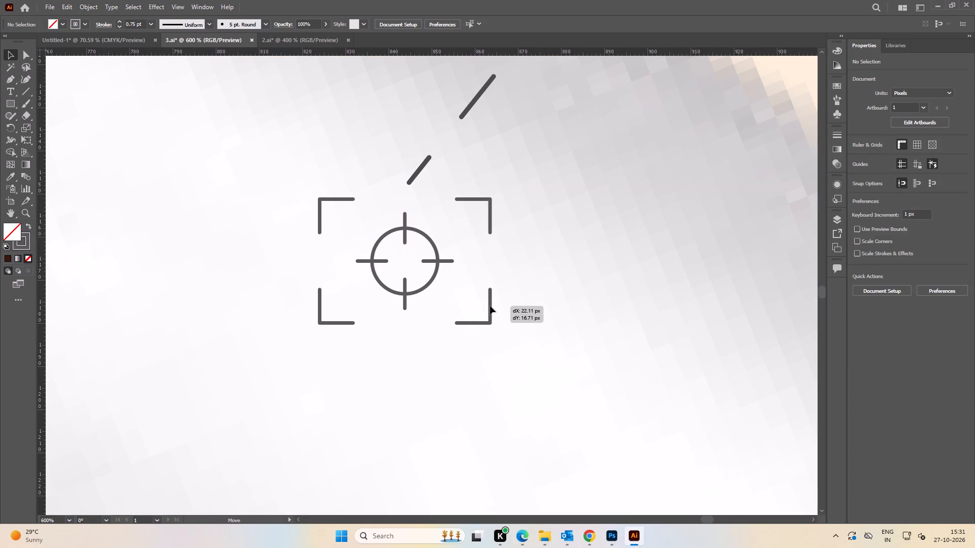
{"action": "left_click_drag", "start_coordinate": [490, 306], "coordinate": [490, 305]}
{"action": "left_click", "coordinate": [178, 231]}
Duplicate the target marker to the lower end of the Cocoa Bean Powder dashed line, centred on the line.
{"action": "scroll", "coordinate": [178, 231], "scroll_direction": "down", "scroll_amount": 5, "text": "alt"}
{"action": "key", "text": "space"}
{"action": "left_click_drag", "start_coordinate": [150, 200], "coordinate": [474, 293]}
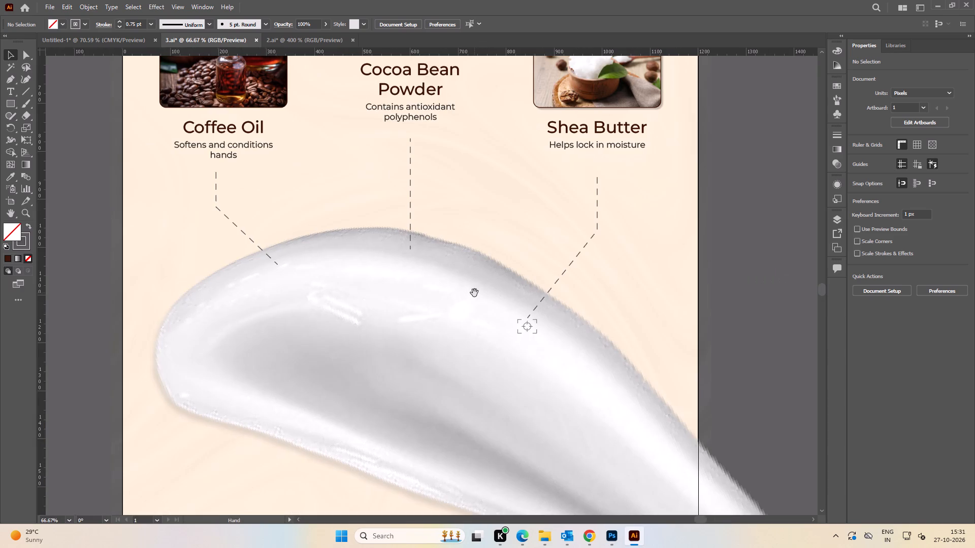
{"action": "left_click_drag", "start_coordinate": [524, 327], "coordinate": [406, 270], "text": "alt"}
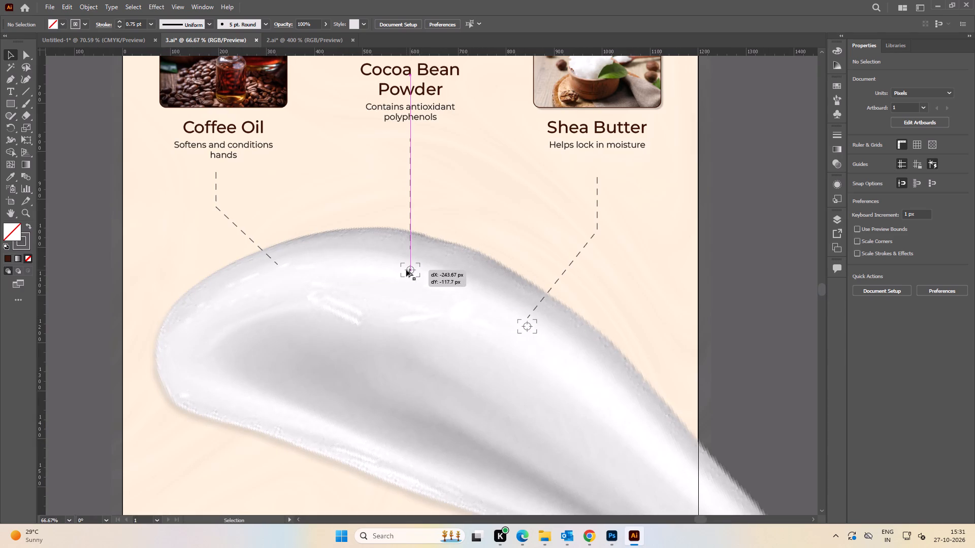
{"action": "scroll", "coordinate": [406, 266], "scroll_direction": "up", "scroll_amount": 7, "text": "alt"}
{"action": "key", "text": "space"}
{"action": "left_click_drag", "start_coordinate": [416, 248], "coordinate": [329, 318]}
{"action": "left_click_drag", "start_coordinate": [375, 342], "coordinate": [372, 211]}
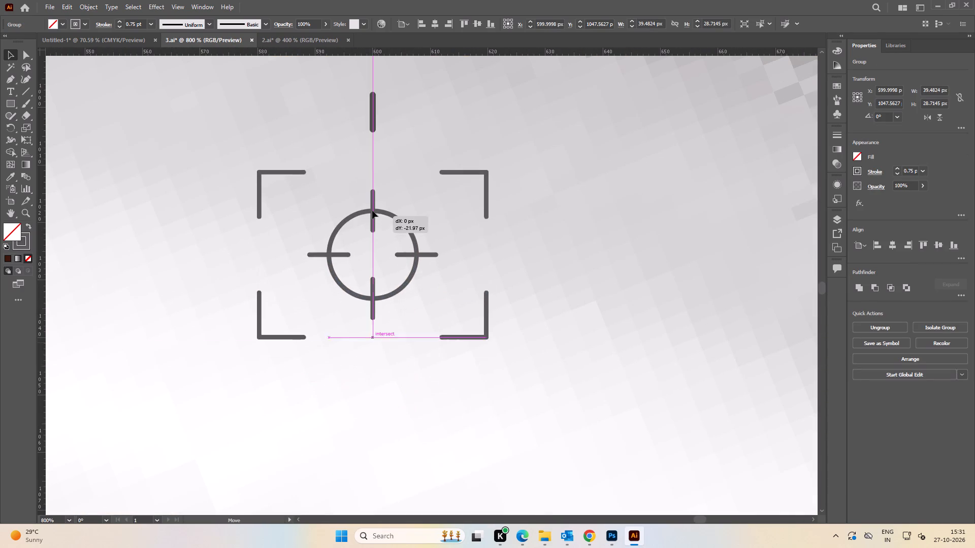
{"action": "left_click_drag", "start_coordinate": [372, 211], "coordinate": [372, 188]}
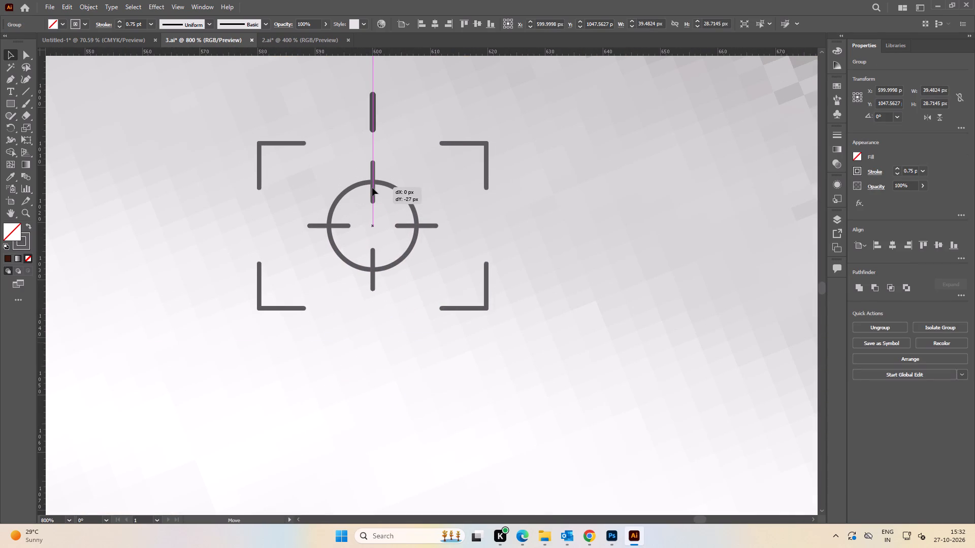
{"action": "left_click_drag", "start_coordinate": [372, 188], "coordinate": [372, 194]}
Duplicate the target marker to the lower end of the Coffee Oil dashed line and deselect it.
{"action": "scroll", "coordinate": [372, 194], "scroll_direction": "down", "scroll_amount": 4, "text": "alt"}
{"action": "key", "text": "space"}
{"action": "left_click_drag", "start_coordinate": [250, 189], "coordinate": [550, 291]}
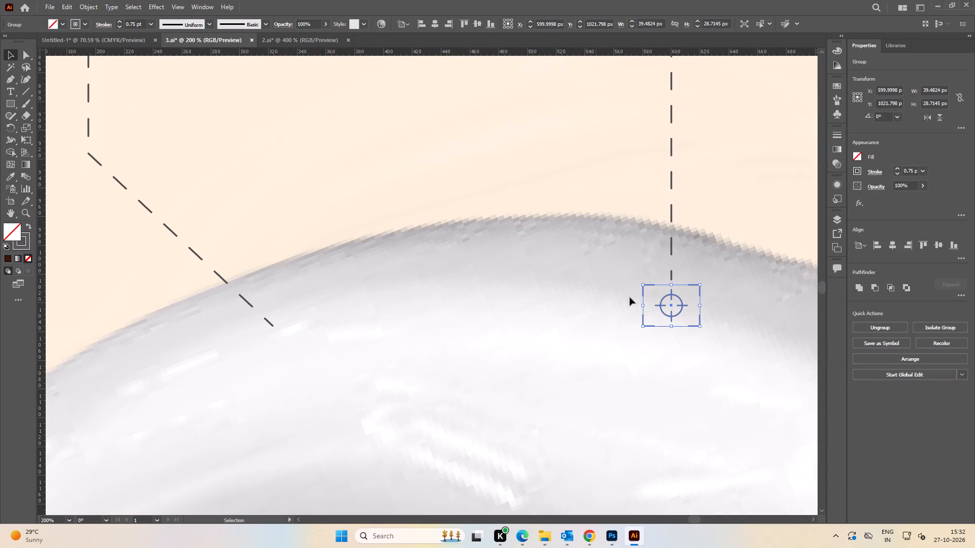
{"action": "left_click_drag", "start_coordinate": [662, 312], "coordinate": [270, 363], "text": "alt"}
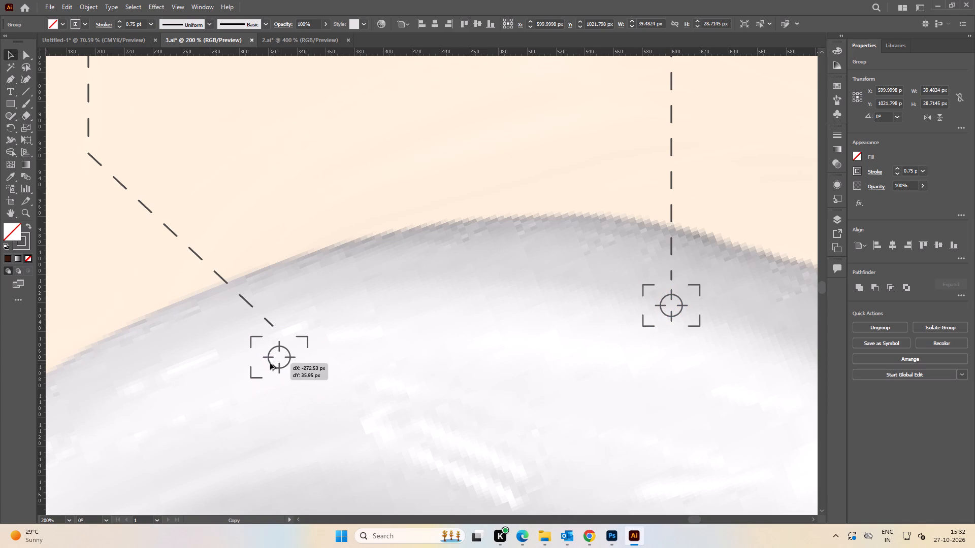
{"action": "left_click_drag", "start_coordinate": [270, 363], "coordinate": [270, 363], "text": "alt"}
{"action": "scroll", "coordinate": [269, 350], "scroll_direction": "up", "scroll_amount": 4, "text": "alt"}
{"action": "left_click_drag", "start_coordinate": [311, 348], "coordinate": [301, 340]}
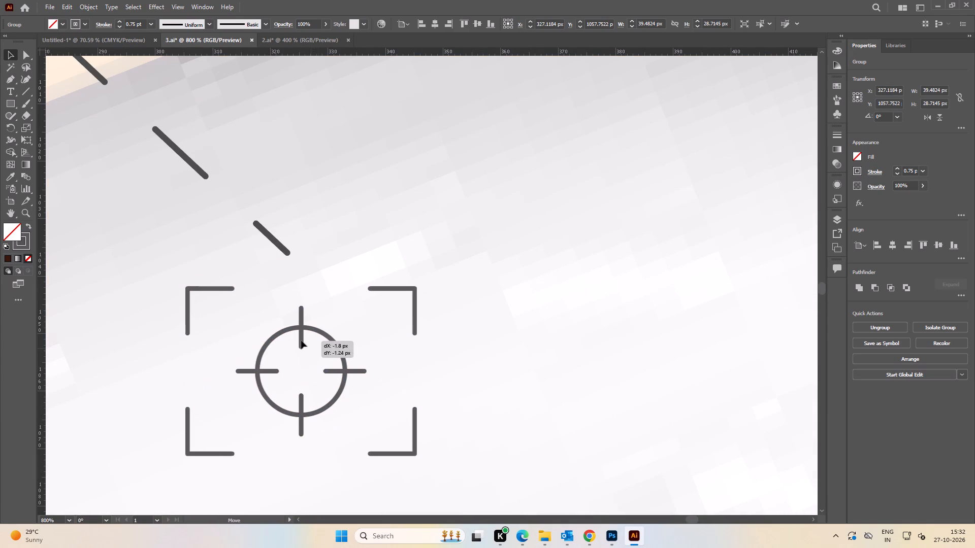
{"action": "left_click_drag", "start_coordinate": [301, 340], "coordinate": [300, 339]}
{"action": "scroll", "coordinate": [301, 339], "scroll_direction": "down", "scroll_amount": 5, "text": "alt"}
{"action": "left_click", "coordinate": [399, 366]}
Save the Powerful Ingredients document with its new target markers.
{"action": "key", "text": "ctrl+0"}
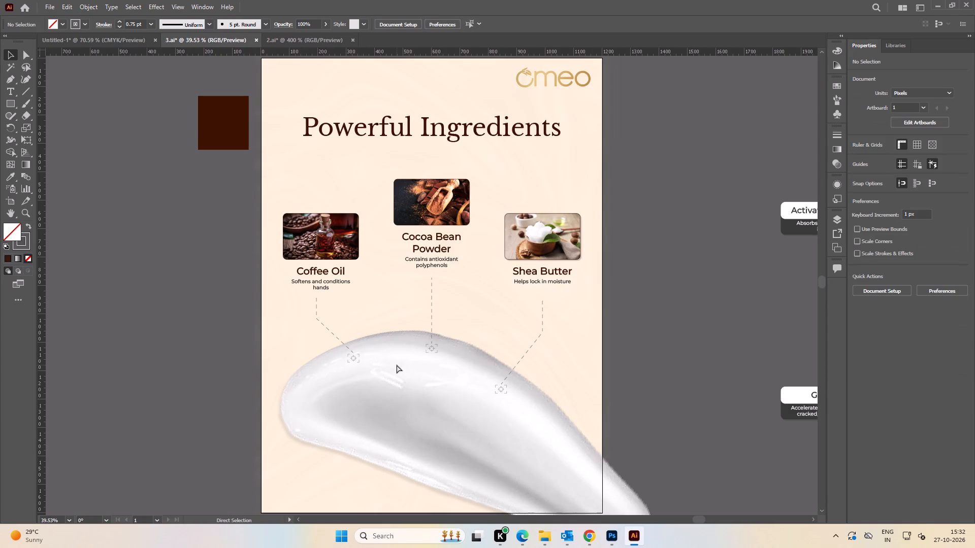
{"action": "key", "text": "ctrl+s"}
{"action": "key", "text": "ctrl+s"}
{"action": "key", "text": "ctrl+s"}
{"action": "key", "text": "ctrl+s"}
{"action": "key", "text": "ctrl+s"}
{"action": "key", "text": "ctrl+s"}
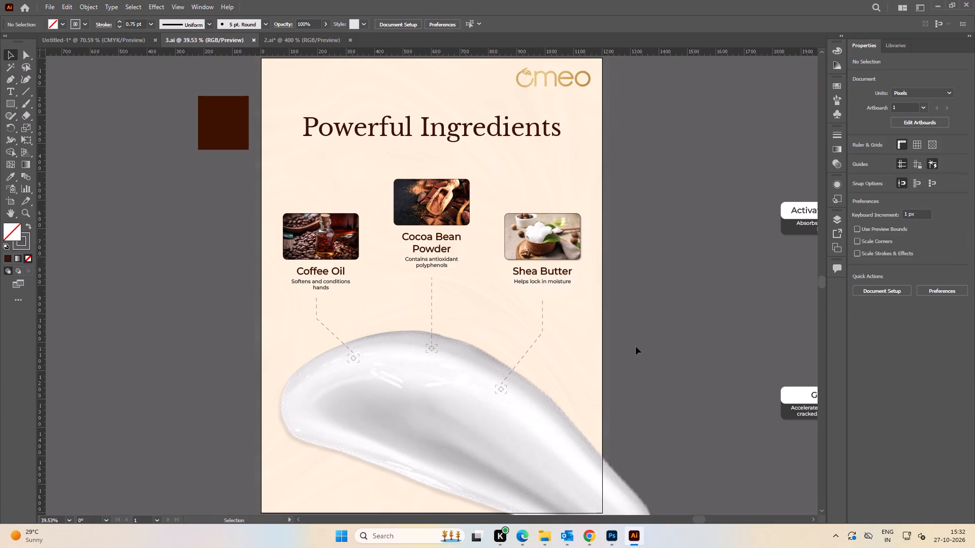
{"action": "scroll", "coordinate": [637, 345], "scroll_direction": "down", "scroll_amount": 1, "text": "alt"}
{"action": "key", "text": "space"}
{"action": "left_click_drag", "start_coordinate": [651, 355], "coordinate": [641, 348]}
{"action": "left_click", "coordinate": [644, 341]}
{"action": "scroll", "coordinate": [513, 267], "scroll_direction": "up", "scroll_amount": 3, "text": "alt"}
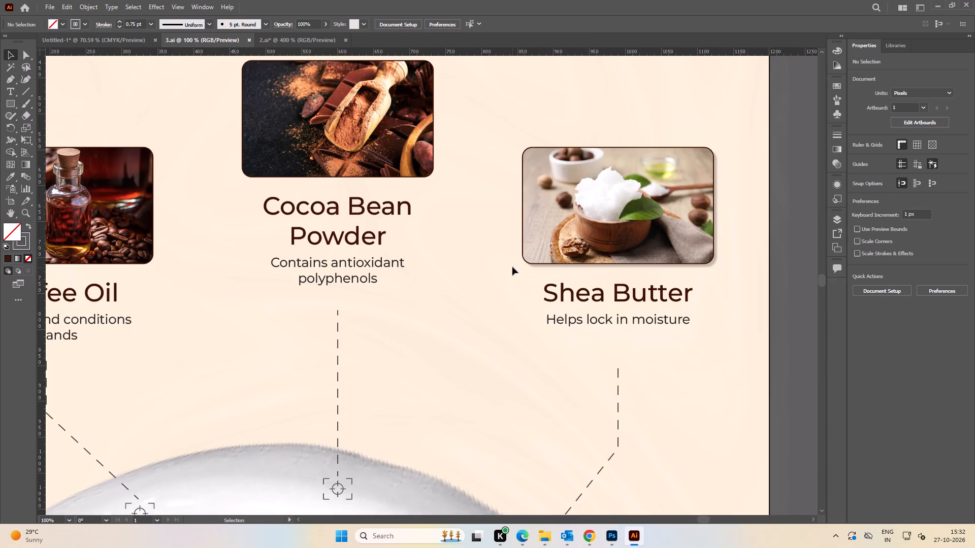
{"action": "scroll", "coordinate": [512, 267], "scroll_direction": "down", "scroll_amount": 1, "text": "alt"}
{"action": "key", "text": "ctrl+0"}
{"action": "key", "text": "ctrl+s"}
Export the artboard for web as a 1200 x 1600 px JPEG named 3 in the 1200x1600 folder, replacing the existing file.
{"action": "key", "text": "ctrl+alt+shift+s"}
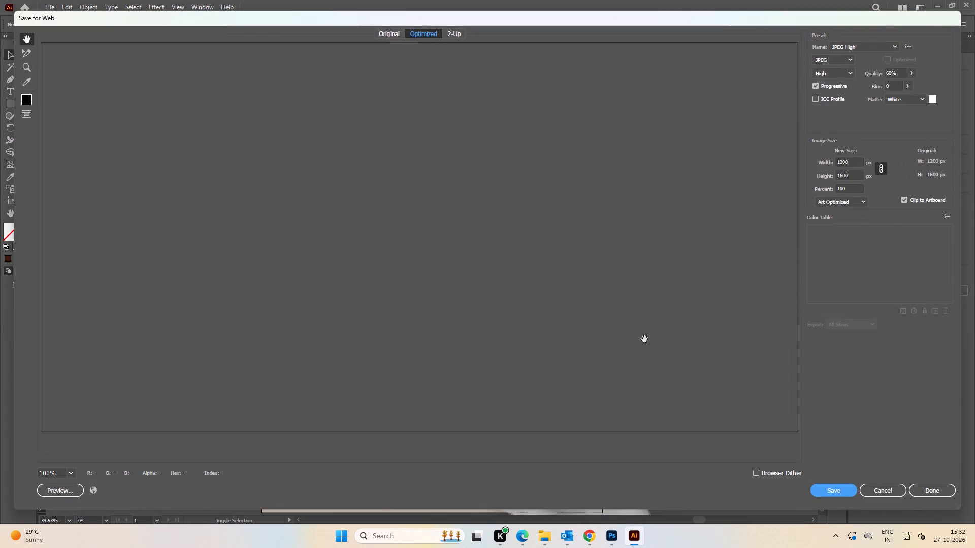
{"action": "left_click", "coordinate": [836, 494]}
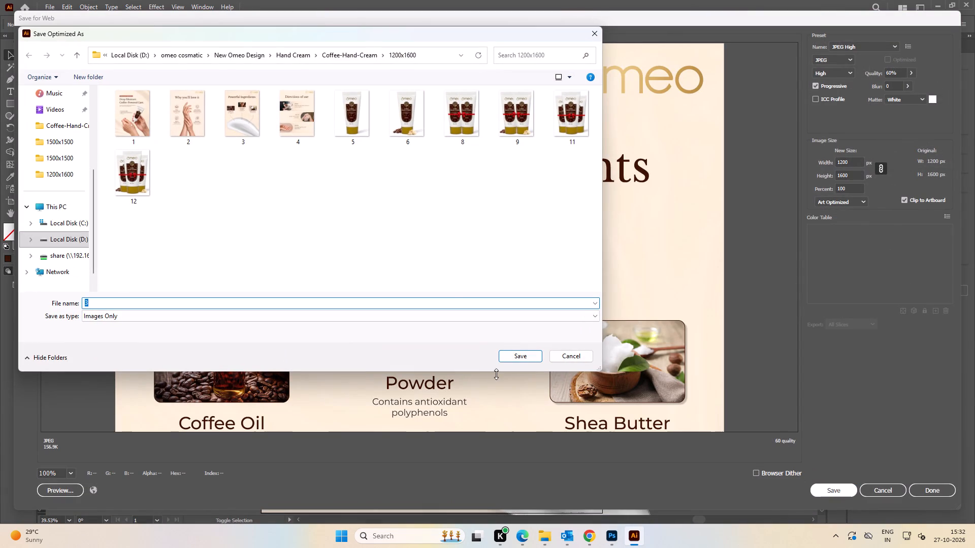
{"action": "left_click", "coordinate": [512, 351]}
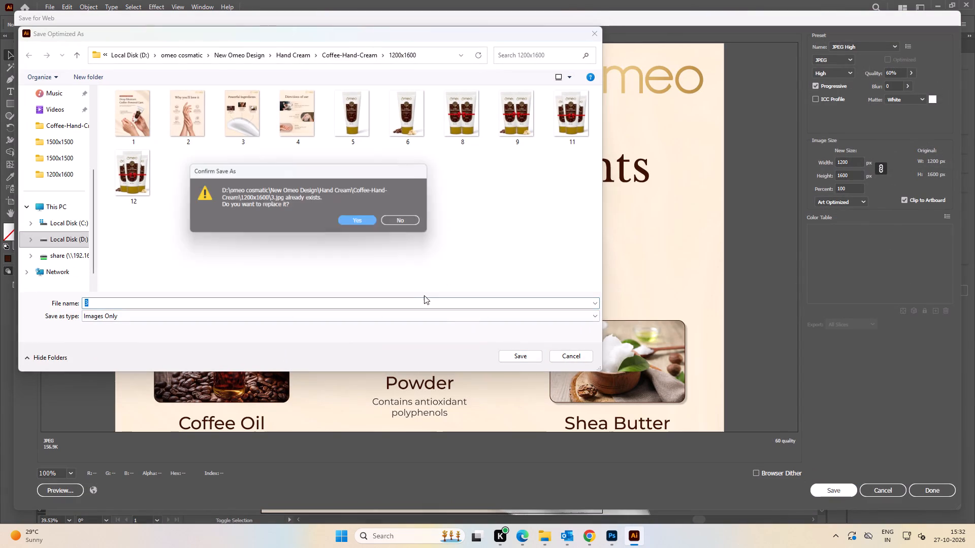
{"action": "left_click", "coordinate": [359, 223]}
Save the 3.ai document again and close it.
{"action": "key", "text": "ctrl+s"}
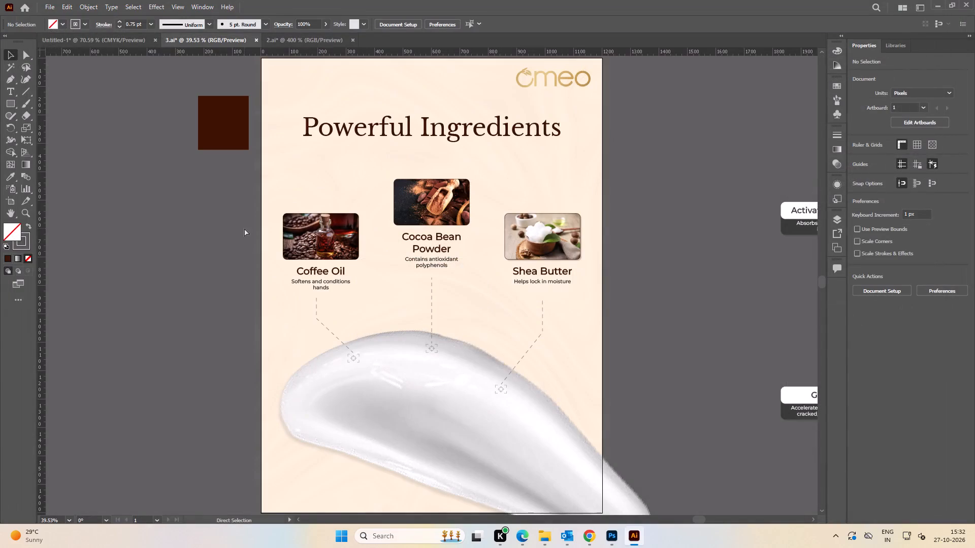
{"action": "key", "text": "ctrl+s"}
{"action": "key", "text": "ctrl+s"}
{"action": "left_click", "coordinate": [256, 35]}
{"action": "left_click", "coordinate": [253, 39]}
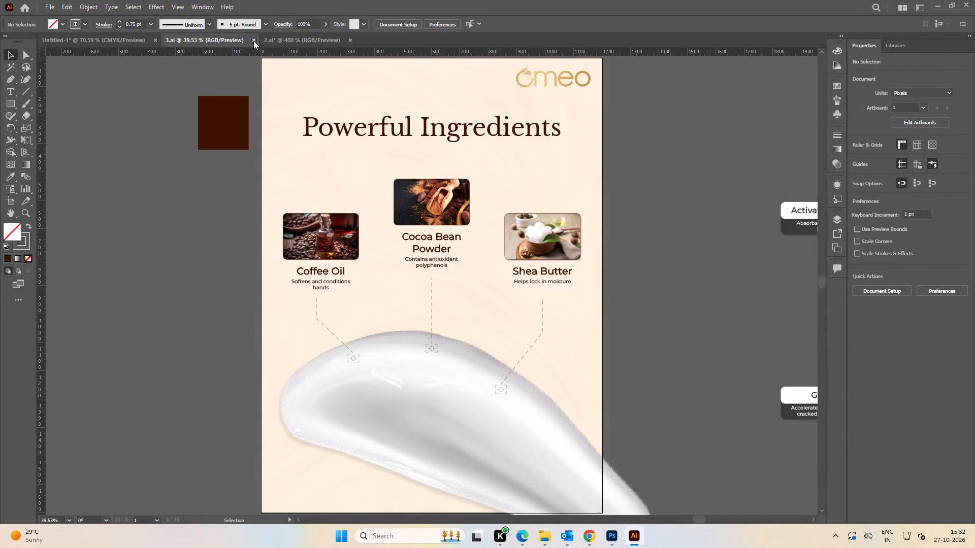
Close the 2.ai document without saving its changes.
{"action": "scroll", "coordinate": [292, 143], "scroll_direction": "down", "scroll_amount": 5, "text": "alt"}
{"action": "left_click", "coordinate": [257, 40]}
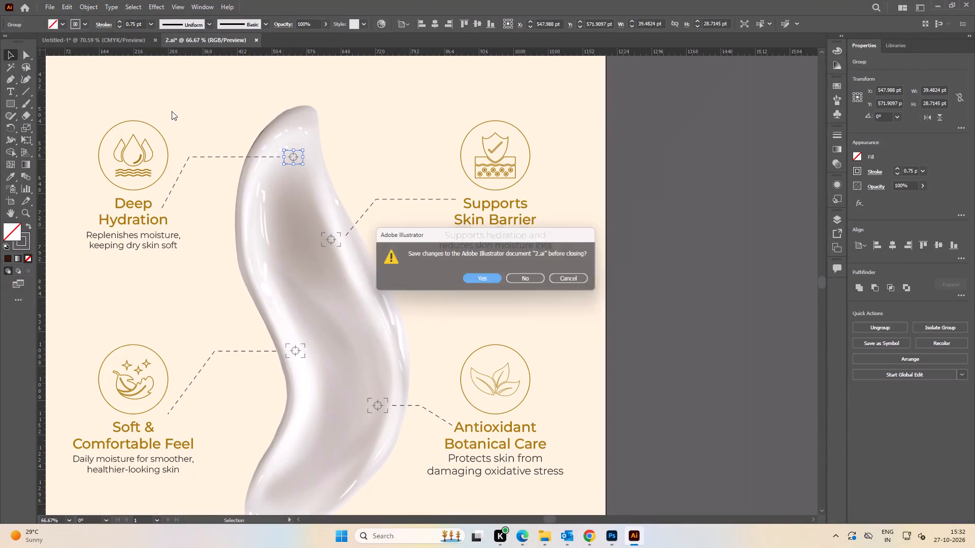
{"action": "left_click", "coordinate": [517, 283]}
Switch to the File Explorer window showing the Coffee-Hand-Cream 1200x1600 folder.
{"action": "key", "text": "alt+Tab"}
{"action": "left_click", "coordinate": [369, 227], "text": "alt"}
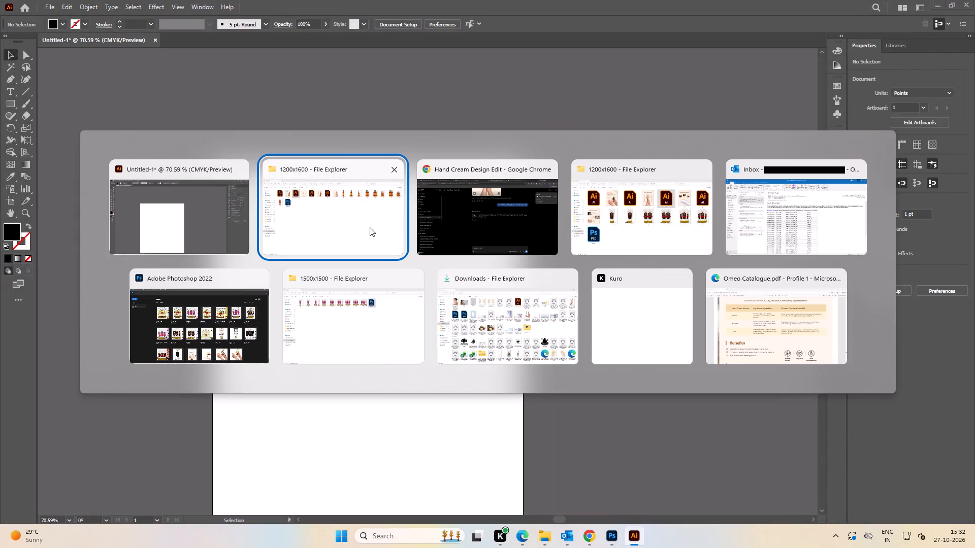
{"action": "left_click", "coordinate": [543, 266]}
{"action": "key", "text": "alt+Tab"}
{"action": "left_click", "coordinate": [662, 219], "text": "alt"}
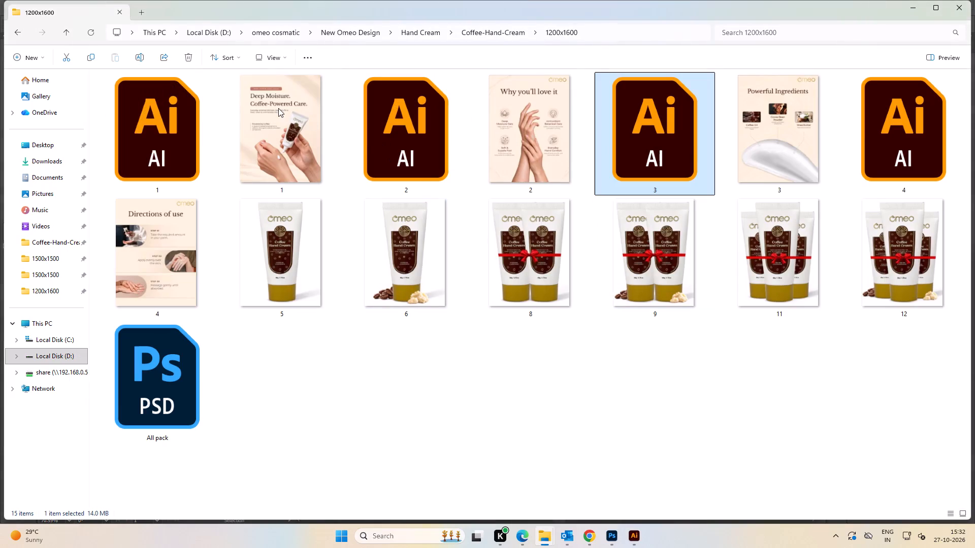
{"action": "double_click", "coordinate": [278, 108]}
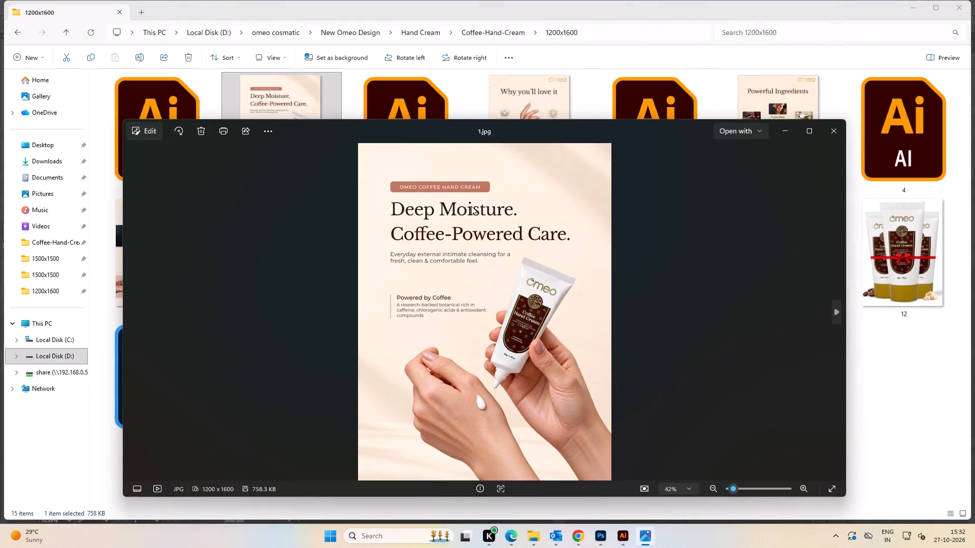
{"action": "key", "text": "Right"}
{"action": "key", "text": "Right"}
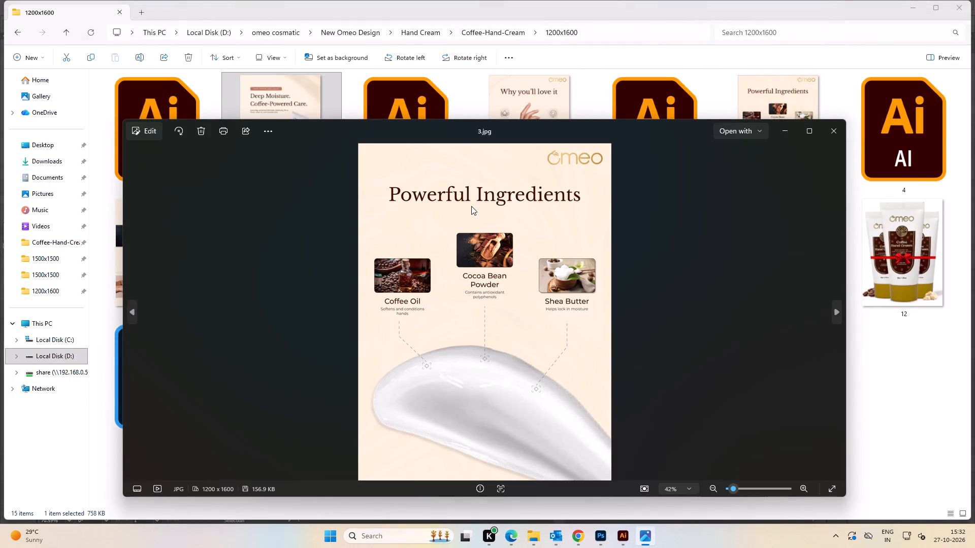
{"action": "key", "text": "Right"}
{"action": "key", "text": "Left"}
{"action": "key", "text": "Right"}
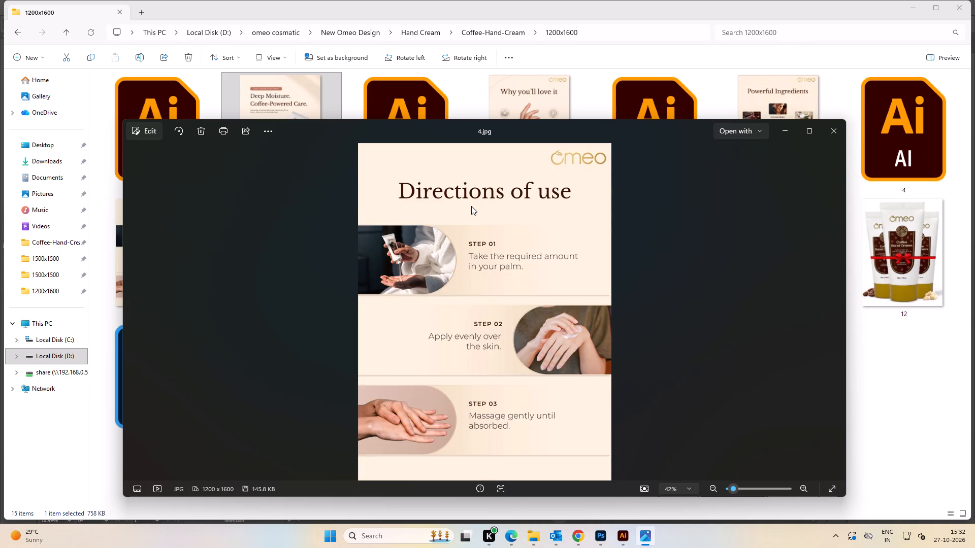
{"action": "key", "text": "Left"}
{"action": "key", "text": "Right"}
{"action": "key", "text": "Left"}
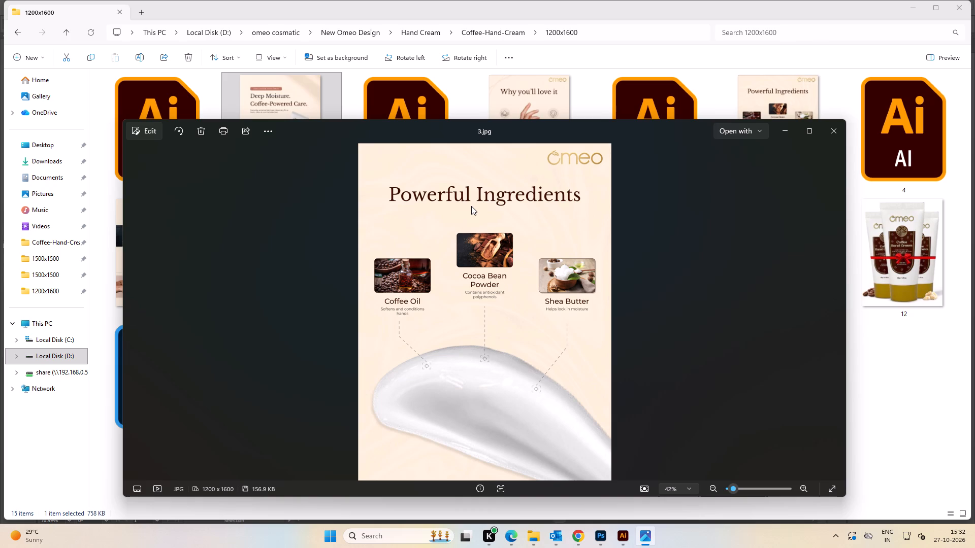
{"action": "key", "text": "Left"}
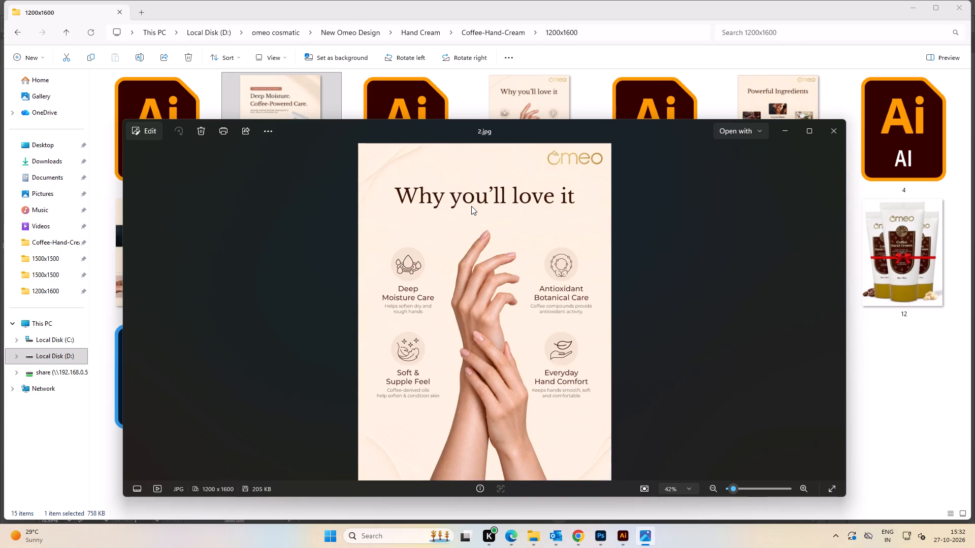
{"action": "key", "text": "Right"}
{"action": "key", "text": "Left"}
{"action": "key", "text": "Right"}
{"action": "key", "text": "Left"}
{"action": "key", "text": "Right"}
{"action": "key", "text": "Left"}
{"action": "key", "text": "Right"}
{"action": "key", "text": "Left"}
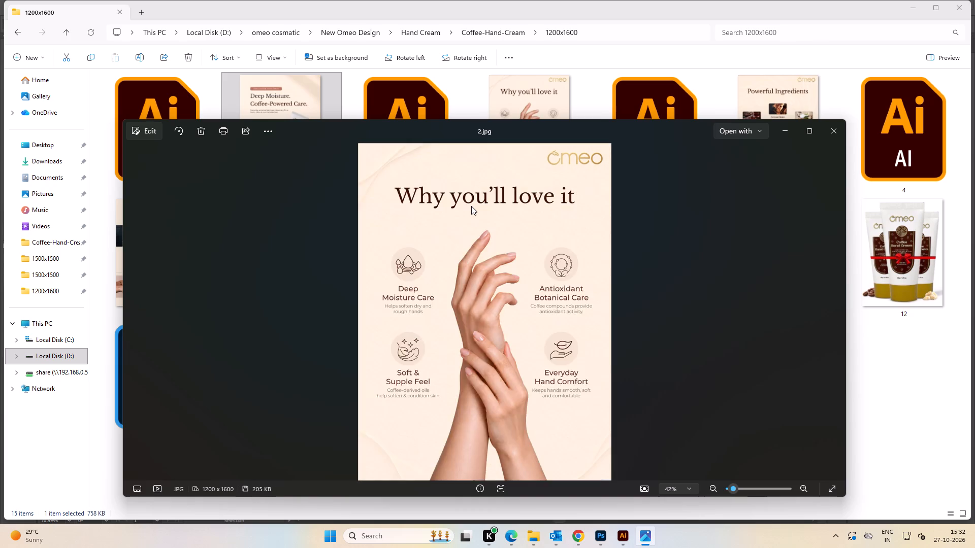
{"action": "key", "text": "Right"}
{"action": "key", "text": "Left"}
{"action": "key", "text": "Right"}
{"action": "key", "text": "Left"}
{"action": "key", "text": "Right"}
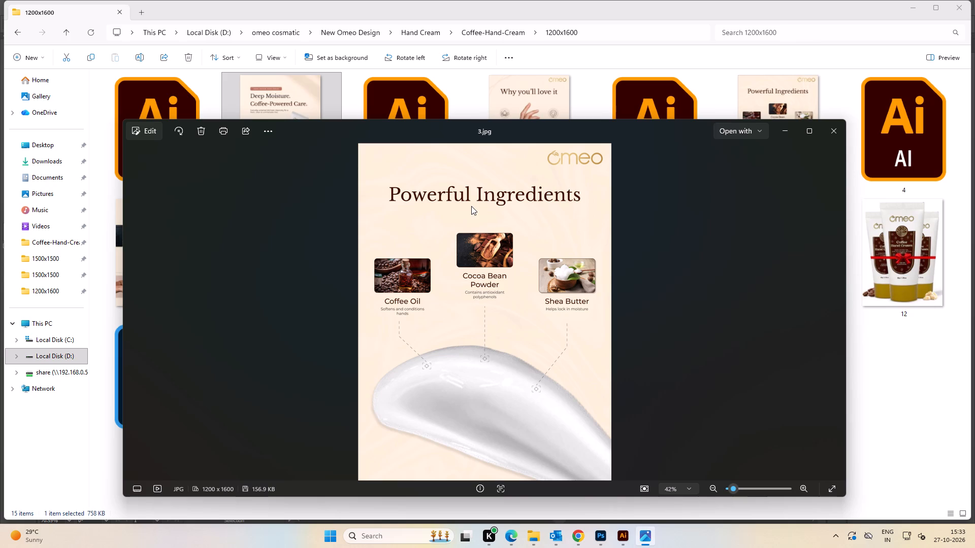
{"action": "key", "text": "Right"}
{"action": "key", "text": "Left"}
{"action": "key", "text": "Right"}
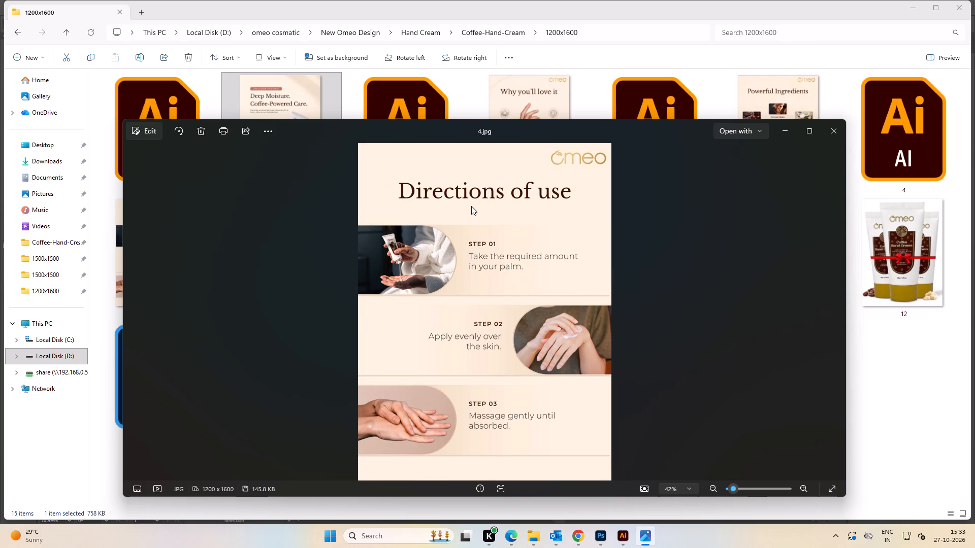
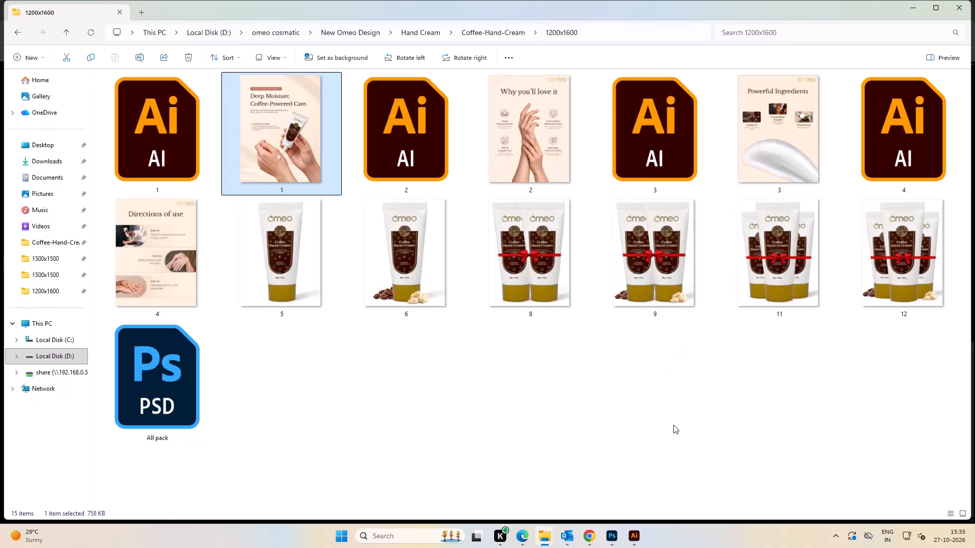
Copy the Illustrator file 4 from the Coffee-Hand-Cream 1200x1600 folder.
{"action": "left_click", "coordinate": [675, 427]}
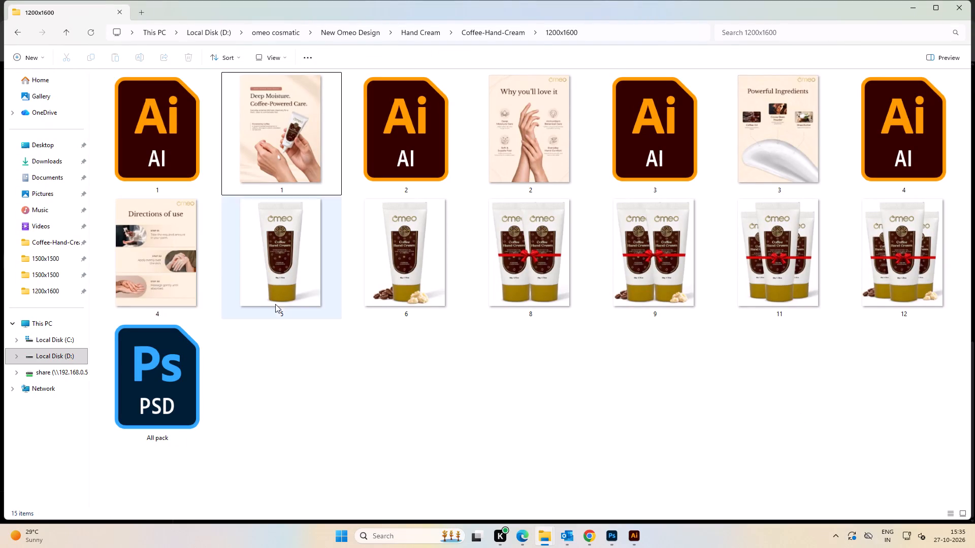
{"action": "left_click", "coordinate": [166, 264]}
{"action": "left_click", "coordinate": [899, 151]}
{"action": "key", "text": "ctrl+c"}
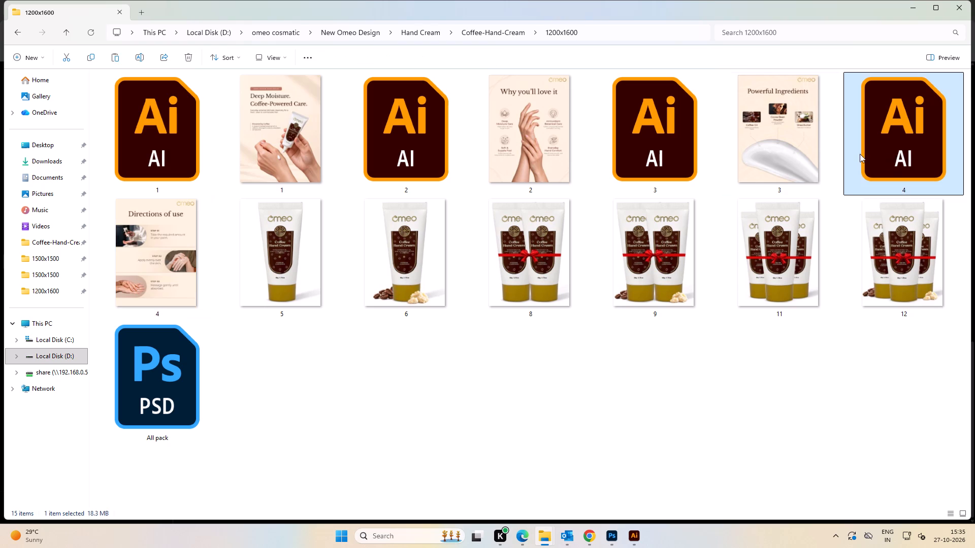
{"action": "key", "text": "ctrl+c"}
Delete the loose Illustrator and image files 1 to 4 from the parent Coffee-Hand-Cream folder, keeping the subfolders and product image.
{"action": "left_click", "coordinate": [12, 31]}
{"action": "left_click", "coordinate": [348, 236]}
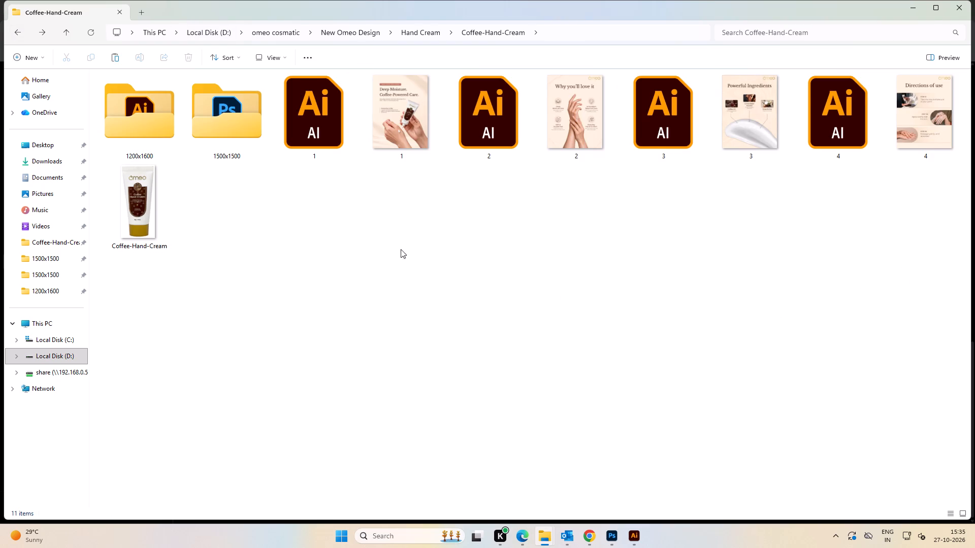
{"action": "left_click", "coordinate": [628, 240]}
{"action": "left_click", "coordinate": [318, 124]}
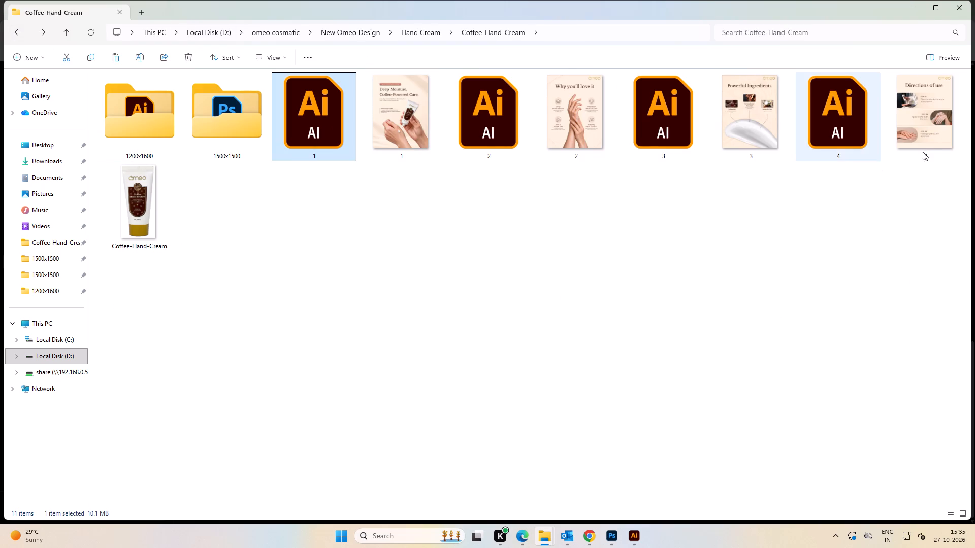
{"action": "left_click", "coordinate": [928, 146], "text": "shift"}
{"action": "key", "text": "Delete"}
{"action": "left_click", "coordinate": [609, 222]}
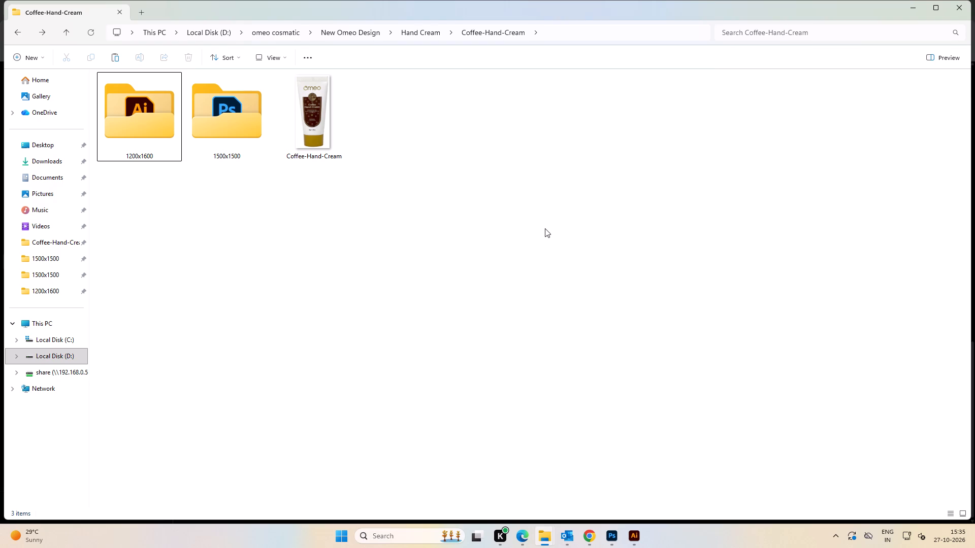
Paste the copied file 4 into the Mulberry-Hand-Cream 1200x1600 folder, replacing the existing 4.ai.
{"action": "key", "text": "BackSpace"}
{"action": "double_click", "coordinate": [287, 154]}
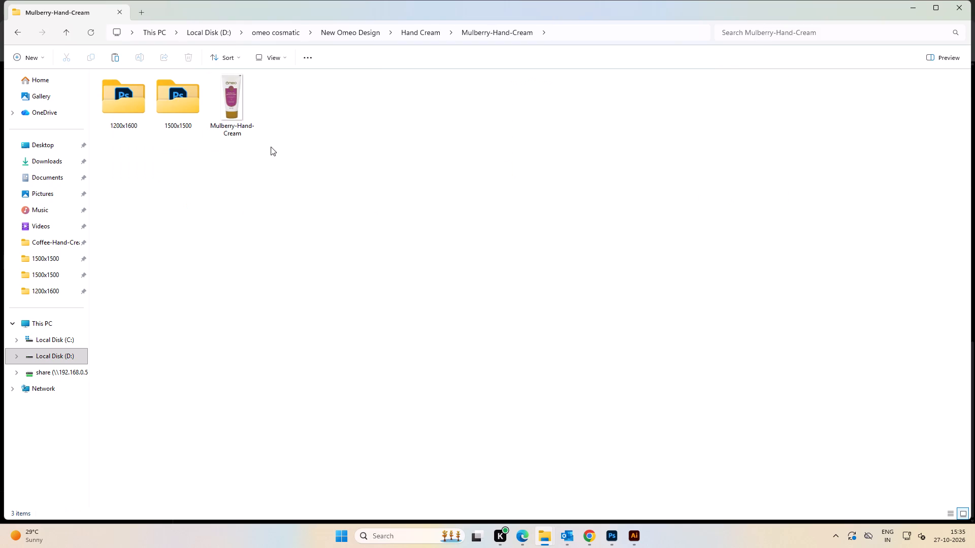
{"action": "double_click", "coordinate": [127, 112]}
{"action": "left_click", "coordinate": [534, 240]}
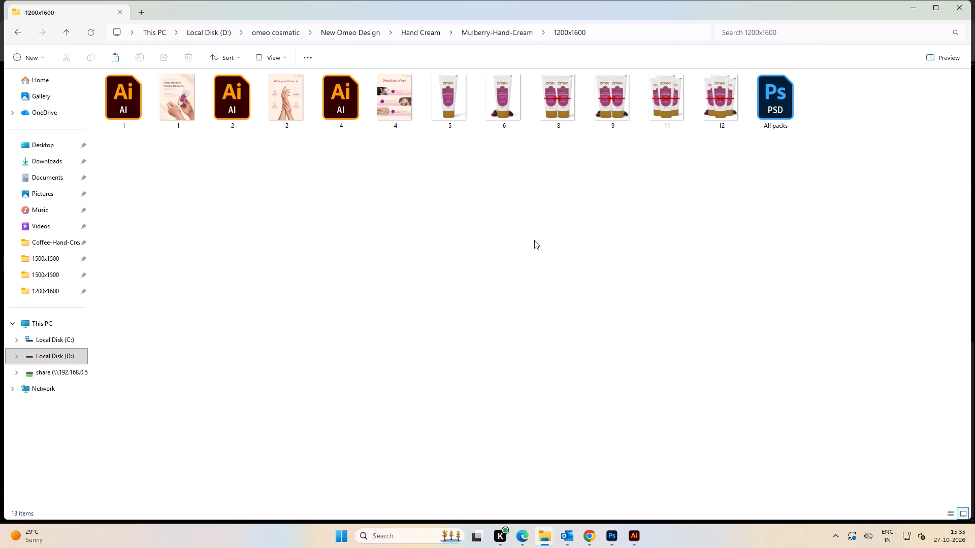
{"action": "key", "text": "ctrl+v"}
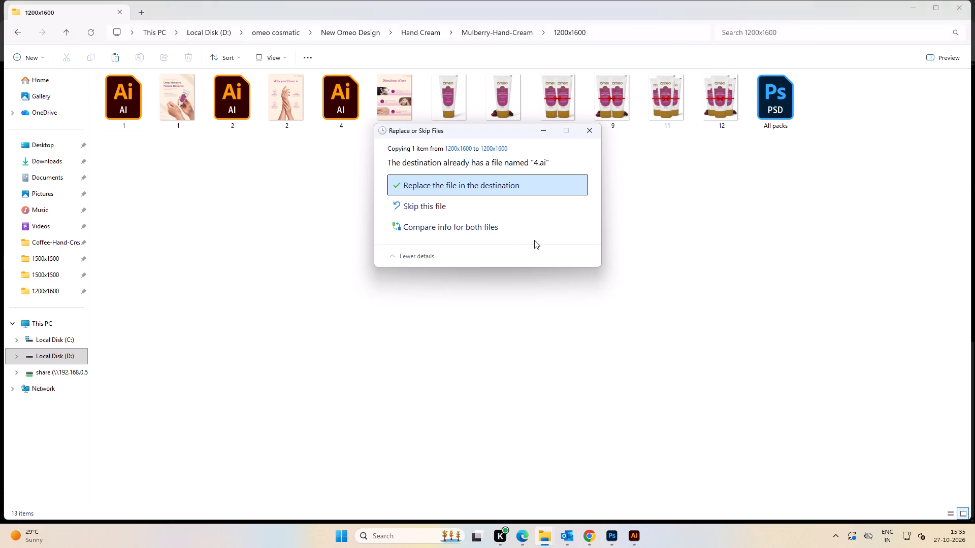
{"action": "left_click", "coordinate": [537, 174]}
{"action": "left_click", "coordinate": [527, 185]}
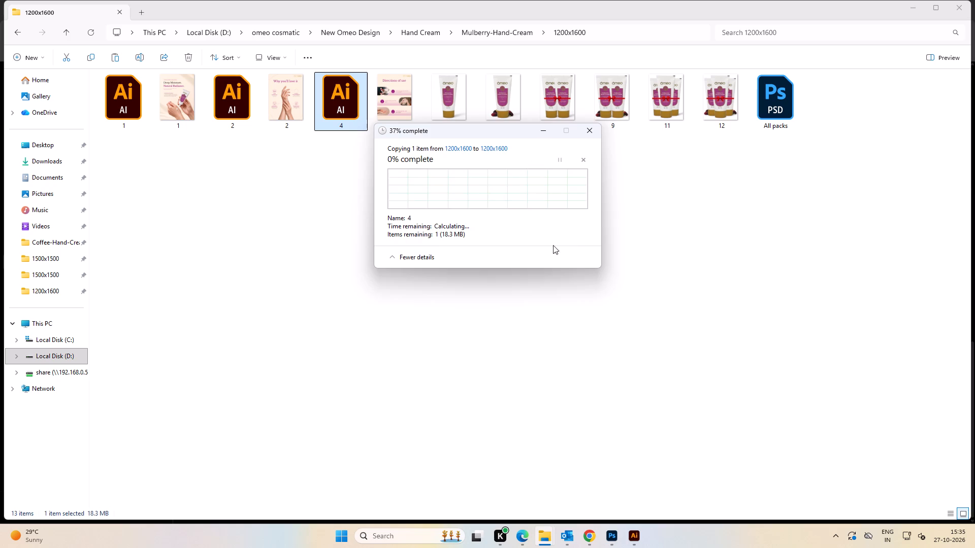
{"action": "left_click", "coordinate": [684, 227]}
Delete the old Directions of use image 4 from the Mulberry-Hand-Cream 1200x1600 folder.
{"action": "left_click", "coordinate": [401, 110]}
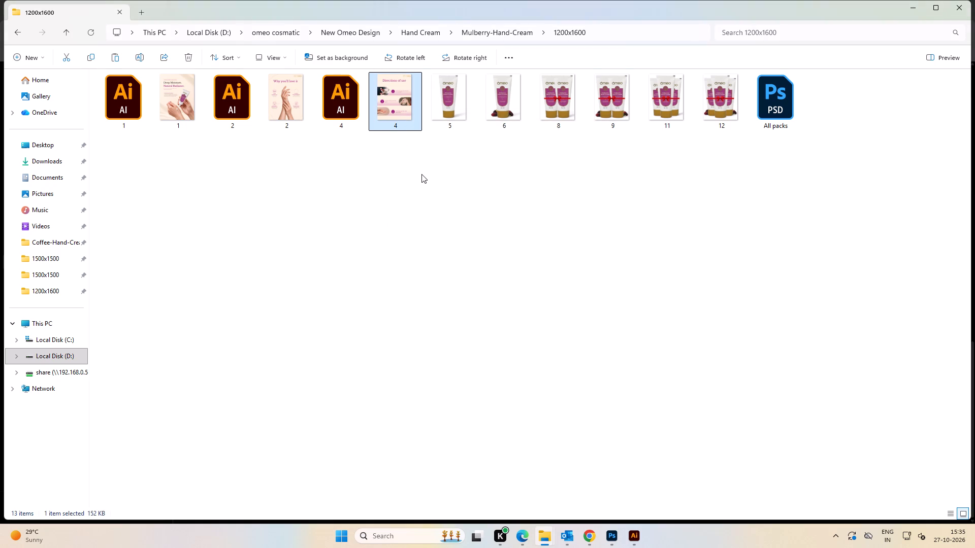
{"action": "key", "text": "Delete"}
{"action": "left_click_drag", "start_coordinate": [420, 174], "coordinate": [412, 174]}
Open the Mulberry 4.ai file and delete the second Directions of use layout together with its artboard.
{"action": "double_click", "coordinate": [348, 108]}
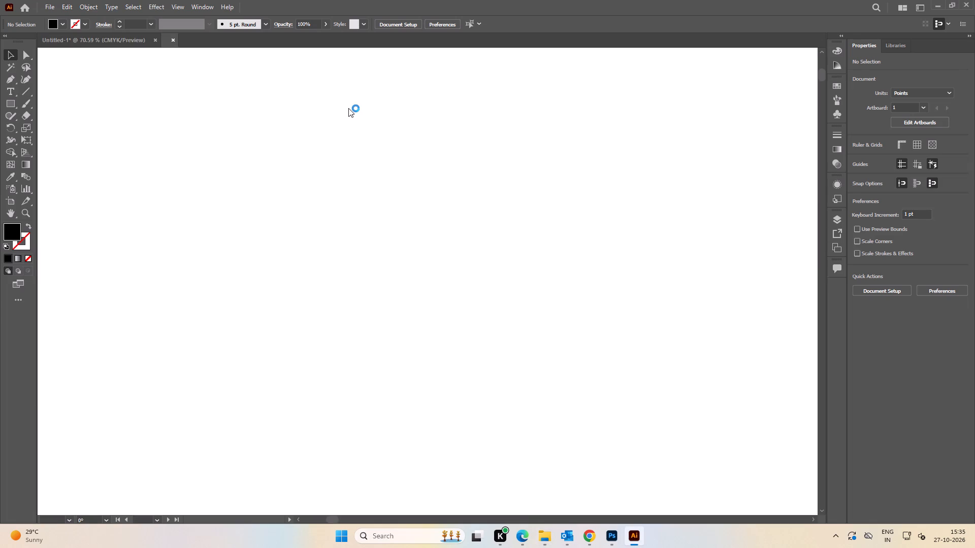
{"action": "scroll", "coordinate": [457, 186], "scroll_direction": "down", "scroll_amount": 4, "text": "alt"}
{"action": "key", "text": "space"}
{"action": "left_click_drag", "start_coordinate": [568, 224], "coordinate": [499, 226]}
{"action": "left_click", "coordinate": [476, 123]}
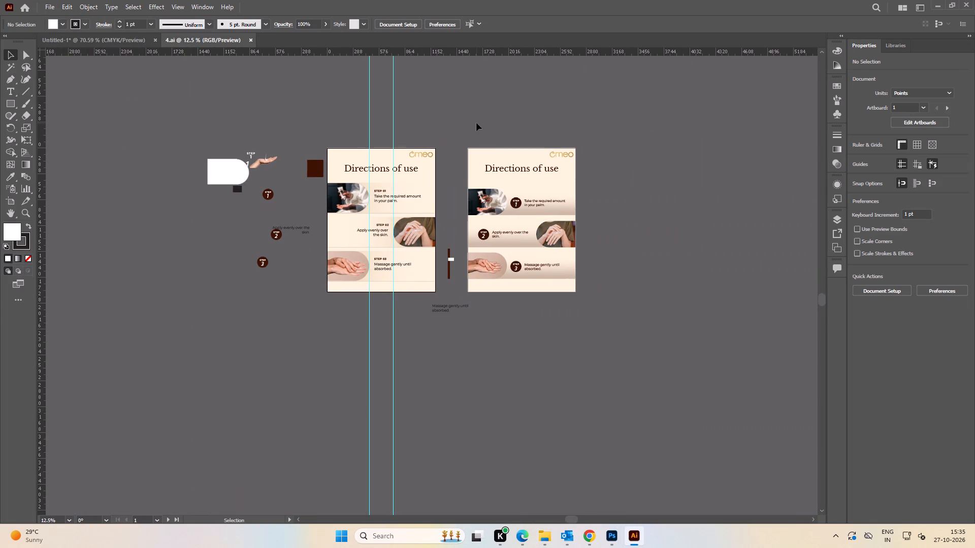
{"action": "left_click_drag", "start_coordinate": [482, 110], "coordinate": [600, 331]}
{"action": "key", "text": "Delete"}
{"action": "left_click", "coordinate": [646, 227]}
{"action": "left_click", "coordinate": [493, 119]}
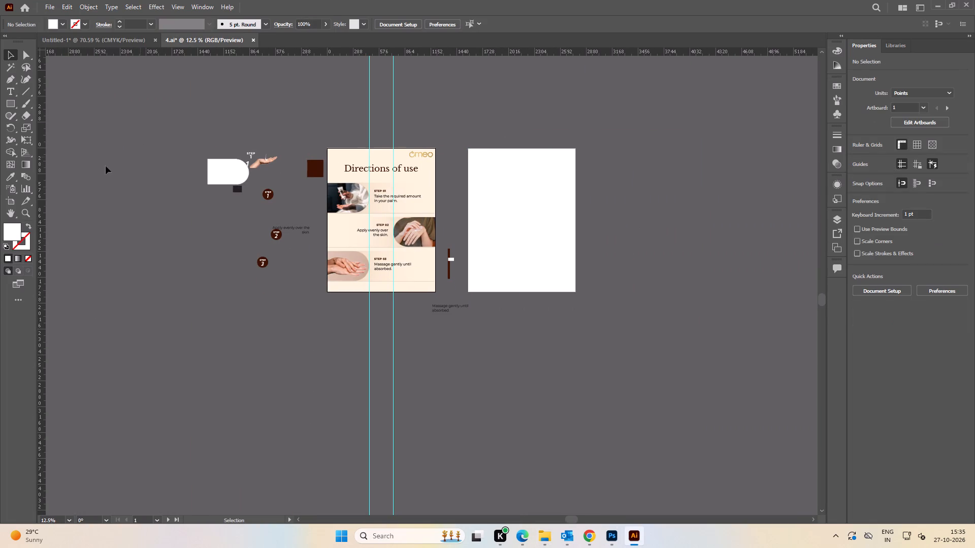
{"action": "left_click", "coordinate": [4, 202]}
{"action": "left_click", "coordinate": [498, 187]}
{"action": "key", "text": "Delete"}
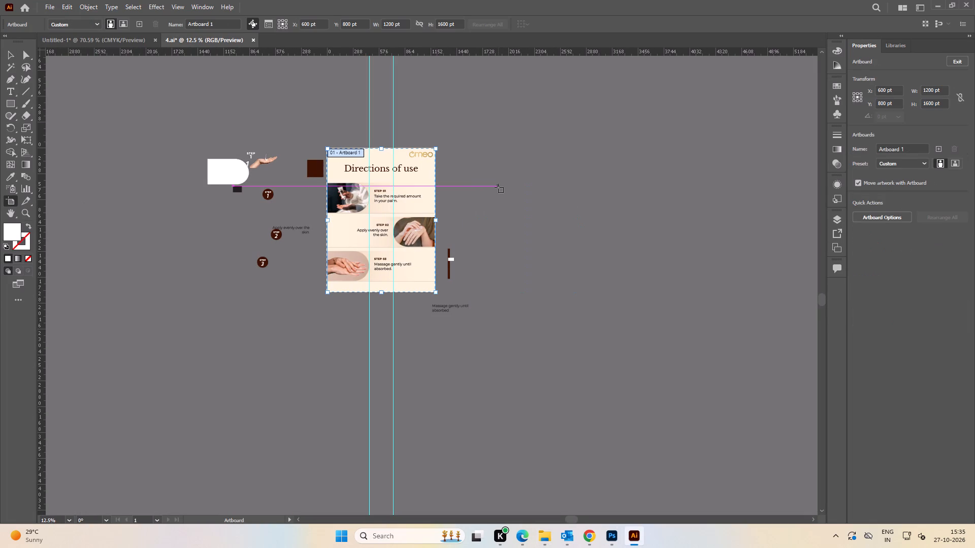
{"action": "left_click", "coordinate": [14, 53]}
Delete the leftover shapes, step badges and text around the Directions of use artboard, keeping the brown square, and save 4.ai.
{"action": "left_click", "coordinate": [166, 207]}
{"action": "scroll", "coordinate": [191, 229], "scroll_direction": "up", "scroll_amount": 1, "text": "alt"}
{"action": "key", "text": "space"}
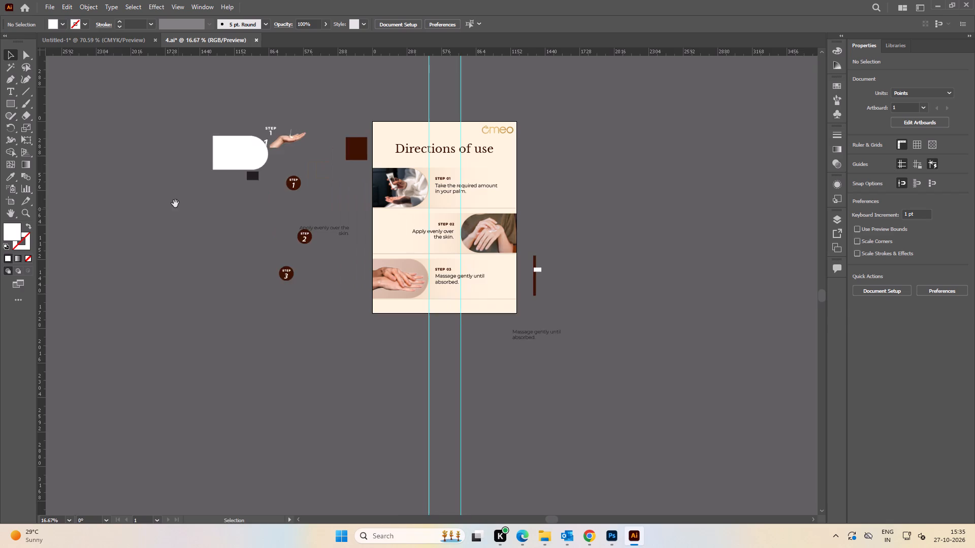
{"action": "left_click_drag", "start_coordinate": [179, 211], "coordinate": [204, 254]}
{"action": "left_click_drag", "start_coordinate": [180, 134], "coordinate": [347, 381]}
{"action": "key", "text": "Delete"}
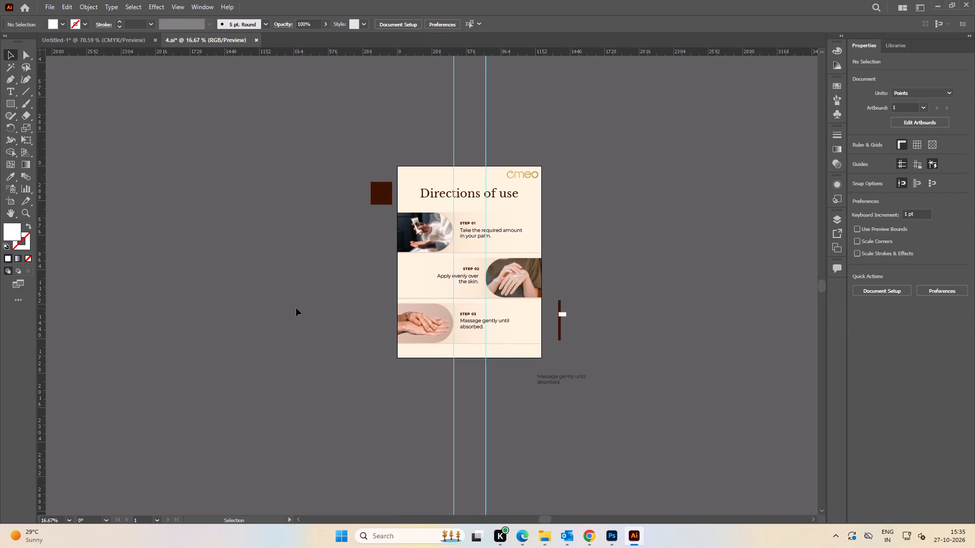
{"action": "left_click", "coordinate": [296, 308]}
{"action": "key", "text": "space"}
{"action": "left_click_drag", "start_coordinate": [368, 253], "coordinate": [297, 251]}
{"action": "scroll", "coordinate": [530, 379], "scroll_direction": "up", "scroll_amount": 3, "text": "alt"}
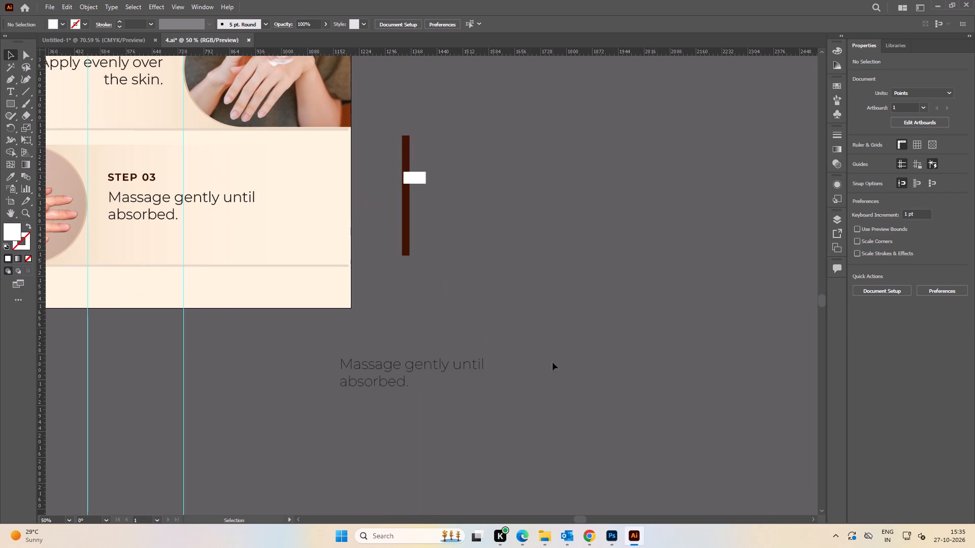
{"action": "left_click", "coordinate": [552, 361]}
{"action": "left_click_drag", "start_coordinate": [514, 406], "coordinate": [440, 321]}
{"action": "key", "text": "Delete"}
{"action": "left_click_drag", "start_coordinate": [482, 266], "coordinate": [396, 104]}
{"action": "key", "text": "Delete"}
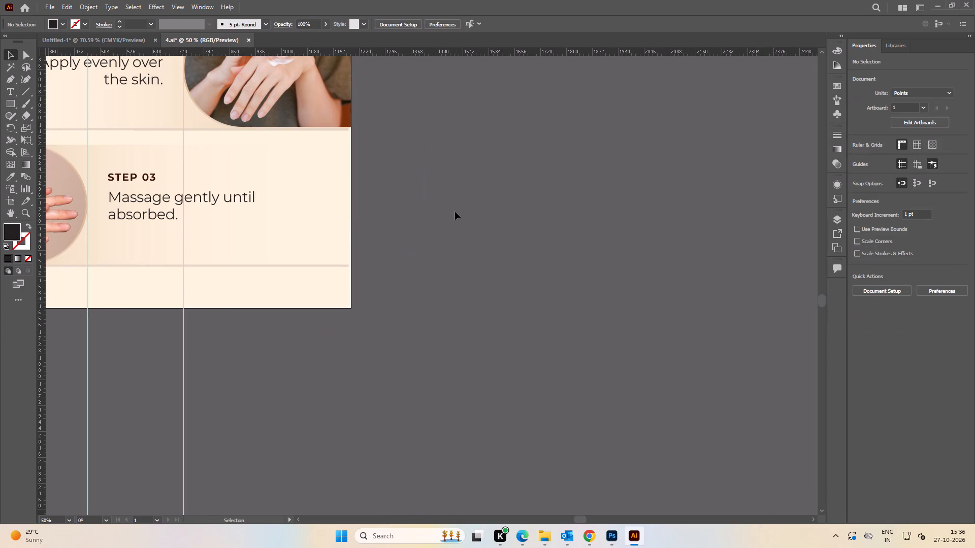
{"action": "key", "text": "ctrl+0"}
{"action": "key", "text": "ctrl+s"}
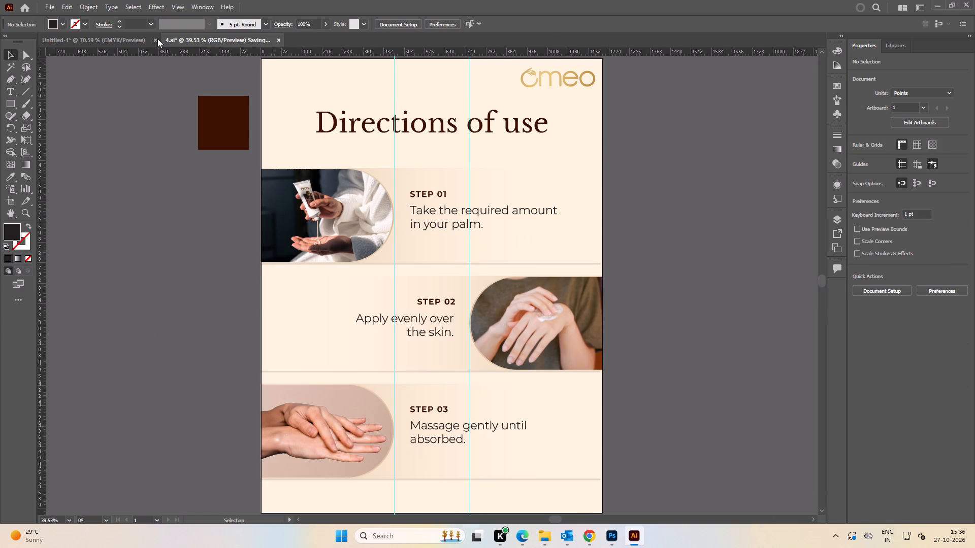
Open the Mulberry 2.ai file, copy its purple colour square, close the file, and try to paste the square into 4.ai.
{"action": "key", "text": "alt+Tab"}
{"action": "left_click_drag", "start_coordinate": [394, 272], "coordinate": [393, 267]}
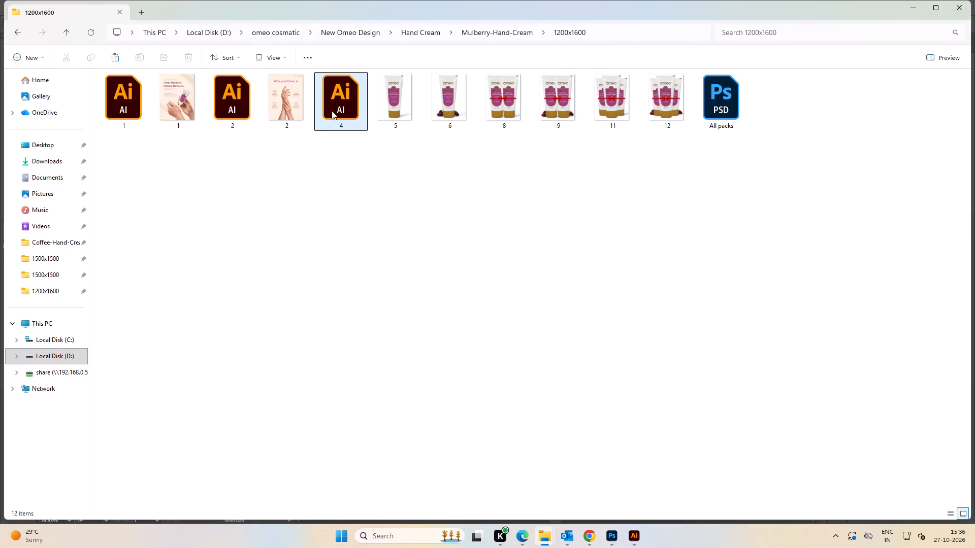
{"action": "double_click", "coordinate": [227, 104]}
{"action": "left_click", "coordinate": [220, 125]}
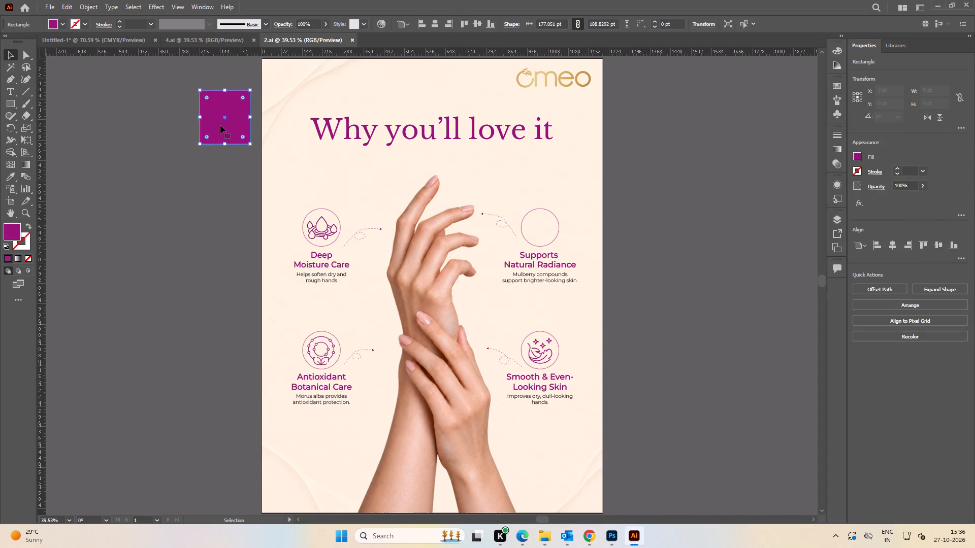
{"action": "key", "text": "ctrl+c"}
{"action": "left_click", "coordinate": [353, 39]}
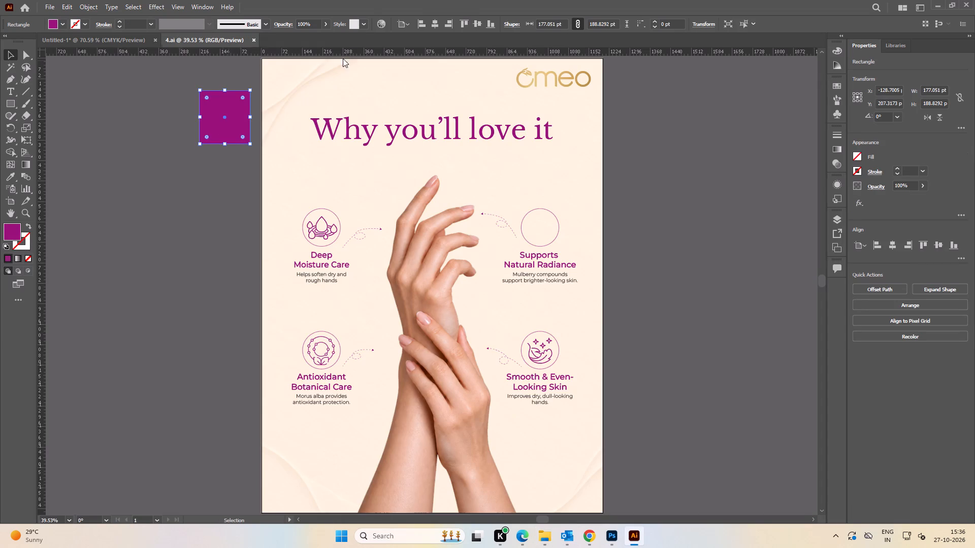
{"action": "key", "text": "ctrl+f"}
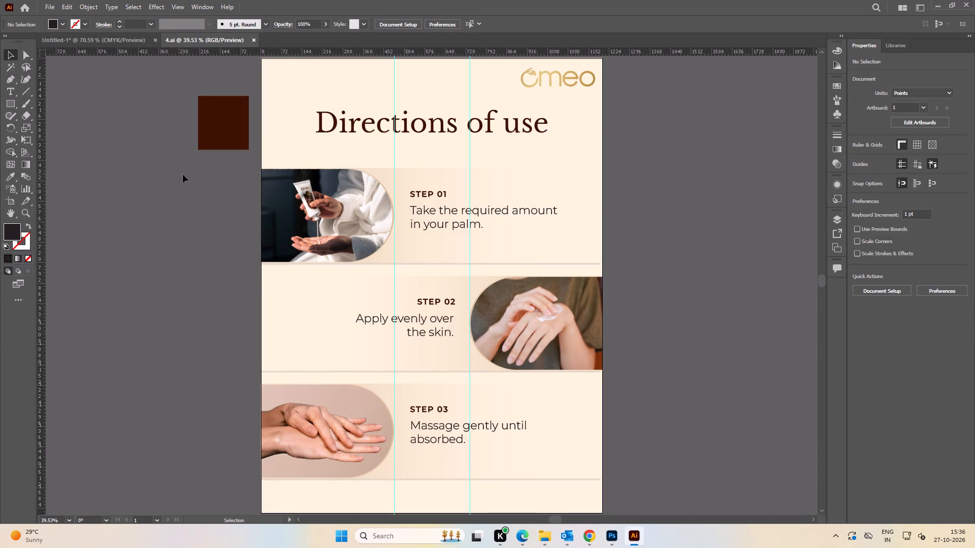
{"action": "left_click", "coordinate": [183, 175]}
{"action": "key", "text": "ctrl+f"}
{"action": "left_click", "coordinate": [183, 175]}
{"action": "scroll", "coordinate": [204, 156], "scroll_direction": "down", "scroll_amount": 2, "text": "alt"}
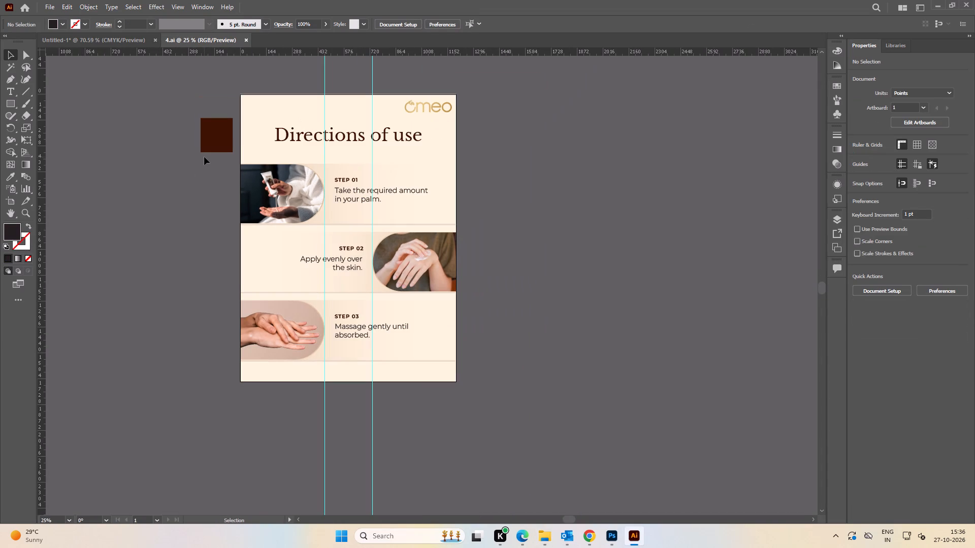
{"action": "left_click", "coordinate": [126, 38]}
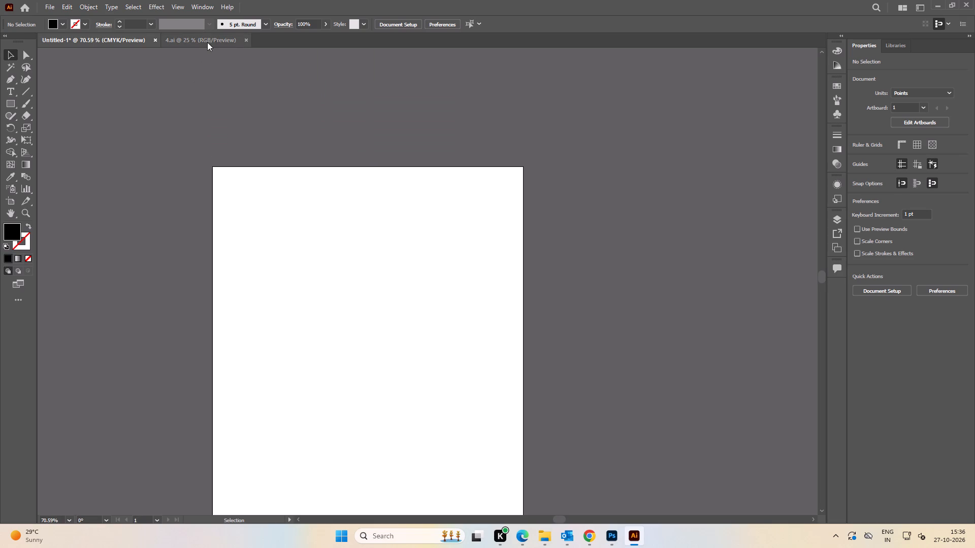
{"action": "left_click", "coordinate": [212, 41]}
Reopen 2.ai from the Mulberry-Hand-Cream 1200x1600 folder.
{"action": "key", "text": "alt+Tab"}
{"action": "double_click", "coordinate": [223, 109]}
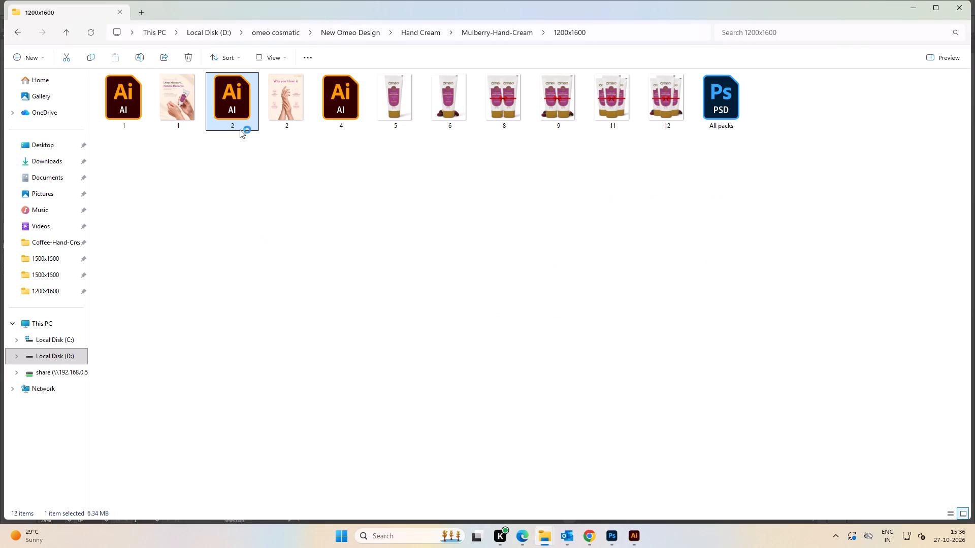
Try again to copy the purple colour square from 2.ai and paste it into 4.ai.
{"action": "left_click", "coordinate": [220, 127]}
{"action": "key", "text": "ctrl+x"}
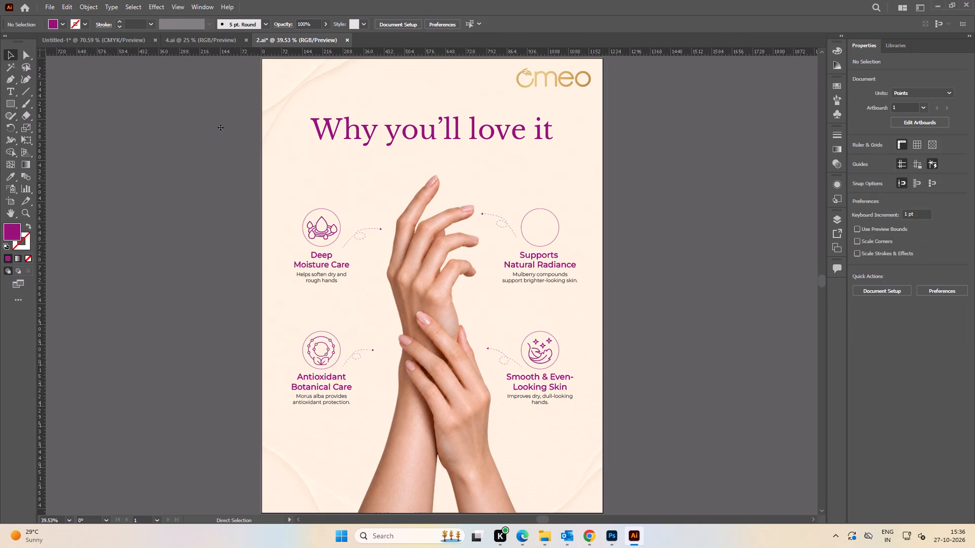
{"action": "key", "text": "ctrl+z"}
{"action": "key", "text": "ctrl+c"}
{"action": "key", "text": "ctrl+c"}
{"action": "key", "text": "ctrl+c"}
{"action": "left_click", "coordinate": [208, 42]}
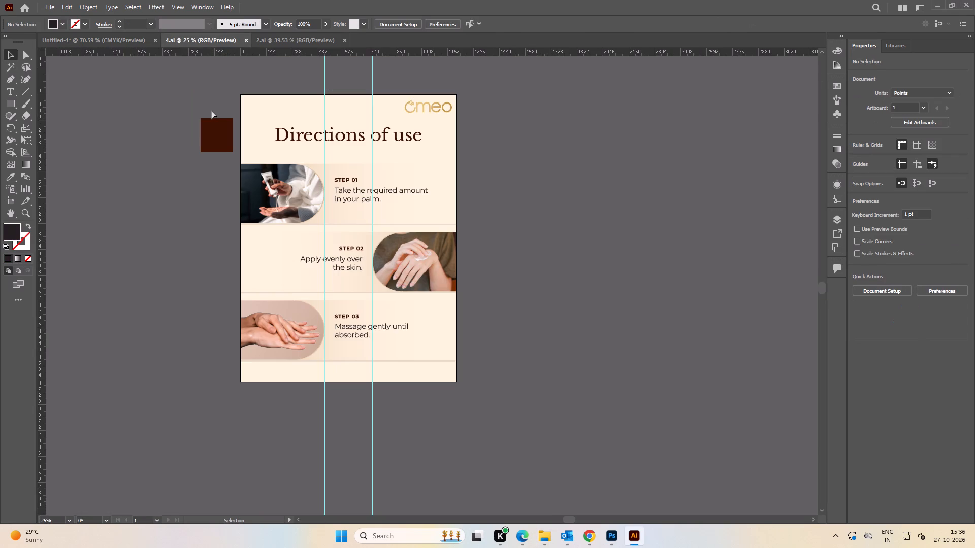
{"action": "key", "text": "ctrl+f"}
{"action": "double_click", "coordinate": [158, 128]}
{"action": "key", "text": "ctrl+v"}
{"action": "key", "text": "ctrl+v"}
Transfer the purple colour square directly from 2.ai into 4.ai, place it over the brown square, and close 2.ai.
{"action": "left_click", "coordinate": [284, 38]}
{"action": "left_click_drag", "start_coordinate": [233, 119], "coordinate": [209, 48]}
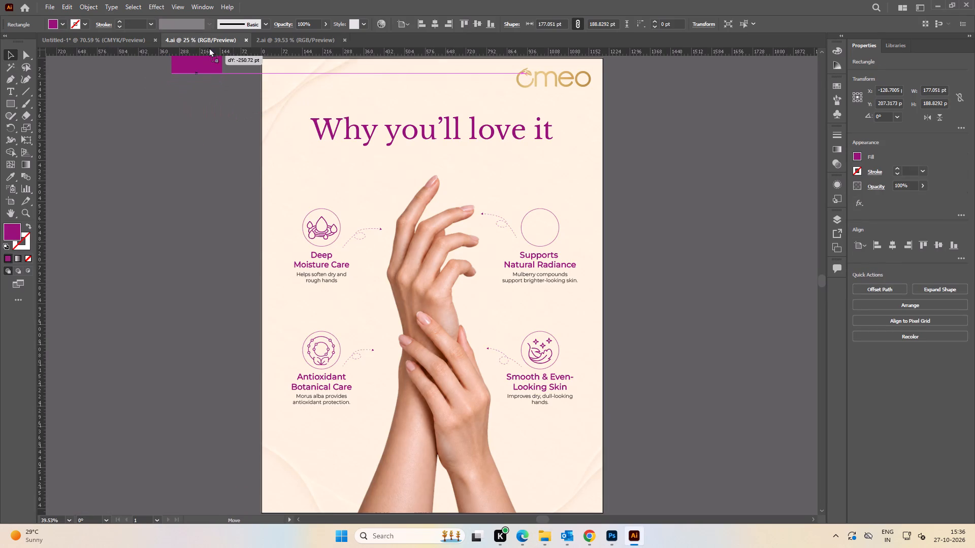
{"action": "left_click_drag", "start_coordinate": [209, 48], "coordinate": [208, 142]}
{"action": "left_click_drag", "start_coordinate": [199, 149], "coordinate": [204, 149]}
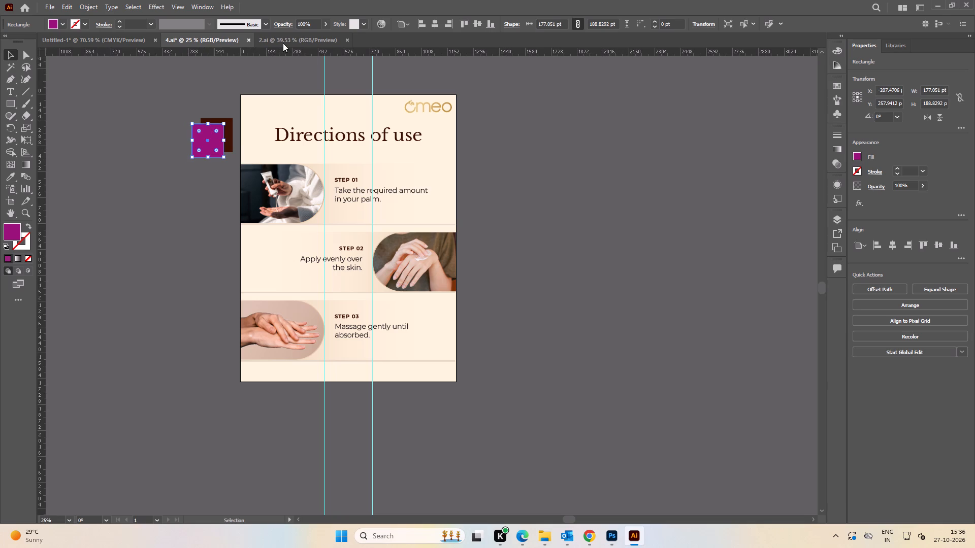
{"action": "left_click", "coordinate": [283, 43]}
{"action": "left_click", "coordinate": [347, 40]}
Delete the brown colour square beside the Directions of use artboard and move the purple square into its place.
{"action": "scroll", "coordinate": [204, 134], "scroll_direction": "up", "scroll_amount": 3, "text": "alt"}
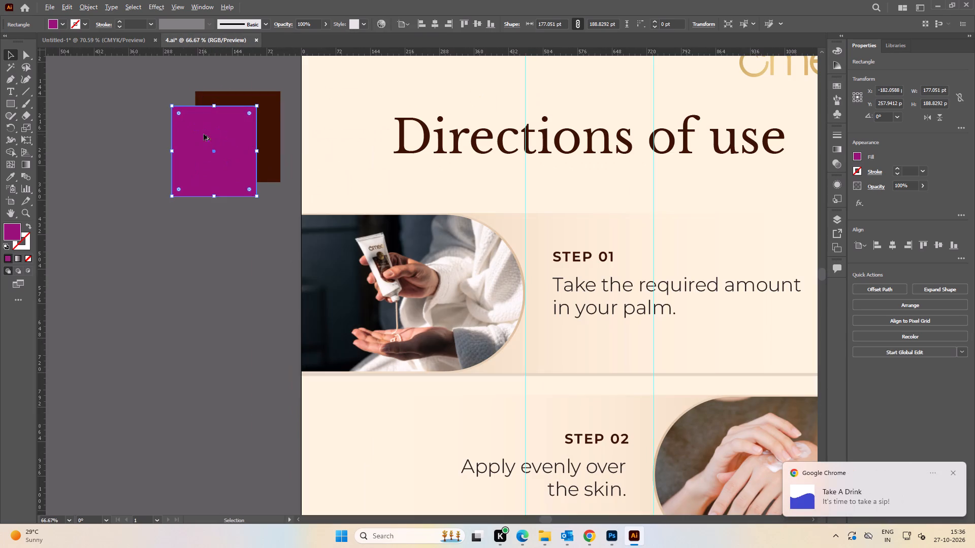
{"action": "left_click_drag", "start_coordinate": [270, 139], "coordinate": [278, 139]}
{"action": "key", "text": "Delete"}
{"action": "left_click_drag", "start_coordinate": [227, 164], "coordinate": [251, 144]}
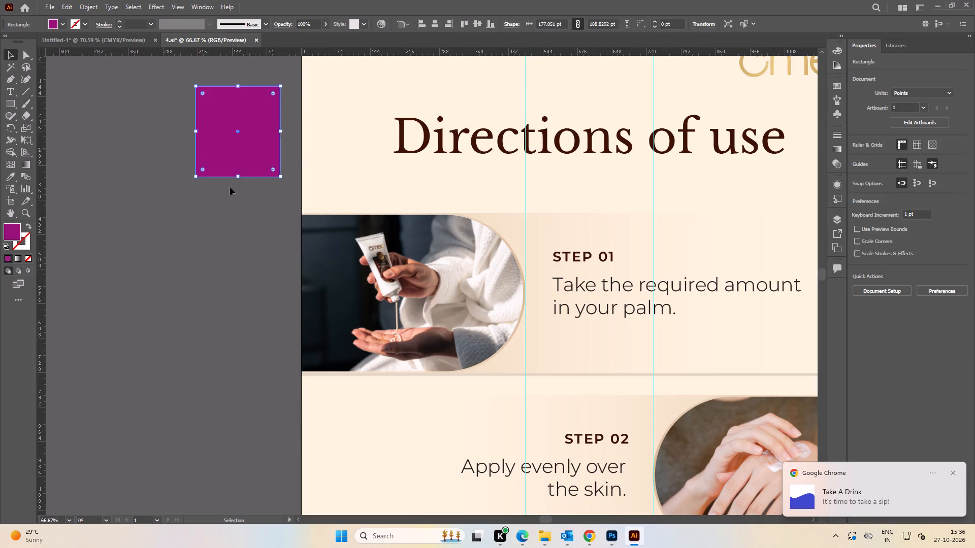
{"action": "left_click", "coordinate": [241, 148]}
{"action": "left_click", "coordinate": [228, 213]}
Recolour the Directions of use heading by sampling the purple square with the Eyedropper.
{"action": "scroll", "coordinate": [230, 213], "scroll_direction": "down", "scroll_amount": 2, "text": "alt"}
{"action": "key", "text": "space"}
{"action": "left_click_drag", "start_coordinate": [231, 224], "coordinate": [184, 217]}
{"action": "left_click", "coordinate": [182, 165]}
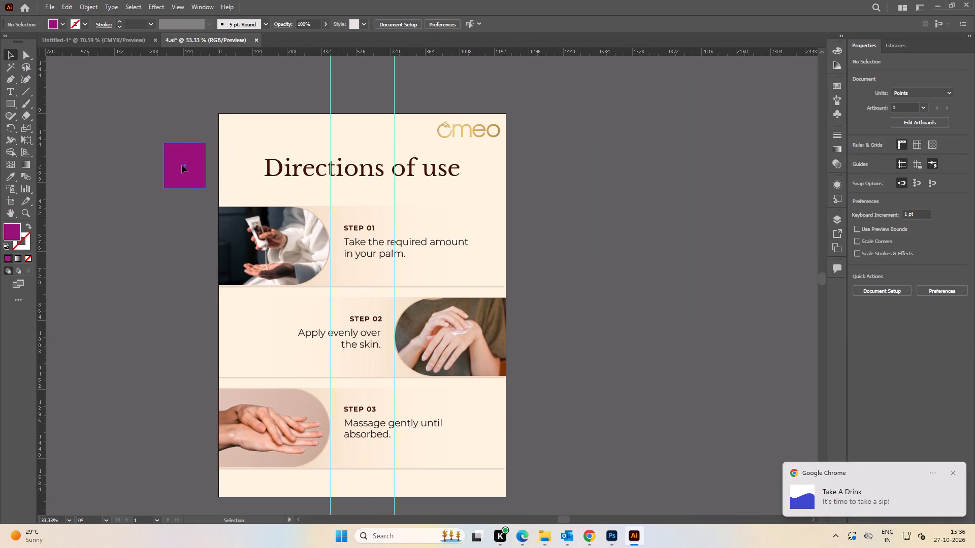
{"action": "left_click", "coordinate": [283, 170]}
{"action": "key", "text": "i"}
{"action": "left_click", "coordinate": [187, 147]}
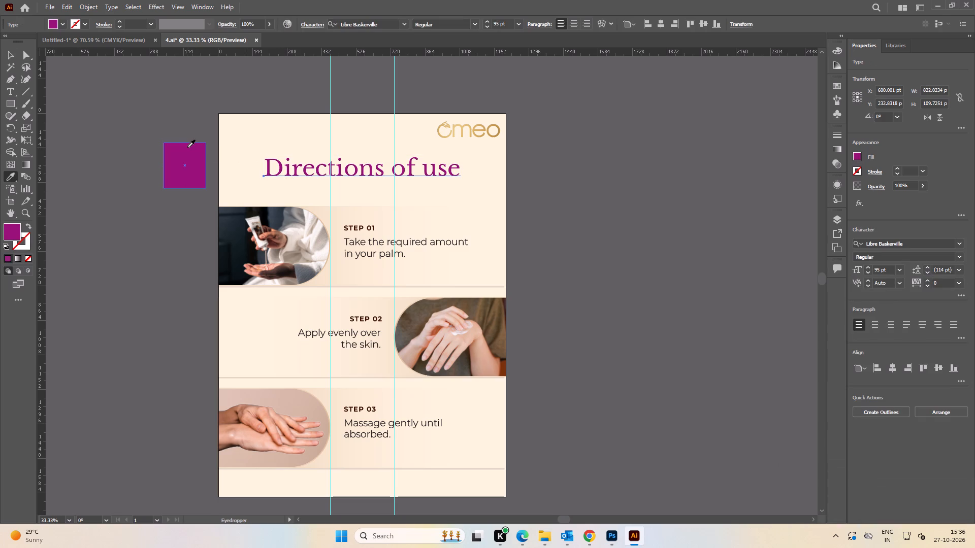
{"action": "key", "text": "v"}
{"action": "left_click", "coordinate": [150, 258]}
{"action": "scroll", "coordinate": [155, 256], "scroll_direction": "down", "scroll_amount": 2, "text": "alt"}
{"action": "key", "text": "space"}
{"action": "left_click_drag", "start_coordinate": [164, 256], "coordinate": [185, 214]}
{"action": "scroll", "coordinate": [266, 198], "scroll_direction": "up", "scroll_amount": 2, "text": "alt"}
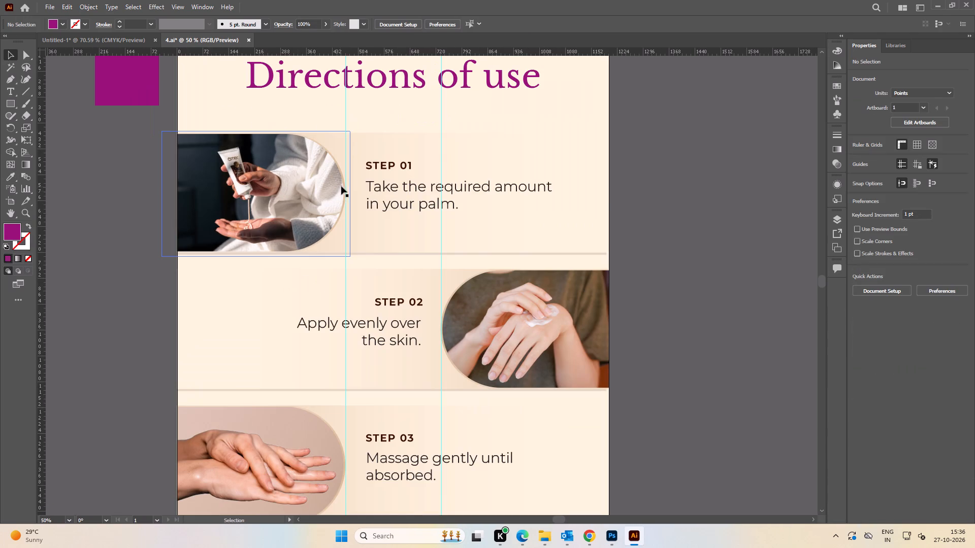
{"action": "left_click", "coordinate": [381, 162]}
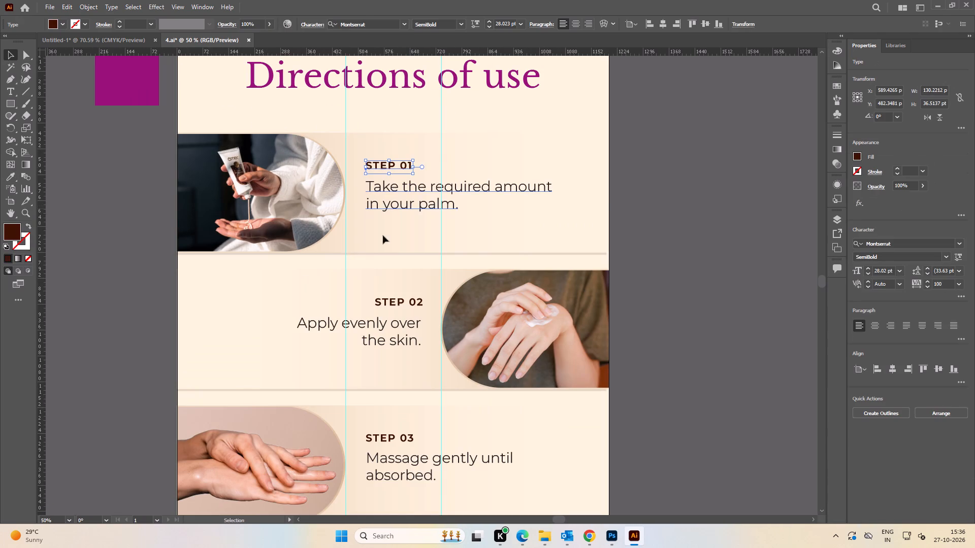
{"action": "left_click", "coordinate": [398, 303], "text": "shift"}
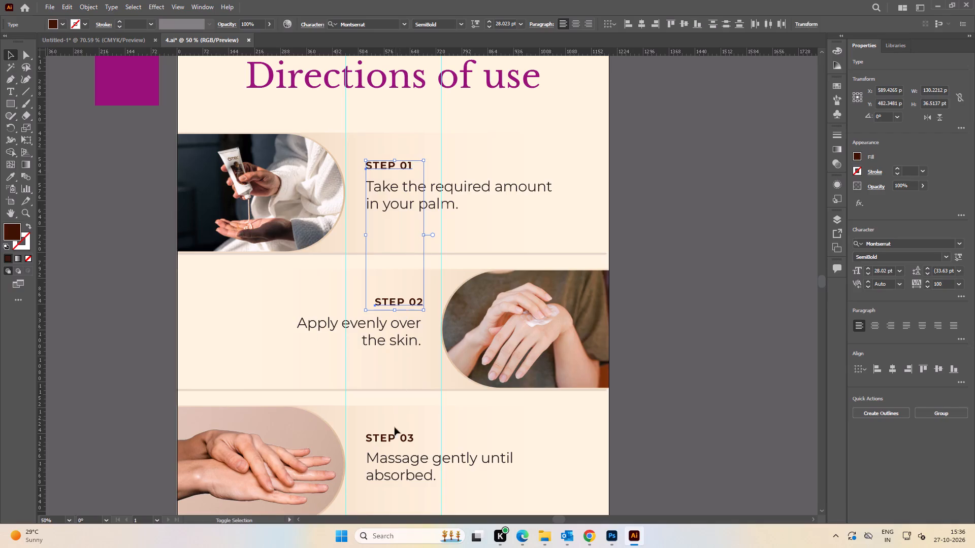
{"action": "left_click", "coordinate": [394, 435], "text": "shift"}
{"action": "key", "text": "i"}
{"action": "left_click", "coordinate": [138, 88]}
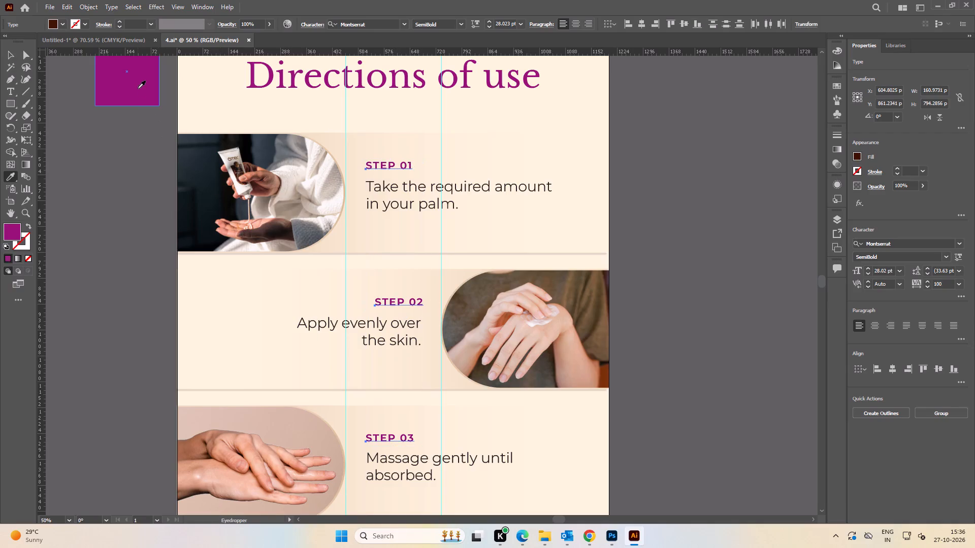
{"action": "key", "text": "v"}
{"action": "left_click", "coordinate": [58, 228]}
{"action": "scroll", "coordinate": [96, 250], "scroll_direction": "down", "scroll_amount": 1, "text": "alt"}
{"action": "key", "text": "space"}
{"action": "key", "text": "space"}
{"action": "key", "text": "space"}
{"action": "left_click_drag", "start_coordinate": [108, 253], "coordinate": [162, 261]}
{"action": "key", "text": "space"}
{"action": "left_click_drag", "start_coordinate": [128, 302], "coordinate": [151, 288]}
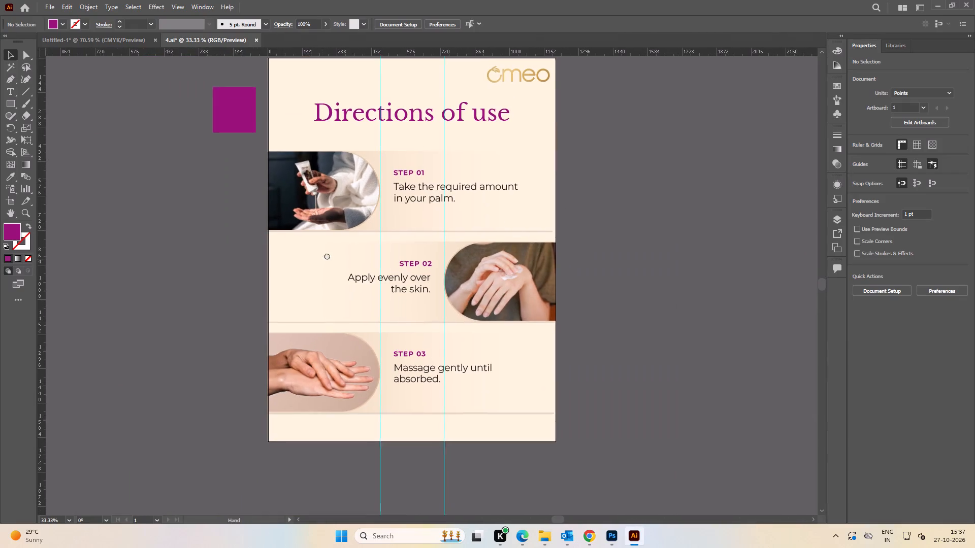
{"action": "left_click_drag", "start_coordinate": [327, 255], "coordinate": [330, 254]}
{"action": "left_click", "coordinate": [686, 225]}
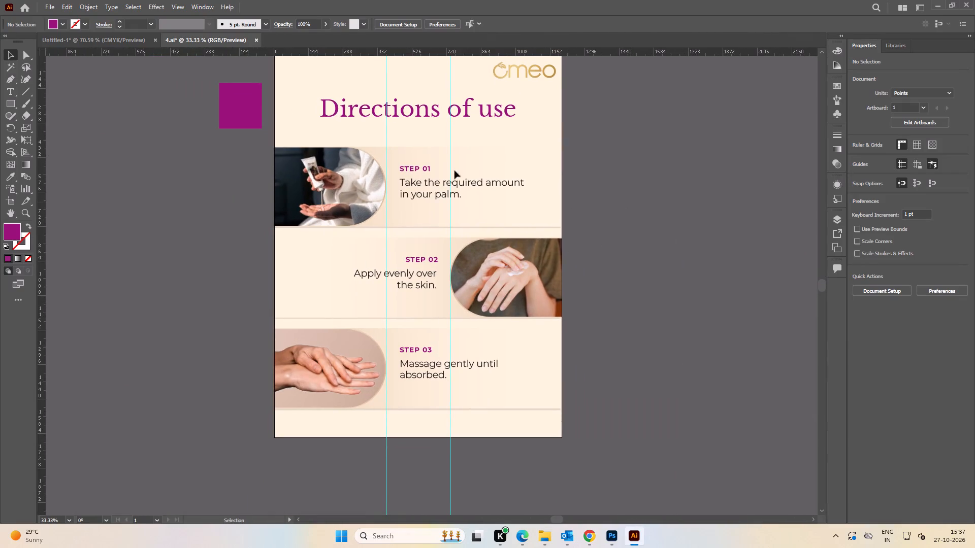
Place the OMEO Mulberry Hand Cream Application image from Downloads into 4.ai as a linked file.
{"action": "left_click", "coordinate": [54, 5]}
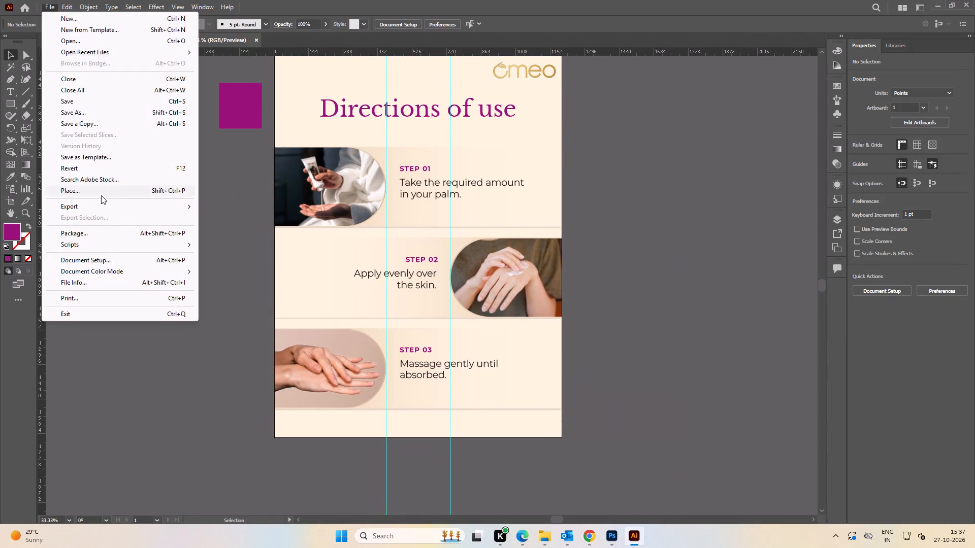
{"action": "left_click", "coordinate": [100, 189]}
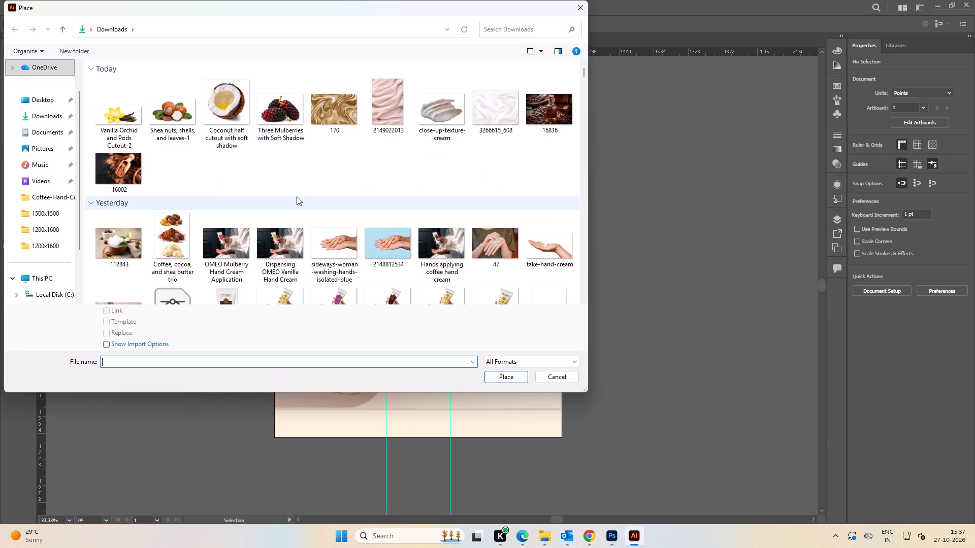
{"action": "scroll", "coordinate": [297, 196], "scroll_direction": "down", "scroll_amount": 1}
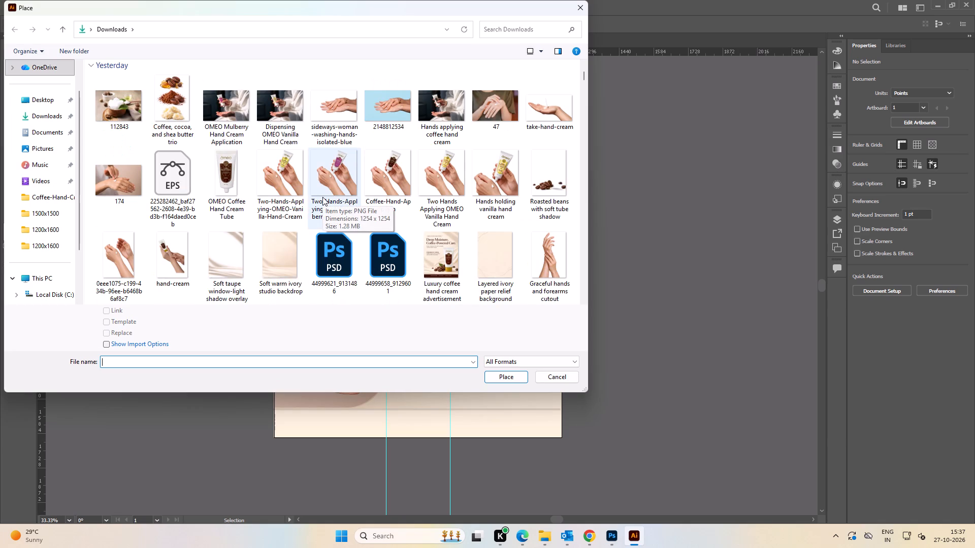
{"action": "left_click", "coordinate": [235, 113]}
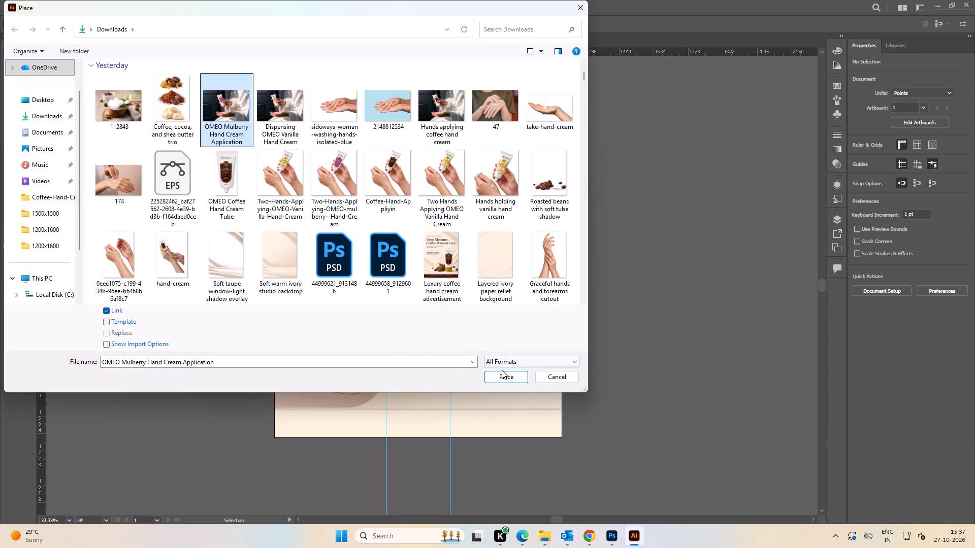
{"action": "left_click", "coordinate": [503, 375]}
{"action": "left_click", "coordinate": [324, 235]}
Scale the placed mulberry photo down to about 548 x 365 pt and position it over the STEP 01 photo.
{"action": "left_click_drag", "start_coordinate": [443, 324], "coordinate": [258, 198]}
{"action": "scroll", "coordinate": [275, 200], "scroll_direction": "down", "scroll_amount": 2, "text": "alt"}
{"action": "left_click_drag", "start_coordinate": [314, 214], "coordinate": [246, 209]}
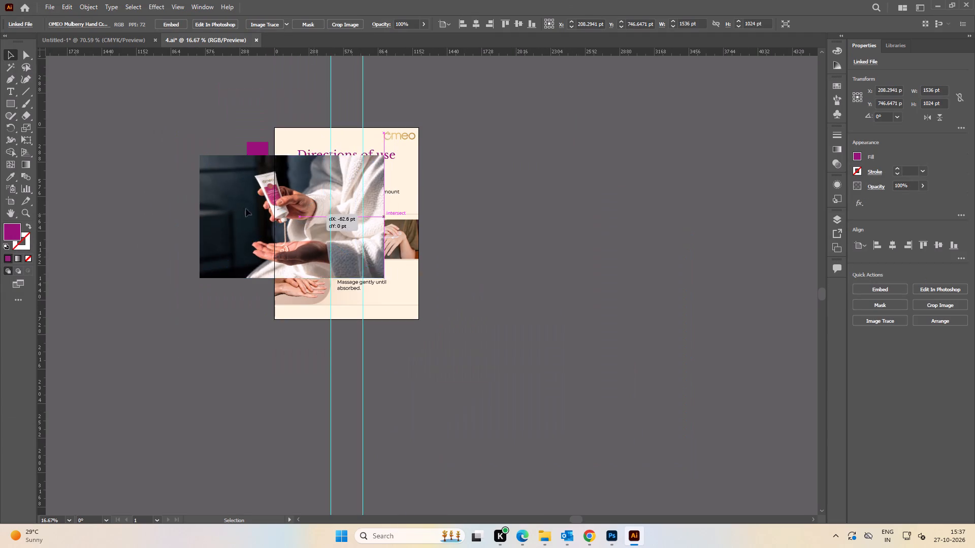
{"action": "left_click_drag", "start_coordinate": [246, 209], "coordinate": [244, 208]}
{"action": "left_click_drag", "start_coordinate": [232, 149], "coordinate": [245, 228], "text": "shift"}
{"action": "left_click_drag", "start_coordinate": [243, 236], "coordinate": [305, 184]}
{"action": "scroll", "coordinate": [304, 184], "scroll_direction": "up", "scroll_amount": 3, "text": "alt"}
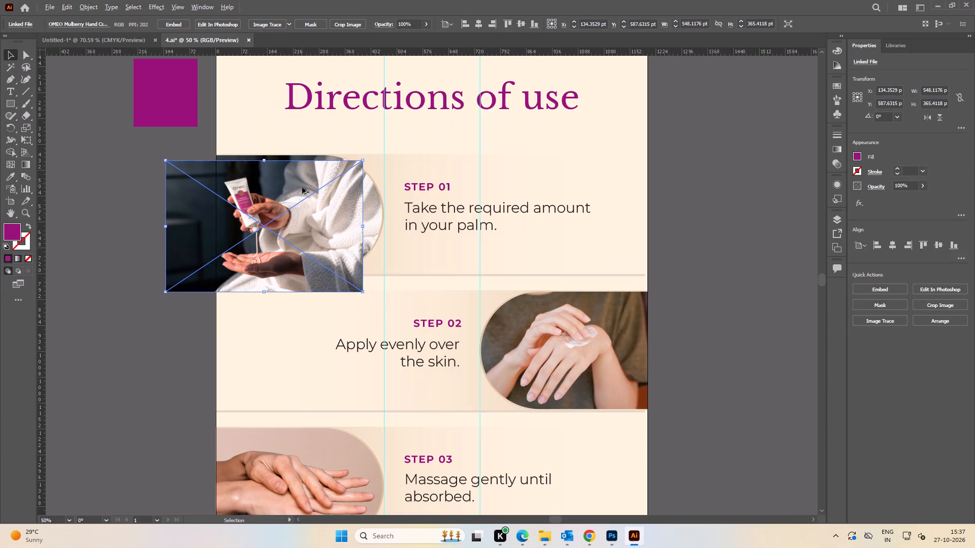
{"action": "left_click_drag", "start_coordinate": [283, 224], "coordinate": [296, 214]}
{"action": "left_click_drag", "start_coordinate": [286, 209], "coordinate": [301, 207]}
Move the mulberry photo off the artboard so that it sits to the left of the STEP 01 photo.
{"action": "scroll", "coordinate": [288, 203], "scroll_direction": "up", "scroll_amount": 2, "text": "alt"}
{"action": "left_click_drag", "start_coordinate": [337, 216], "coordinate": [135, 218]}
{"action": "left_click", "coordinate": [316, 213]}
{"action": "scroll", "coordinate": [354, 224], "scroll_direction": "down", "scroll_amount": 1, "text": "alt"}
{"action": "key", "text": "space"}
{"action": "left_click_drag", "start_coordinate": [207, 226], "coordinate": [427, 222]}
{"action": "left_click_drag", "start_coordinate": [404, 233], "coordinate": [191, 218]}
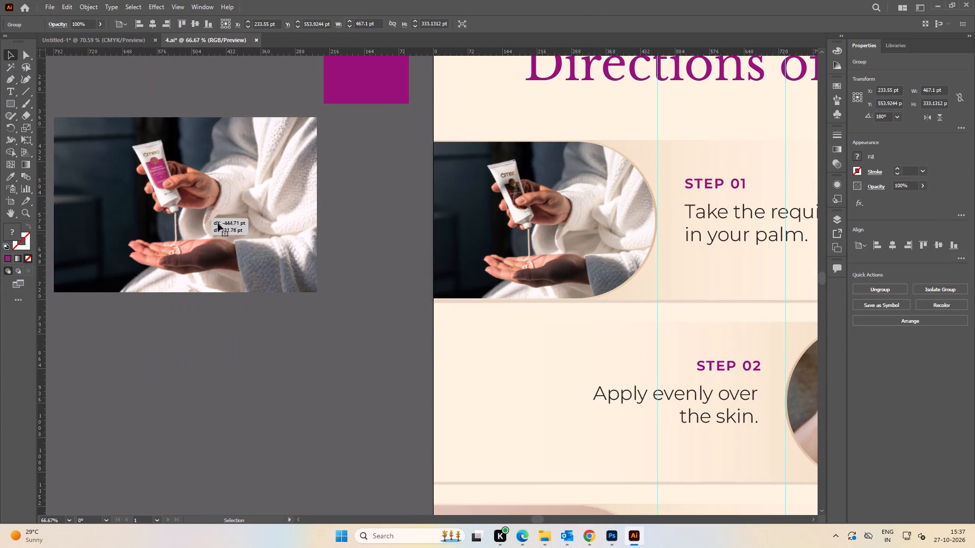
{"action": "left_click", "coordinate": [371, 199]}
{"action": "left_click", "coordinate": [501, 222]}
{"action": "left_click", "coordinate": [353, 218]}
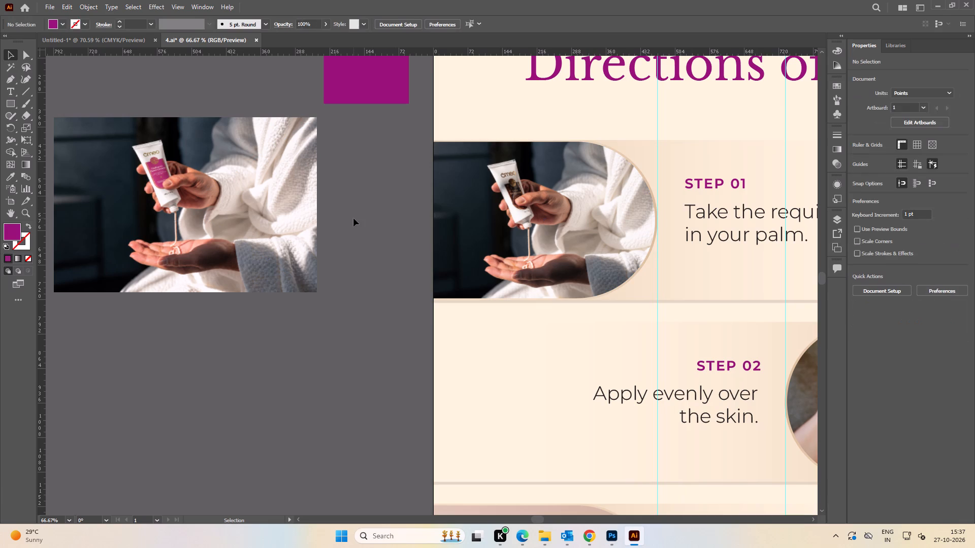
Embed the linked mulberry photo in the document.
{"action": "left_click", "coordinate": [236, 195]}
{"action": "left_click", "coordinate": [899, 290]}
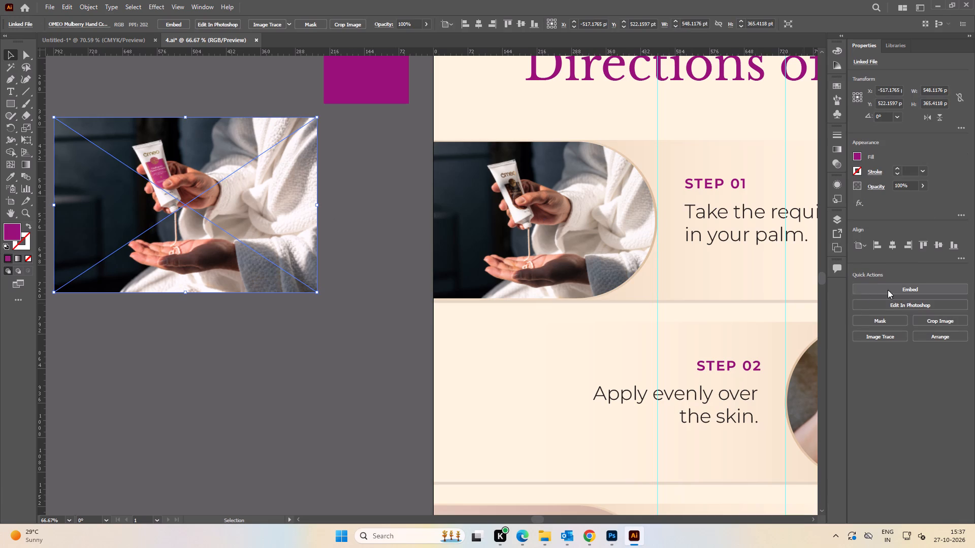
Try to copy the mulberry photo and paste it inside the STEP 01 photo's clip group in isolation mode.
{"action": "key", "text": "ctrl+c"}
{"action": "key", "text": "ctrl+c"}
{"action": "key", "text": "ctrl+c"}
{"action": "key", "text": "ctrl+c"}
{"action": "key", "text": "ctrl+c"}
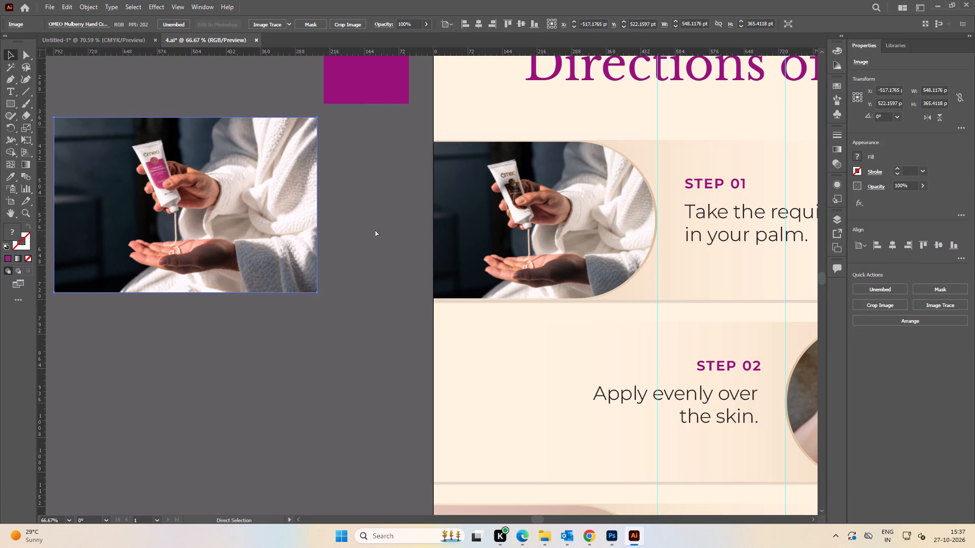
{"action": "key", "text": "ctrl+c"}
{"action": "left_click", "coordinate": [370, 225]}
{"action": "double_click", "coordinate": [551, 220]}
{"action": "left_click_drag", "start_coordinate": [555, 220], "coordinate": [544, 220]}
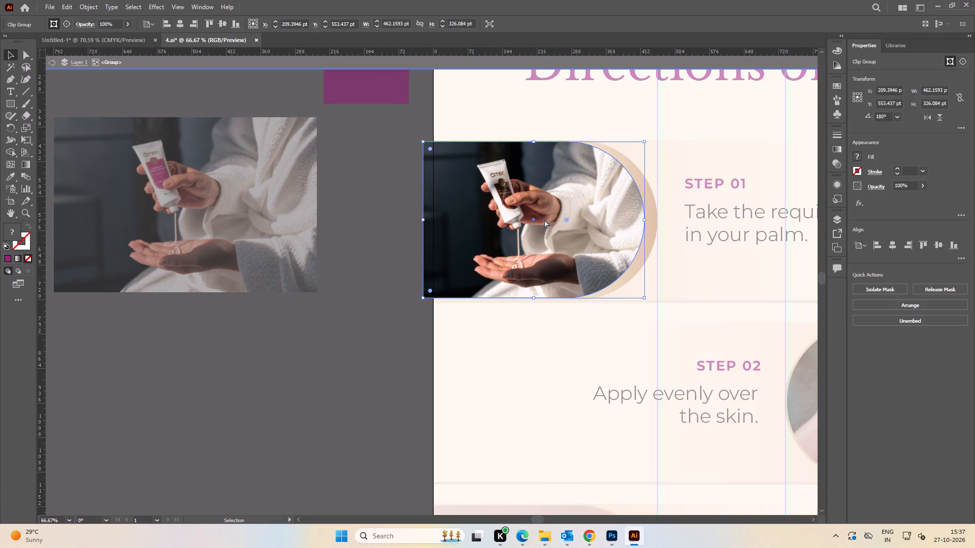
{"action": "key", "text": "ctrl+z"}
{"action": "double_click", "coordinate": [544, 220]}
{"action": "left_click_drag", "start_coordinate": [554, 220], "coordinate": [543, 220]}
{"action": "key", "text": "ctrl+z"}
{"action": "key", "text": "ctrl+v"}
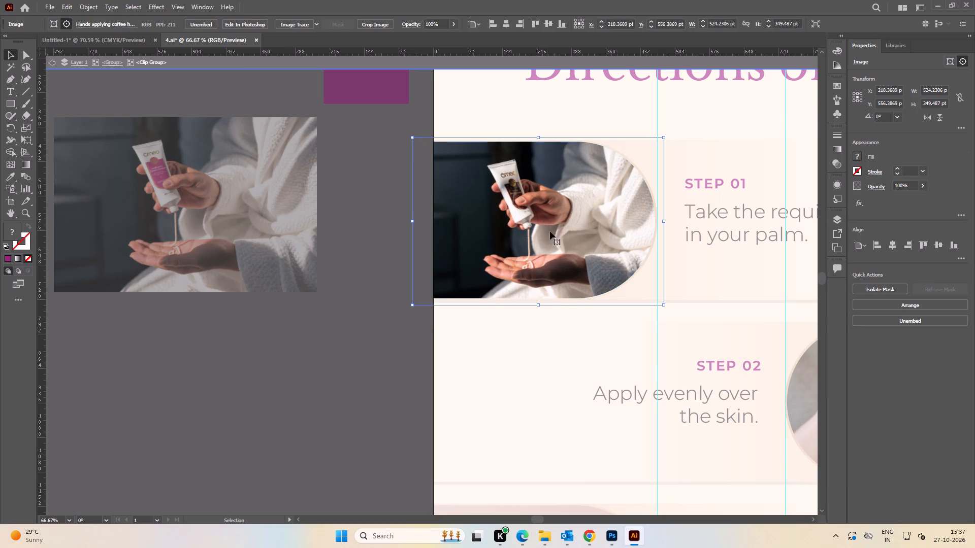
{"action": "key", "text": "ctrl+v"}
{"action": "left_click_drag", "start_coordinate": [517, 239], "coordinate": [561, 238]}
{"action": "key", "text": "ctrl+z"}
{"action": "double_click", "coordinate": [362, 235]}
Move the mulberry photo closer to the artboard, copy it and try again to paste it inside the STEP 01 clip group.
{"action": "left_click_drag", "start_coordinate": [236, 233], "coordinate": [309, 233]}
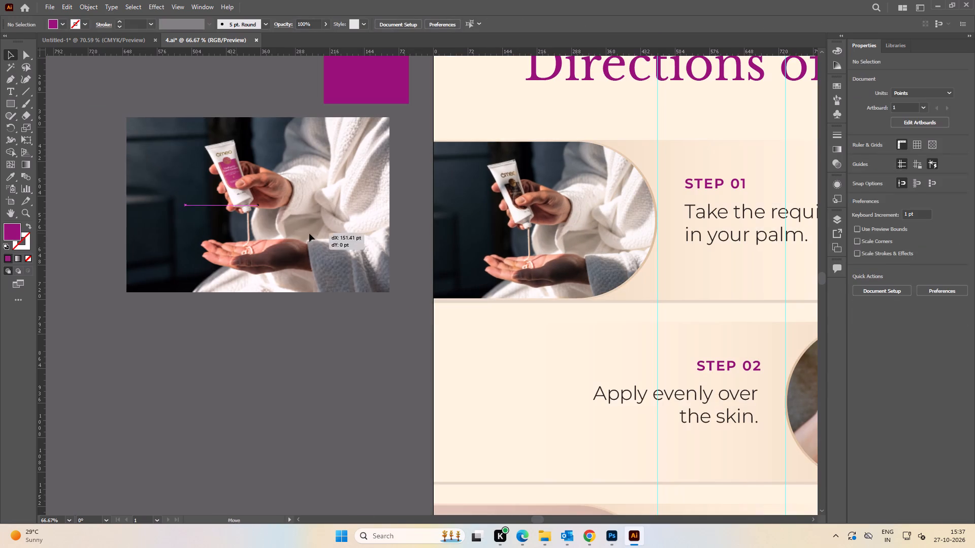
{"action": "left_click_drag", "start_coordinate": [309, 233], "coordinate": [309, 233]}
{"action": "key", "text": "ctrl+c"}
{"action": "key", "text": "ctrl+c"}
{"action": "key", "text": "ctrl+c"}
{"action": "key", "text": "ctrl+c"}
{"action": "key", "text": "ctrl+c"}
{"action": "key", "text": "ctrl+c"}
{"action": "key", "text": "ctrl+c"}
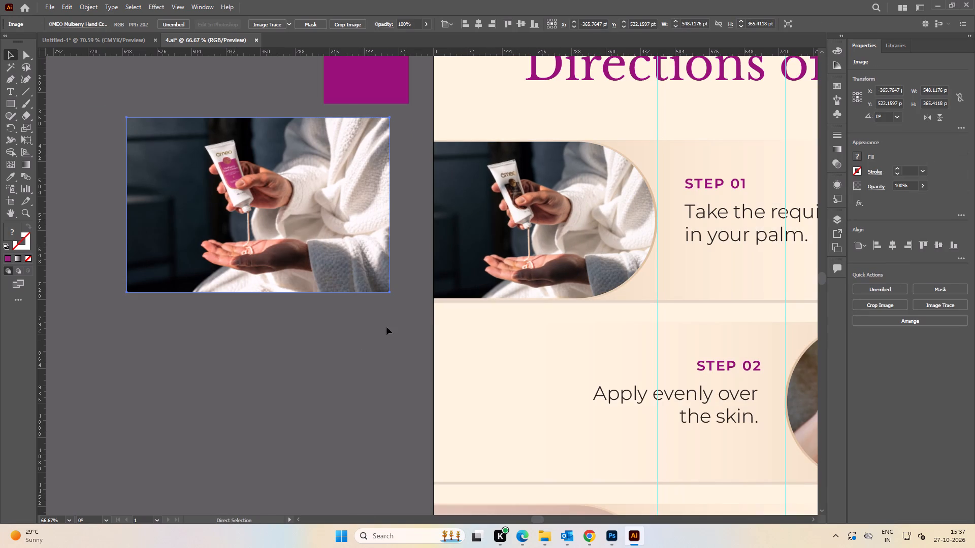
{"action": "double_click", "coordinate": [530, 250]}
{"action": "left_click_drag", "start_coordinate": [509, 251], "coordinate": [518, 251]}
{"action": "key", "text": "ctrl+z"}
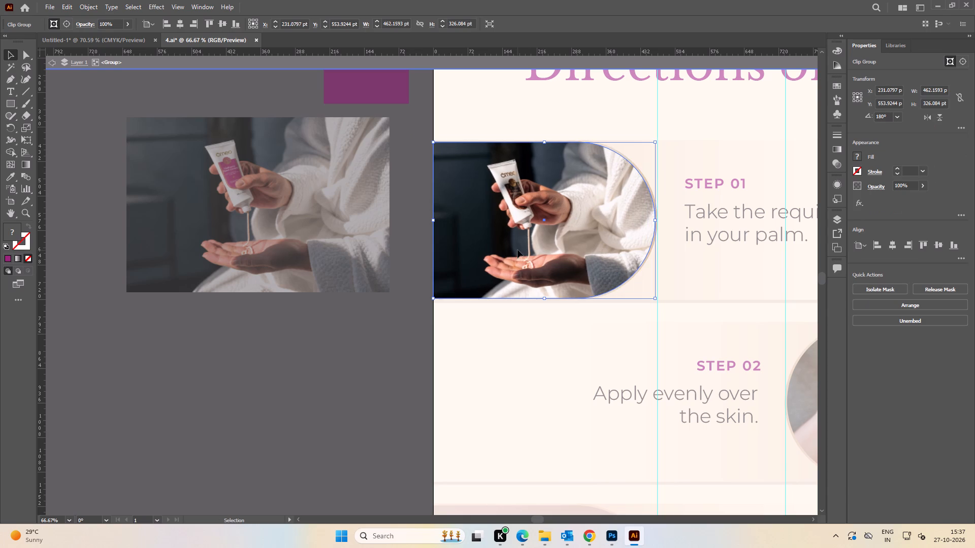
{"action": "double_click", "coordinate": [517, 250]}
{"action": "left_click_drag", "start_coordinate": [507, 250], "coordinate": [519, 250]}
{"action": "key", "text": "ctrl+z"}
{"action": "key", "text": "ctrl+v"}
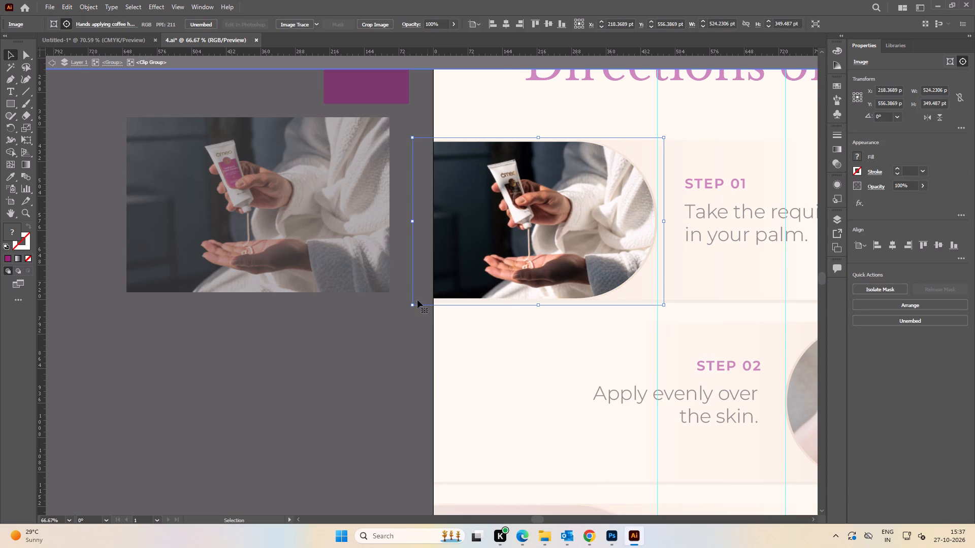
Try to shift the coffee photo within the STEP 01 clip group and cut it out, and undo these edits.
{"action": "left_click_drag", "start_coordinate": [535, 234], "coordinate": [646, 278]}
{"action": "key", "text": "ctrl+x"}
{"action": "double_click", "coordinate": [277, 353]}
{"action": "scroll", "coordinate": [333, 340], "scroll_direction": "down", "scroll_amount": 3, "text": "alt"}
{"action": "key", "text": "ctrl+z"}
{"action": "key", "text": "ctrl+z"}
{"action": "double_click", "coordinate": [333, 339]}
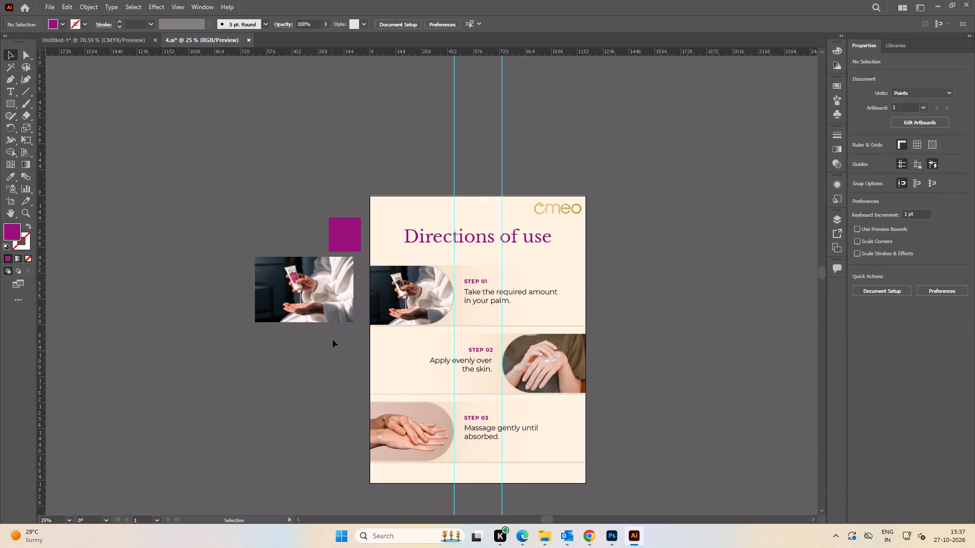
Duplicate the STEP 01 photo group off the artboard and arrange the copy below the mulberry photo.
{"action": "left_click_drag", "start_coordinate": [319, 282], "coordinate": [268, 284]}
{"action": "scroll", "coordinate": [384, 285], "scroll_direction": "up", "scroll_amount": 2, "text": "alt"}
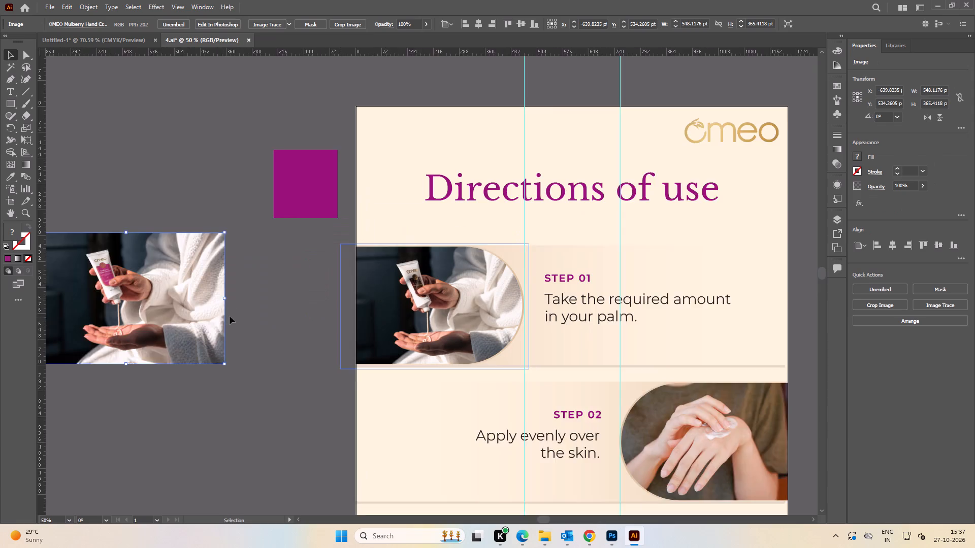
{"action": "key", "text": "space"}
{"action": "left_click_drag", "start_coordinate": [238, 314], "coordinate": [441, 271]}
{"action": "left_click_drag", "start_coordinate": [576, 277], "coordinate": [391, 282], "text": "alt"}
{"action": "key", "text": "space"}
{"action": "left_click_drag", "start_coordinate": [283, 306], "coordinate": [447, 280]}
{"action": "left_click_drag", "start_coordinate": [590, 273], "coordinate": [461, 349]}
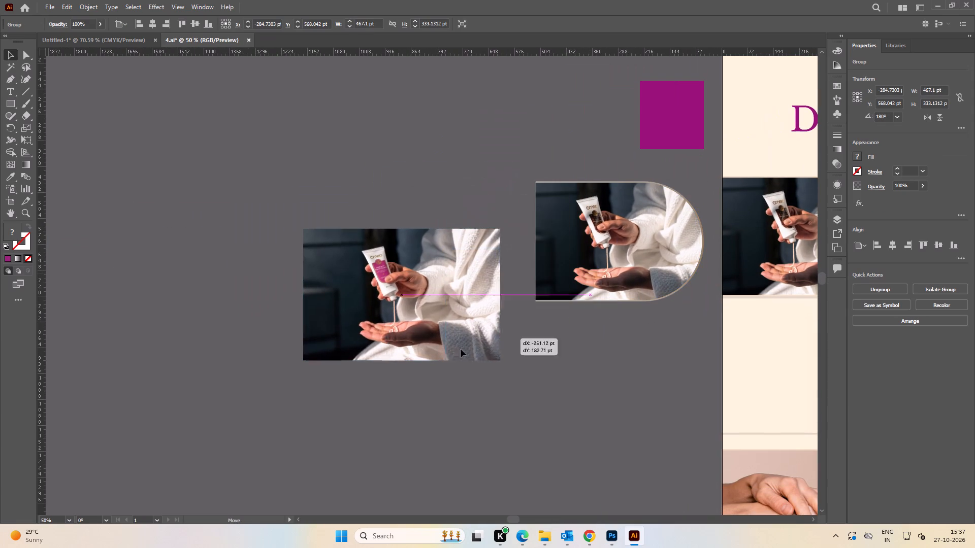
{"action": "left_click_drag", "start_coordinate": [461, 349], "coordinate": [408, 351]}
{"action": "left_click_drag", "start_coordinate": [367, 312], "coordinate": [391, 195]}
{"action": "left_click", "coordinate": [483, 312]}
{"action": "left_click_drag", "start_coordinate": [575, 281], "coordinate": [411, 323]}
Ungroup the duplicated STEP 01 photo, separate the clipped photo from its beige backing shape and delete the backing.
{"action": "scroll", "coordinate": [433, 307], "scroll_direction": "up", "scroll_amount": 2, "text": "alt"}
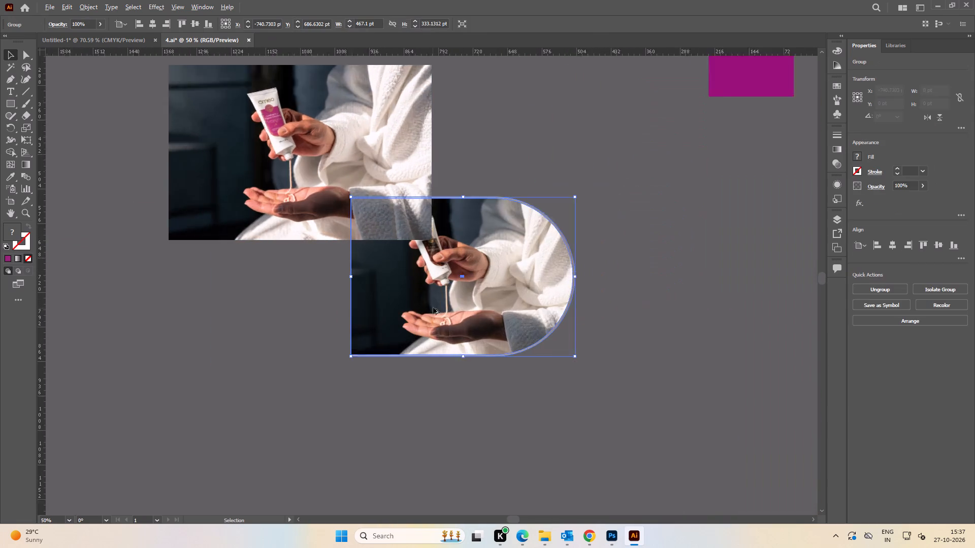
{"action": "right_click", "coordinate": [433, 307]}
{"action": "left_click", "coordinate": [463, 399]}
{"action": "left_click", "coordinate": [720, 336]}
{"action": "left_click_drag", "start_coordinate": [544, 320], "coordinate": [495, 324]}
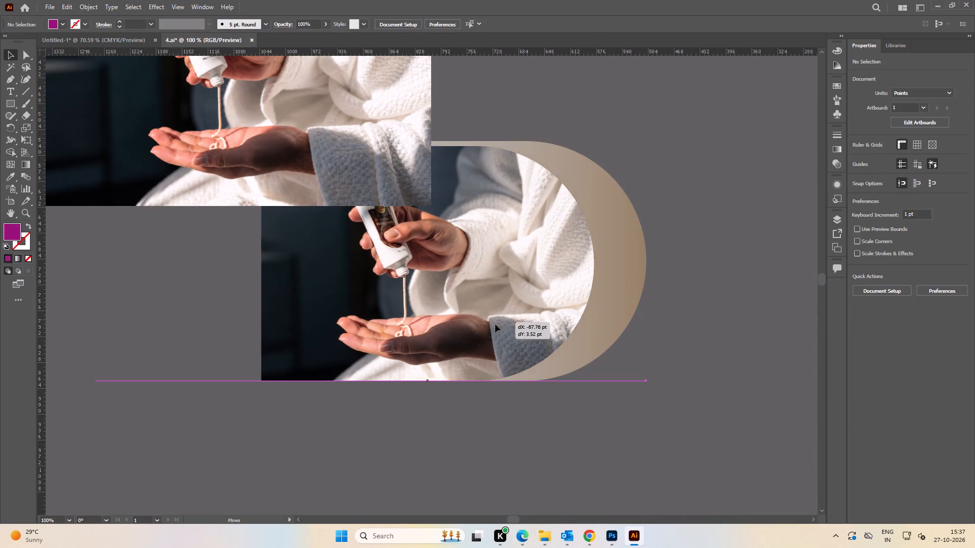
{"action": "left_click_drag", "start_coordinate": [495, 324], "coordinate": [495, 323]}
{"action": "left_click_drag", "start_coordinate": [617, 327], "coordinate": [639, 321]}
{"action": "key", "text": "Delete"}
{"action": "left_click", "coordinate": [488, 290]}
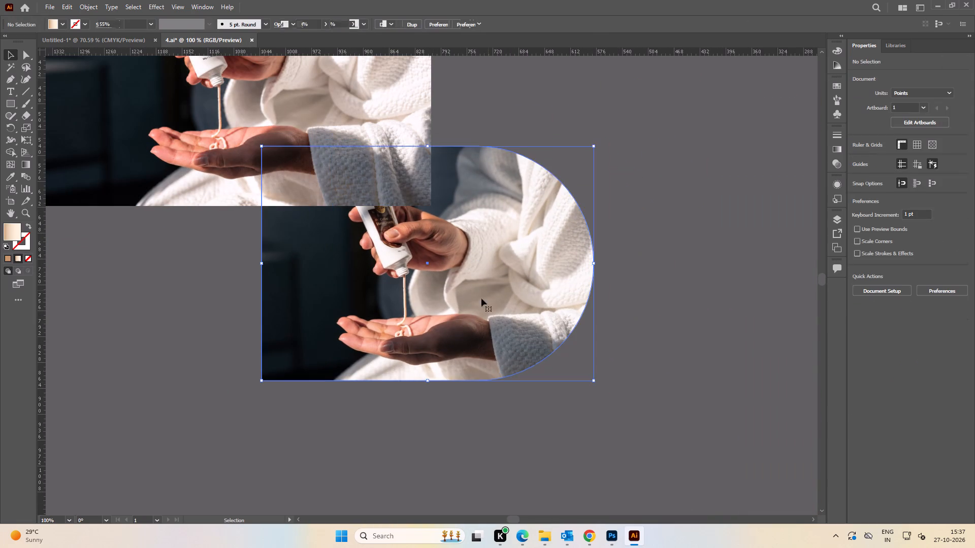
Nudge the rectangular mulberry photo aside and bring the off-artboard clipped coffee photo to the front.
{"action": "scroll", "coordinate": [463, 297], "scroll_direction": "down", "scroll_amount": 2, "text": "alt"}
{"action": "right_click", "coordinate": [458, 297]}
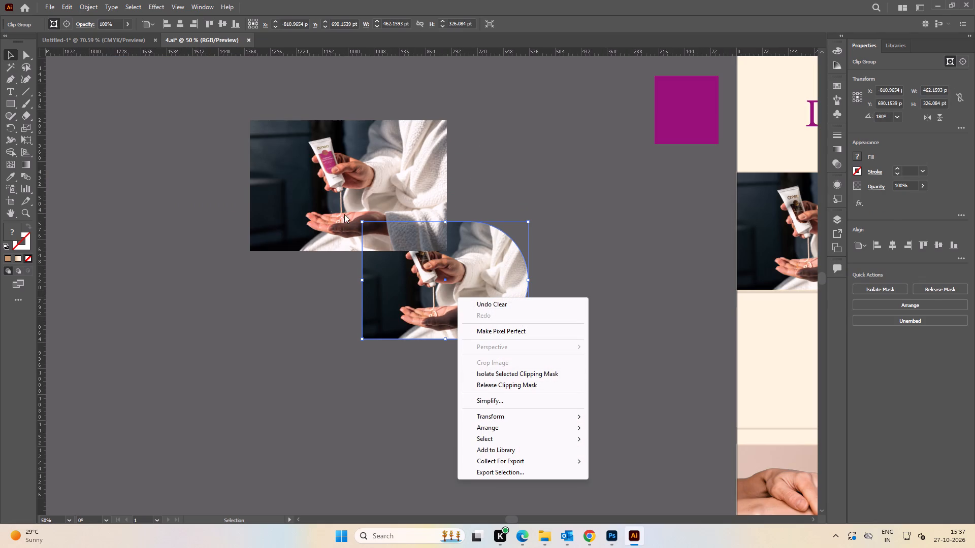
{"action": "left_click", "coordinate": [565, 189]}
{"action": "left_click_drag", "start_coordinate": [335, 183], "coordinate": [324, 204]}
{"action": "left_click", "coordinate": [522, 298]}
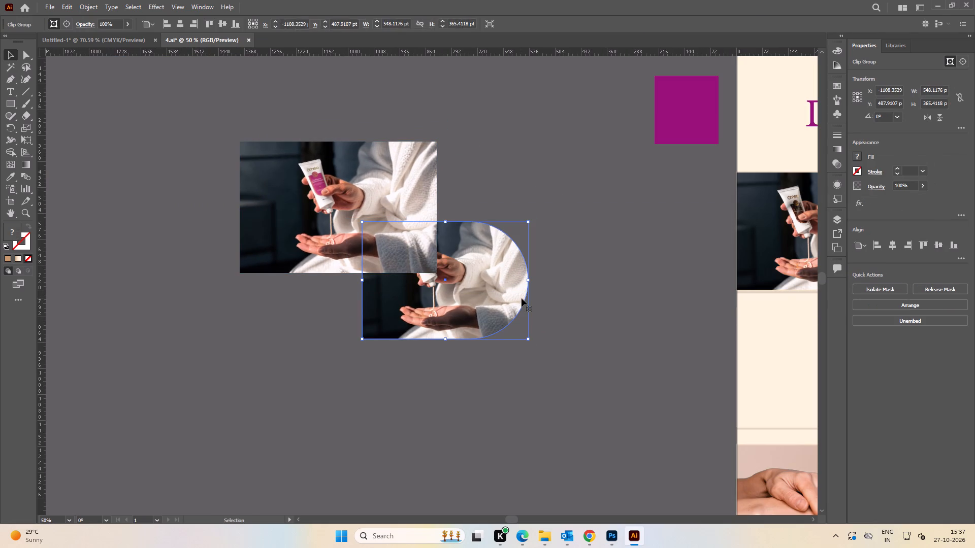
{"action": "key", "text": "ctrl+shift+bracketleft"}
{"action": "key", "text": "ctrl+shift+bracketright"}
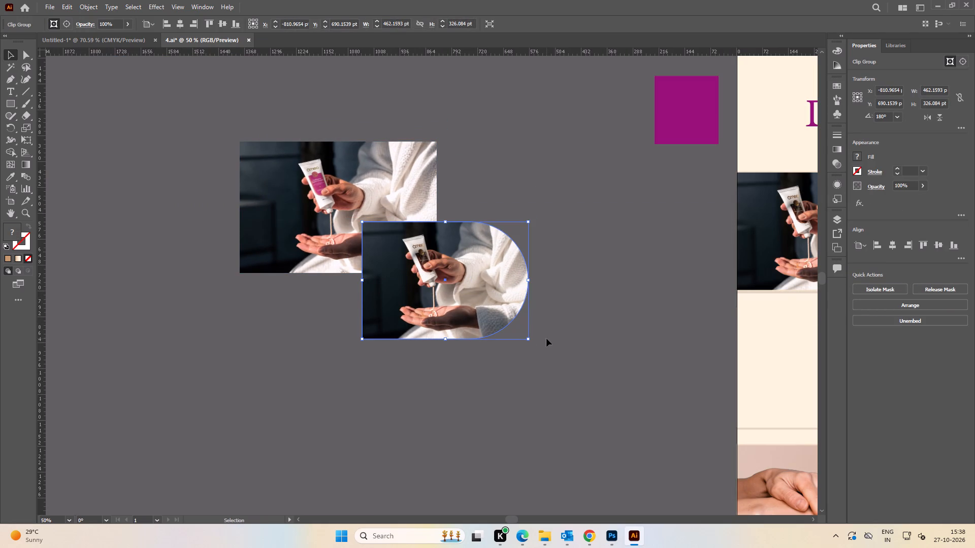
Position the mulberry photo directly behind the rounded clipped coffee photo so it extends past the mask on all sides.
{"action": "left_click", "coordinate": [572, 322]}
{"action": "left_click_drag", "start_coordinate": [336, 152], "coordinate": [458, 189]}
{"action": "scroll", "coordinate": [500, 225], "scroll_direction": "up", "scroll_amount": 1, "text": "alt"}
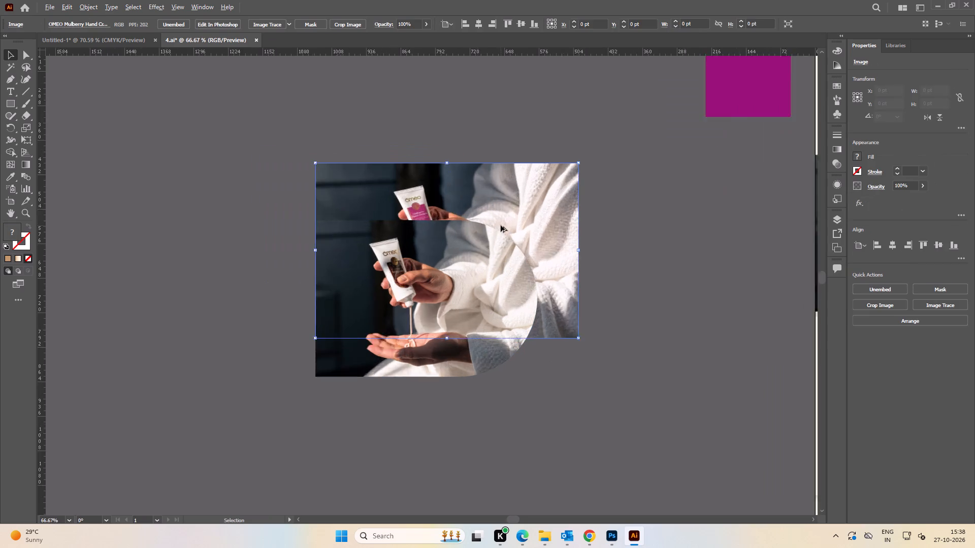
{"action": "scroll", "coordinate": [501, 225], "scroll_direction": "up", "scroll_amount": 1, "text": "alt"}
{"action": "left_click_drag", "start_coordinate": [593, 219], "coordinate": [566, 286]}
{"action": "key", "text": "space"}
{"action": "left_click_drag", "start_coordinate": [566, 339], "coordinate": [575, 273]}
{"action": "left_click_drag", "start_coordinate": [600, 396], "coordinate": [592, 391], "text": "alt+shift"}
{"action": "left_click_drag", "start_coordinate": [566, 366], "coordinate": [560, 366]}
{"action": "left_click_drag", "start_coordinate": [650, 340], "coordinate": [644, 338]}
Release the clipping mask on the duplicated coffee photo and delete the coffee photo, keeping its rounded mask shape.
{"action": "left_click", "coordinate": [442, 288]}
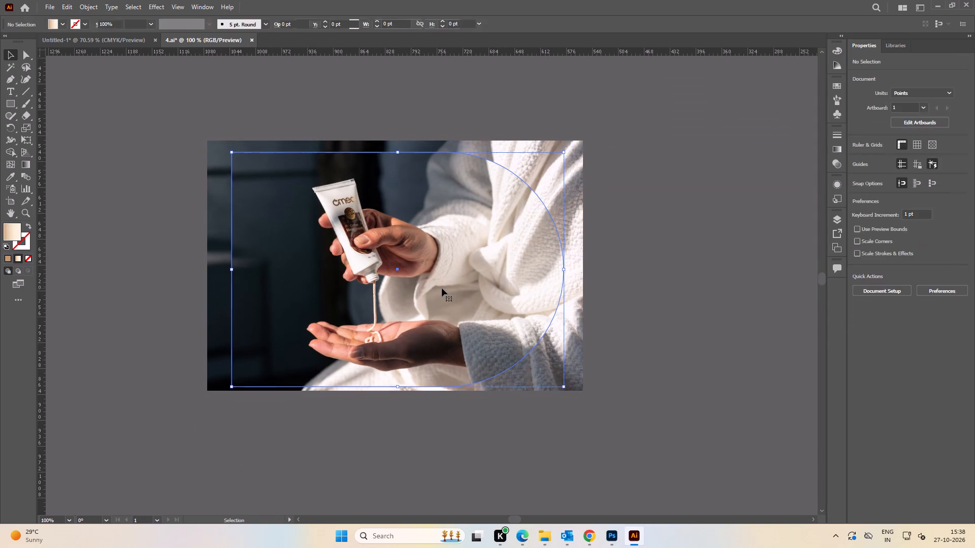
{"action": "right_click", "coordinate": [442, 288]}
{"action": "left_click", "coordinate": [483, 373]}
{"action": "left_click", "coordinate": [662, 326]}
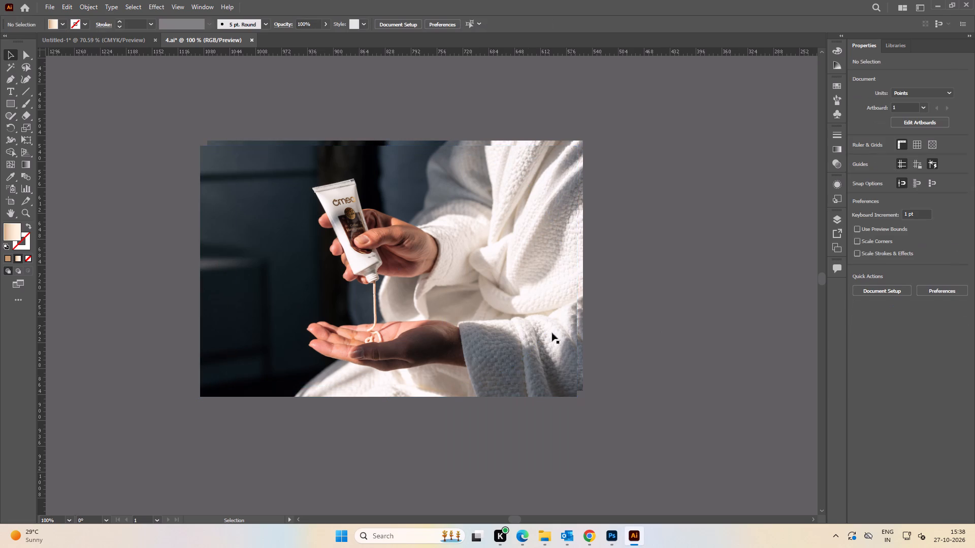
{"action": "left_click_drag", "start_coordinate": [523, 340], "coordinate": [659, 348]}
{"action": "key", "text": "Delete"}
Make a clipping mask from the rounded shape and the mulberry photo.
{"action": "left_click_drag", "start_coordinate": [670, 435], "coordinate": [277, 229]}
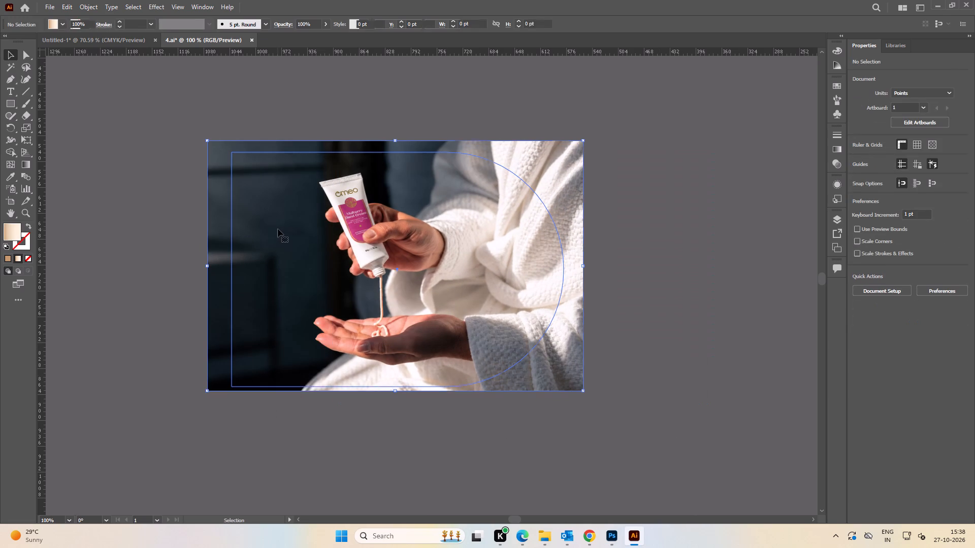
{"action": "right_click", "coordinate": [283, 230]}
{"action": "left_click", "coordinate": [338, 322]}
Move the clipped mulberry photo next to the STEP 01 coffee photo at the artboard's left edge.
{"action": "scroll", "coordinate": [484, 257], "scroll_direction": "down", "scroll_amount": 2, "text": "alt"}
{"action": "left_click", "coordinate": [543, 265]}
{"action": "key", "text": "space"}
{"action": "left_click_drag", "start_coordinate": [558, 262], "coordinate": [405, 288]}
{"action": "left_click", "coordinate": [300, 269]}
{"action": "key", "text": "space"}
{"action": "left_click_drag", "start_coordinate": [564, 242], "coordinate": [440, 252]}
{"action": "left_click_drag", "start_coordinate": [142, 285], "coordinate": [336, 243]}
{"action": "key", "text": "space"}
{"action": "left_click_drag", "start_coordinate": [397, 245], "coordinate": [339, 246]}
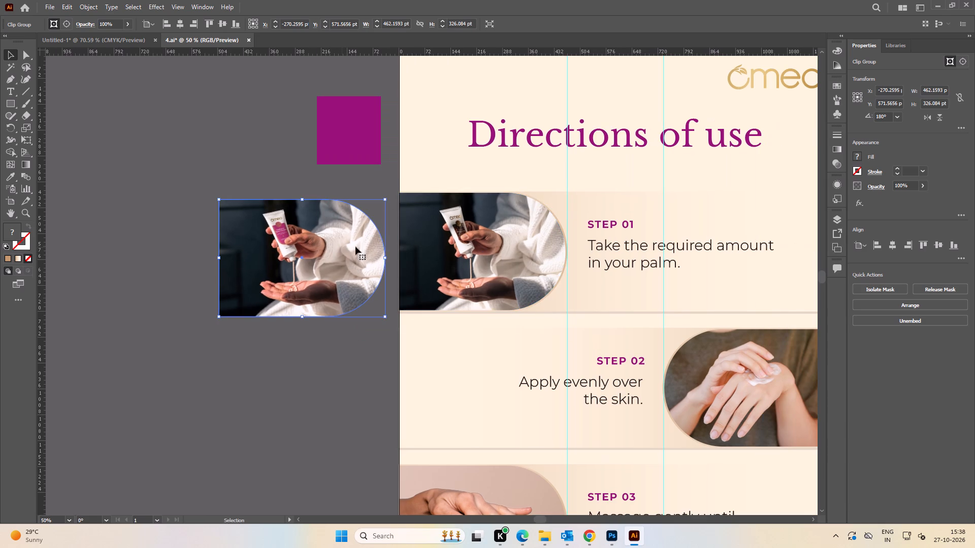
Align the clipped mulberry photo to the left and top edges of the STEP 01 photo group, using the group as key object.
{"action": "left_click", "coordinate": [466, 245], "text": "shift"}
{"action": "left_click", "coordinate": [469, 247]}
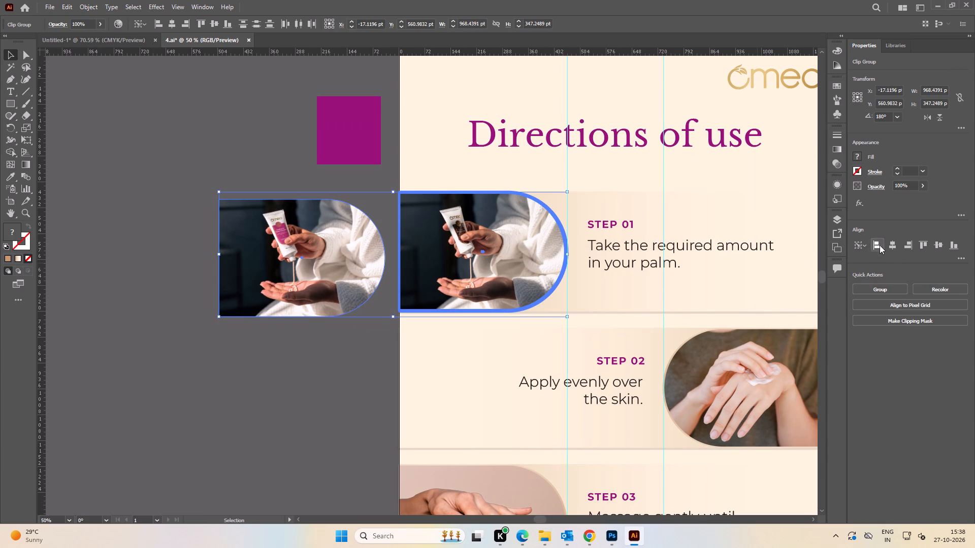
{"action": "left_click", "coordinate": [876, 247]}
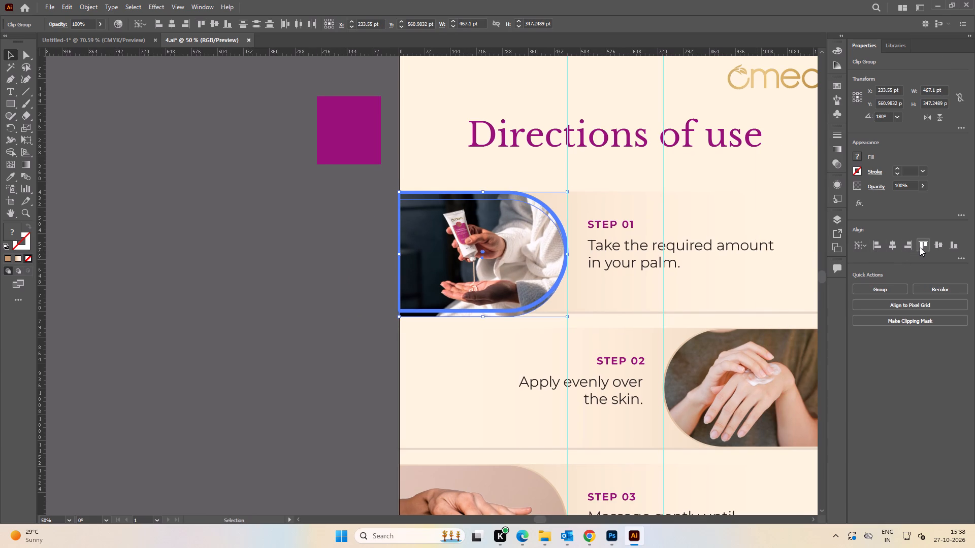
{"action": "left_click", "coordinate": [924, 246]}
{"action": "double_click", "coordinate": [264, 229]}
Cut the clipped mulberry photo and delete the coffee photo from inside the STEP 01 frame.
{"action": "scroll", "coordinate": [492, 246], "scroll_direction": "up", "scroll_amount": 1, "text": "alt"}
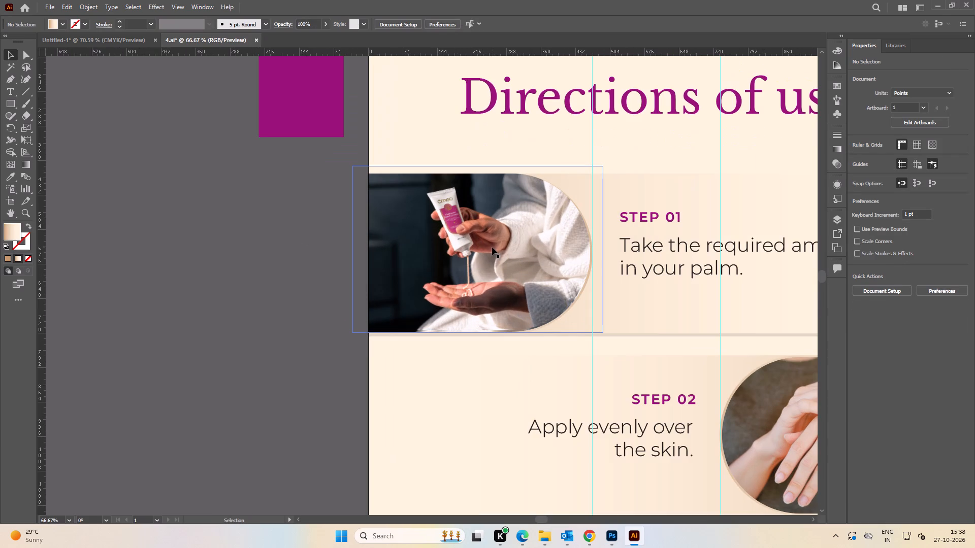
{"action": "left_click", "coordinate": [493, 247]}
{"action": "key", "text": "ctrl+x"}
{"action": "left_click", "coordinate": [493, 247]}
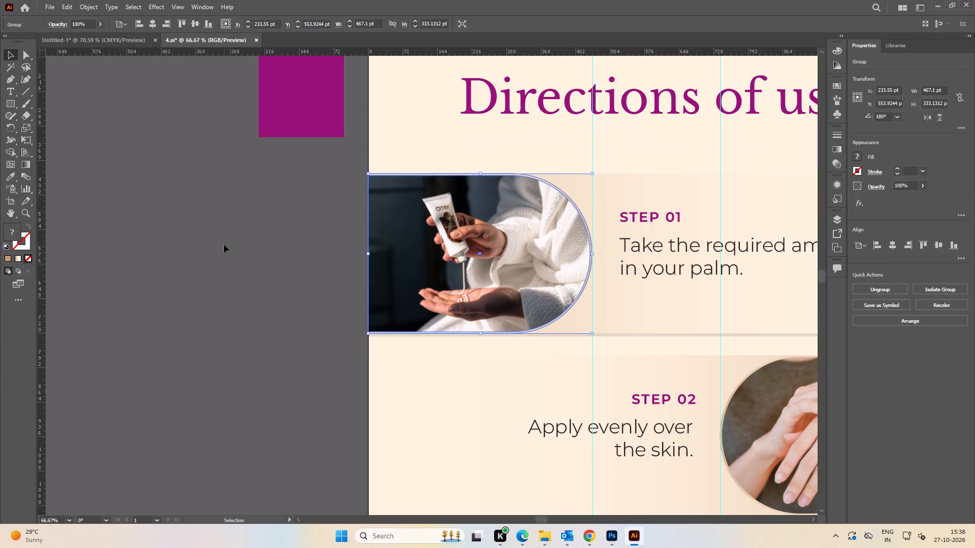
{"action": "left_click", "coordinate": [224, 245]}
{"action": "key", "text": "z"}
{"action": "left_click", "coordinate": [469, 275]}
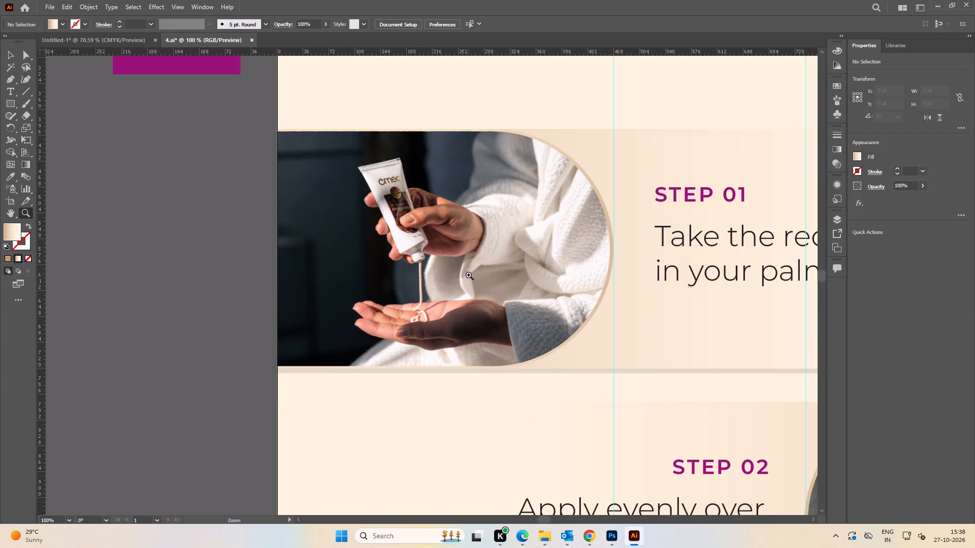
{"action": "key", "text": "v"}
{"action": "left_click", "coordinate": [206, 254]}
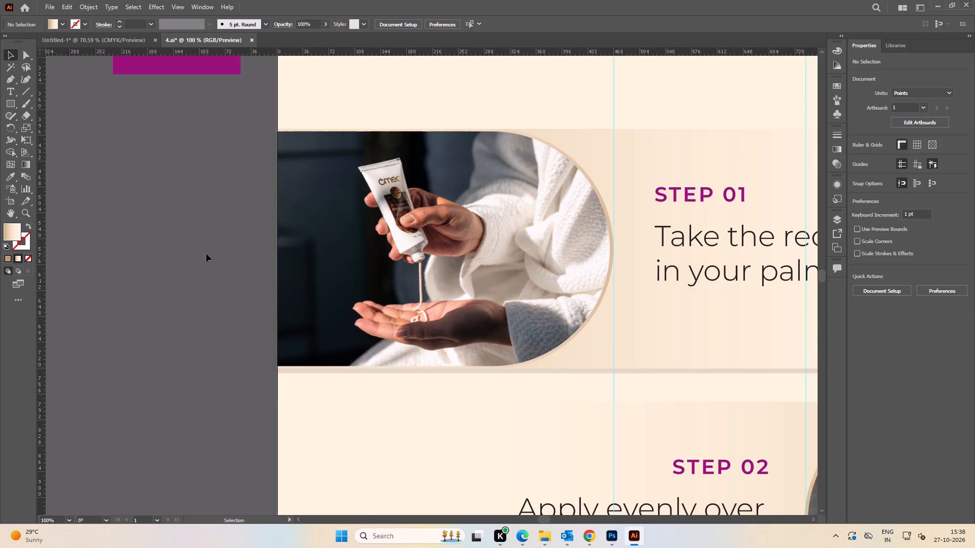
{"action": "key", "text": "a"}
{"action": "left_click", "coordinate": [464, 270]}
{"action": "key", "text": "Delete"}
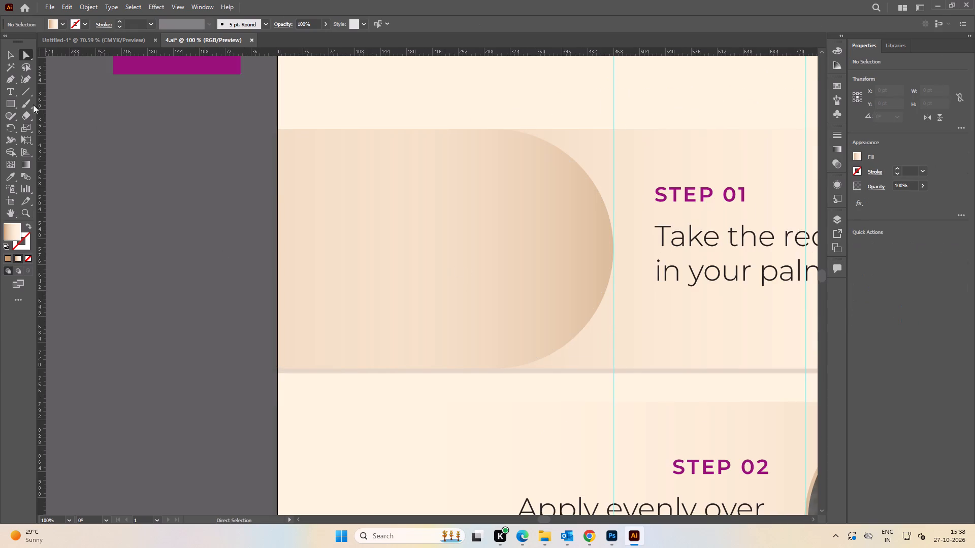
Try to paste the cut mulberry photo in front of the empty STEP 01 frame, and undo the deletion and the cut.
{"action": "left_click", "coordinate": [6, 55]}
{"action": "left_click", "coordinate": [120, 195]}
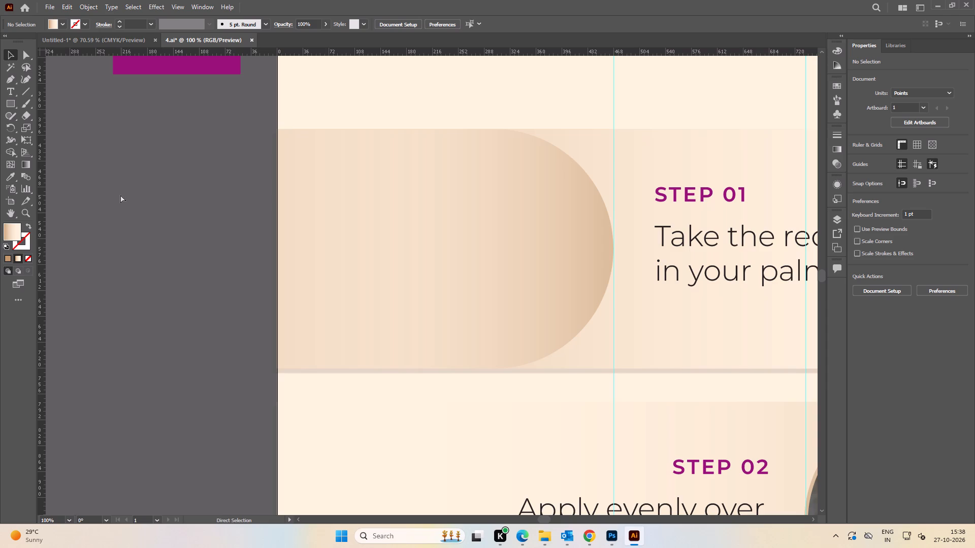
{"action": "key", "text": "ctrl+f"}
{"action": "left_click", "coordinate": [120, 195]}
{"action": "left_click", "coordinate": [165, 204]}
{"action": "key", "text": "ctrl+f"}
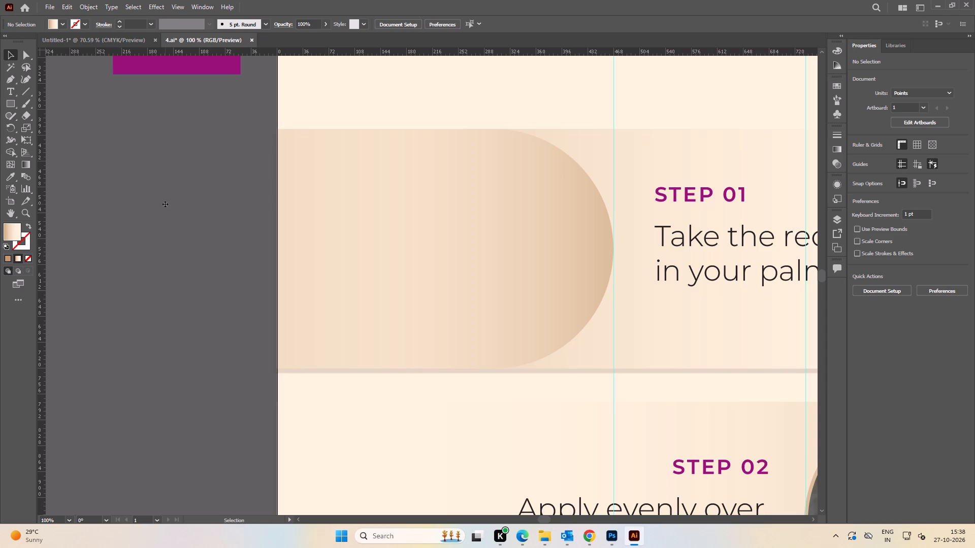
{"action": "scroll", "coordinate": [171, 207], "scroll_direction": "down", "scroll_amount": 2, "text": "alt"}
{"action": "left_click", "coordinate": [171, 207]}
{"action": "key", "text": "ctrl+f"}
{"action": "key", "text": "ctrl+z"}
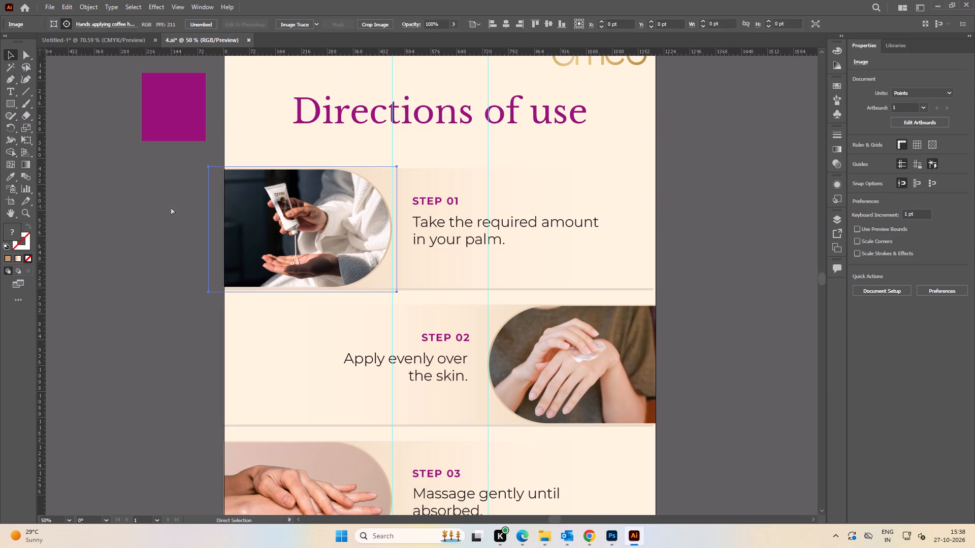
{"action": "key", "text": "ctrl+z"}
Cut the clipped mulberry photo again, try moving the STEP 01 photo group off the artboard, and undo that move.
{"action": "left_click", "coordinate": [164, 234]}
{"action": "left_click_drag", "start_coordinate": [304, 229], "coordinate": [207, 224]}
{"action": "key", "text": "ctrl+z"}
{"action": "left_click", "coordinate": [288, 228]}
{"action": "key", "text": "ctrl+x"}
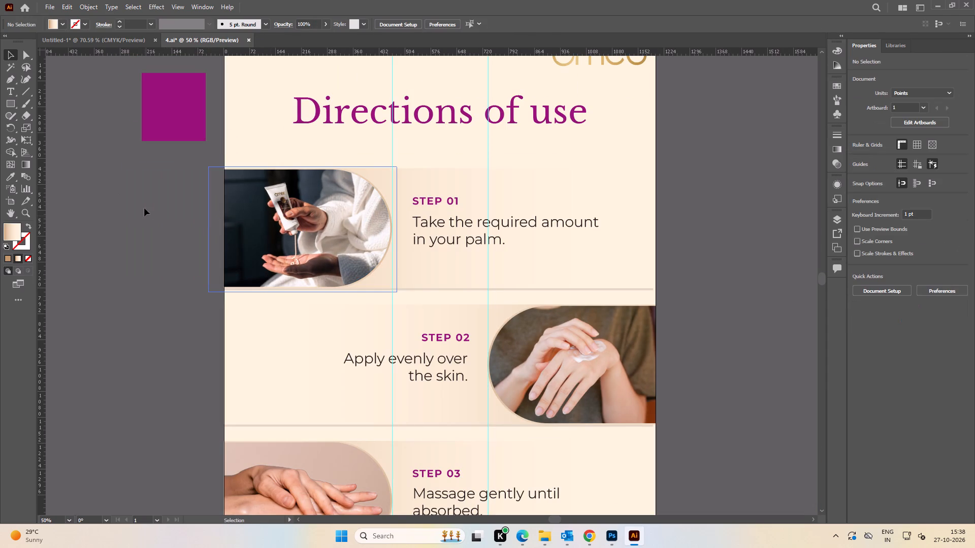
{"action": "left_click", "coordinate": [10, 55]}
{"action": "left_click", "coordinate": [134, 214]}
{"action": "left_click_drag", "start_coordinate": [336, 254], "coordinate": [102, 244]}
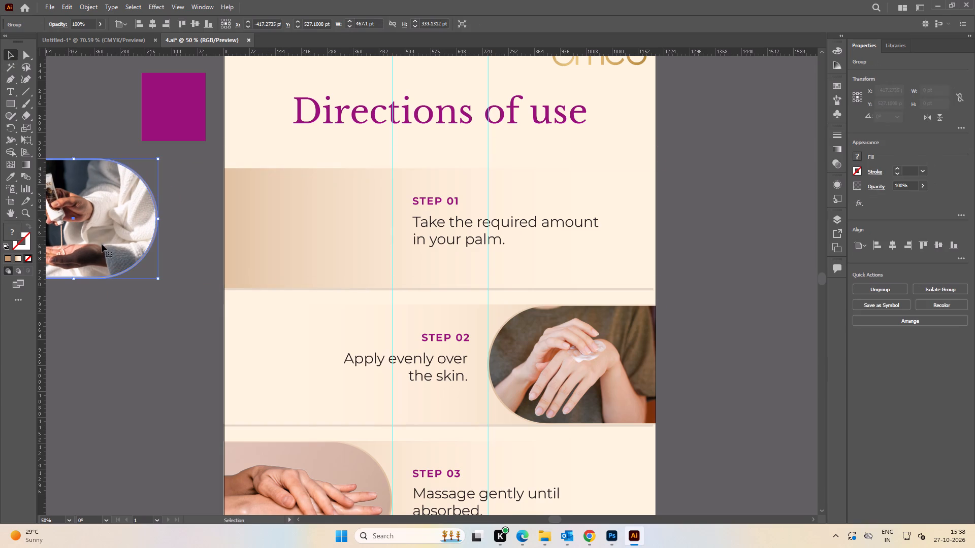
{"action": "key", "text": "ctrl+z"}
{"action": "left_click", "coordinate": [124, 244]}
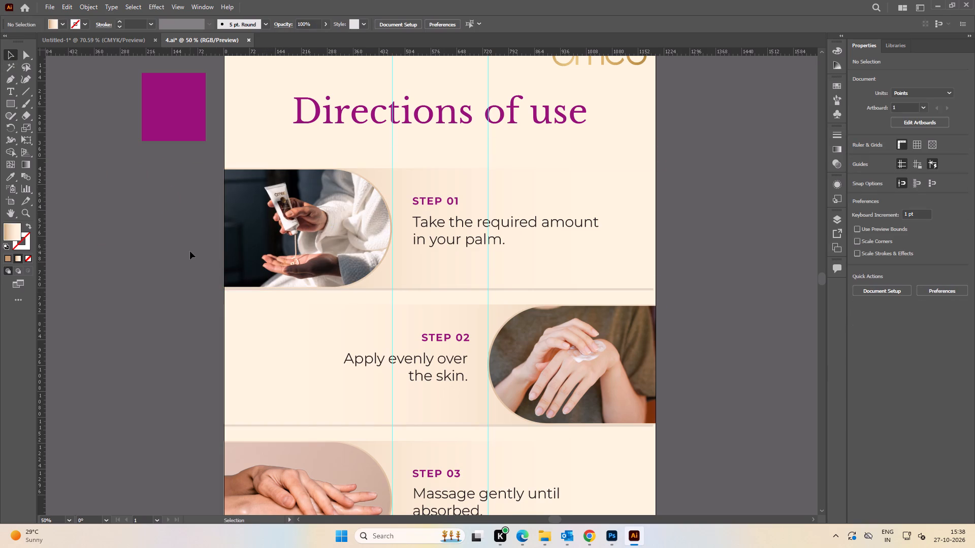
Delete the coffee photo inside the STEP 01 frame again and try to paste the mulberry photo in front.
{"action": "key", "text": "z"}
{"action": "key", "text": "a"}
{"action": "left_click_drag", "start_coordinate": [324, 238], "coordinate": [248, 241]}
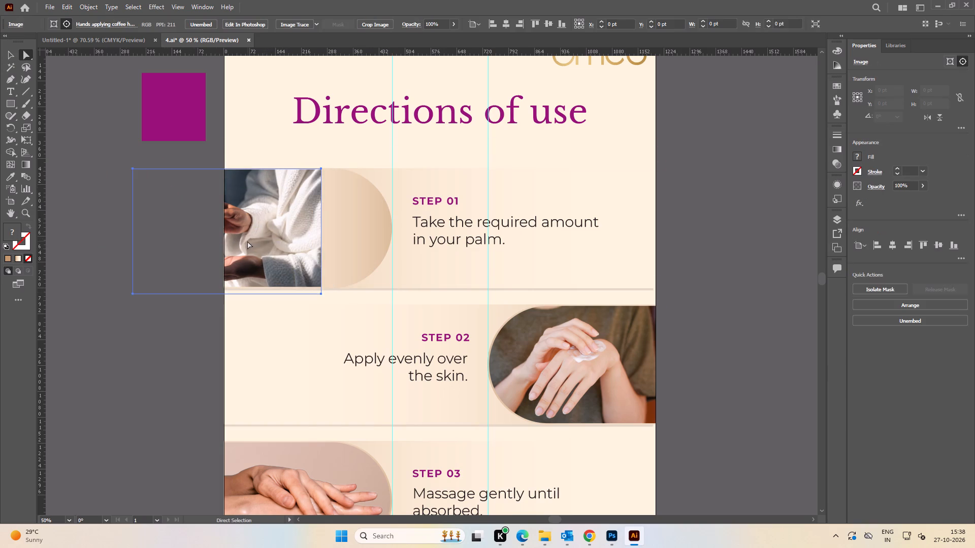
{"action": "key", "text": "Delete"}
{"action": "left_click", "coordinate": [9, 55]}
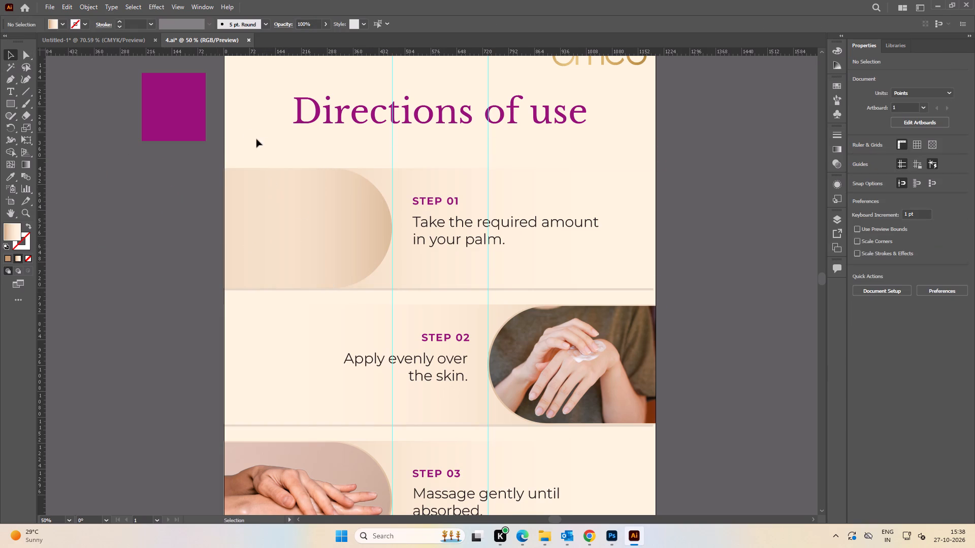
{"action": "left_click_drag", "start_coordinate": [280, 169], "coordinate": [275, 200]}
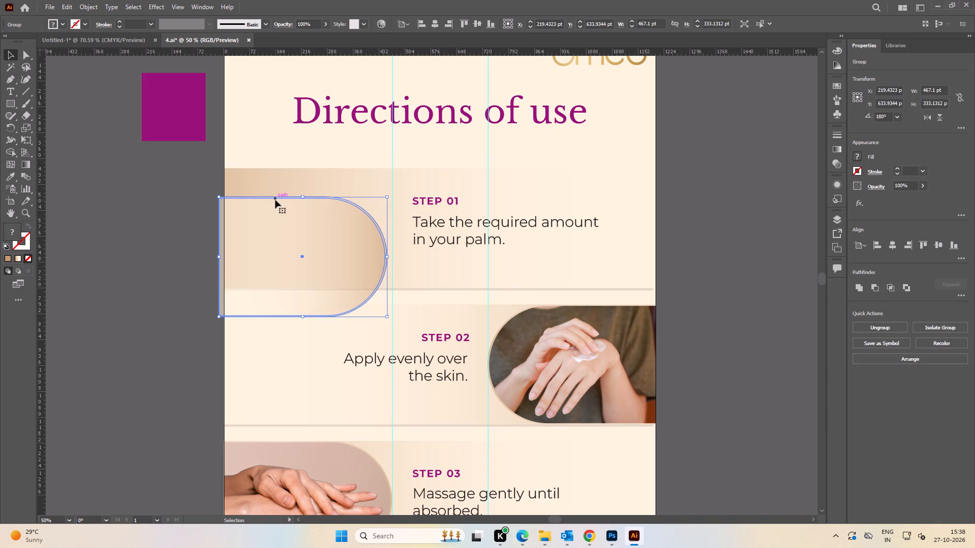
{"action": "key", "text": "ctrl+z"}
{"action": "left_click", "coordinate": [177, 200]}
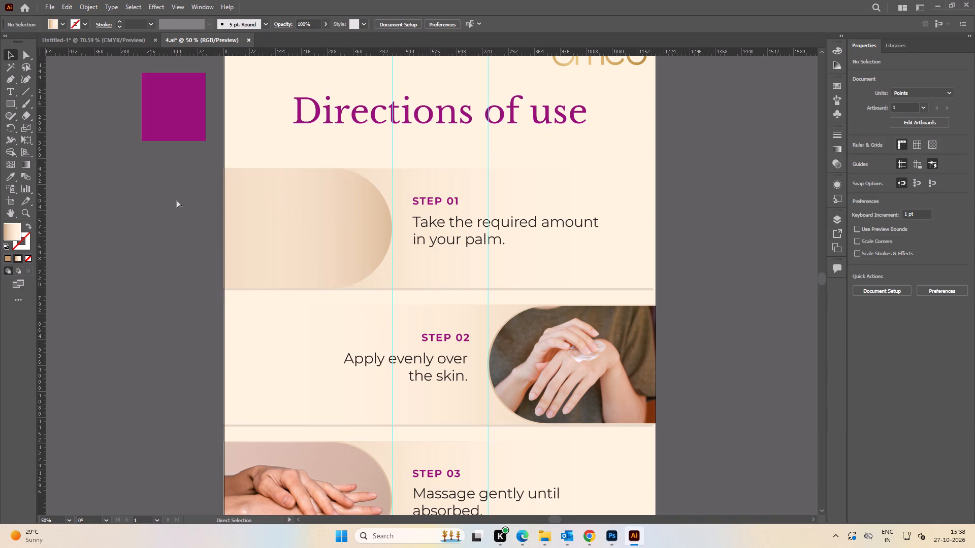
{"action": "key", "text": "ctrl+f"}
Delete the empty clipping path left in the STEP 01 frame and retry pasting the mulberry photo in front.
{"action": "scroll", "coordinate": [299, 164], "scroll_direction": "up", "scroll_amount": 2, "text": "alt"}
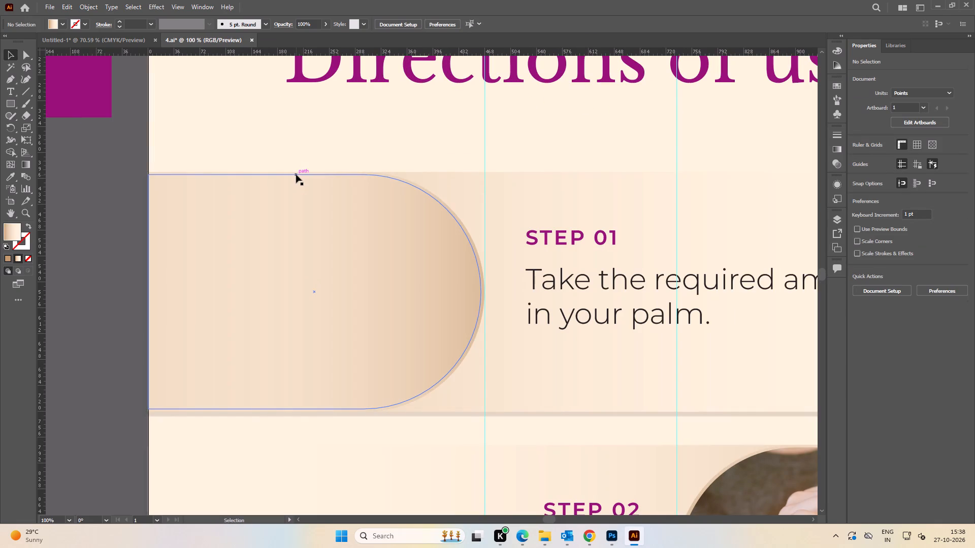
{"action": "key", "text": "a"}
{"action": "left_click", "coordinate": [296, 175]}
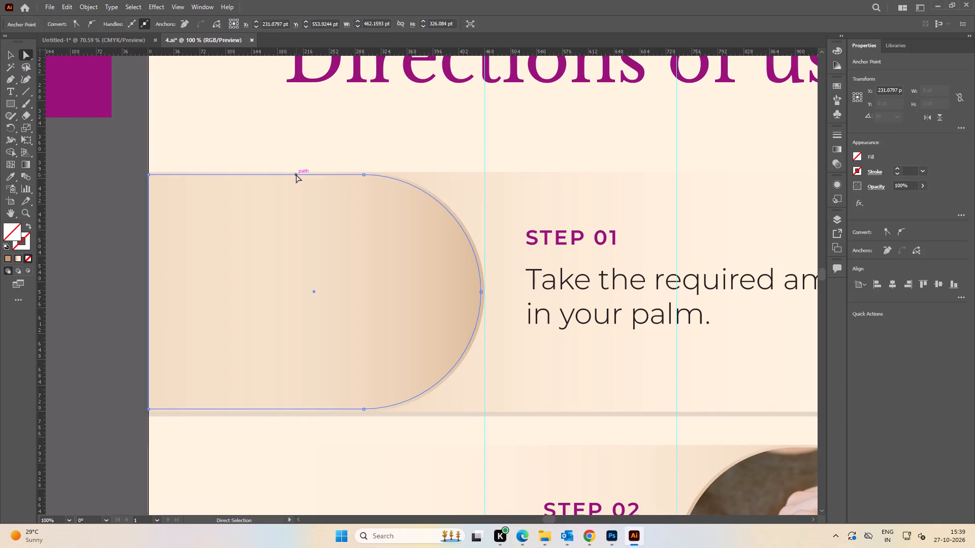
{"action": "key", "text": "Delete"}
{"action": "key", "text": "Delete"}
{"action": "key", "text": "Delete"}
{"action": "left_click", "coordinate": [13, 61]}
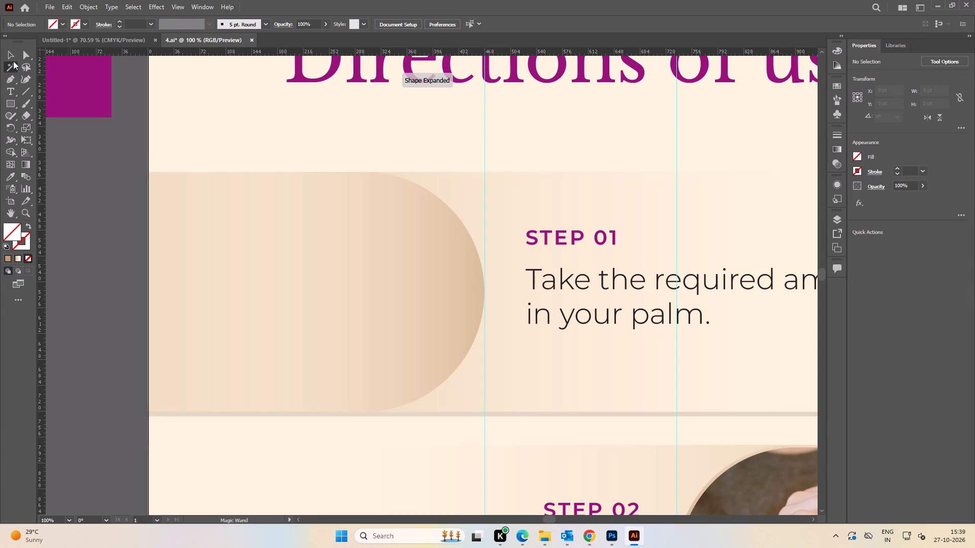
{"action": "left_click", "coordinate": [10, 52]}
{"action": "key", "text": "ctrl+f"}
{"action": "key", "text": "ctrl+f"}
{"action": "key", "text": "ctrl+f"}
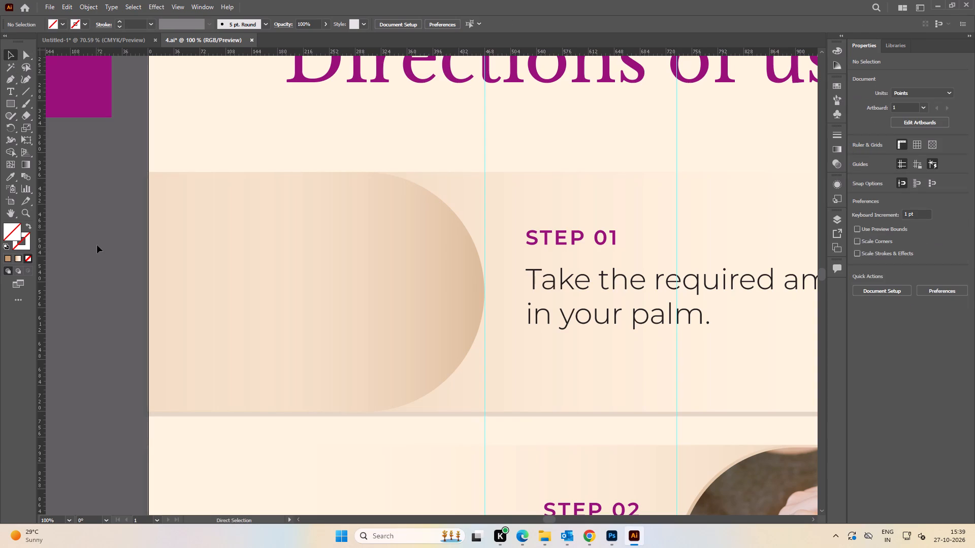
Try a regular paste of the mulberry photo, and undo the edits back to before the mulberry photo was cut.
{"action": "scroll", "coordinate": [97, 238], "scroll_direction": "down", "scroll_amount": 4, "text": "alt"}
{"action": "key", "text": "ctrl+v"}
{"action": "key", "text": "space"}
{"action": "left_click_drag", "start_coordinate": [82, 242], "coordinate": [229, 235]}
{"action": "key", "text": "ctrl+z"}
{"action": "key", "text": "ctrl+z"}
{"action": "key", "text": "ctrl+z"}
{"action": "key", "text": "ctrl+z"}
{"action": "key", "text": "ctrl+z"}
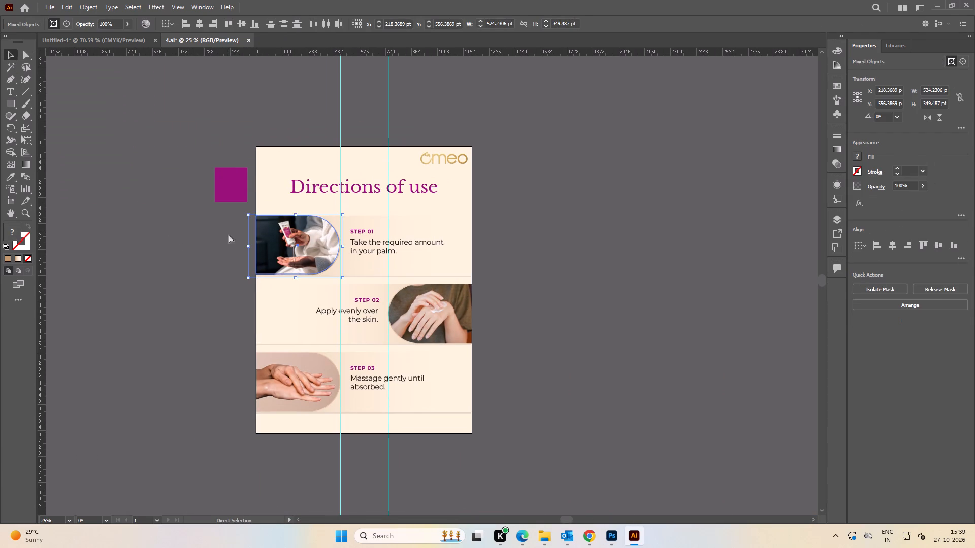
Move the clipped mulberry photo leftward, partly off the artboard, to uncover the STEP 01 coffee photo.
{"action": "left_click", "coordinate": [229, 235]}
{"action": "scroll", "coordinate": [286, 239], "scroll_direction": "up", "scroll_amount": 3, "text": "alt"}
{"action": "left_click_drag", "start_coordinate": [333, 253], "coordinate": [178, 252]}
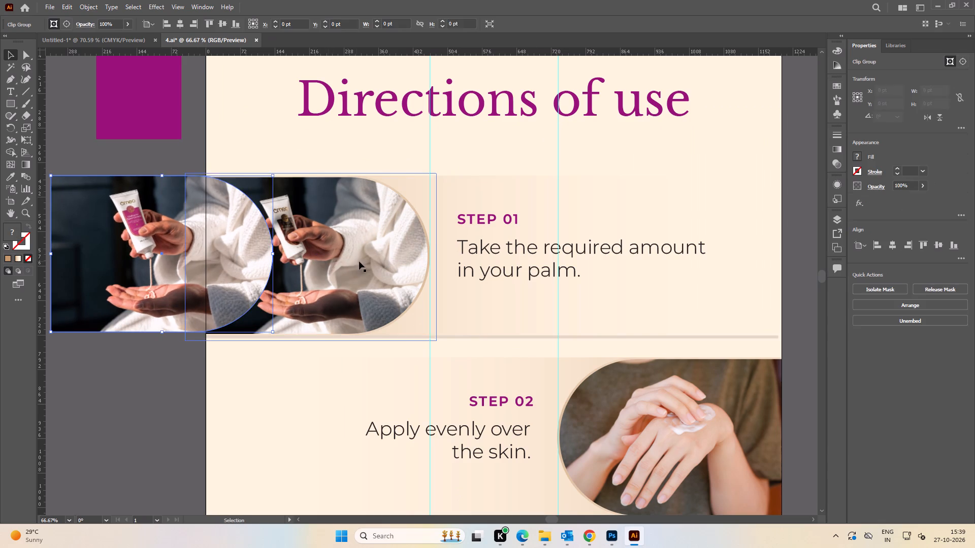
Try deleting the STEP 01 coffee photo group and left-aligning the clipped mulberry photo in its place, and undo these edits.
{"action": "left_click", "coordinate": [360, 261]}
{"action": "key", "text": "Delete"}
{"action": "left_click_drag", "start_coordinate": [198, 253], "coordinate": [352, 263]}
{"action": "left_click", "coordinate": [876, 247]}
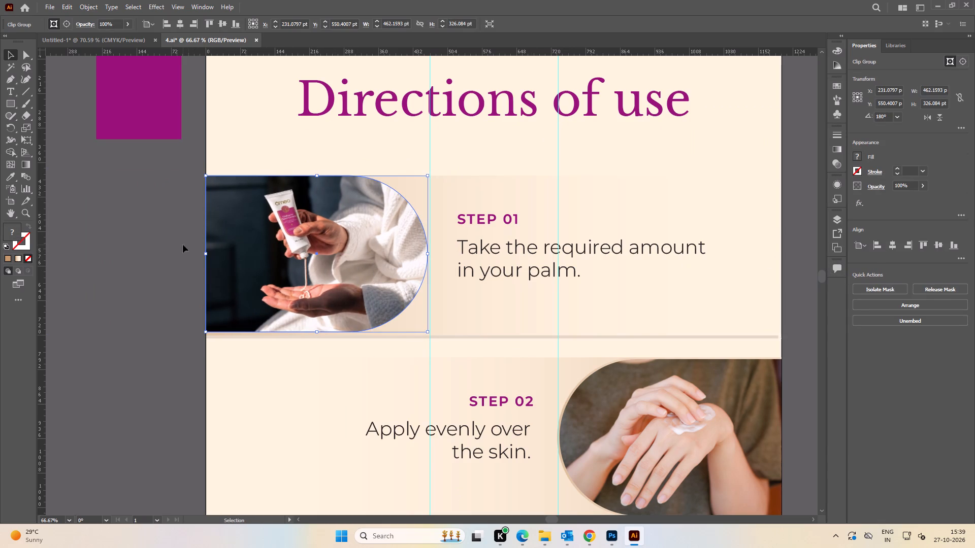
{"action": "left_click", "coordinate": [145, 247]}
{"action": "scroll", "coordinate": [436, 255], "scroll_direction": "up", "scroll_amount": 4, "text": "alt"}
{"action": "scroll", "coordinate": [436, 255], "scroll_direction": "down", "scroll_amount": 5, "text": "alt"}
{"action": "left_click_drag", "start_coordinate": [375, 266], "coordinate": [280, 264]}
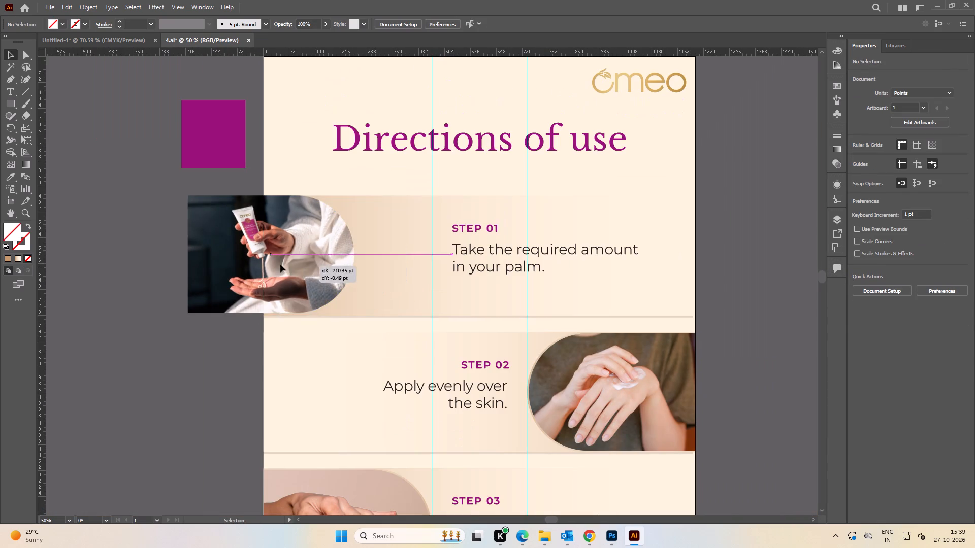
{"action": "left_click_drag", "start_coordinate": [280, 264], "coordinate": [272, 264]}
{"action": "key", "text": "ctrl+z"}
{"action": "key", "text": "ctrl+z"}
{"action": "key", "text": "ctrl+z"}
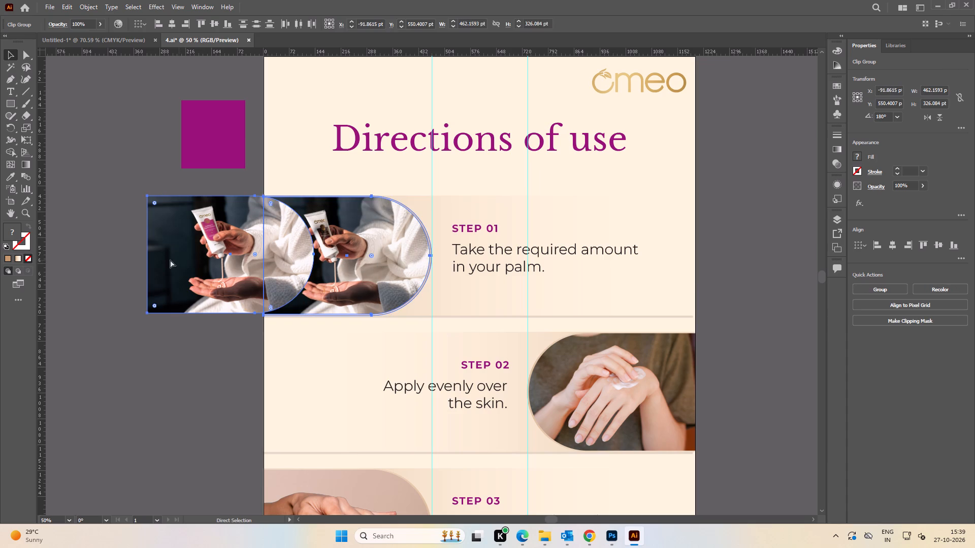
Ungroup the STEP 01 coffee photo group and delete the coffee photo from it.
{"action": "left_click", "coordinate": [134, 186]}
{"action": "scroll", "coordinate": [441, 247], "scroll_direction": "up", "scroll_amount": 1, "text": "alt"}
{"action": "left_click", "coordinate": [364, 245]}
{"action": "right_click", "coordinate": [364, 245]}
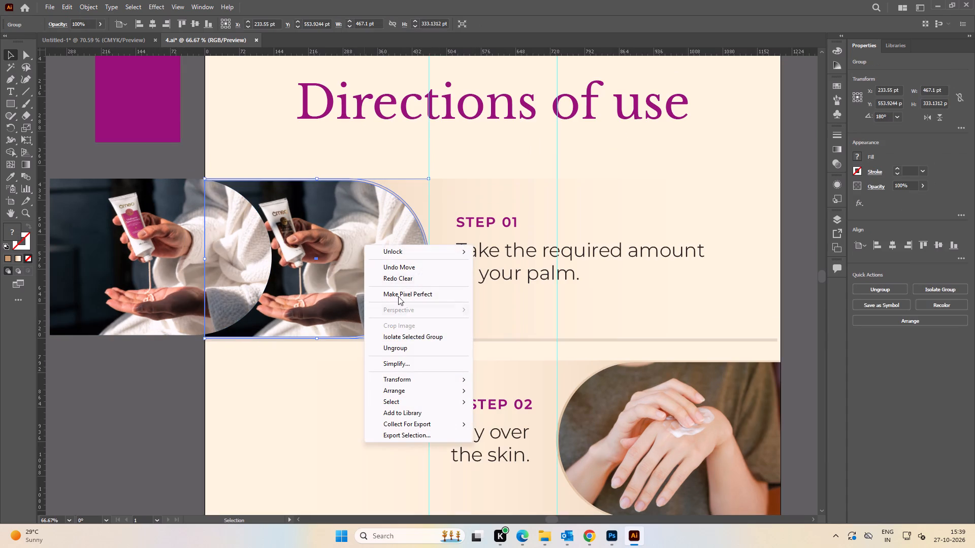
{"action": "left_click", "coordinate": [410, 346]}
{"action": "left_click_drag", "start_coordinate": [157, 380], "coordinate": [162, 378]}
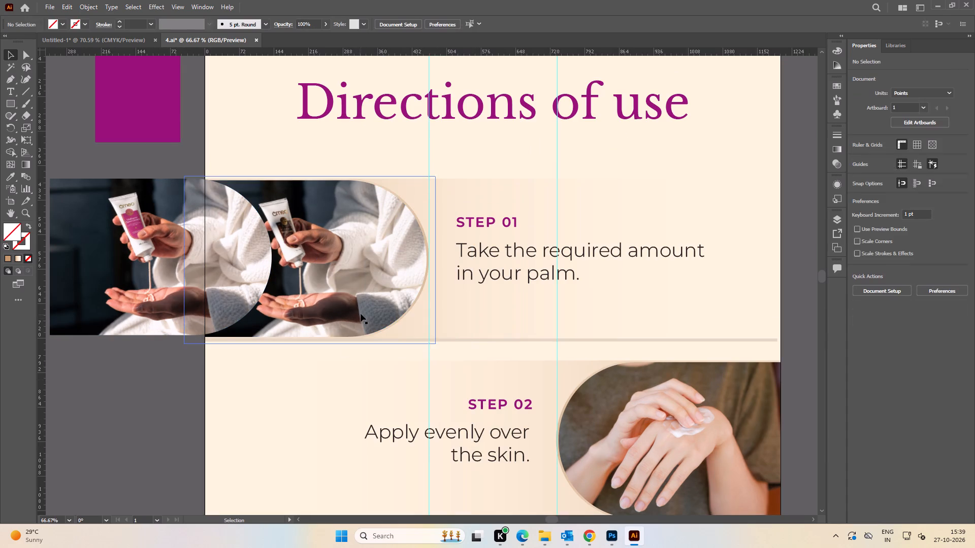
{"action": "left_click_drag", "start_coordinate": [361, 313], "coordinate": [385, 313]}
{"action": "key", "text": "Delete"}
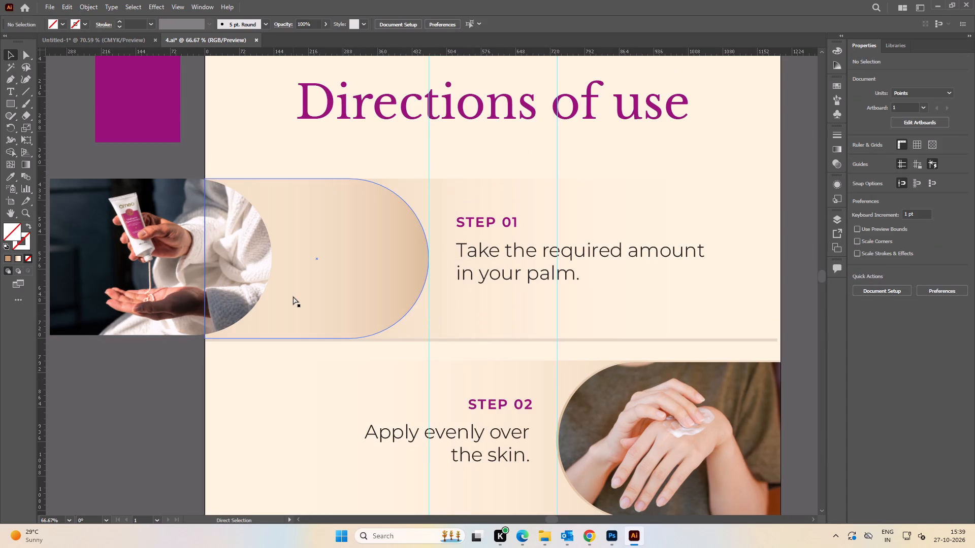
{"action": "key", "text": "ctrl+f"}
Align the clipped mulberry photo to the artboard's left edge so it fills the STEP 01 frame.
{"action": "left_click", "coordinate": [167, 393]}
{"action": "left_click", "coordinate": [162, 293]}
{"action": "left_click", "coordinate": [873, 246]}
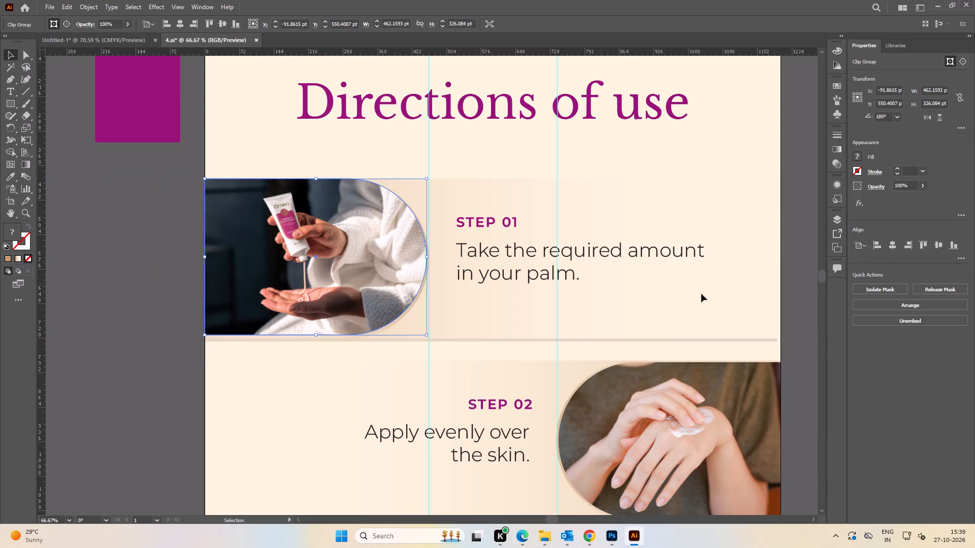
{"action": "scroll", "coordinate": [554, 273], "scroll_direction": "down", "scroll_amount": 3, "text": "alt"}
{"action": "left_click", "coordinate": [335, 287]}
Save the Directions of use document with the mulberry photo in place.
{"action": "key", "text": "space"}
{"action": "left_click_drag", "start_coordinate": [373, 302], "coordinate": [147, 249]}
{"action": "scroll", "coordinate": [277, 262], "scroll_direction": "up", "scroll_amount": 2, "text": "alt"}
{"action": "key", "text": "space"}
{"action": "scroll", "coordinate": [302, 258], "scroll_direction": "down", "scroll_amount": 1, "text": "alt"}
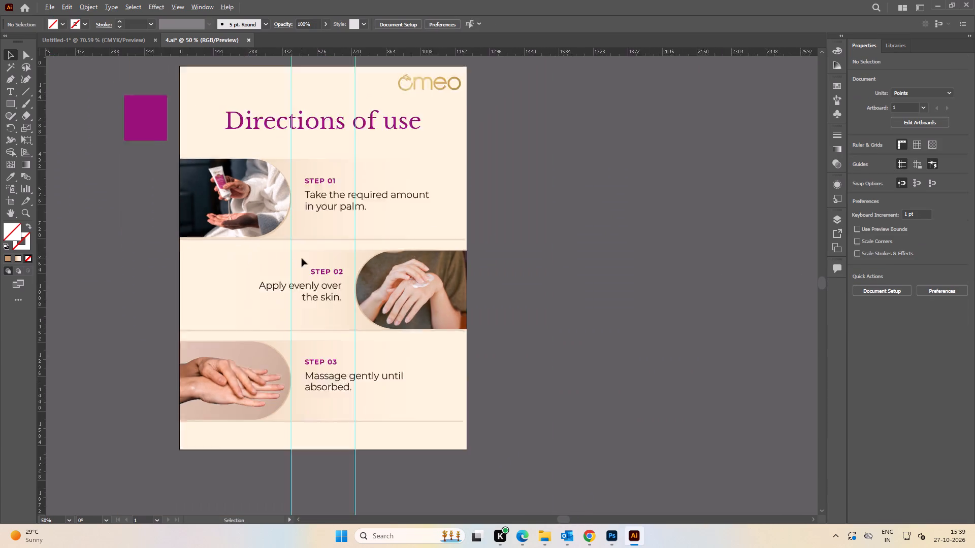
{"action": "scroll", "coordinate": [302, 258], "scroll_direction": "down", "scroll_amount": 1, "text": "alt"}
{"action": "left_click", "coordinate": [565, 237]}
{"action": "key", "text": "ctrl+s"}
{"action": "key", "text": "ctrl+s"}
{"action": "key", "text": "ctrl+s"}
{"action": "key", "text": "ctrl+s"}
{"action": "key", "text": "ctrl+s"}
{"action": "key", "text": "ctrl+s"}
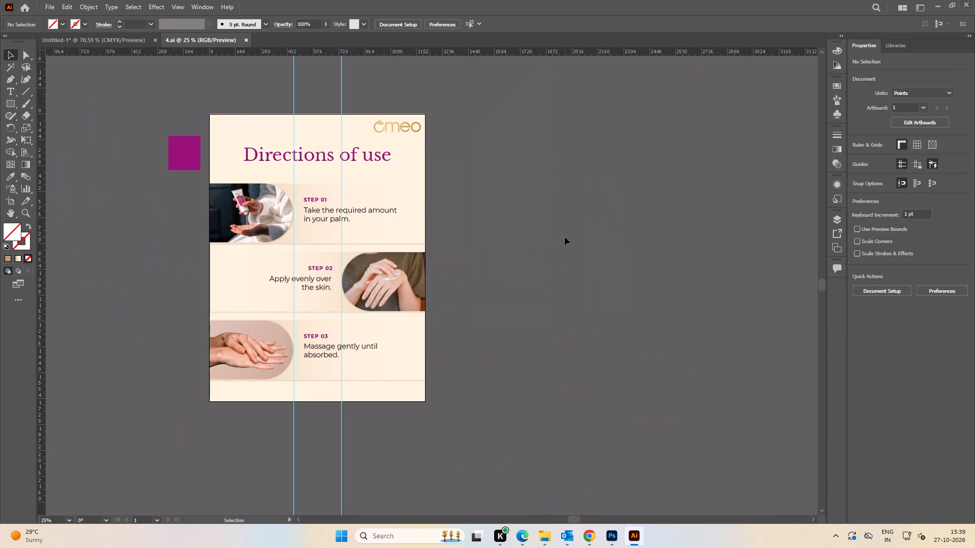
Unlock all locked objects in the document.
{"action": "key", "text": "space"}
{"action": "left_click_drag", "start_coordinate": [571, 249], "coordinate": [562, 242]}
{"action": "left_click_drag", "start_coordinate": [396, 233], "coordinate": [552, 238], "text": "shift"}
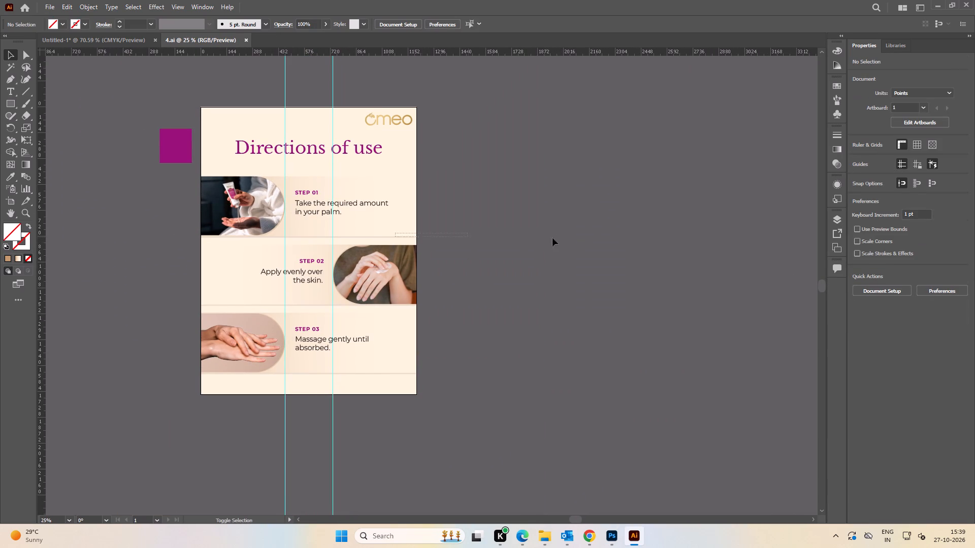
{"action": "left_click_drag", "start_coordinate": [552, 238], "coordinate": [580, 238], "text": "shift"}
{"action": "key", "text": "ctrl+alt+2"}
{"action": "left_click", "coordinate": [590, 216]}
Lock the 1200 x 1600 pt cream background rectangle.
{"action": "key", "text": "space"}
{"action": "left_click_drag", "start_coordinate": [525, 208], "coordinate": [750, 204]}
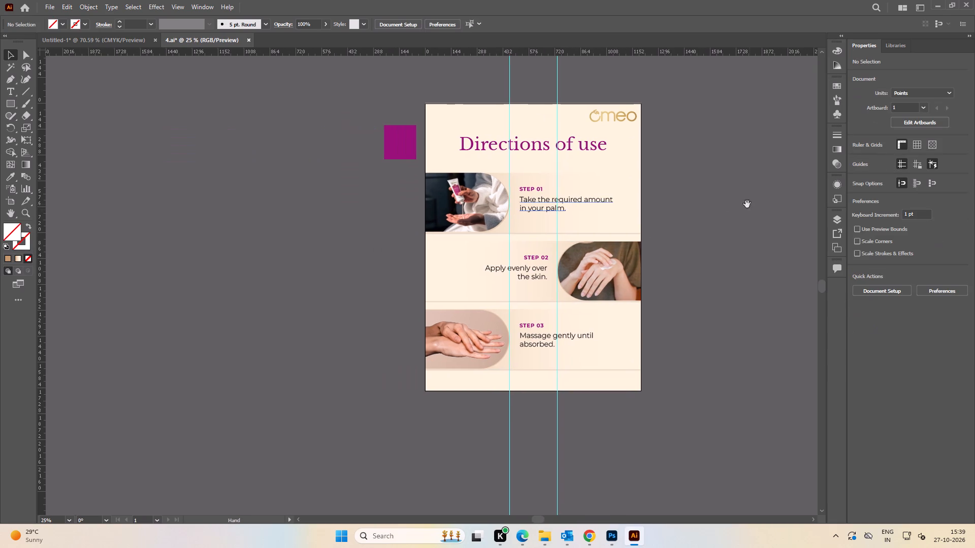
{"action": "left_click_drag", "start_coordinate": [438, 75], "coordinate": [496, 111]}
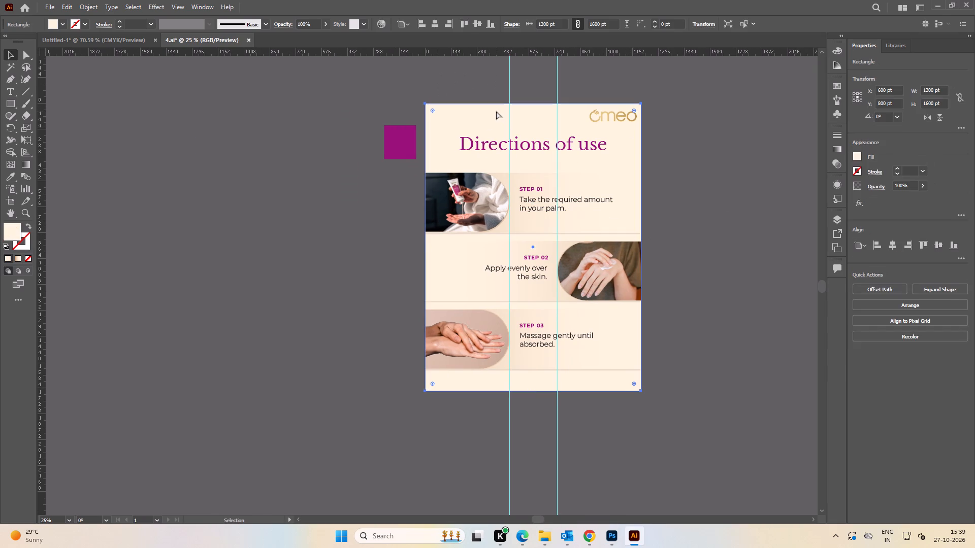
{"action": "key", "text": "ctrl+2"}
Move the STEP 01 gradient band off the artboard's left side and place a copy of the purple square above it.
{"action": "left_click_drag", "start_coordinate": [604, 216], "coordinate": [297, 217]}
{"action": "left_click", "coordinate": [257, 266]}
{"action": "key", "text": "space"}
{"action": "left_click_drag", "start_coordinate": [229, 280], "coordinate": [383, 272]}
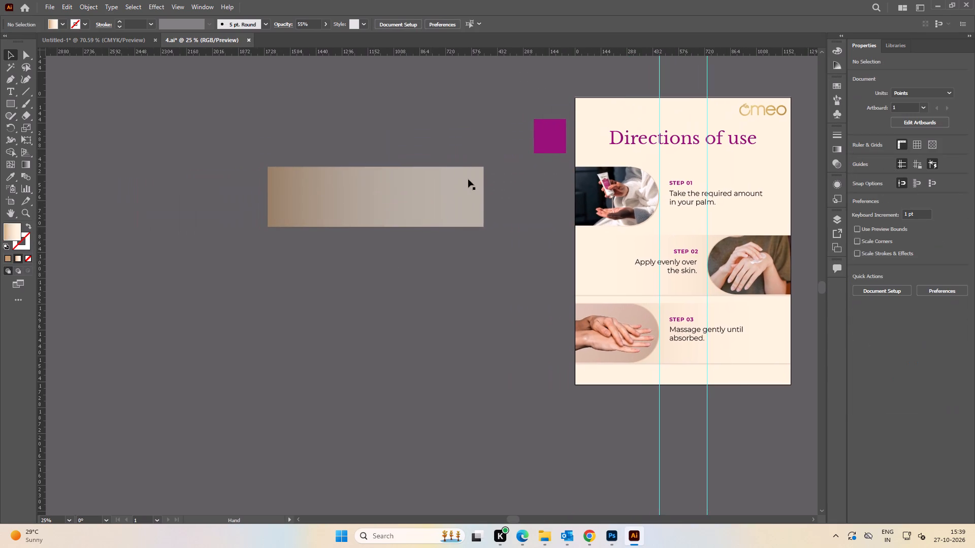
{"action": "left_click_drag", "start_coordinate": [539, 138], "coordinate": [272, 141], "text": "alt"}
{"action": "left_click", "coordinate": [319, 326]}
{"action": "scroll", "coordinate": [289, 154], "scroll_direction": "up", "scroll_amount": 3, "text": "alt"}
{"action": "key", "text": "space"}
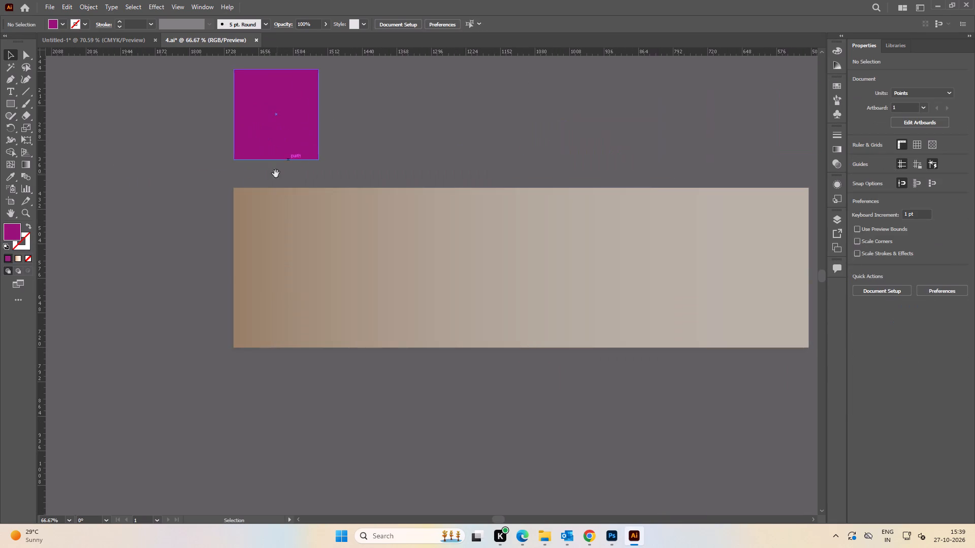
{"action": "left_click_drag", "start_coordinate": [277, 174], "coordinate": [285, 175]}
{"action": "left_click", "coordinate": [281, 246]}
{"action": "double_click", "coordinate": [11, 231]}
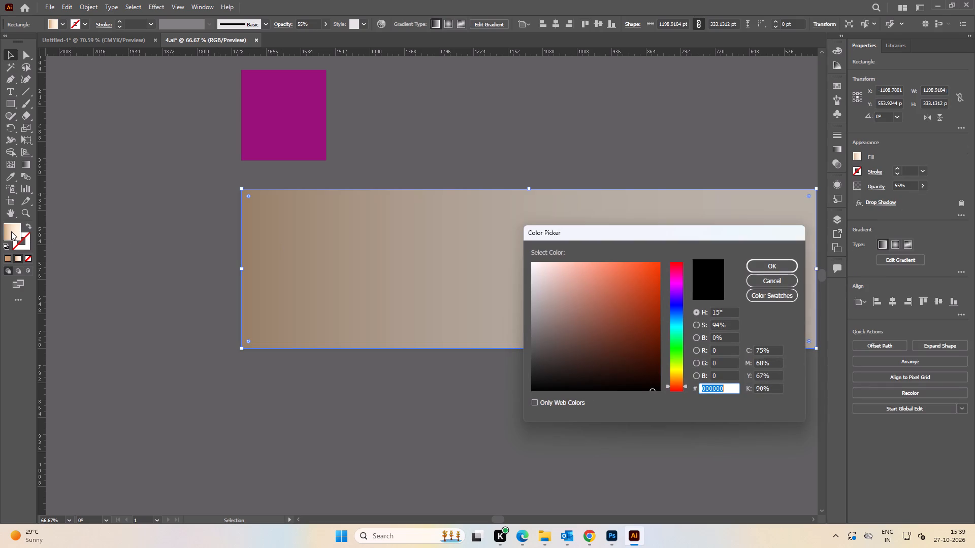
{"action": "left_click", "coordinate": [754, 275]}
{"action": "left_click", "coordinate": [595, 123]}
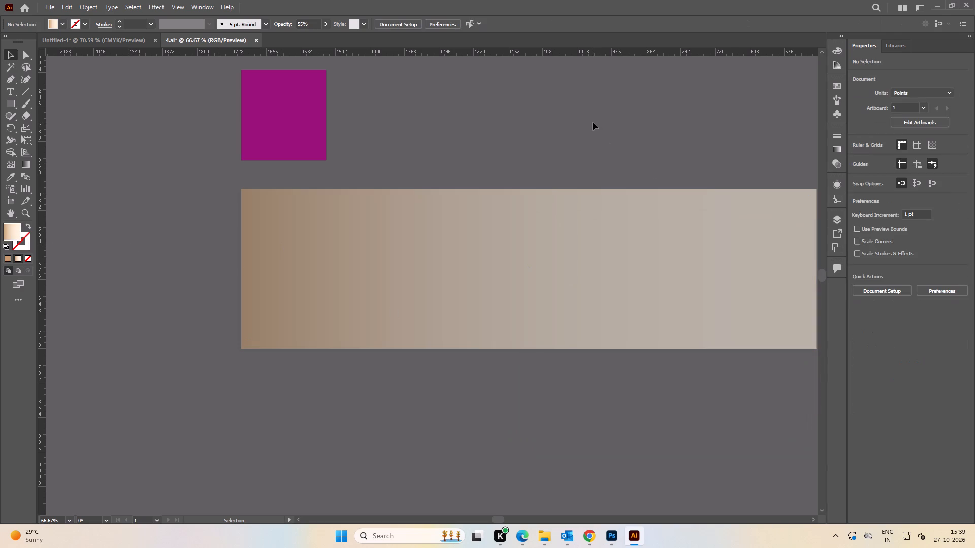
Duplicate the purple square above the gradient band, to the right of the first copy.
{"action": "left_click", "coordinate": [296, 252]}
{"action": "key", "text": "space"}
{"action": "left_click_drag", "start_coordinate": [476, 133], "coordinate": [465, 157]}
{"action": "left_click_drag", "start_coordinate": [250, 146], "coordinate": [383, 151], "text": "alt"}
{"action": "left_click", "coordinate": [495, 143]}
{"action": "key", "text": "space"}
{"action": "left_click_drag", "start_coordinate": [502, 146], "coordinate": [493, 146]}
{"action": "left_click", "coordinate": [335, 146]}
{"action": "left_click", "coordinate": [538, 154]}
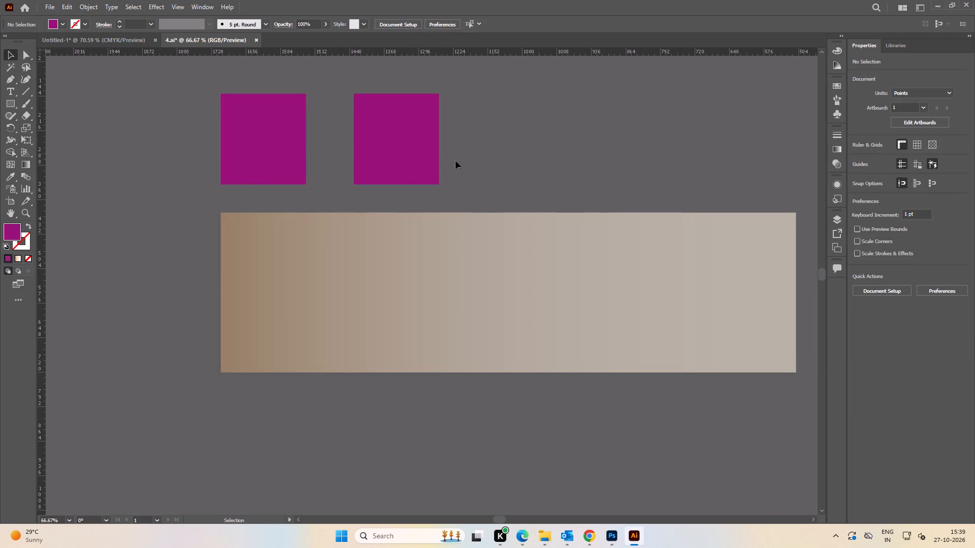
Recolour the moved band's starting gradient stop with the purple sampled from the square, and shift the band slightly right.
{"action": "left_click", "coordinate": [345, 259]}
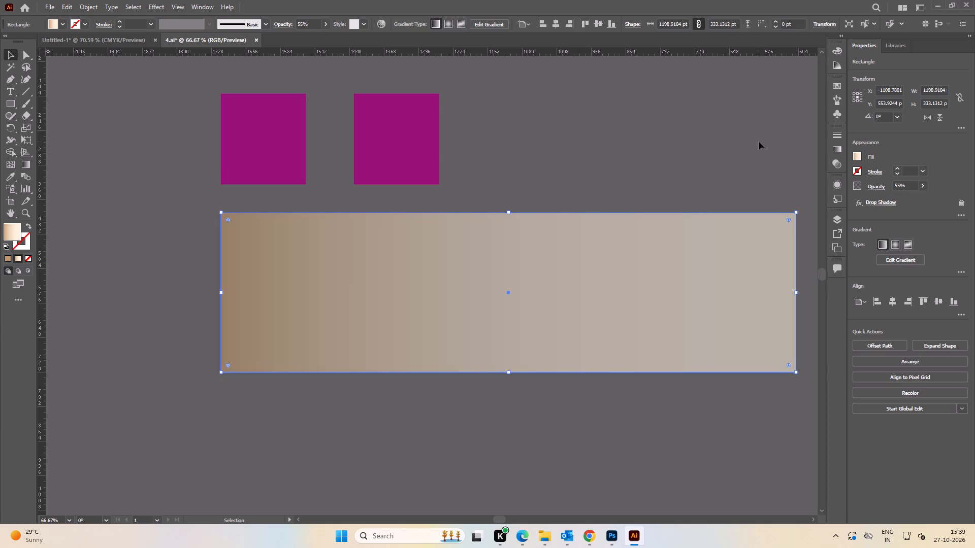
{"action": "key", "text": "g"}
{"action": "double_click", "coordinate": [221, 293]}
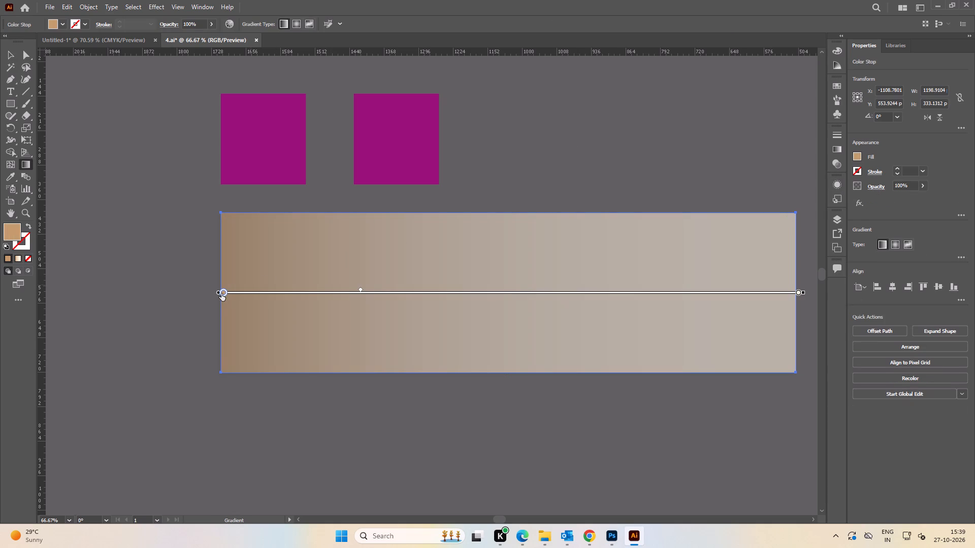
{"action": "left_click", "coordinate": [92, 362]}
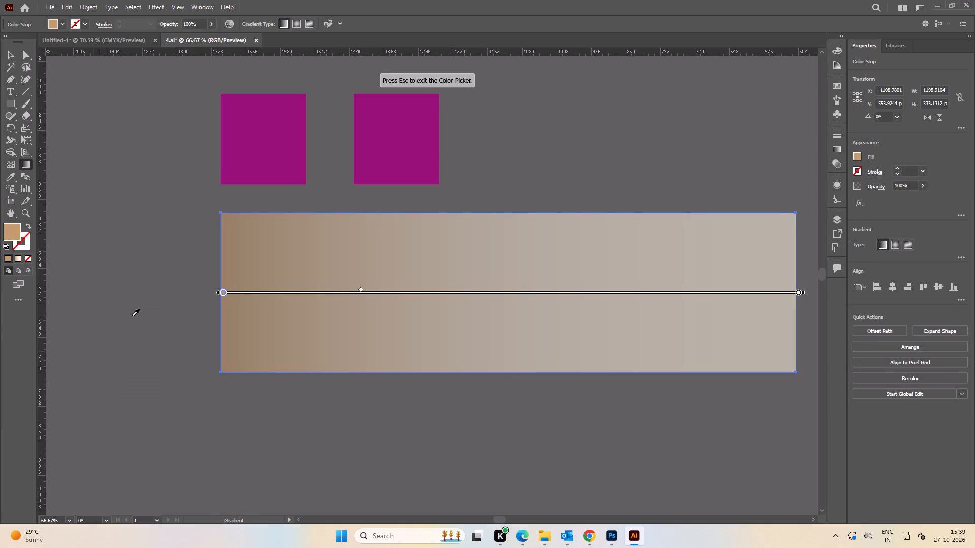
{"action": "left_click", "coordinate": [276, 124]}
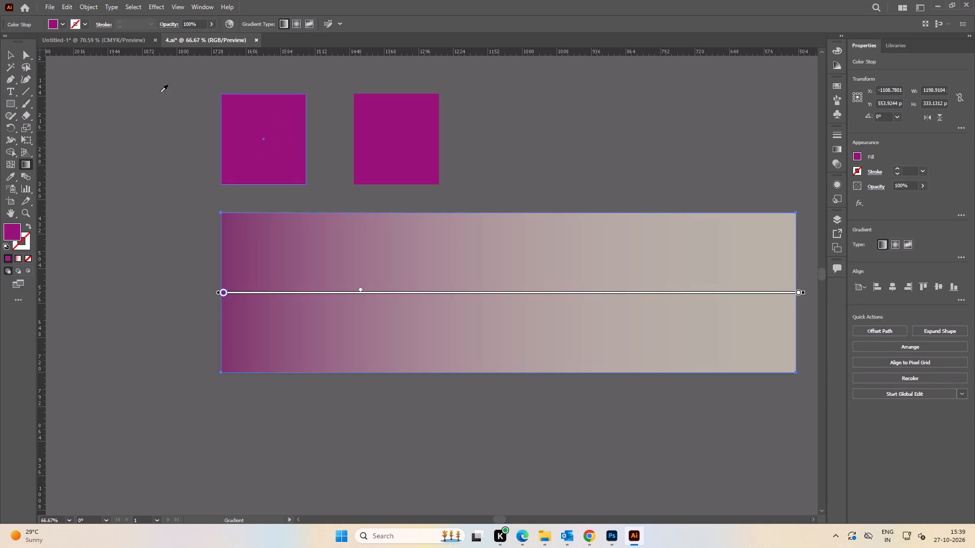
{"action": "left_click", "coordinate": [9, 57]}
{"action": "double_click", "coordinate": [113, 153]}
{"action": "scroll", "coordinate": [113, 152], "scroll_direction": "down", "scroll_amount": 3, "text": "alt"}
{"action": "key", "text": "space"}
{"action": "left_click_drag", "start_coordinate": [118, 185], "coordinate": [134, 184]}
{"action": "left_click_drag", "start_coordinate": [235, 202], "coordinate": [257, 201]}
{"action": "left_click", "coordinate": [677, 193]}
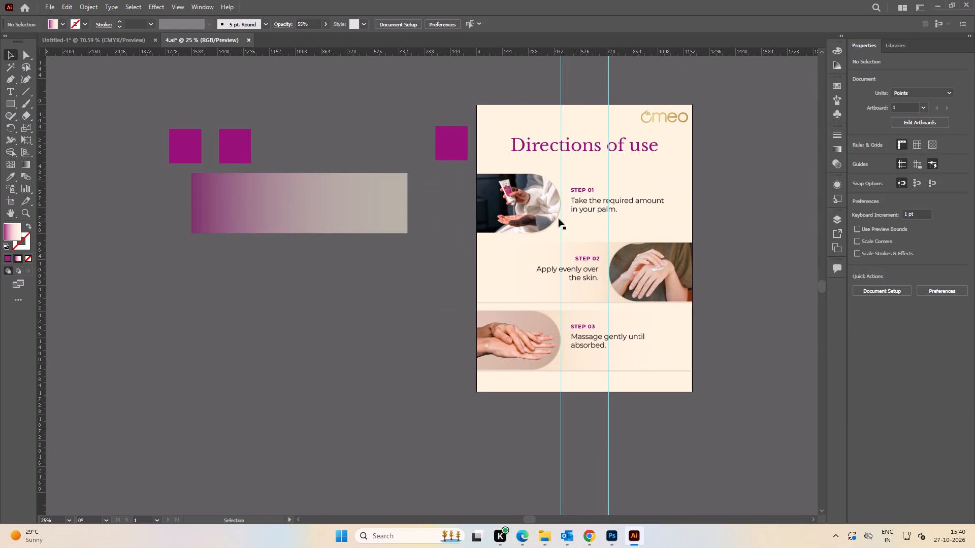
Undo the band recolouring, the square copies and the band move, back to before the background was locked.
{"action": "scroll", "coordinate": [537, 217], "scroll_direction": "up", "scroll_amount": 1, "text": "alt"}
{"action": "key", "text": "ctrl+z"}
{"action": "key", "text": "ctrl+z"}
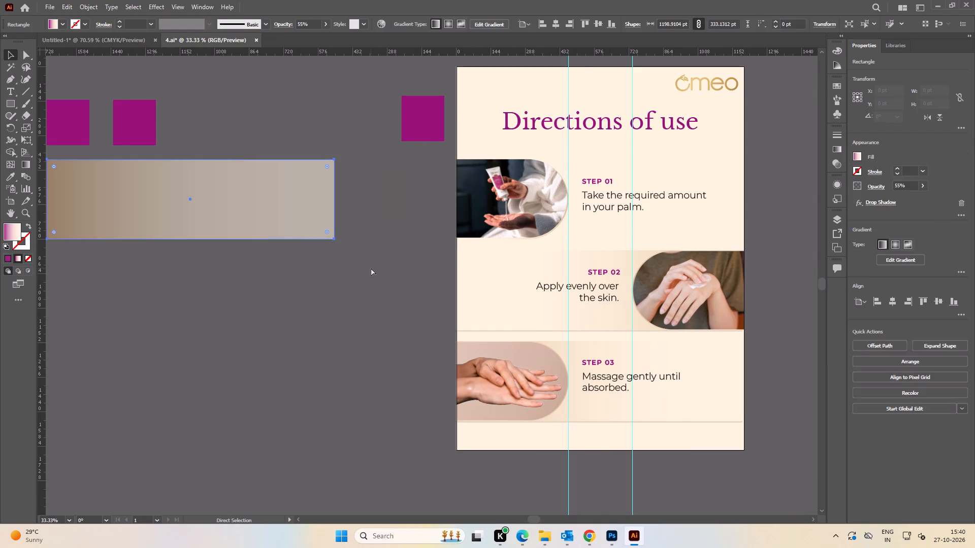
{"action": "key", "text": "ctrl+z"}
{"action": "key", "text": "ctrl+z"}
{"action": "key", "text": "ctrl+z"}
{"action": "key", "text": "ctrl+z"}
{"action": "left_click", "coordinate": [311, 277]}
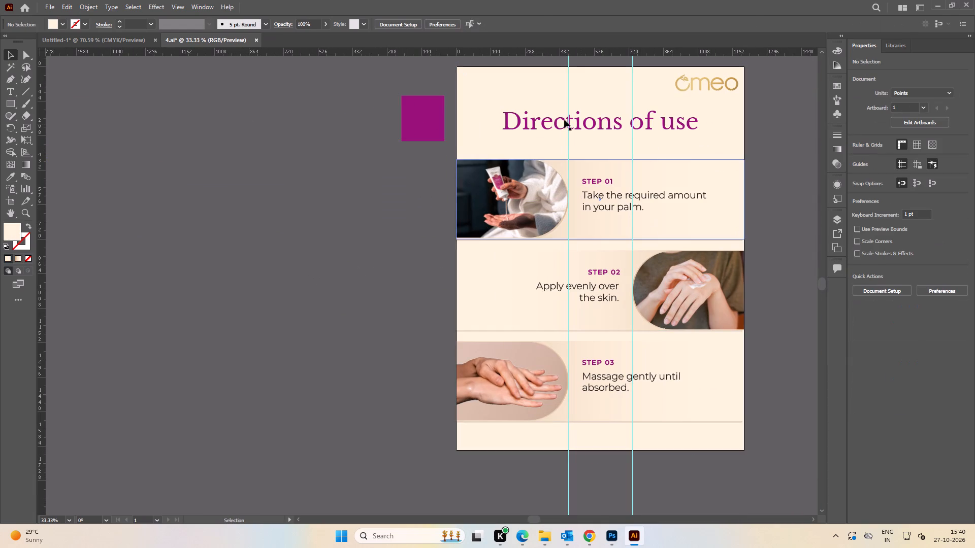
Lock the 1200 x 1600 pt cream background rectangle, keeping the document open.
{"action": "left_click", "coordinate": [546, 102]}
{"action": "key", "text": "space"}
{"action": "left_click_drag", "start_coordinate": [545, 101], "coordinate": [515, 125]}
{"action": "key", "text": "ctrl+w"}
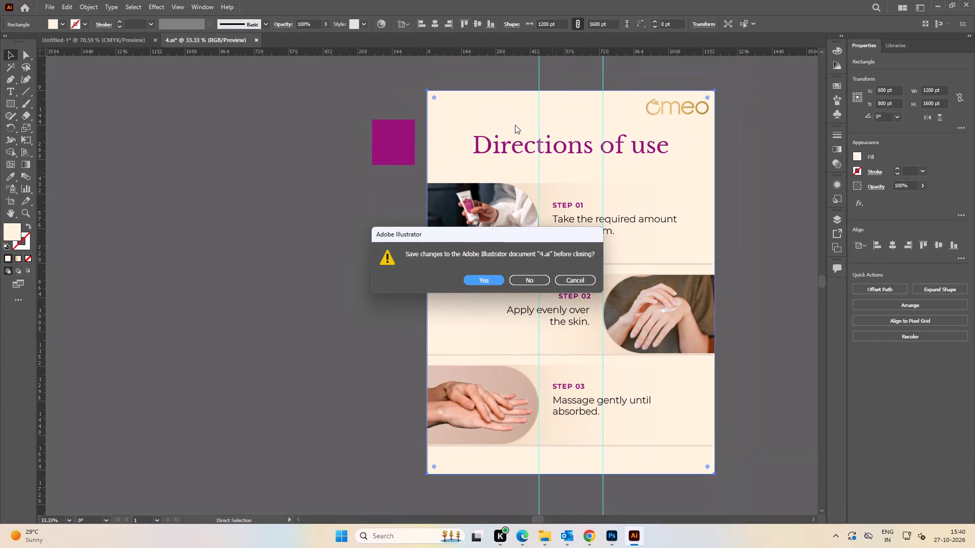
{"action": "left_click", "coordinate": [578, 279]}
{"action": "key", "text": "ctrl+2"}
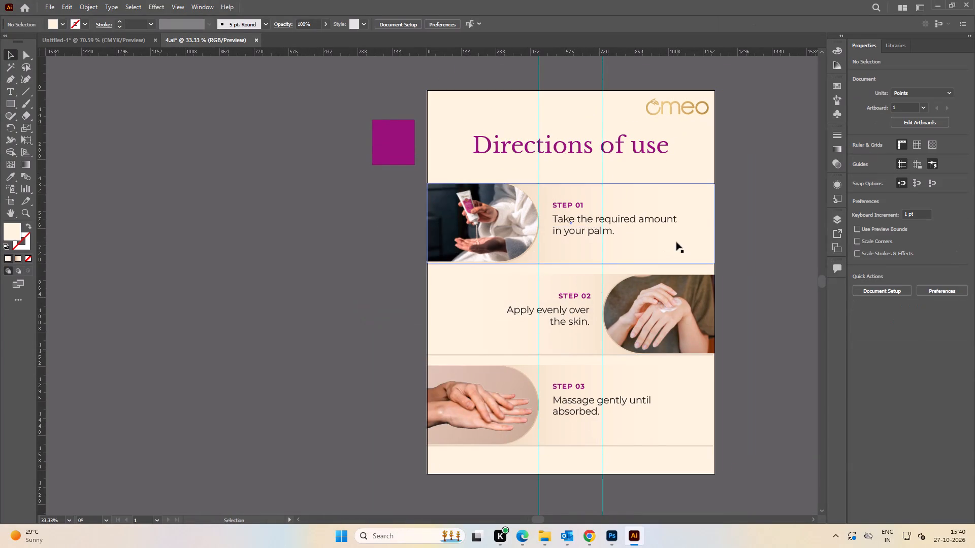
Place a copy of the STEP 01 gradient band left of the artboard and a copy of the purple square above it.
{"action": "left_click_drag", "start_coordinate": [676, 242], "coordinate": [281, 242], "text": "alt"}
{"action": "left_click", "coordinate": [218, 305]}
{"action": "key", "text": "space"}
{"action": "left_click_drag", "start_coordinate": [206, 310], "coordinate": [490, 314]}
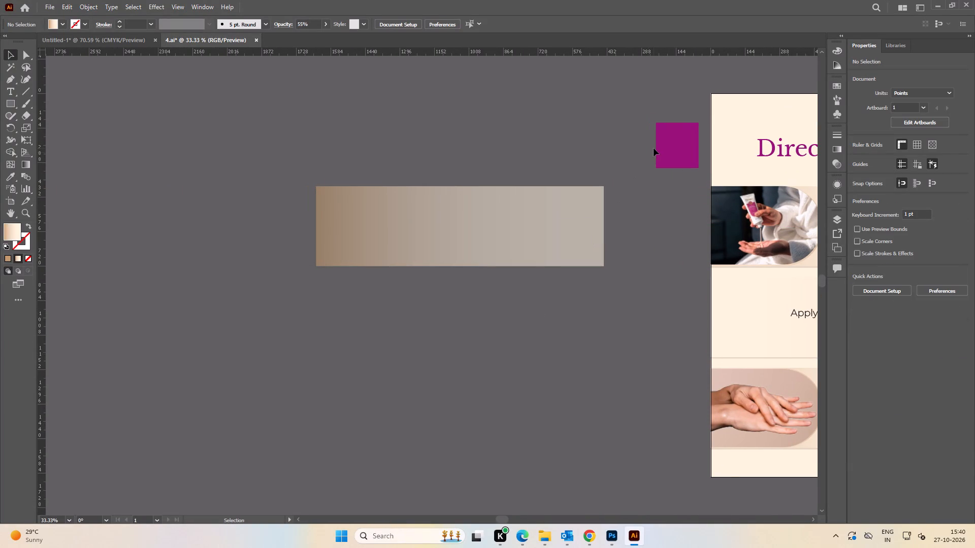
{"action": "left_click_drag", "start_coordinate": [667, 147], "coordinate": [369, 145], "text": "alt"}
{"action": "left_click", "coordinate": [536, 143]}
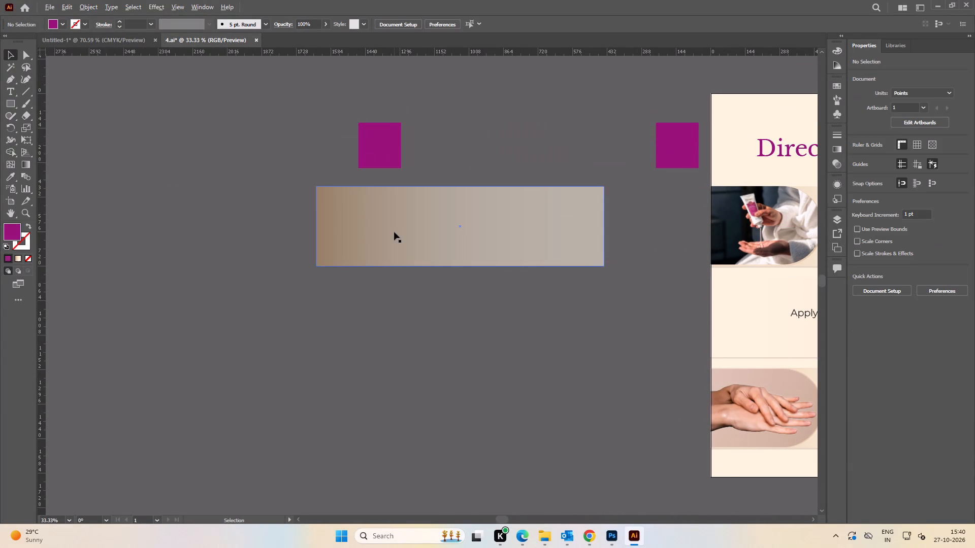
Recolour the band copy's 0% gradient stop with the purple sampled from the square above it.
{"action": "scroll", "coordinate": [394, 232], "scroll_direction": "up", "scroll_amount": 1, "text": "alt"}
{"action": "left_click", "coordinate": [398, 227]}
{"action": "left_click", "coordinate": [841, 150]}
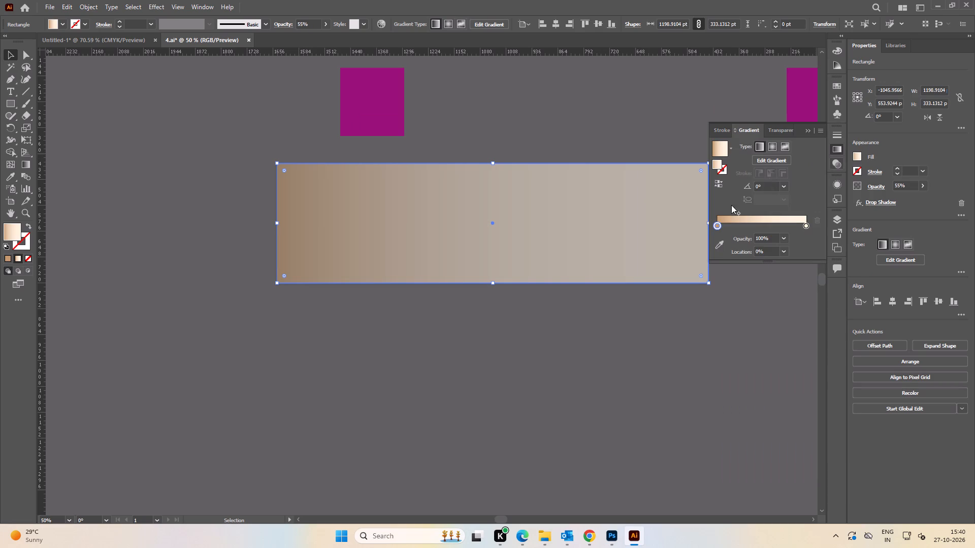
{"action": "left_click", "coordinate": [720, 242]}
{"action": "left_click", "coordinate": [366, 106]}
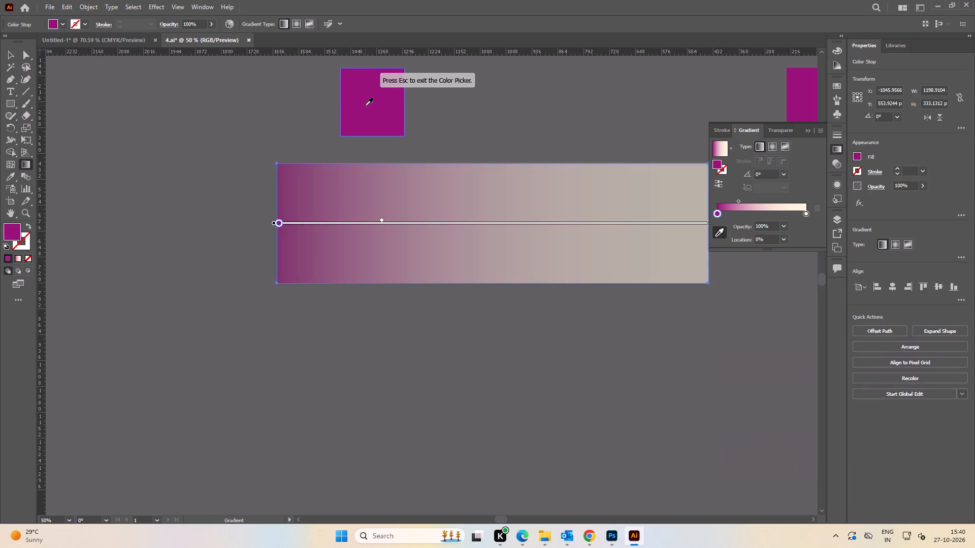
{"action": "key", "text": "v"}
{"action": "left_click", "coordinate": [258, 111]}
{"action": "key", "text": "space"}
{"action": "left_click_drag", "start_coordinate": [301, 123], "coordinate": [279, 132]}
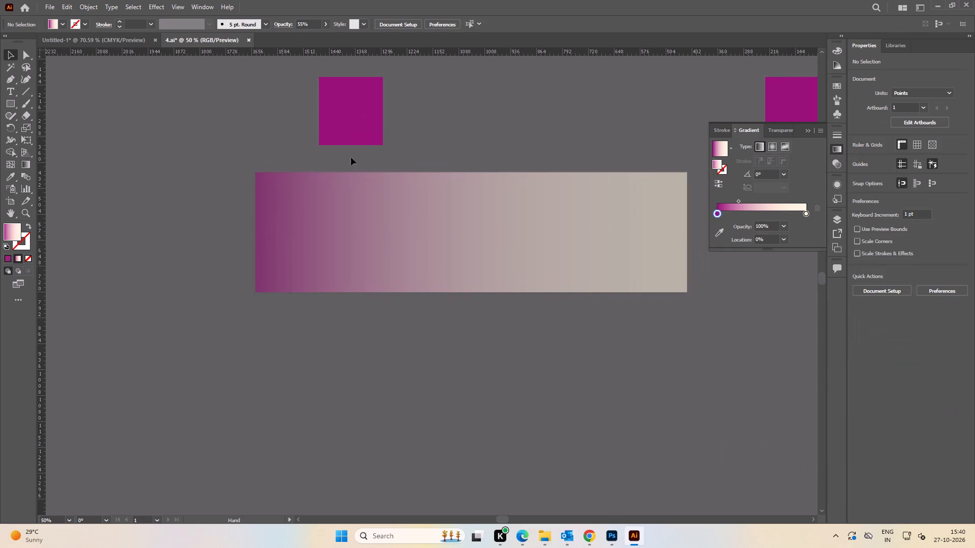
Apply the band copy's purple-to-cream gradient to the original STEP 01 band on the artboard.
{"action": "scroll", "coordinate": [510, 183], "scroll_direction": "down", "scroll_amount": 2, "text": "alt"}
{"action": "key", "text": "space"}
{"action": "left_click_drag", "start_coordinate": [517, 175], "coordinate": [289, 205]}
{"action": "left_click", "coordinate": [631, 250]}
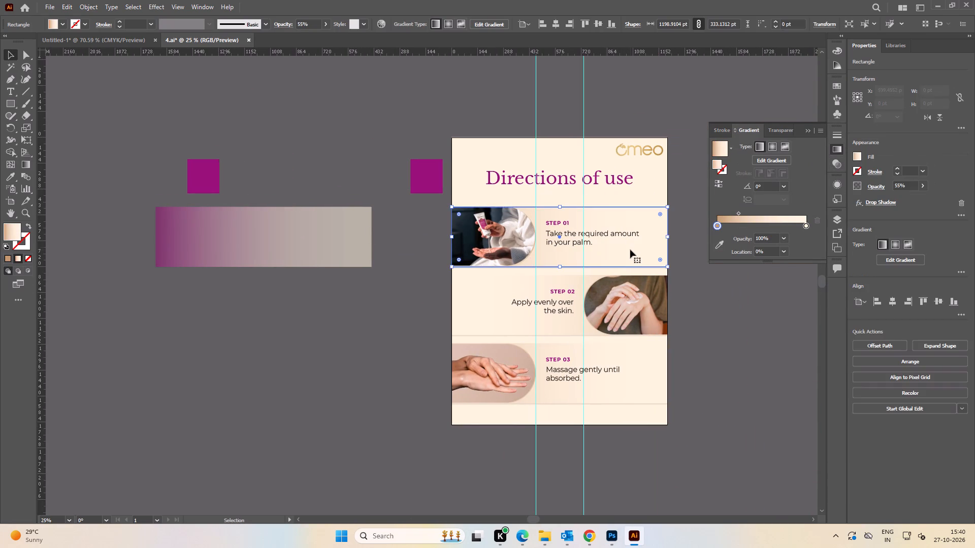
{"action": "key", "text": "i"}
{"action": "left_click", "coordinate": [289, 230]}
{"action": "key", "text": "v"}
{"action": "left_click", "coordinate": [310, 166]}
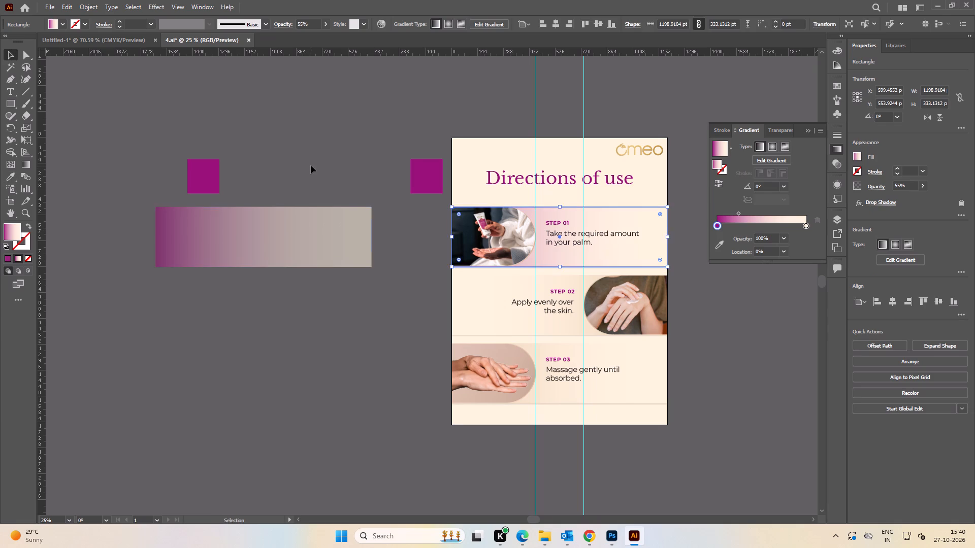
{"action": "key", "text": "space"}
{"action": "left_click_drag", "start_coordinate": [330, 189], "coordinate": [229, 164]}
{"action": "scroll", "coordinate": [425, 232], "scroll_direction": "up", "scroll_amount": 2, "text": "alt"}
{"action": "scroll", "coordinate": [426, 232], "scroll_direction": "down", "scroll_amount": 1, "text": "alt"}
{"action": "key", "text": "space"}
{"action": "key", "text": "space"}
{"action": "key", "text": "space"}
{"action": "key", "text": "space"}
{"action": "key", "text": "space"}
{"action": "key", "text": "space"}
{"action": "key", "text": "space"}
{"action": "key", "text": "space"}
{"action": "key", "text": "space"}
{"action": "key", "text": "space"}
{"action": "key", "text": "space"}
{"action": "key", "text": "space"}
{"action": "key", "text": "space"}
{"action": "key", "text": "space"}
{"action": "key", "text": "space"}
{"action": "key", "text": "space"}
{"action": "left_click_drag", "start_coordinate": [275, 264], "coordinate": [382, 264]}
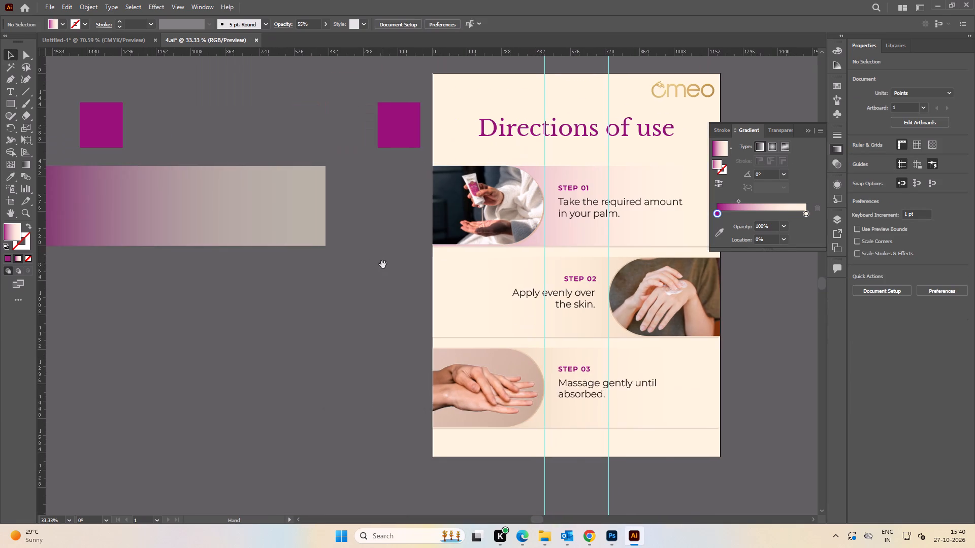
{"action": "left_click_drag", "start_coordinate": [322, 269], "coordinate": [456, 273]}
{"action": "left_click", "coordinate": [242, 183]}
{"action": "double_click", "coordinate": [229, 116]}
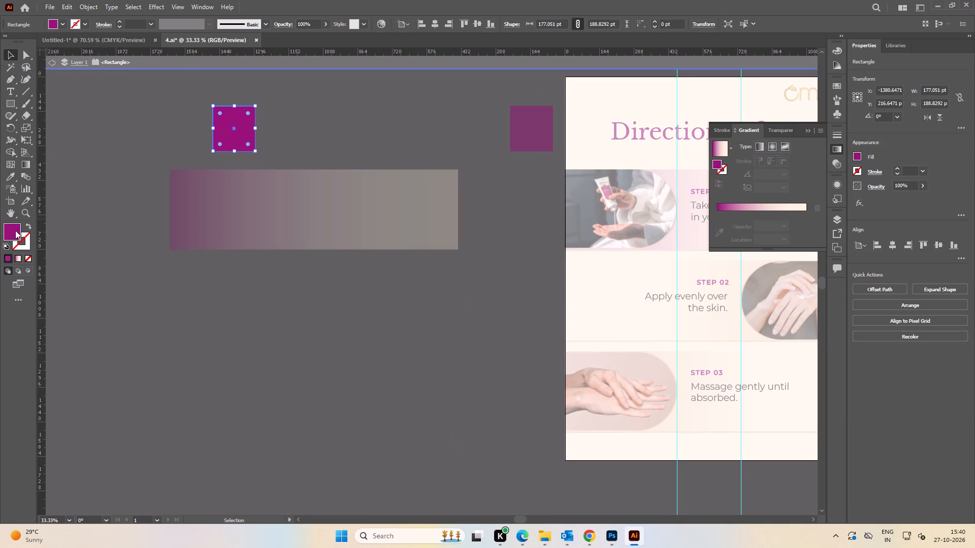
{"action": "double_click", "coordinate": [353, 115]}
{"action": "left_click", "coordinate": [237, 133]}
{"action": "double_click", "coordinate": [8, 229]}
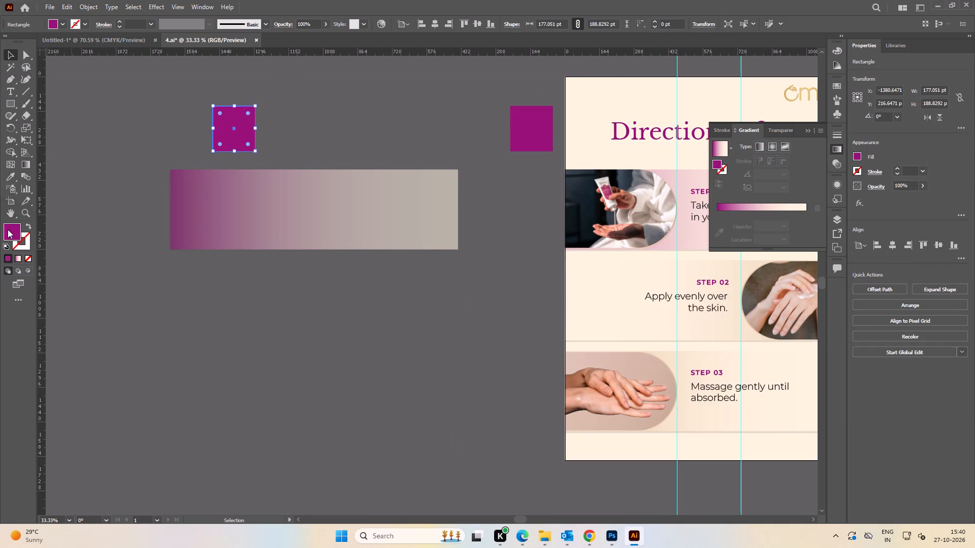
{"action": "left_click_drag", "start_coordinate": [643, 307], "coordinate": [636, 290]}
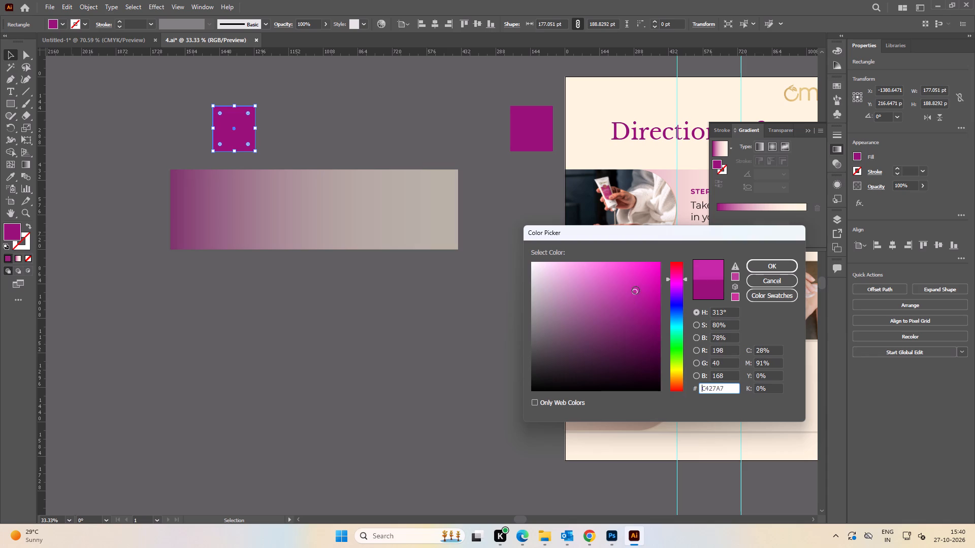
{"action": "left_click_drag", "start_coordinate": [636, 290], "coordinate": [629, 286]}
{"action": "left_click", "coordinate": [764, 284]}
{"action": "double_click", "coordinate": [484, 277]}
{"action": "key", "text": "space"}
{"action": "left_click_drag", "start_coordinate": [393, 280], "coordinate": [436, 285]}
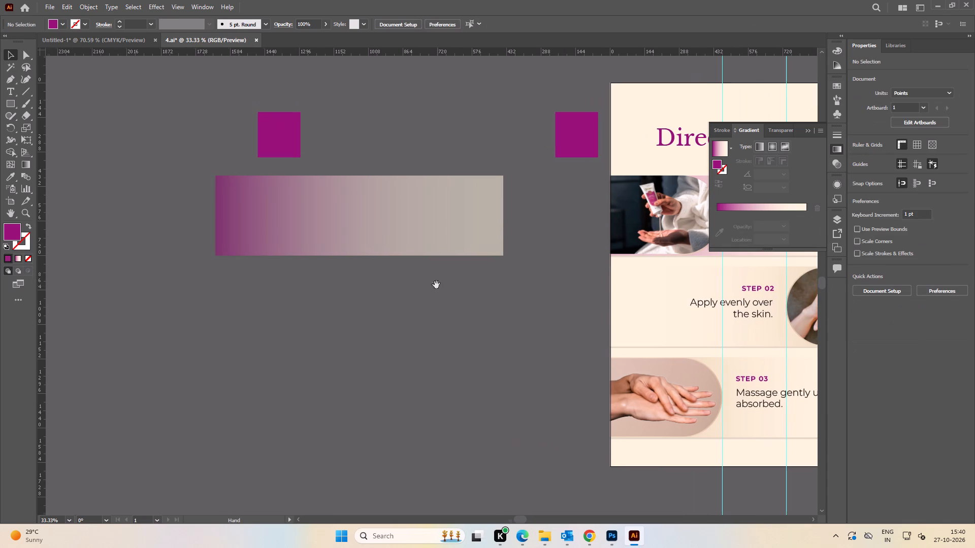
Recolour the purple square above the off-artboard band copy with the pink fill #E849CA.
{"action": "left_click_drag", "start_coordinate": [436, 285], "coordinate": [438, 286]}
{"action": "left_click", "coordinate": [271, 126]}
{"action": "double_click", "coordinate": [10, 227]}
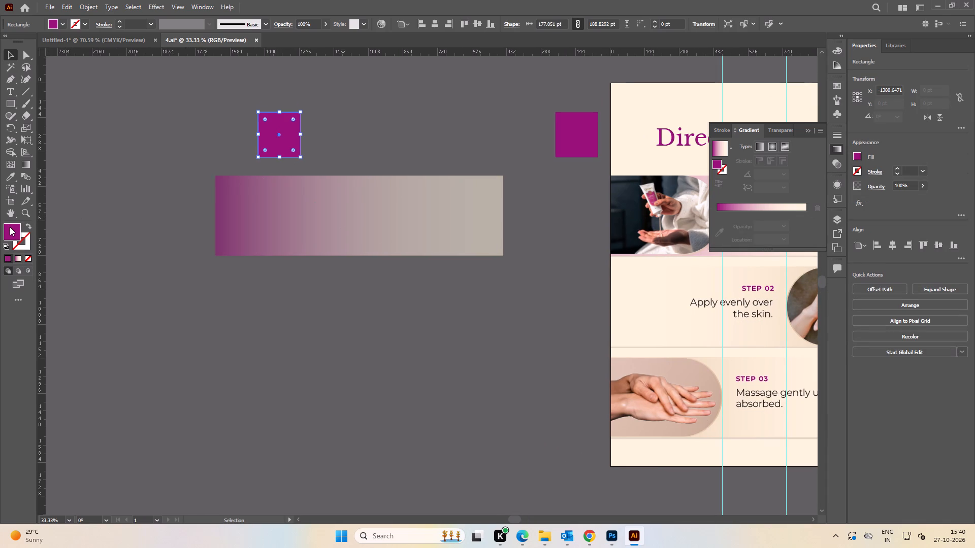
{"action": "left_click_drag", "start_coordinate": [635, 303], "coordinate": [634, 278]}
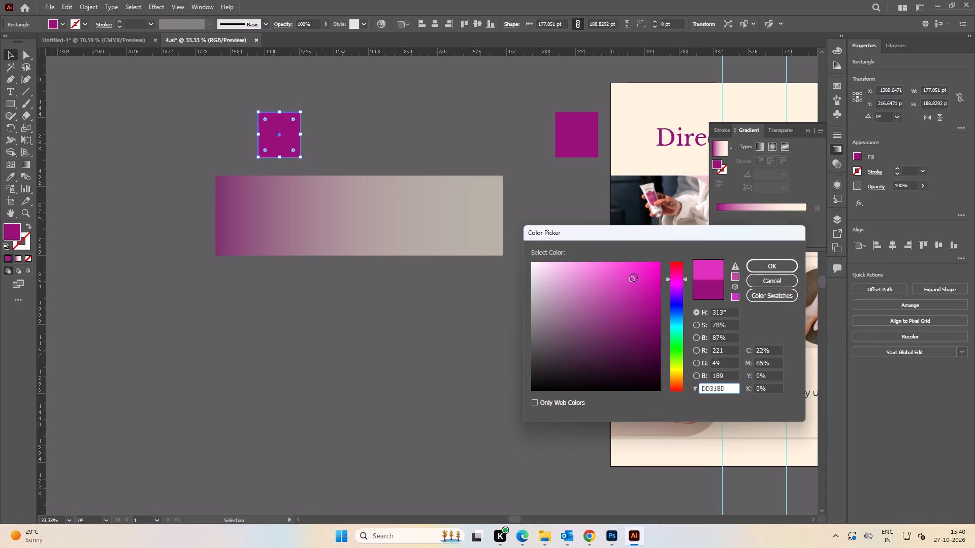
{"action": "left_click_drag", "start_coordinate": [634, 278], "coordinate": [621, 273]}
{"action": "left_click", "coordinate": [764, 270]}
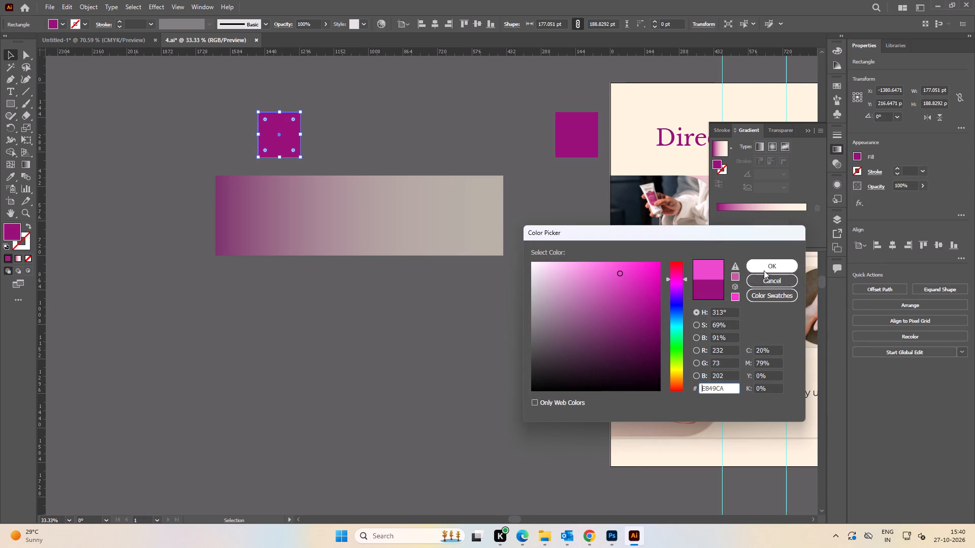
{"action": "left_click", "coordinate": [554, 315]}
Recolour the off-artboard band copy's 0% gradient stop with the pink sampled from the square above it.
{"action": "left_click", "coordinate": [257, 195]}
{"action": "scroll", "coordinate": [249, 204], "scroll_direction": "up", "scroll_amount": 1, "text": "alt"}
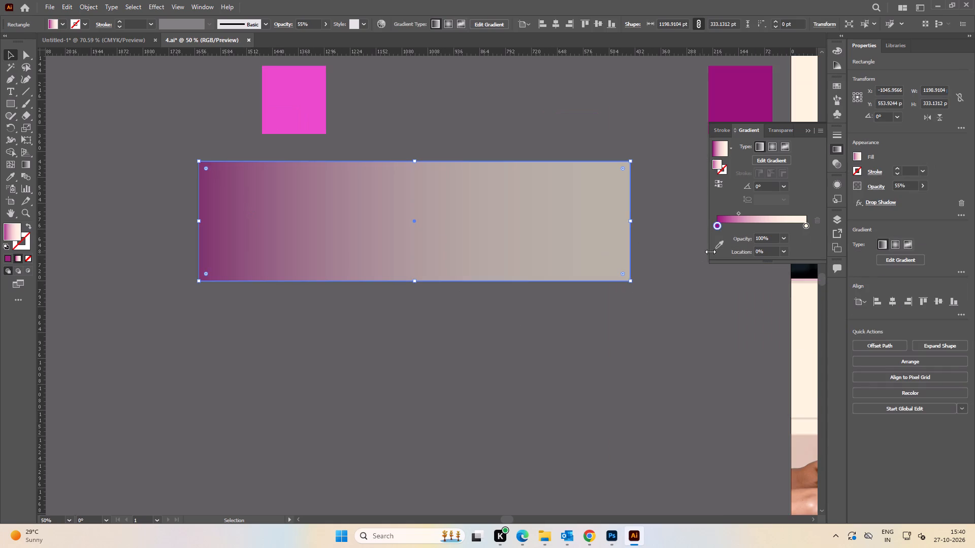
{"action": "left_click", "coordinate": [722, 246]}
{"action": "left_click", "coordinate": [304, 97]}
{"action": "left_click", "coordinate": [0, 59]}
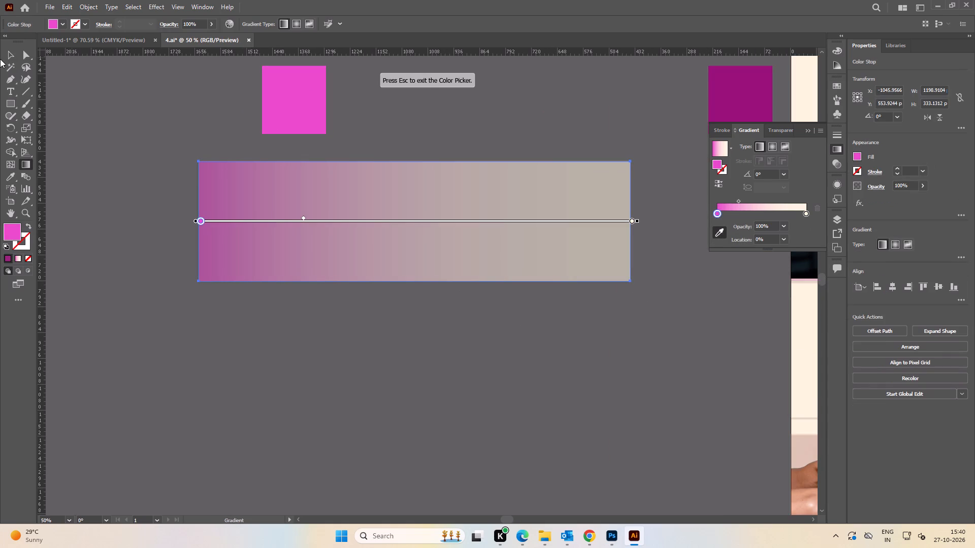
{"action": "left_click", "coordinate": [15, 51]}
{"action": "left_click", "coordinate": [472, 99]}
Apply the band copy's pink-to-cream gradient to the STEP 01 band on the artboard.
{"action": "scroll", "coordinate": [544, 130], "scroll_direction": "down", "scroll_amount": 3, "text": "alt"}
{"action": "key", "text": "space"}
{"action": "left_click_drag", "start_coordinate": [518, 131], "coordinate": [446, 150]}
{"action": "left_click", "coordinate": [442, 180]}
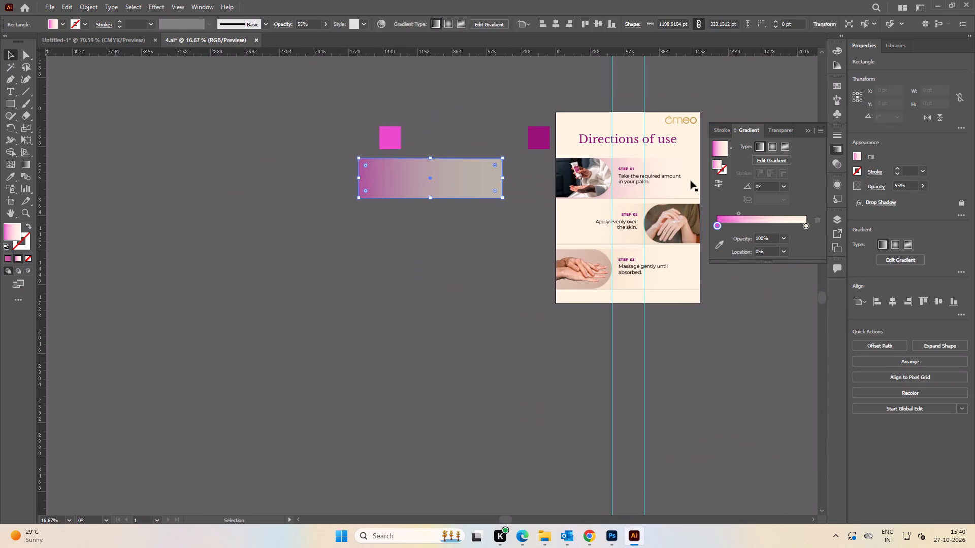
{"action": "left_click", "coordinate": [691, 181]}
{"action": "key", "text": "i"}
{"action": "left_click", "coordinate": [380, 165]}
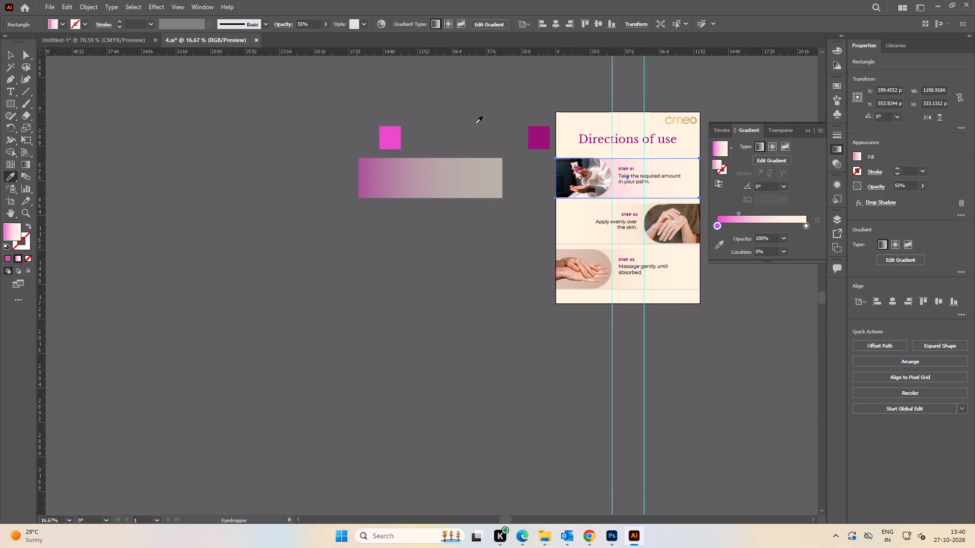
{"action": "key", "text": "v"}
{"action": "left_click", "coordinate": [475, 124]}
Apply the STEP 01 band's pink-to-cream gradient to the STEP 02 and STEP 03 bands together.
{"action": "key", "text": "space"}
{"action": "left_click_drag", "start_coordinate": [475, 128], "coordinate": [365, 126]}
{"action": "scroll", "coordinate": [505, 184], "scroll_direction": "up", "scroll_amount": 2, "text": "alt"}
{"action": "key", "text": "space"}
{"action": "left_click_drag", "start_coordinate": [644, 196], "coordinate": [537, 197]}
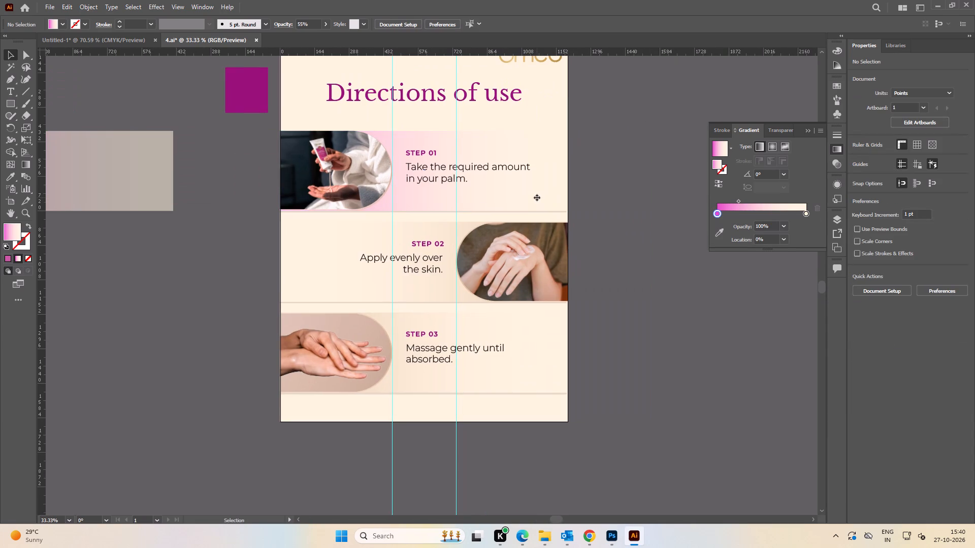
{"action": "left_click", "coordinate": [313, 263]}
{"action": "left_click", "coordinate": [542, 368], "text": "shift"}
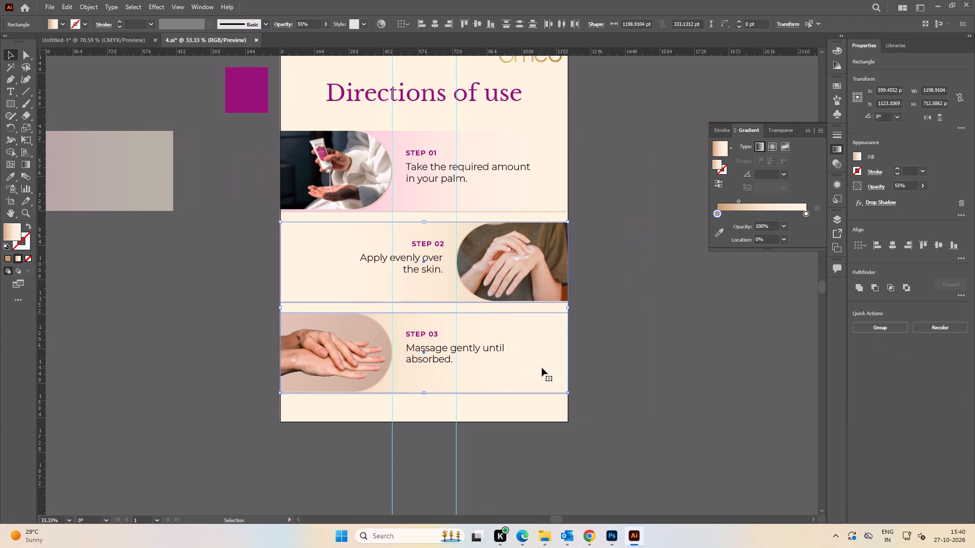
{"action": "key", "text": "i"}
{"action": "left_click", "coordinate": [519, 190]}
{"action": "key", "text": "v"}
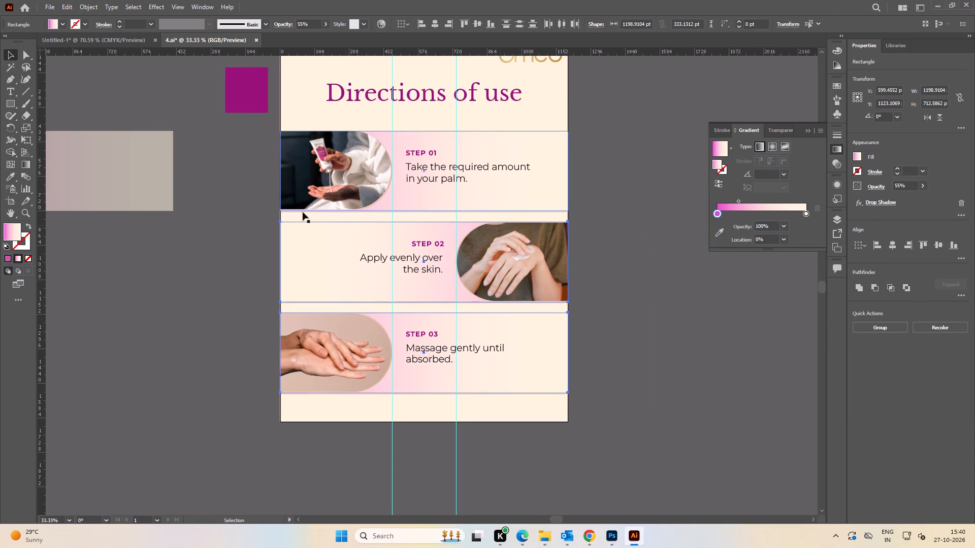
{"action": "left_click", "coordinate": [193, 244]}
Save document 4 and export the artboard for web as a 1200 x 1600 px JPEG High at 60% quality.
{"action": "scroll", "coordinate": [202, 249], "scroll_direction": "down", "scroll_amount": 1, "text": "alt"}
{"action": "key", "text": "space"}
{"action": "left_click_drag", "start_coordinate": [199, 254], "coordinate": [211, 253]}
{"action": "scroll", "coordinate": [522, 271], "scroll_direction": "up", "scroll_amount": 1, "text": "alt"}
{"action": "key", "text": "space"}
{"action": "left_click_drag", "start_coordinate": [529, 275], "coordinate": [540, 279]}
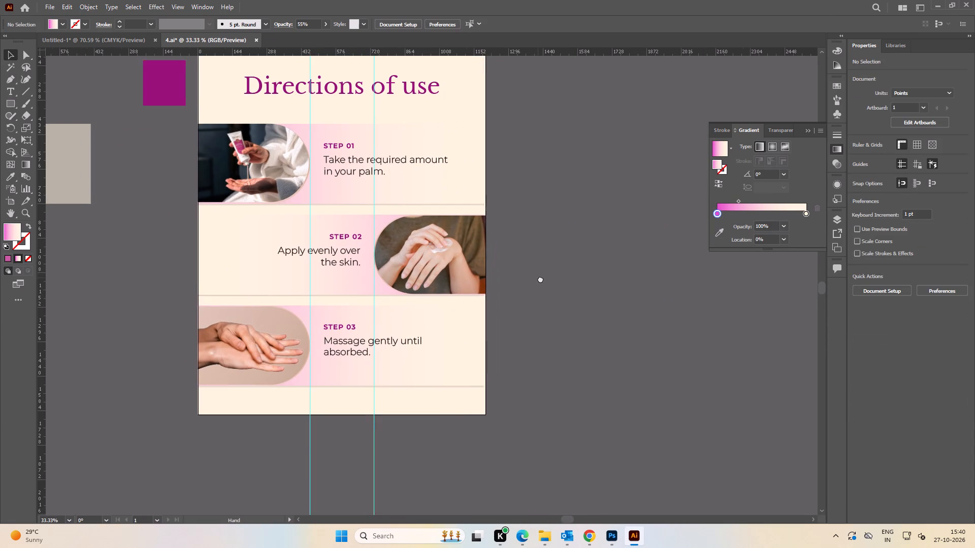
{"action": "left_click_drag", "start_coordinate": [540, 279], "coordinate": [541, 279]}
{"action": "key", "text": "ctrl+s"}
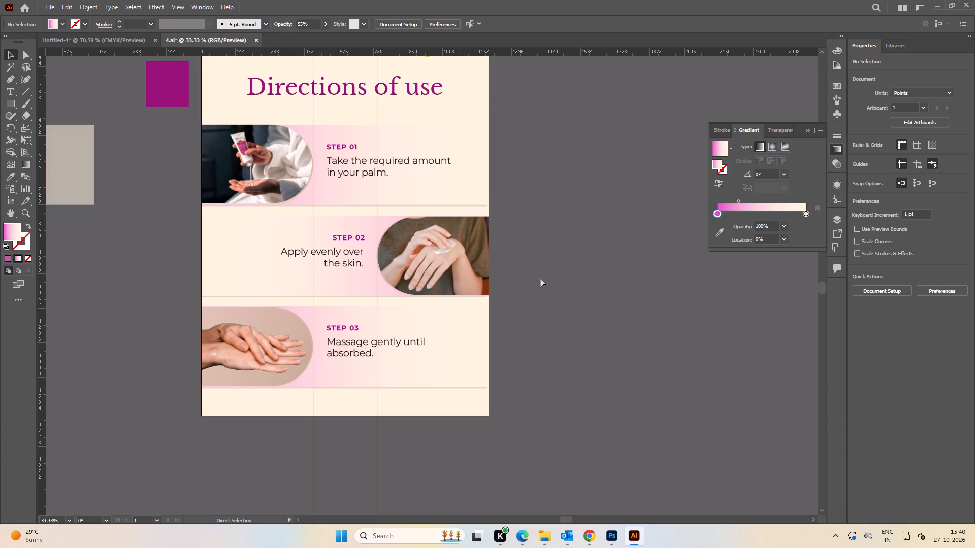
{"action": "key", "text": "ctrl+s"}
{"action": "key", "text": "ctrl+s"}
{"action": "key", "text": "ctrl+s"}
{"action": "key", "text": "ctrl+s"}
{"action": "key", "text": "ctrl+alt+shift+s"}
{"action": "left_click", "coordinate": [821, 487]}
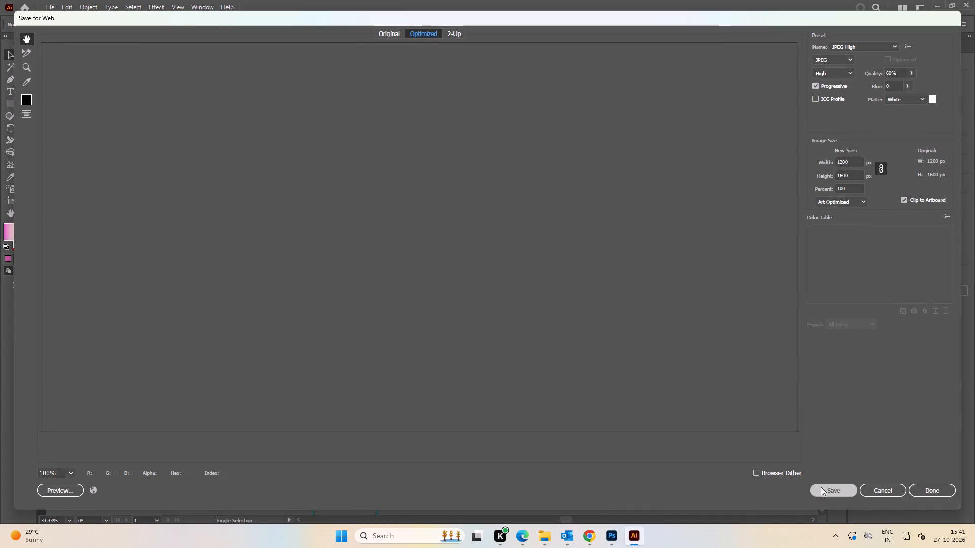
{"action": "left_click", "coordinate": [530, 353]}
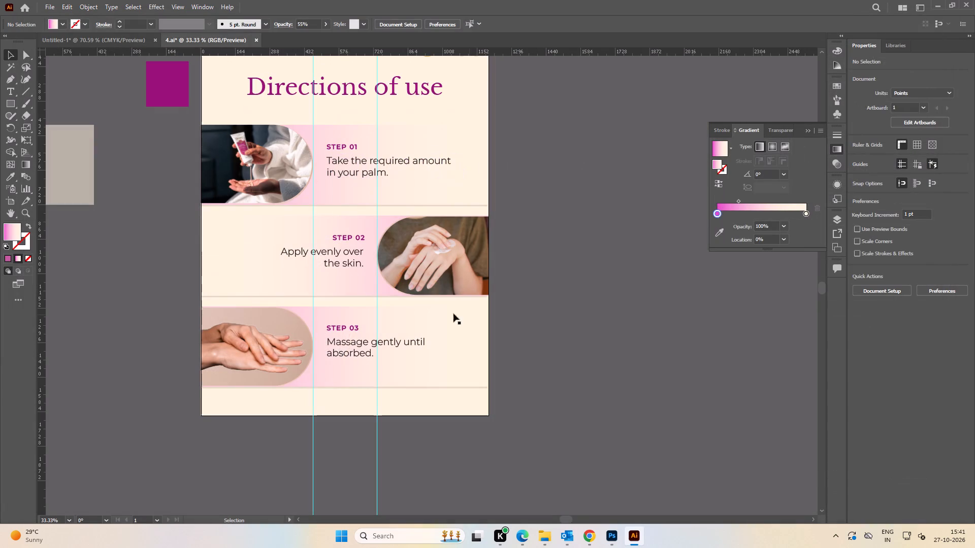
{"action": "left_click", "coordinate": [579, 294]}
{"action": "key", "text": "ctrl+s"}
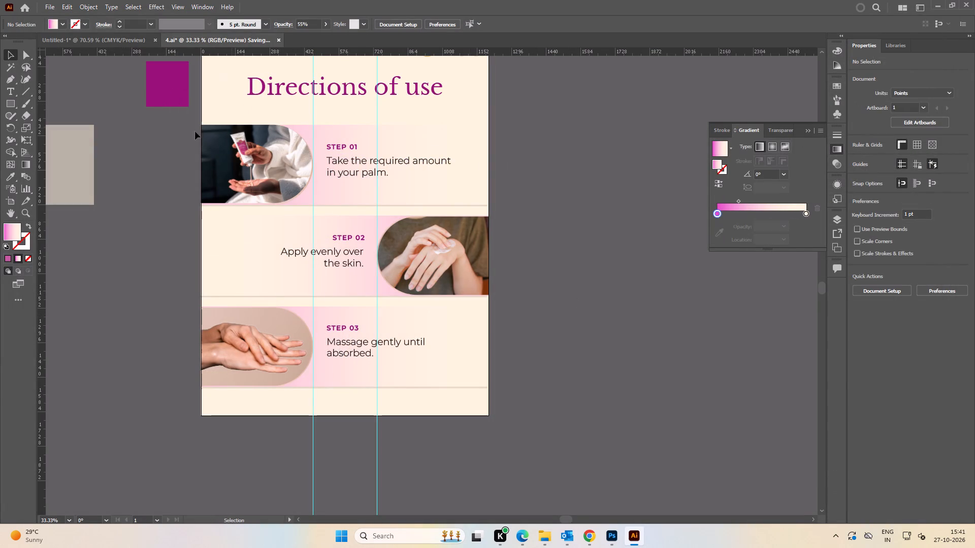
Delete the pink square above the off-artboard gradient band copy.
{"action": "key", "text": "space"}
{"action": "left_click_drag", "start_coordinate": [124, 169], "coordinate": [302, 205]}
{"action": "left_click", "coordinate": [196, 205]}
{"action": "left_click", "coordinate": [217, 132]}
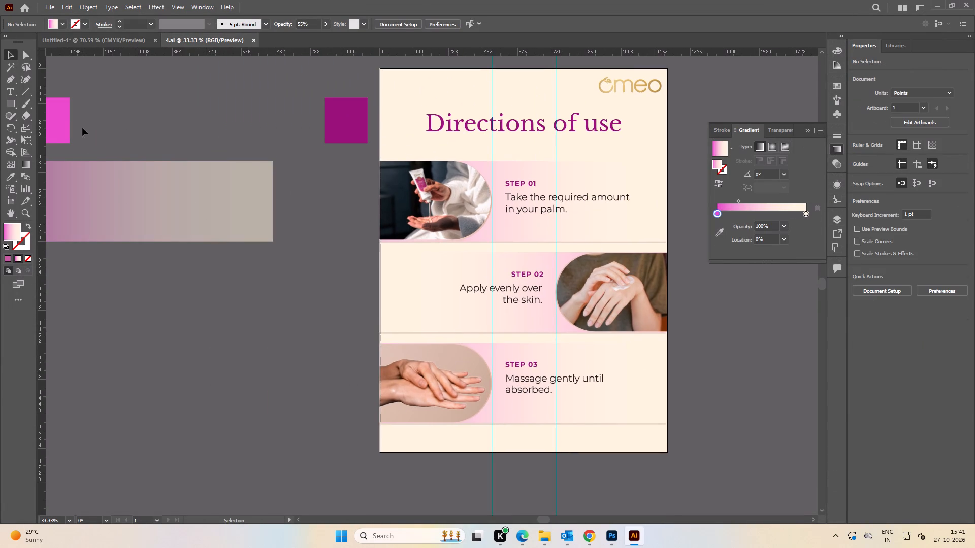
{"action": "left_click", "coordinate": [59, 124]}
{"action": "key", "text": "Delete"}
{"action": "left_click", "coordinate": [144, 248]}
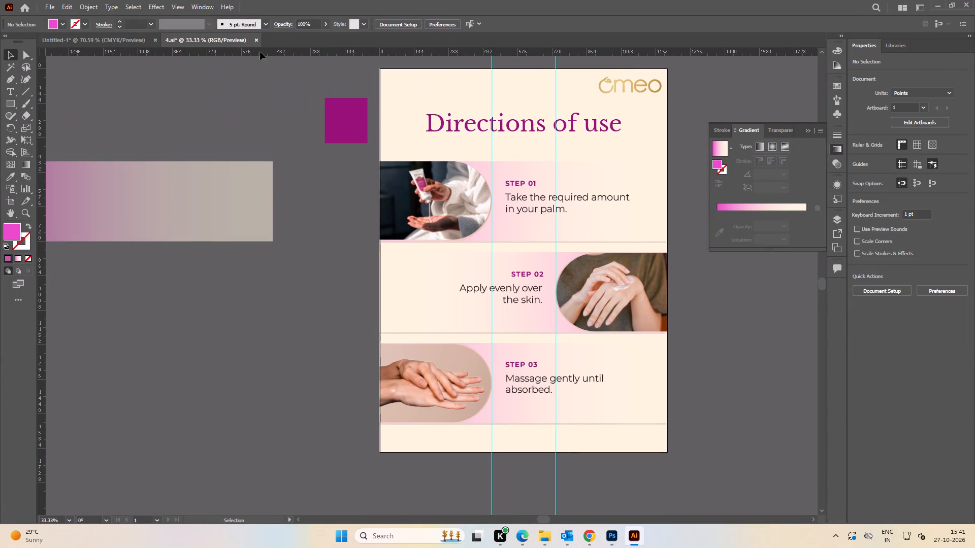
Close document 4, saving its changes.
{"action": "left_click", "coordinate": [255, 41]}
{"action": "left_click", "coordinate": [487, 277]}
Switch to Chrome and save the hands-only transparent image from the Hand Cream Design Edit chat to Downloads as a PNG.
{"action": "key", "text": "alt+Tab"}
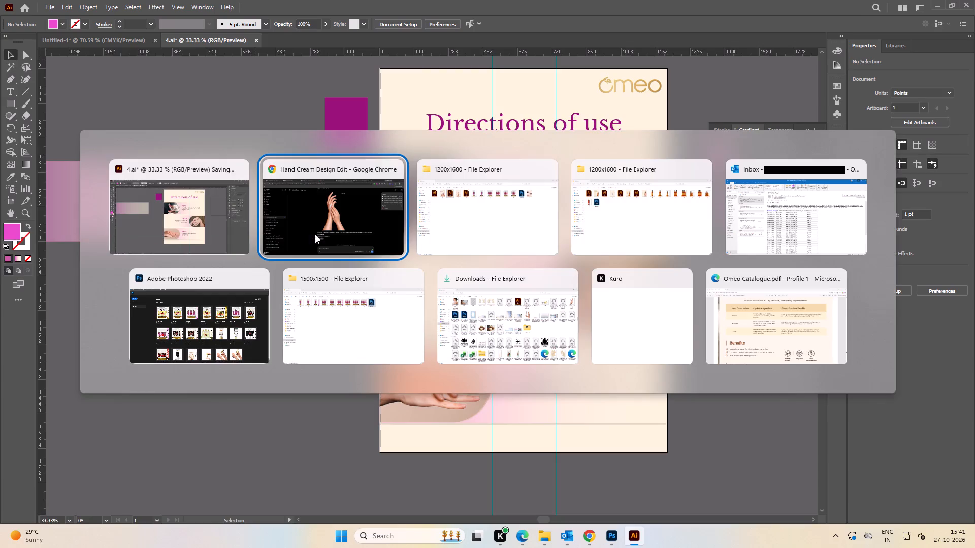
{"action": "left_click", "coordinate": [301, 239], "text": "alt"}
{"action": "scroll", "coordinate": [598, 313], "scroll_direction": "up", "scroll_amount": 1}
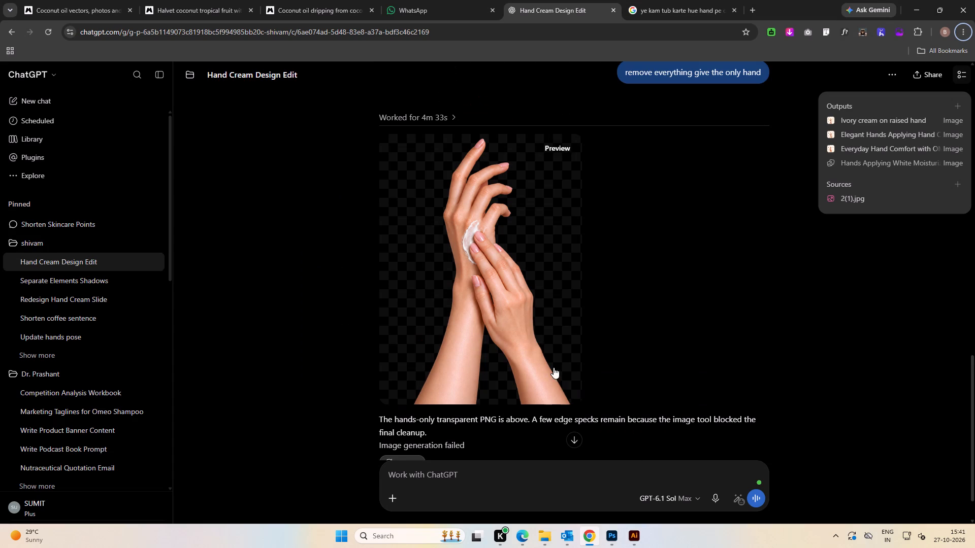
{"action": "left_click", "coordinate": [541, 284]}
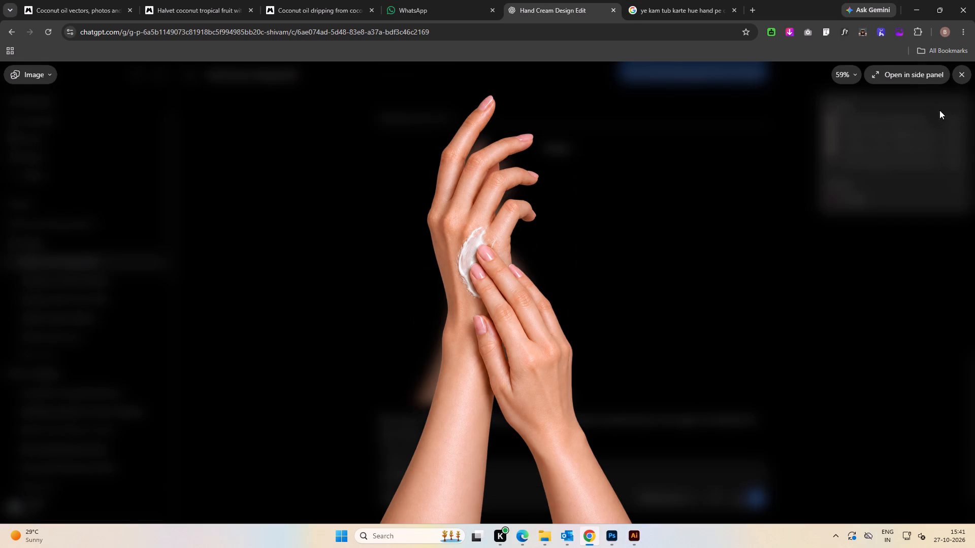
{"action": "right_click", "coordinate": [566, 200]}
{"action": "left_click", "coordinate": [614, 231]}
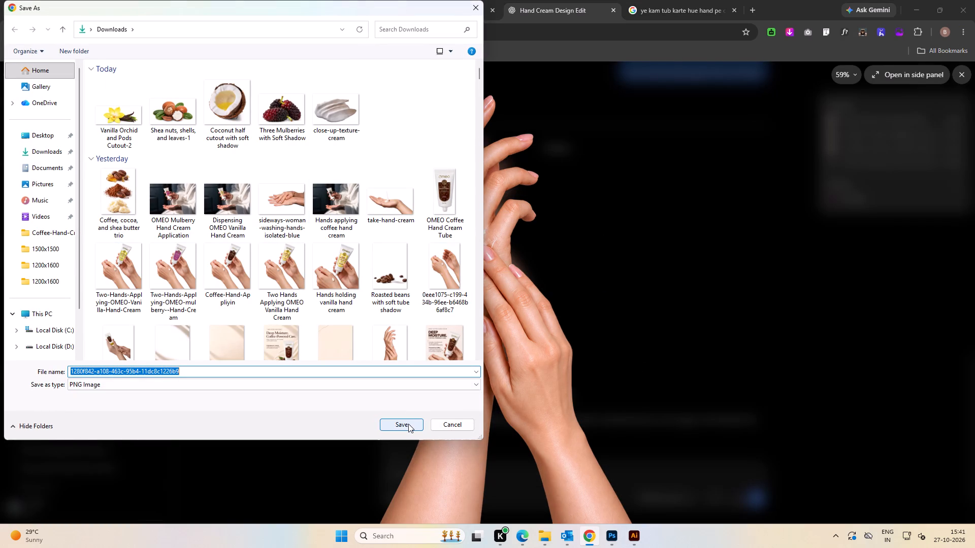
{"action": "left_click", "coordinate": [48, 147]}
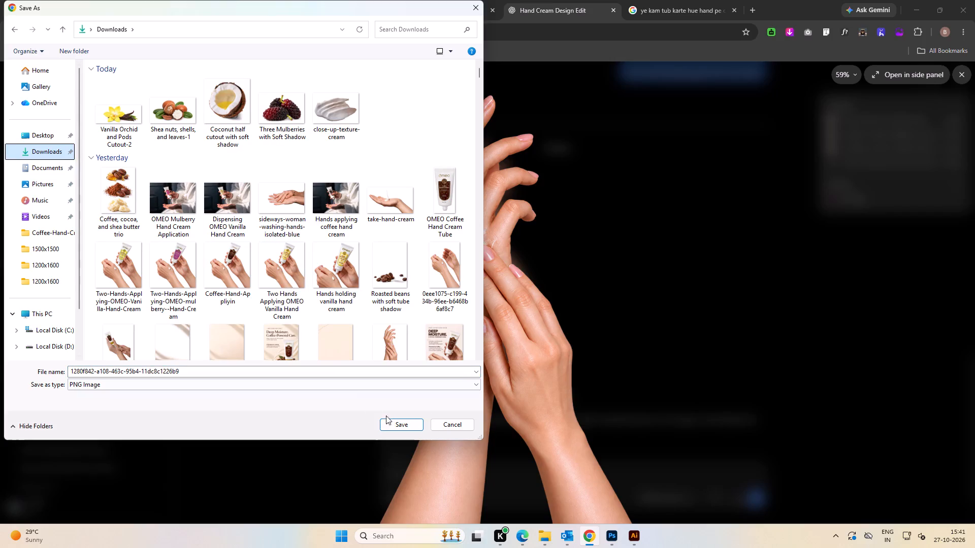
{"action": "left_click", "coordinate": [399, 423]}
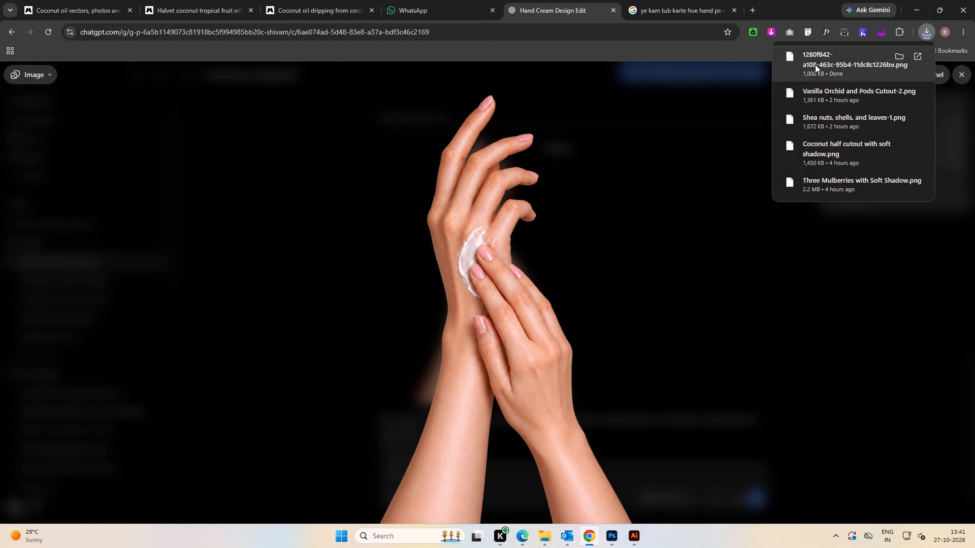
Open Illustrator file 2 from the Mulberry-Hand-Cream 1200x1600 folder.
{"action": "key", "text": "alt+Tab"}
{"action": "key", "text": "alt+Tab"}
{"action": "key", "text": "alt+Tab"}
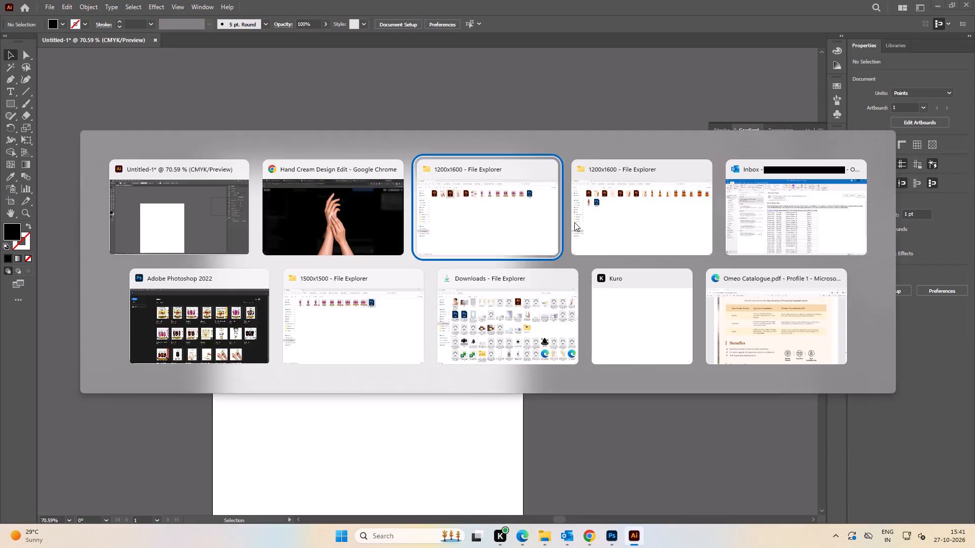
{"action": "double_click", "coordinate": [227, 105]}
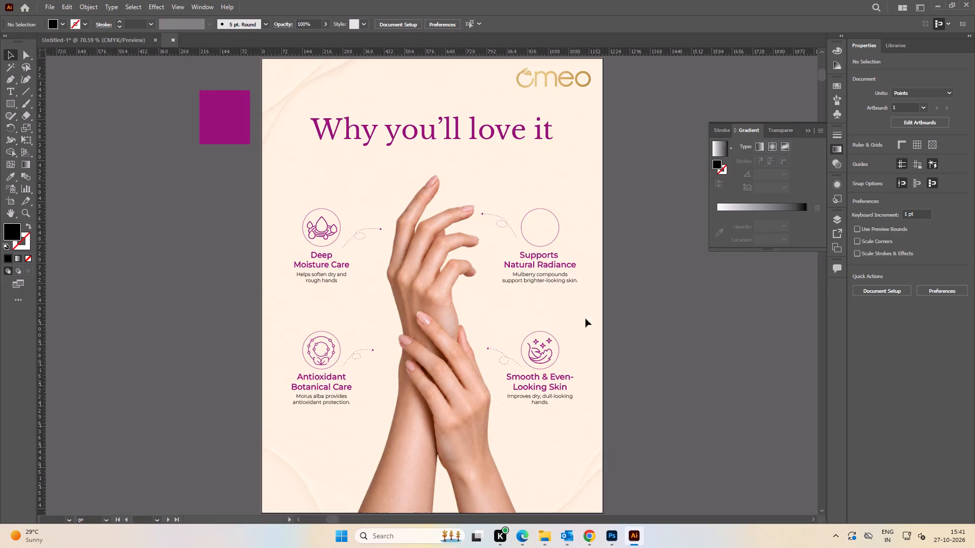
Examine the Mulberry "Why you'll love it" layout, including its hands image and four benefit icons, and close the document.
{"action": "scroll", "coordinate": [536, 296], "scroll_direction": "down", "scroll_amount": 2, "text": "alt"}
{"action": "key", "text": "space"}
{"action": "left_click_drag", "start_coordinate": [526, 339], "coordinate": [522, 298]}
{"action": "left_click", "coordinate": [608, 315]}
{"action": "scroll", "coordinate": [478, 294], "scroll_direction": "up", "scroll_amount": 2, "text": "alt"}
{"action": "key", "text": "space"}
{"action": "left_click_drag", "start_coordinate": [484, 301], "coordinate": [367, 377]}
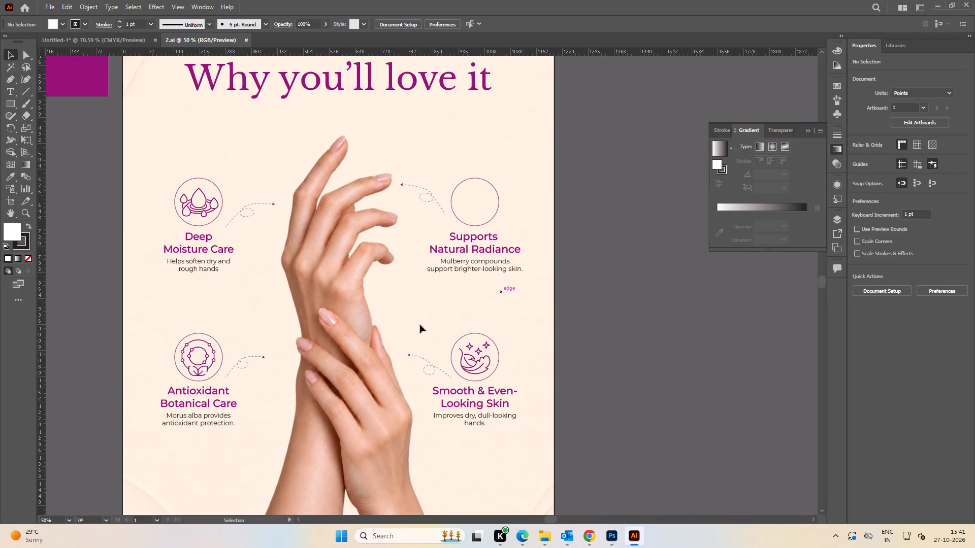
{"action": "scroll", "coordinate": [433, 306], "scroll_direction": "down", "scroll_amount": 1, "text": "alt"}
{"action": "scroll", "coordinate": [570, 320], "scroll_direction": "down", "scroll_amount": 1, "text": "alt"}
{"action": "key", "text": "space"}
{"action": "left_click", "coordinate": [596, 318]}
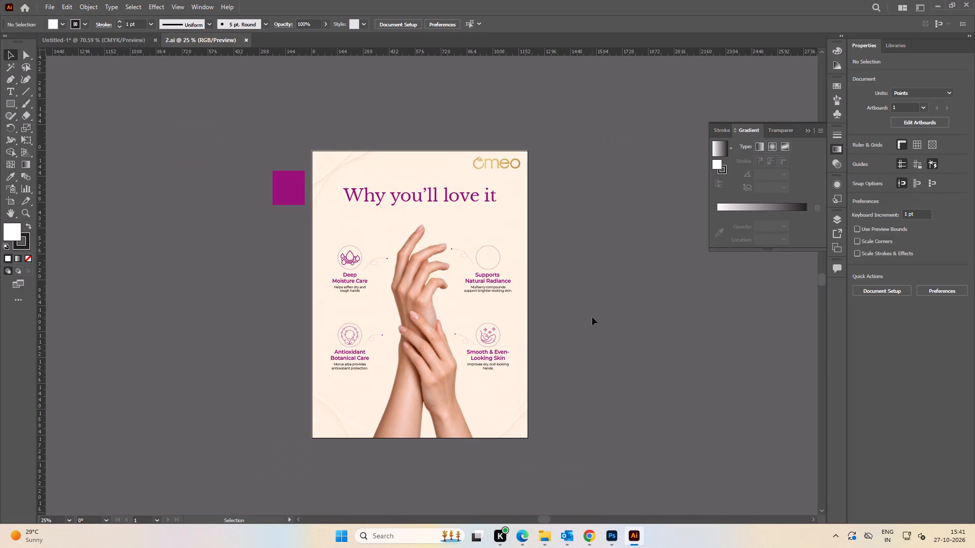
{"action": "scroll", "coordinate": [554, 342], "scroll_direction": "up", "scroll_amount": 1, "text": "alt"}
{"action": "key", "text": "space"}
{"action": "left_click_drag", "start_coordinate": [546, 369], "coordinate": [575, 339]}
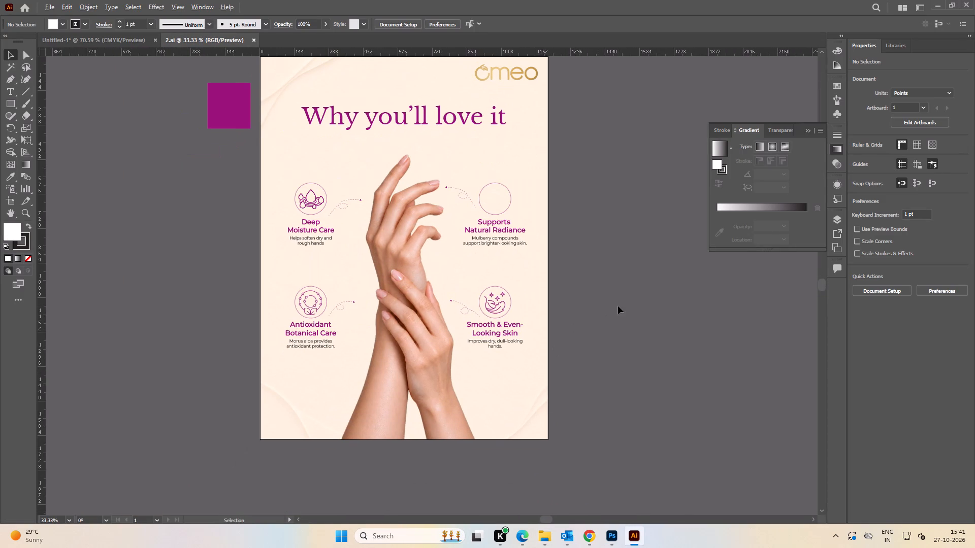
{"action": "left_click_drag", "start_coordinate": [618, 306], "coordinate": [615, 314], "text": "alt"}
{"action": "key", "text": "space"}
{"action": "left_click_drag", "start_coordinate": [630, 301], "coordinate": [608, 311]}
{"action": "left_click", "coordinate": [615, 301]}
{"action": "left_click", "coordinate": [398, 326]}
{"action": "left_click", "coordinate": [661, 298]}
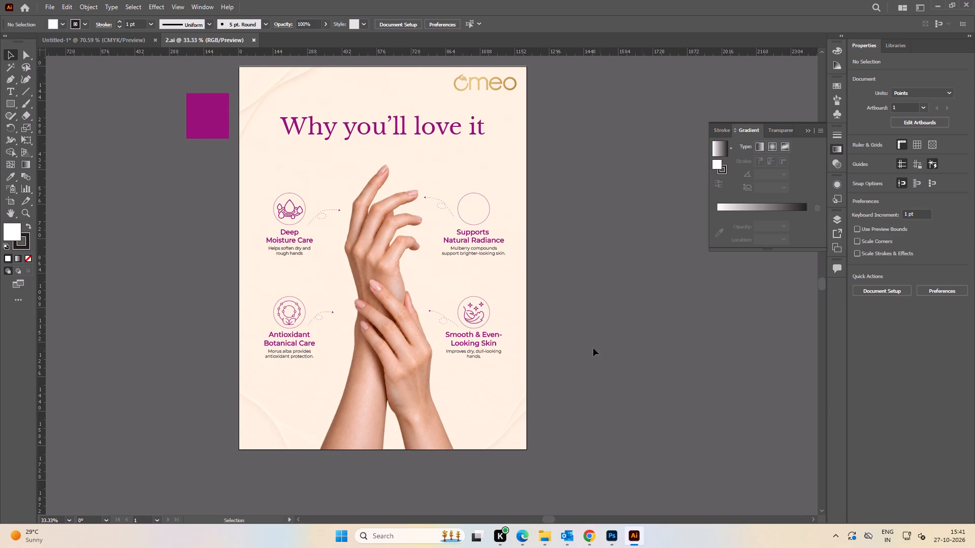
{"action": "key", "text": "space"}
{"action": "left_click_drag", "start_coordinate": [622, 328], "coordinate": [608, 330]}
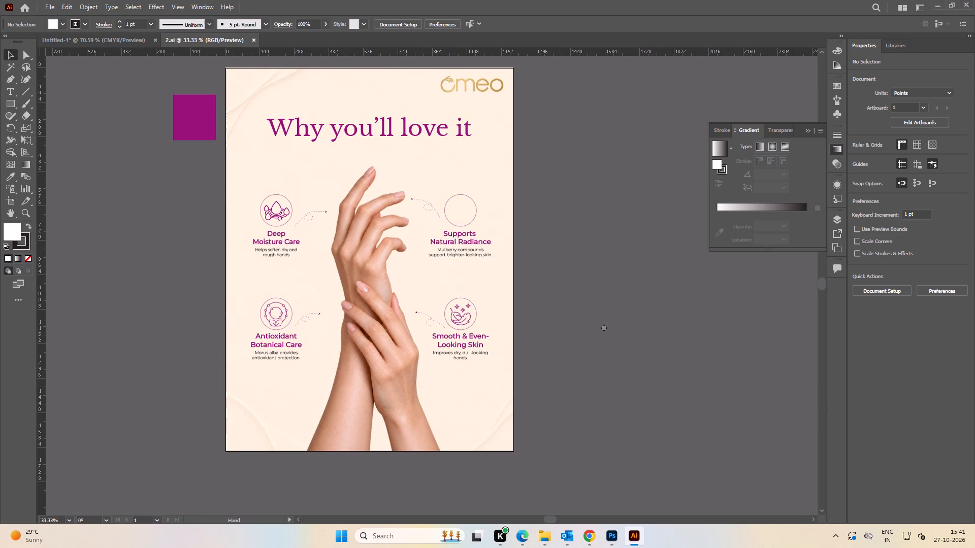
{"action": "left_click", "coordinate": [604, 328]}
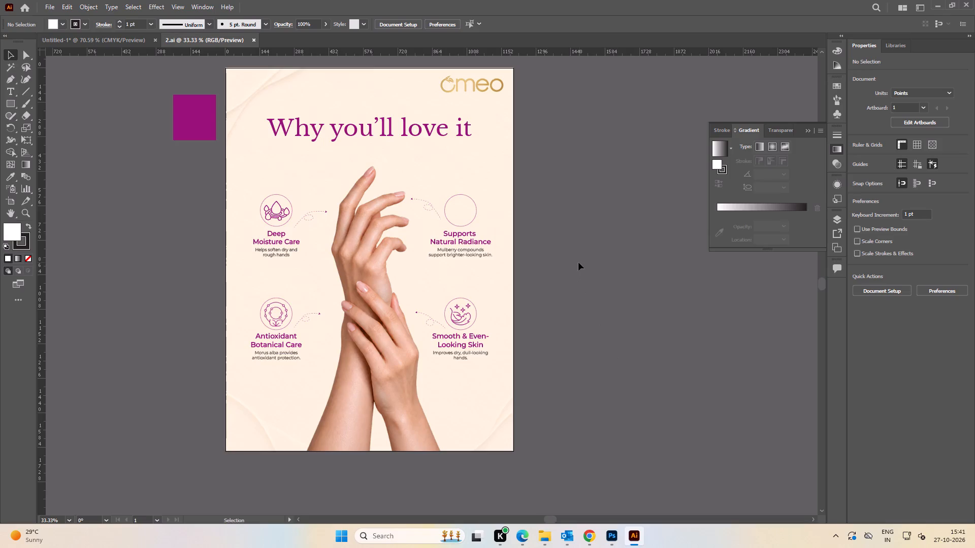
{"action": "left_click", "coordinate": [253, 40]}
Open Illustrator file 2 from the Coffee-Hand-Cream 1200x1600 folder.
{"action": "key", "text": "alt+Tab"}
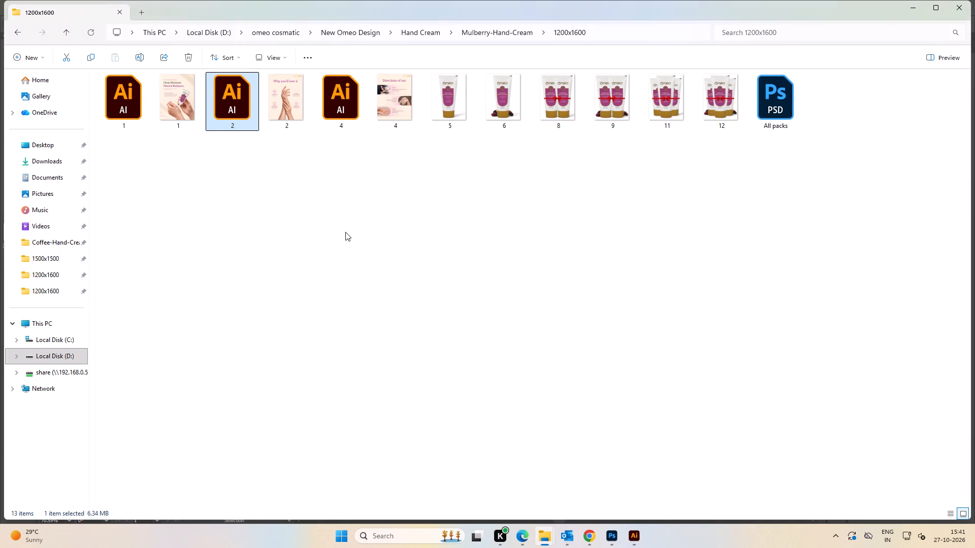
{"action": "key", "text": "BackSpace"}
{"action": "key", "text": "BackSpace"}
{"action": "double_click", "coordinate": [198, 139]}
{"action": "double_click", "coordinate": [137, 120]}
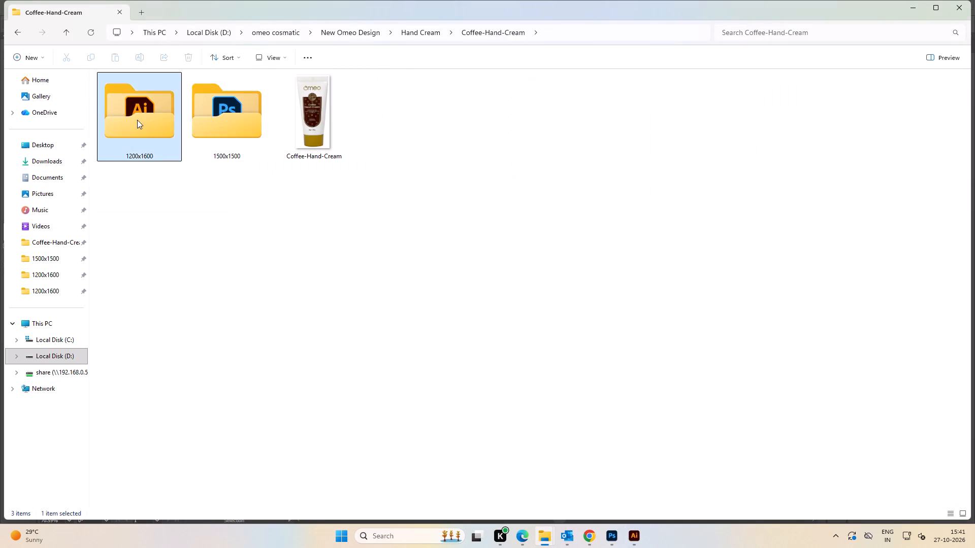
{"action": "double_click", "coordinate": [422, 141]}
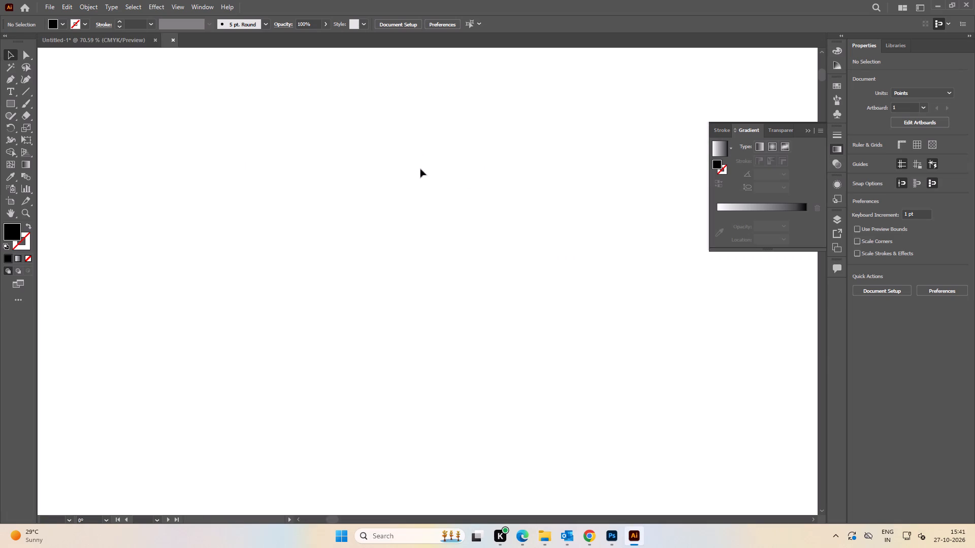
Delete the spare set of four benefit icons and captions beside the "Why you'll love it" artboard.
{"action": "key", "text": "space"}
{"action": "left_click_drag", "start_coordinate": [447, 295], "coordinate": [430, 210]}
{"action": "scroll", "coordinate": [435, 238], "scroll_direction": "down", "scroll_amount": 2, "text": "alt"}
{"action": "key", "text": "space"}
{"action": "left_click_drag", "start_coordinate": [502, 263], "coordinate": [397, 245]}
{"action": "scroll", "coordinate": [405, 244], "scroll_direction": "down", "scroll_amount": 3, "text": "alt"}
{"action": "key", "text": "space"}
{"action": "key", "text": "space"}
{"action": "key", "text": "space"}
{"action": "left_click_drag", "start_coordinate": [365, 250], "coordinate": [405, 249]}
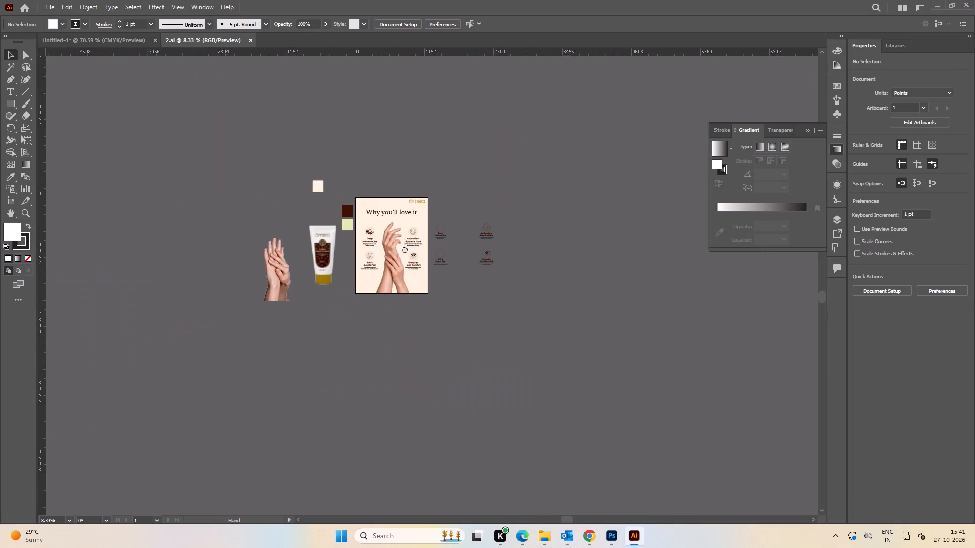
{"action": "left_click_drag", "start_coordinate": [405, 249], "coordinate": [304, 239]}
{"action": "scroll", "coordinate": [384, 226], "scroll_direction": "up", "scroll_amount": 3, "text": "alt"}
{"action": "left_click_drag", "start_coordinate": [321, 165], "coordinate": [554, 331]}
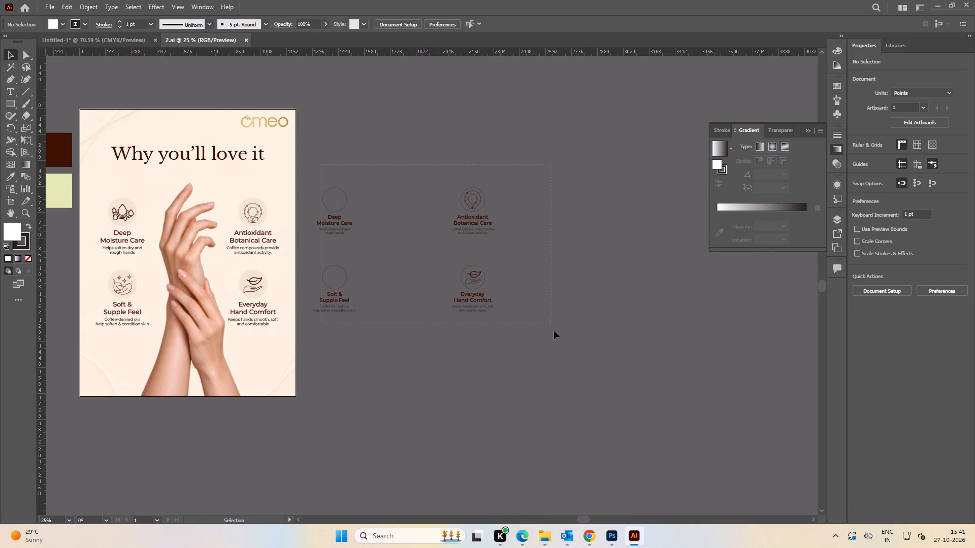
{"action": "left_click_drag", "start_coordinate": [554, 331], "coordinate": [562, 356]}
{"action": "key", "text": "Delete"}
{"action": "left_click", "coordinate": [537, 261]}
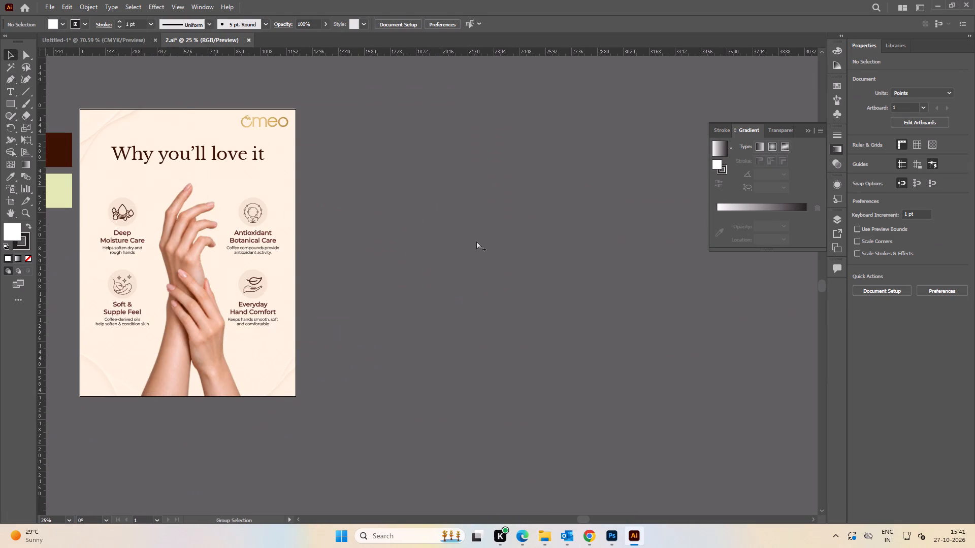
Unlock all artwork and duplicate the "Why you'll love it" artboard with its contents, just beside the original.
{"action": "key", "text": "ctrl+alt+2"}
{"action": "left_click", "coordinate": [482, 189]}
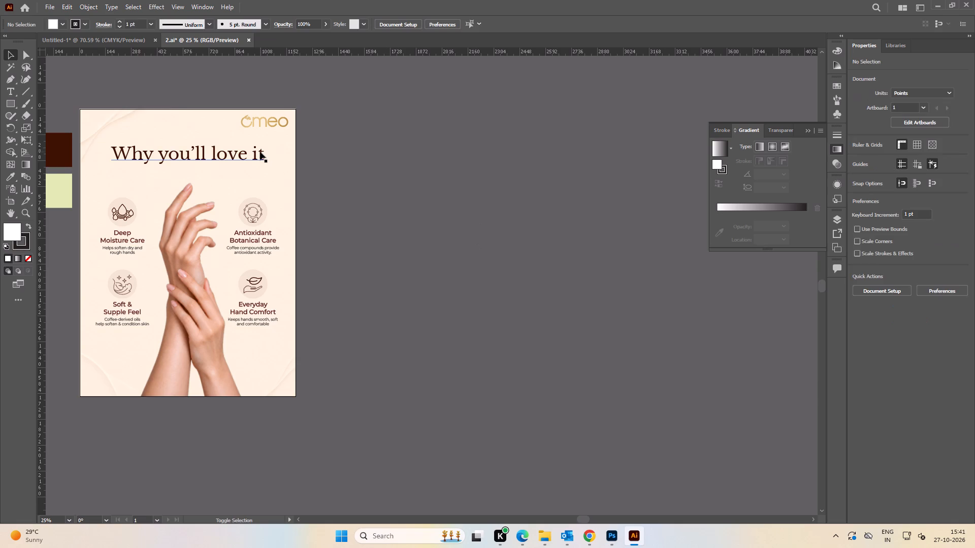
{"action": "key", "text": "shift+o"}
{"action": "left_click_drag", "start_coordinate": [117, 115], "coordinate": [406, 136], "text": "alt"}
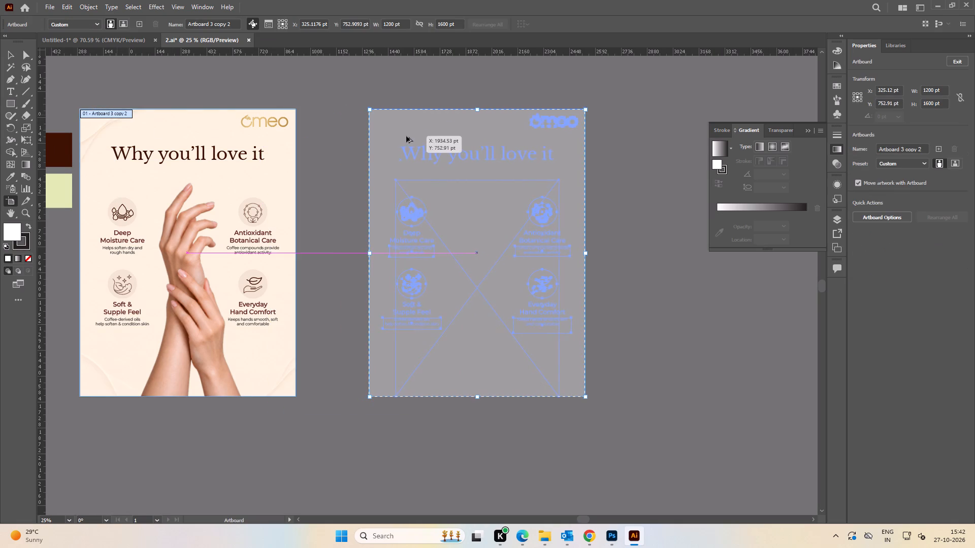
{"action": "key", "text": "space"}
{"action": "left_click_drag", "start_coordinate": [467, 167], "coordinate": [348, 167]}
{"action": "key", "text": "v"}
{"action": "left_click", "coordinate": [553, 181]}
{"action": "left_click_drag", "start_coordinate": [373, 312], "coordinate": [379, 312]}
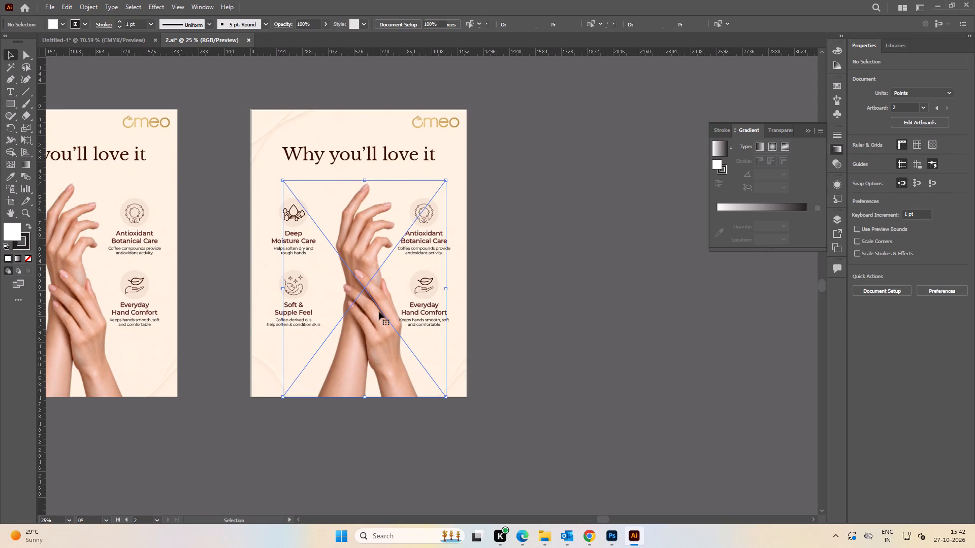
{"action": "key", "text": "ctrl+z"}
Bring the downloaded transparent hands-with-cream PNG from Chrome into Illustrator, onto the duplicate artboard.
{"action": "left_click", "coordinate": [583, 538]}
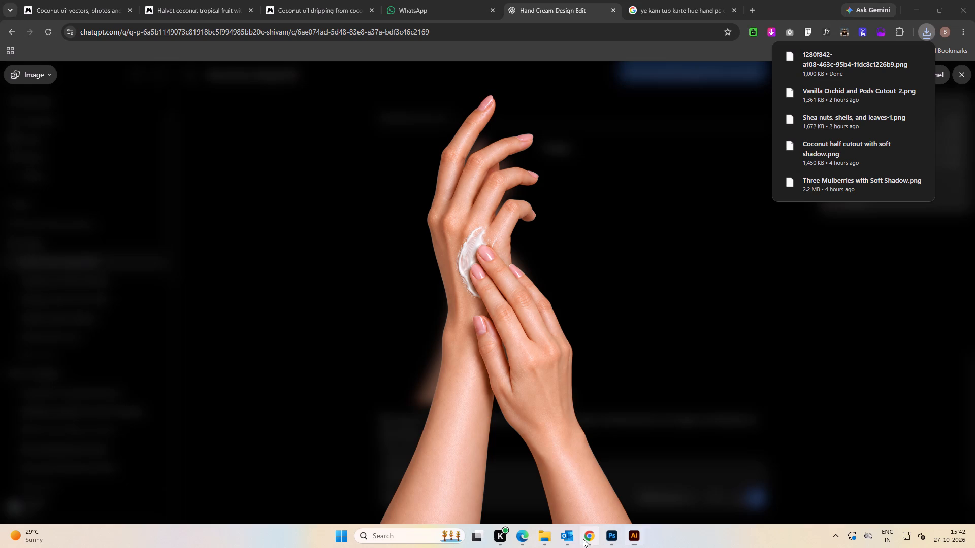
{"action": "left_click_drag", "start_coordinate": [818, 66], "coordinate": [625, 536]}
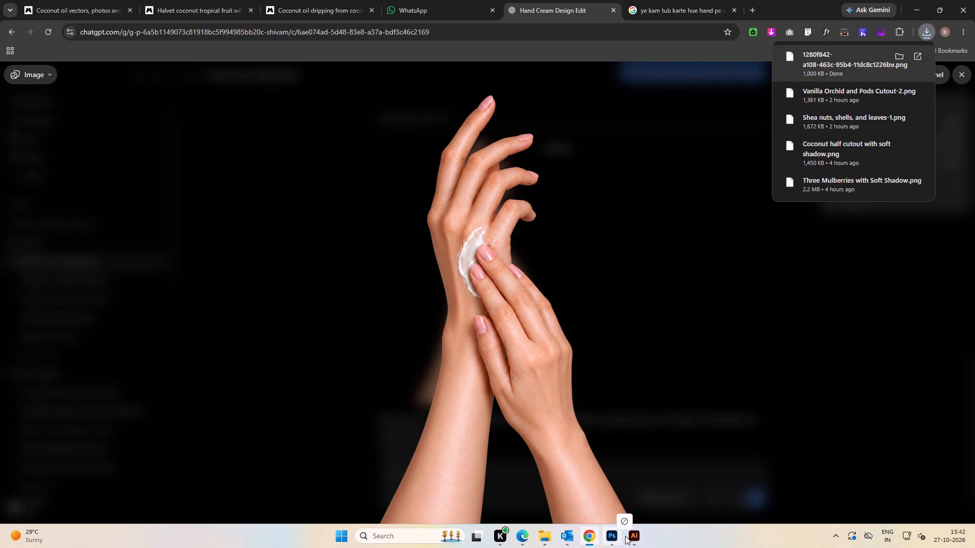
{"action": "left_click_drag", "start_coordinate": [625, 536], "coordinate": [433, 328]}
{"action": "left_click_drag", "start_coordinate": [807, 60], "coordinate": [460, 311]}
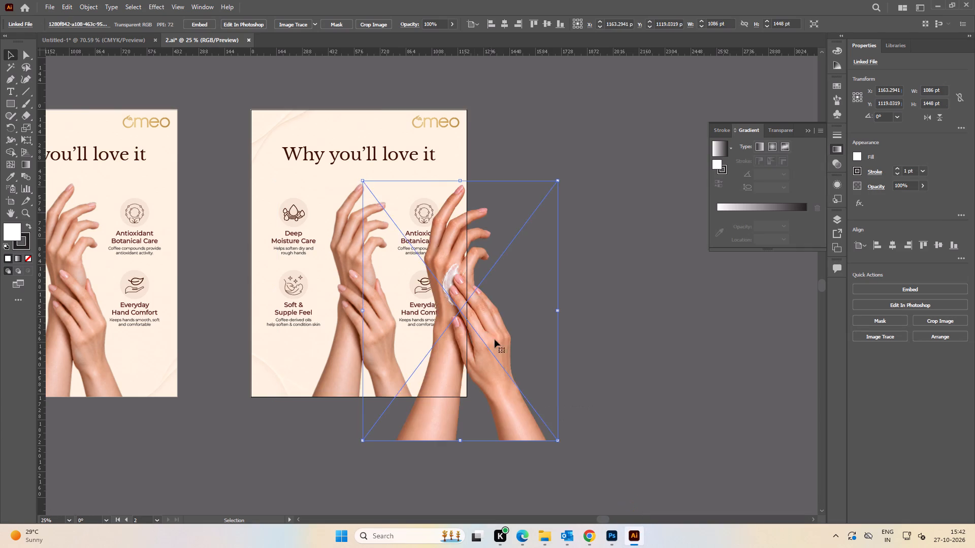
Fit the new hands image over the old hands at about 908 × 1211 pt and centre it horizontally on the artboard.
{"action": "left_click_drag", "start_coordinate": [495, 339], "coordinate": [388, 310]}
{"action": "scroll", "coordinate": [359, 213], "scroll_direction": "up", "scroll_amount": 1, "text": "alt"}
{"action": "left_click_drag", "start_coordinate": [350, 130], "coordinate": [340, 225], "text": "shift"}
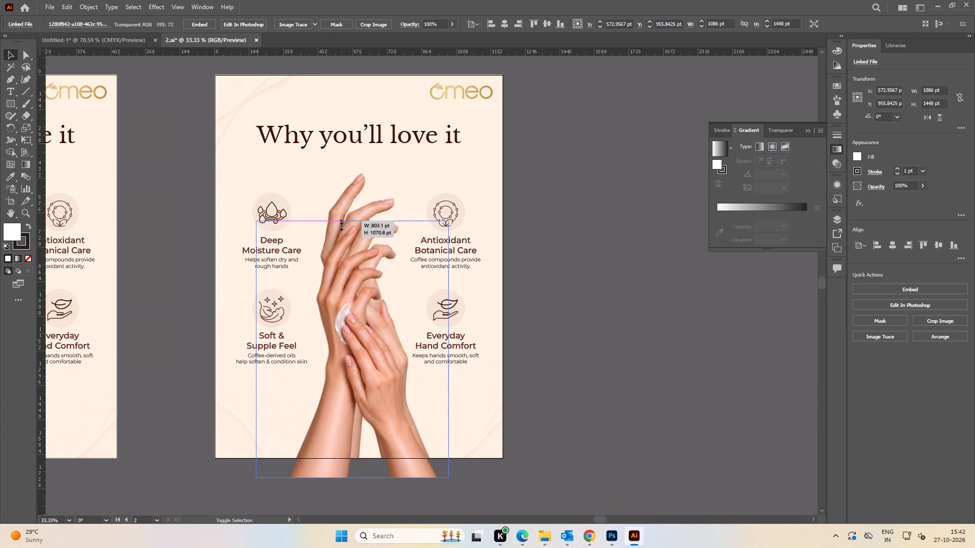
{"action": "left_click_drag", "start_coordinate": [340, 225], "coordinate": [340, 226], "text": "shift"}
{"action": "left_click_drag", "start_coordinate": [341, 267], "coordinate": [349, 209]}
{"action": "key", "text": "space"}
{"action": "left_click_drag", "start_coordinate": [346, 301], "coordinate": [355, 161]}
{"action": "scroll", "coordinate": [359, 276], "scroll_direction": "up", "scroll_amount": 2, "text": "alt"}
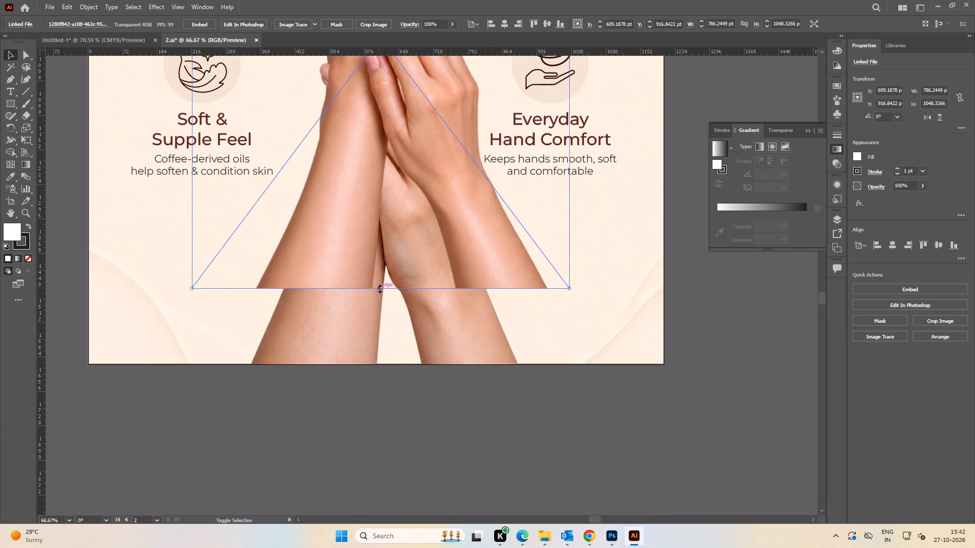
{"action": "left_click_drag", "start_coordinate": [379, 288], "coordinate": [374, 366], "text": "shift"}
{"action": "scroll", "coordinate": [369, 329], "scroll_direction": "down", "scroll_amount": 2, "text": "alt"}
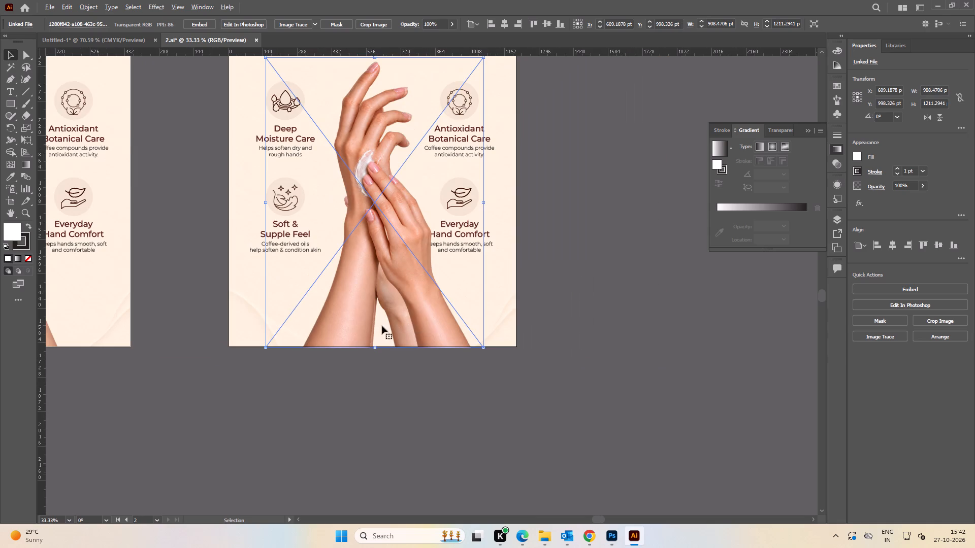
{"action": "left_click", "coordinate": [896, 247]}
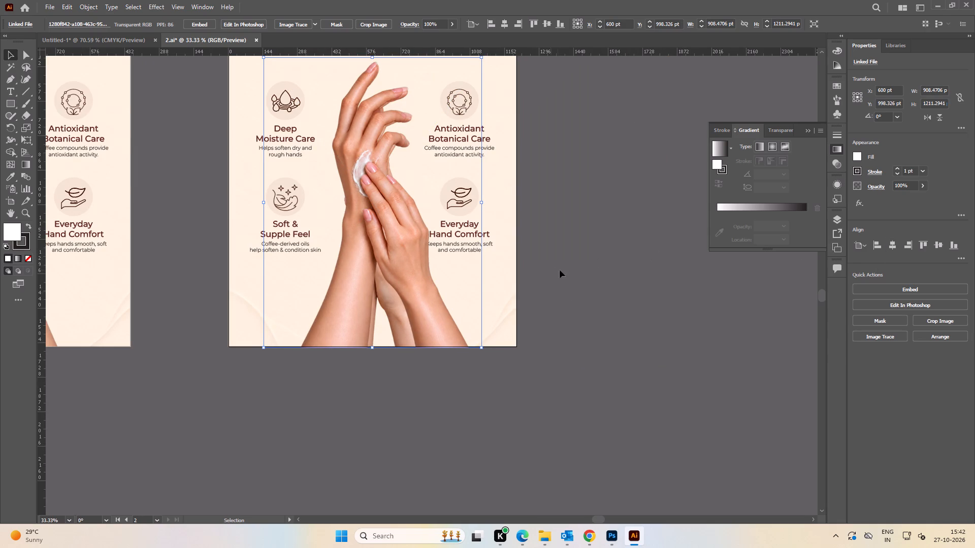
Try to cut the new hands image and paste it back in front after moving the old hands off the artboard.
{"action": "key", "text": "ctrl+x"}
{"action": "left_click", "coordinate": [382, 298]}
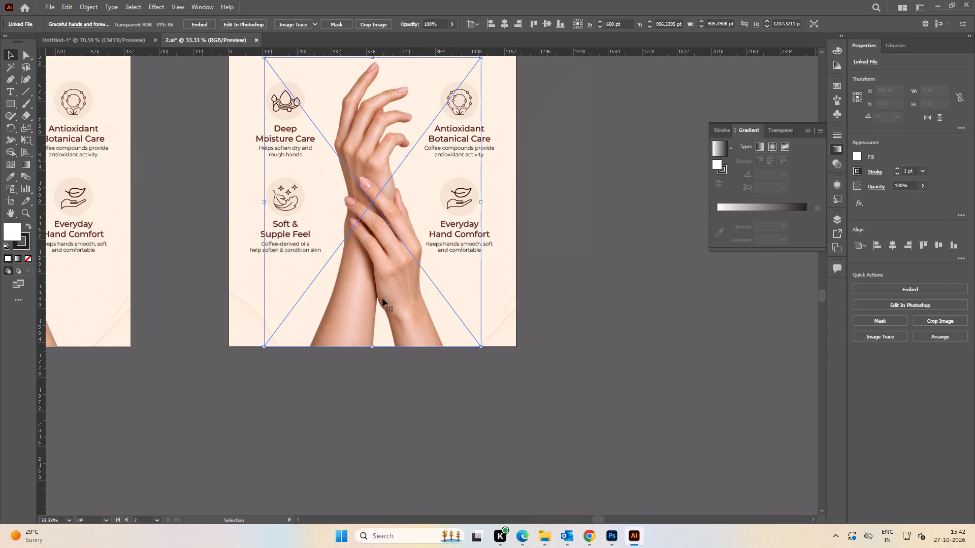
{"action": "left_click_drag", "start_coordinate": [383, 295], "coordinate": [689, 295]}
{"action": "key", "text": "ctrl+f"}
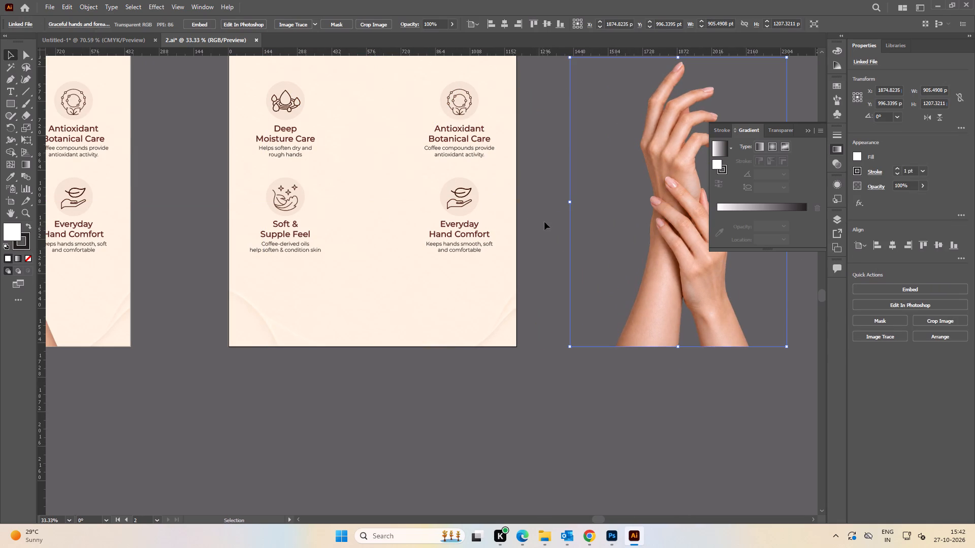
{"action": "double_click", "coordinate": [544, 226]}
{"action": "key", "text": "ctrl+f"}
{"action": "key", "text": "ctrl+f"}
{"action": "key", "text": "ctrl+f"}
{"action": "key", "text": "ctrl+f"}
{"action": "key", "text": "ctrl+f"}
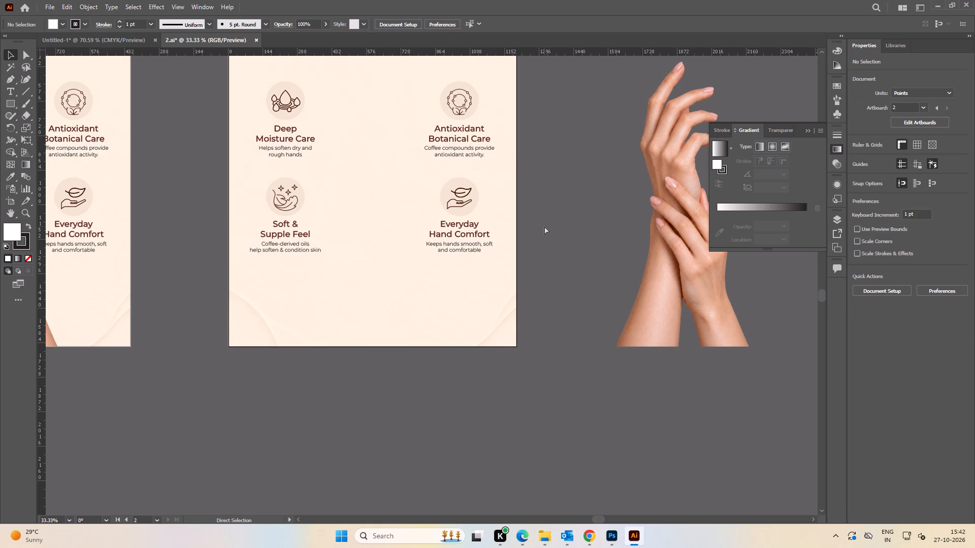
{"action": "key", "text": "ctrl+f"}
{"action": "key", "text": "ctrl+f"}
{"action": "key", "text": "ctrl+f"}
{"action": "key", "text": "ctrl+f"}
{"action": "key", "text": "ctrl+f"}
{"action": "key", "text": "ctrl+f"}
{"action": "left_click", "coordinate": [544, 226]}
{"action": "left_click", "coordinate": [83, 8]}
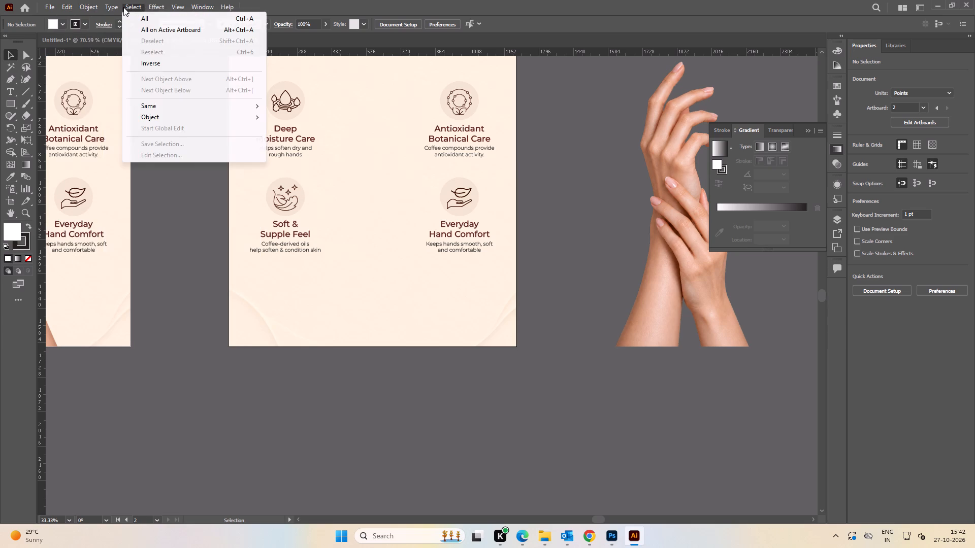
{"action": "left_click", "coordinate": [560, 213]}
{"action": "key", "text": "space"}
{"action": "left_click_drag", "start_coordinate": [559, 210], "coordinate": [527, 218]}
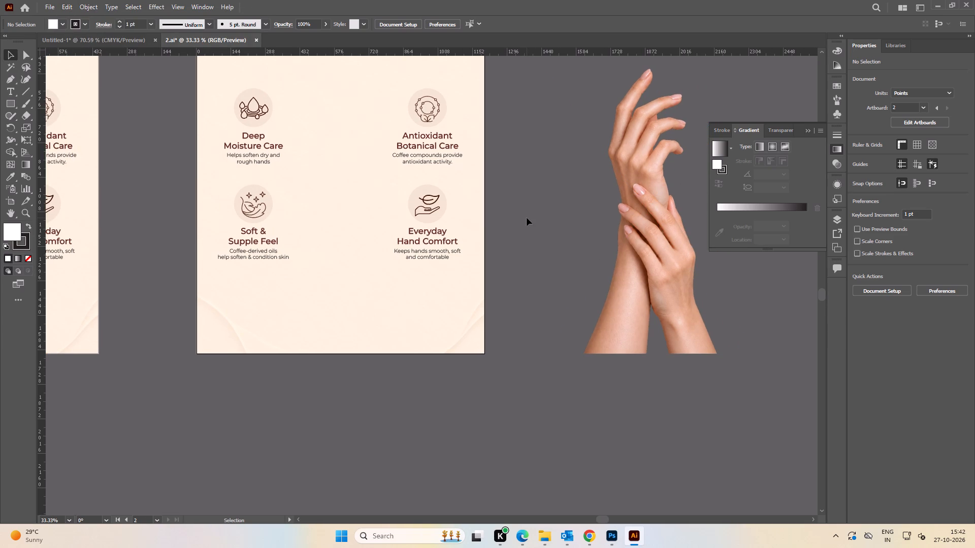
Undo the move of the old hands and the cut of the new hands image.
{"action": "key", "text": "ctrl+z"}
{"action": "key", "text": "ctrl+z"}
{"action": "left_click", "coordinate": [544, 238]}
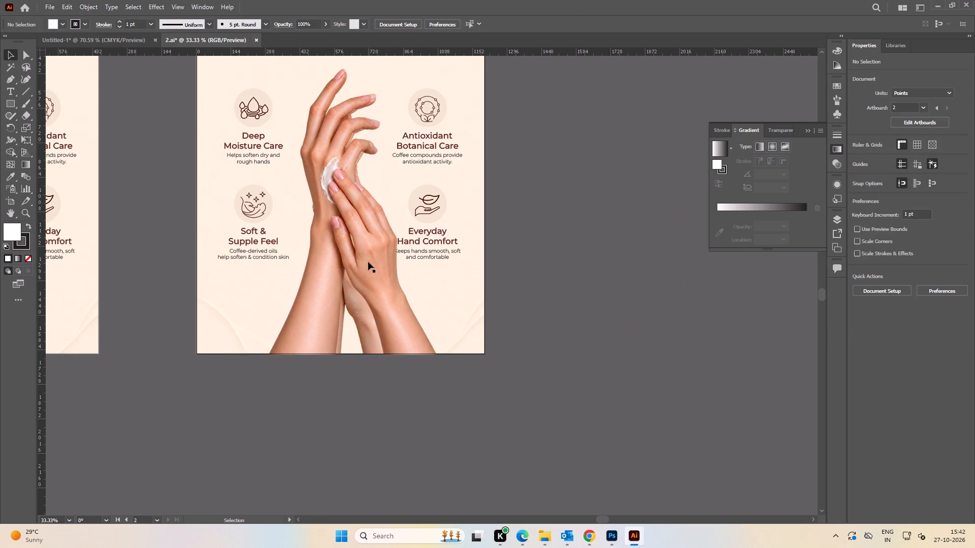
Move the old hands off the duplicate artboard and centre the new hands image horizontally in their place.
{"action": "left_click_drag", "start_coordinate": [368, 262], "coordinate": [617, 263]}
{"action": "left_click", "coordinate": [342, 295]}
{"action": "left_click_drag", "start_coordinate": [346, 295], "coordinate": [702, 309]}
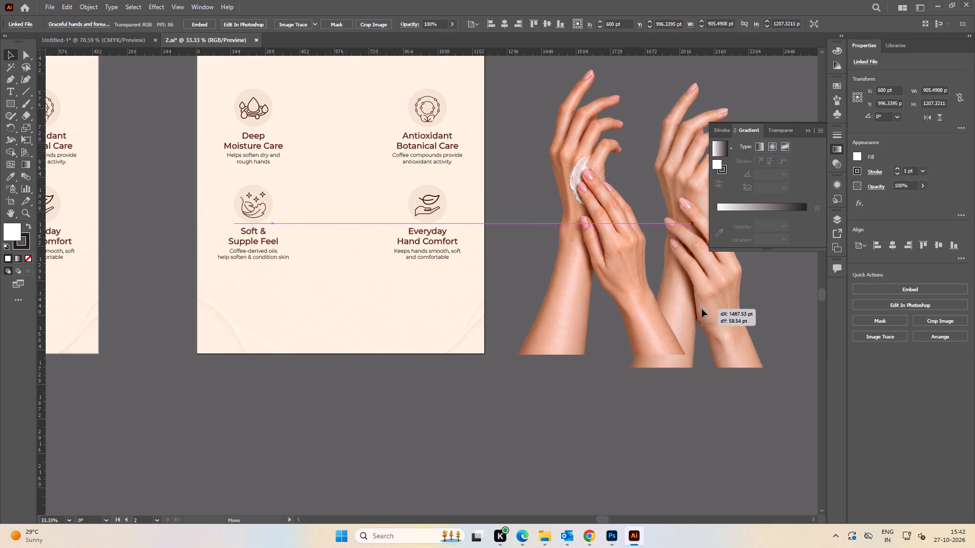
{"action": "left_click_drag", "start_coordinate": [702, 309], "coordinate": [703, 309]}
{"action": "left_click_drag", "start_coordinate": [545, 305], "coordinate": [274, 304]}
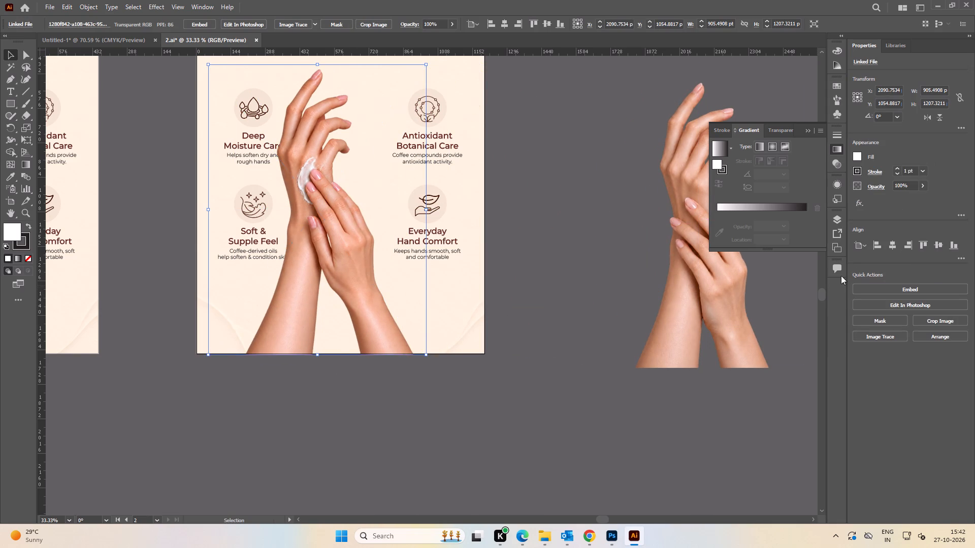
{"action": "left_click", "coordinate": [891, 246]}
{"action": "key", "text": "space"}
{"action": "left_click_drag", "start_coordinate": [558, 172], "coordinate": [578, 210]}
{"action": "left_click", "coordinate": [569, 201]}
Reduce the new hands image to about 865 × 1153 pt and shift its centre to about X 555 pt.
{"action": "scroll", "coordinate": [266, 253], "scroll_direction": "up", "scroll_amount": 1, "text": "alt"}
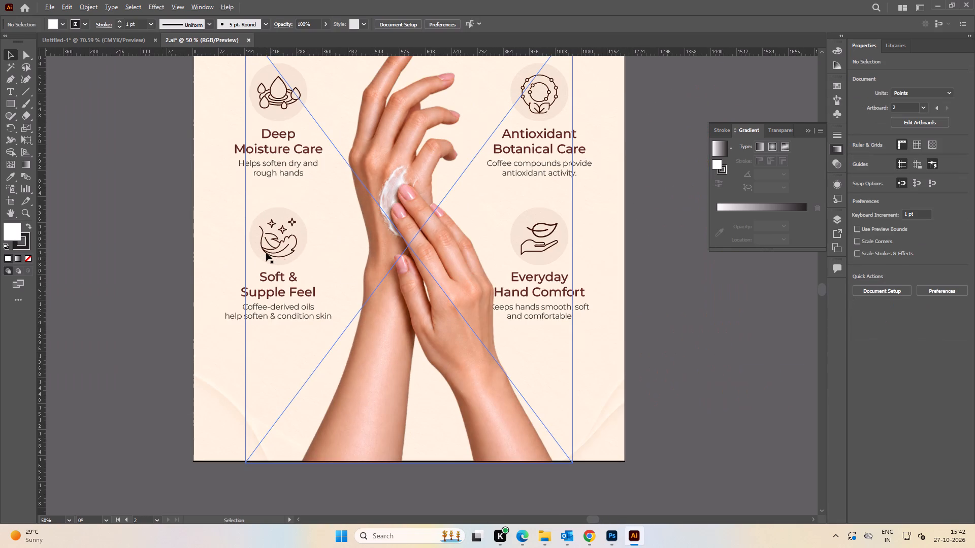
{"action": "left_click_drag", "start_coordinate": [382, 271], "coordinate": [377, 271], "text": "shift"}
{"action": "scroll", "coordinate": [387, 256], "scroll_direction": "down", "scroll_amount": 2, "text": "alt"}
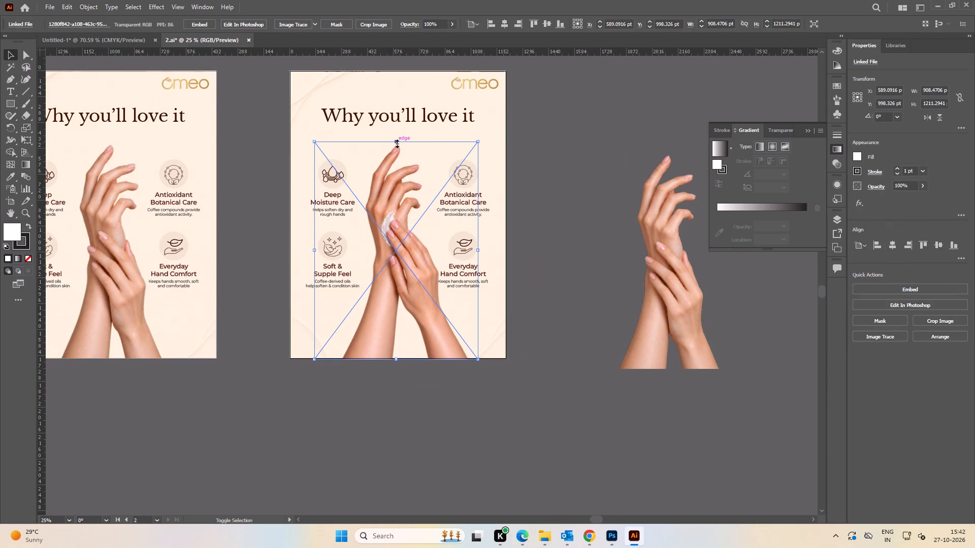
{"action": "left_click_drag", "start_coordinate": [396, 143], "coordinate": [396, 152], "text": "shift"}
{"action": "scroll", "coordinate": [438, 305], "scroll_direction": "up", "scroll_amount": 1, "text": "alt"}
{"action": "left_click_drag", "start_coordinate": [425, 303], "coordinate": [416, 303]}
{"action": "left_click", "coordinate": [590, 295]}
{"action": "key", "text": "space"}
{"action": "left_click_drag", "start_coordinate": [586, 265], "coordinate": [620, 284]}
{"action": "scroll", "coordinate": [403, 232], "scroll_direction": "up", "scroll_amount": 3, "text": "alt"}
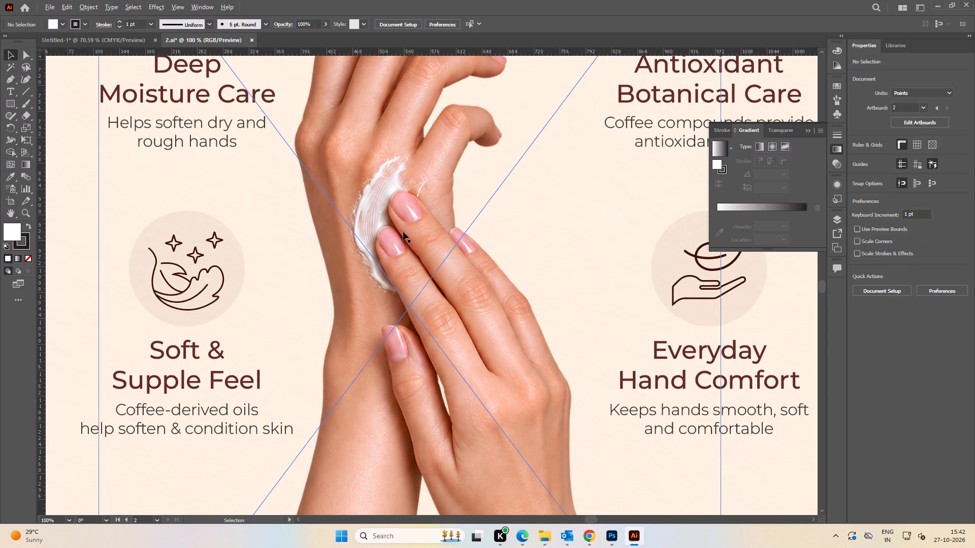
{"action": "left_click_drag", "start_coordinate": [398, 224], "coordinate": [404, 224]}
Scale the new hands image down slightly from its top edge to about 856 × 1141 pt.
{"action": "scroll", "coordinate": [462, 265], "scroll_direction": "up", "scroll_amount": 3, "text": "alt"}
{"action": "scroll", "coordinate": [463, 265], "scroll_direction": "down", "scroll_amount": 3, "text": "alt"}
{"action": "key", "text": "space"}
{"action": "left_click_drag", "start_coordinate": [450, 234], "coordinate": [446, 269]}
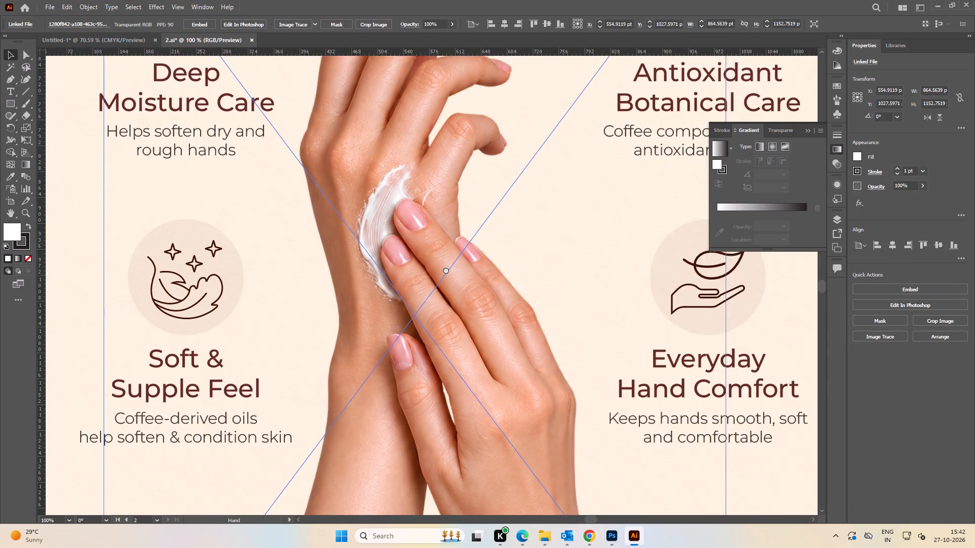
{"action": "left_click_drag", "start_coordinate": [446, 269], "coordinate": [436, 334]}
{"action": "scroll", "coordinate": [454, 226], "scroll_direction": "down", "scroll_amount": 1, "text": "alt"}
{"action": "key", "text": "space"}
{"action": "left_click_drag", "start_coordinate": [447, 214], "coordinate": [437, 322]}
{"action": "scroll", "coordinate": [461, 198], "scroll_direction": "up", "scroll_amount": 2, "text": "alt"}
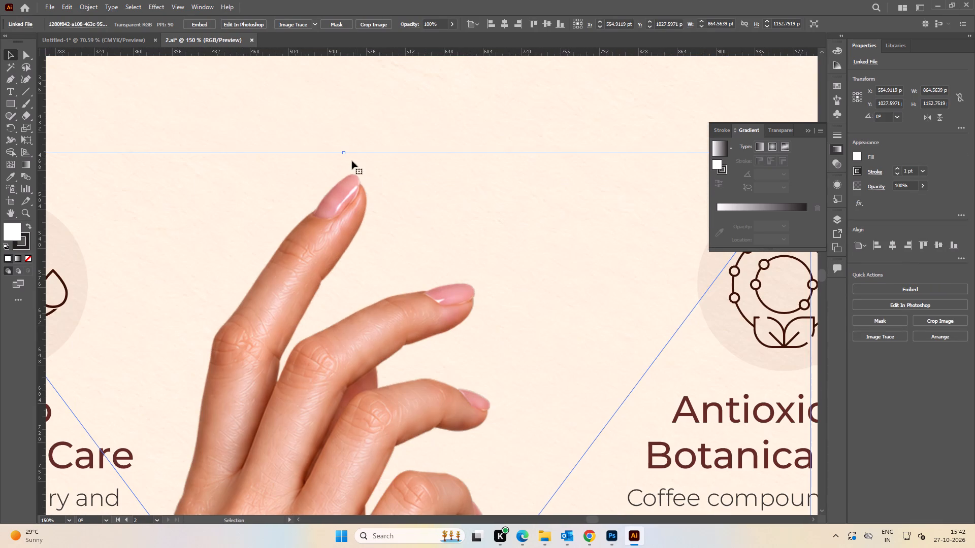
{"action": "left_click_drag", "start_coordinate": [345, 154], "coordinate": [345, 165], "text": "shift"}
{"action": "scroll", "coordinate": [354, 170], "scroll_direction": "down", "scroll_amount": 3, "text": "alt"}
{"action": "key", "text": "space"}
{"action": "left_click_drag", "start_coordinate": [359, 311], "coordinate": [370, 160]}
{"action": "scroll", "coordinate": [378, 233], "scroll_direction": "down", "scroll_amount": 1, "text": "alt"}
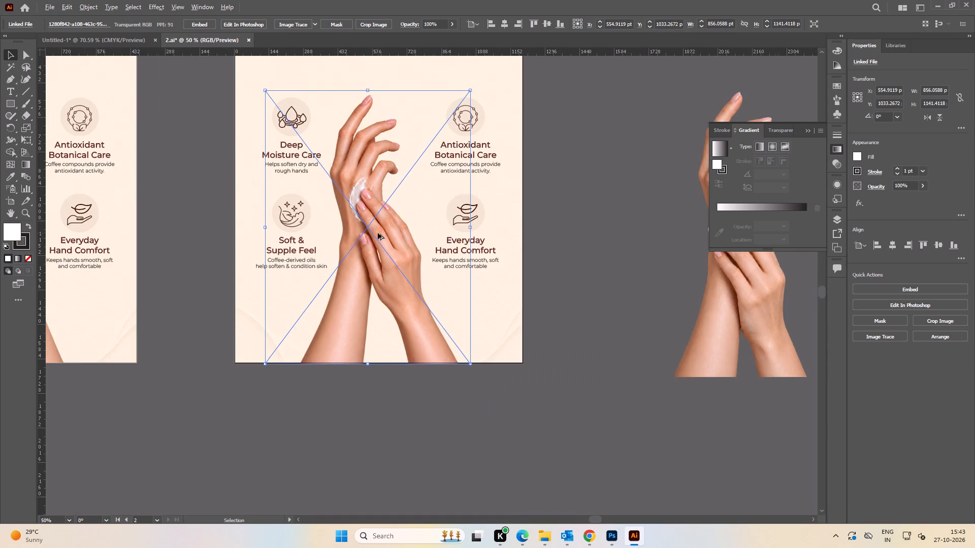
Align the new hands image to the bottom edge of the duplicate artboard.
{"action": "key", "text": "space"}
{"action": "left_click_drag", "start_coordinate": [381, 299], "coordinate": [402, 251]}
{"action": "scroll", "coordinate": [399, 326], "scroll_direction": "up", "scroll_amount": 2, "text": "alt"}
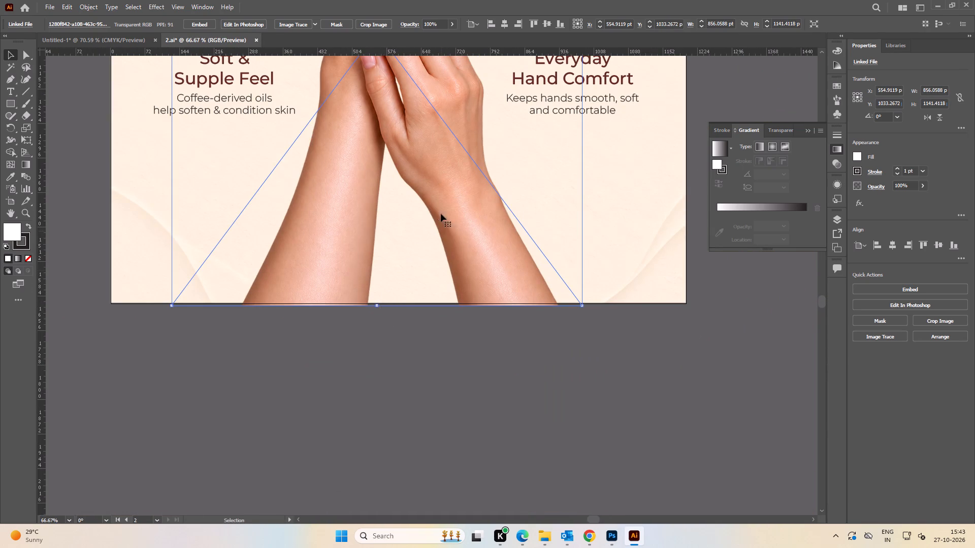
{"action": "key", "text": "space"}
{"action": "left_click_drag", "start_coordinate": [439, 220], "coordinate": [418, 256]}
{"action": "left_click", "coordinate": [955, 249]}
{"action": "left_click", "coordinate": [502, 426]}
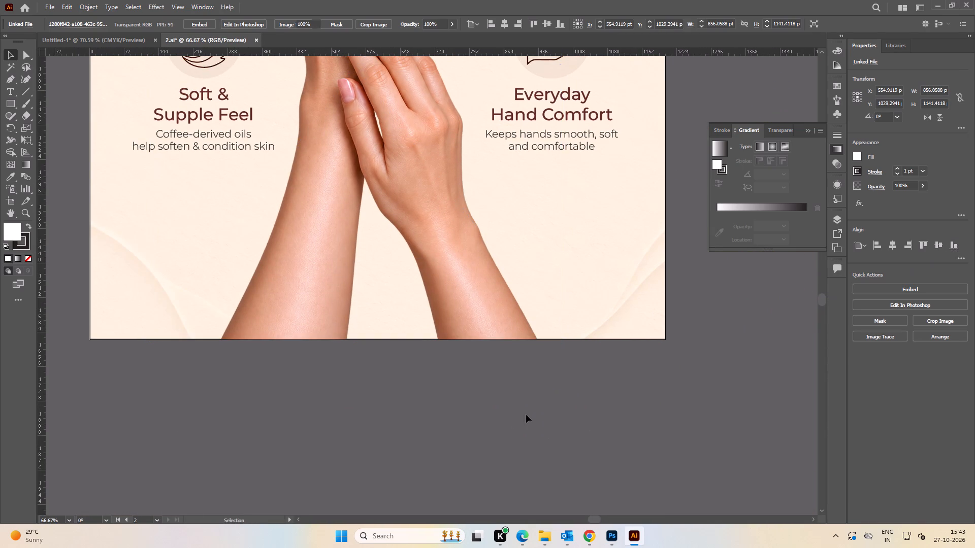
Fine-tune the new hands image's horizontal position between the two benefit columns.
{"action": "scroll", "coordinate": [564, 391], "scroll_direction": "down", "scroll_amount": 2, "text": "alt"}
{"action": "key", "text": "space"}
{"action": "left_click_drag", "start_coordinate": [565, 397], "coordinate": [522, 444]}
{"action": "scroll", "coordinate": [409, 273], "scroll_direction": "up", "scroll_amount": 2, "text": "alt"}
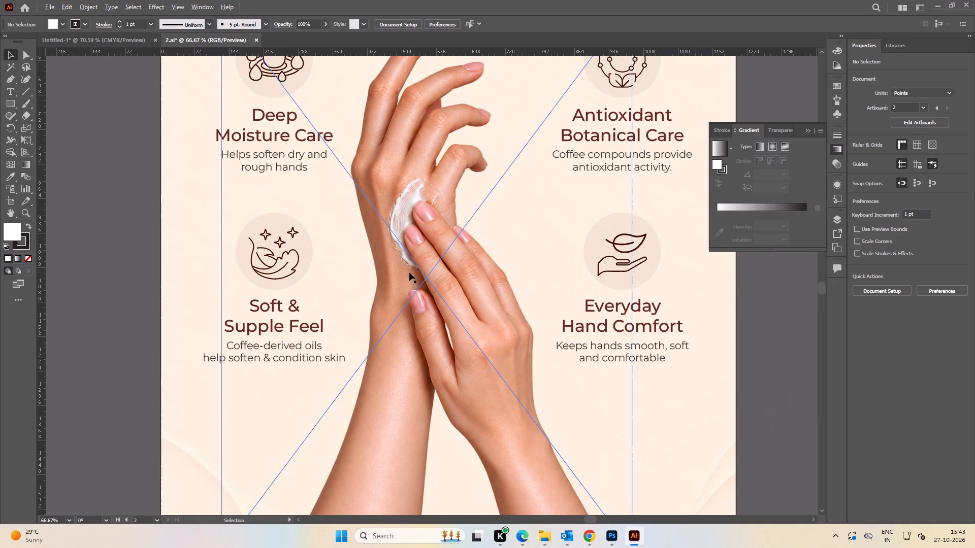
{"action": "left_click_drag", "start_coordinate": [409, 272], "coordinate": [414, 272], "text": "shift"}
{"action": "scroll", "coordinate": [414, 272], "scroll_direction": "down", "scroll_amount": 3, "text": "alt"}
{"action": "scroll", "coordinate": [416, 273], "scroll_direction": "up", "scroll_amount": 4, "text": "alt"}
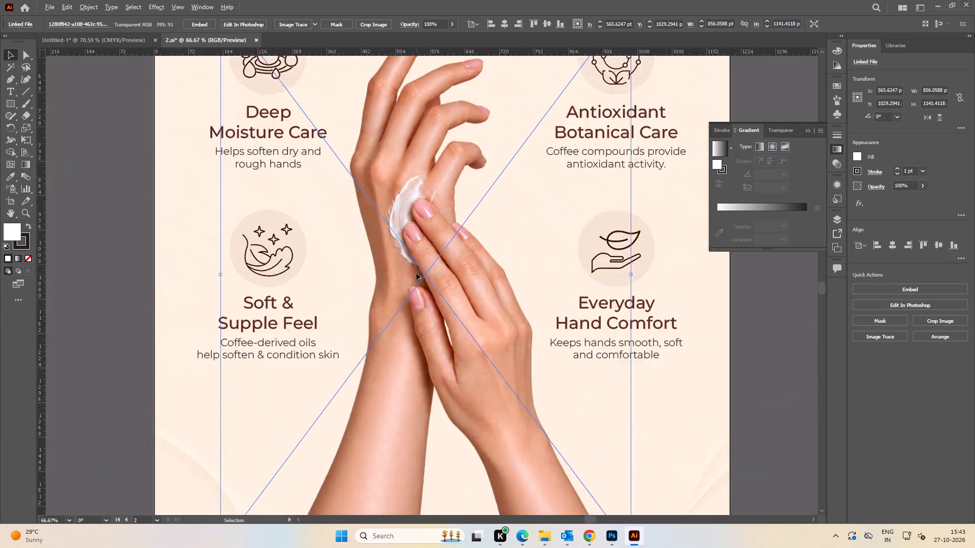
{"action": "left_click_drag", "start_coordinate": [452, 288], "coordinate": [447, 288], "text": "shift"}
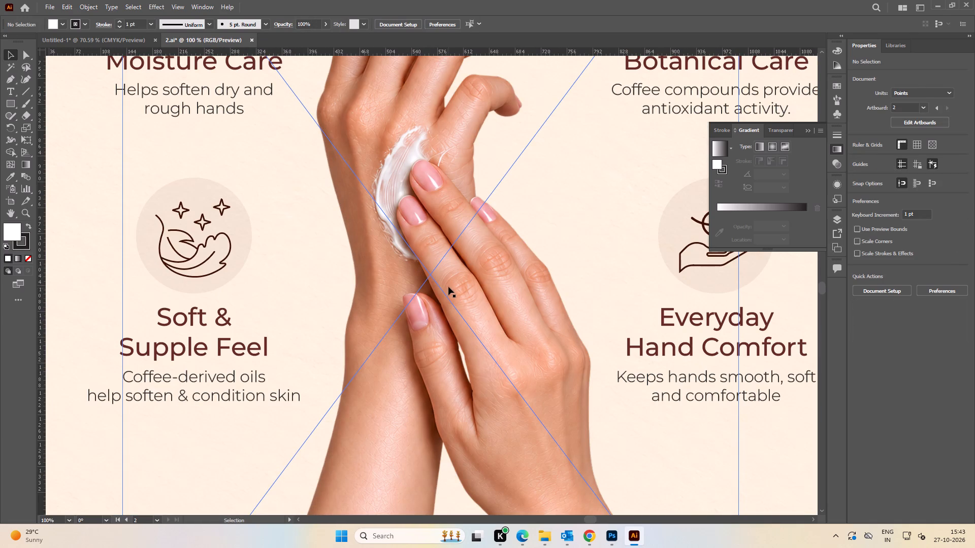
{"action": "scroll", "coordinate": [449, 287], "scroll_direction": "down", "scroll_amount": 4, "text": "alt"}
{"action": "left_click", "coordinate": [595, 251]}
{"action": "key", "text": "space"}
{"action": "left_click_drag", "start_coordinate": [599, 248], "coordinate": [607, 246]}
{"action": "left_click", "coordinate": [330, 194]}
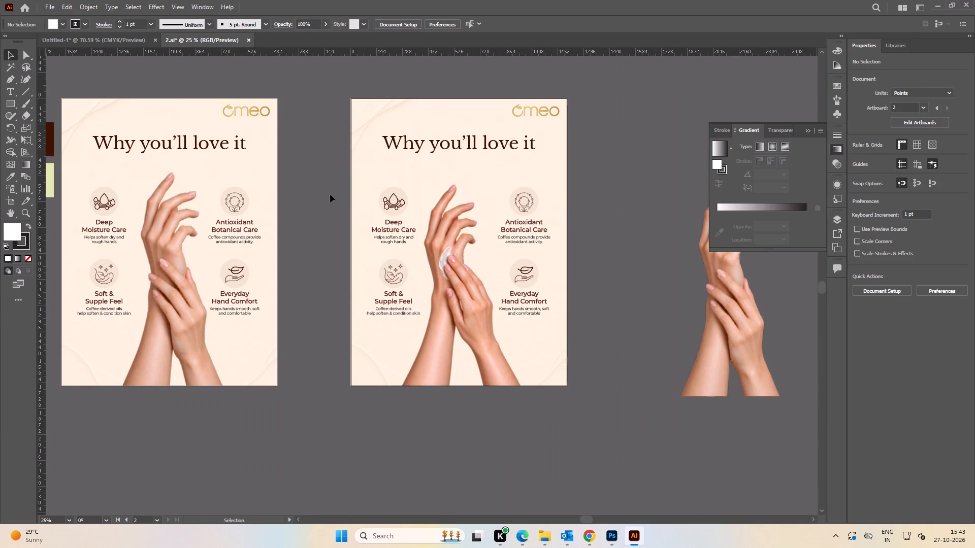
Lock the background artwork of the duplicate "Why you'll love it" artboard.
{"action": "left_click_drag", "start_coordinate": [321, 184], "coordinate": [340, 215]}
{"action": "left_click", "coordinate": [326, 122]}
{"action": "left_click_drag", "start_coordinate": [328, 76], "coordinate": [413, 115]}
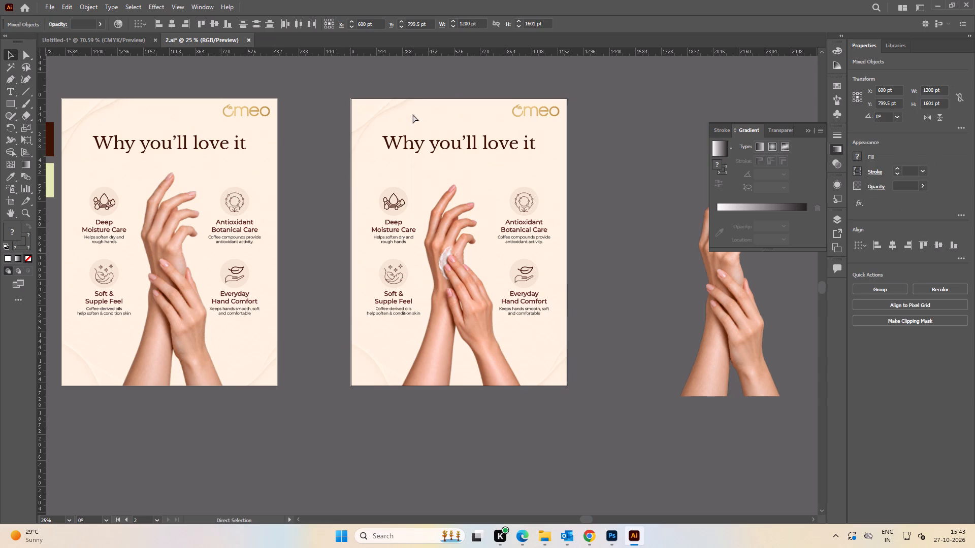
{"action": "key", "text": "ctrl+2"}
Nudge the Deep Moisture Care and Soft & Supple Feel column, icons and text, about 20 pt to the left.
{"action": "key", "text": "space"}
{"action": "key", "text": "space"}
{"action": "key", "text": "space"}
{"action": "key", "text": "space"}
{"action": "key", "text": "space"}
{"action": "key", "text": "space"}
{"action": "key", "text": "space"}
{"action": "key", "text": "space"}
{"action": "left_click_drag", "start_coordinate": [372, 228], "coordinate": [376, 226]}
{"action": "scroll", "coordinate": [420, 263], "scroll_direction": "up", "scroll_amount": 3, "text": "alt"}
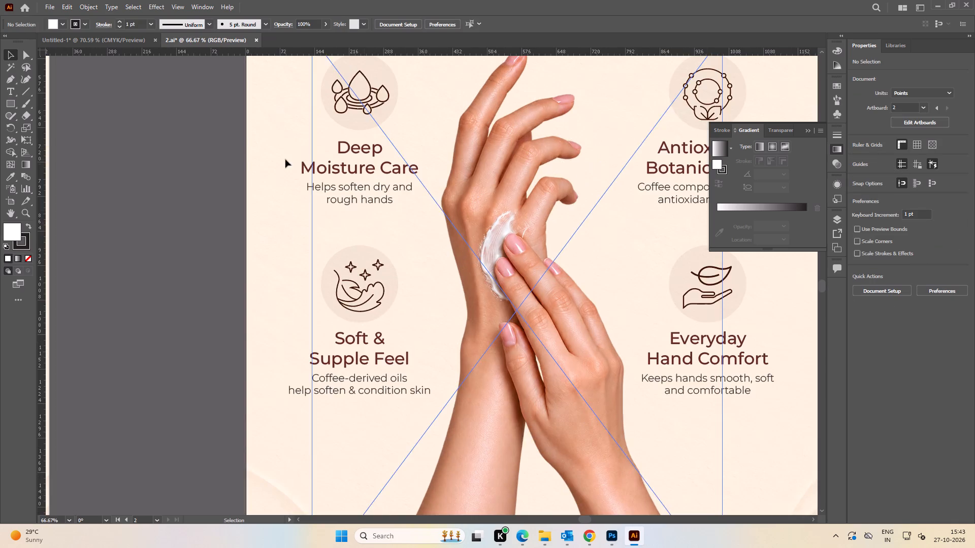
{"action": "scroll", "coordinate": [463, 278], "scroll_direction": "down", "scroll_amount": 2, "text": "alt"}
{"action": "left_click", "coordinate": [327, 205]}
{"action": "left_click_drag", "start_coordinate": [342, 164], "coordinate": [430, 365]}
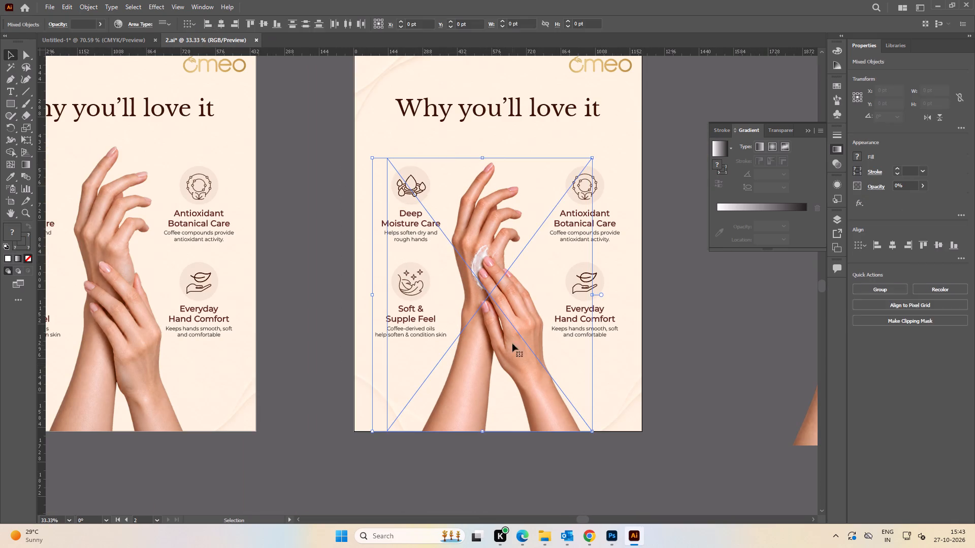
{"action": "left_click", "coordinate": [519, 337], "text": "shift"}
{"action": "key", "text": "shift+Left"}
{"action": "key", "text": "shift+Left"}
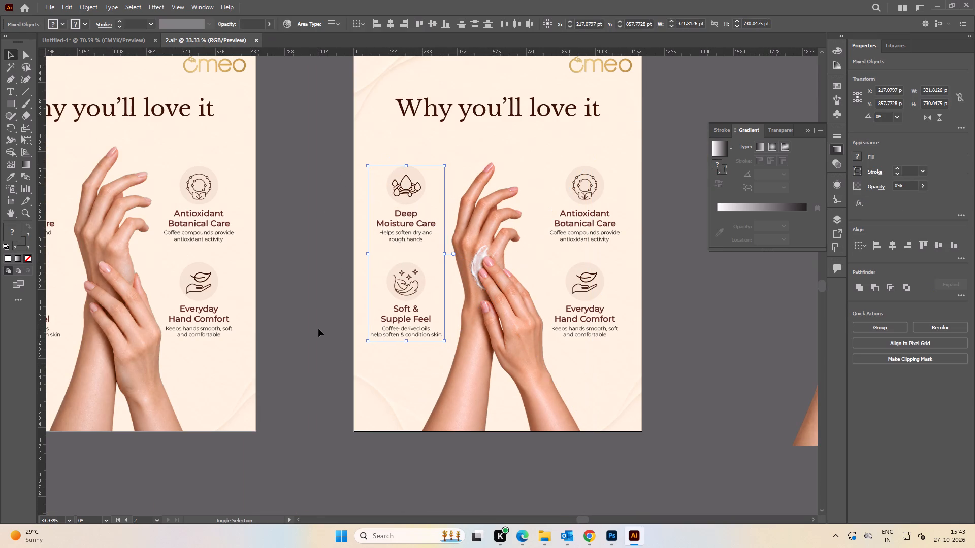
Group the four benefit blocks without the hands image and centre them horizontally on the artboard.
{"action": "left_click", "coordinate": [682, 331]}
{"action": "left_click_drag", "start_coordinate": [696, 382], "coordinate": [340, 149]}
{"action": "left_click", "coordinate": [489, 249], "text": "shift"}
{"action": "key", "text": "ctrl+g"}
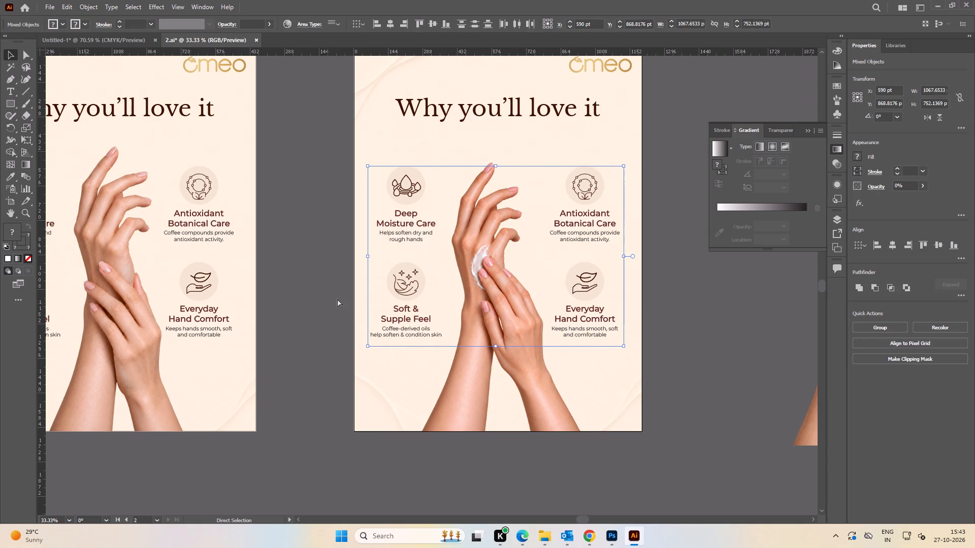
{"action": "left_click", "coordinate": [895, 246]}
{"action": "left_click", "coordinate": [654, 294]}
Save the 2.ai document.
{"action": "key", "text": "space"}
{"action": "left_click_drag", "start_coordinate": [691, 302], "coordinate": [678, 299]}
{"action": "key", "text": "ctrl+s"}
{"action": "key", "text": "ctrl+s"}
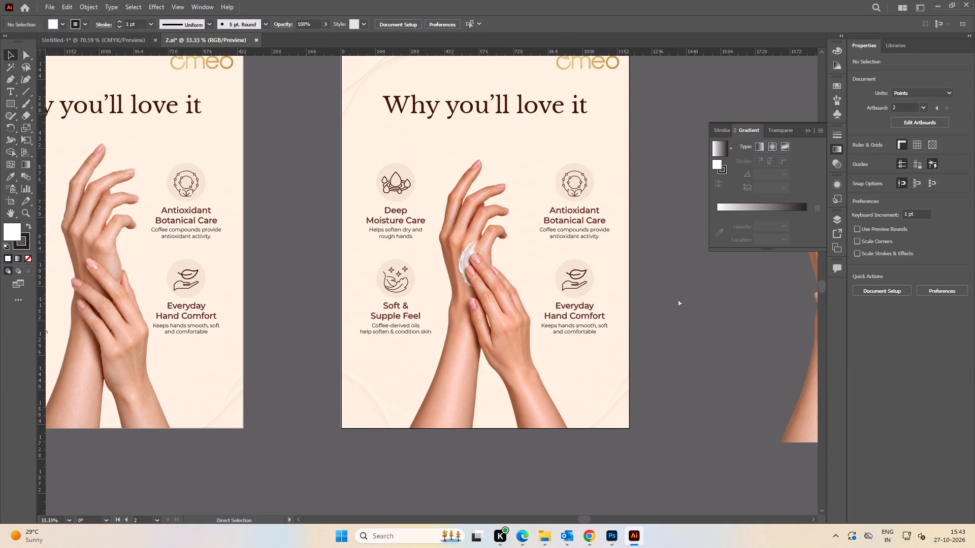
{"action": "key", "text": "ctrl+s"}
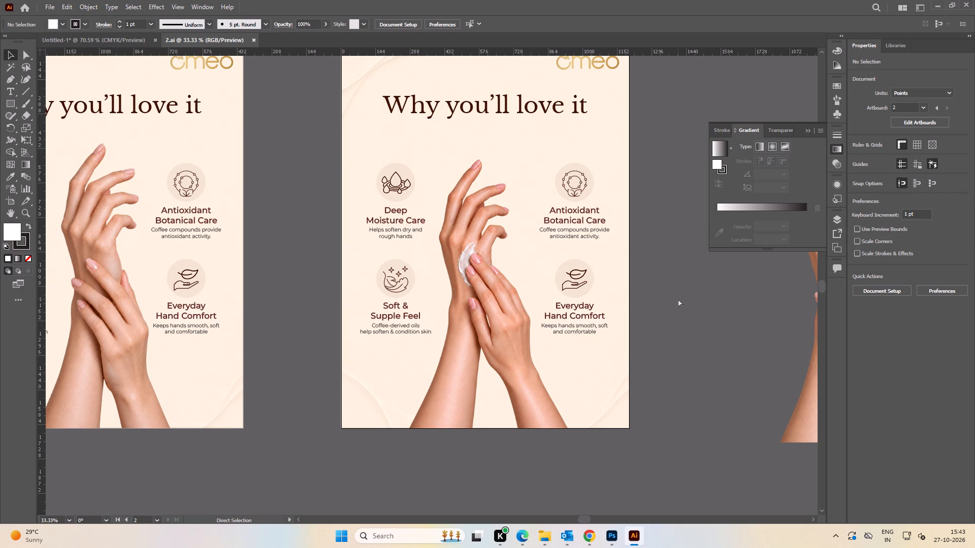
{"action": "key", "text": "ctrl+s"}
{"action": "key", "text": "ctrl+s"}
Export the artboard for web as a 1200 × 1600 px JPEG at 100% quality, replacing image 2 in Coffee-Hand-Cream's 1200x1600 folder.
{"action": "key", "text": "ctrl+alt+shift+s"}
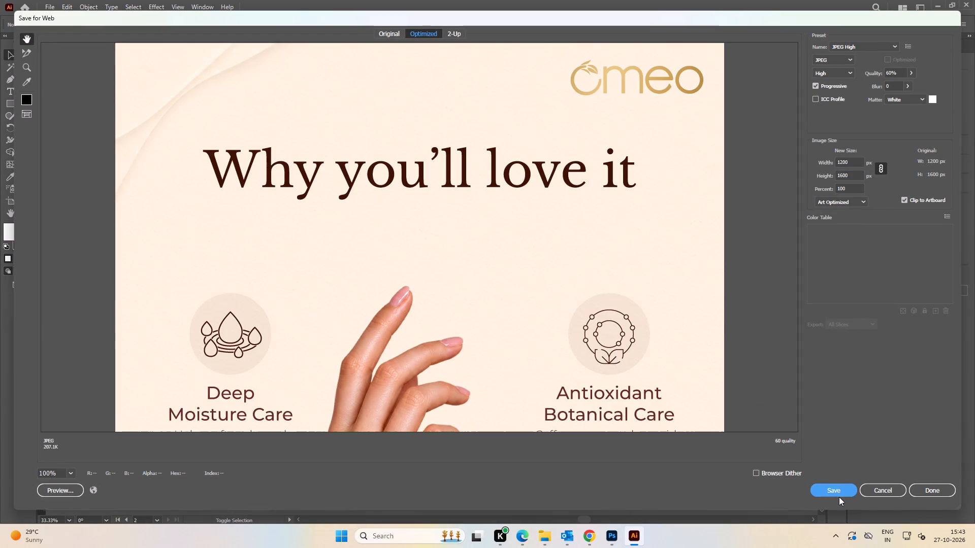
{"action": "left_click", "coordinate": [839, 497]}
{"action": "left_click", "coordinate": [70, 475]}
{"action": "left_click", "coordinate": [72, 463]}
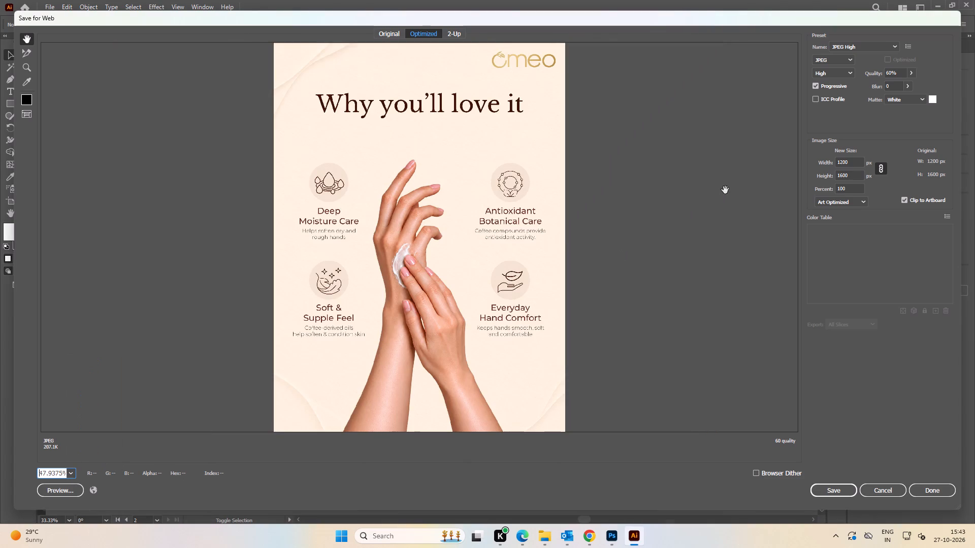
{"action": "left_click", "coordinate": [911, 73]}
{"action": "left_click_drag", "start_coordinate": [895, 84], "coordinate": [968, 87]}
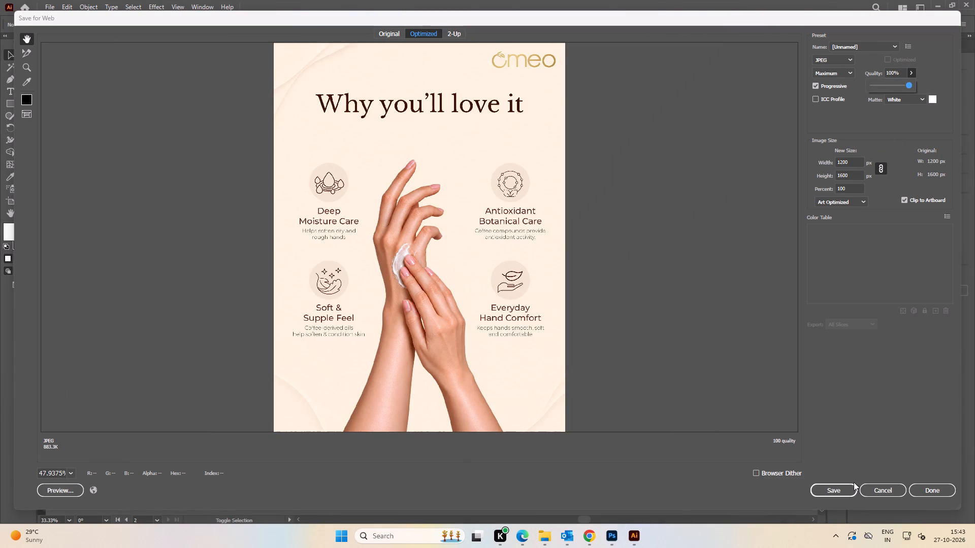
{"action": "left_click", "coordinate": [837, 494]}
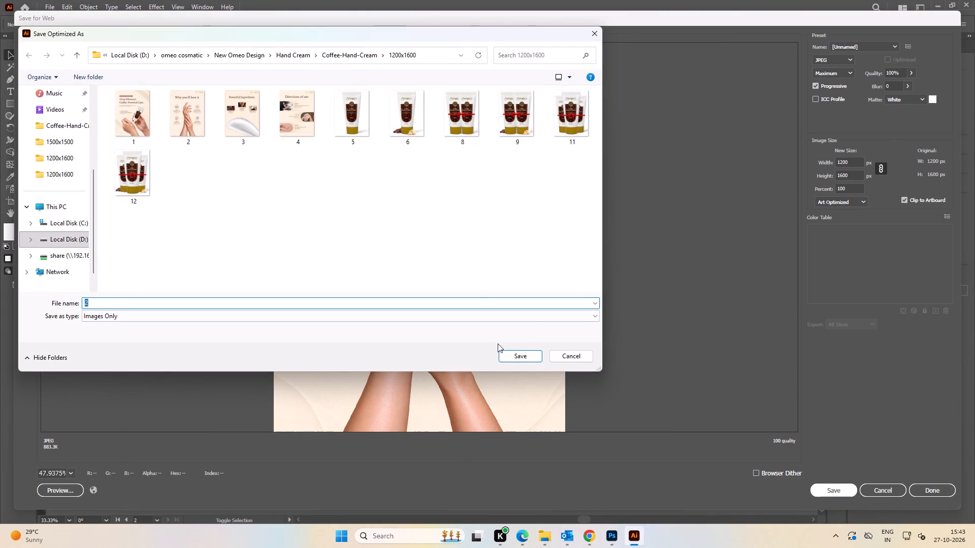
{"action": "left_click", "coordinate": [518, 358]}
{"action": "left_click", "coordinate": [364, 221]}
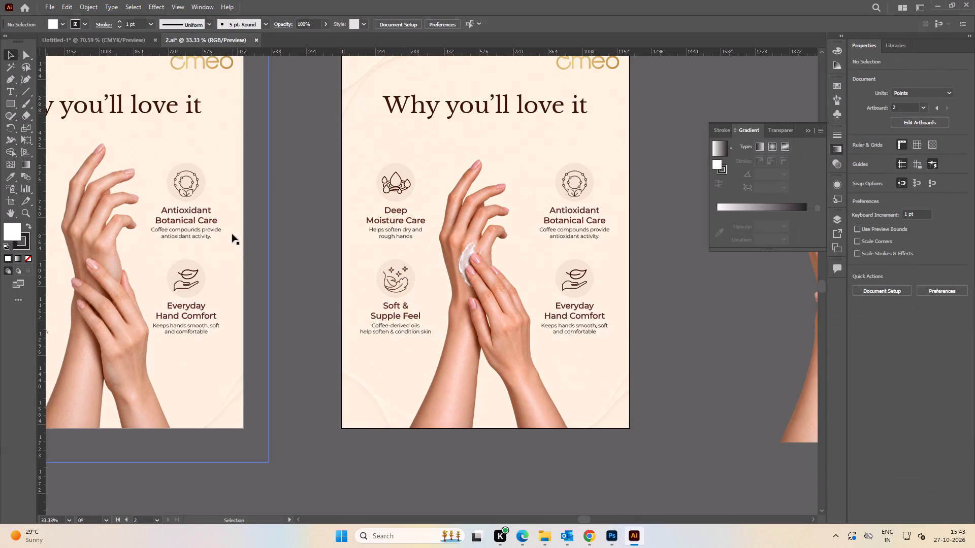
Save 2.ai once more and close the document.
{"action": "key", "text": "ctrl+s"}
{"action": "left_click", "coordinate": [665, 154]}
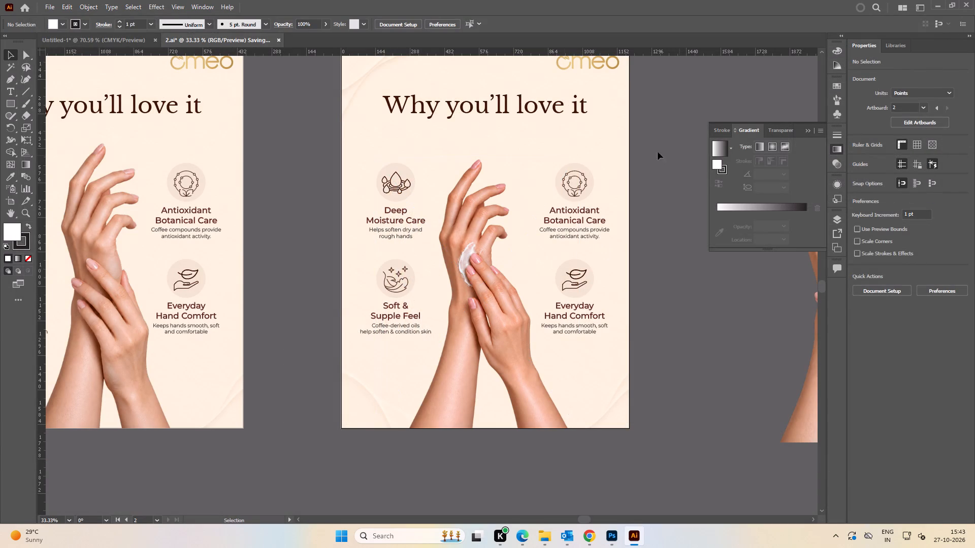
{"action": "double_click", "coordinate": [680, 102]}
{"action": "key", "text": "ctrl+s"}
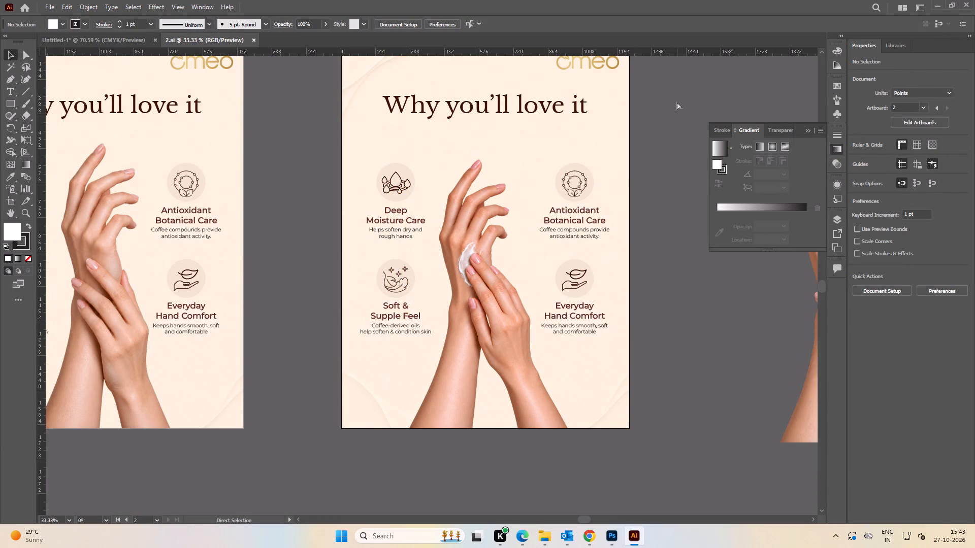
{"action": "key", "text": "ctrl+s"}
{"action": "key", "text": "ctrl+s"}
{"action": "key", "text": "ctrl+s"}
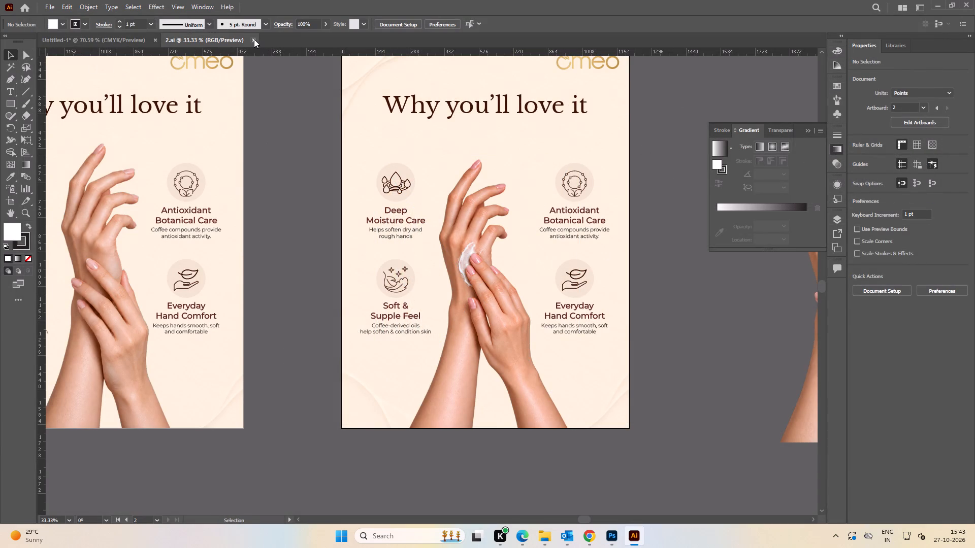
{"action": "left_click", "coordinate": [254, 39]}
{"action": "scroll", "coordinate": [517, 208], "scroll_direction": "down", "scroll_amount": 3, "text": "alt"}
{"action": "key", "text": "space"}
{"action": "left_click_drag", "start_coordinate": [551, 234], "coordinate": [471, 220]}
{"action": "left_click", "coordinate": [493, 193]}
Switch to the Coffee 1200x1600 folder in File Explorer and go up to the Coffee-Hand-Cream folder.
{"action": "key", "text": "alt+Tab"}
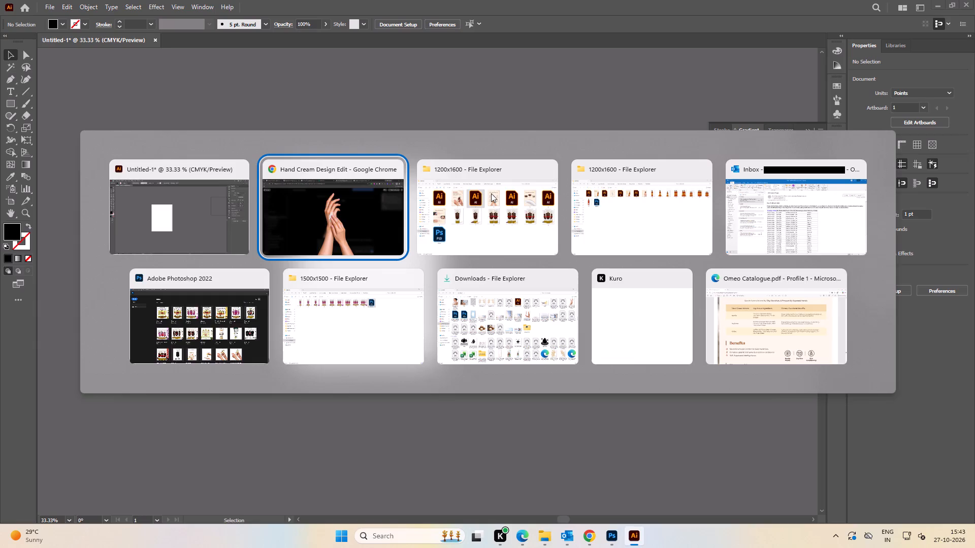
{"action": "left_click", "coordinate": [508, 239], "text": "alt"}
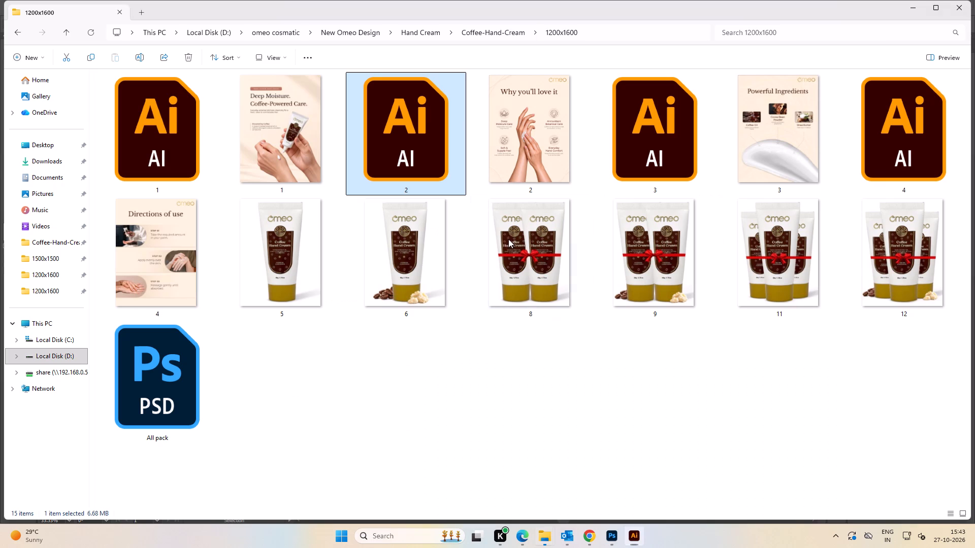
{"action": "left_click", "coordinate": [583, 304]}
{"action": "left_click", "coordinate": [559, 400]}
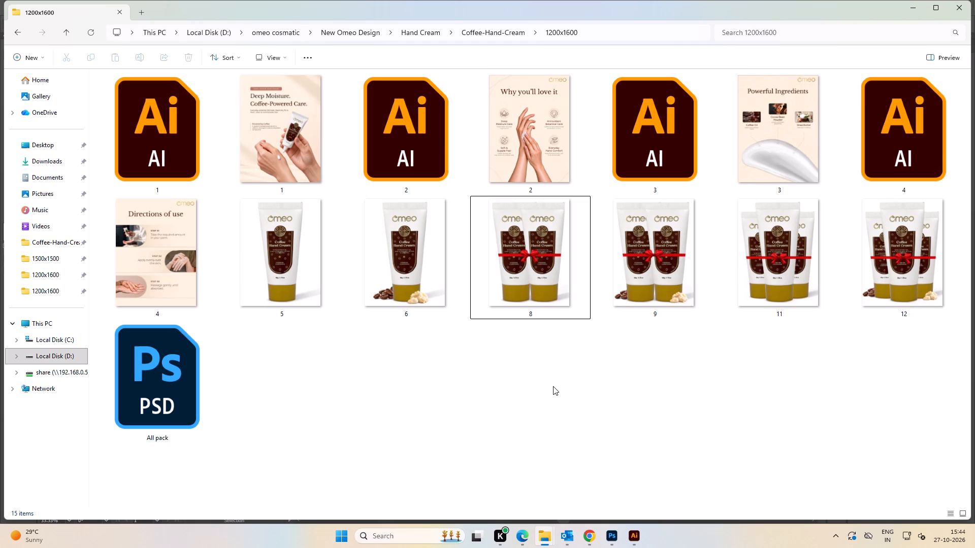
{"action": "key", "text": "BackSpace"}
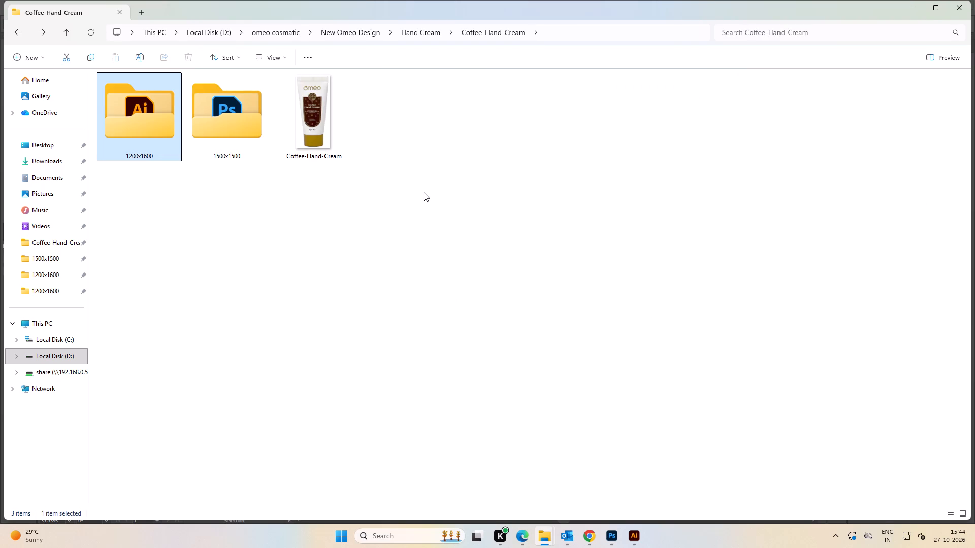
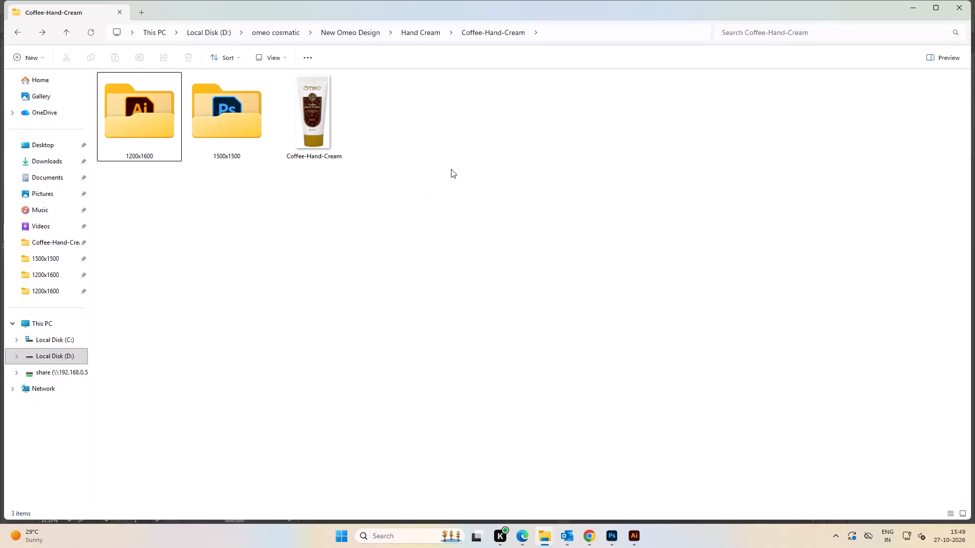
Open 1.ai from the 1200x1600 folder of Coffee-Hand-Cream.
{"action": "key", "text": "BackSpace"}
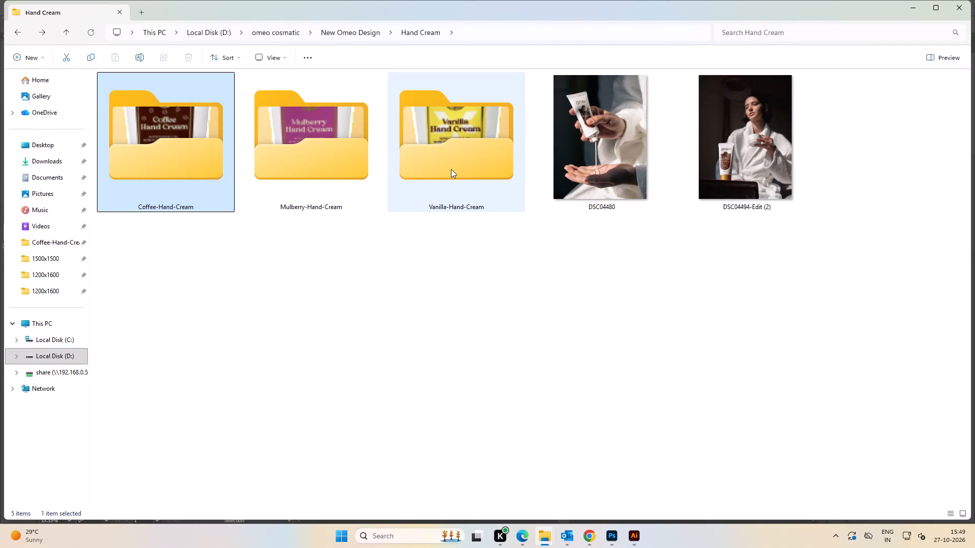
{"action": "left_click", "coordinate": [123, 144]}
{"action": "double_click", "coordinate": [156, 141]}
{"action": "double_click", "coordinate": [219, 121]}
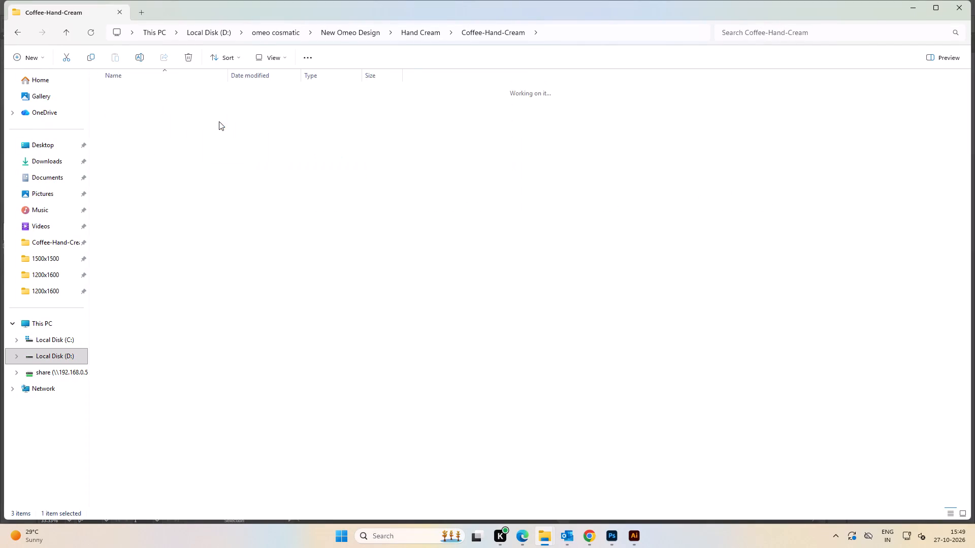
{"action": "key", "text": "BackSpace"}
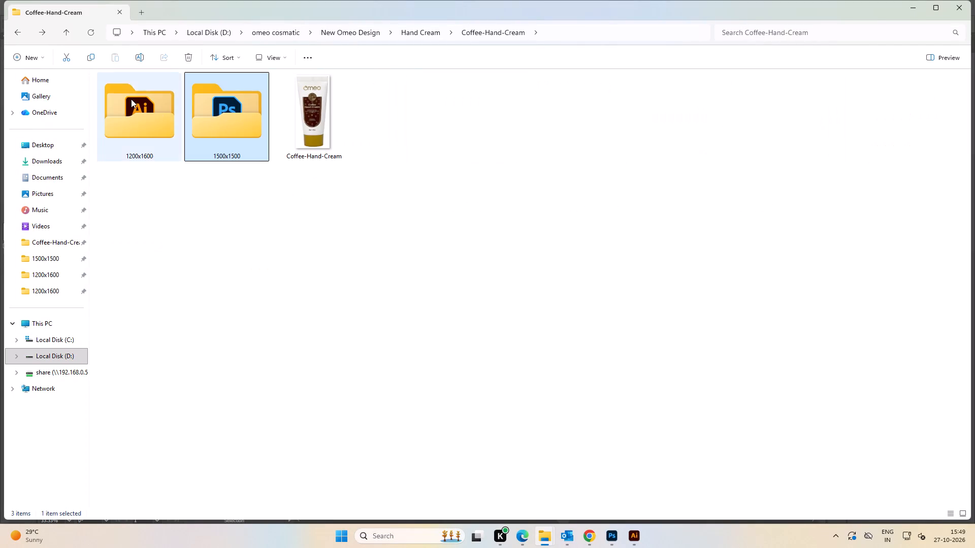
{"action": "double_click", "coordinate": [131, 99]}
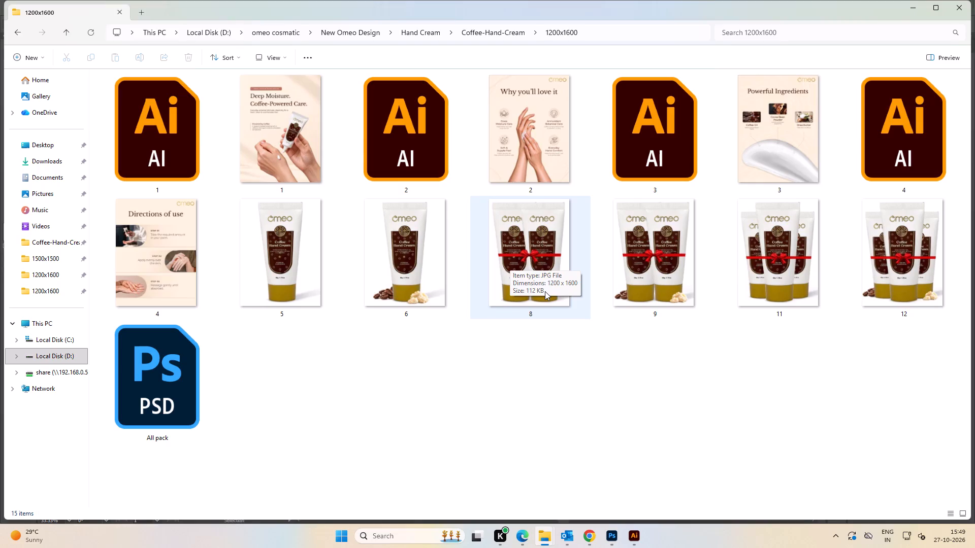
{"action": "key", "text": "alt+Tab"}
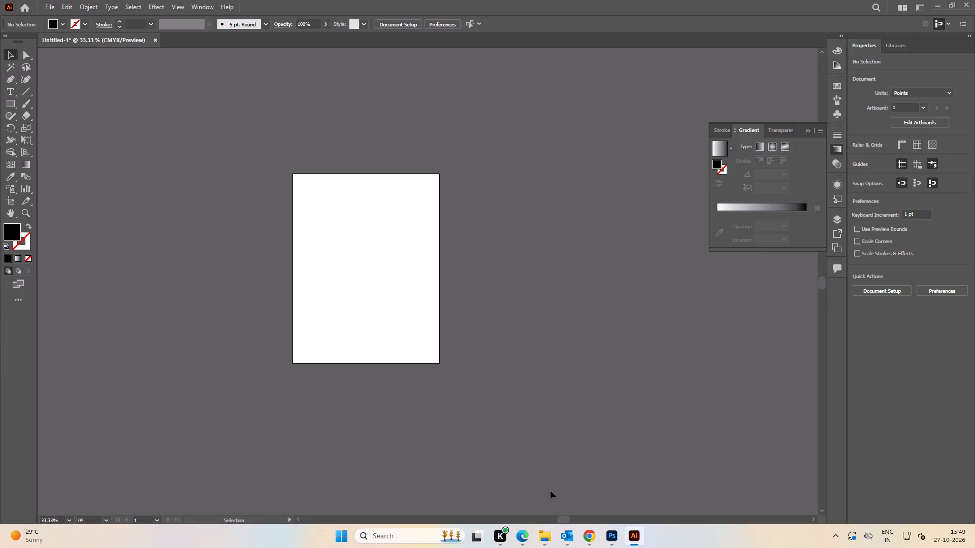
{"action": "key", "text": "alt+Tab"}
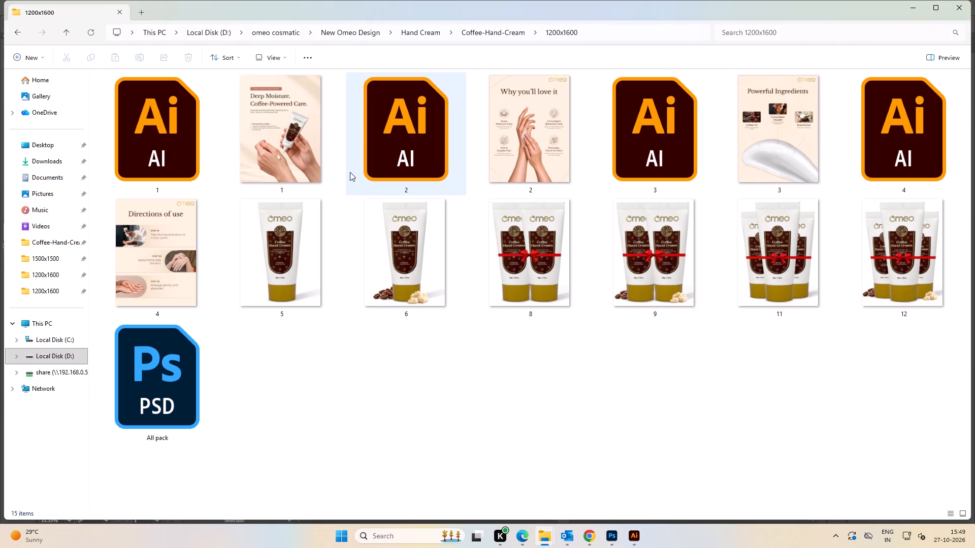
{"action": "double_click", "coordinate": [173, 148]}
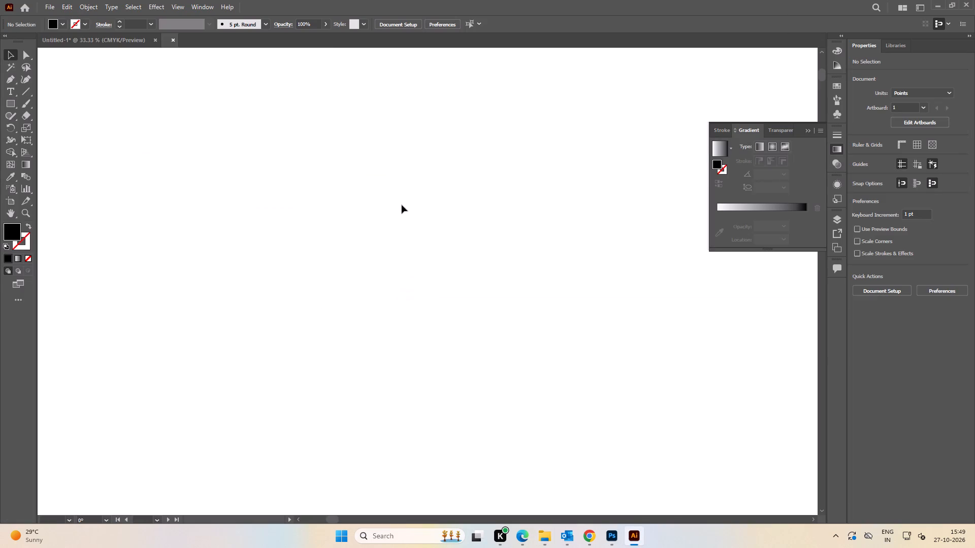
Switch back to File Explorer and open 1.ai from Mulberry-Hand-Cream's 1200x1600 folder.
{"action": "key", "text": "alt+Tab"}
{"action": "key", "text": "alt+Tab"}
{"action": "key", "text": "alt+Tab"}
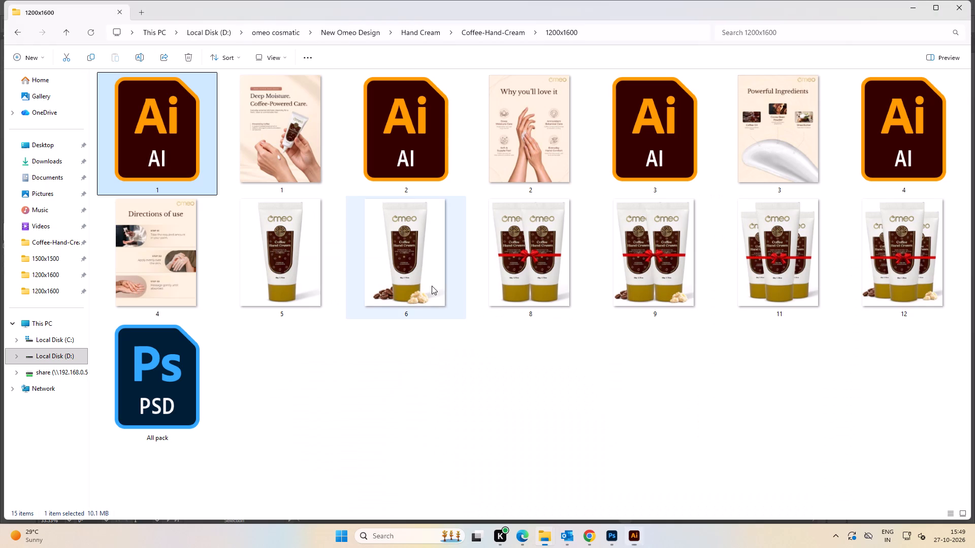
{"action": "key", "text": "BackSpace"}
{"action": "key", "text": "BackSpace"}
{"action": "double_click", "coordinate": [373, 151]}
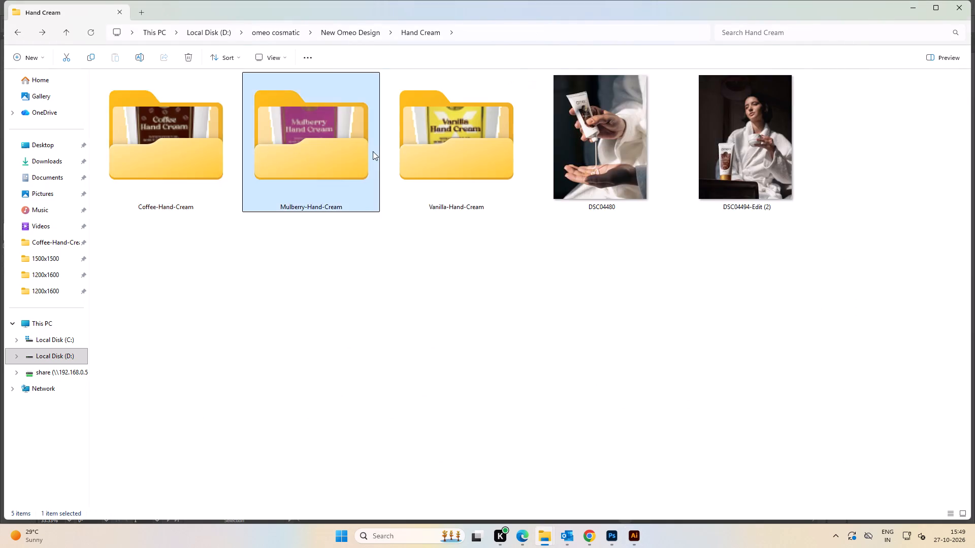
{"action": "double_click", "coordinate": [135, 104]}
{"action": "double_click", "coordinate": [120, 91]}
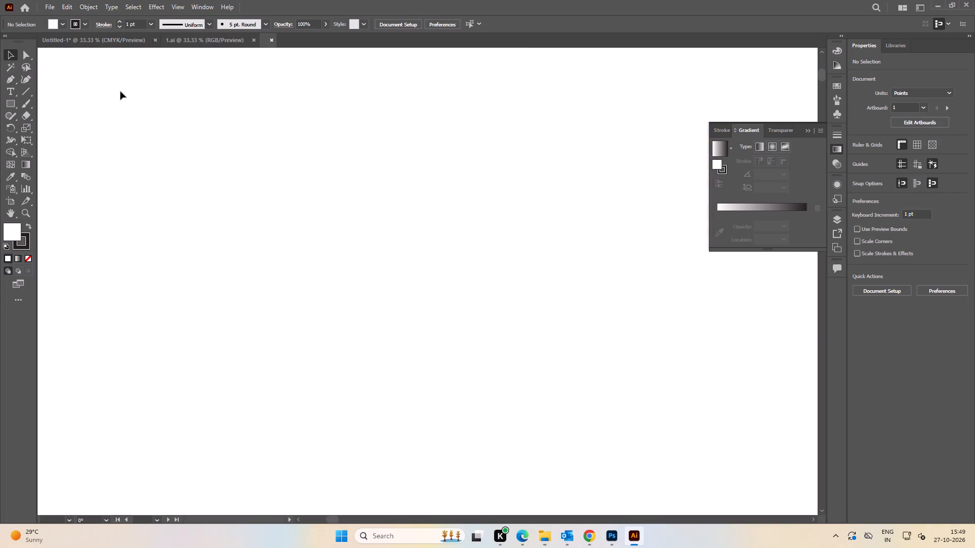
{"action": "scroll", "coordinate": [274, 226], "scroll_direction": "down", "scroll_amount": 1, "text": "alt"}
{"action": "key", "text": "space"}
{"action": "left_click_drag", "start_coordinate": [224, 229], "coordinate": [235, 232]}
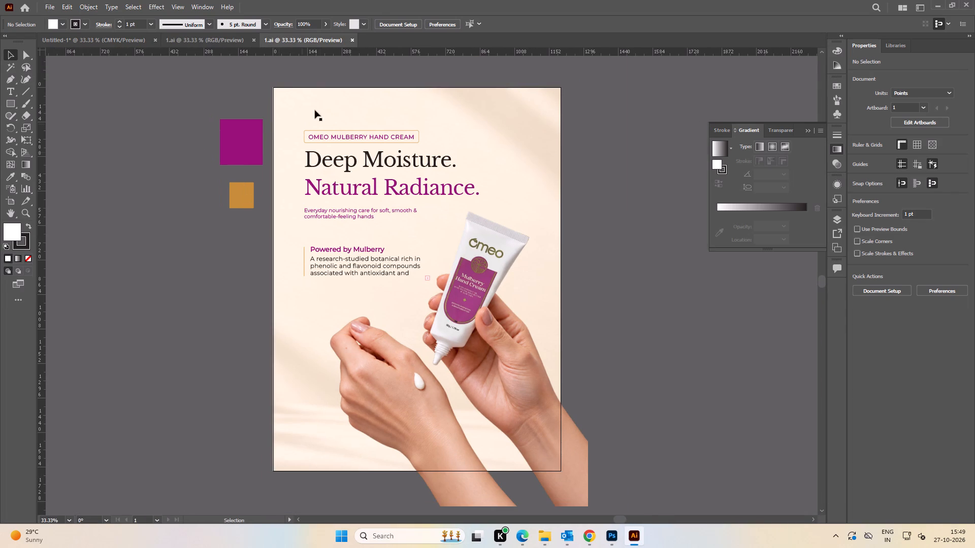
Lock the background objects behind the Mulberry layout's text and hands image.
{"action": "left_click", "coordinate": [320, 105]}
{"action": "key", "text": "ctrl+2"}
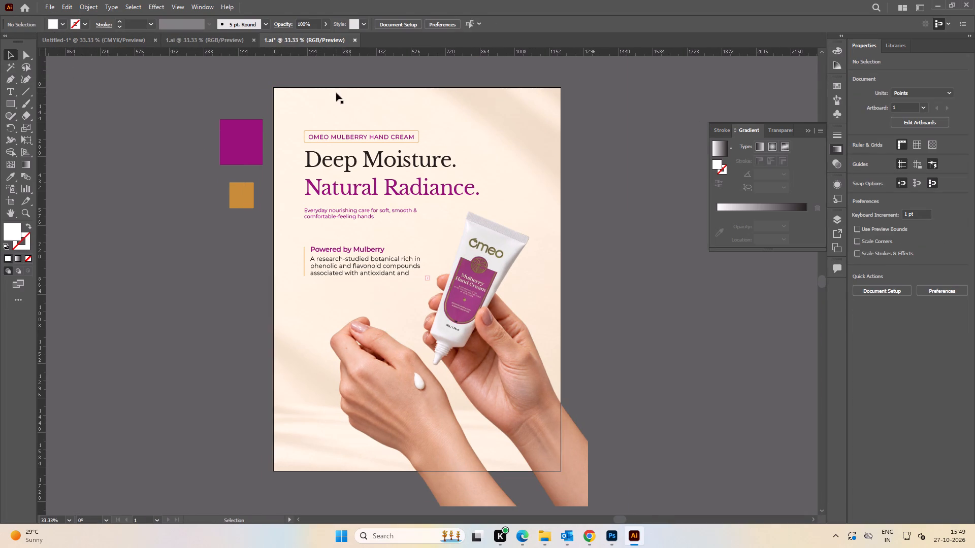
{"action": "left_click_drag", "start_coordinate": [280, 71], "coordinate": [354, 110]}
{"action": "key", "text": "ctrl+2"}
Close the Untitled-1 document without saving its changes.
{"action": "left_click", "coordinate": [95, 39]}
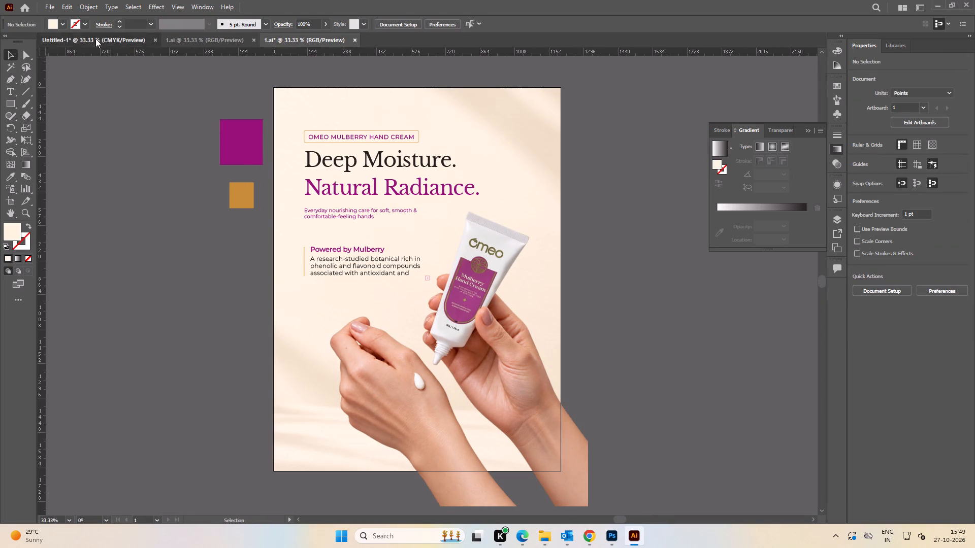
{"action": "left_click", "coordinate": [204, 33]}
{"action": "left_click", "coordinate": [155, 39]}
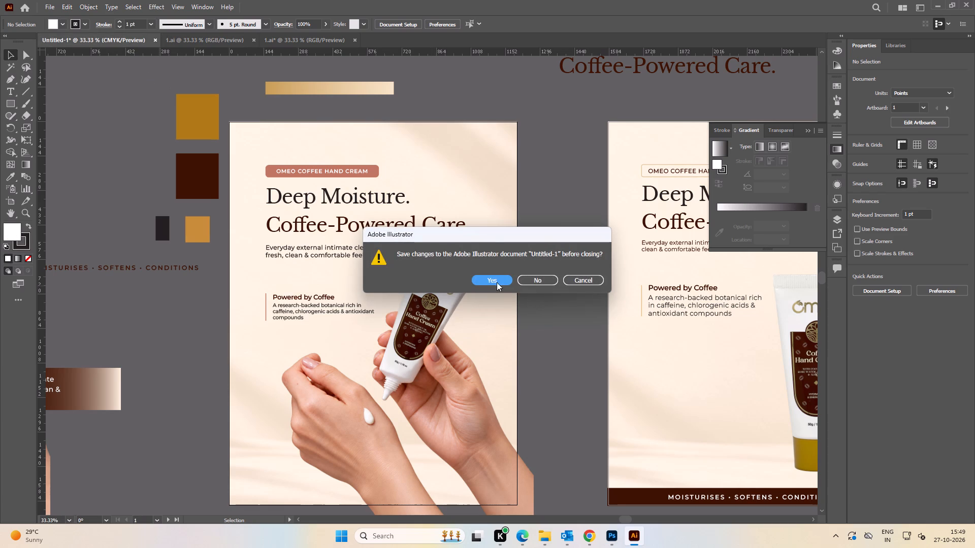
{"action": "left_click", "coordinate": [542, 280]}
Copy the Coffee layout's badge, "Deep Moisture. Coffee-Powered Care." heading, subtext and "Powered by Coffee" block from 1.ai.
{"action": "left_click", "coordinate": [239, 155]}
{"action": "left_click_drag", "start_coordinate": [241, 148], "coordinate": [340, 341]}
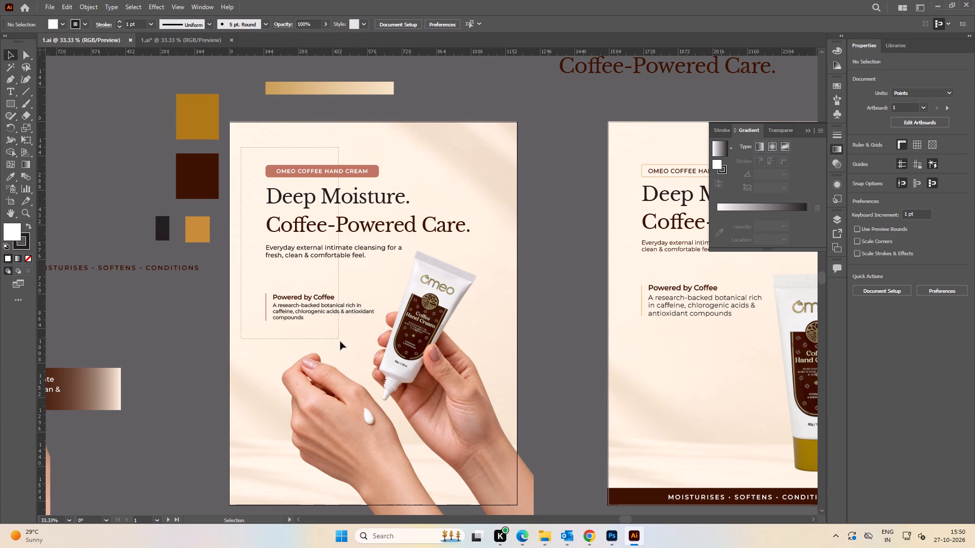
{"action": "left_click_drag", "start_coordinate": [340, 341], "coordinate": [347, 347]}
{"action": "left_click_drag", "start_coordinate": [334, 256], "coordinate": [339, 239]}
{"action": "key", "text": "ctrl+z"}
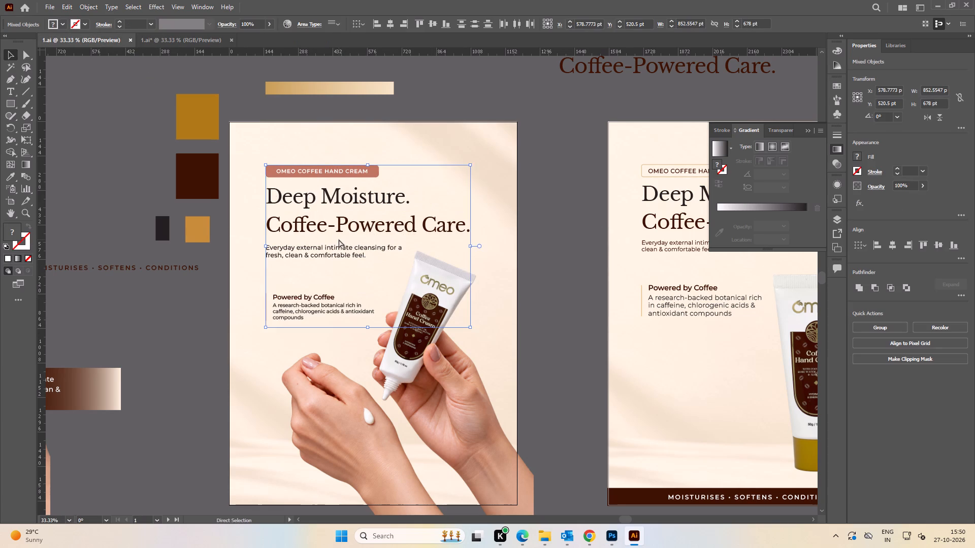
{"action": "key", "text": "ctrl+c"}
{"action": "key", "text": "ctrl+c"}
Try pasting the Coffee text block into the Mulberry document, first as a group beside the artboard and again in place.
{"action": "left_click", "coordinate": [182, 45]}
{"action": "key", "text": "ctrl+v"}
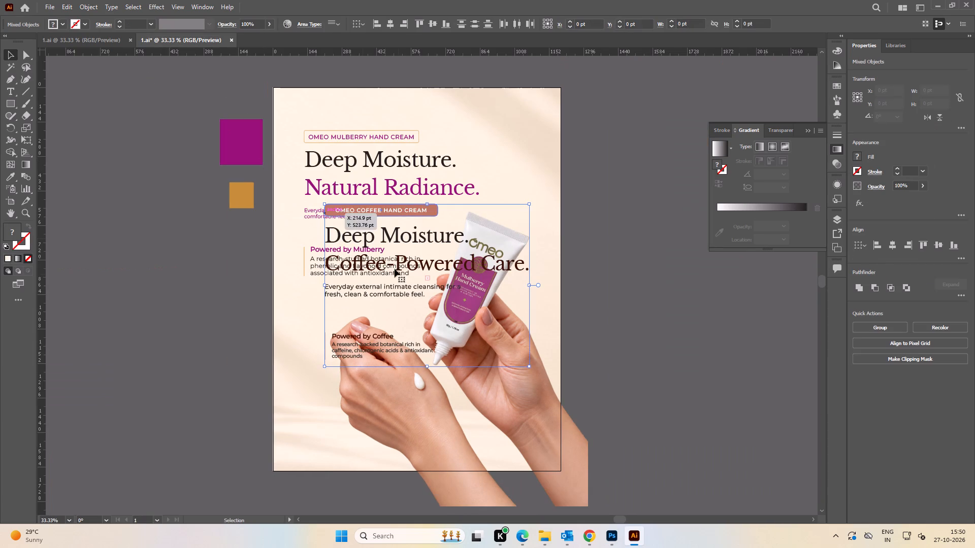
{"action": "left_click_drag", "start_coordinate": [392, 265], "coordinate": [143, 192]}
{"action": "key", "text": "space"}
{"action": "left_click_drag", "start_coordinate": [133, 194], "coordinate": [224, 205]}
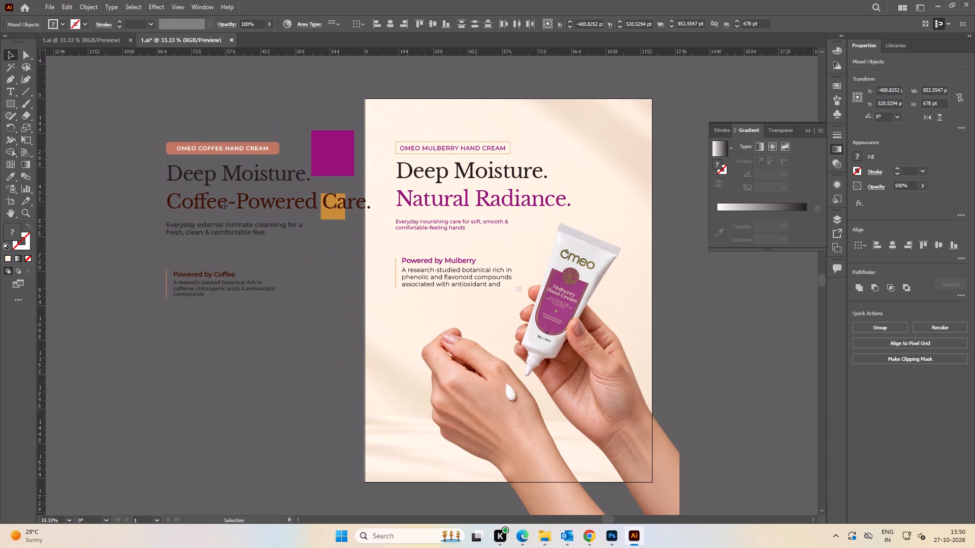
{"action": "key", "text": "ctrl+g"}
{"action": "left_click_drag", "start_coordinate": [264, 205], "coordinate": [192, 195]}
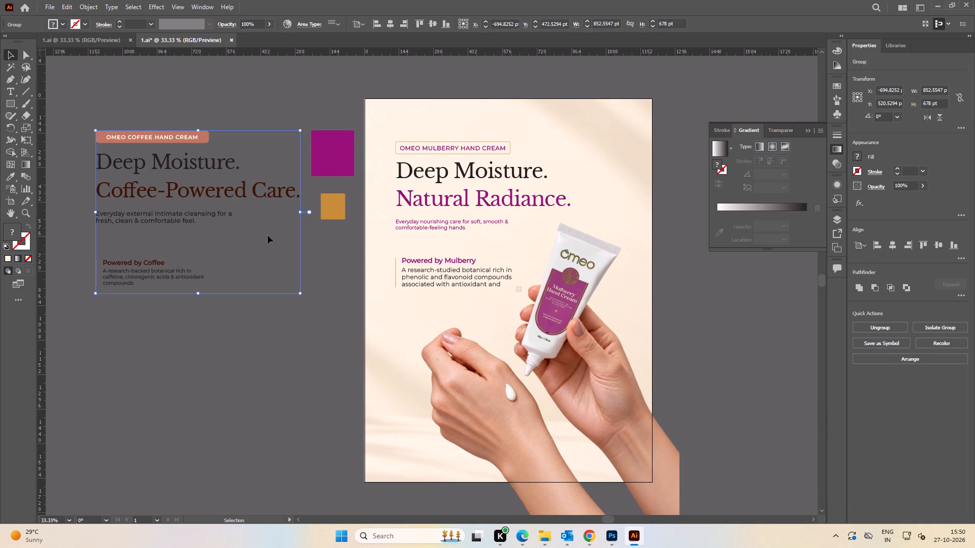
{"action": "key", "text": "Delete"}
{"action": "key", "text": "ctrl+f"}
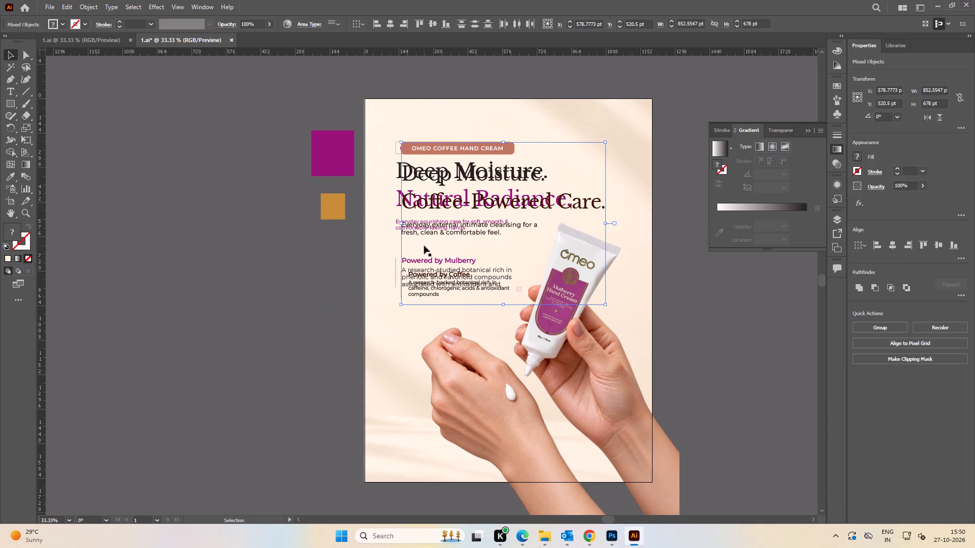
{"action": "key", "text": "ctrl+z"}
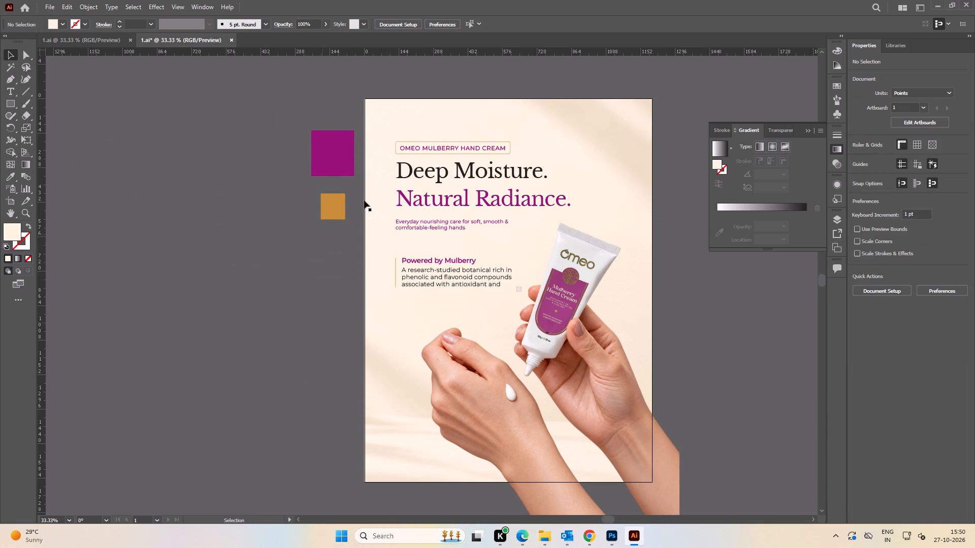
Lock the hands-with-tube image in the Mulberry layout so the text can be selected separately.
{"action": "left_click_drag", "start_coordinate": [392, 129], "coordinate": [431, 300]}
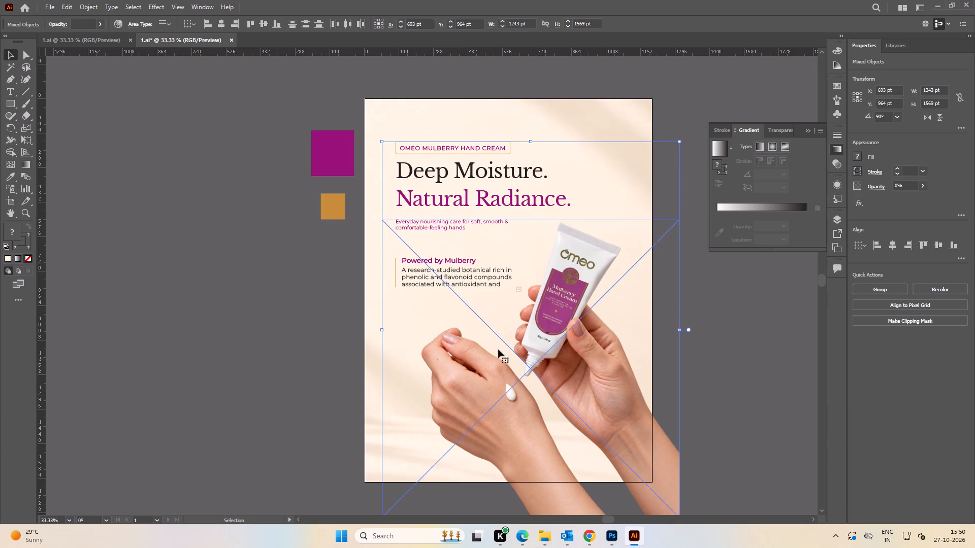
{"action": "left_click", "coordinate": [190, 328]}
{"action": "left_click", "coordinate": [489, 417]}
{"action": "key", "text": "ctrl+2"}
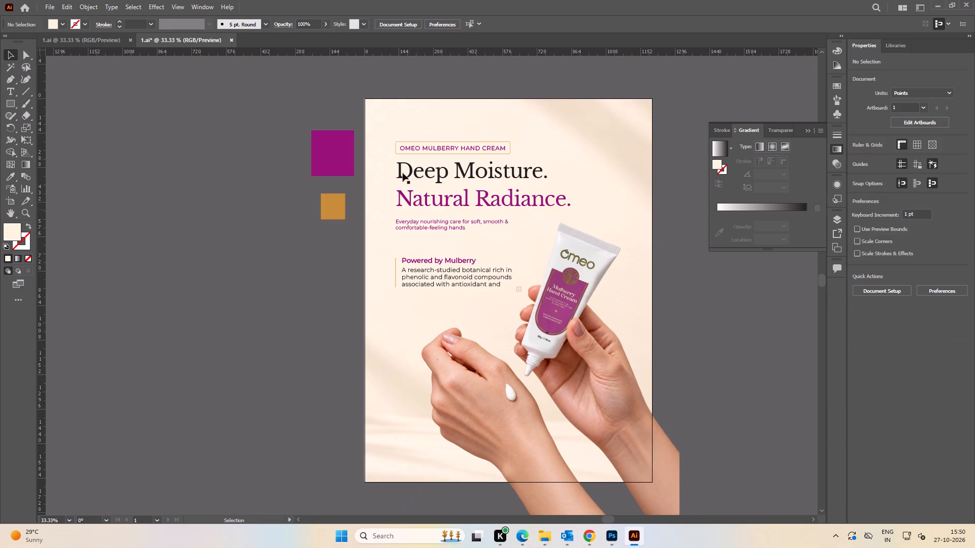
Move the whole Mulberry text block, including badge, heading and "Powered by Mulberry" paragraph, off the artboard to its left.
{"action": "left_click_drag", "start_coordinate": [391, 126], "coordinate": [464, 303]}
{"action": "left_click_drag", "start_coordinate": [466, 227], "coordinate": [208, 239]}
{"action": "left_click", "coordinate": [204, 269]}
{"action": "left_click_drag", "start_coordinate": [376, 140], "coordinate": [442, 306]}
{"action": "left_click_drag", "start_coordinate": [440, 225], "coordinate": [178, 245]}
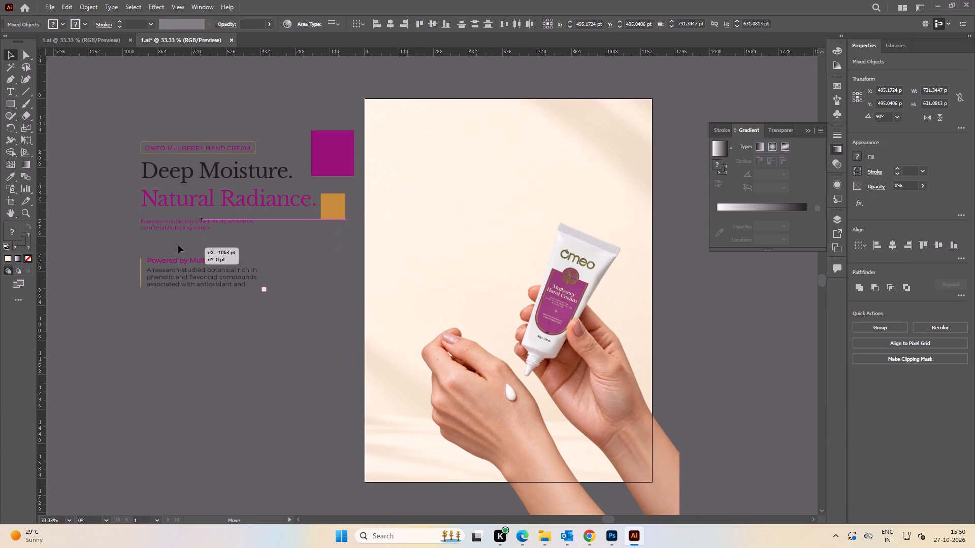
{"action": "left_click_drag", "start_coordinate": [178, 245], "coordinate": [174, 245]}
{"action": "left_click", "coordinate": [271, 344]}
Paste the copied Coffee text block in place on the Mulberry artboard.
{"action": "key", "text": "ctrl+f"}
{"action": "left_click", "coordinate": [719, 296]}
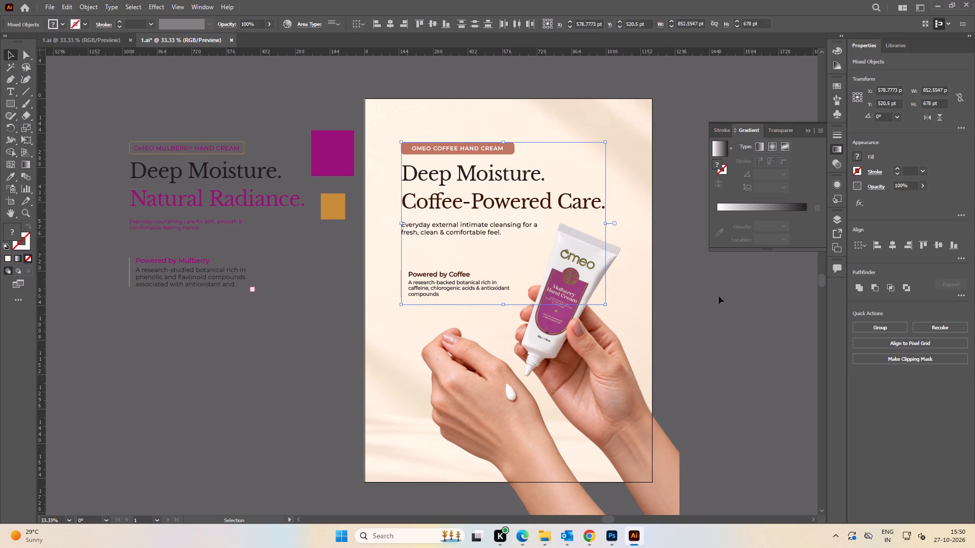
Examine the pasted Coffee badge and text against the set-aside Mulberry text, up close and over the whole layout.
{"action": "key", "text": "space"}
{"action": "left_click_drag", "start_coordinate": [723, 307], "coordinate": [675, 304]}
{"action": "key", "text": "space"}
{"action": "left_click_drag", "start_coordinate": [667, 356], "coordinate": [650, 296]}
{"action": "left_click", "coordinate": [652, 294]}
{"action": "key", "text": "space"}
{"action": "left_click_drag", "start_coordinate": [554, 228], "coordinate": [585, 292]}
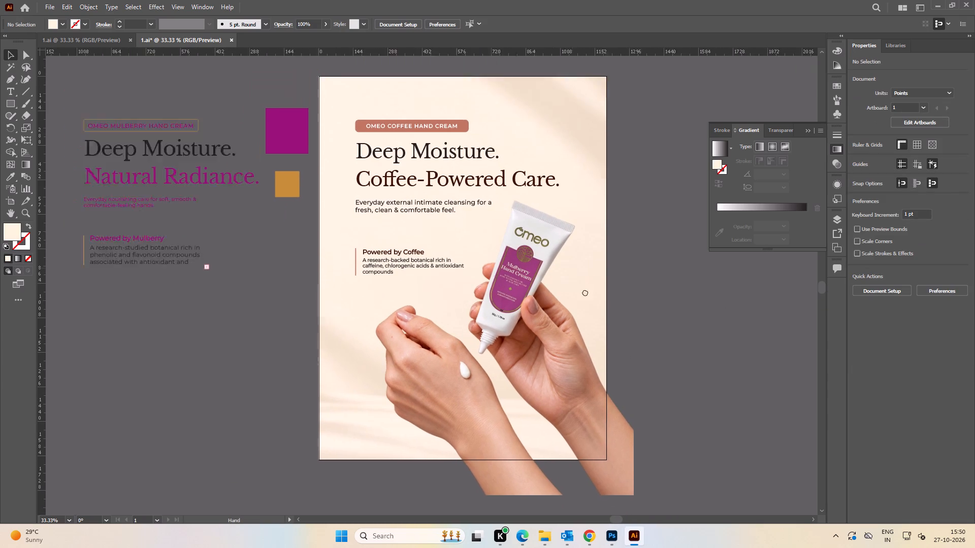
{"action": "left_click_drag", "start_coordinate": [585, 292], "coordinate": [592, 303]}
{"action": "scroll", "coordinate": [416, 165], "scroll_direction": "up", "scroll_amount": 1, "text": "alt"}
{"action": "key", "text": "space"}
{"action": "left_click_drag", "start_coordinate": [405, 175], "coordinate": [539, 207]}
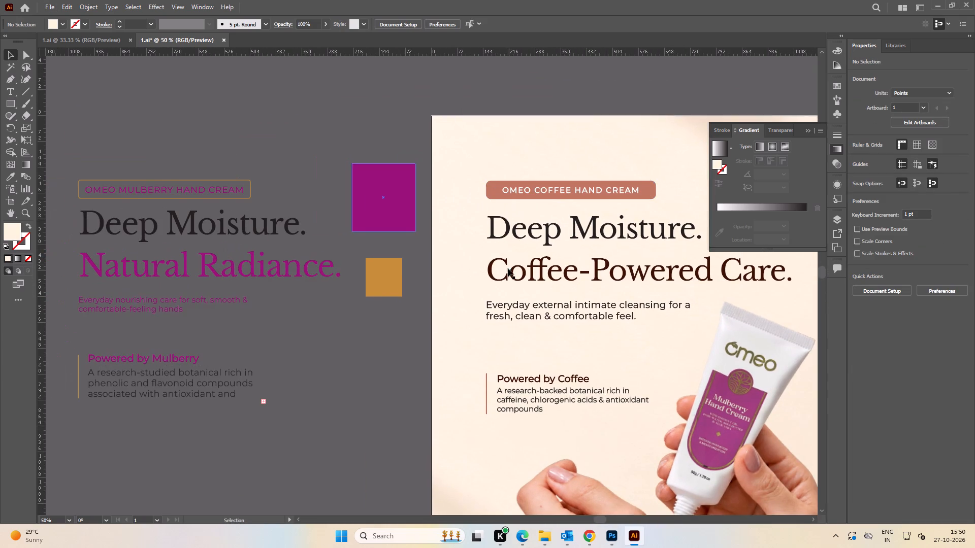
{"action": "key", "text": "space"}
{"action": "key", "text": "space"}
{"action": "key", "text": "space"}
{"action": "key", "text": "space"}
{"action": "key", "text": "space"}
{"action": "key", "text": "space"}
{"action": "key", "text": "space"}
{"action": "key", "text": "space"}
{"action": "key", "text": "space"}
{"action": "key", "text": "space"}
{"action": "key", "text": "space"}
{"action": "key", "text": "space"}
{"action": "key", "text": "space"}
{"action": "key", "text": "space"}
{"action": "key", "text": "space"}
{"action": "key", "text": "space"}
{"action": "key", "text": "space"}
{"action": "key", "text": "space"}
{"action": "key", "text": "space"}
{"action": "left_click_drag", "start_coordinate": [582, 234], "coordinate": [421, 188]}
{"action": "scroll", "coordinate": [343, 146], "scroll_direction": "up", "scroll_amount": 2, "text": "alt"}
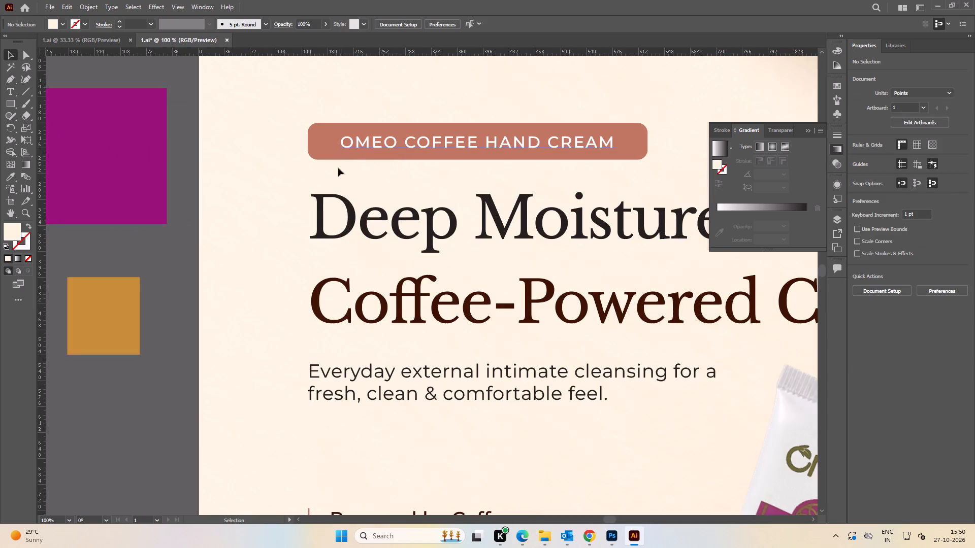
{"action": "scroll", "coordinate": [347, 174], "scroll_direction": "down", "scroll_amount": 3, "text": "alt"}
{"action": "left_click", "coordinate": [654, 303]}
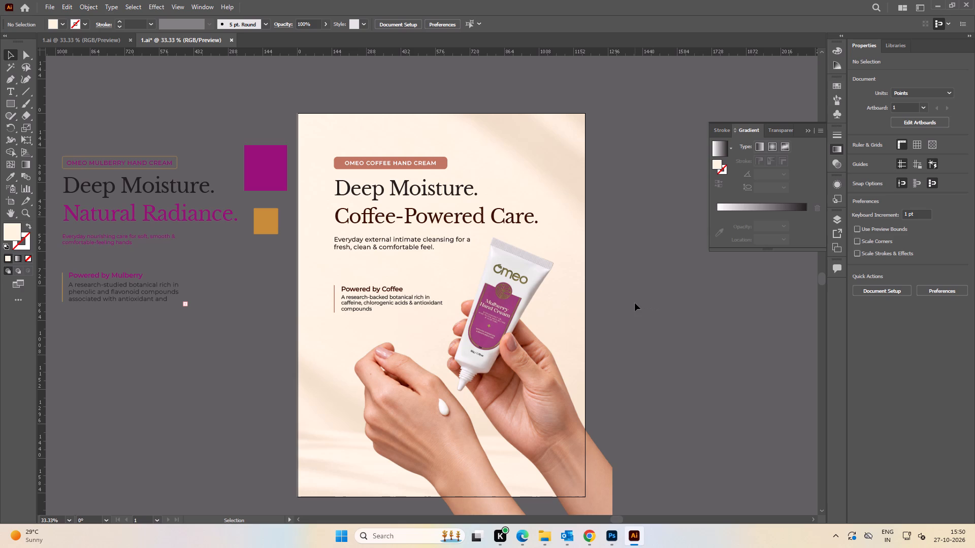
Nudge the whole pasted Coffee text block about 20 pt up and 10 pt left on the artboard.
{"action": "left_click", "coordinate": [462, 226]}
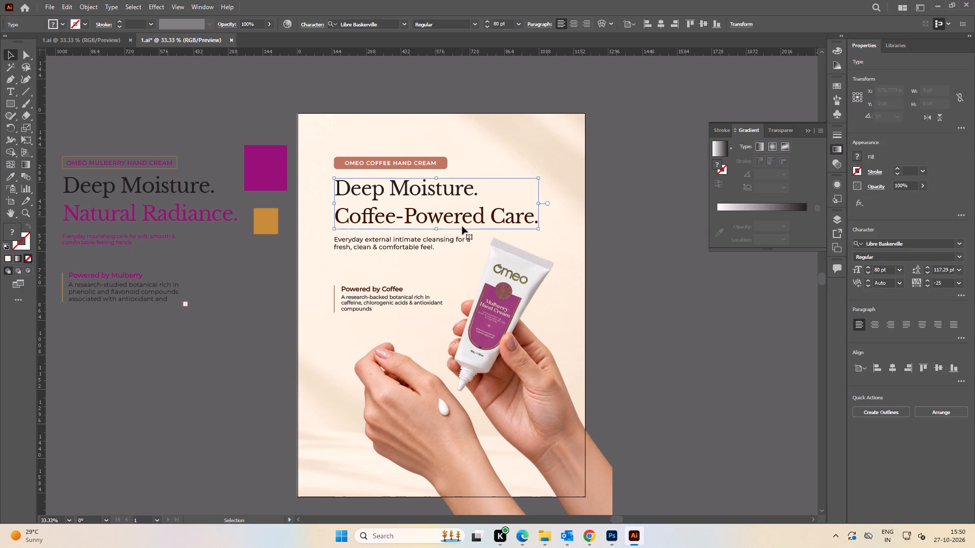
{"action": "left_click_drag", "start_coordinate": [305, 147], "coordinate": [390, 342]}
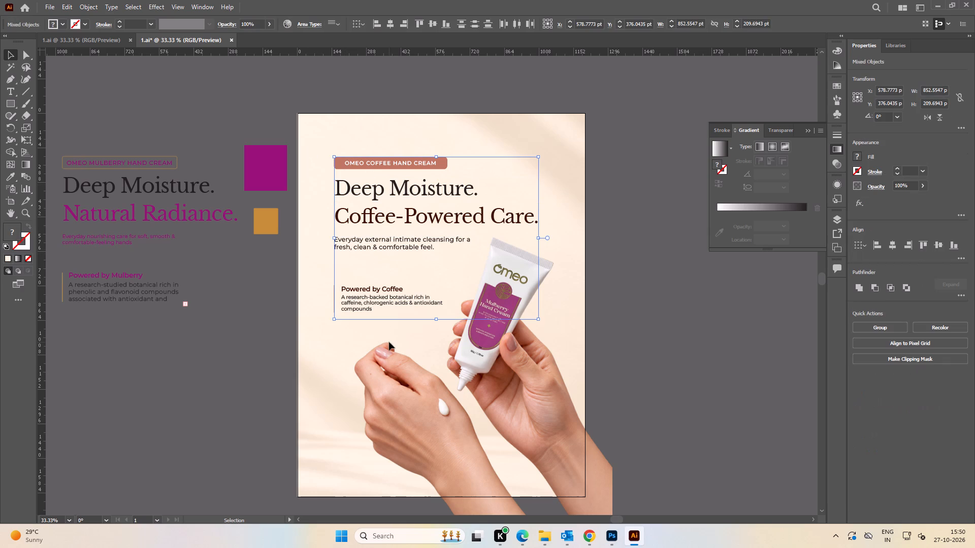
{"action": "key", "text": "shift+Up"}
{"action": "key", "text": "shift+Left"}
{"action": "key", "text": "shift+Up"}
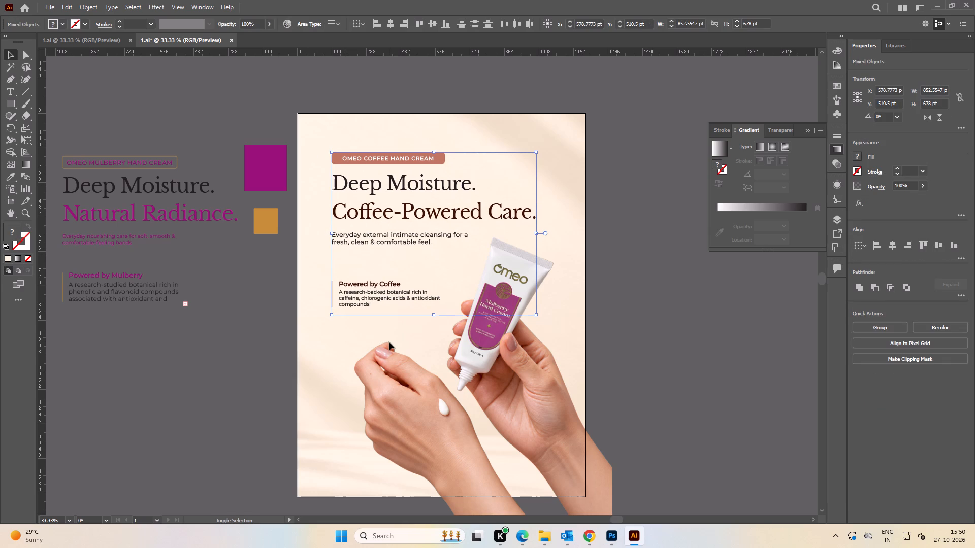
{"action": "left_click", "coordinate": [580, 355]}
Delete the orange colour square beside the Mulberry artboard.
{"action": "key", "text": "space"}
{"action": "left_click_drag", "start_coordinate": [669, 370], "coordinate": [651, 368]}
{"action": "scroll", "coordinate": [648, 370], "scroll_direction": "down", "scroll_amount": 1, "text": "alt"}
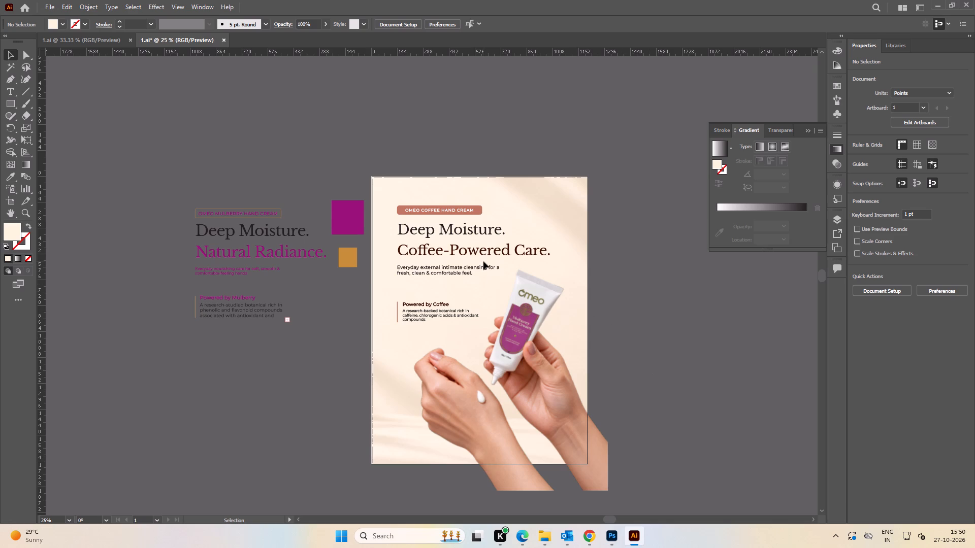
{"action": "scroll", "coordinate": [427, 218], "scroll_direction": "up", "scroll_amount": 3, "text": "alt"}
{"action": "key", "text": "space"}
{"action": "left_click_drag", "start_coordinate": [425, 230], "coordinate": [430, 219]}
{"action": "scroll", "coordinate": [427, 218], "scroll_direction": "down", "scroll_amount": 1, "text": "alt"}
{"action": "key", "text": "space"}
{"action": "left_click_drag", "start_coordinate": [429, 229], "coordinate": [428, 214]}
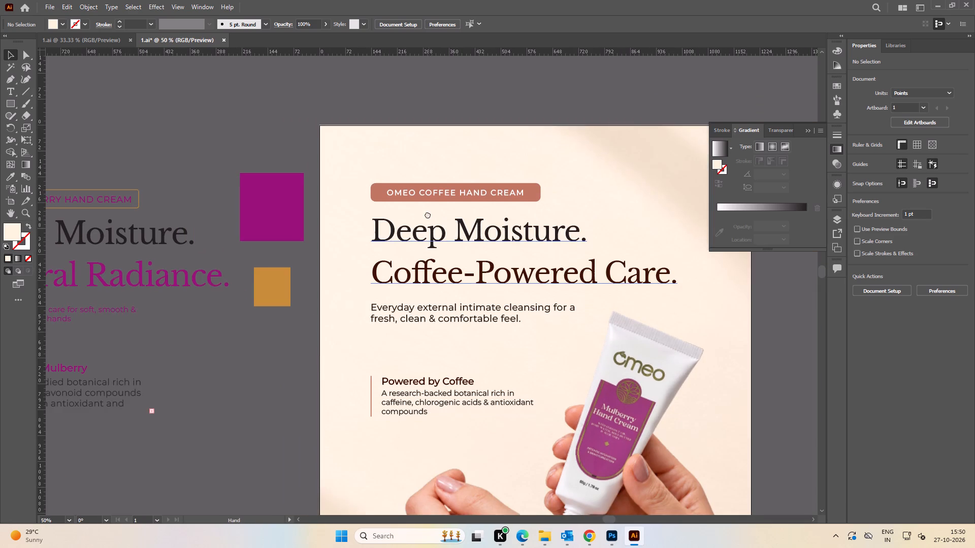
{"action": "left_click_drag", "start_coordinate": [428, 214], "coordinate": [426, 204]}
{"action": "left_click", "coordinate": [252, 257]}
{"action": "key", "text": "Delete"}
{"action": "left_click", "coordinate": [306, 345]}
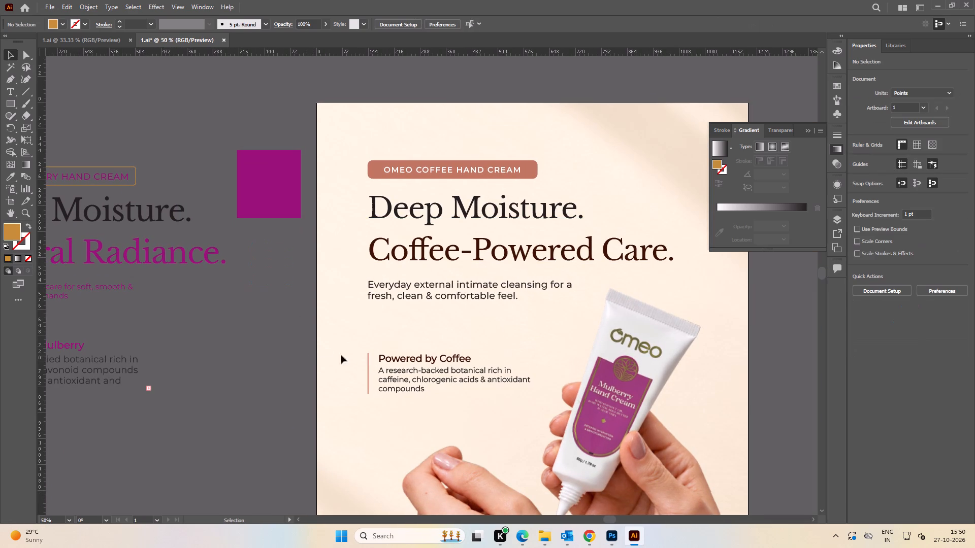
Undo the deletion of the orange colour square beside the Mulberry artboard.
{"action": "key", "text": "ctrl+z"}
{"action": "left_click", "coordinate": [287, 379]}
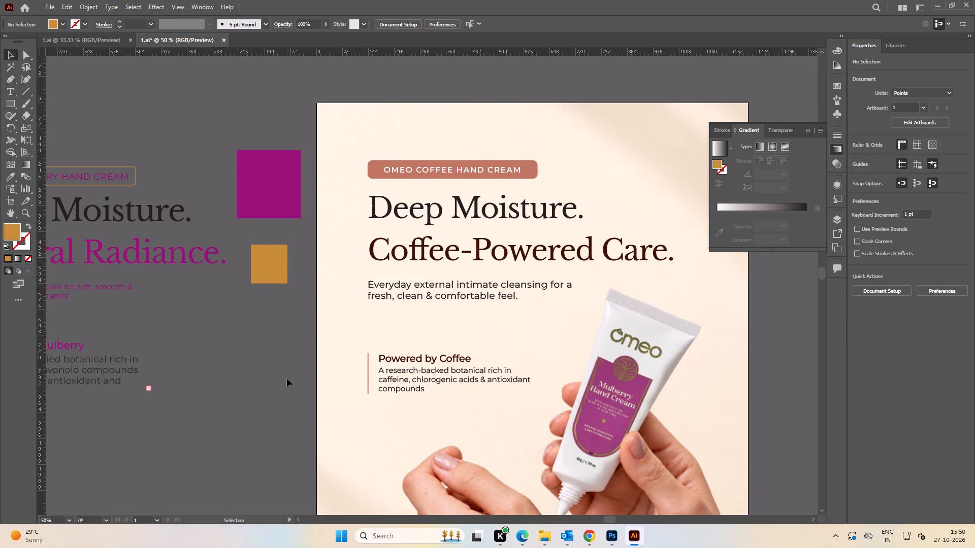
Sample the artboard's Coffee headline style onto the set-aside "Deep Moisture. Natural Radiance." headline, giving it 80 pt dark text.
{"action": "key", "text": "space"}
{"action": "key", "text": "space"}
{"action": "key", "text": "space"}
{"action": "key", "text": "space"}
{"action": "left_click_drag", "start_coordinate": [243, 348], "coordinate": [373, 351]}
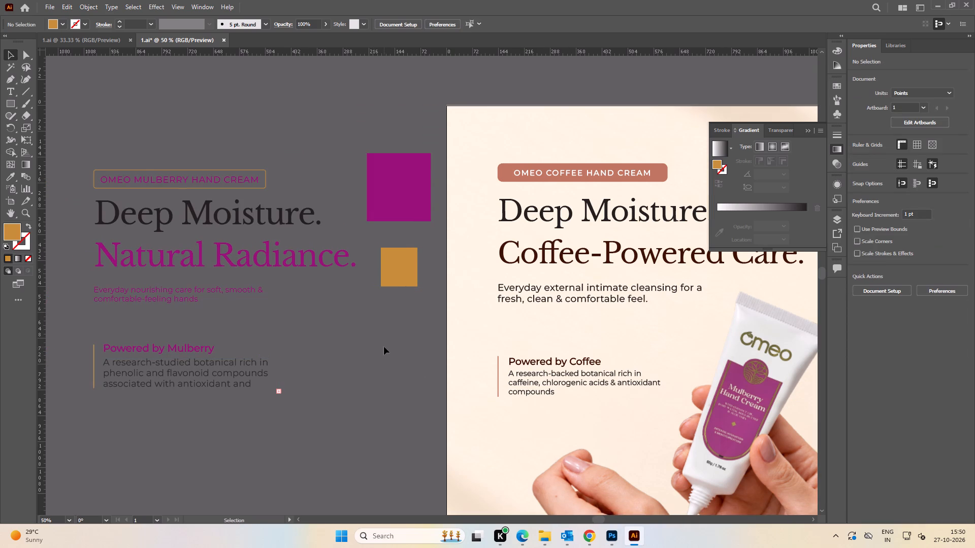
{"action": "left_click", "coordinate": [308, 259]}
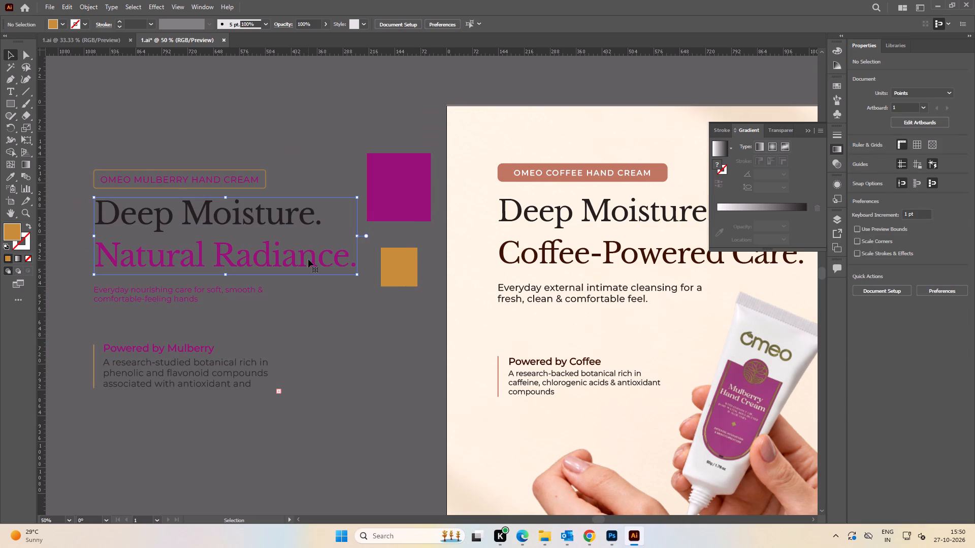
{"action": "key", "text": "i"}
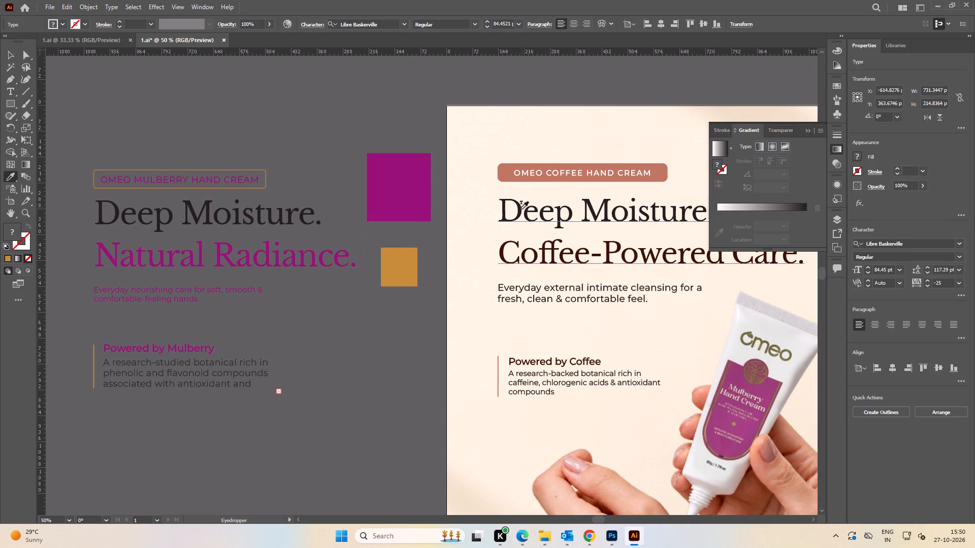
{"action": "left_click", "coordinate": [521, 209]}
{"action": "left_click", "coordinate": [13, 58]}
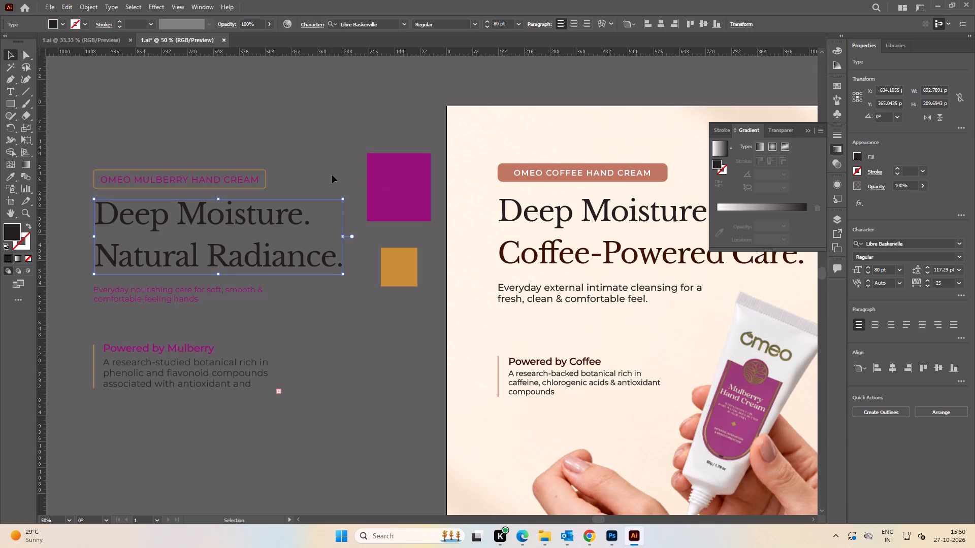
Recolour the "Natural Radiance." line of the set-aside headline with the purple sampled from the colour square.
{"action": "key", "text": "t"}
{"action": "left_click", "coordinate": [299, 249]}
{"action": "key", "text": "ctrl+Right"}
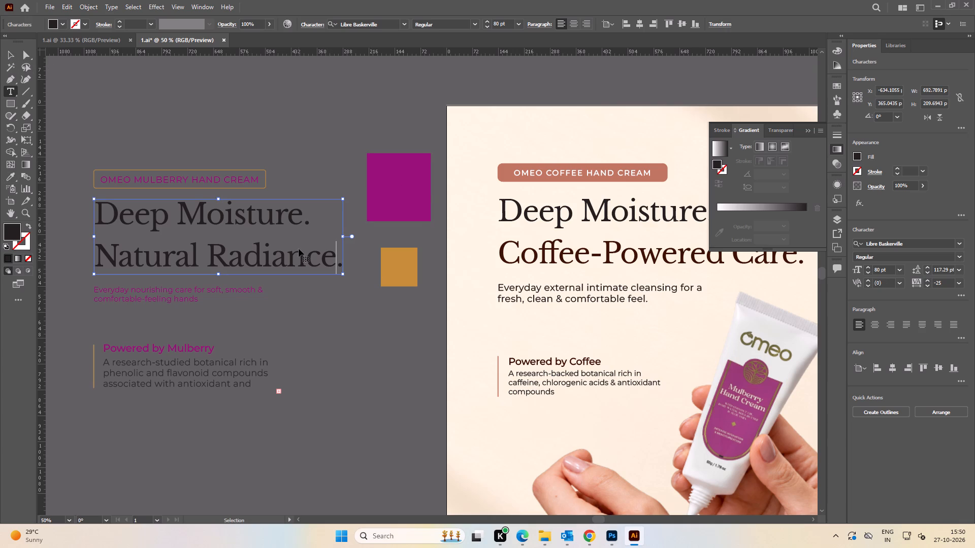
{"action": "key", "text": "ctrl+Right"}
{"action": "key", "text": "ctrl+shift+Left"}
{"action": "key", "text": "ctrl+shift+Left"}
{"action": "key", "text": "ctrl+shift+Left"}
{"action": "key", "text": "ctrl+shift+Right"}
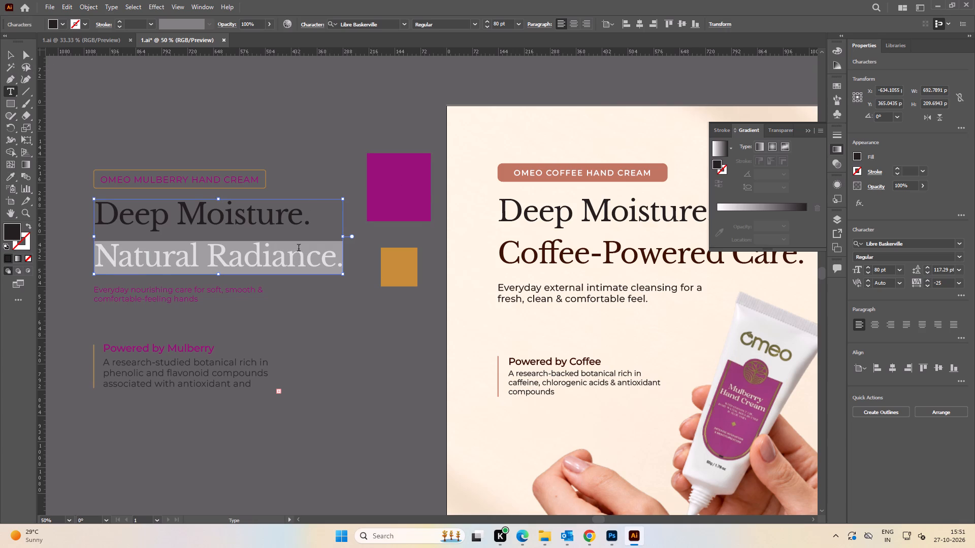
{"action": "left_click", "coordinate": [10, 179]}
{"action": "left_click", "coordinate": [409, 182]}
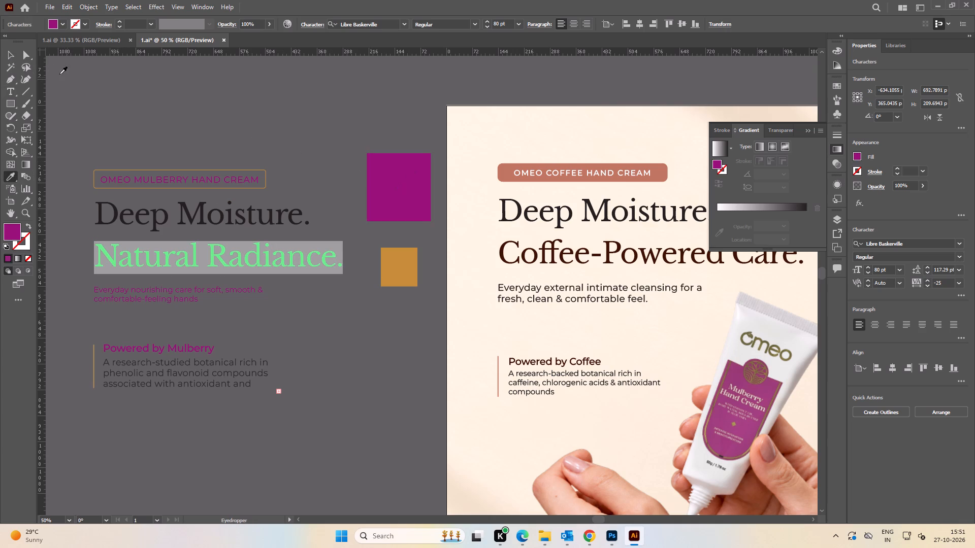
{"action": "left_click", "coordinate": [11, 57]}
{"action": "left_click", "coordinate": [239, 98]}
Replace the artboard's Coffee headline with the copied "Deep Moisture. Natural Radiance." text.
{"action": "key", "text": "space"}
{"action": "left_click_drag", "start_coordinate": [315, 344], "coordinate": [329, 331]}
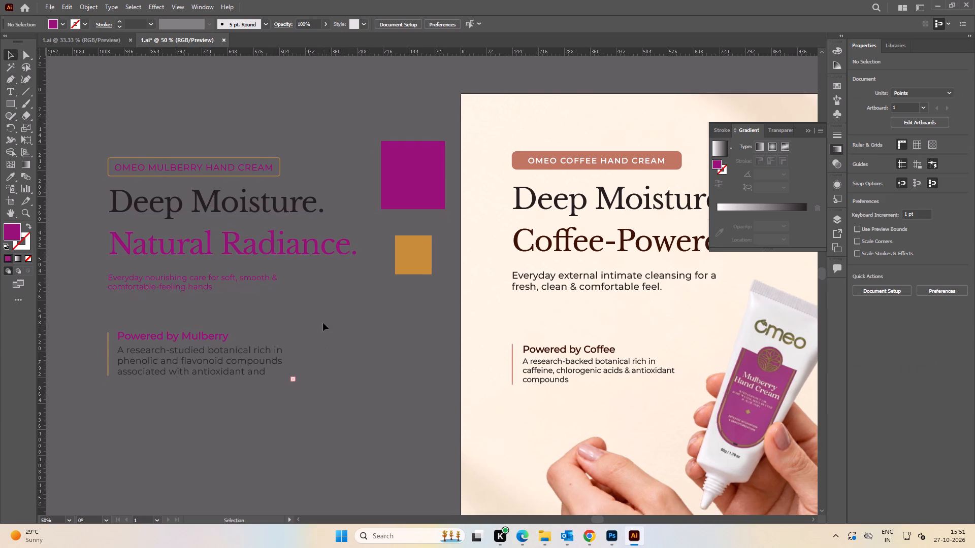
{"action": "scroll", "coordinate": [323, 317], "scroll_direction": "down", "scroll_amount": 1, "text": "alt"}
{"action": "key", "text": "space"}
{"action": "left_click_drag", "start_coordinate": [354, 337], "coordinate": [341, 336]}
{"action": "left_click", "coordinate": [342, 329]}
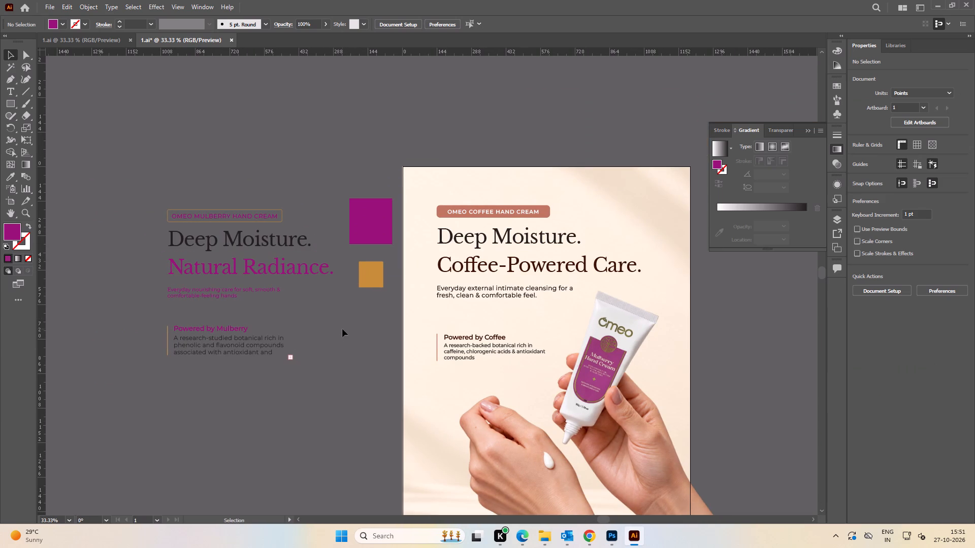
{"action": "key", "text": "t"}
{"action": "left_click", "coordinate": [295, 268]}
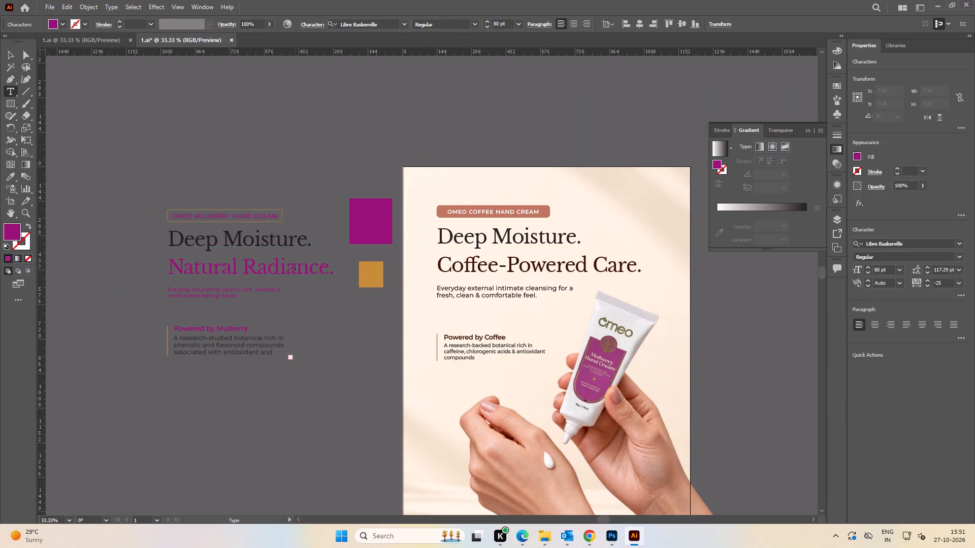
{"action": "key", "text": "ctrl+a"}
{"action": "key", "text": "ctrl+c"}
{"action": "left_click", "coordinate": [556, 266]}
{"action": "key", "text": "ctrl+a"}
{"action": "key", "text": "ctrl+v"}
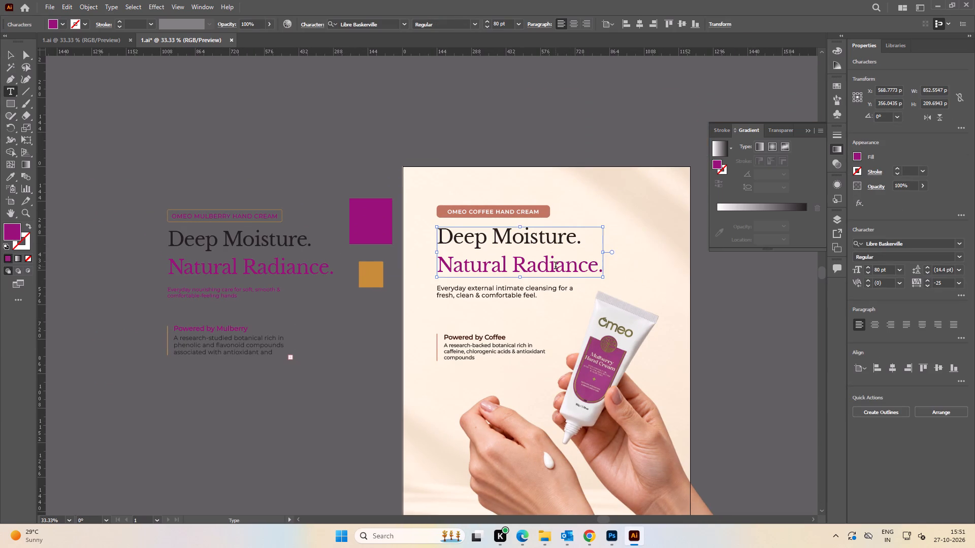
{"action": "left_click", "coordinate": [12, 56]}
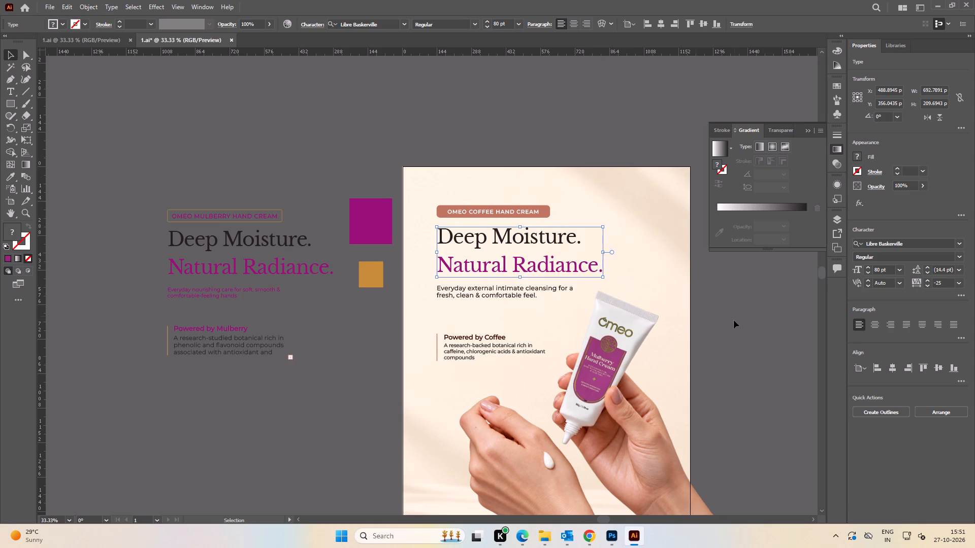
{"action": "left_click", "coordinate": [736, 320]}
Sample the artboard tagline's 26 pt Montserrat Regular style onto the set-aside "Everyday nourishing care" tagline.
{"action": "key", "text": "space"}
{"action": "left_click_drag", "start_coordinate": [745, 321], "coordinate": [716, 316]}
{"action": "scroll", "coordinate": [187, 299], "scroll_direction": "up", "scroll_amount": 1, "text": "alt"}
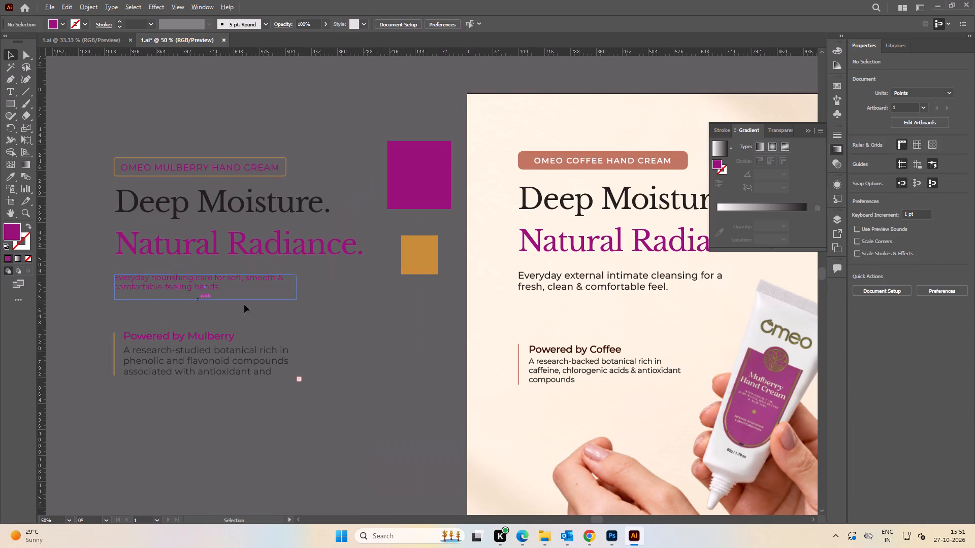
{"action": "left_click", "coordinate": [232, 276]}
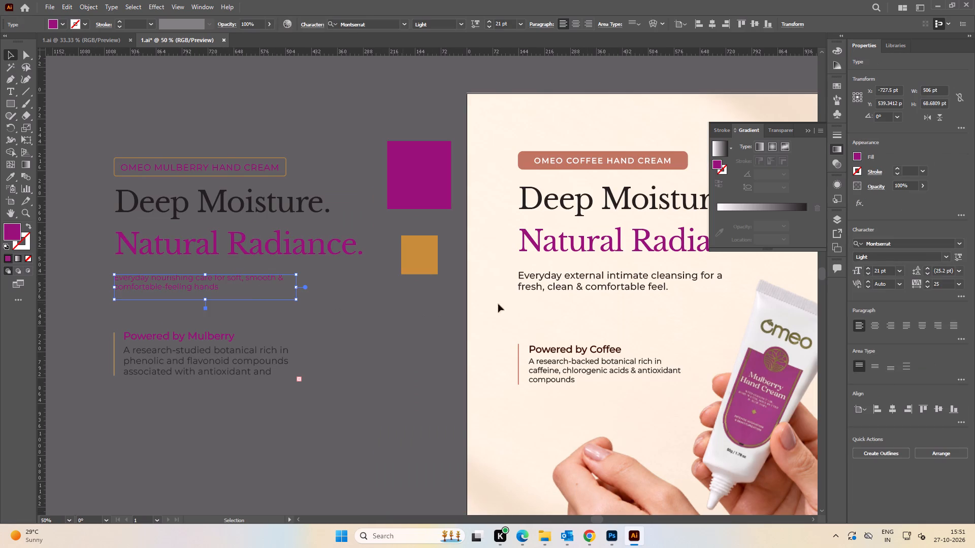
{"action": "key", "text": "i"}
{"action": "left_click", "coordinate": [588, 287]}
{"action": "key", "text": "v"}
{"action": "left_click", "coordinate": [342, 310]}
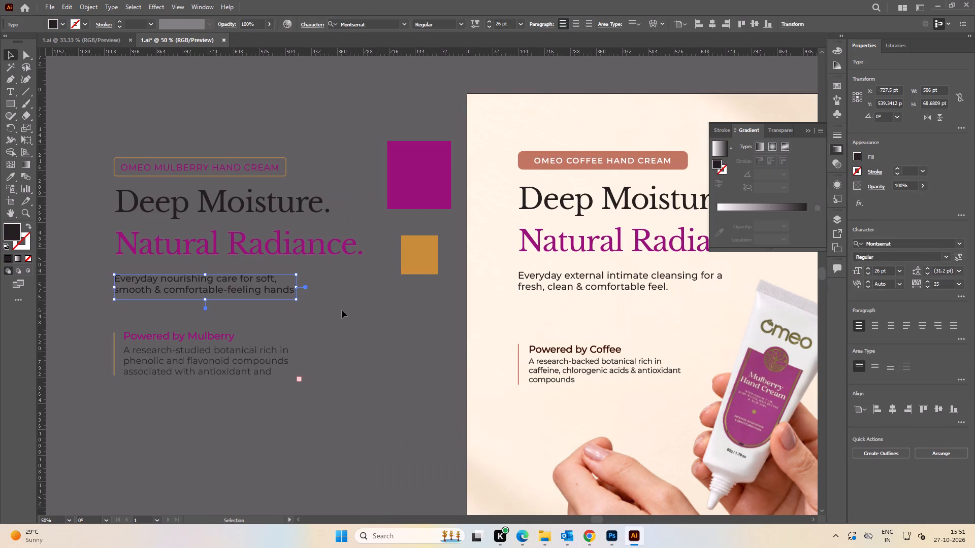
Replace the artboard's Coffee tagline with the copied "Everyday nourishing care for soft, smooth & comfortable-feeling hands" text.
{"action": "key", "text": "t"}
{"action": "left_click", "coordinate": [256, 289]}
{"action": "key", "text": "ctrl+a"}
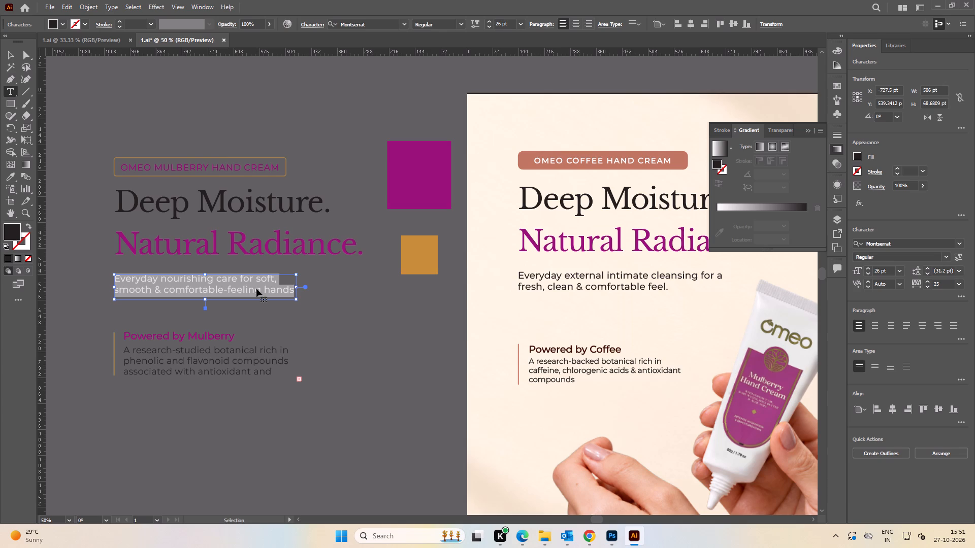
{"action": "key", "text": "ctrl+c"}
{"action": "left_click", "coordinate": [624, 285]}
{"action": "key", "text": "ctrl+a"}
{"action": "key", "text": "ctrl+v"}
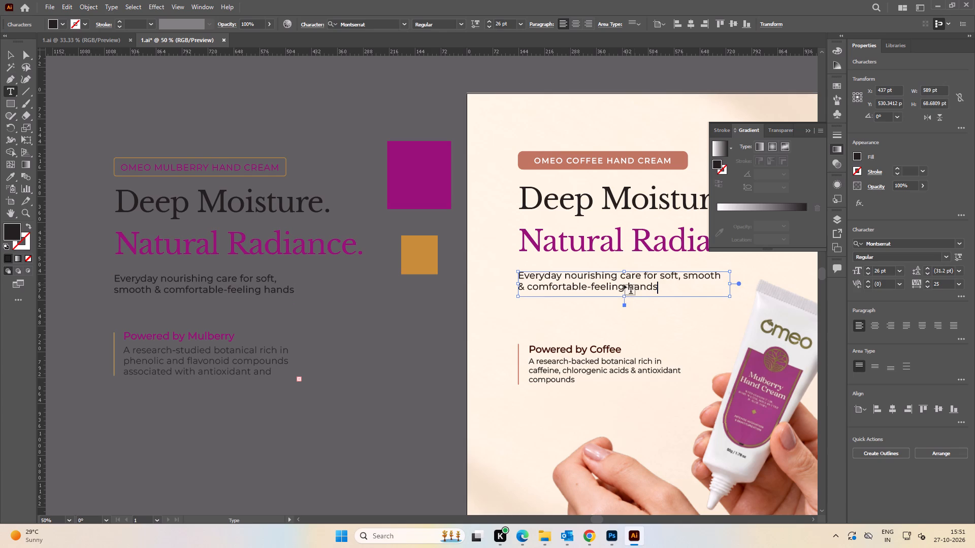
{"action": "left_click", "coordinate": [14, 54]}
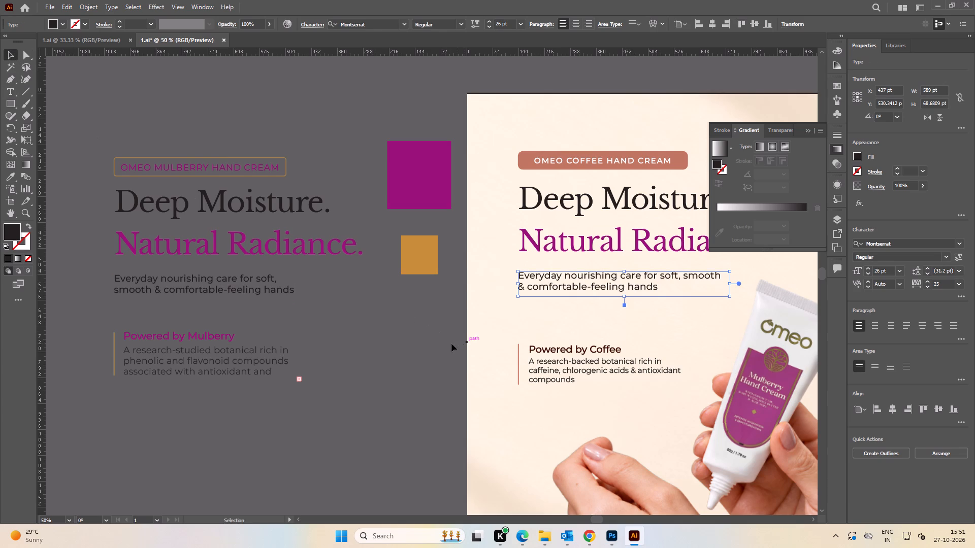
{"action": "key", "text": "space"}
{"action": "left_click_drag", "start_coordinate": [429, 337], "coordinate": [363, 308]}
{"action": "left_click", "coordinate": [362, 308]}
Sample the "Powered by Coffee" heading's 27 pt Montserrat Medium style onto the set-aside "Powered by Mulberry" heading.
{"action": "key", "text": "space"}
{"action": "left_click_drag", "start_coordinate": [336, 345], "coordinate": [430, 294]}
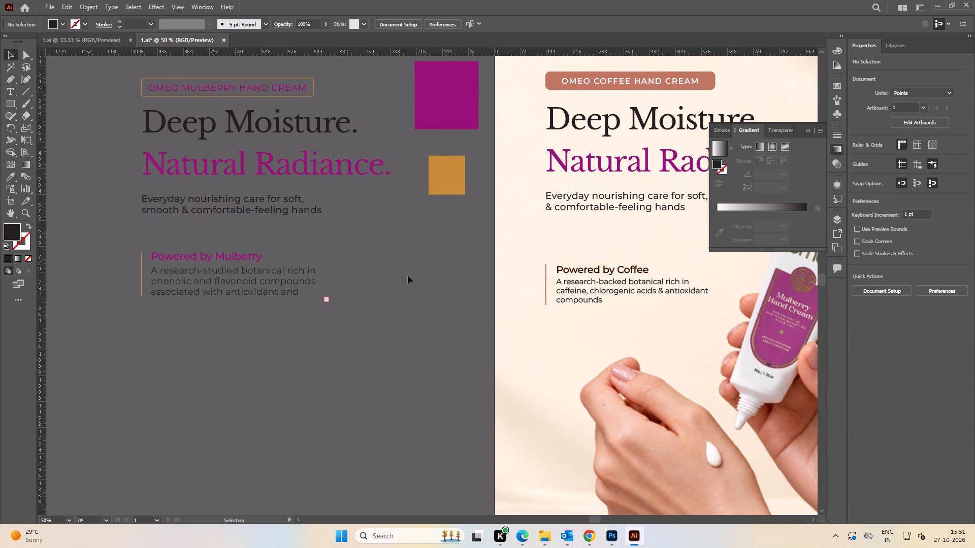
{"action": "left_click", "coordinate": [235, 259]}
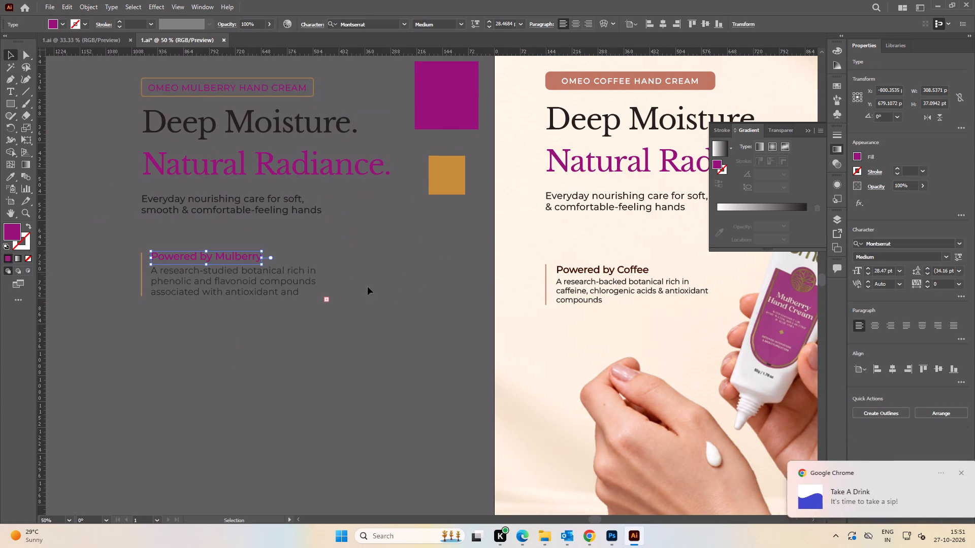
{"action": "key", "text": "i"}
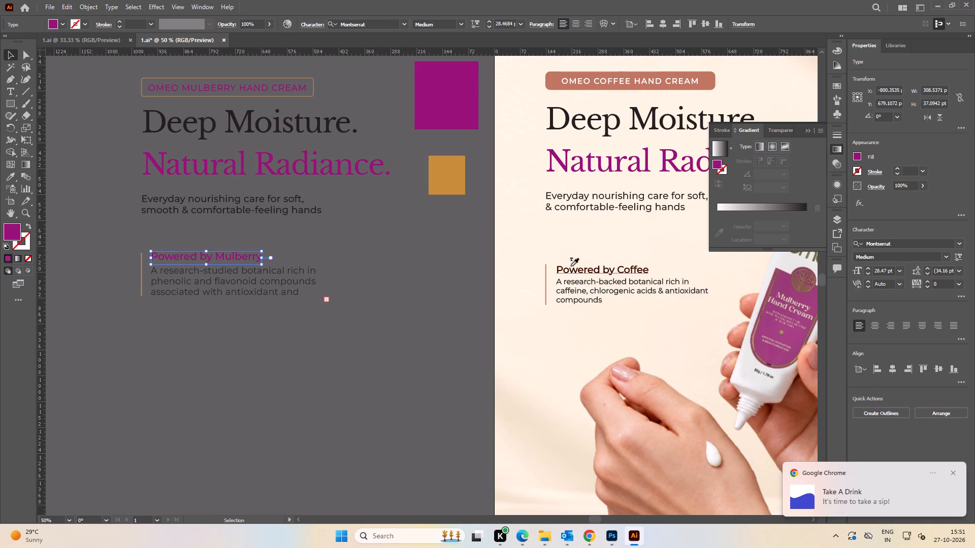
{"action": "left_click", "coordinate": [572, 269]}
{"action": "key", "text": "v"}
Sample the Coffee description's 21 pt Montserrat Regular style onto the set-aside Mulberry description paragraph.
{"action": "left_click", "coordinate": [285, 279]}
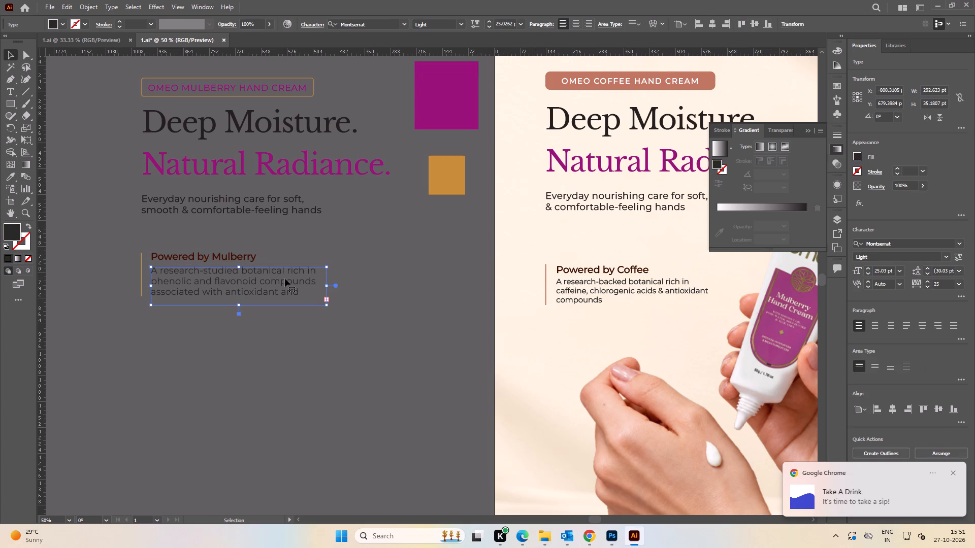
{"action": "key", "text": "i"}
{"action": "left_click", "coordinate": [596, 290]}
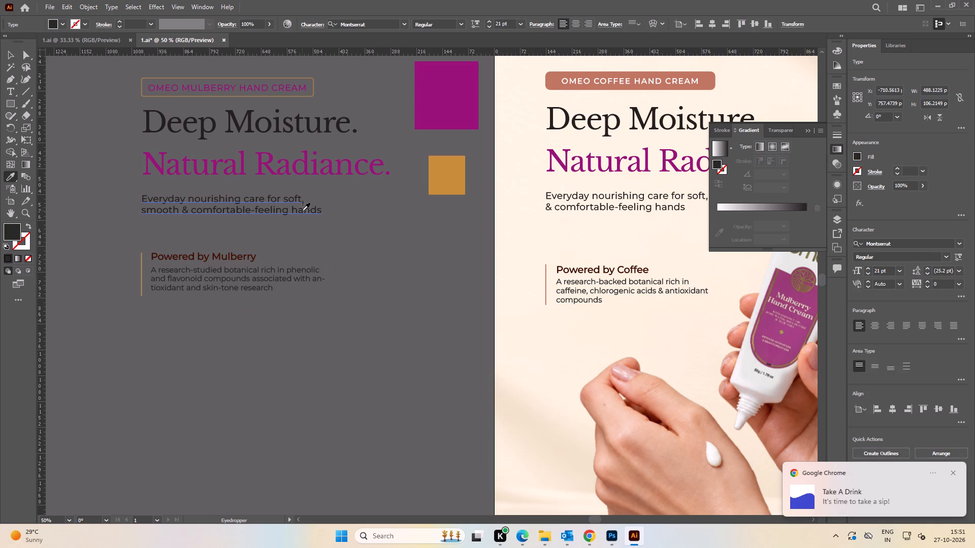
{"action": "key", "text": "v"}
{"action": "left_click", "coordinate": [375, 260]}
Replace the artboard's "Powered by Coffee" heading with the copied "Powered by Mulberry" text.
{"action": "key", "text": "space"}
{"action": "left_click", "coordinate": [377, 248]}
{"action": "key", "text": "space"}
{"action": "left_click_drag", "start_coordinate": [410, 255], "coordinate": [405, 267]}
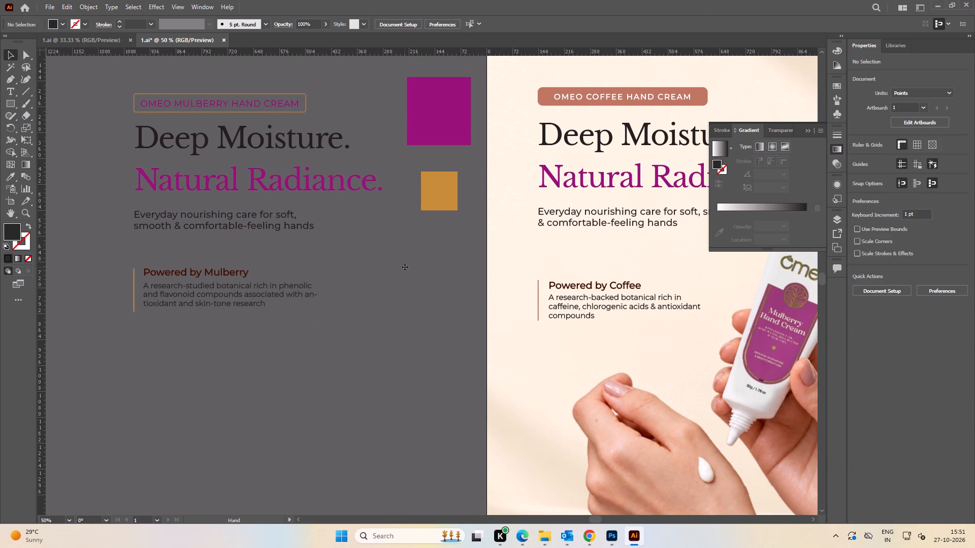
{"action": "key", "text": "t"}
{"action": "left_click", "coordinate": [230, 273], "text": "ctrl"}
{"action": "left_click", "coordinate": [230, 273]}
{"action": "key", "text": "ctrl+a"}
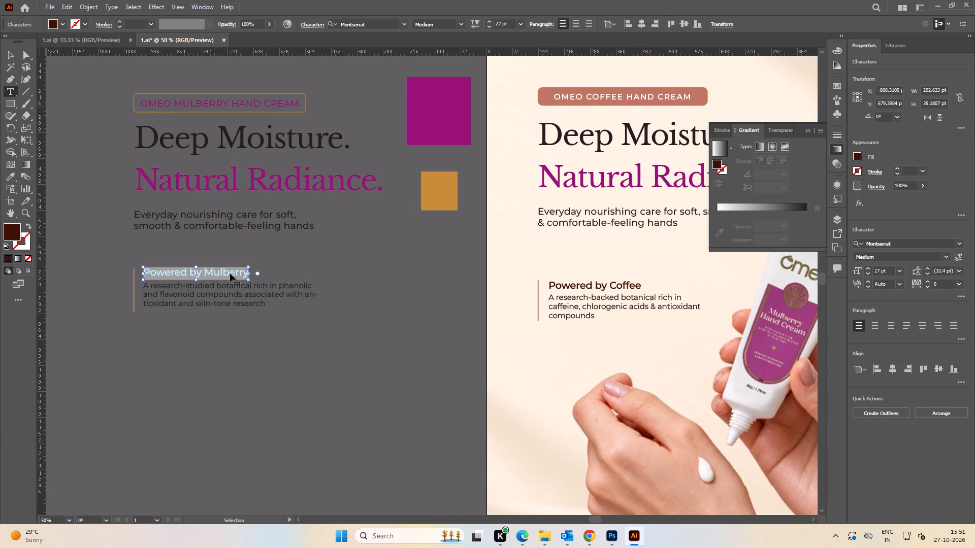
{"action": "key", "text": "ctrl+c"}
{"action": "left_click", "coordinate": [617, 289]}
{"action": "key", "text": "ctrl+a"}
{"action": "key", "text": "ctrl+v"}
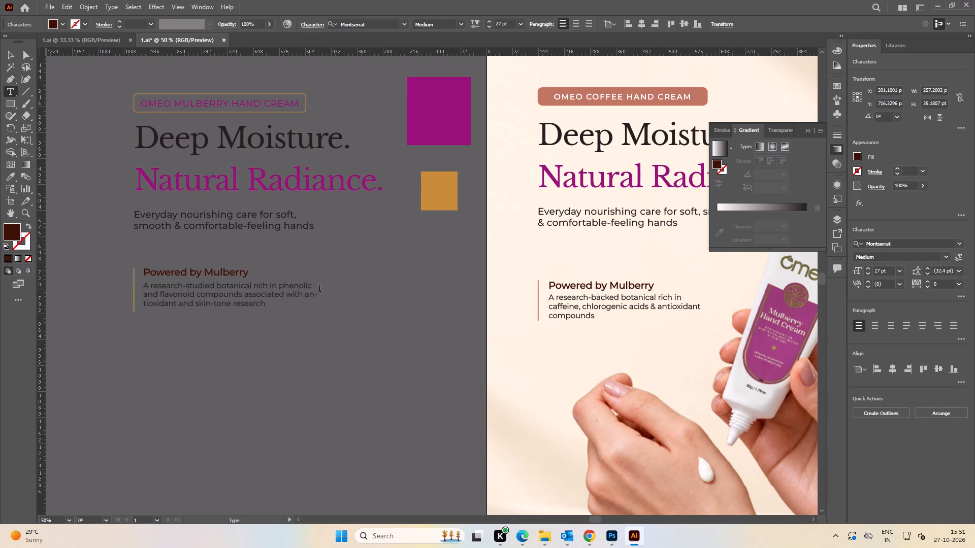
Replace the artboard's Coffee description with the copied Mulberry paragraph about phenolic and flavonoid compounds.
{"action": "left_click", "coordinate": [287, 288]}
{"action": "key", "text": "ctrl+a"}
{"action": "key", "text": "ctrl+c"}
{"action": "left_click", "coordinate": [605, 309]}
{"action": "key", "text": "ctrl+a"}
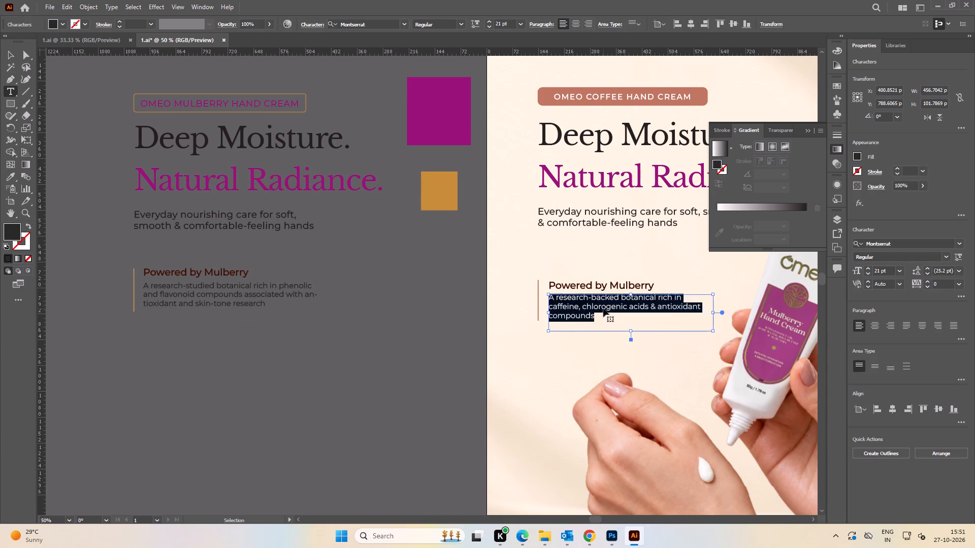
{"action": "key", "text": "ctrl+v"}
{"action": "left_click", "coordinate": [9, 52]}
Ungroup the text block containing "Powered by Mulberry" on the artboard.
{"action": "key", "text": "space"}
{"action": "left_click_drag", "start_coordinate": [376, 265], "coordinate": [80, 250]}
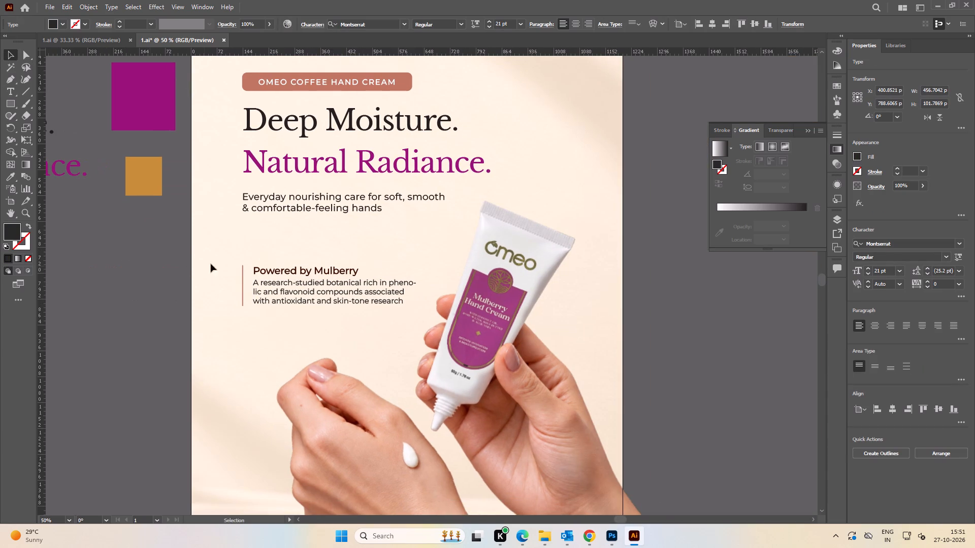
{"action": "left_click", "coordinate": [270, 267]}
{"action": "left_click", "coordinate": [131, 288]}
{"action": "left_click", "coordinate": [305, 273]}
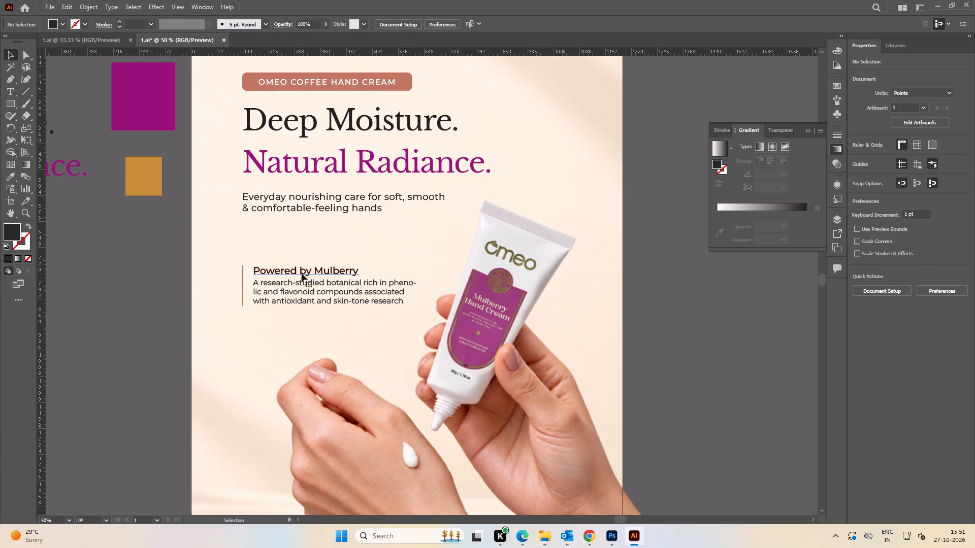
{"action": "key", "text": "ctrl+shift+g"}
{"action": "left_click_drag", "start_coordinate": [156, 278], "coordinate": [161, 277]}
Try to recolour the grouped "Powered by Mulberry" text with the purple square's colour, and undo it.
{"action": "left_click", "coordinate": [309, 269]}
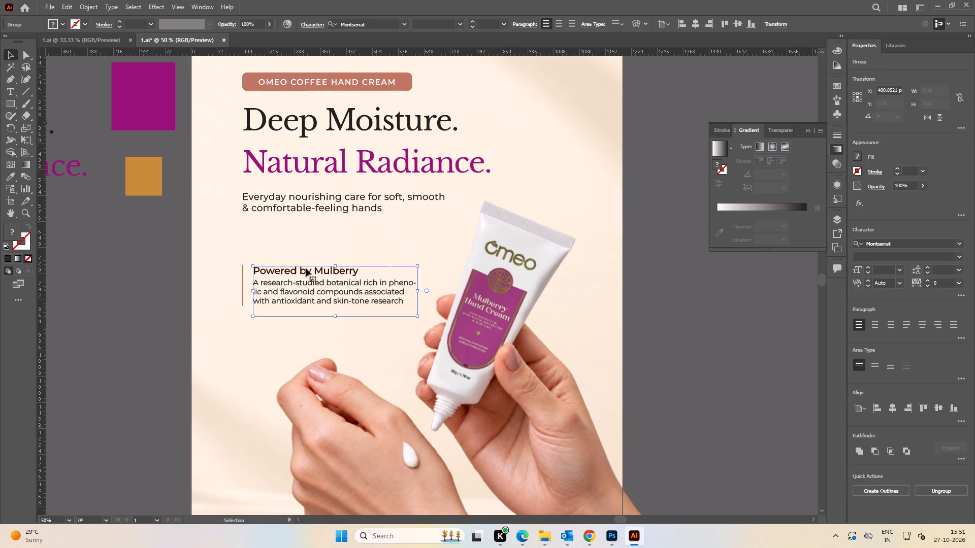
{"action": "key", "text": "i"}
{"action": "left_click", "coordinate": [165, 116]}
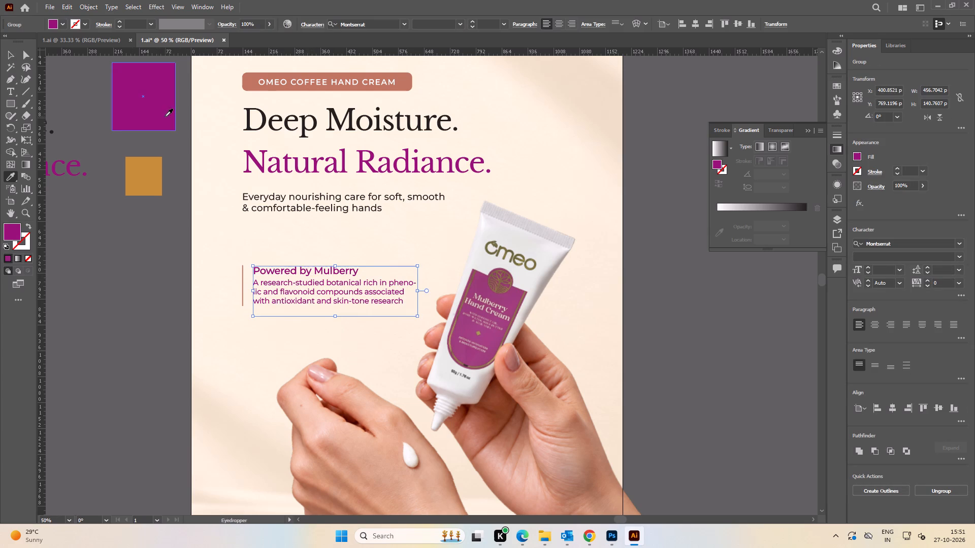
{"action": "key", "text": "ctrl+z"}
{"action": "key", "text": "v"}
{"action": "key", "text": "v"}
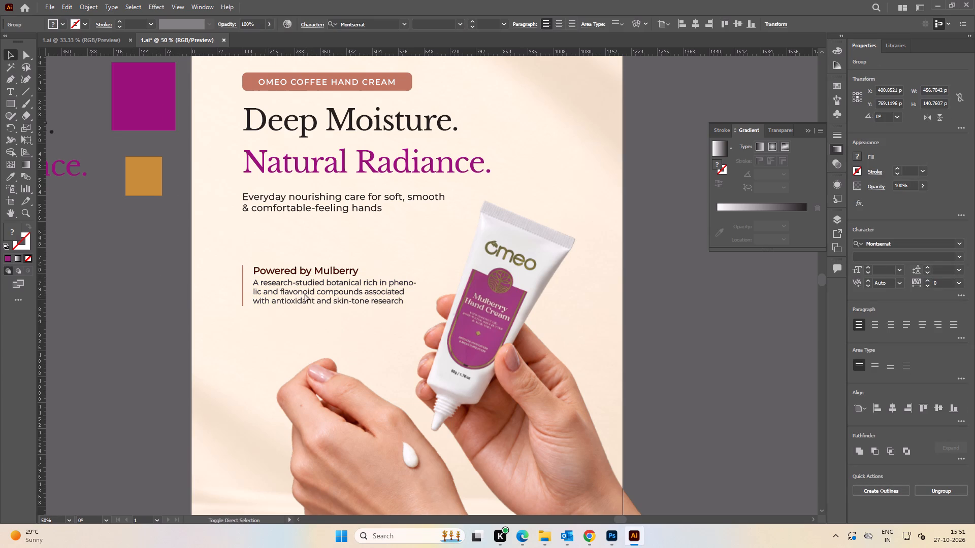
Ungroup the "Powered by Mulberry" heading from its description and recolour only the heading with the purple square's colour.
{"action": "key", "text": "ctrl+shift+g"}
{"action": "left_click", "coordinate": [186, 294]}
{"action": "left_click", "coordinate": [282, 271]}
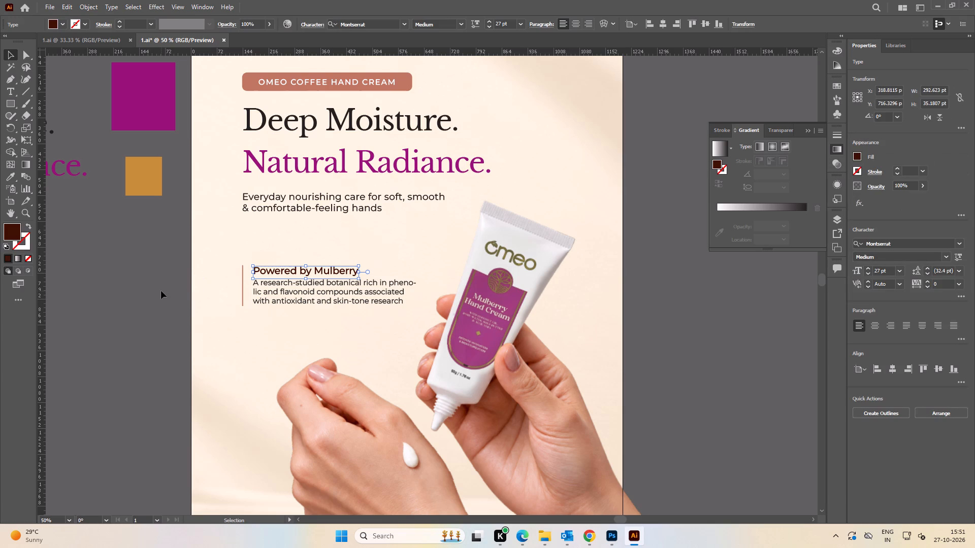
{"action": "key", "text": "i"}
{"action": "left_click", "coordinate": [142, 108]}
{"action": "key", "text": "v"}
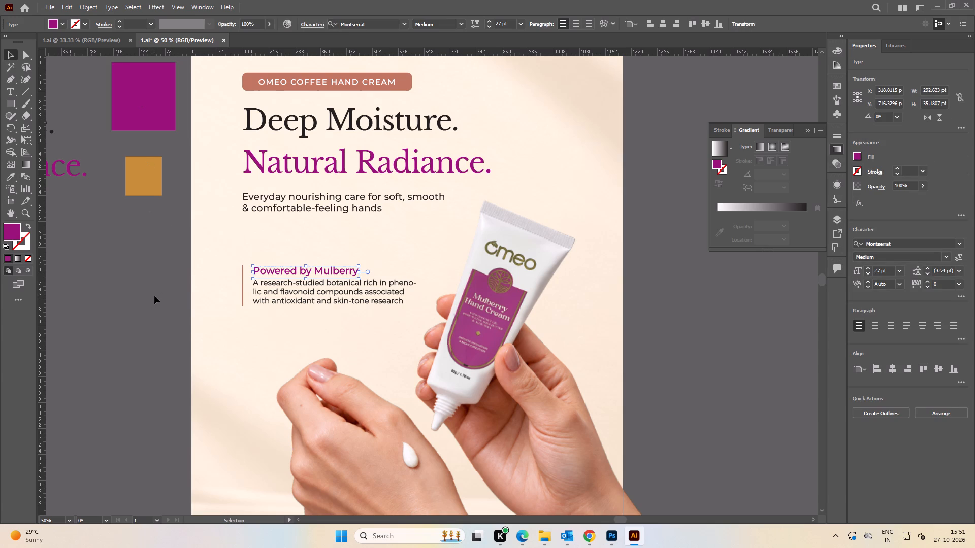
Apply the white type styling of the "OMEO COFFEE HAND CREAM" label to the "OMEO MULBERRY HAND CREAM" text beside the artboard.
{"action": "left_click", "coordinate": [154, 296]}
{"action": "key", "text": "space"}
{"action": "left_click_drag", "start_coordinate": [337, 226], "coordinate": [386, 267]}
{"action": "key", "text": "space"}
{"action": "left_click_drag", "start_coordinate": [366, 302], "coordinate": [375, 198]}
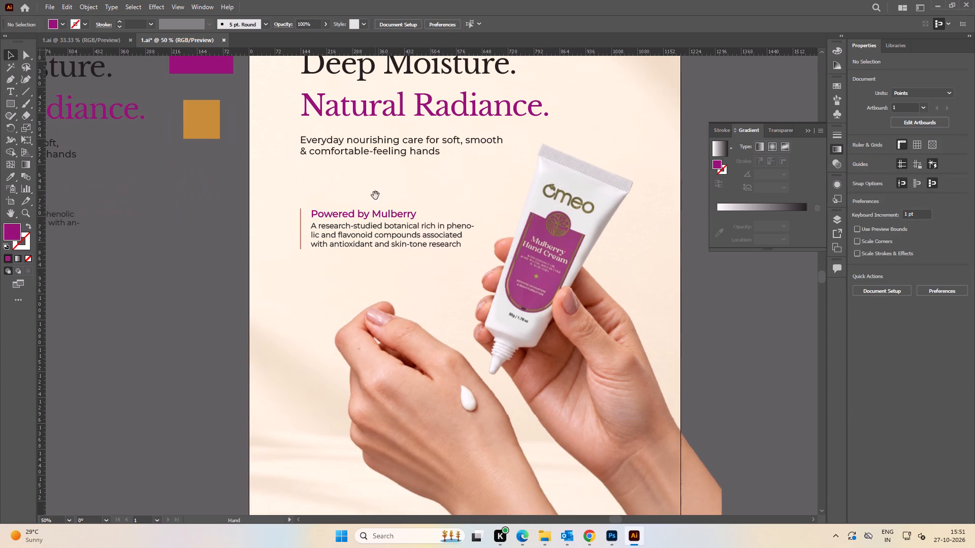
{"action": "key", "text": "space"}
{"action": "key", "text": "space"}
{"action": "key", "text": "space"}
{"action": "key", "text": "space"}
{"action": "key", "text": "space"}
{"action": "key", "text": "space"}
{"action": "key", "text": "space"}
{"action": "key", "text": "space"}
{"action": "key", "text": "space"}
{"action": "key", "text": "space"}
{"action": "key", "text": "space"}
{"action": "key", "text": "space"}
{"action": "key", "text": "space"}
{"action": "key", "text": "space"}
{"action": "key", "text": "space"}
{"action": "key", "text": "space"}
{"action": "key", "text": "space"}
{"action": "key", "text": "space"}
{"action": "key", "text": "space"}
{"action": "key", "text": "space"}
{"action": "left_click_drag", "start_coordinate": [337, 166], "coordinate": [340, 257]}
{"action": "left_click_drag", "start_coordinate": [274, 250], "coordinate": [459, 278]}
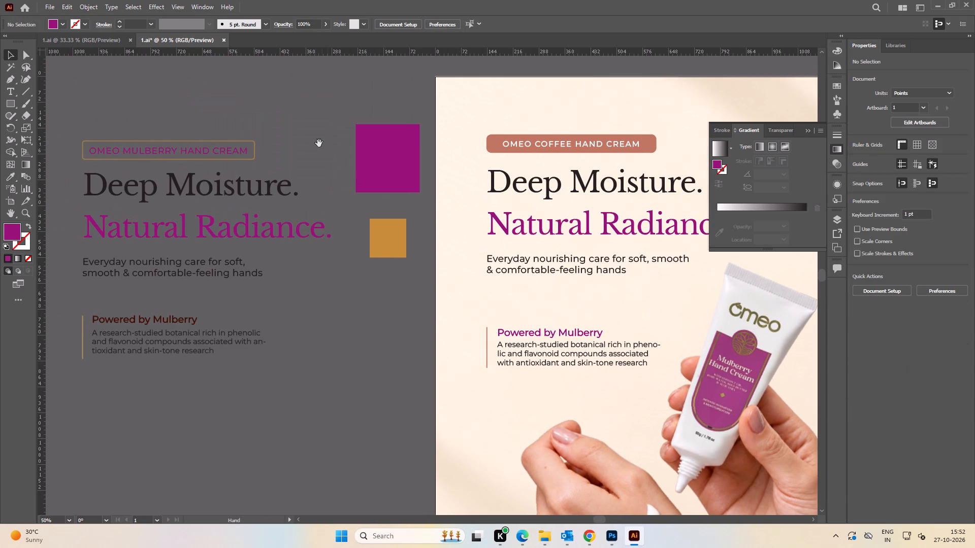
{"action": "left_click_drag", "start_coordinate": [313, 138], "coordinate": [298, 137]}
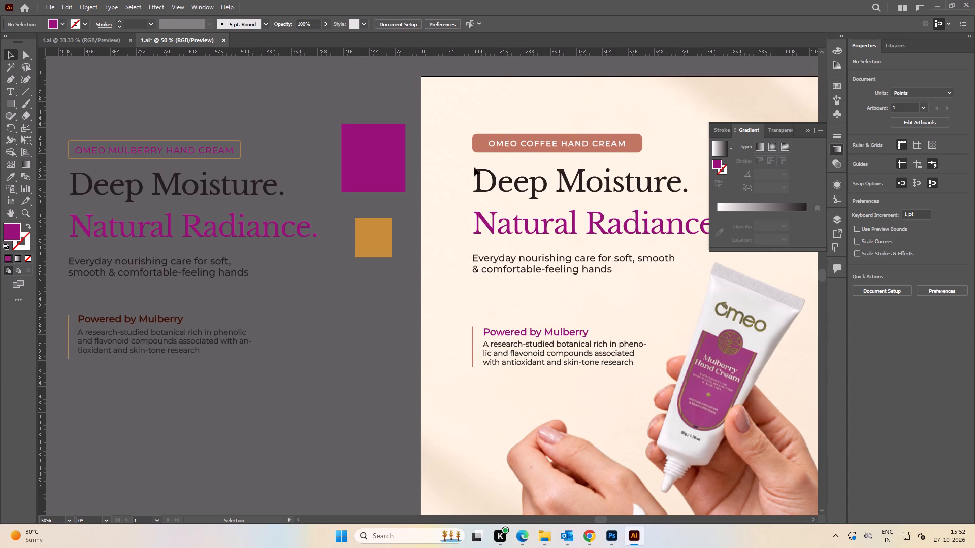
{"action": "left_click", "coordinate": [197, 148]}
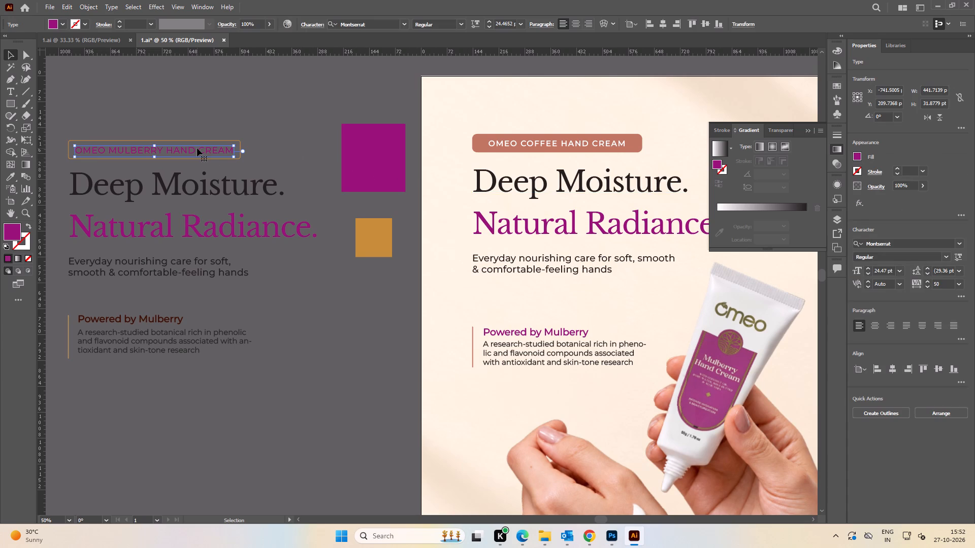
{"action": "key", "text": "i"}
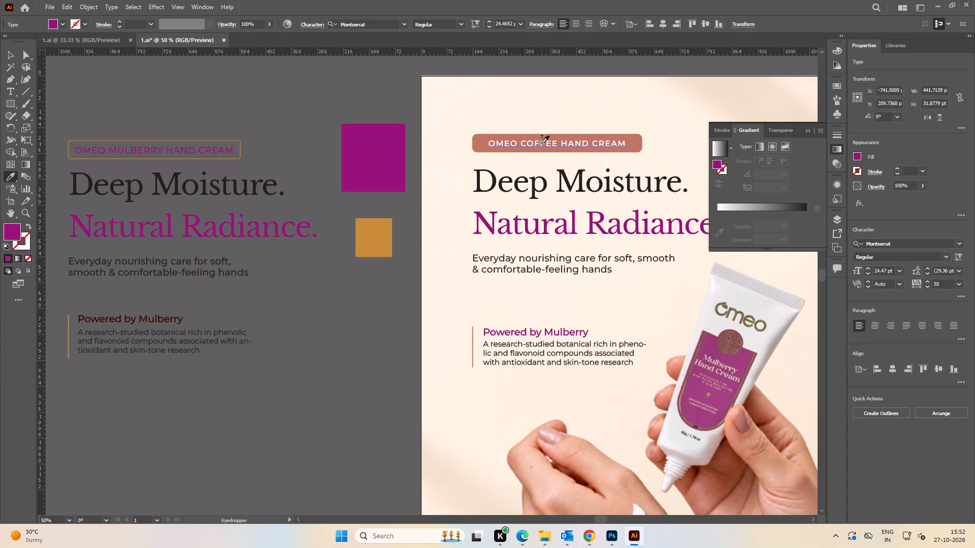
{"action": "left_click", "coordinate": [542, 143]}
{"action": "key", "text": "v"}
{"action": "left_click", "coordinate": [223, 114]}
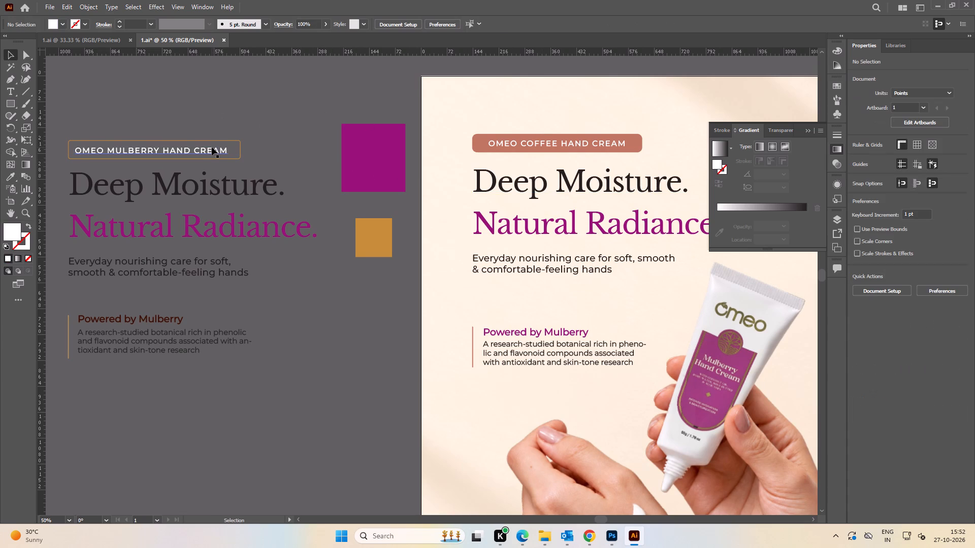
Replace the artboard label's "OMEO COFFEE HAND CREAM" text with the copied "OMEO MULBERRY HAND CREAM".
{"action": "key", "text": "t"}
{"action": "left_click", "coordinate": [202, 152]}
{"action": "key", "text": "ctrl+a"}
{"action": "key", "text": "ctrl+v"}
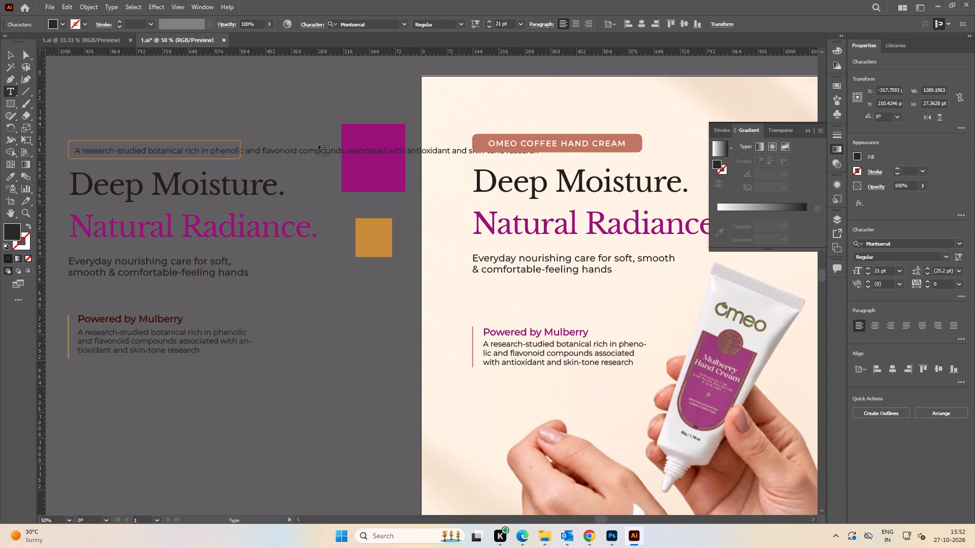
{"action": "key", "text": "ctrl+z"}
{"action": "key", "text": "ctrl+c"}
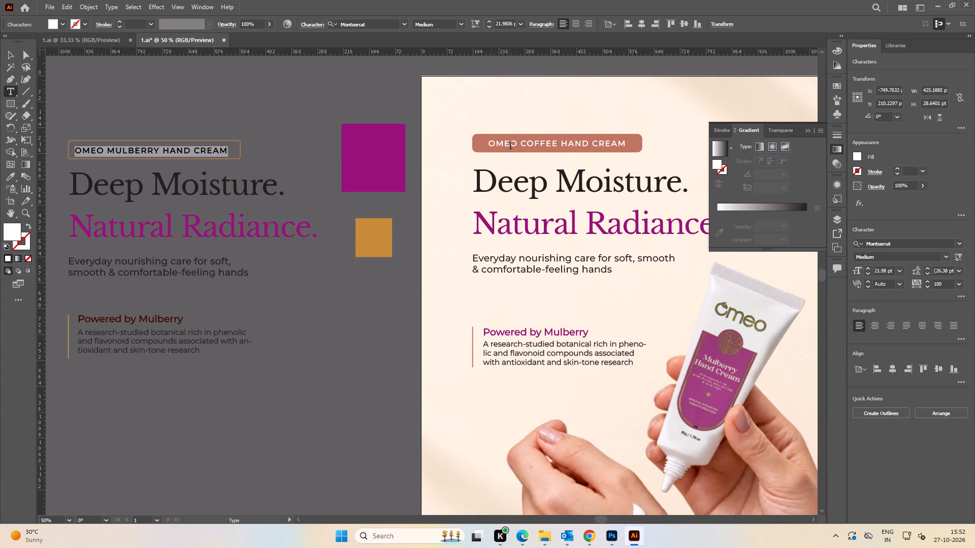
{"action": "left_click", "coordinate": [517, 146]}
{"action": "key", "text": "ctrl+a"}
{"action": "key", "text": "ctrl+v"}
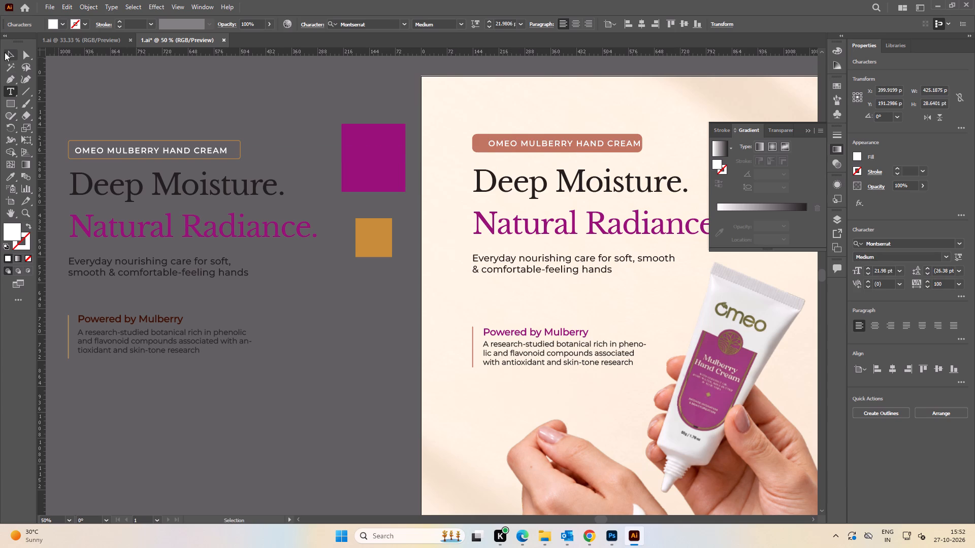
{"action": "left_click", "coordinate": [5, 52]}
{"action": "left_click", "coordinate": [165, 87]}
Recolour the small orange square beside the artboard to pink E25DC9, starting from the purple square's colour.
{"action": "key", "text": "space"}
{"action": "left_click_drag", "start_coordinate": [268, 104], "coordinate": [187, 102]}
{"action": "key", "text": "space"}
{"action": "left_click_drag", "start_coordinate": [479, 304], "coordinate": [422, 280]}
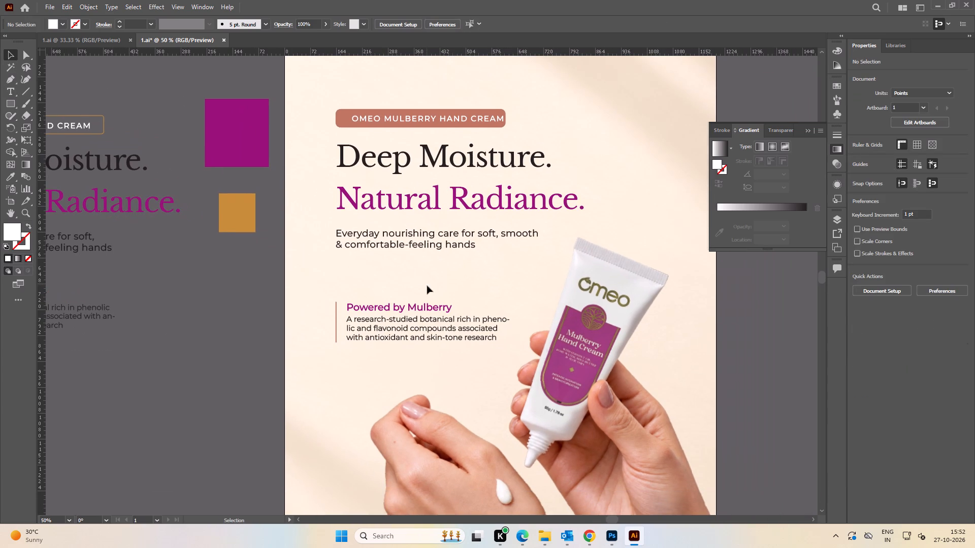
{"action": "left_click", "coordinate": [247, 208]}
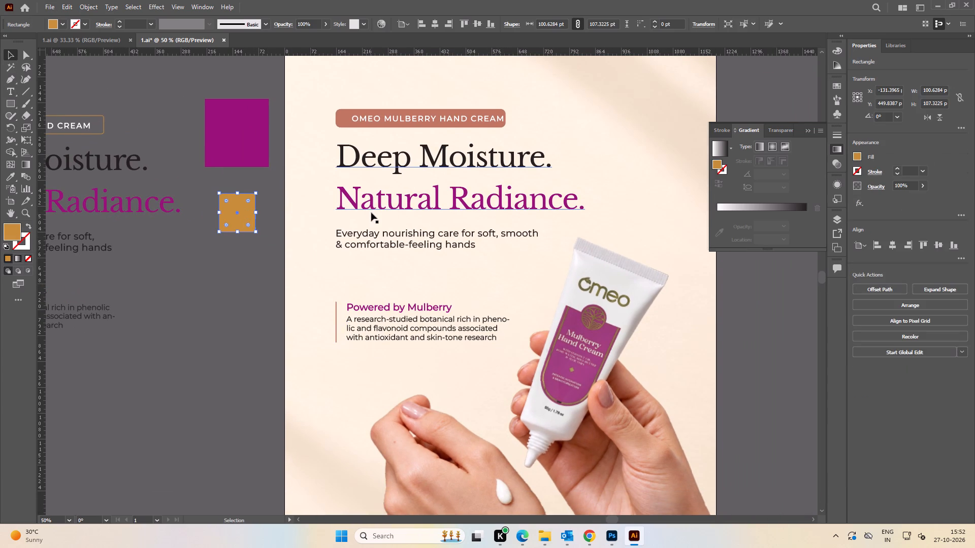
{"action": "left_click", "coordinate": [214, 312]}
{"action": "scroll", "coordinate": [236, 229], "scroll_direction": "up", "scroll_amount": 1, "text": "alt"}
{"action": "left_click", "coordinate": [241, 214]}
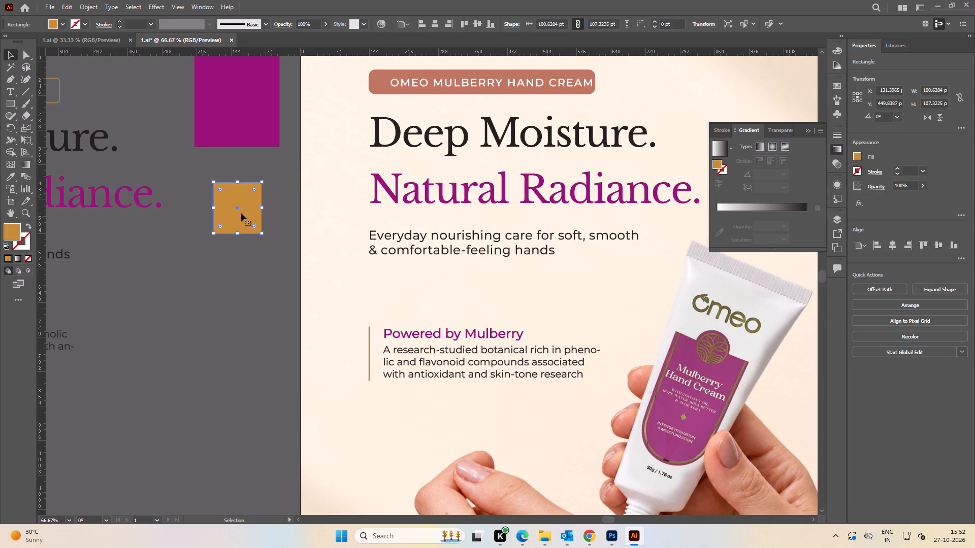
{"action": "key", "text": "i"}
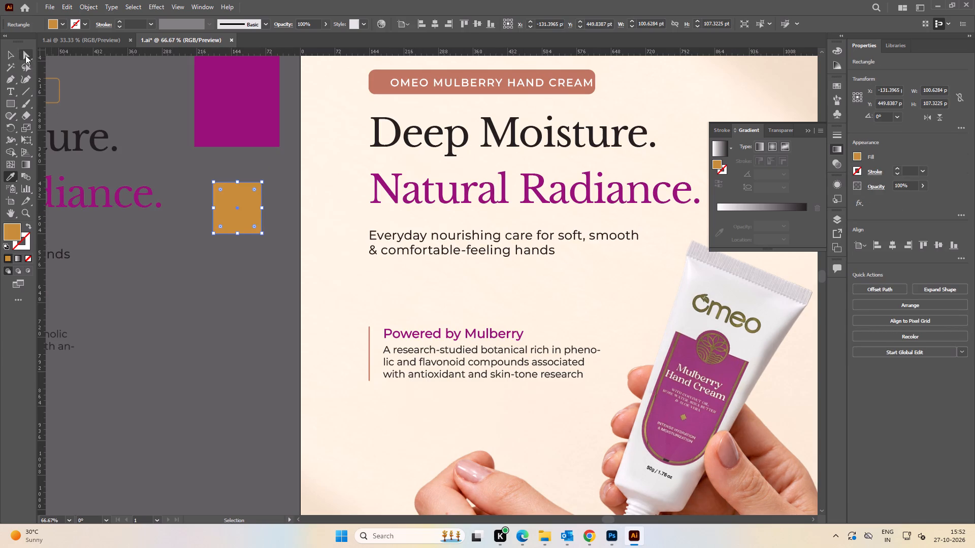
{"action": "left_click", "coordinate": [245, 119]}
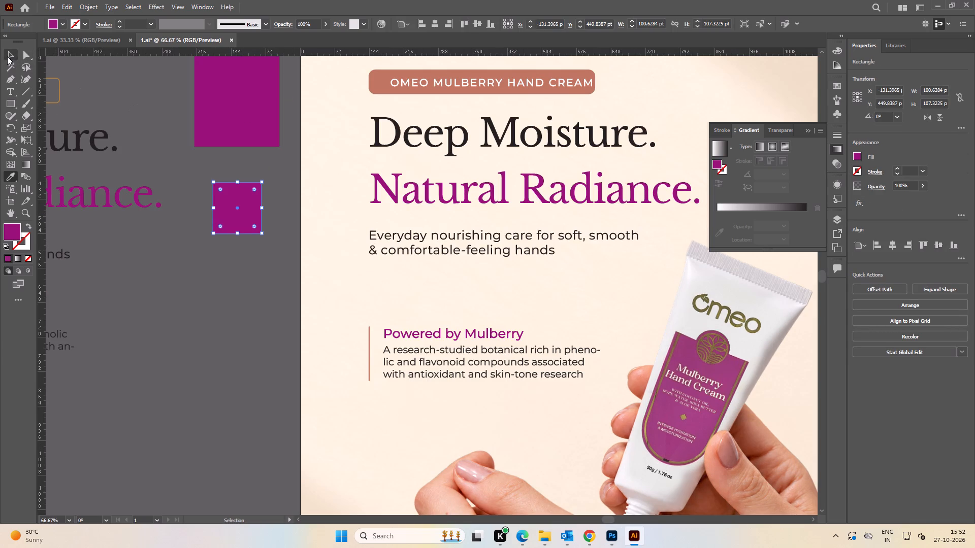
{"action": "left_click", "coordinate": [7, 56]}
{"action": "double_click", "coordinate": [4, 234]}
{"action": "left_click_drag", "start_coordinate": [637, 320], "coordinate": [624, 285]}
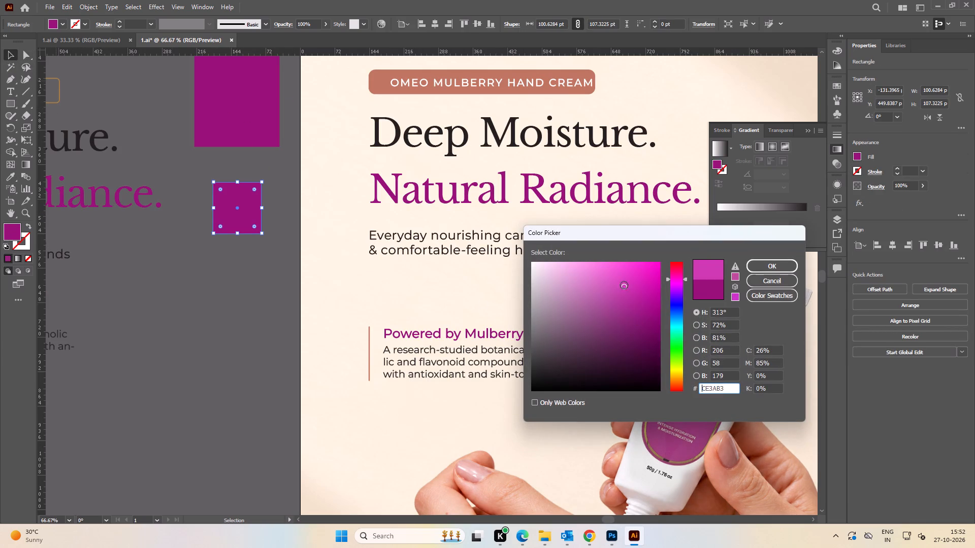
{"action": "left_click_drag", "start_coordinate": [624, 285], "coordinate": [608, 276]}
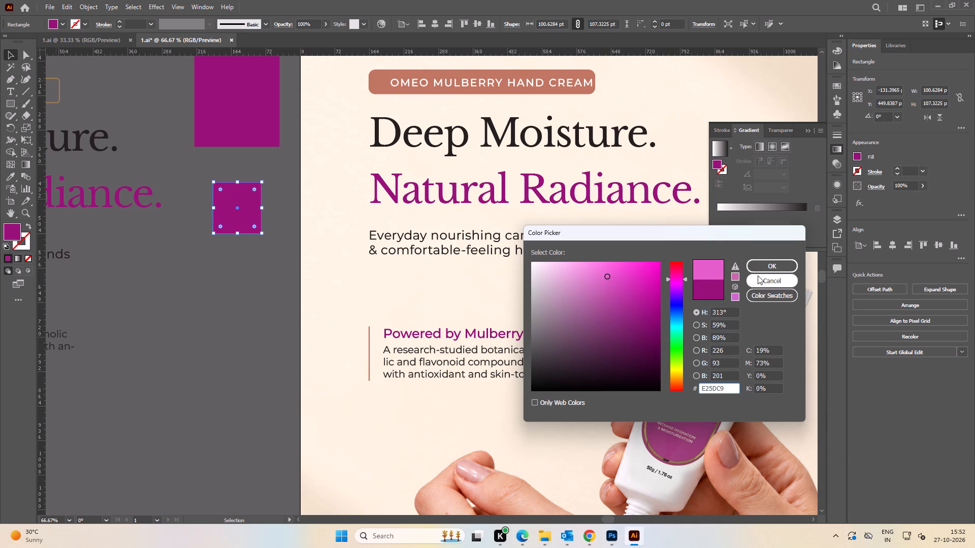
{"action": "left_click", "coordinate": [768, 267]}
{"action": "left_click", "coordinate": [212, 275]}
Fill the rounded background of the "OMEO MULBERRY HAND CREAM" label with the pink square's colour.
{"action": "key", "text": "space"}
{"action": "left_click_drag", "start_coordinate": [210, 265], "coordinate": [225, 319]}
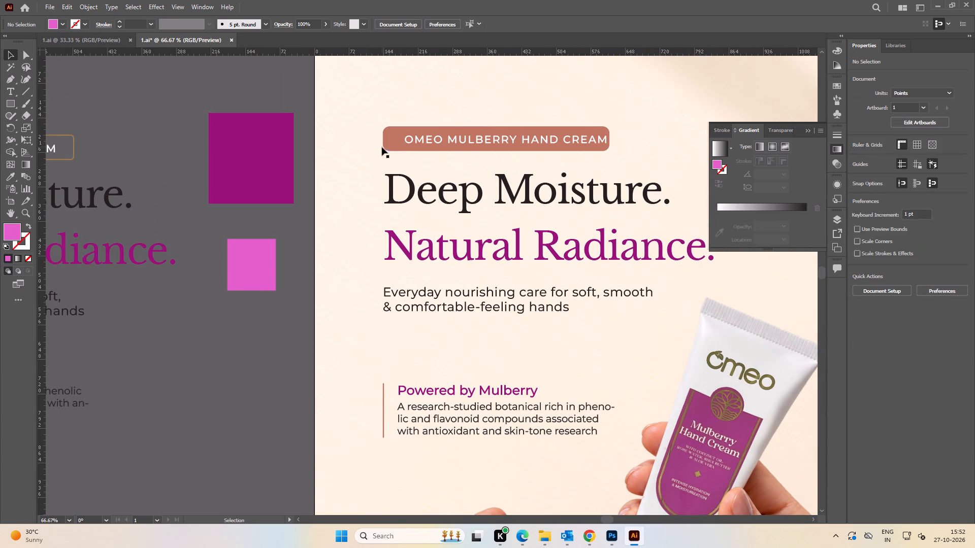
{"action": "left_click_drag", "start_coordinate": [391, 141], "coordinate": [384, 143]}
{"action": "key", "text": "ctrl+z"}
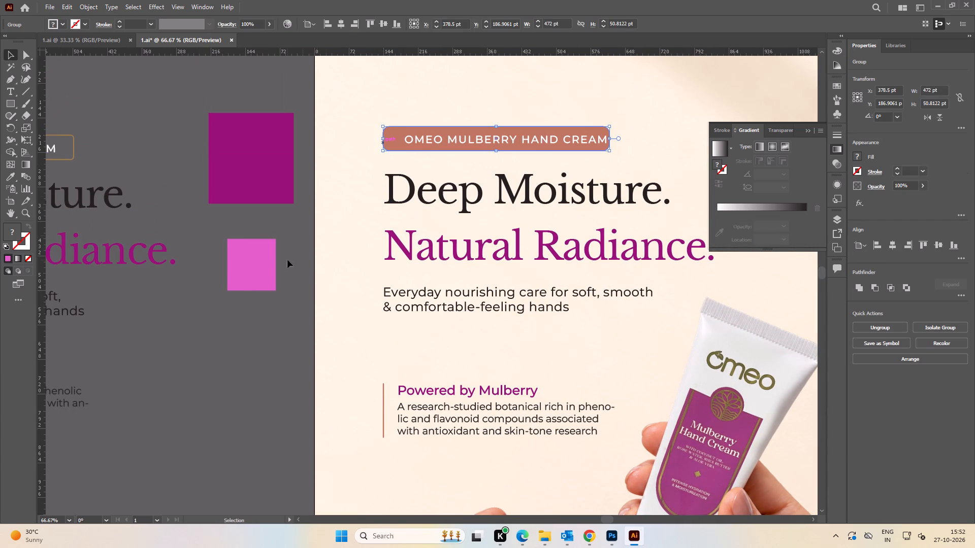
{"action": "left_click", "coordinate": [246, 345]}
{"action": "key", "text": "a"}
{"action": "left_click", "coordinate": [394, 139]}
{"action": "key", "text": "i"}
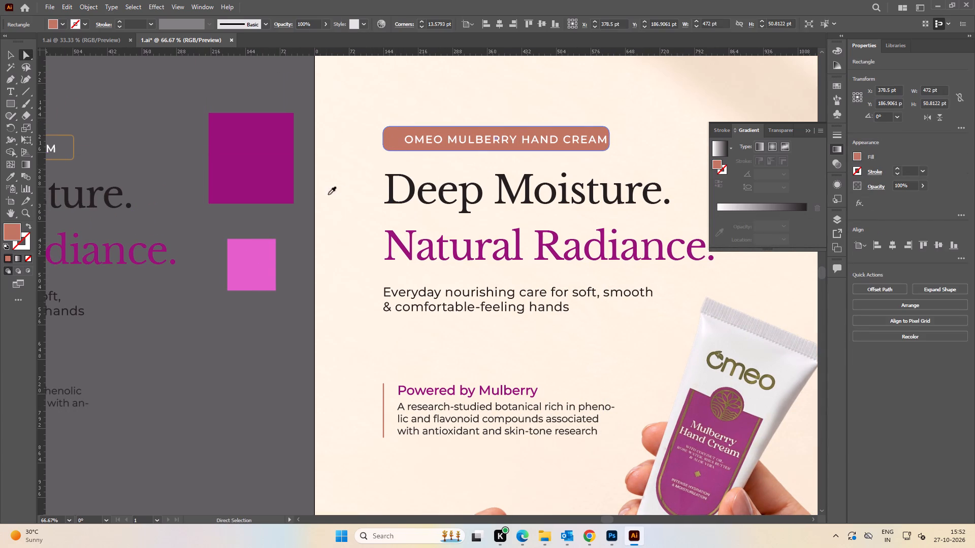
{"action": "left_click", "coordinate": [263, 260]}
{"action": "key", "text": "v"}
{"action": "left_click", "coordinate": [265, 347]}
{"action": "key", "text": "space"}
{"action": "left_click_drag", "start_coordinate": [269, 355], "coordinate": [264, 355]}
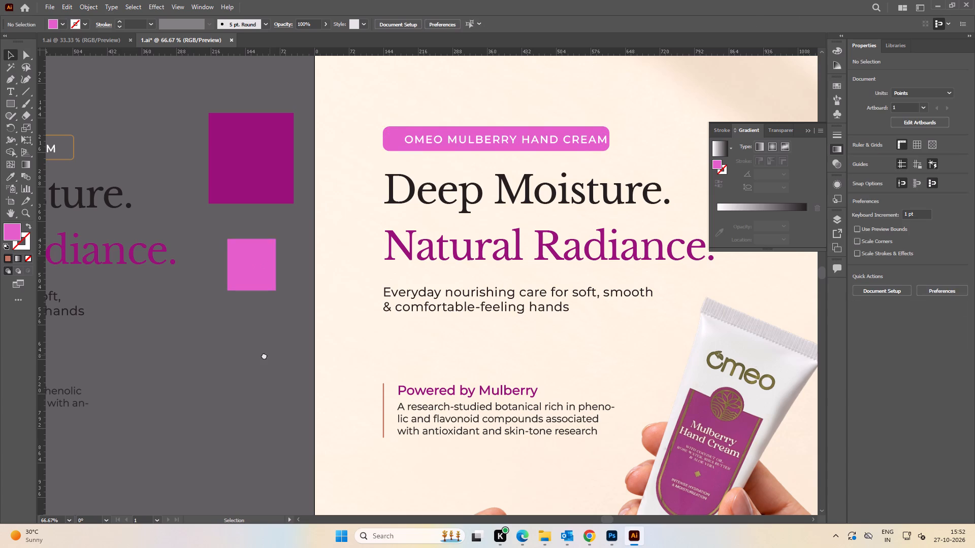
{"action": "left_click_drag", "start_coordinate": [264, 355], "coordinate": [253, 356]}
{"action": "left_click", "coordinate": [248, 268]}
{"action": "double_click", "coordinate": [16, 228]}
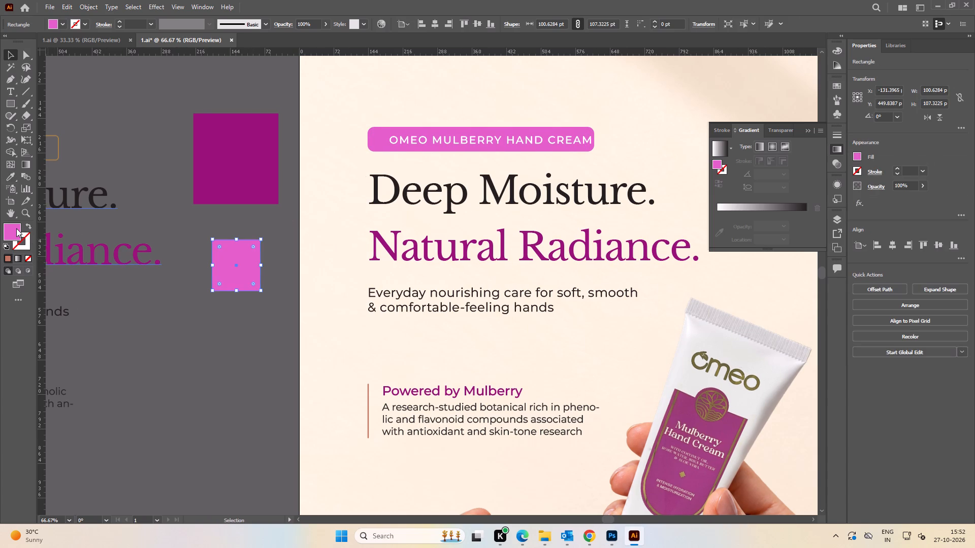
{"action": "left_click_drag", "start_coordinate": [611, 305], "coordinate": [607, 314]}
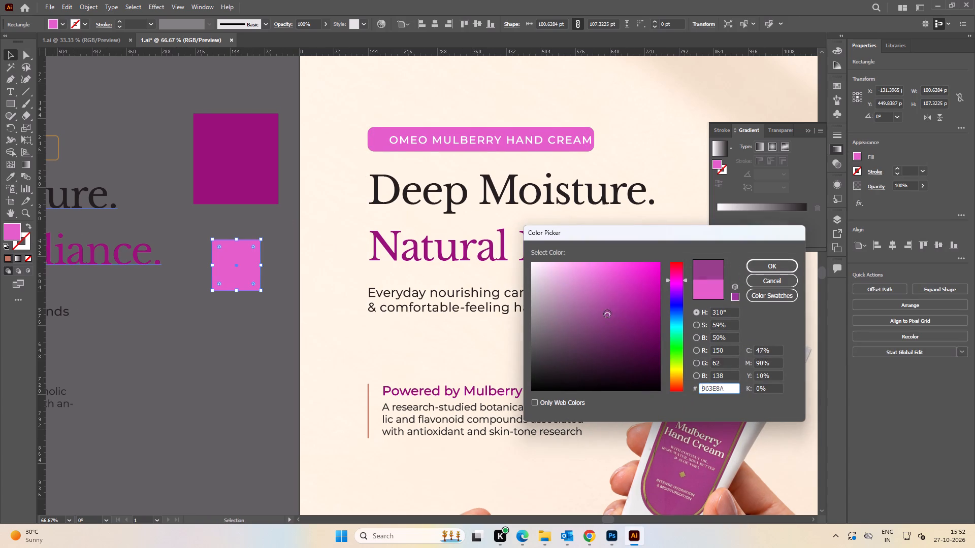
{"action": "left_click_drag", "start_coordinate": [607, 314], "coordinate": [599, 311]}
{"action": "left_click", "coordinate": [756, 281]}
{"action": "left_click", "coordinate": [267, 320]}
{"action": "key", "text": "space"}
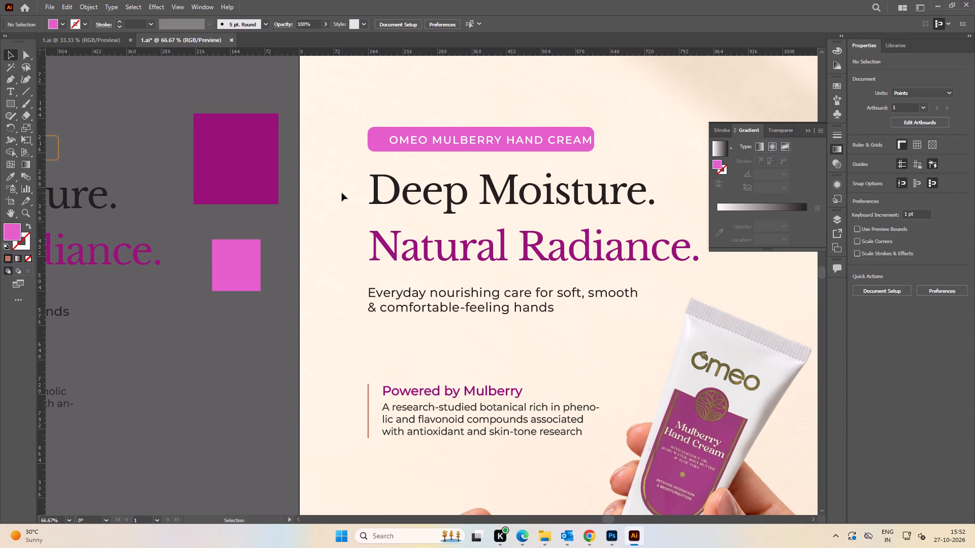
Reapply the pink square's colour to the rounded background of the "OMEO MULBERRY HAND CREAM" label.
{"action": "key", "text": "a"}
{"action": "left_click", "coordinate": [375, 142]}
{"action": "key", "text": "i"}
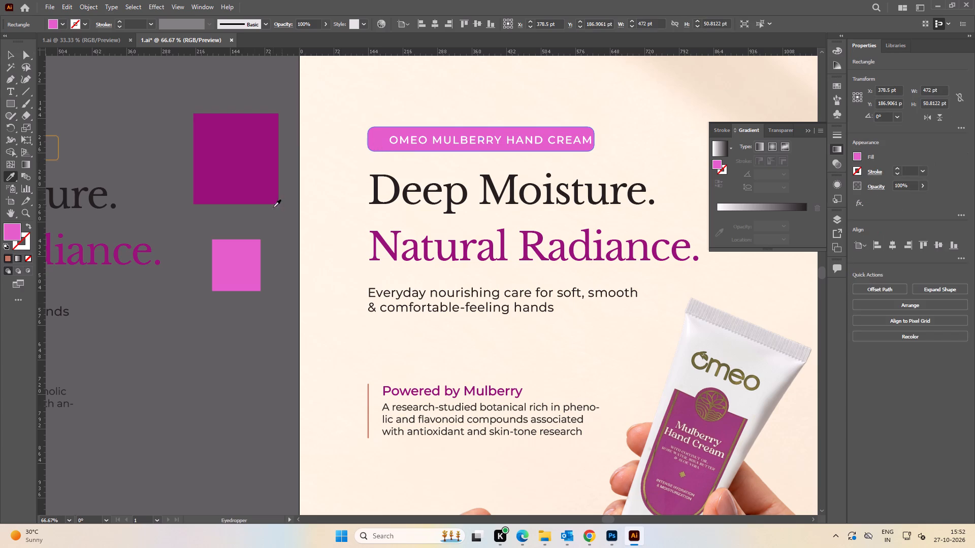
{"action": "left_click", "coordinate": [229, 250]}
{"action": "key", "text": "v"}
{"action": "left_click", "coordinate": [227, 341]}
Examine the recoloured label, its text fit and the rest of the Mulberry layout up close and overall.
{"action": "scroll", "coordinate": [246, 331], "scroll_direction": "down", "scroll_amount": 1, "text": "alt"}
{"action": "key", "text": "space"}
{"action": "left_click_drag", "start_coordinate": [249, 335], "coordinate": [255, 335]}
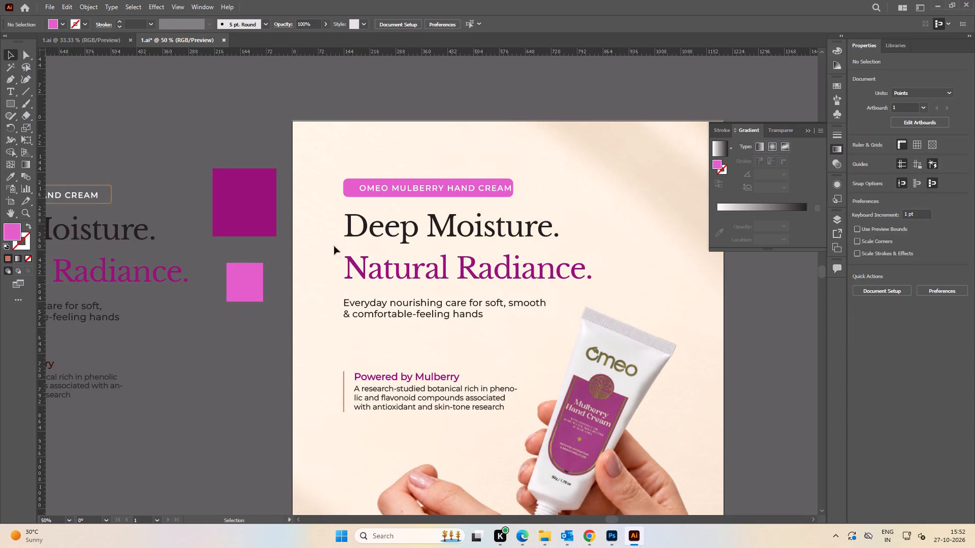
{"action": "scroll", "coordinate": [370, 195], "scroll_direction": "up", "scroll_amount": 2, "text": "alt"}
{"action": "key", "text": "space"}
{"action": "left_click_drag", "start_coordinate": [267, 260], "coordinate": [345, 246]}
{"action": "scroll", "coordinate": [329, 244], "scroll_direction": "down", "scroll_amount": 2, "text": "alt"}
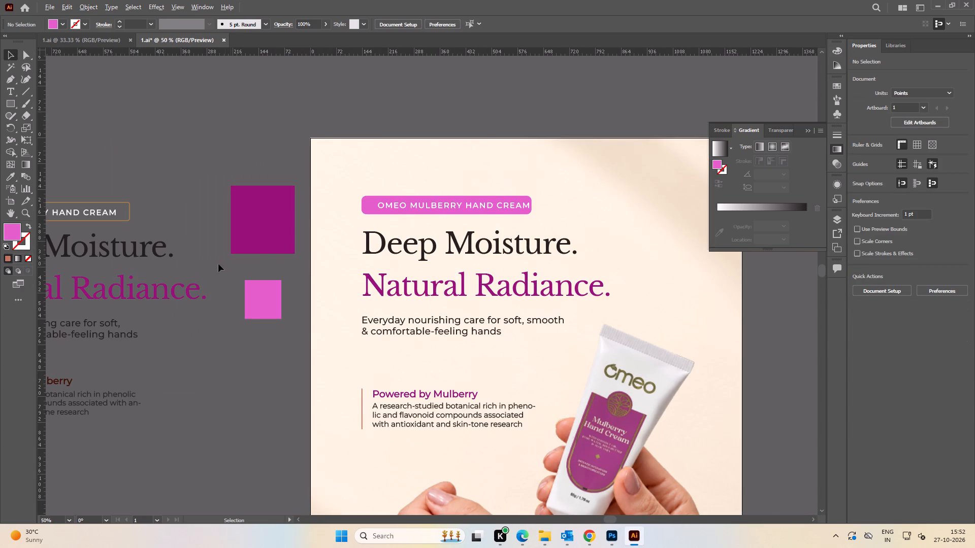
{"action": "key", "text": "space"}
{"action": "left_click_drag", "start_coordinate": [167, 248], "coordinate": [197, 243]}
{"action": "left_click", "coordinate": [243, 201]}
{"action": "scroll", "coordinate": [535, 212], "scroll_direction": "up", "scroll_amount": 2, "text": "alt"}
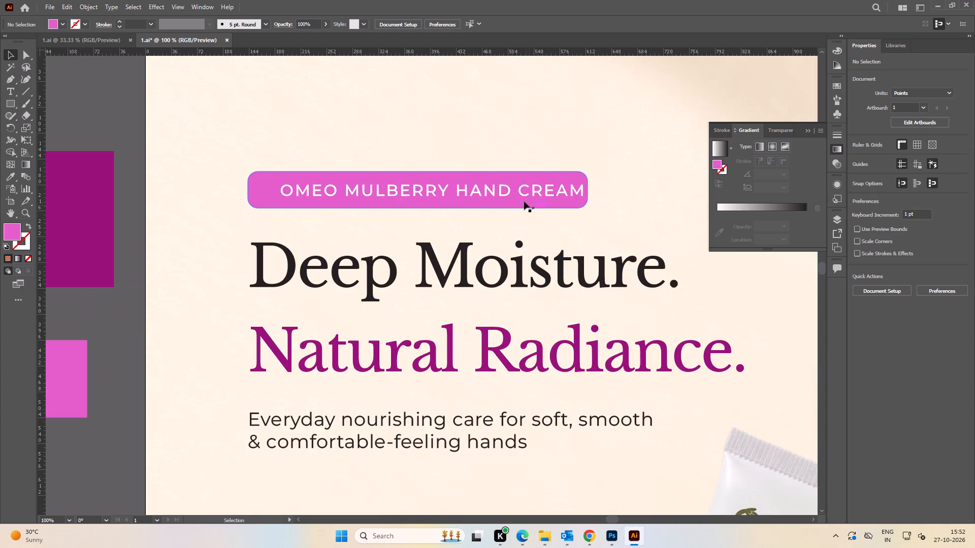
{"action": "key", "text": "space"}
{"action": "key", "text": "space"}
{"action": "key", "text": "space"}
{"action": "key", "text": "space"}
{"action": "key", "text": "space"}
{"action": "key", "text": "space"}
{"action": "key", "text": "space"}
{"action": "key", "text": "space"}
{"action": "key", "text": "space"}
{"action": "key", "text": "space"}
{"action": "key", "text": "space"}
{"action": "key", "text": "space"}
{"action": "key", "text": "space"}
{"action": "key", "text": "space"}
{"action": "key", "text": "space"}
{"action": "key", "text": "space"}
{"action": "left_click", "coordinate": [571, 203]}
{"action": "left_click_drag", "start_coordinate": [164, 299], "coordinate": [347, 251]}
{"action": "scroll", "coordinate": [353, 245], "scroll_direction": "down", "scroll_amount": 2, "text": "alt"}
{"action": "key", "text": "space"}
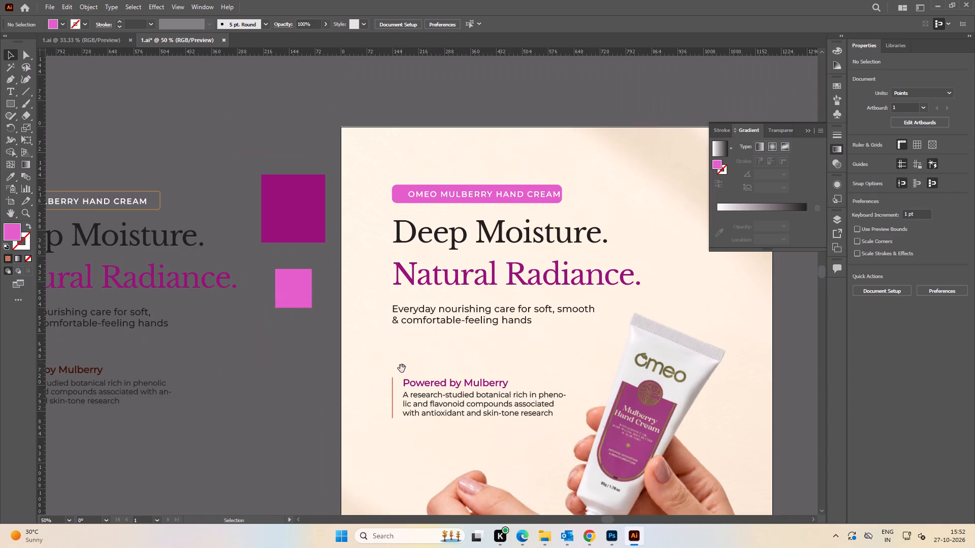
{"action": "left_click_drag", "start_coordinate": [401, 369], "coordinate": [351, 260]}
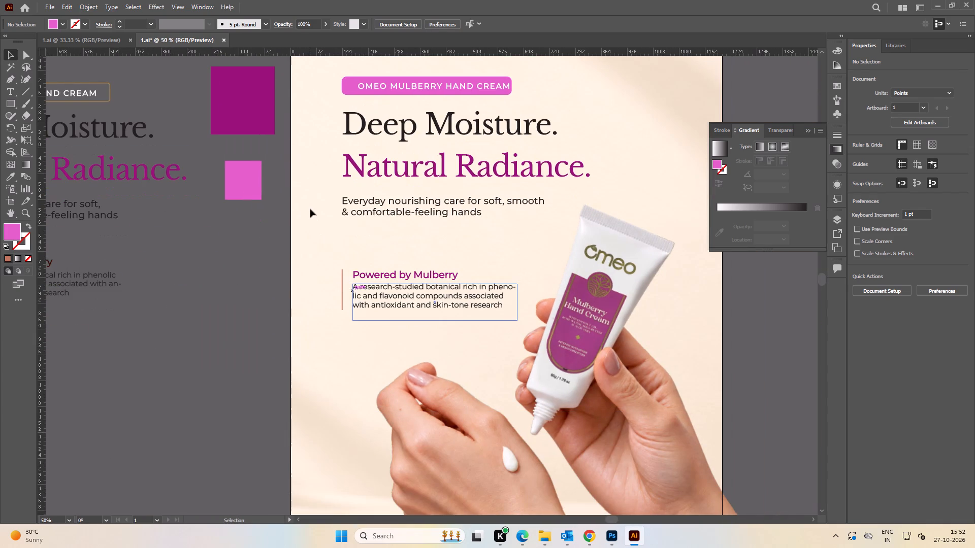
Widen the text frame of the description under "Powered by Mulberry" to about 486 pt.
{"action": "scroll", "coordinate": [561, 323], "scroll_direction": "up", "scroll_amount": 3, "text": "alt"}
{"action": "left_click", "coordinate": [317, 249]}
{"action": "key", "text": "space"}
{"action": "left_click_drag", "start_coordinate": [238, 248], "coordinate": [315, 248]}
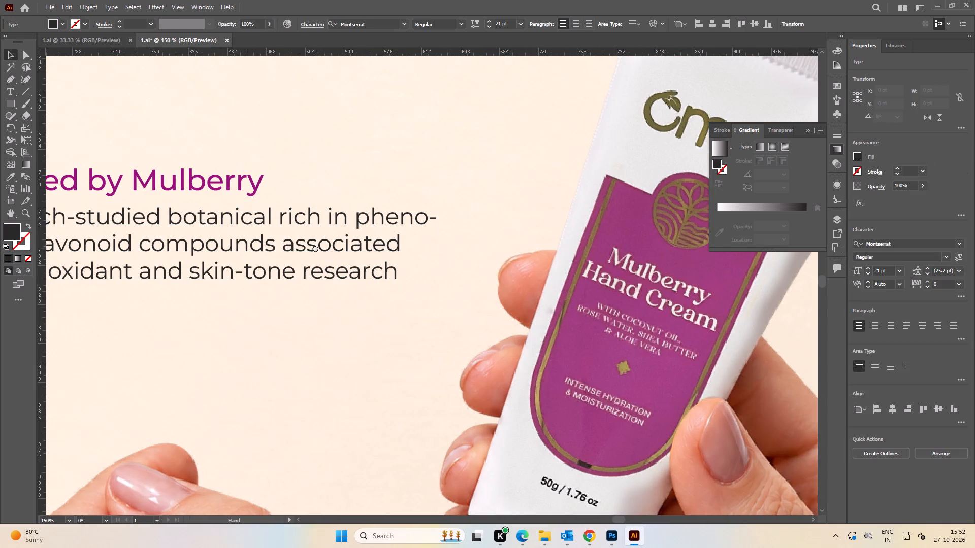
{"action": "left_click_drag", "start_coordinate": [315, 248], "coordinate": [411, 245]}
{"action": "left_click_drag", "start_coordinate": [604, 260], "coordinate": [636, 260]}
Break the description after "associated with" so "antioxidant" starts the third line unhyphenated.
{"action": "key", "text": "t"}
{"action": "left_click", "coordinate": [597, 244]}
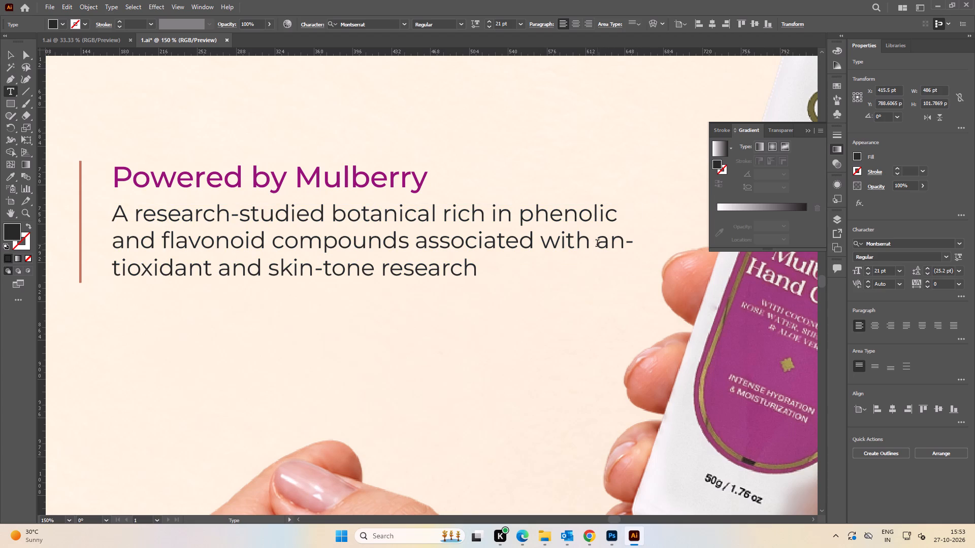
{"action": "key", "text": "BackSpace"}
{"action": "key", "text": "Return"}
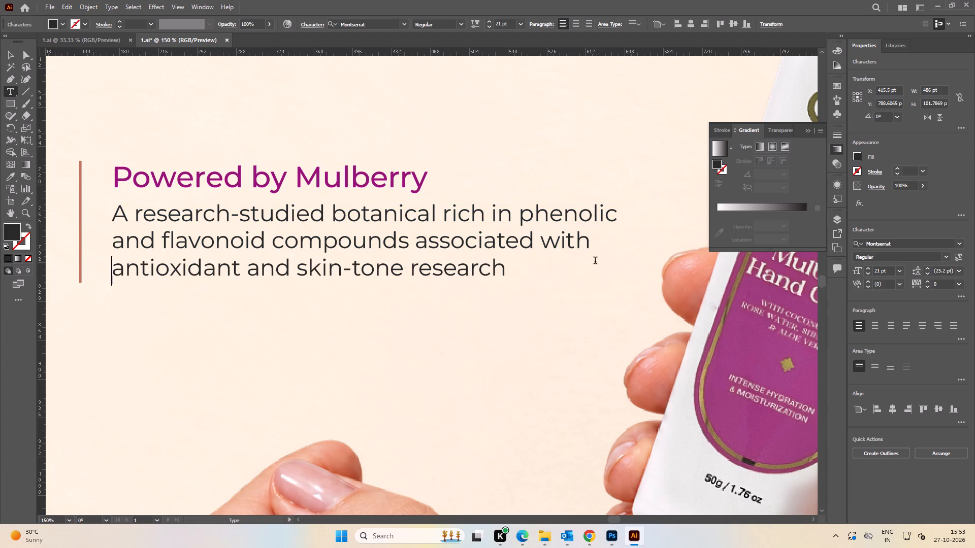
{"action": "left_click", "coordinate": [12, 53]}
Shorten the description's text frame so its bottom edge sits closer to the three lines of text.
{"action": "scroll", "coordinate": [393, 200], "scroll_direction": "down", "scroll_amount": 3, "text": "alt"}
{"action": "left_click", "coordinate": [353, 170]}
{"action": "key", "text": "space"}
{"action": "left_click_drag", "start_coordinate": [359, 169], "coordinate": [352, 190]}
{"action": "scroll", "coordinate": [382, 248], "scroll_direction": "up", "scroll_amount": 3, "text": "alt"}
{"action": "left_click", "coordinate": [404, 241]}
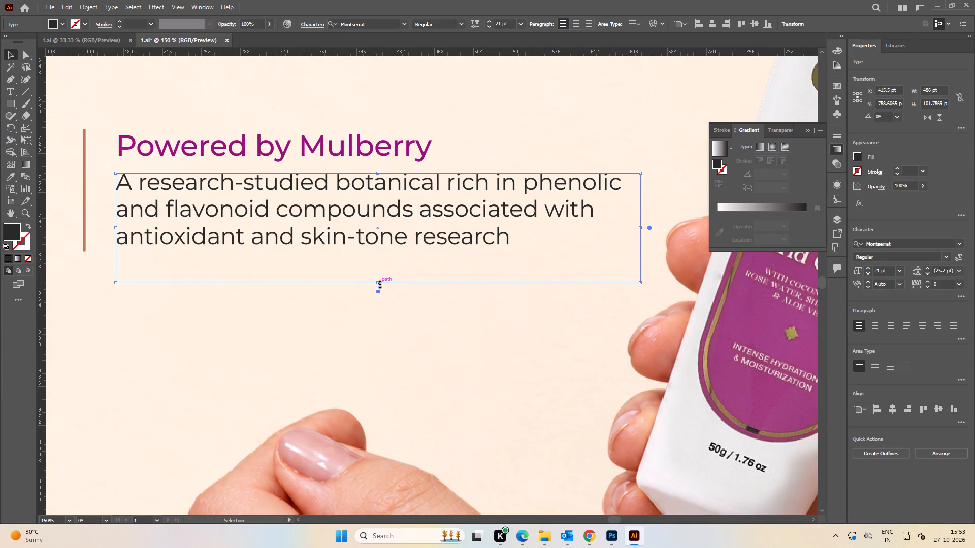
{"action": "left_click_drag", "start_coordinate": [379, 283], "coordinate": [376, 261]}
{"action": "left_click", "coordinate": [349, 287]}
Review the updated Mulberry layout as a whole on the artboard.
{"action": "scroll", "coordinate": [350, 282], "scroll_direction": "down", "scroll_amount": 3, "text": "alt"}
{"action": "key", "text": "space"}
{"action": "key", "text": "space"}
{"action": "key", "text": "space"}
{"action": "key", "text": "space"}
{"action": "key", "text": "space"}
{"action": "key", "text": "space"}
{"action": "key", "text": "space"}
{"action": "key", "text": "space"}
{"action": "key", "text": "space"}
{"action": "key", "text": "space"}
{"action": "key", "text": "space"}
{"action": "left_click_drag", "start_coordinate": [334, 253], "coordinate": [360, 307]}
{"action": "left_click_drag", "start_coordinate": [372, 268], "coordinate": [397, 301]}
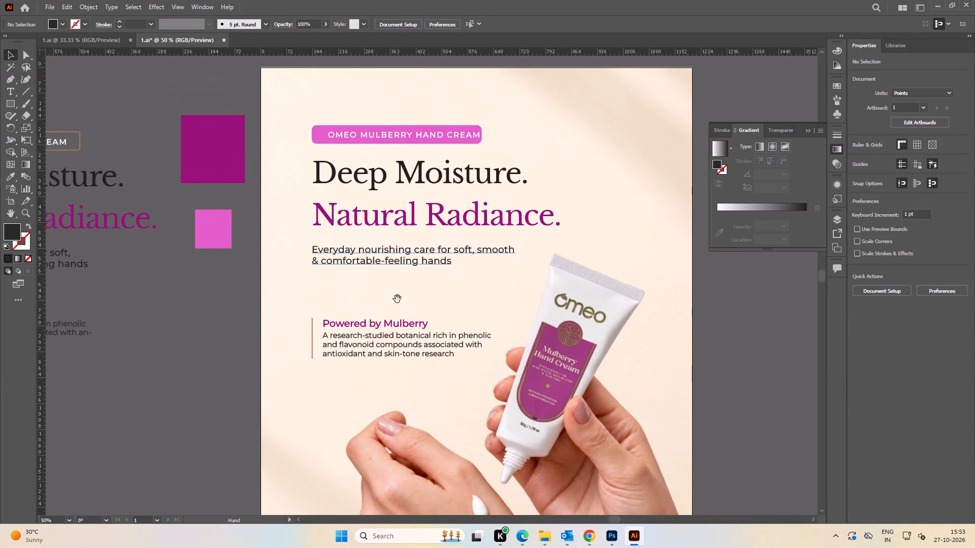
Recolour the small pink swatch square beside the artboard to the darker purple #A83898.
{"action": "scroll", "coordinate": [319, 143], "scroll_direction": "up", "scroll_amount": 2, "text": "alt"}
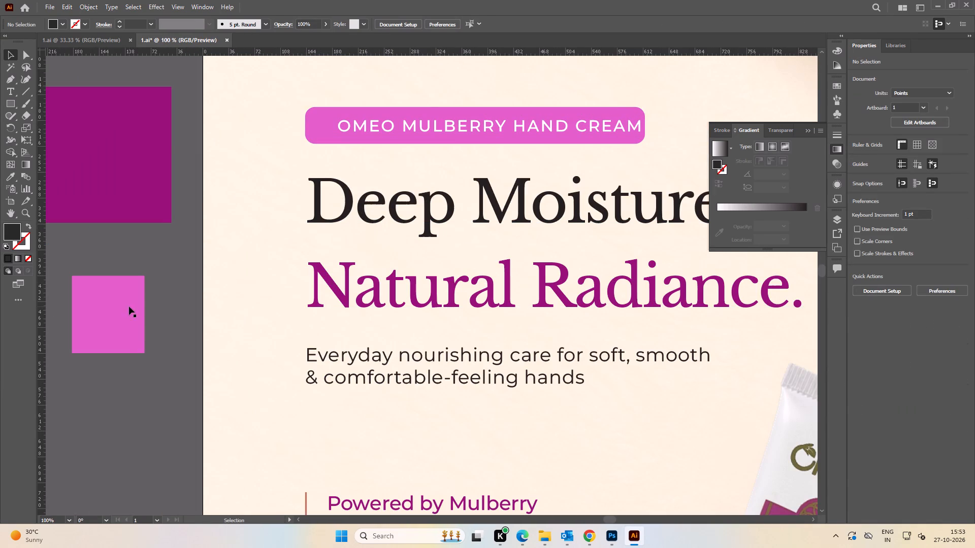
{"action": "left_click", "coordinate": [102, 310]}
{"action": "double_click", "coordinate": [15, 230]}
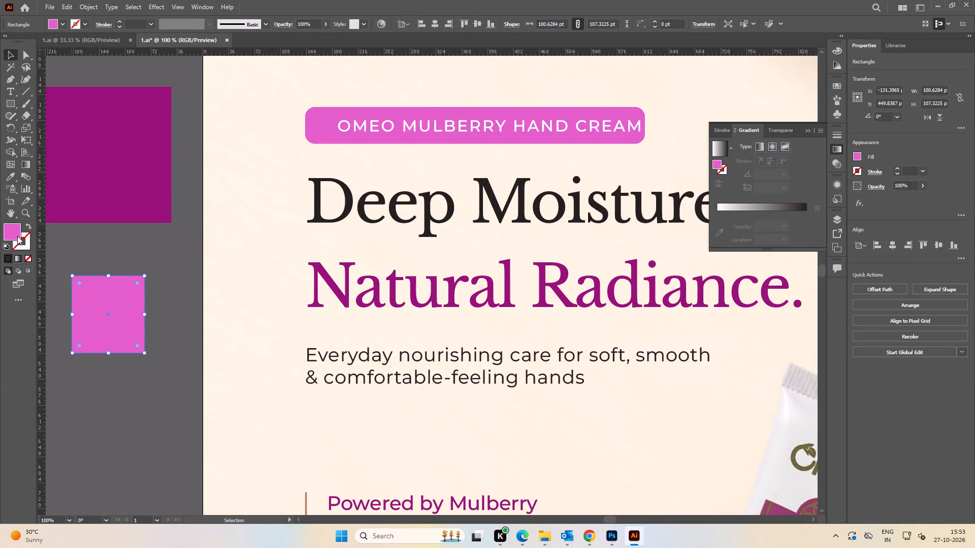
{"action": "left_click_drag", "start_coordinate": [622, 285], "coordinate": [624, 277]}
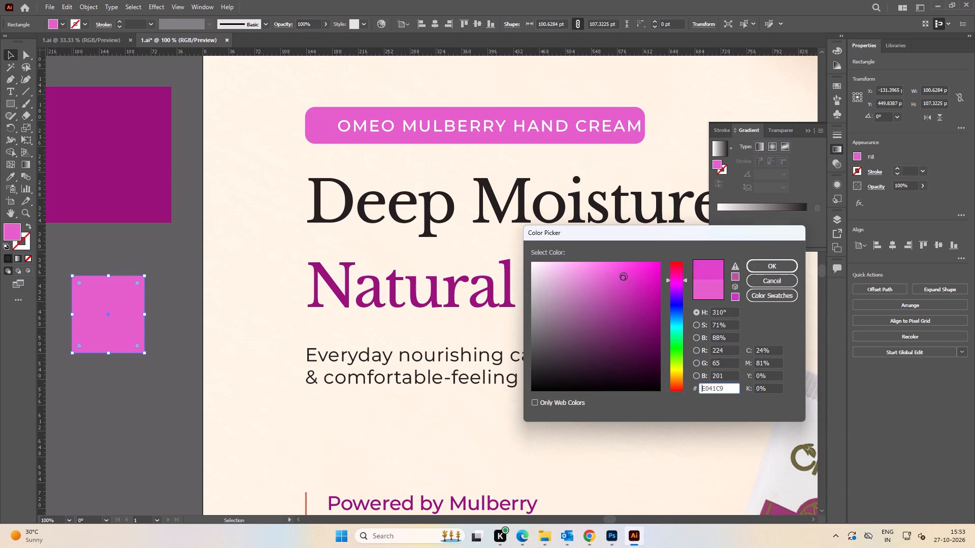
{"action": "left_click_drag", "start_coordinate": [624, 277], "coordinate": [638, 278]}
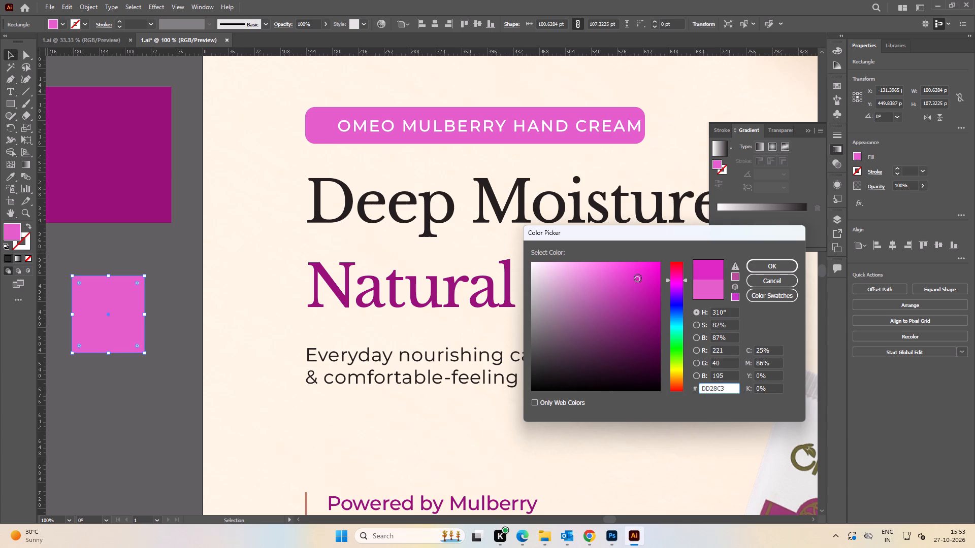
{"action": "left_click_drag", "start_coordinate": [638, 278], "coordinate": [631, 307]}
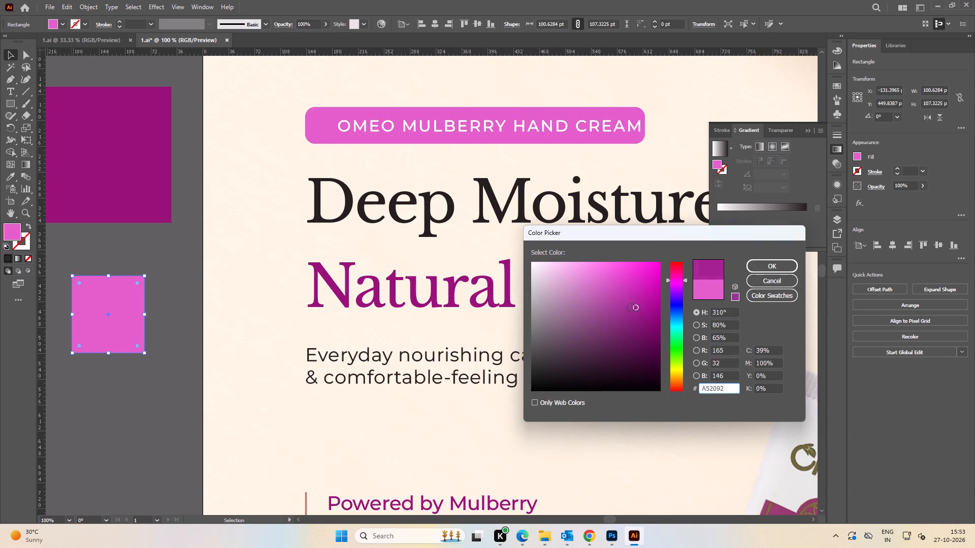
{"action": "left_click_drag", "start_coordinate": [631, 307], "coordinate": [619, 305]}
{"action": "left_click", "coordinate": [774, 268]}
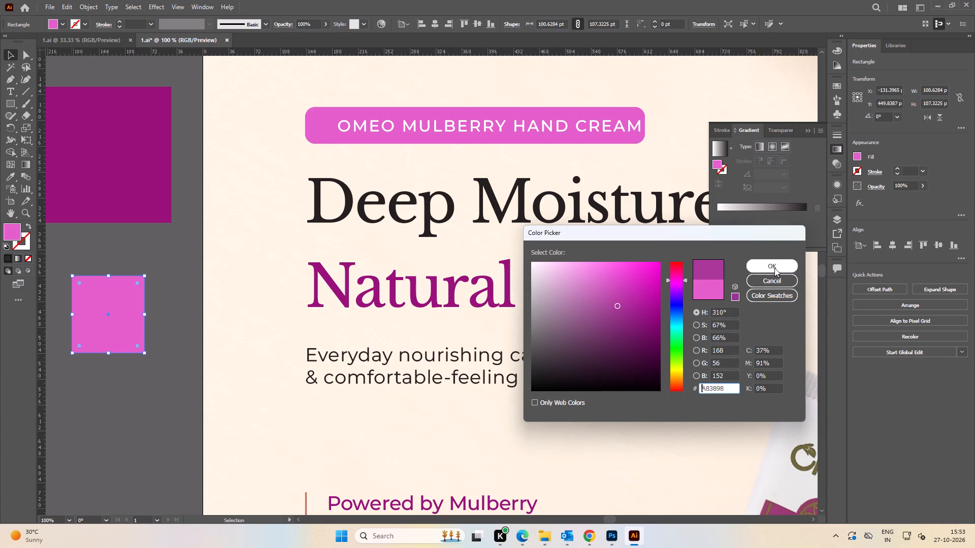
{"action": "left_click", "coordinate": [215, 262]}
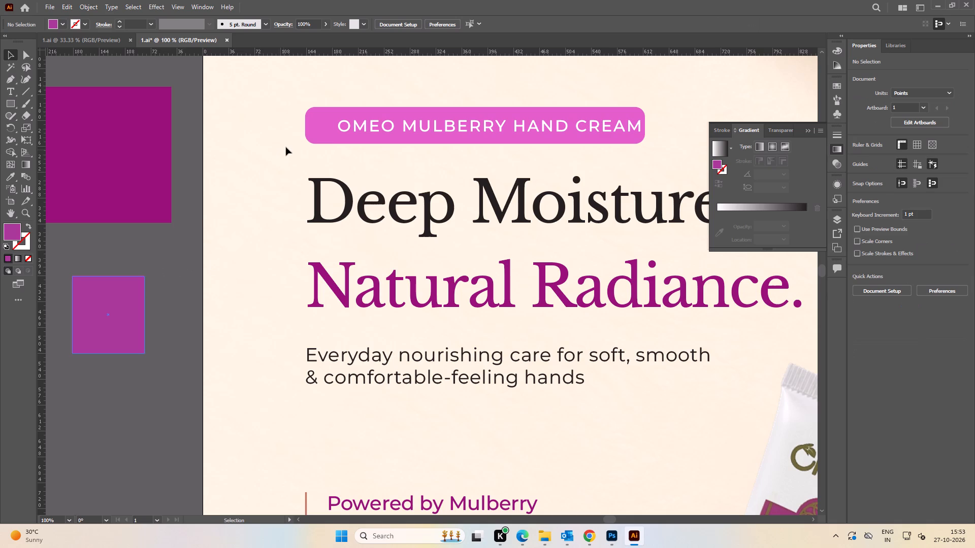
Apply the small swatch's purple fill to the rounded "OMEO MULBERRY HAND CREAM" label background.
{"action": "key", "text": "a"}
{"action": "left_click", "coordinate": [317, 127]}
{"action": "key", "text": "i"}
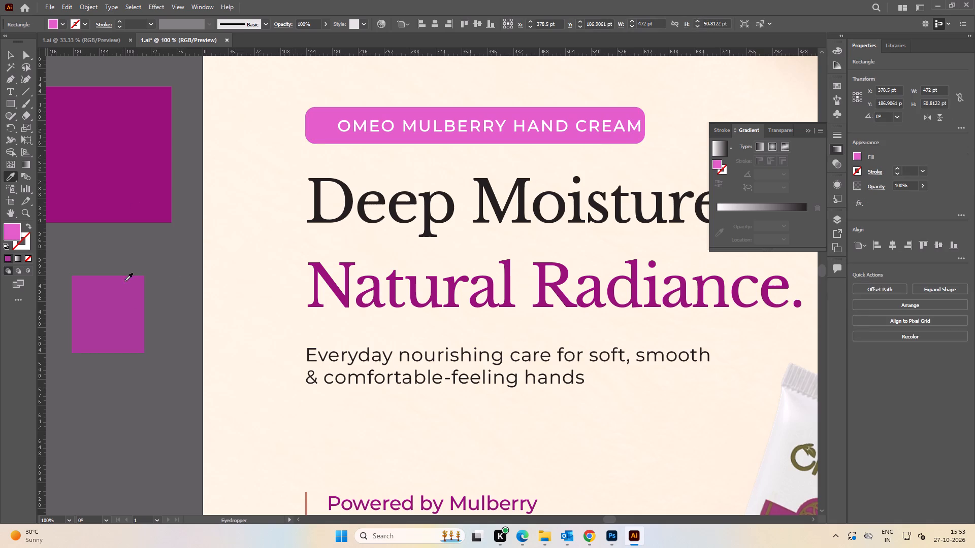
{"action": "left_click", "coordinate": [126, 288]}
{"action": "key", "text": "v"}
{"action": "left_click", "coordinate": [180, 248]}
Ungroup the "OMEO MULBERRY HAND CREAM" text from its rounded label background.
{"action": "scroll", "coordinate": [177, 249], "scroll_direction": "down", "scroll_amount": 3, "text": "alt"}
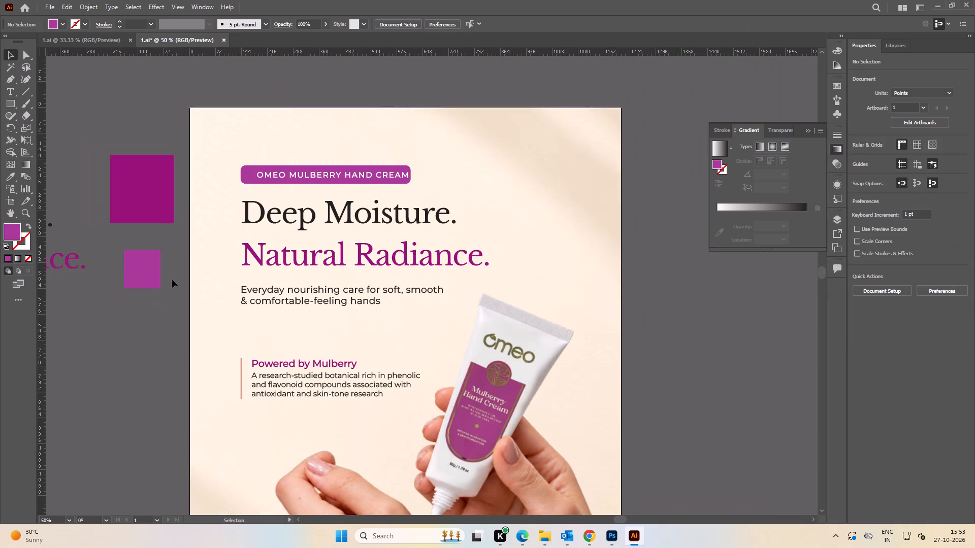
{"action": "key", "text": "space"}
{"action": "left_click_drag", "start_coordinate": [168, 300], "coordinate": [186, 291]}
{"action": "scroll", "coordinate": [302, 169], "scroll_direction": "up", "scroll_amount": 4, "text": "alt"}
{"action": "key", "text": "space"}
{"action": "left_click_drag", "start_coordinate": [359, 154], "coordinate": [315, 170]}
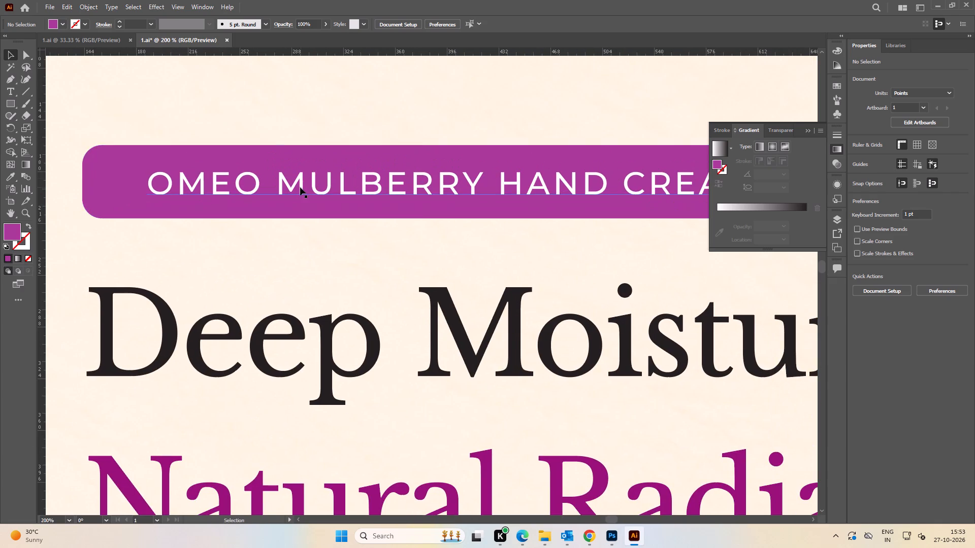
{"action": "left_click", "coordinate": [300, 187]}
{"action": "key", "text": "ctrl+shift+g"}
{"action": "left_click", "coordinate": [364, 104]}
Extend the rounded label background rightwards to a width of 494 pt.
{"action": "scroll", "coordinate": [491, 188], "scroll_direction": "down", "scroll_amount": 2, "text": "alt"}
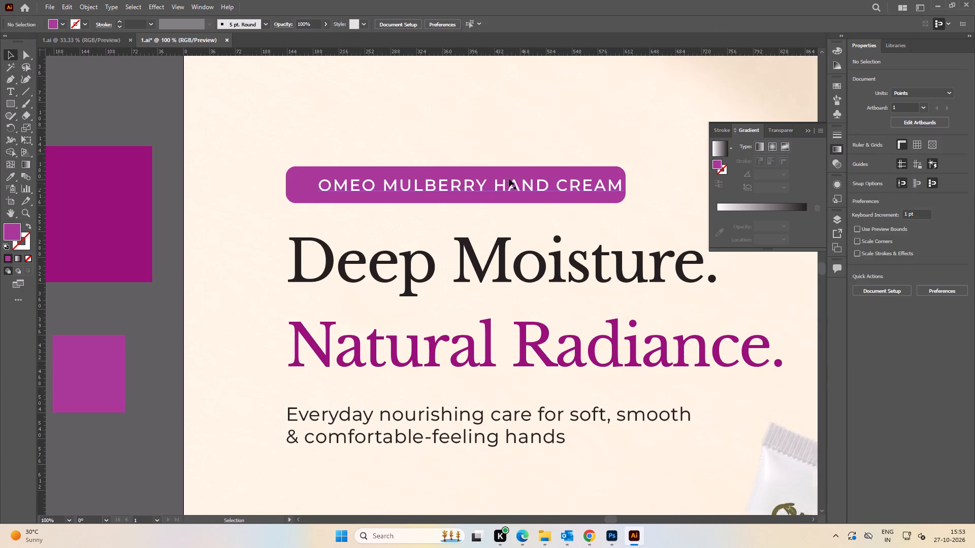
{"action": "key", "text": "space"}
{"action": "left_click_drag", "start_coordinate": [524, 168], "coordinate": [489, 182]}
{"action": "left_click", "coordinate": [574, 187]}
{"action": "left_click_drag", "start_coordinate": [590, 197], "coordinate": [595, 198]}
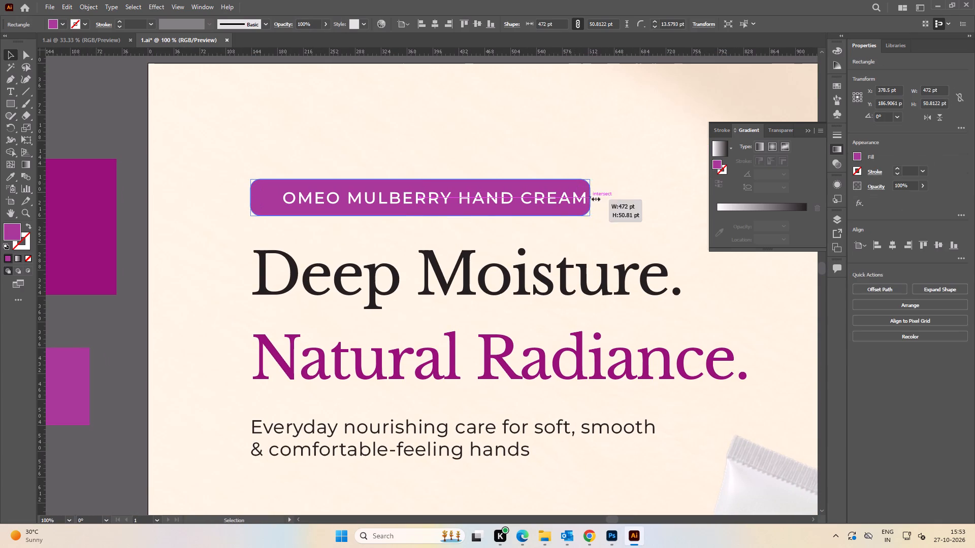
{"action": "left_click_drag", "start_coordinate": [595, 198], "coordinate": [606, 198]}
{"action": "left_click", "coordinate": [537, 145]}
Centre the "OMEO MULBERRY HAND CREAM" text horizontally on its rounded background.
{"action": "left_click", "coordinate": [560, 200]}
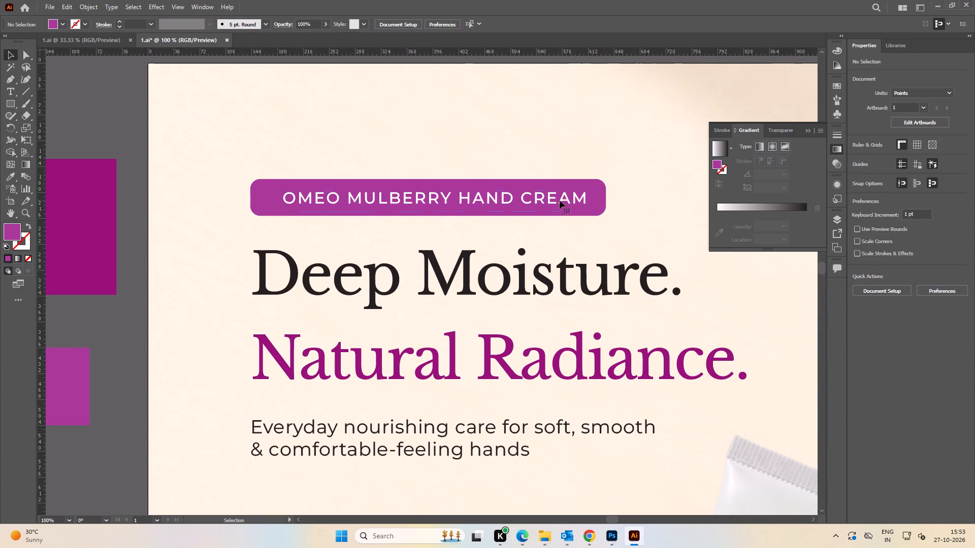
{"action": "left_click", "coordinate": [581, 185], "text": "shift"}
{"action": "left_click", "coordinate": [589, 190]}
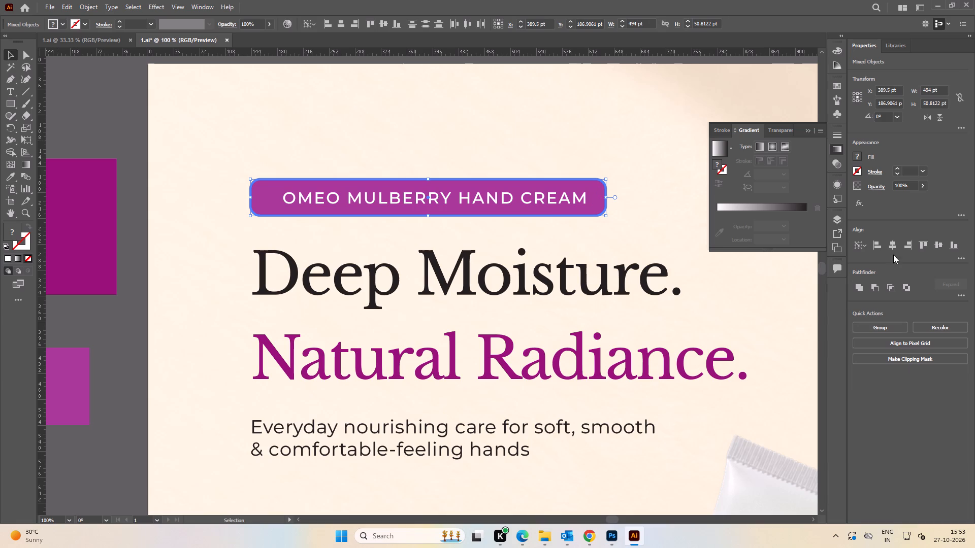
{"action": "left_click", "coordinate": [892, 244]}
{"action": "left_click", "coordinate": [611, 154]}
Examine the label's text centring and its fit with the headline and the rest of the layout.
{"action": "scroll", "coordinate": [610, 154], "scroll_direction": "down", "scroll_amount": 3, "text": "alt"}
{"action": "key", "text": "space"}
{"action": "left_click_drag", "start_coordinate": [608, 166], "coordinate": [538, 170]}
{"action": "left_click", "coordinate": [571, 165]}
{"action": "scroll", "coordinate": [526, 195], "scroll_direction": "up", "scroll_amount": 3, "text": "alt"}
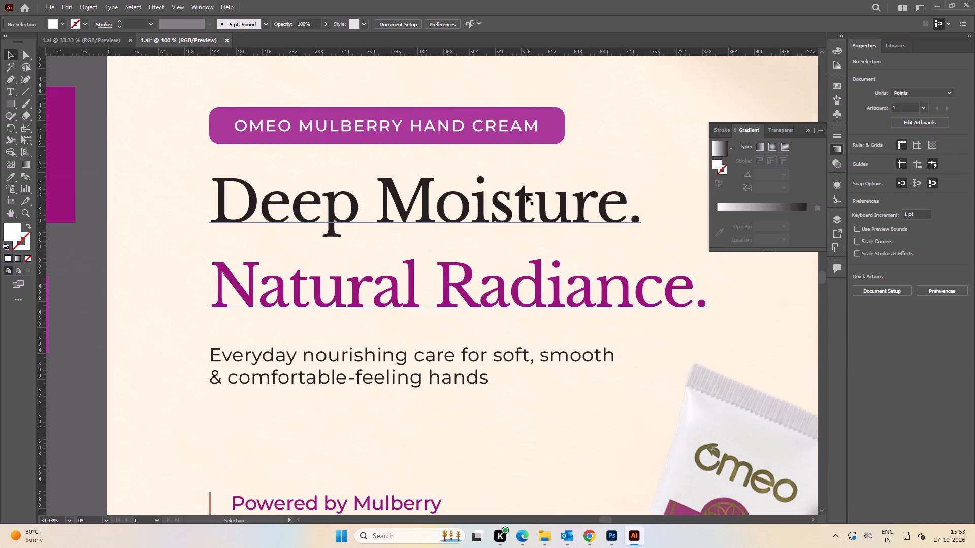
{"action": "key", "text": "space"}
{"action": "left_click_drag", "start_coordinate": [627, 166], "coordinate": [565, 176]}
{"action": "scroll", "coordinate": [562, 176], "scroll_direction": "down", "scroll_amount": 2, "text": "alt"}
{"action": "key", "text": "space"}
{"action": "left_click_drag", "start_coordinate": [603, 222], "coordinate": [583, 220]}
Fit the artboard in view and save the Mulberry layout 1 document.
{"action": "key", "text": "ctrl+0"}
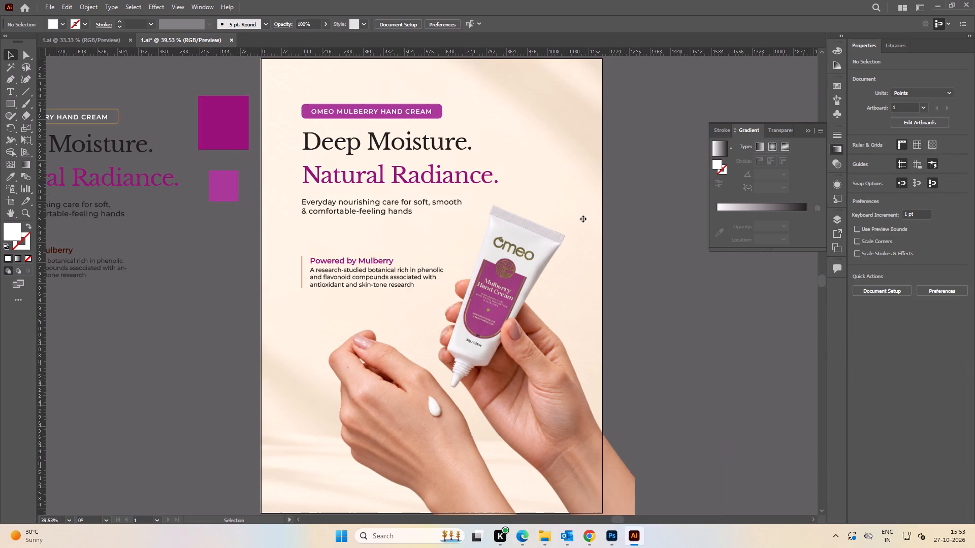
{"action": "key", "text": "ctrl+s"}
Recolour the small swatch square with the magenta-purple sampled from the tube's printed label.
{"action": "key", "text": "space"}
{"action": "left_click", "coordinate": [619, 261]}
{"action": "left_click", "coordinate": [210, 197]}
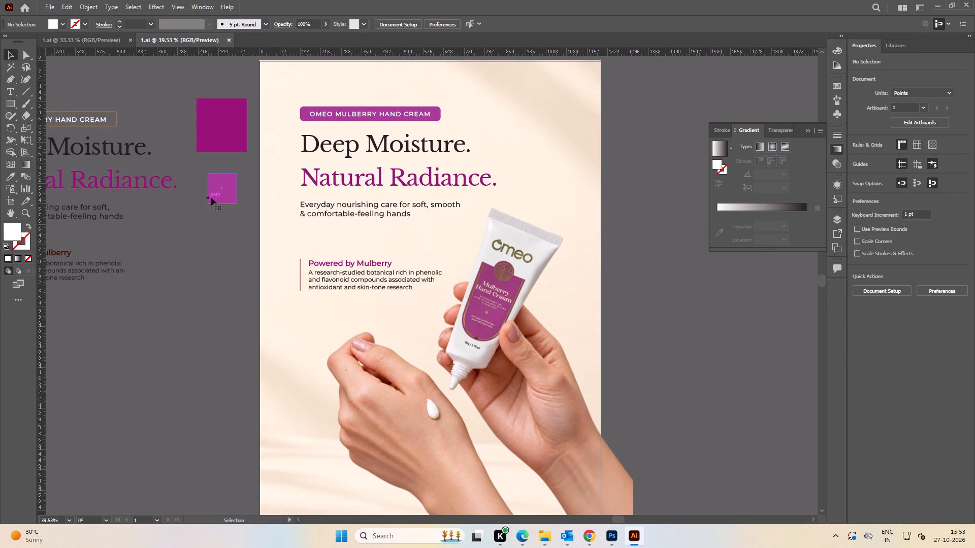
{"action": "scroll", "coordinate": [552, 316], "scroll_direction": "up", "scroll_amount": 3, "text": "alt"}
{"action": "key", "text": "i"}
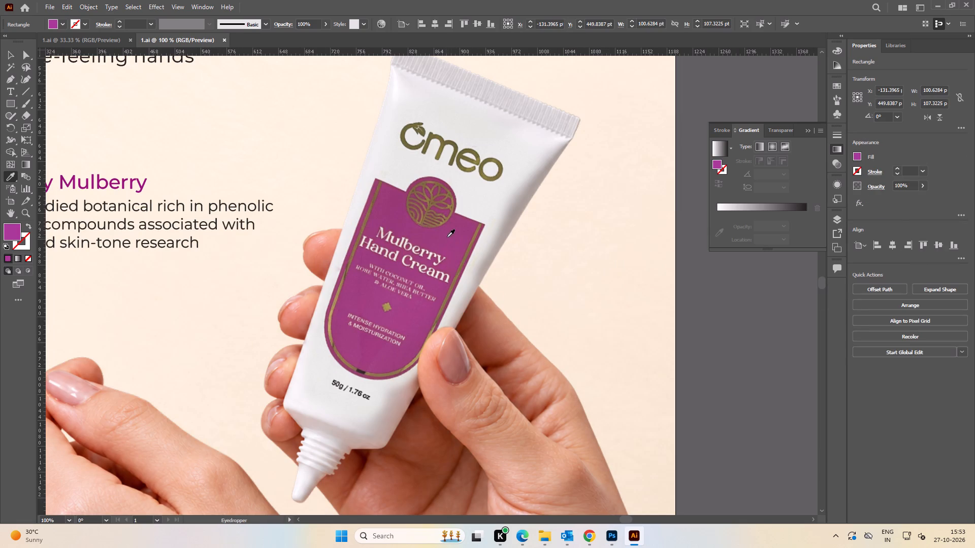
{"action": "left_click", "coordinate": [453, 236]}
{"action": "left_click", "coordinate": [8, 56]}
Fill the rounded "OMEO MULBERRY HAND CREAM" label background with the small swatch's colour.
{"action": "scroll", "coordinate": [242, 181], "scroll_direction": "down", "scroll_amount": 4, "text": "alt"}
{"action": "key", "text": "space"}
{"action": "left_click_drag", "start_coordinate": [243, 172], "coordinate": [450, 281]}
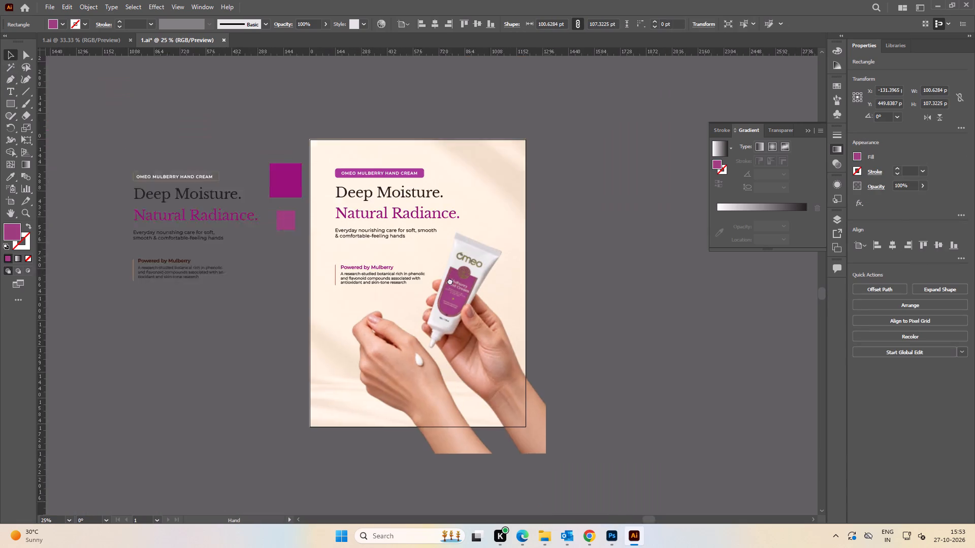
{"action": "left_click_drag", "start_coordinate": [450, 281], "coordinate": [456, 290]}
{"action": "left_click", "coordinate": [261, 311]}
{"action": "scroll", "coordinate": [350, 260], "scroll_direction": "up", "scroll_amount": 3, "text": "alt"}
{"action": "key", "text": "space"}
{"action": "left_click_drag", "start_coordinate": [327, 275], "coordinate": [285, 321]}
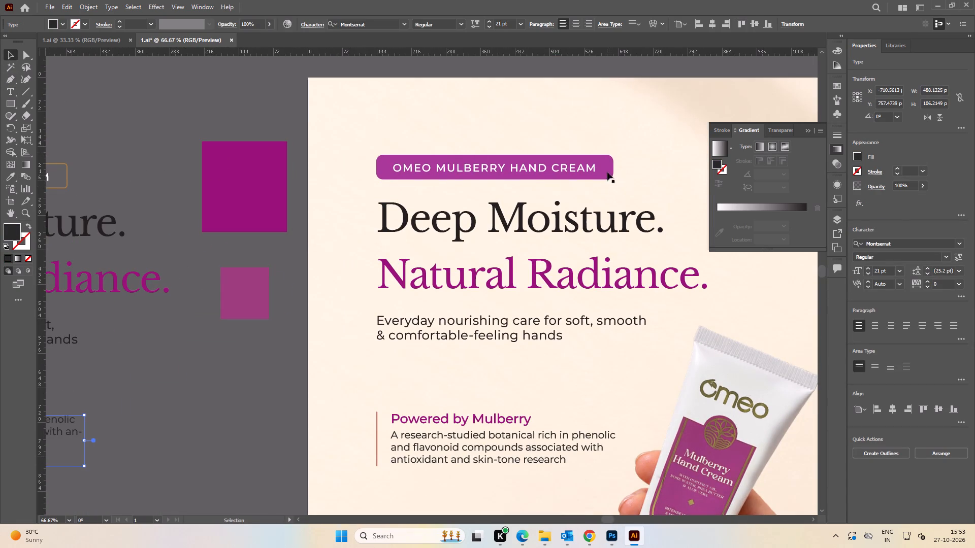
{"action": "left_click", "coordinate": [607, 170]}
{"action": "key", "text": "ctrl+z"}
{"action": "key", "text": "i"}
{"action": "left_click", "coordinate": [256, 280]}
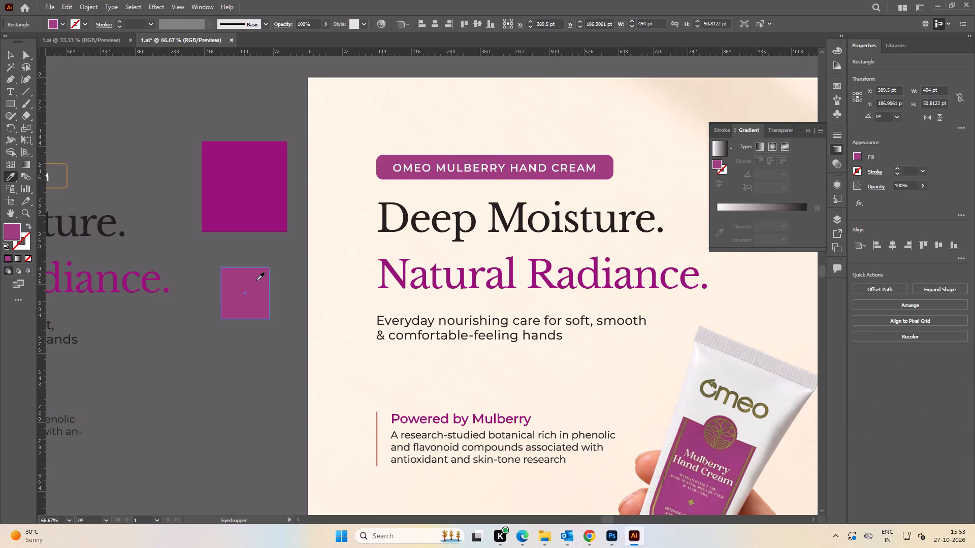
{"action": "key", "text": "v"}
{"action": "left_click", "coordinate": [206, 354]}
Check the recoloured label against the whole layout and save the Mulberry document.
{"action": "scroll", "coordinate": [217, 351], "scroll_direction": "down", "scroll_amount": 1}
{"action": "key", "text": "space"}
{"action": "scroll", "coordinate": [224, 350], "scroll_direction": "down", "scroll_amount": 1, "text": "alt"}
{"action": "key", "text": "space"}
{"action": "left_click_drag", "start_coordinate": [220, 359], "coordinate": [196, 361]}
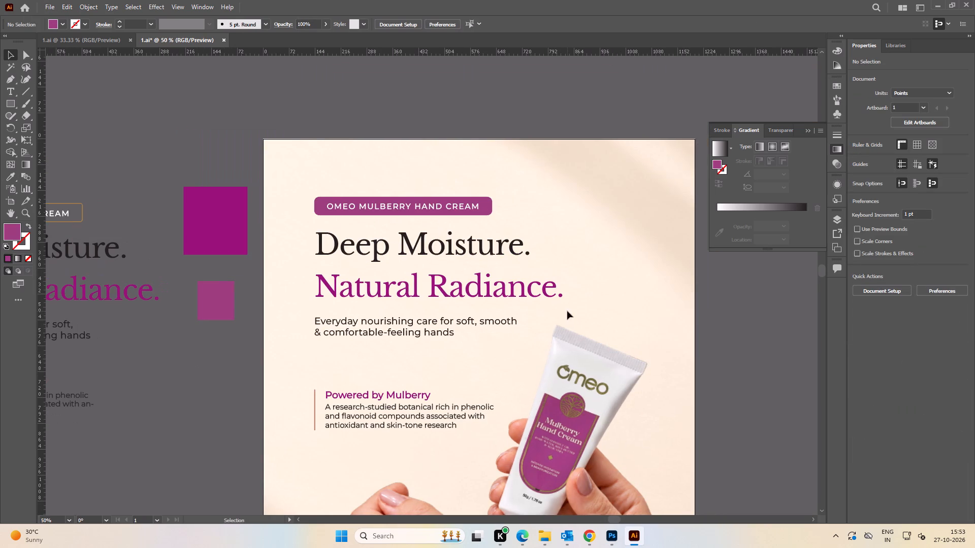
{"action": "key", "text": "ctrl+0"}
{"action": "key", "text": "ctrl+s"}
{"action": "key", "text": "ctrl+s"}
{"action": "key", "text": "ctrl+s"}
{"action": "key", "text": "ctrl+s"}
{"action": "key", "text": "ctrl+s"}
{"action": "key", "text": "ctrl+s"}
{"action": "key", "text": "ctrl+s"}
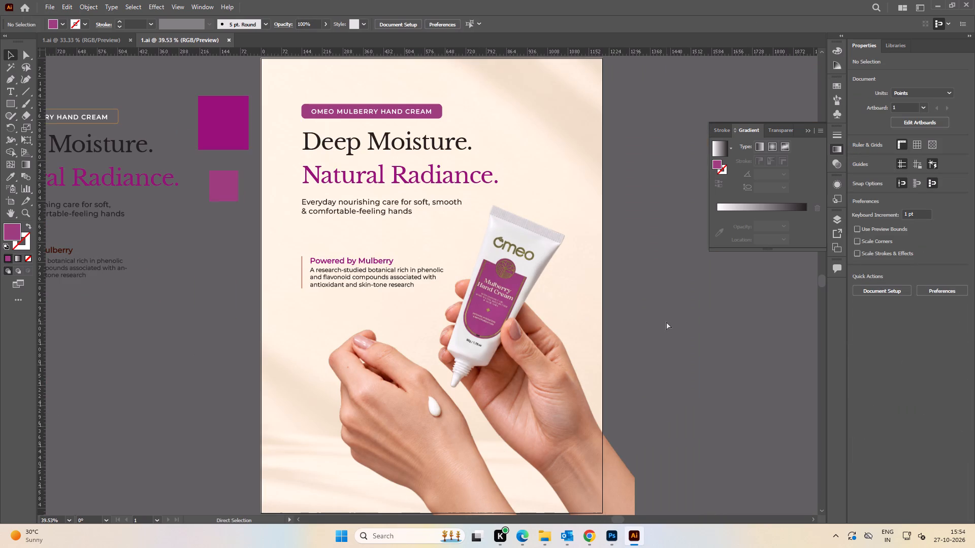
Export the layout as a 1200x1600 maximum-quality JPEG, overwriting 1 in the Mulberry-Hand-Cream 1200x1600 folder, and save the document.
{"action": "key", "text": "ctrl+alt+shift+s"}
{"action": "left_click", "coordinate": [838, 496]}
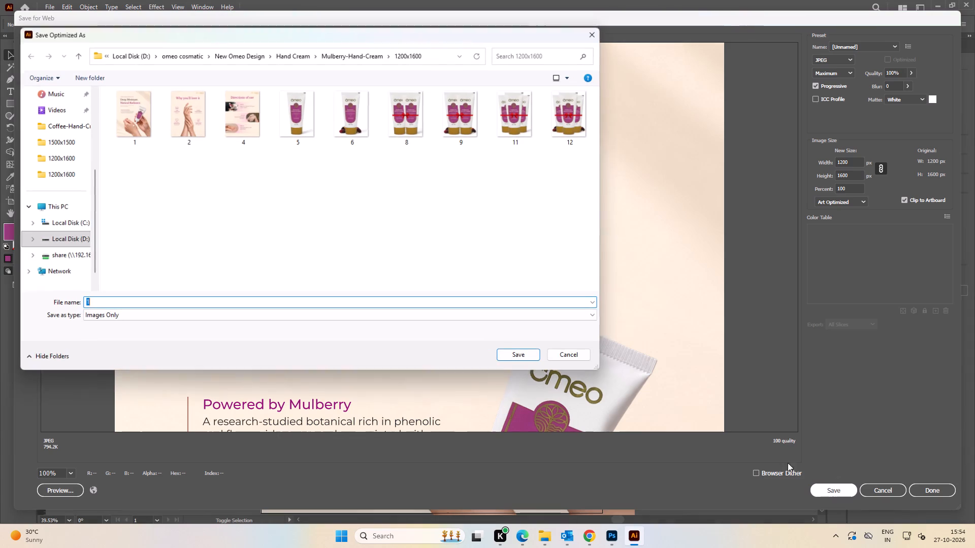
{"action": "left_click", "coordinate": [512, 356]}
{"action": "left_click_drag", "start_coordinate": [356, 219], "coordinate": [352, 220]}
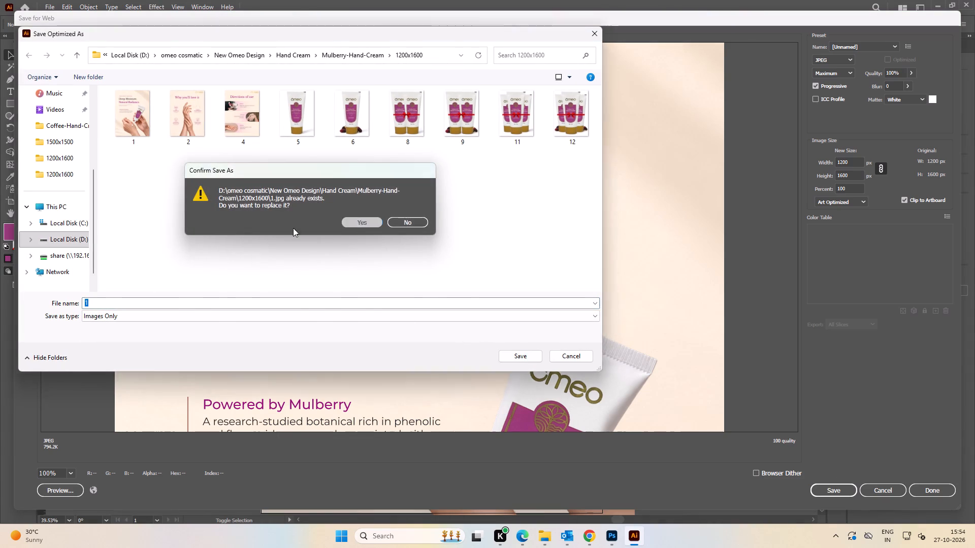
{"action": "key", "text": "ctrl+s"}
{"action": "key", "text": "ctrl+s"}
Delete the spare copy of the Mulberry label, headline and description beside the artboard, keeping the two colour swatches.
{"action": "left_click", "coordinate": [216, 279]}
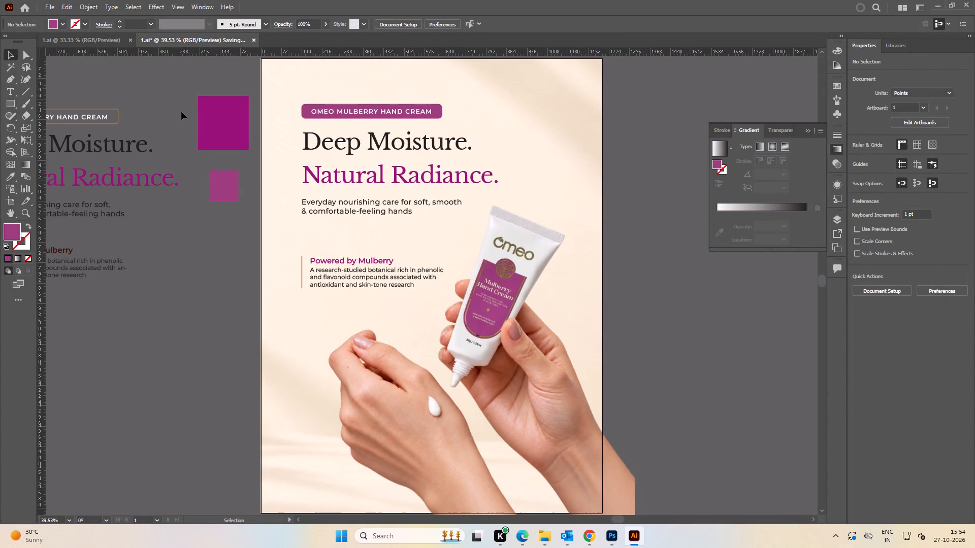
{"action": "scroll", "coordinate": [181, 112], "scroll_direction": "down", "scroll_amount": 1, "text": "alt"}
{"action": "key", "text": "space"}
{"action": "left_click_drag", "start_coordinate": [164, 106], "coordinate": [192, 128]}
{"action": "key", "text": "space"}
{"action": "left_click_drag", "start_coordinate": [147, 112], "coordinate": [321, 125]}
{"action": "left_click_drag", "start_coordinate": [142, 111], "coordinate": [335, 336]}
{"action": "key", "text": "Delete"}
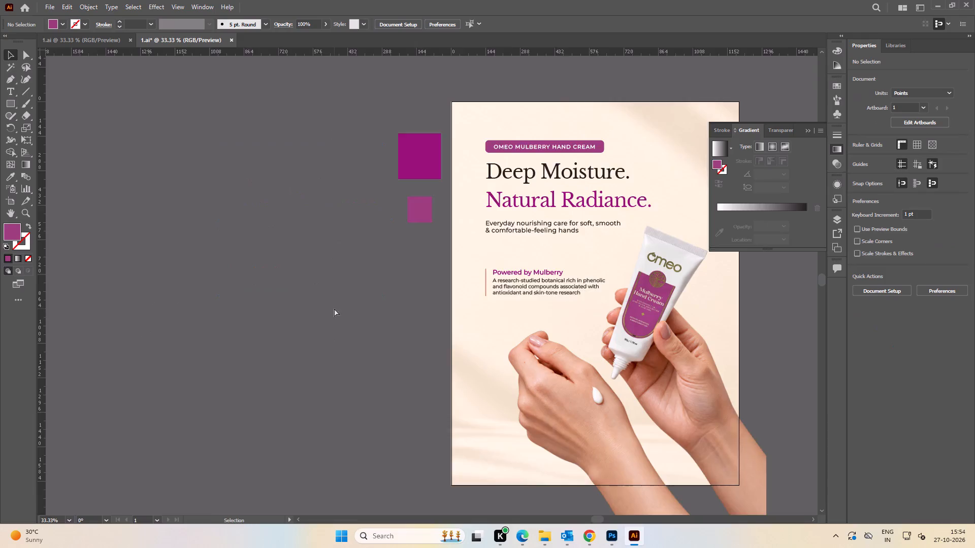
Save the cleaned-up Mulberry layout 1 document and close it.
{"action": "key", "text": "ctrl+0"}
{"action": "key", "text": "ctrl+s"}
{"action": "key", "text": "ctrl+s"}
{"action": "key", "text": "ctrl+s"}
{"action": "key", "text": "ctrl+s"}
{"action": "key", "text": "ctrl+s"}
{"action": "key", "text": "ctrl+s"}
{"action": "key", "text": "ctrl+s"}
{"action": "key", "text": "ctrl+s"}
{"action": "key", "text": "ctrl+s"}
{"action": "key", "text": "ctrl+s"}
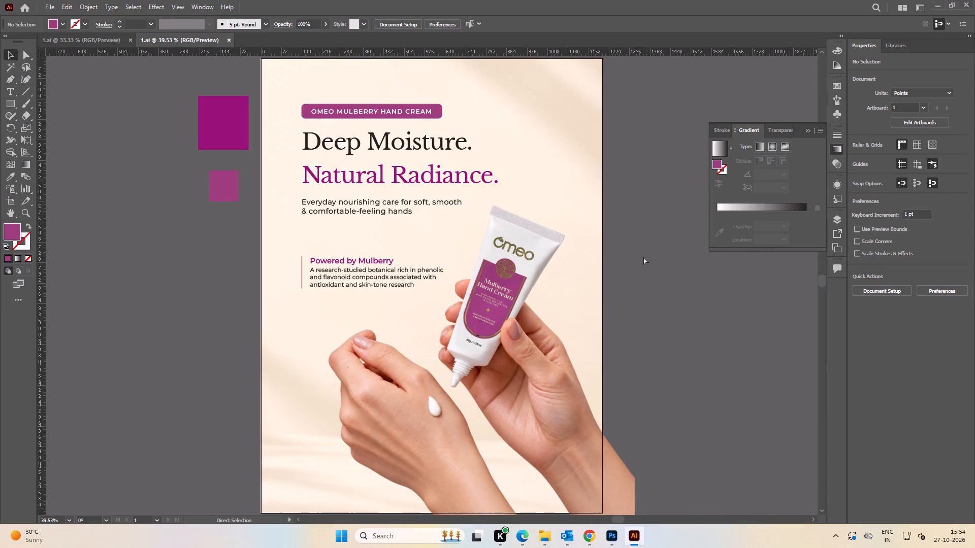
{"action": "left_click", "coordinate": [180, 113]}
{"action": "left_click", "coordinate": [229, 40]}
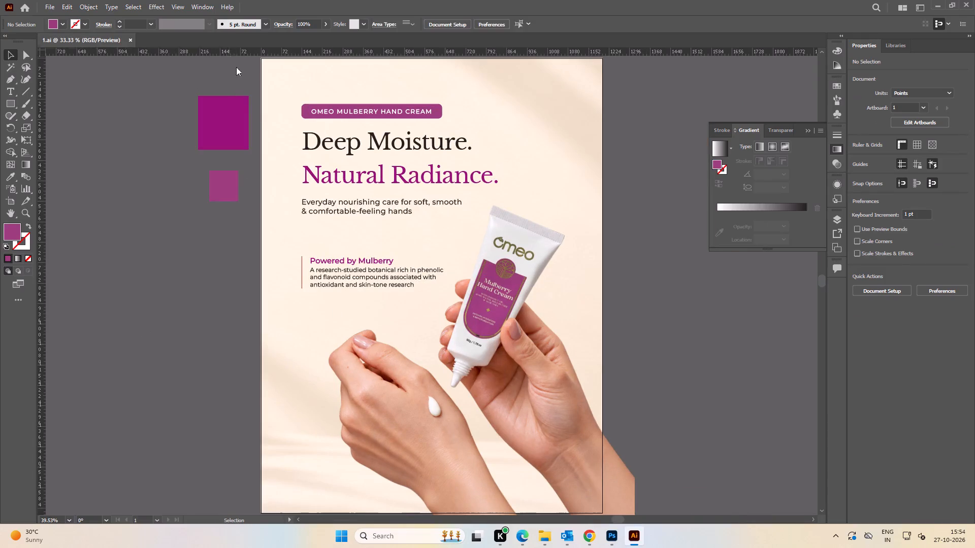
Close the Coffee hand cream document 1.ai.
{"action": "key", "text": "alt+Tab"}
{"action": "left_click", "coordinate": [162, 218], "text": "alt"}
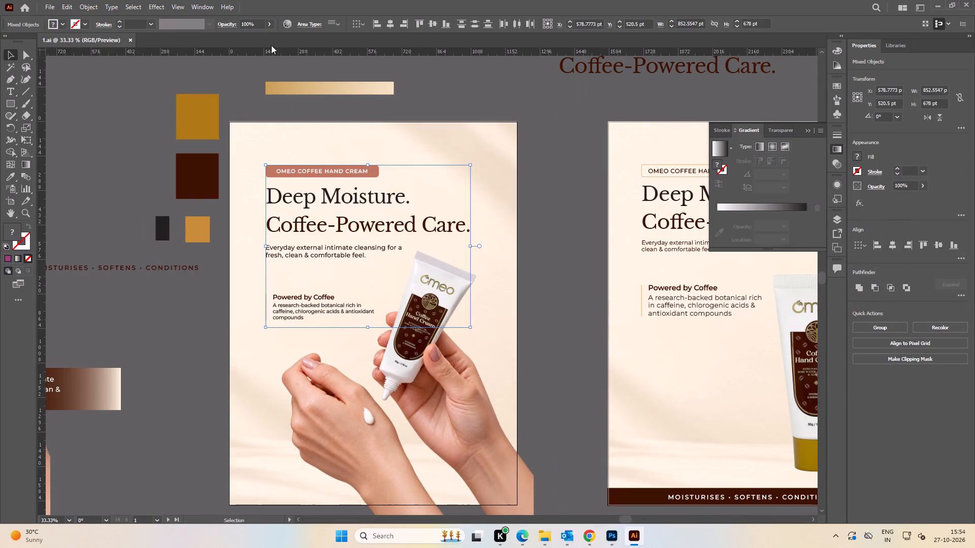
{"action": "left_click", "coordinate": [132, 40]}
Open 2.ai from the Mulberry-Hand-Cream 1200x1600 folder and bring its artboard into view.
{"action": "key", "text": "alt+Tab"}
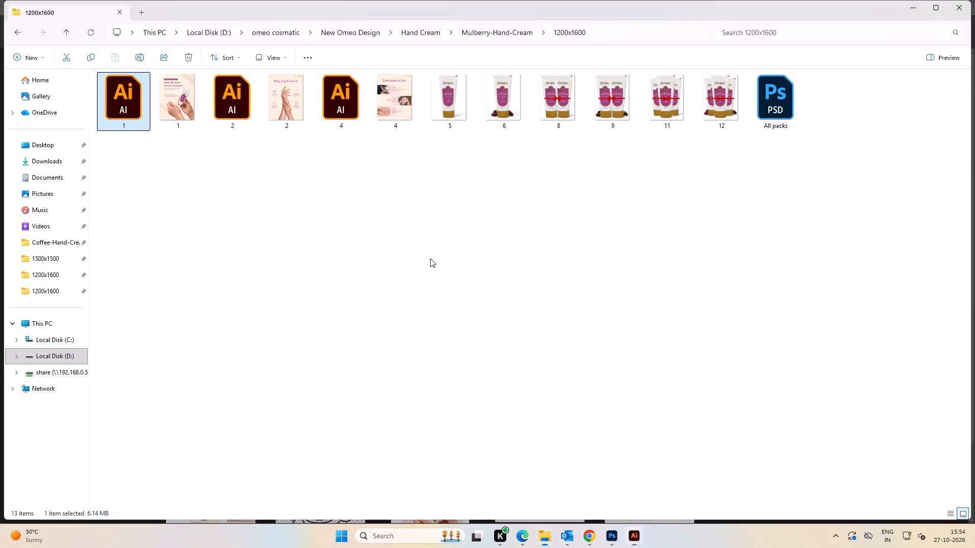
{"action": "left_click", "coordinate": [428, 251]}
{"action": "double_click", "coordinate": [225, 98]}
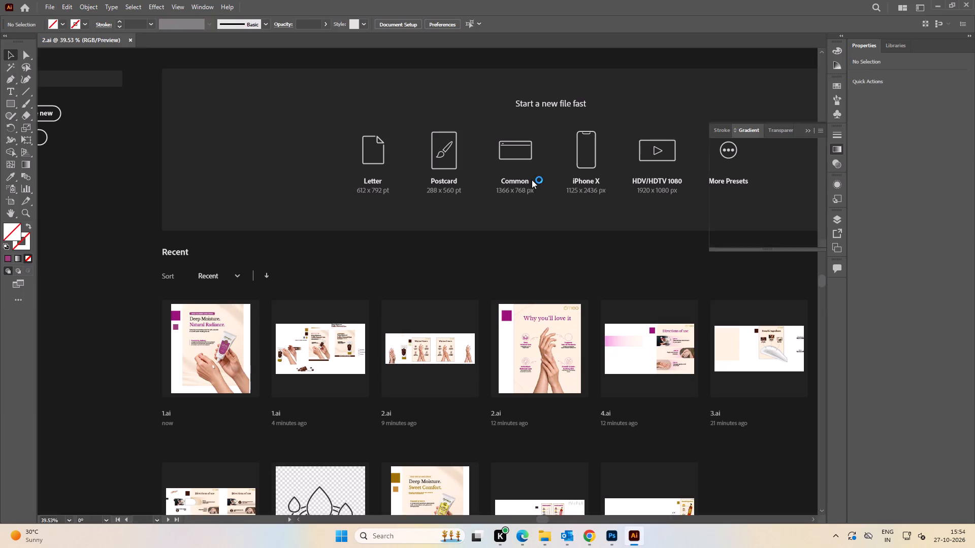
{"action": "scroll", "coordinate": [507, 213], "scroll_direction": "down", "scroll_amount": 3, "text": "alt"}
{"action": "key", "text": "space"}
{"action": "left_click_drag", "start_coordinate": [535, 232], "coordinate": [491, 232]}
{"action": "left_click", "coordinate": [574, 207]}
Open the Coffee variant's 2.ai from the Coffee-Hand-Cream folder inside the Hand Cream folder of New Omeo Design.
{"action": "key", "text": "alt+Tab"}
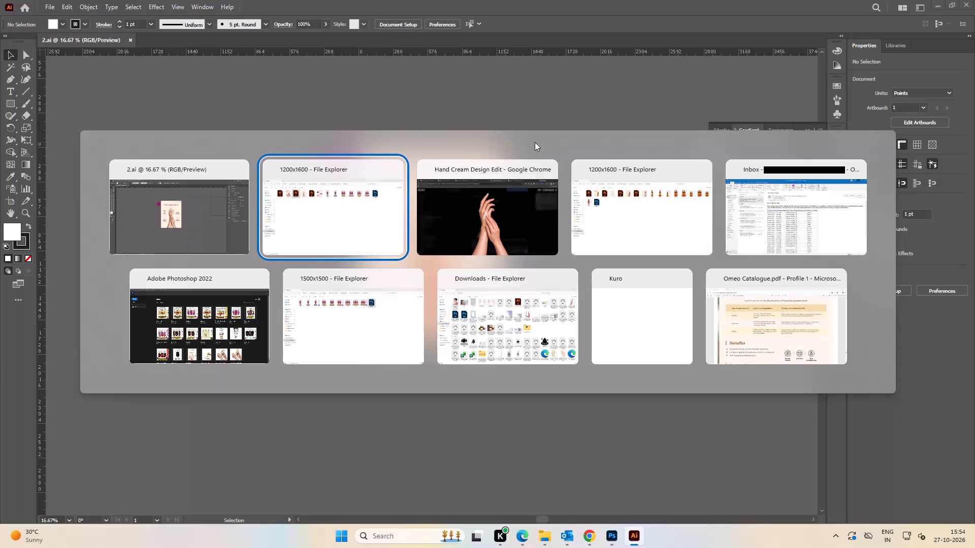
{"action": "left_click", "coordinate": [652, 214], "text": "alt"}
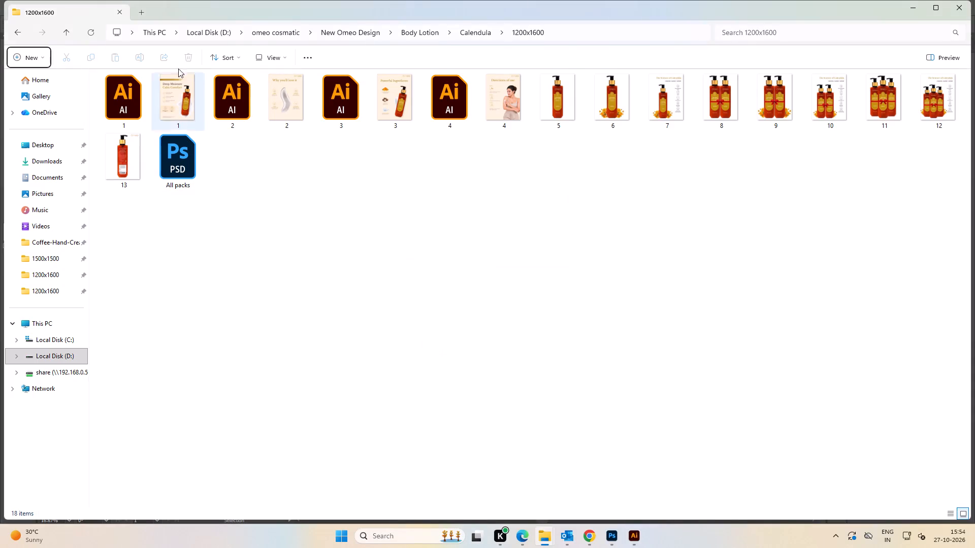
{"action": "left_click", "coordinate": [358, 33]}
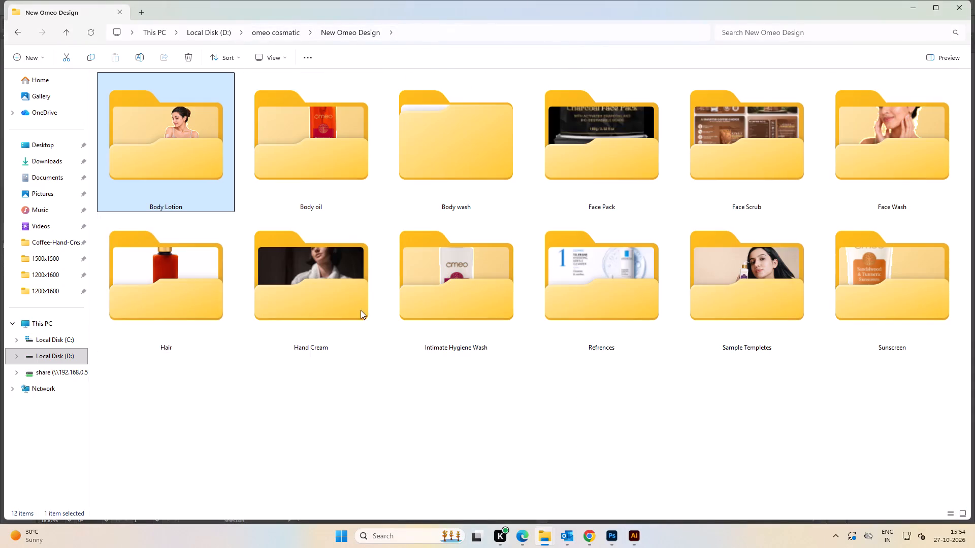
{"action": "double_click", "coordinate": [361, 310]}
{"action": "double_click", "coordinate": [180, 130]}
{"action": "double_click", "coordinate": [159, 129]}
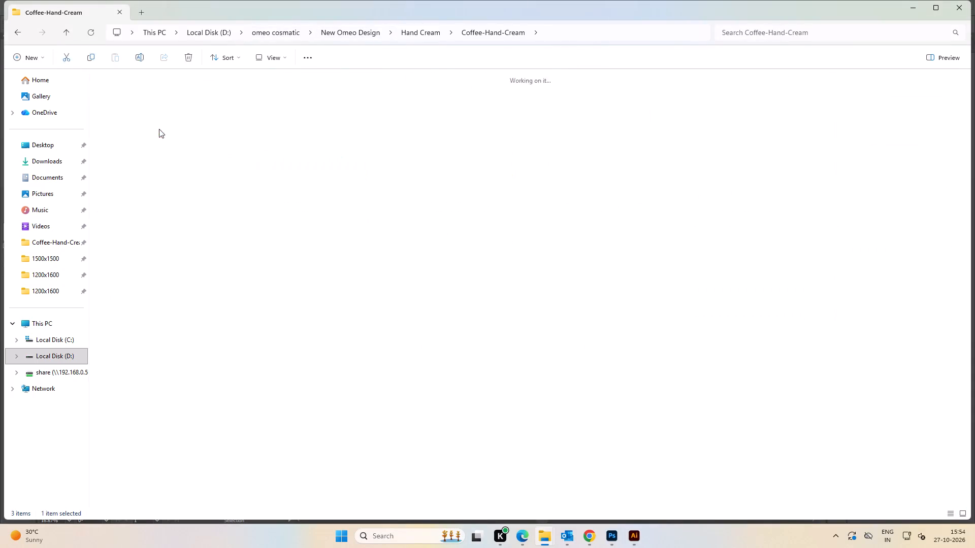
{"action": "double_click", "coordinate": [421, 130]}
Embed the linked cream-applied hands image on the second Coffee "Why you'll love it" artboard.
{"action": "scroll", "coordinate": [421, 130], "scroll_direction": "down", "scroll_amount": 1, "text": "alt"}
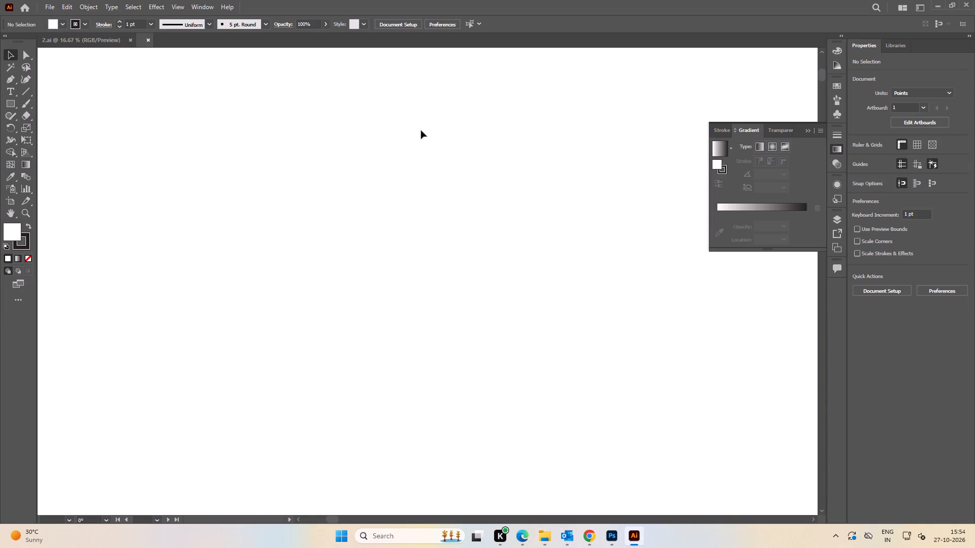
{"action": "scroll", "coordinate": [421, 130], "scroll_direction": "down", "scroll_amount": 1, "text": "alt"}
{"action": "key", "text": "space"}
{"action": "key", "text": "space"}
{"action": "key", "text": "space"}
{"action": "key", "text": "space"}
{"action": "key", "text": "space"}
{"action": "key", "text": "space"}
{"action": "key", "text": "space"}
{"action": "key", "text": "space"}
{"action": "key", "text": "space"}
{"action": "key", "text": "space"}
{"action": "key", "text": "space"}
{"action": "key", "text": "space"}
{"action": "key", "text": "space"}
{"action": "key", "text": "space"}
{"action": "key", "text": "space"}
{"action": "key", "text": "space"}
{"action": "key", "text": "space"}
{"action": "key", "text": "space"}
{"action": "key", "text": "space"}
{"action": "key", "text": "space"}
{"action": "left_click_drag", "start_coordinate": [401, 157], "coordinate": [419, 157]}
{"action": "left_click_drag", "start_coordinate": [419, 157], "coordinate": [393, 156]}
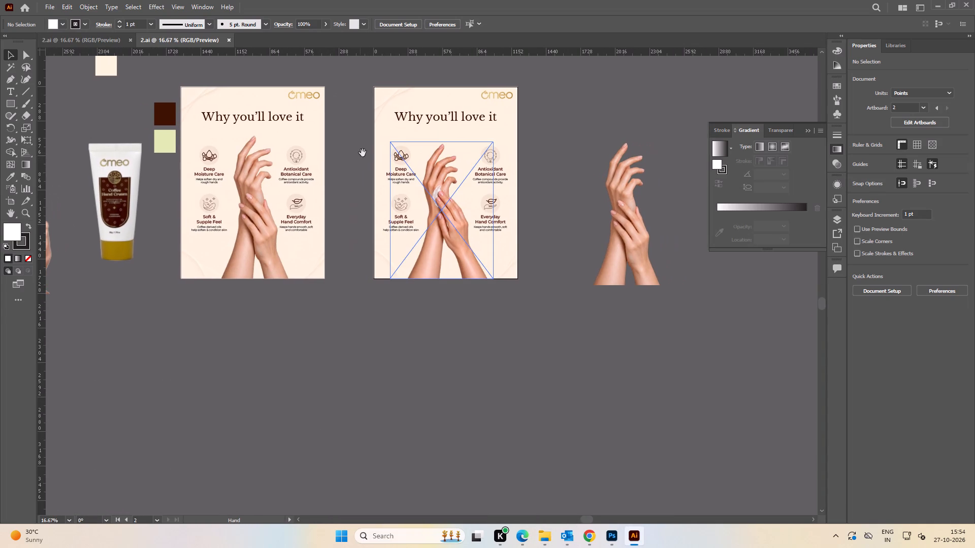
{"action": "left_click", "coordinate": [363, 152]}
{"action": "scroll", "coordinate": [467, 198], "scroll_direction": "up", "scroll_amount": 1, "text": "alt"}
{"action": "key", "text": "space"}
{"action": "left_click_drag", "start_coordinate": [546, 184], "coordinate": [539, 194]}
{"action": "left_click", "coordinate": [421, 237]}
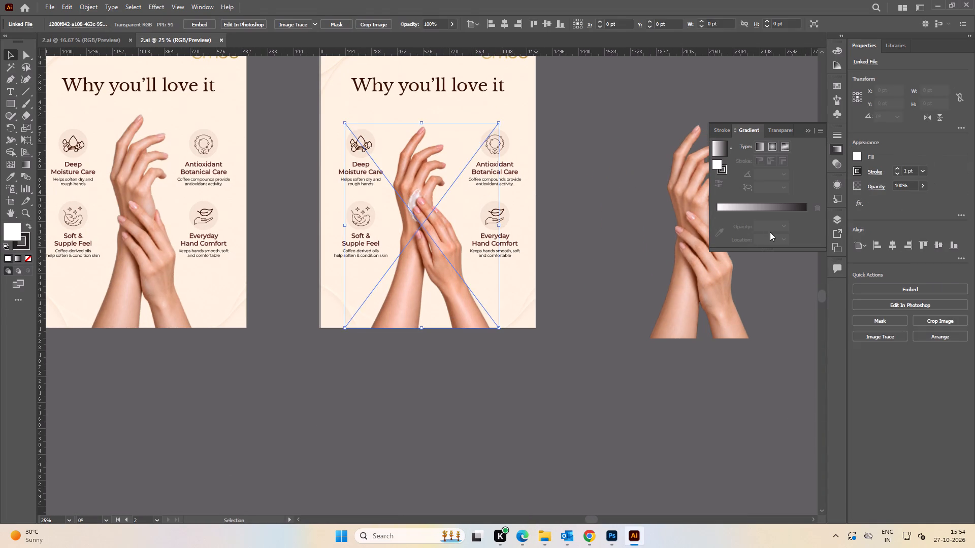
{"action": "left_click", "coordinate": [901, 290]}
{"action": "left_click", "coordinate": [590, 231]}
Copy the cream-applied hands and four benefit icon-and-text blocks from Coffee 2.ai into the empty area beside the Mulberry 2.ai artboard.
{"action": "key", "text": "space"}
{"action": "key", "text": "space"}
{"action": "key", "text": "space"}
{"action": "key", "text": "space"}
{"action": "key", "text": "space"}
{"action": "key", "text": "space"}
{"action": "left_click_drag", "start_coordinate": [557, 182], "coordinate": [568, 200]}
{"action": "left_click", "coordinate": [417, 230]}
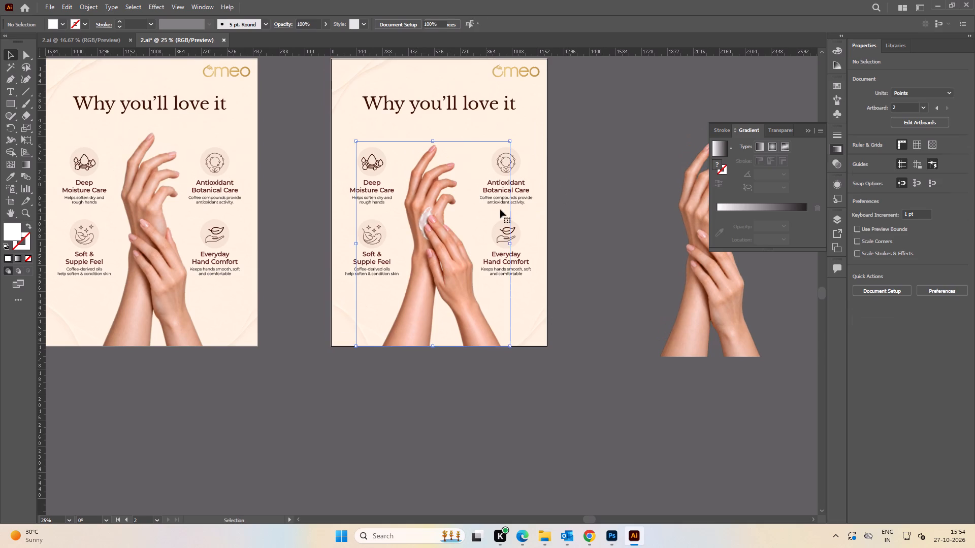
{"action": "key", "text": "space"}
{"action": "left_click_drag", "start_coordinate": [570, 187], "coordinate": [582, 245]}
{"action": "left_click", "coordinate": [585, 417]}
{"action": "left_click_drag", "start_coordinate": [568, 441], "coordinate": [336, 196]}
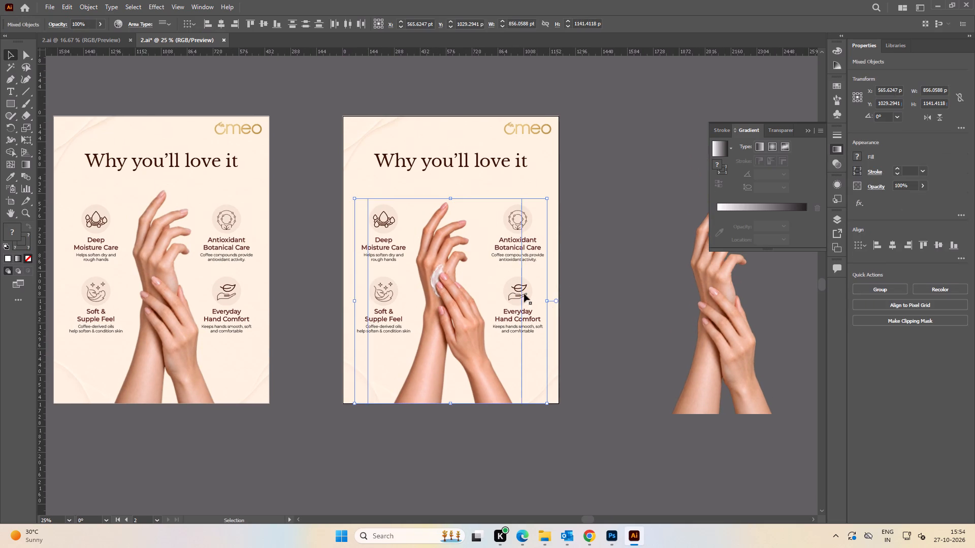
{"action": "left_click_drag", "start_coordinate": [516, 296], "coordinate": [529, 296]}
{"action": "key", "text": "ctrl+z"}
{"action": "left_click_drag", "start_coordinate": [521, 313], "coordinate": [252, 112]}
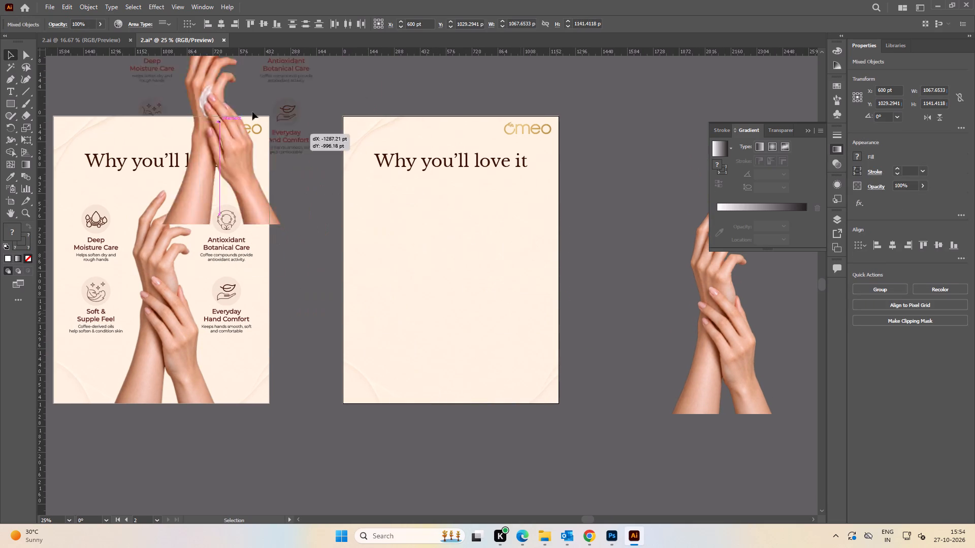
{"action": "left_click_drag", "start_coordinate": [252, 112], "coordinate": [253, 280]}
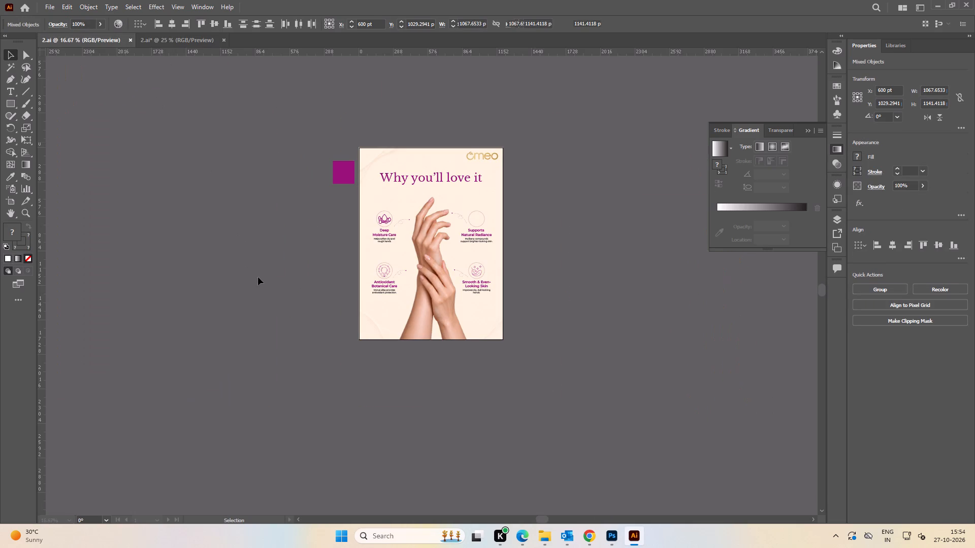
{"action": "scroll", "coordinate": [256, 277], "scroll_direction": "up", "scroll_amount": 2, "text": "alt"}
{"action": "left_click_drag", "start_coordinate": [247, 284], "coordinate": [373, 260]}
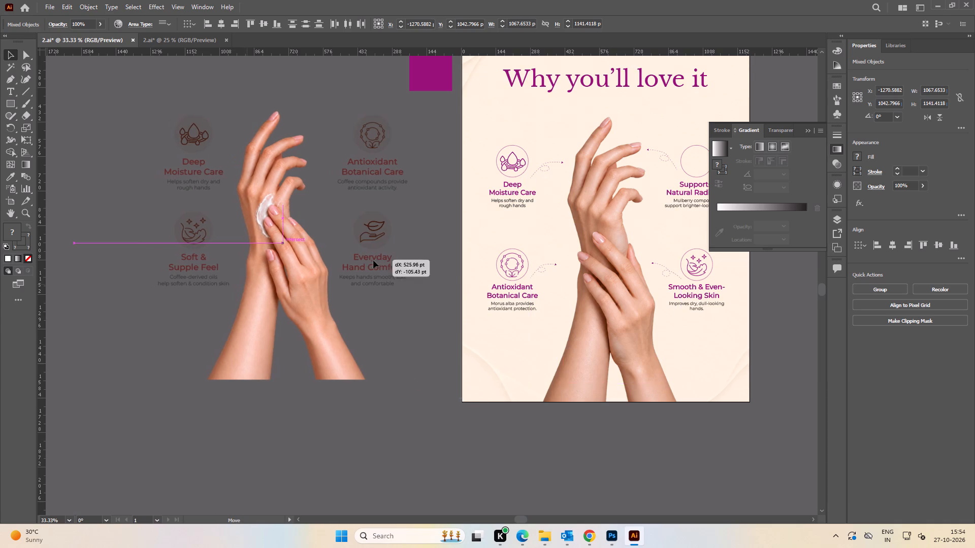
{"action": "left_click_drag", "start_coordinate": [373, 260], "coordinate": [379, 259]}
{"action": "left_click", "coordinate": [103, 203]}
Unlock all objects in the Mulberry layout, then lock only the cream artboard background.
{"action": "scroll", "coordinate": [118, 224], "scroll_direction": "down", "scroll_amount": 2, "text": "alt"}
{"action": "key", "text": "space"}
{"action": "key", "text": "space"}
{"action": "key", "text": "space"}
{"action": "key", "text": "space"}
{"action": "key", "text": "space"}
{"action": "left_click_drag", "start_coordinate": [324, 252], "coordinate": [332, 251]}
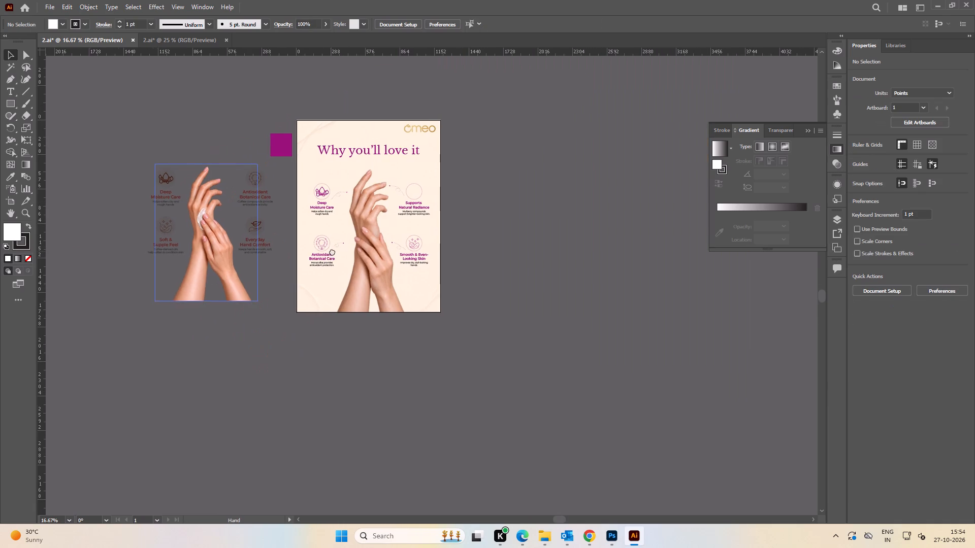
{"action": "left_click_drag", "start_coordinate": [332, 251], "coordinate": [333, 251]}
{"action": "scroll", "coordinate": [357, 259], "scroll_direction": "up", "scroll_amount": 2, "text": "alt"}
{"action": "key", "text": "space"}
{"action": "left_click_drag", "start_coordinate": [318, 239], "coordinate": [351, 241]}
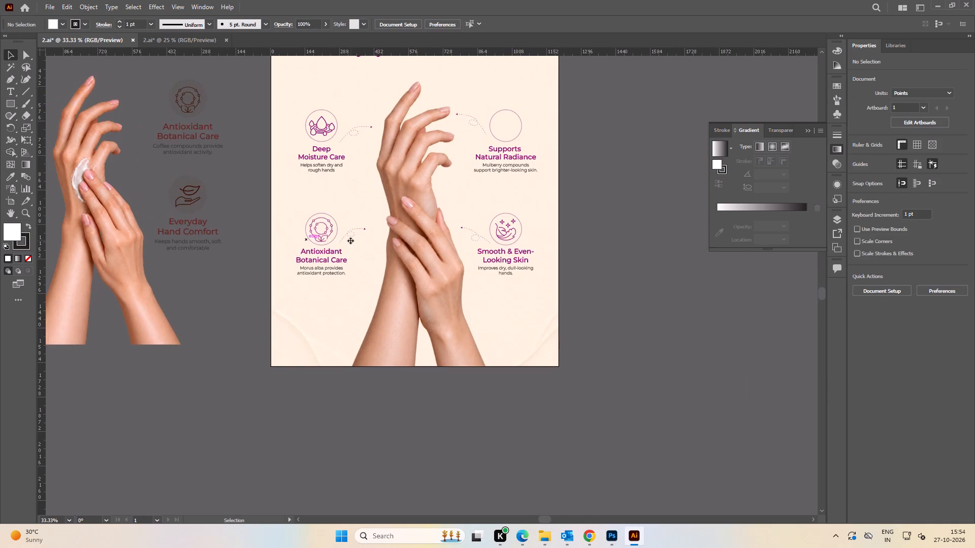
{"action": "scroll", "coordinate": [350, 239], "scroll_direction": "down", "scroll_amount": 1, "text": "alt"}
{"action": "key", "text": "space"}
{"action": "left_click_drag", "start_coordinate": [325, 235], "coordinate": [339, 235]}
{"action": "left_click", "coordinate": [418, 268]}
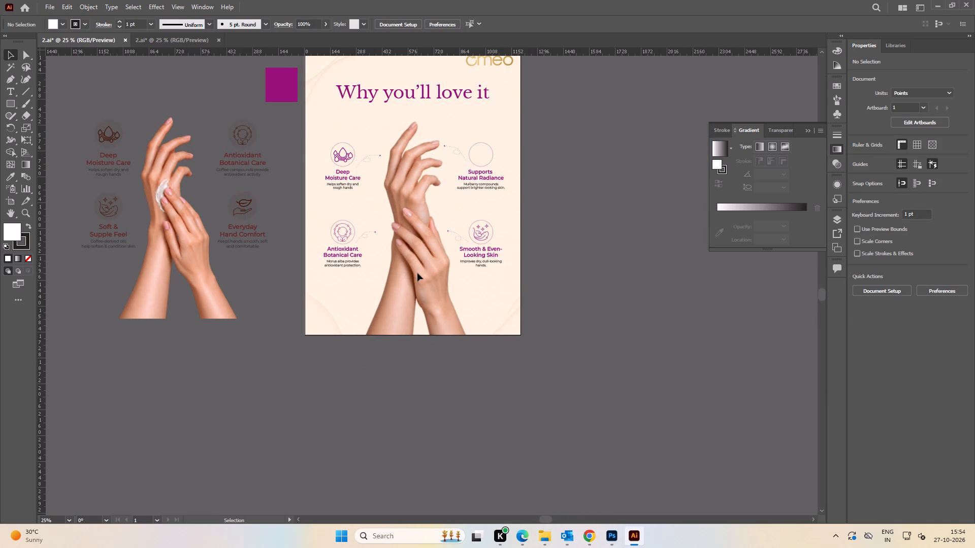
{"action": "key", "text": "ctrl+alt+2"}
{"action": "left_click", "coordinate": [640, 223]}
{"action": "key", "text": "space"}
{"action": "left_click_drag", "start_coordinate": [609, 150], "coordinate": [643, 216]}
{"action": "left_click_drag", "start_coordinate": [422, 100], "coordinate": [450, 135]}
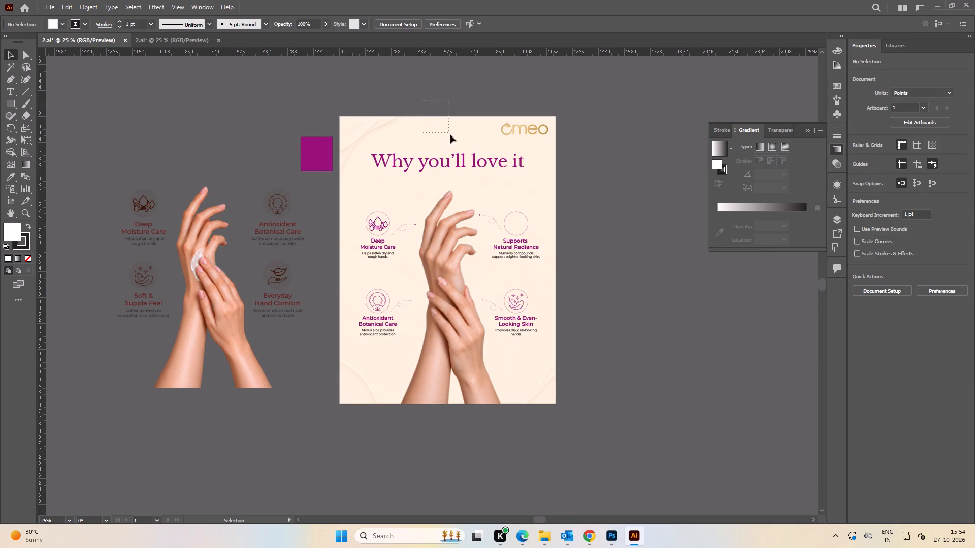
{"action": "left_click_drag", "start_coordinate": [450, 135], "coordinate": [450, 135]}
{"action": "key", "text": "ctrl+2"}
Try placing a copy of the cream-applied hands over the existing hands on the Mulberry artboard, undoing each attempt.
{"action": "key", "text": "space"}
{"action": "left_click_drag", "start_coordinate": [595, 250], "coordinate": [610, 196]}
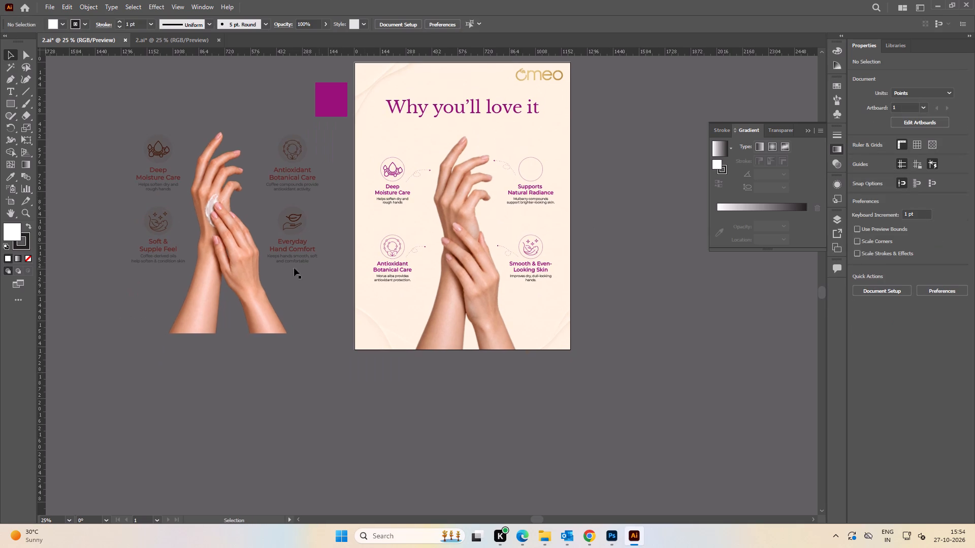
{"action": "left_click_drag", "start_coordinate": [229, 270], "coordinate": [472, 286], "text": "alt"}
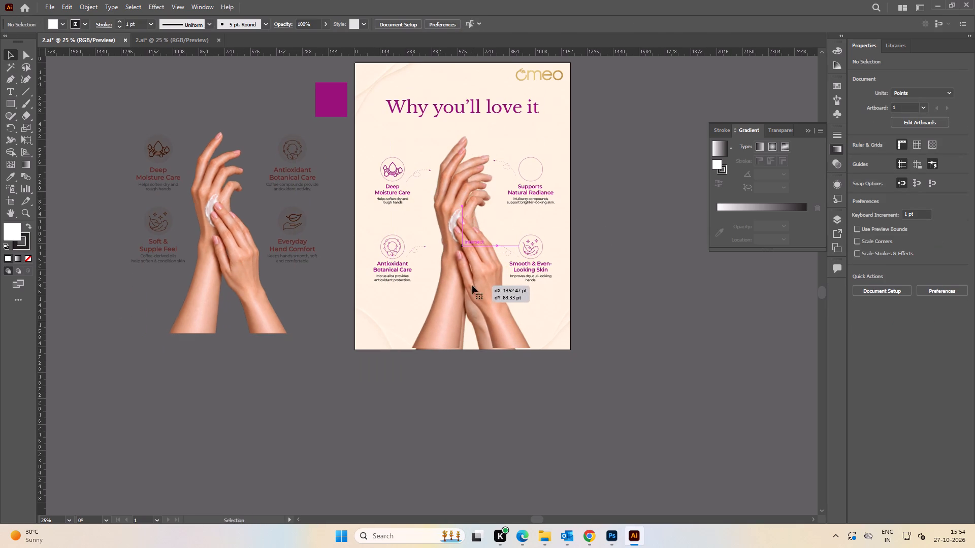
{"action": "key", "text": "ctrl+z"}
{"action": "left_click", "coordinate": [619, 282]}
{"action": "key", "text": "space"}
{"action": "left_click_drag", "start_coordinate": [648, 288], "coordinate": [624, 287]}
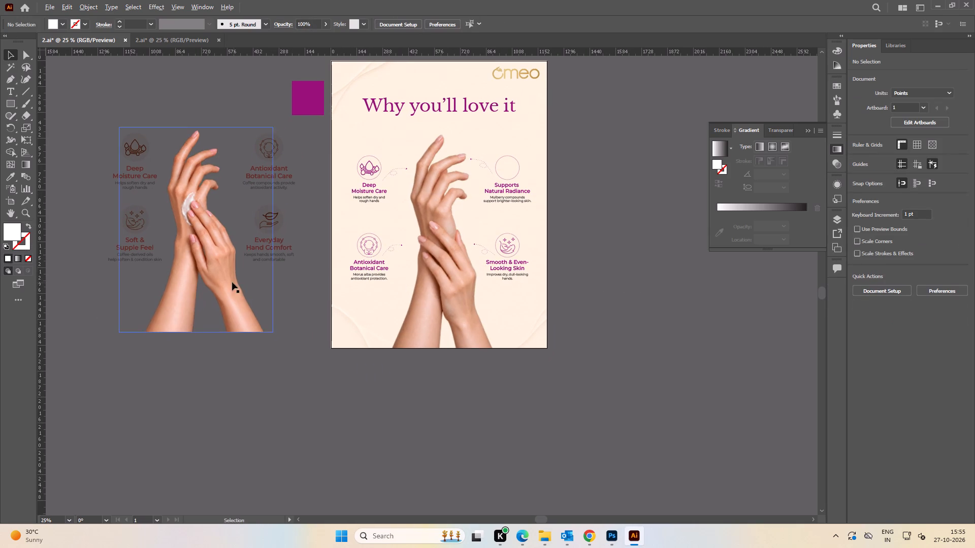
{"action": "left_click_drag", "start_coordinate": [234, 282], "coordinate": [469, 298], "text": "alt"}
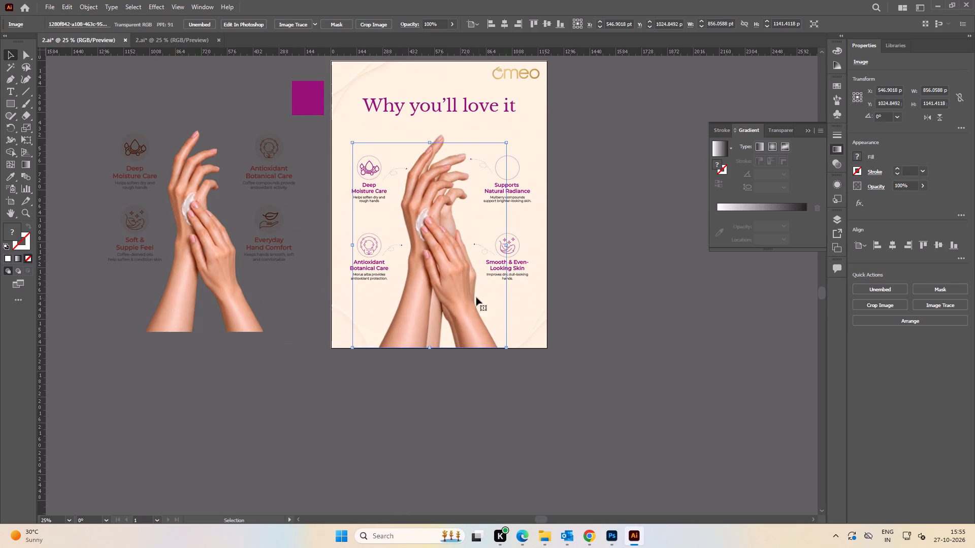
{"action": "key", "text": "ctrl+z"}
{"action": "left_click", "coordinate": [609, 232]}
Delete the existing hands image from the centre of the Mulberry artboard.
{"action": "scroll", "coordinate": [461, 182], "scroll_direction": "up", "scroll_amount": 3, "text": "alt"}
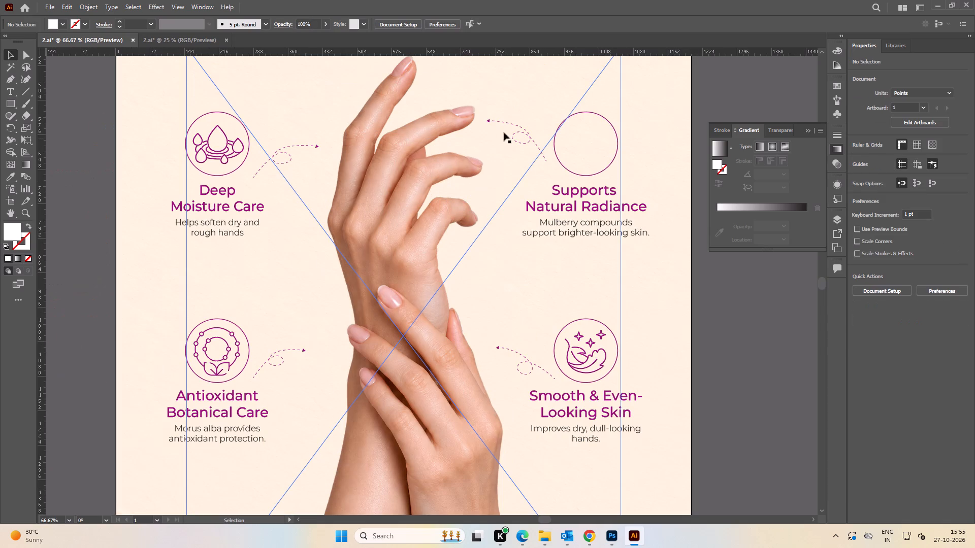
{"action": "left_click", "coordinate": [418, 250]}
{"action": "key", "text": "Delete"}
{"action": "key", "text": "Delete"}
Delete the four dashed curled arrows beside the benefit icons on the Mulberry artboard.
{"action": "left_click", "coordinate": [505, 123]}
{"action": "key", "text": "Delete"}
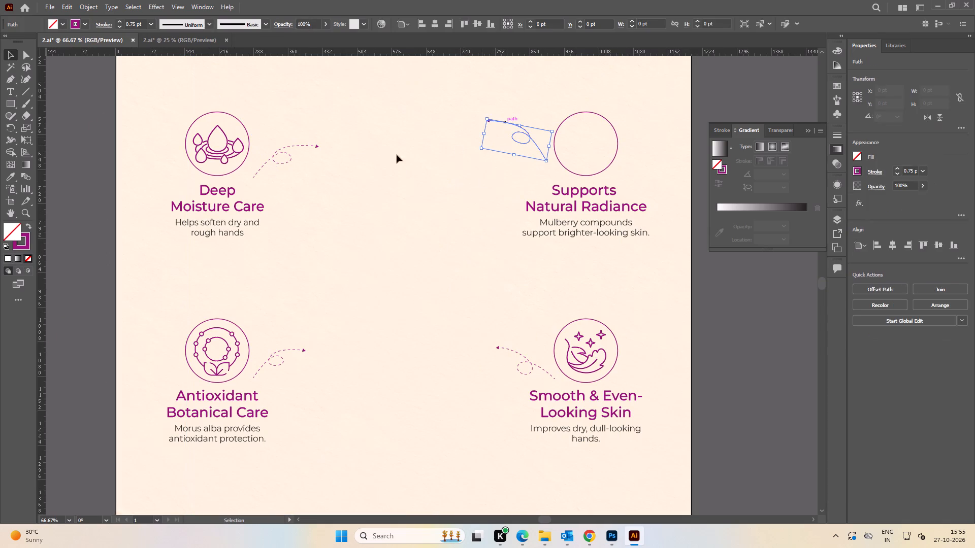
{"action": "left_click", "coordinate": [283, 149]}
{"action": "key", "text": "Delete"}
{"action": "left_click_drag", "start_coordinate": [288, 335], "coordinate": [305, 371]}
{"action": "key", "text": "Delete"}
{"action": "left_click_drag", "start_coordinate": [507, 322], "coordinate": [508, 340]}
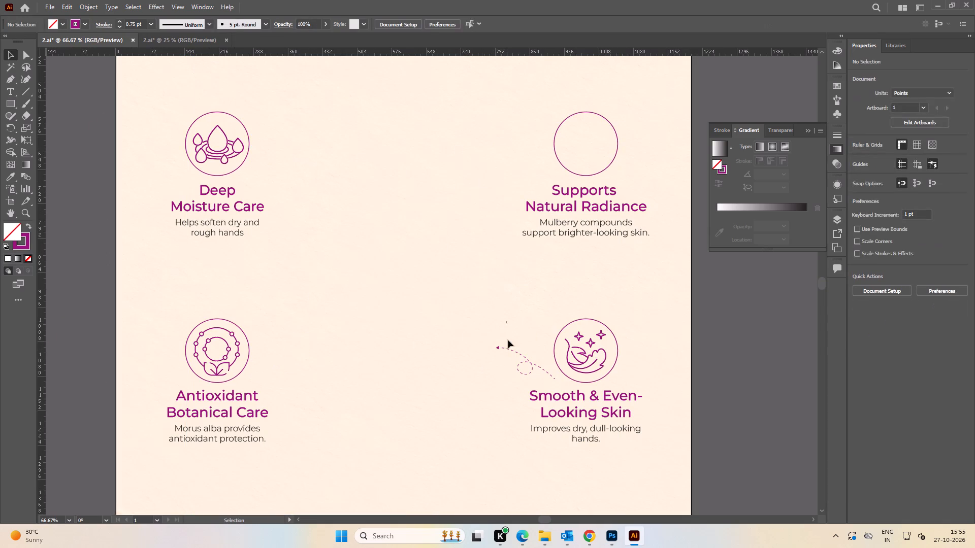
{"action": "left_click_drag", "start_coordinate": [508, 340], "coordinate": [504, 362]}
{"action": "key", "text": "Delete"}
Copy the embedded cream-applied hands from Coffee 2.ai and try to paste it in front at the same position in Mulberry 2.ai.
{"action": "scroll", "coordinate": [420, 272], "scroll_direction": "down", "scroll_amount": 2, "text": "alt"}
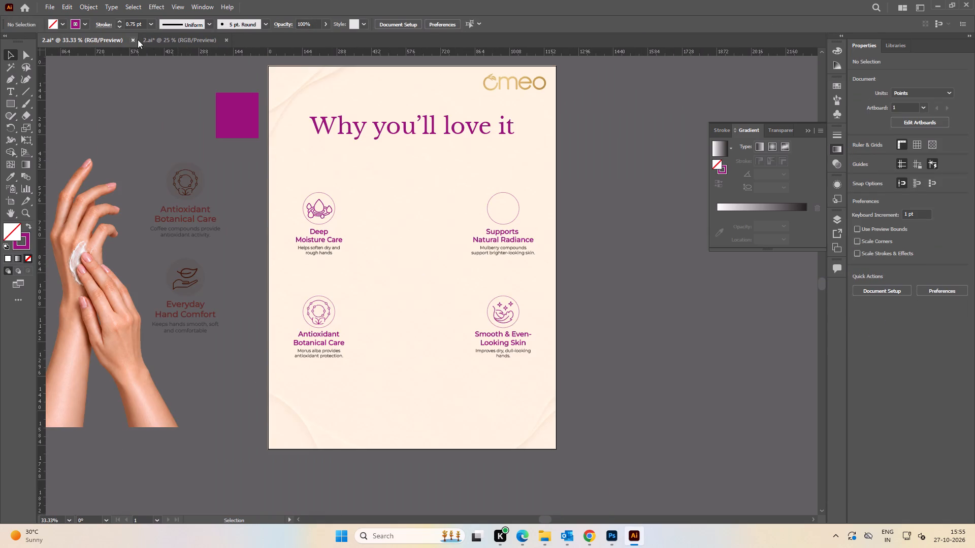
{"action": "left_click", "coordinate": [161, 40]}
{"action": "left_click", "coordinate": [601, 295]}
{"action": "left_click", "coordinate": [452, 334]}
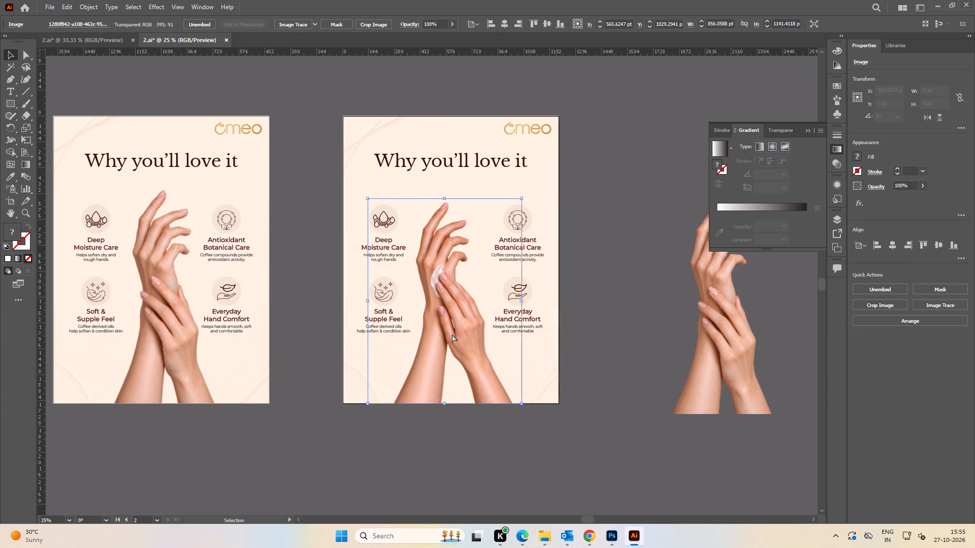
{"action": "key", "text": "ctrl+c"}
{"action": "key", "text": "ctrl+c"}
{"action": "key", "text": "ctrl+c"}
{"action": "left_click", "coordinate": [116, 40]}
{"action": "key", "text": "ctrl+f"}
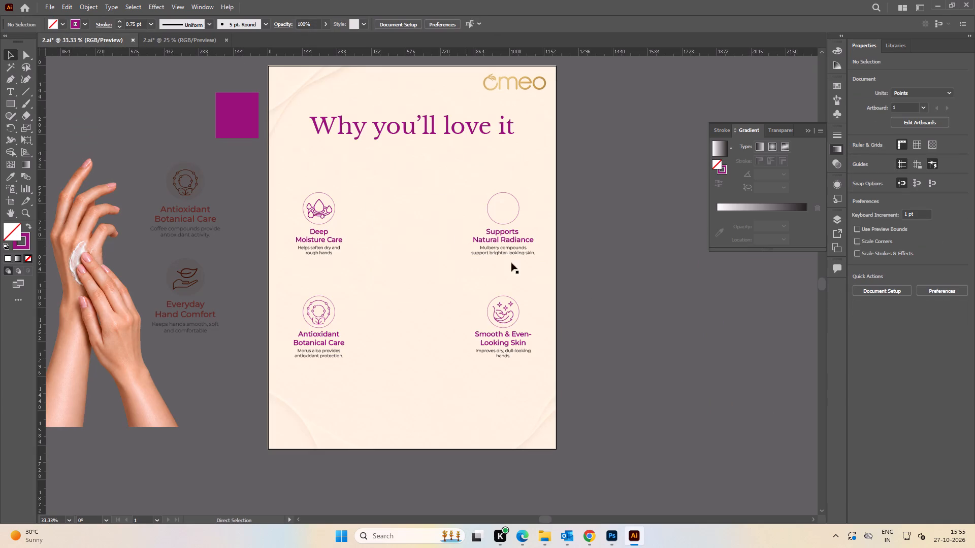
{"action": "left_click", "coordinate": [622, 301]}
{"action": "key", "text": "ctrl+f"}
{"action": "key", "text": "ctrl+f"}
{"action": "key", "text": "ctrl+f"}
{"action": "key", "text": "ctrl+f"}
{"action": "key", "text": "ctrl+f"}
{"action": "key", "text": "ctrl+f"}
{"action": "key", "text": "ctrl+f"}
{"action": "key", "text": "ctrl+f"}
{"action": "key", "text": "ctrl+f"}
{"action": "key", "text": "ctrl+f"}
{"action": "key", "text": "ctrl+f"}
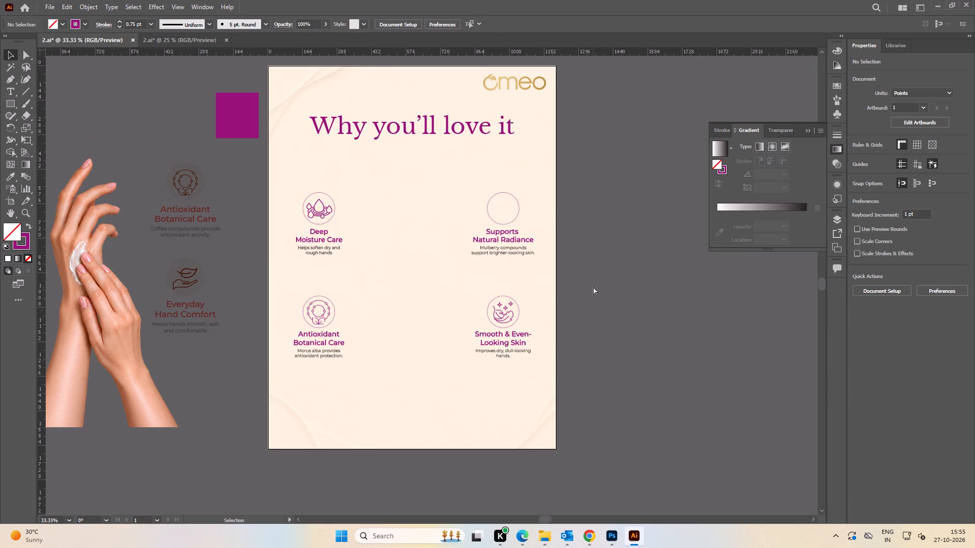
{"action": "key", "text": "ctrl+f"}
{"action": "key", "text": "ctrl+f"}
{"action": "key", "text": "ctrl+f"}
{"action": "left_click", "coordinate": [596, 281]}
{"action": "left_click", "coordinate": [589, 539]}
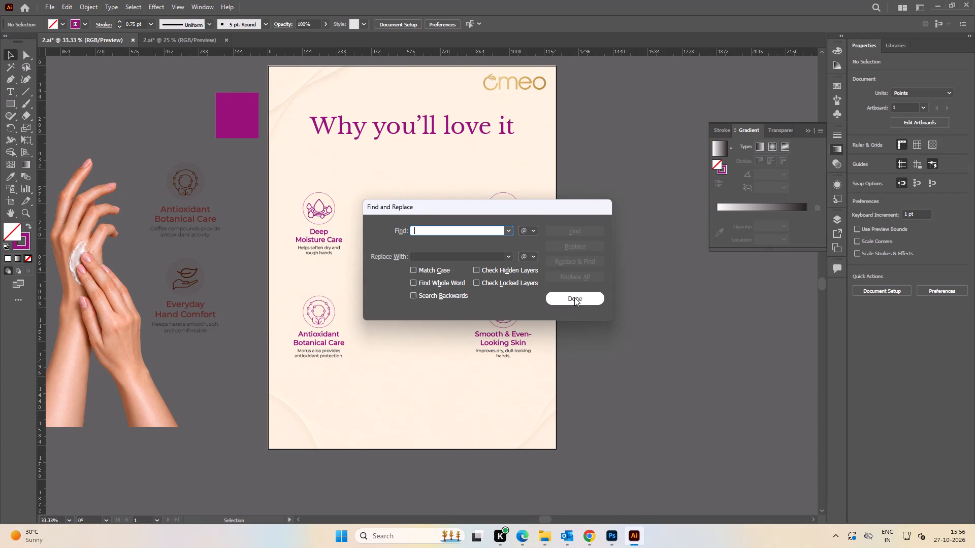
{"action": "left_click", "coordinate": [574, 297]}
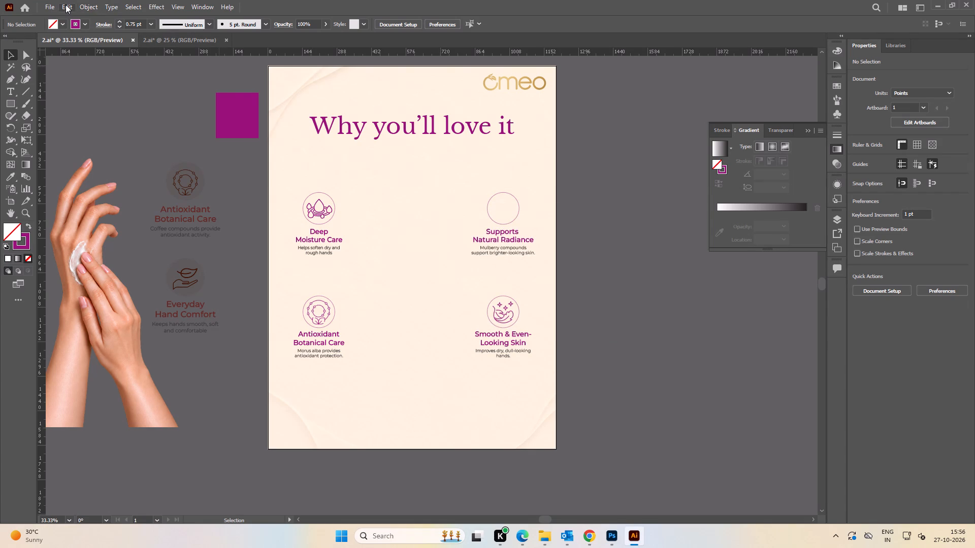
Look through the Tools commands in Illustrator's keyboard shortcut settings and leave without saving any changes.
{"action": "left_click", "coordinate": [66, 5]}
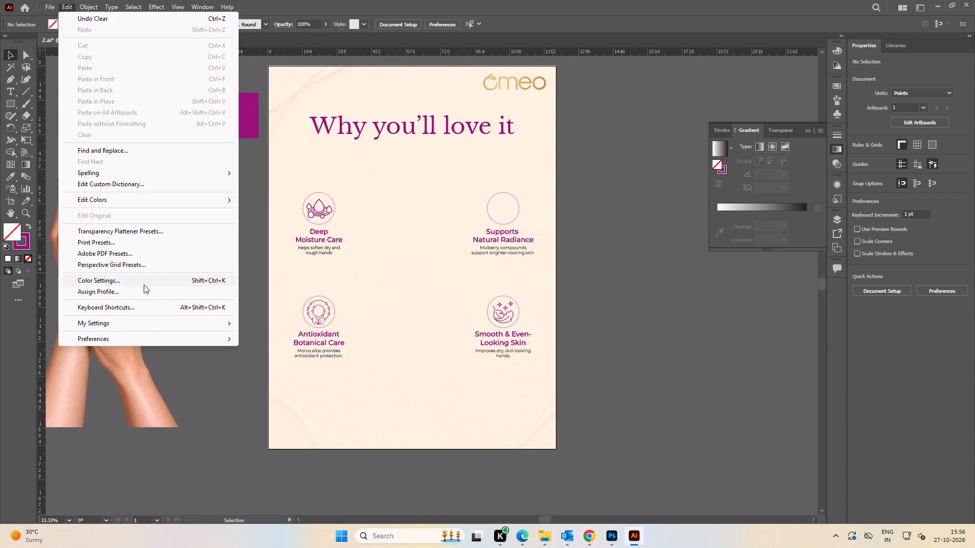
{"action": "left_click", "coordinate": [198, 307]}
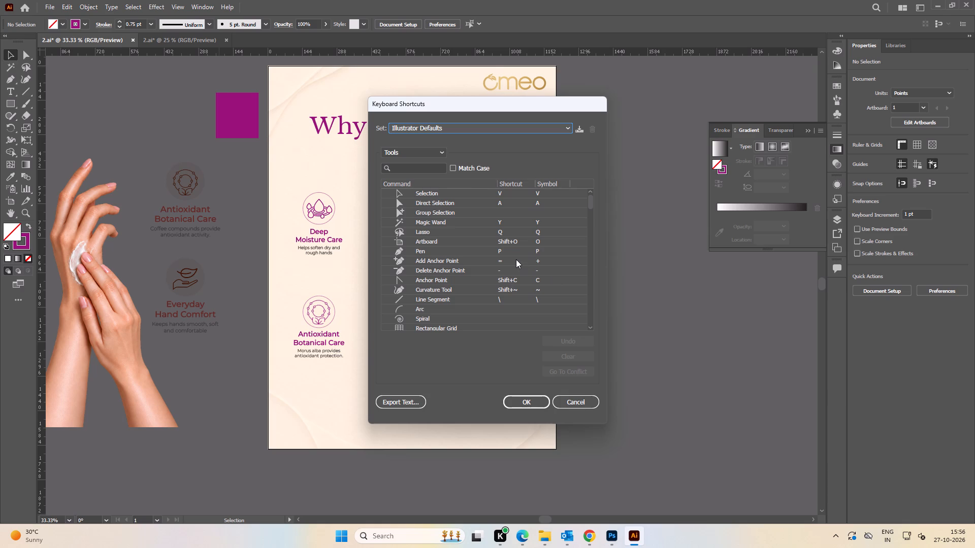
{"action": "scroll", "coordinate": [516, 259], "scroll_direction": "down", "scroll_amount": 13}
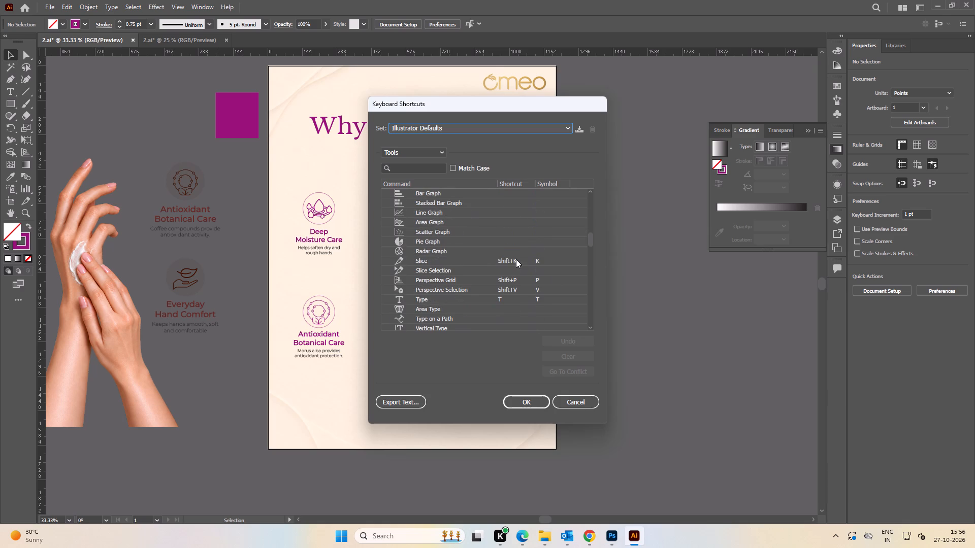
{"action": "scroll", "coordinate": [559, 273], "scroll_direction": "down", "scroll_amount": 2}
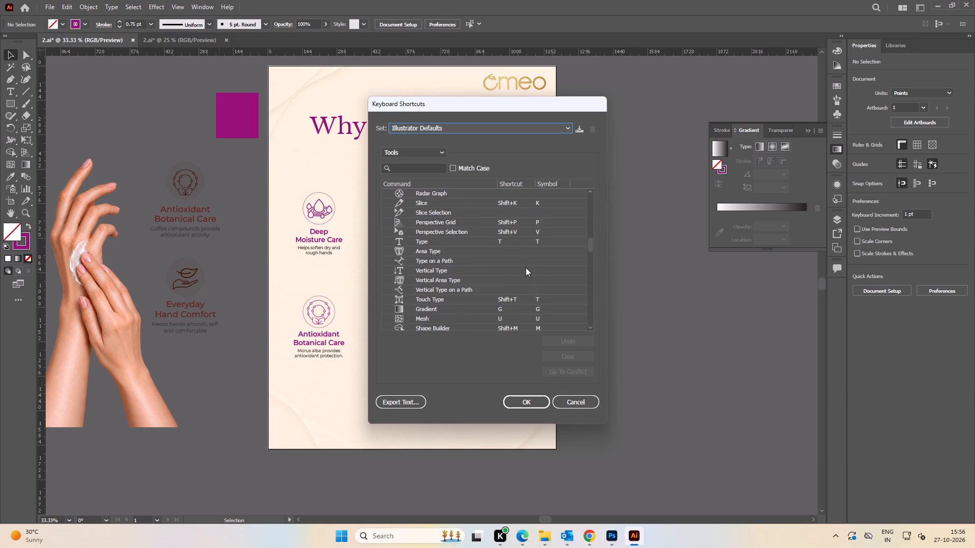
{"action": "left_click", "coordinate": [522, 259]}
{"action": "left_click", "coordinate": [521, 283]}
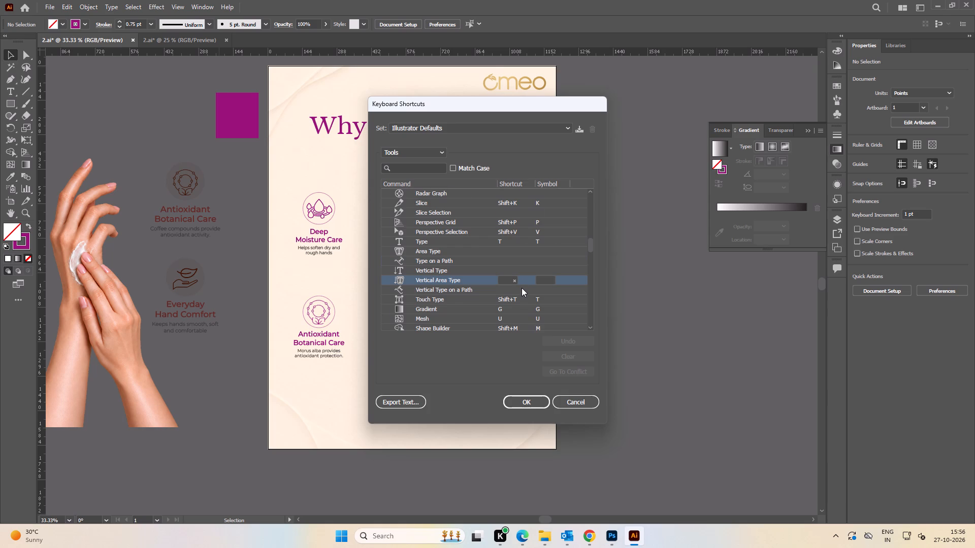
{"action": "scroll", "coordinate": [522, 288], "scroll_direction": "down", "scroll_amount": 8}
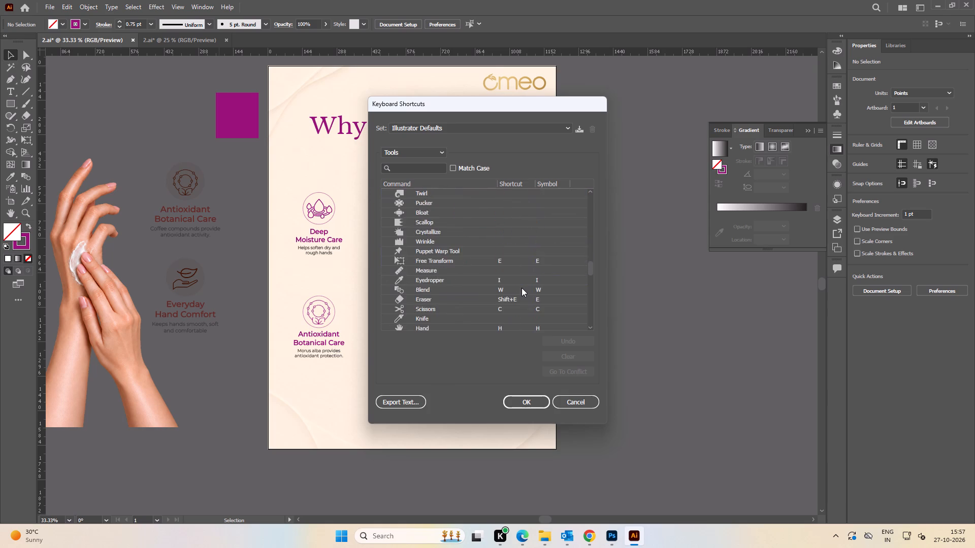
{"action": "scroll", "coordinate": [522, 288], "scroll_direction": "down", "scroll_amount": 9}
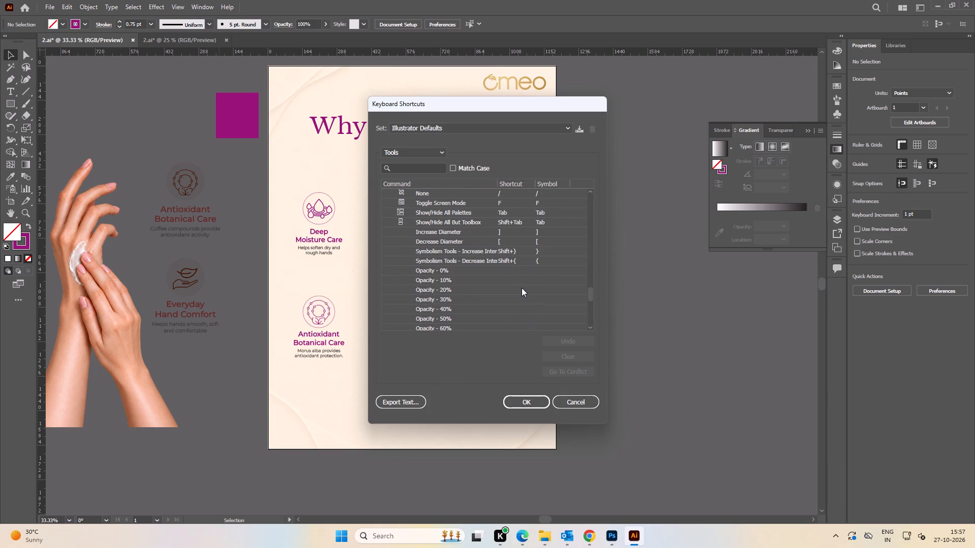
{"action": "scroll", "coordinate": [522, 288], "scroll_direction": "down", "scroll_amount": 10}
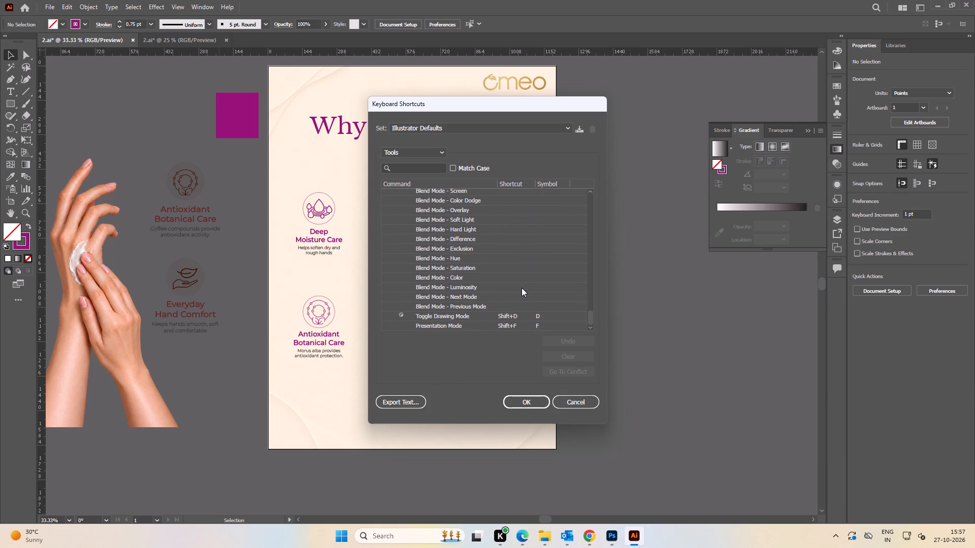
{"action": "left_click", "coordinate": [589, 405]}
{"action": "left_click", "coordinate": [646, 339]}
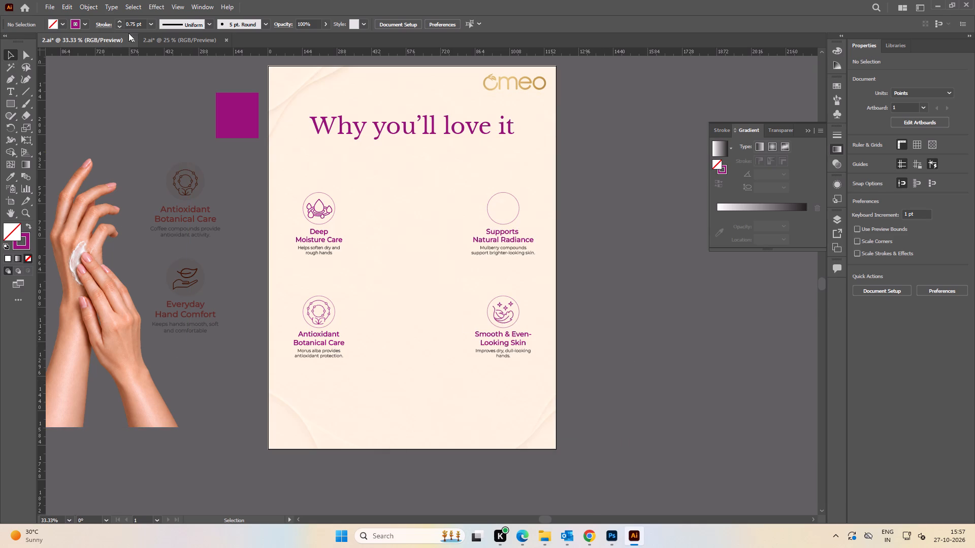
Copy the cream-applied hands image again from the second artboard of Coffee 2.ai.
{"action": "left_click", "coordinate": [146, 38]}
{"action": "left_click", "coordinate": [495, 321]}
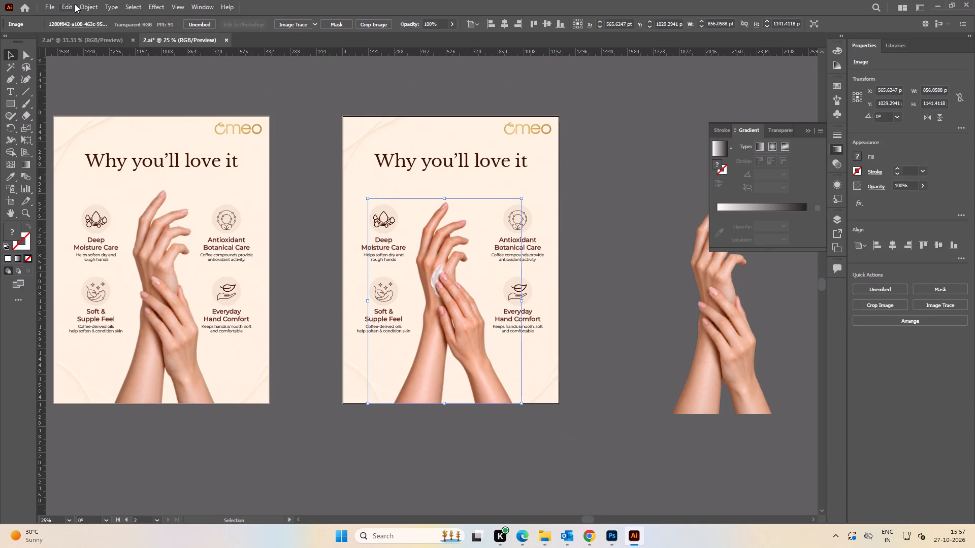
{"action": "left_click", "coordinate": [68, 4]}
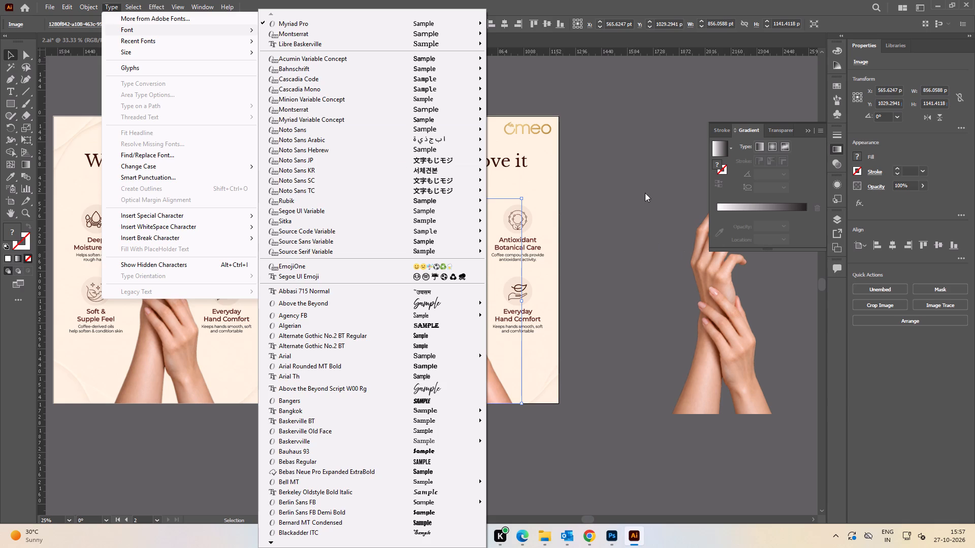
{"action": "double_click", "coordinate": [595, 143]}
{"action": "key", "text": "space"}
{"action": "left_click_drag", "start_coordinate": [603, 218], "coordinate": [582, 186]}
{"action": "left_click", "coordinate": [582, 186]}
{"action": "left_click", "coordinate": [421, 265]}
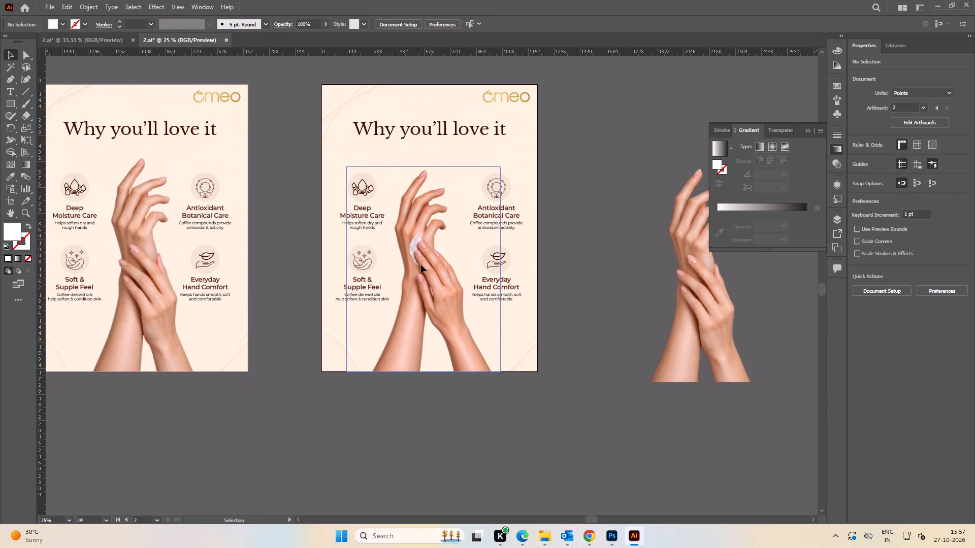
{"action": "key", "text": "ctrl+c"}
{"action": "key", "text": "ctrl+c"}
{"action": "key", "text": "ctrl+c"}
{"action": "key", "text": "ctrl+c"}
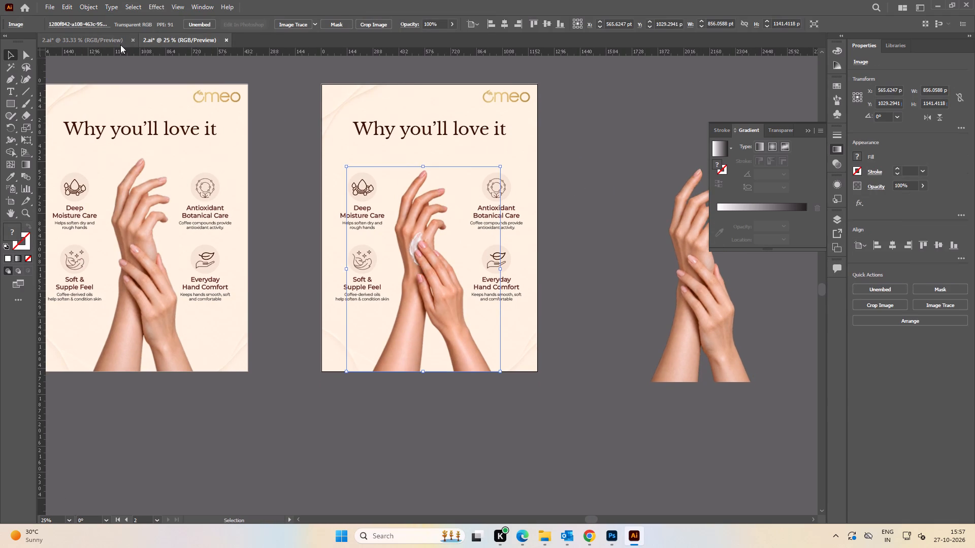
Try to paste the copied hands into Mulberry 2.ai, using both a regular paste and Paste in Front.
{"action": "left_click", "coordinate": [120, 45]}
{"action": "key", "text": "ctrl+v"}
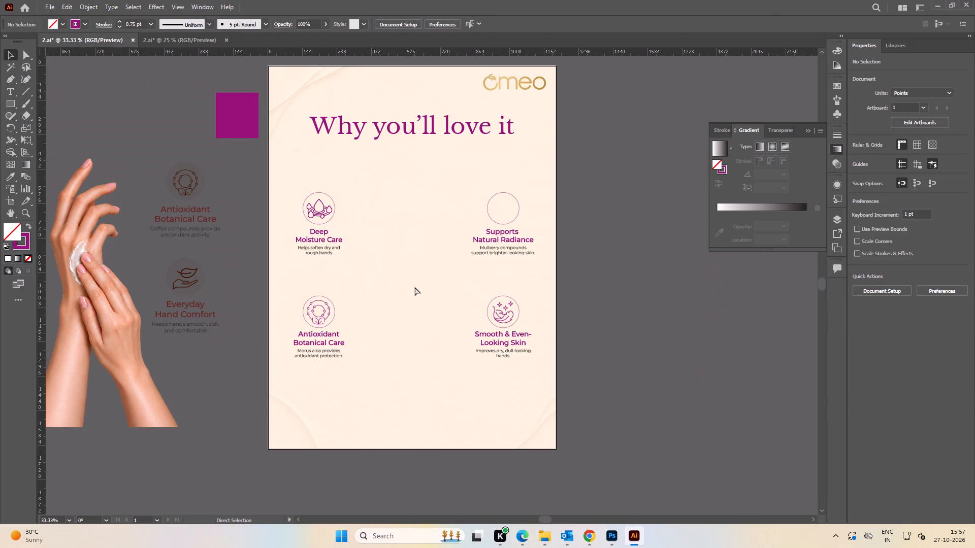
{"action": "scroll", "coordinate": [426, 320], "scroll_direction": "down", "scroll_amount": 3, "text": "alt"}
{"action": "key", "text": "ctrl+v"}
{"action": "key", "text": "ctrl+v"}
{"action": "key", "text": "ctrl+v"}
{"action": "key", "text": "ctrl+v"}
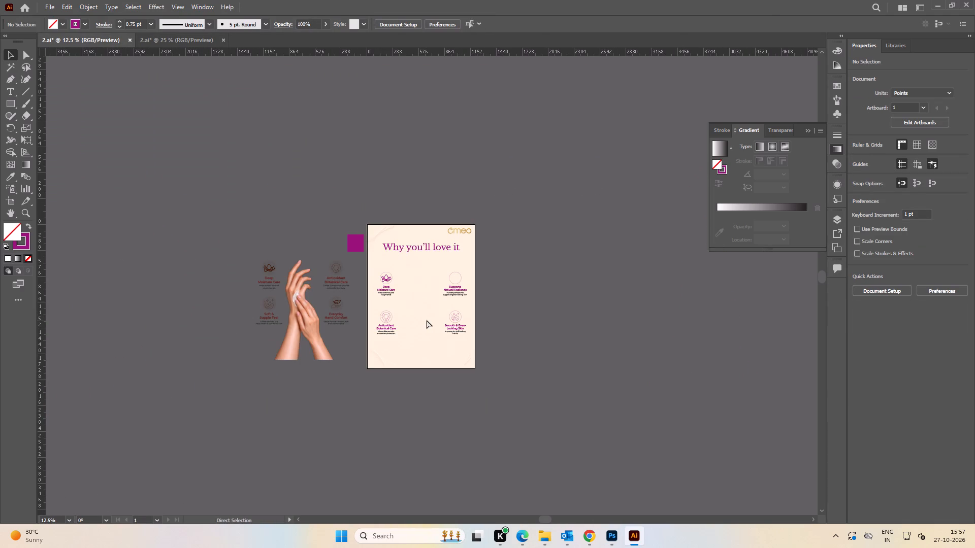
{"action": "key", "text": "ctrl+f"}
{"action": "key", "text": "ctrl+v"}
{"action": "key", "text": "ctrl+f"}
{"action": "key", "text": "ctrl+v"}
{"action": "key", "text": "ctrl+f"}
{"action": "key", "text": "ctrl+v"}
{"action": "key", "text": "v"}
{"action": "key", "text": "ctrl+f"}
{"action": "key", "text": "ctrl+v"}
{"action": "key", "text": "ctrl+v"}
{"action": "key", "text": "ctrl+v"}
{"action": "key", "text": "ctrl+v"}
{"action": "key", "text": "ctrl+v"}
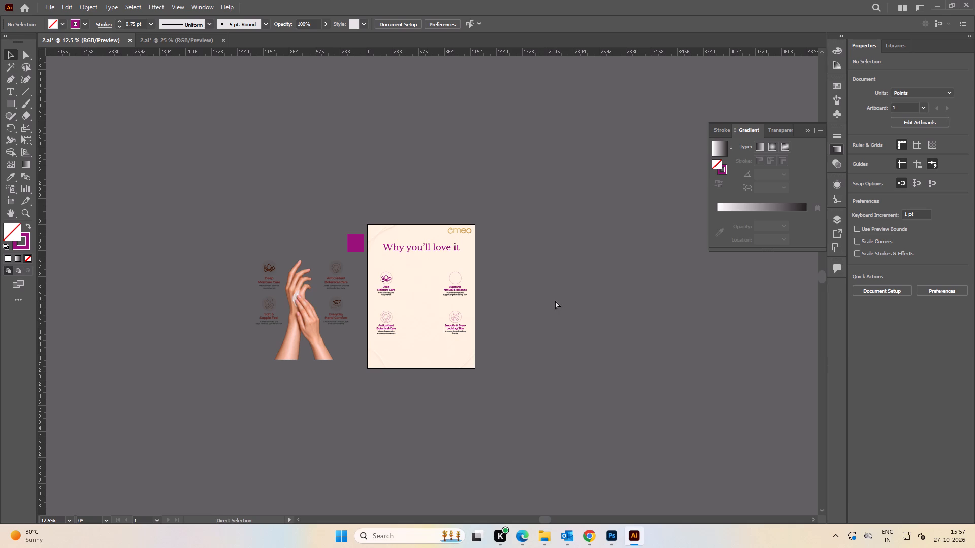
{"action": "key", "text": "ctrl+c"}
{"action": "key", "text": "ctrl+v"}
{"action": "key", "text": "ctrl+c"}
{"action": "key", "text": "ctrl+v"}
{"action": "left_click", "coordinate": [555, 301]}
Move the cream-applied hands from the canvas onto the Mulberry artboard, centred horizontally and aligned to its bottom edge.
{"action": "scroll", "coordinate": [479, 335], "scroll_direction": "up", "scroll_amount": 3, "text": "alt"}
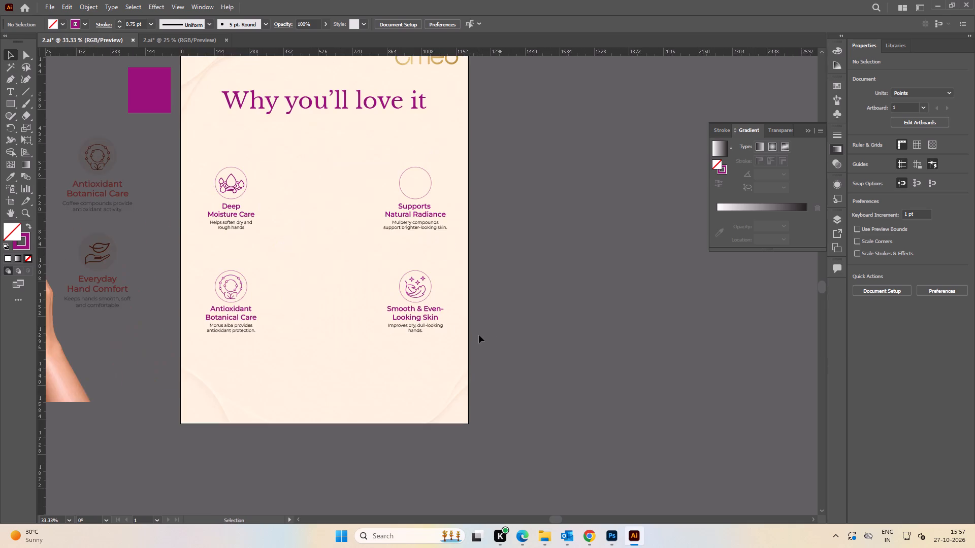
{"action": "key", "text": "space"}
{"action": "left_click_drag", "start_coordinate": [539, 313], "coordinate": [558, 333]}
{"action": "left_click", "coordinate": [561, 327]}
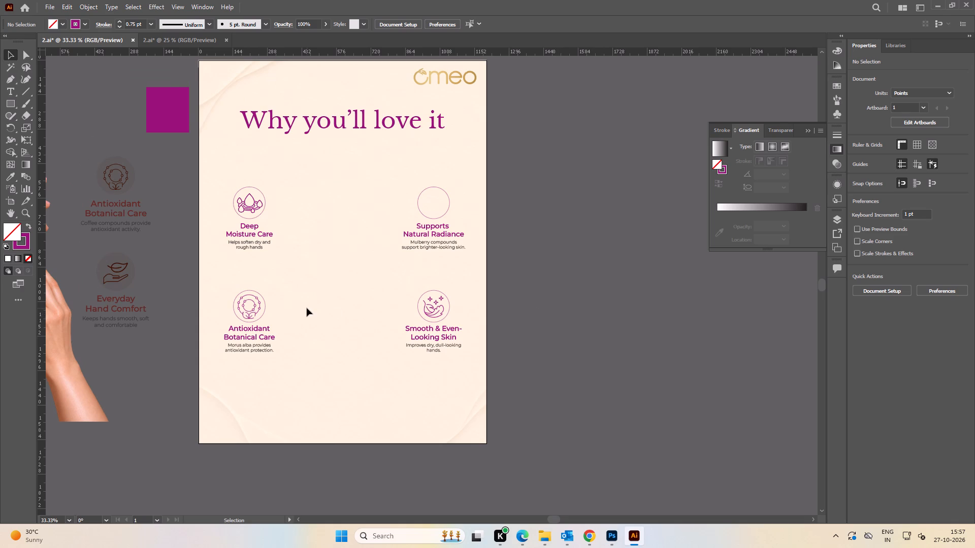
{"action": "scroll", "coordinate": [343, 312], "scroll_direction": "up", "scroll_amount": 1, "text": "alt"}
{"action": "scroll", "coordinate": [343, 312], "scroll_direction": "down", "scroll_amount": 3, "text": "alt"}
{"action": "key", "text": "space"}
{"action": "left_click_drag", "start_coordinate": [354, 312], "coordinate": [373, 312]}
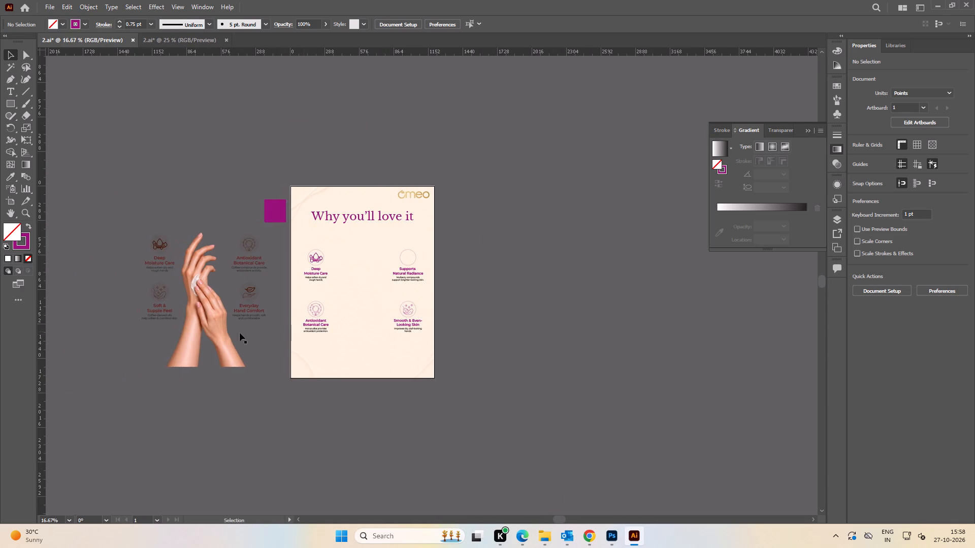
{"action": "left_click_drag", "start_coordinate": [206, 335], "coordinate": [355, 351]}
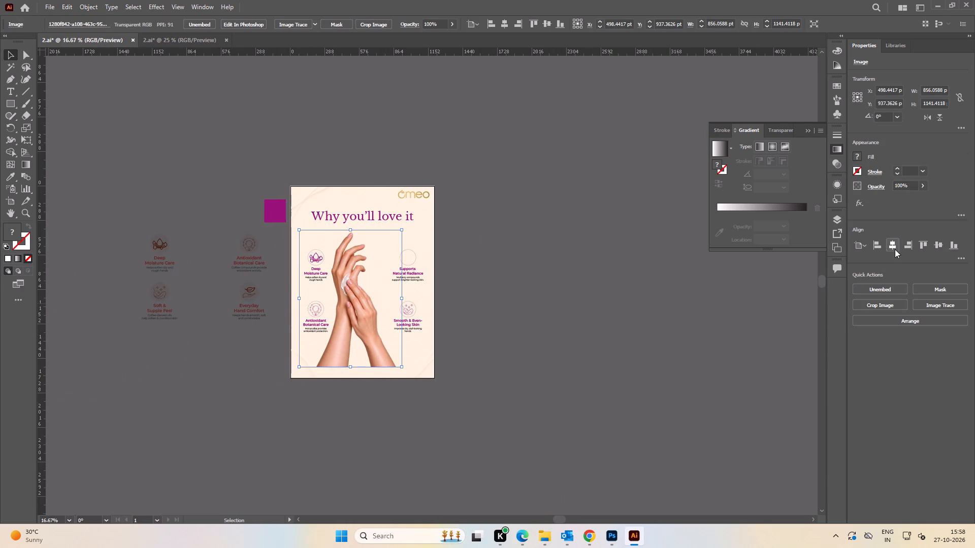
{"action": "left_click", "coordinate": [895, 249]}
{"action": "left_click", "coordinate": [948, 248]}
{"action": "left_click_drag", "start_coordinate": [608, 302], "coordinate": [604, 305]}
{"action": "scroll", "coordinate": [371, 346], "scroll_direction": "up", "scroll_amount": 2, "text": "alt"}
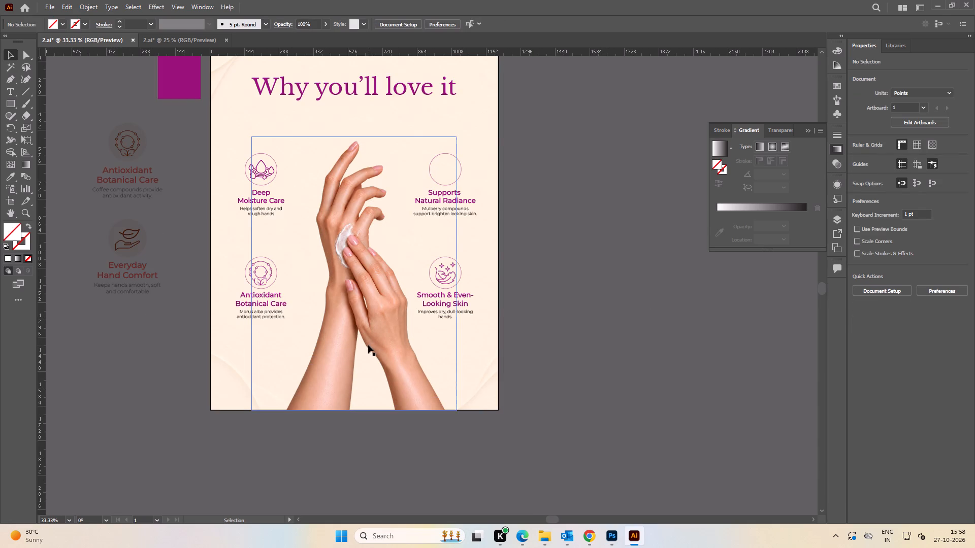
Lock the hands image on the Mulberry artboard.
{"action": "left_click", "coordinate": [372, 340]}
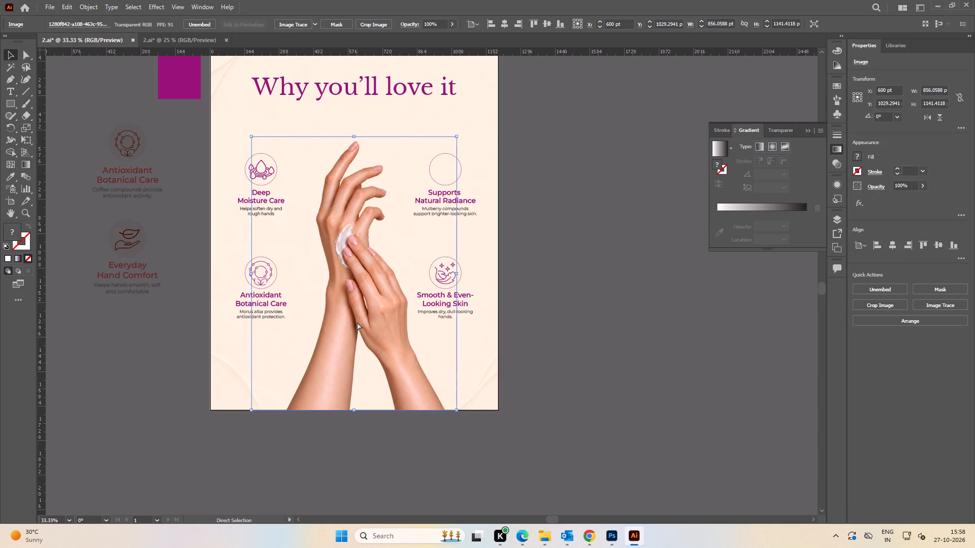
{"action": "key", "text": "ctrl+2"}
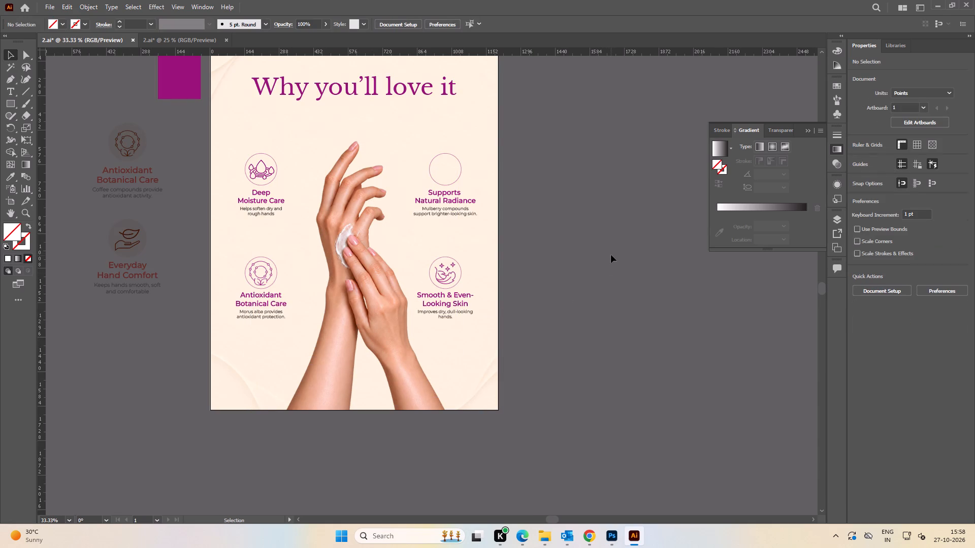
Move the four purple benefit icon-and-text blocks together off the Mulberry artboard onto the empty canvas to its right.
{"action": "key", "text": "space"}
{"action": "left_click_drag", "start_coordinate": [578, 232], "coordinate": [592, 232]}
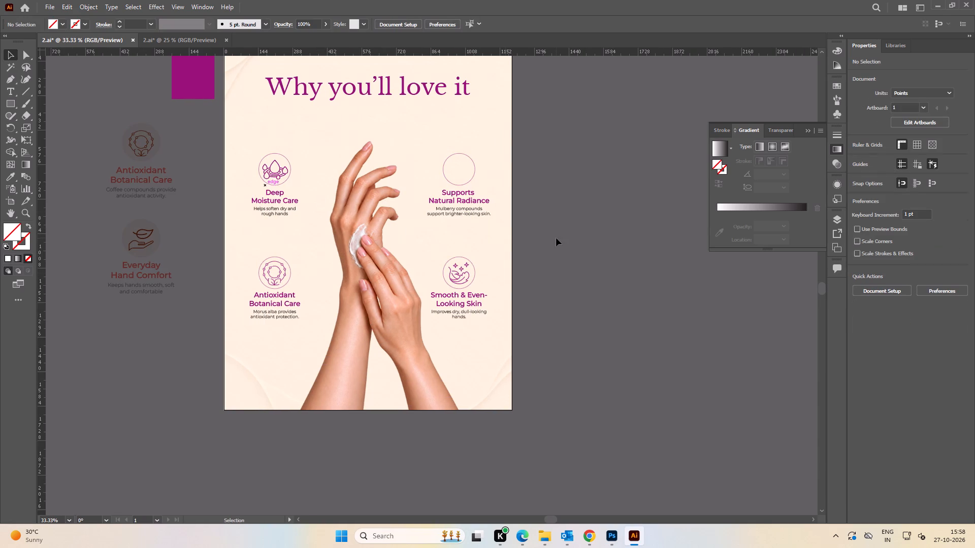
{"action": "left_click", "coordinate": [556, 238]}
{"action": "key", "text": "space"}
{"action": "left_click_drag", "start_coordinate": [276, 116], "coordinate": [277, 182]}
{"action": "left_click", "coordinate": [241, 160]}
{"action": "scroll", "coordinate": [290, 218], "scroll_direction": "down", "scroll_amount": 1, "text": "alt"}
{"action": "key", "text": "space"}
{"action": "left_click_drag", "start_coordinate": [282, 237], "coordinate": [346, 224]}
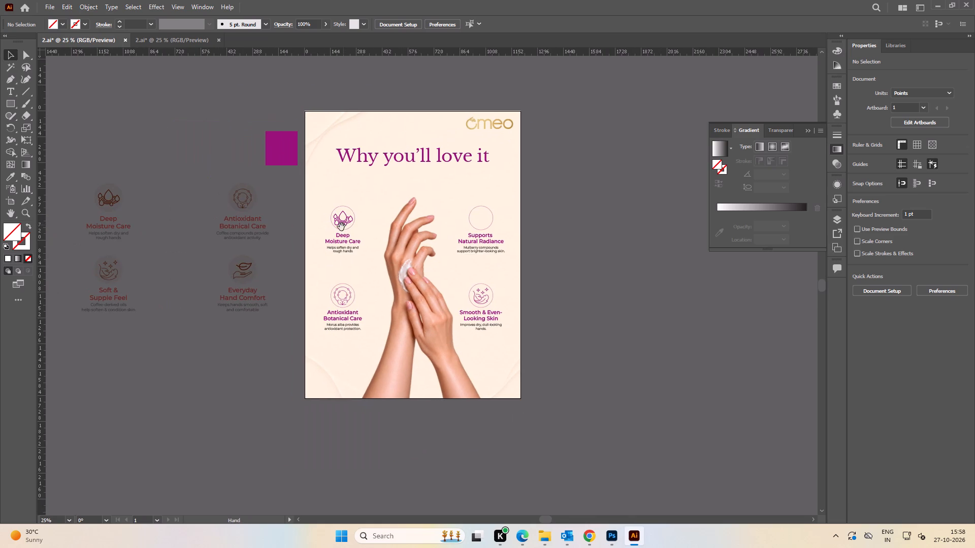
{"action": "left_click", "coordinate": [345, 241]}
{"action": "scroll", "coordinate": [491, 255], "scroll_direction": "up", "scroll_amount": 1, "text": "alt"}
{"action": "left_click", "coordinate": [479, 235], "text": "shift"}
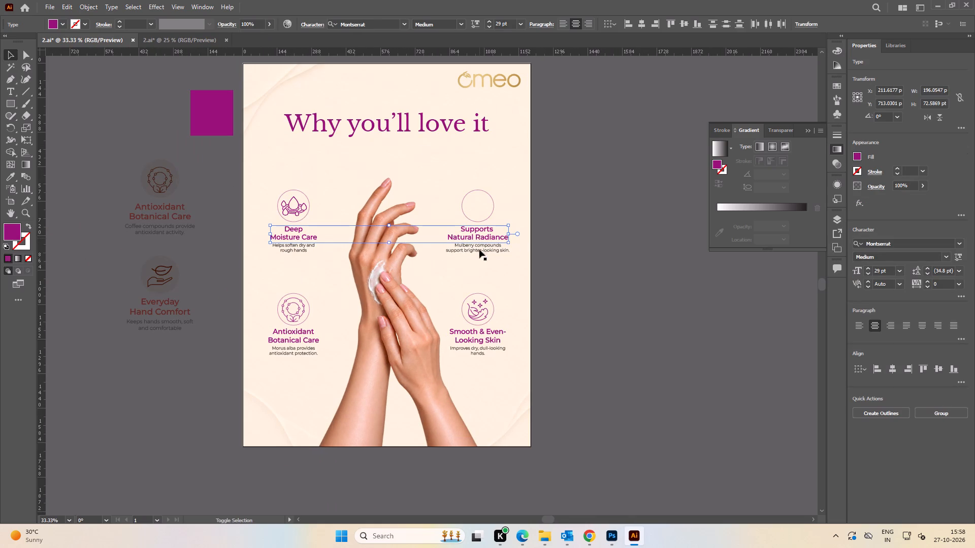
{"action": "left_click", "coordinate": [592, 288]}
{"action": "scroll", "coordinate": [556, 339], "scroll_direction": "down", "scroll_amount": 1, "text": "alt"}
{"action": "left_click_drag", "start_coordinate": [584, 384], "coordinate": [344, 215]}
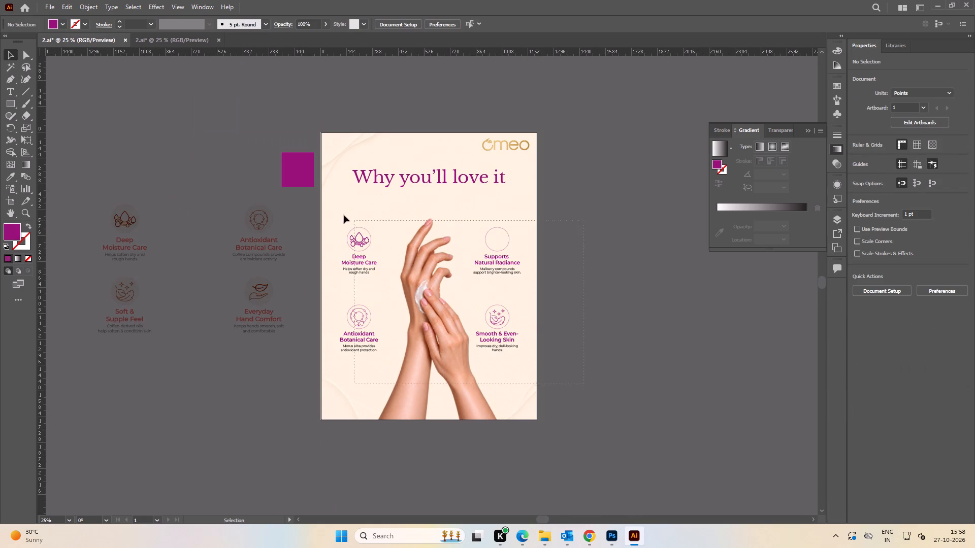
{"action": "left_click_drag", "start_coordinate": [344, 215], "coordinate": [330, 210]}
{"action": "key", "text": "space"}
{"action": "left_click_drag", "start_coordinate": [638, 284], "coordinate": [477, 253]}
{"action": "scroll", "coordinate": [450, 251], "scroll_direction": "down", "scroll_amount": 2, "text": "alt"}
{"action": "left_click_drag", "start_coordinate": [381, 277], "coordinate": [479, 275]}
{"action": "left_click", "coordinate": [507, 269]}
{"action": "left_click_drag", "start_coordinate": [473, 303], "coordinate": [301, 209]}
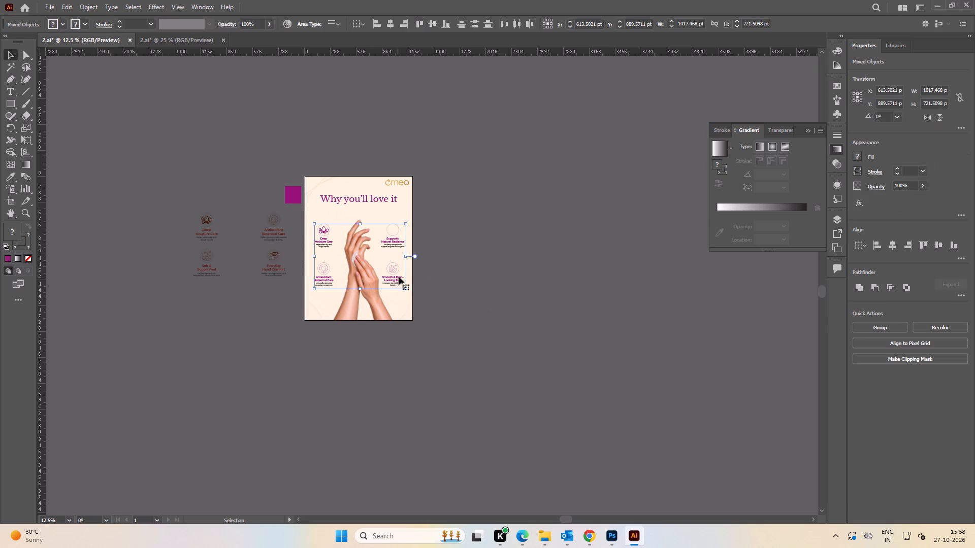
{"action": "left_click_drag", "start_coordinate": [395, 277], "coordinate": [512, 268]}
{"action": "left_click", "coordinate": [489, 322]}
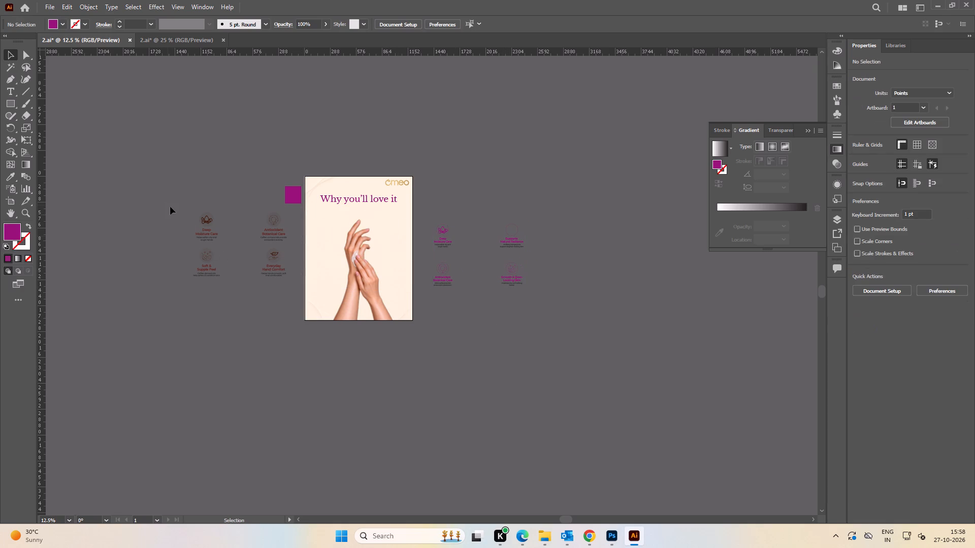
Copy the group of four brown benefit blocks from the second artboard of Coffee 2.ai, leaving out the hands.
{"action": "left_click", "coordinate": [161, 201]}
{"action": "scroll", "coordinate": [263, 244], "scroll_direction": "up", "scroll_amount": 2, "text": "alt"}
{"action": "left_click", "coordinate": [156, 43]}
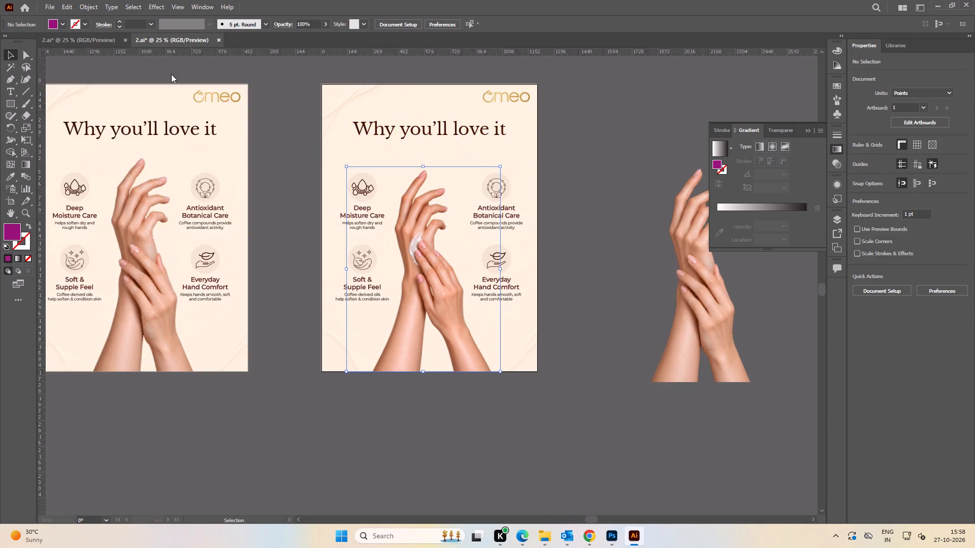
{"action": "scroll", "coordinate": [251, 184], "scroll_direction": "down", "scroll_amount": 1, "text": "alt"}
{"action": "left_click", "coordinate": [464, 207]}
{"action": "left_click_drag", "start_coordinate": [457, 280], "coordinate": [301, 172]}
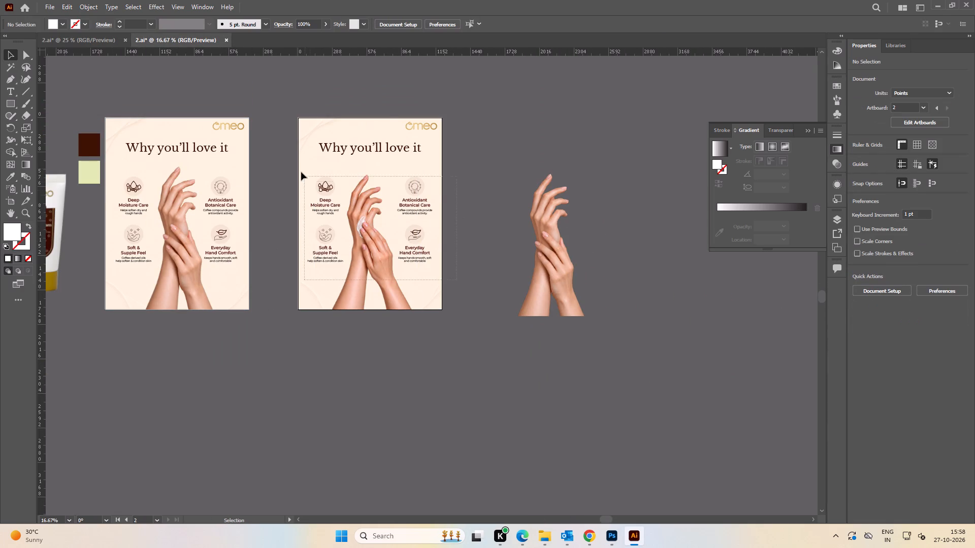
{"action": "left_click_drag", "start_coordinate": [301, 172], "coordinate": [296, 167]}
{"action": "left_click", "coordinate": [393, 290], "text": "shift"}
{"action": "key", "text": "ctrl+c"}
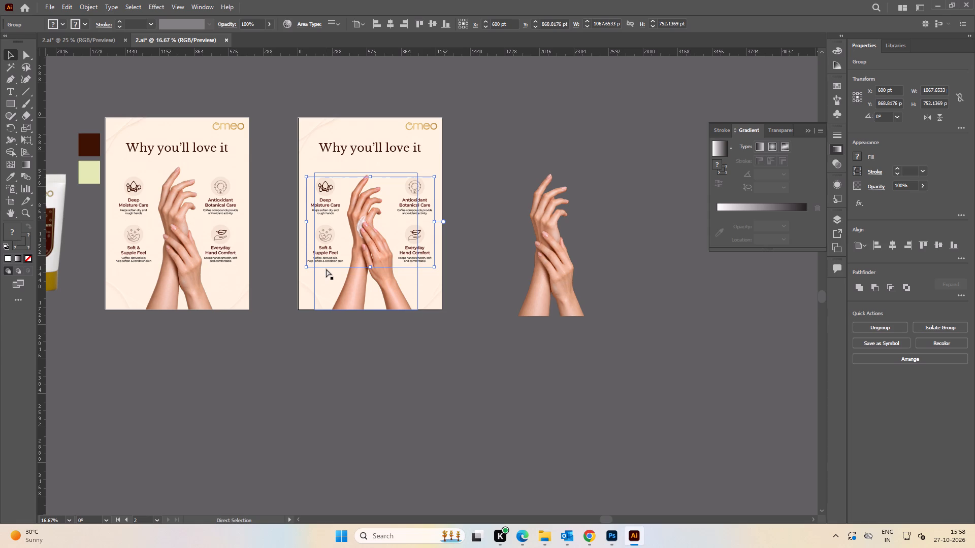
{"action": "key", "text": "ctrl+c"}
{"action": "key", "text": "ctrl+c"}
{"action": "key", "text": "ctrl+c"}
{"action": "key", "text": "ctrl+c"}
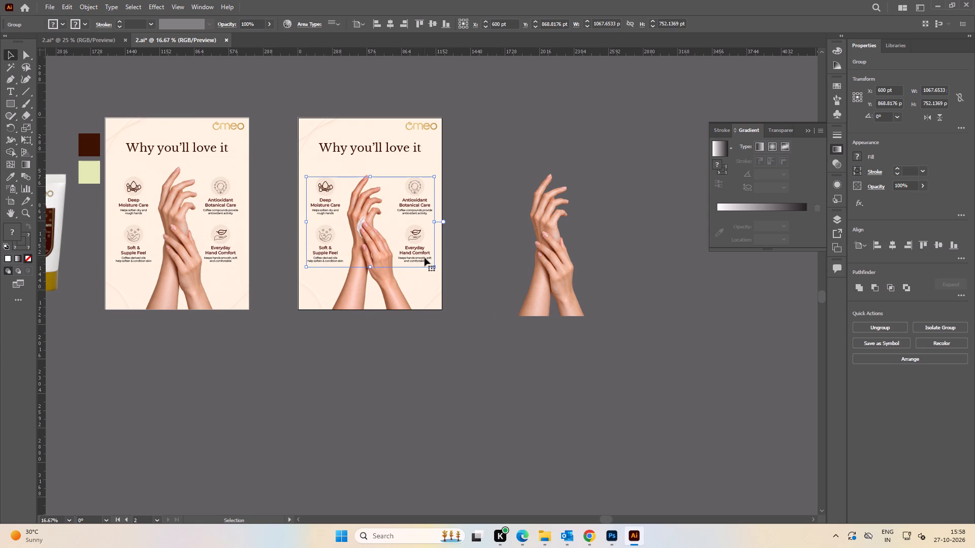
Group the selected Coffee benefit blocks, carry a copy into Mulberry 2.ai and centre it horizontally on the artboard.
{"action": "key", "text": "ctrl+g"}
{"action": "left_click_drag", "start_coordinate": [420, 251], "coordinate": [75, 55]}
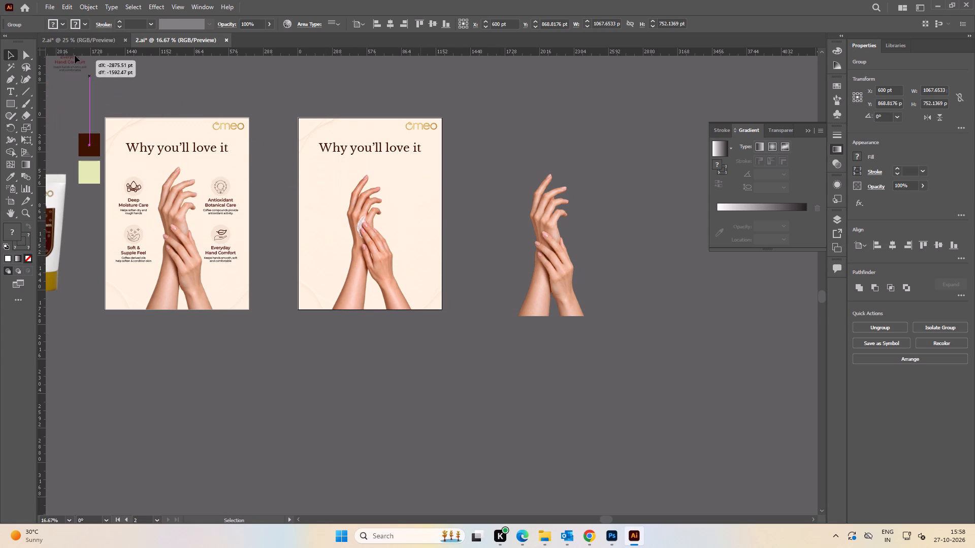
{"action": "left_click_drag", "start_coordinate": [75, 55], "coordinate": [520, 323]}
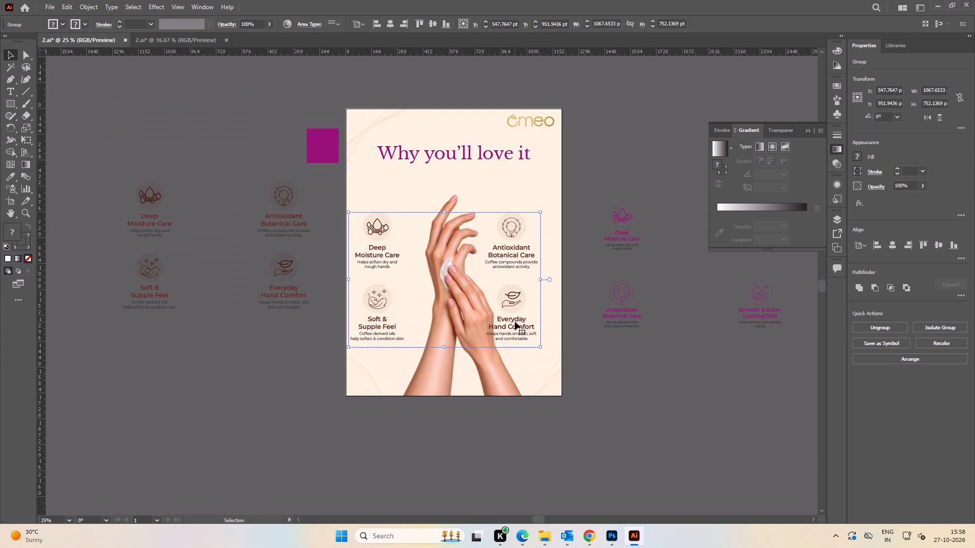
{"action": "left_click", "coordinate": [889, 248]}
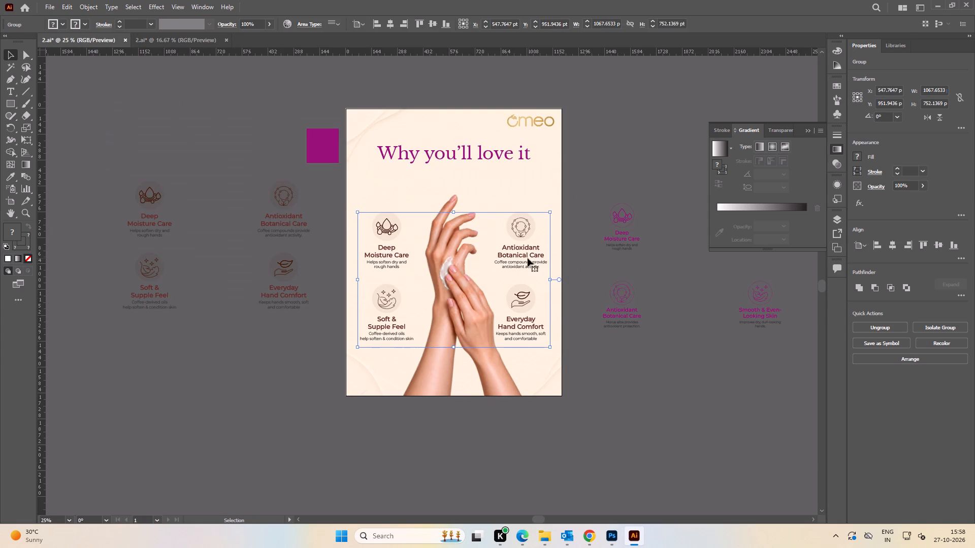
Paste the copied Coffee benefit group in front at its original position on the Mulberry artboard.
{"action": "left_click", "coordinate": [633, 386]}
{"action": "key", "text": "ctrl+f"}
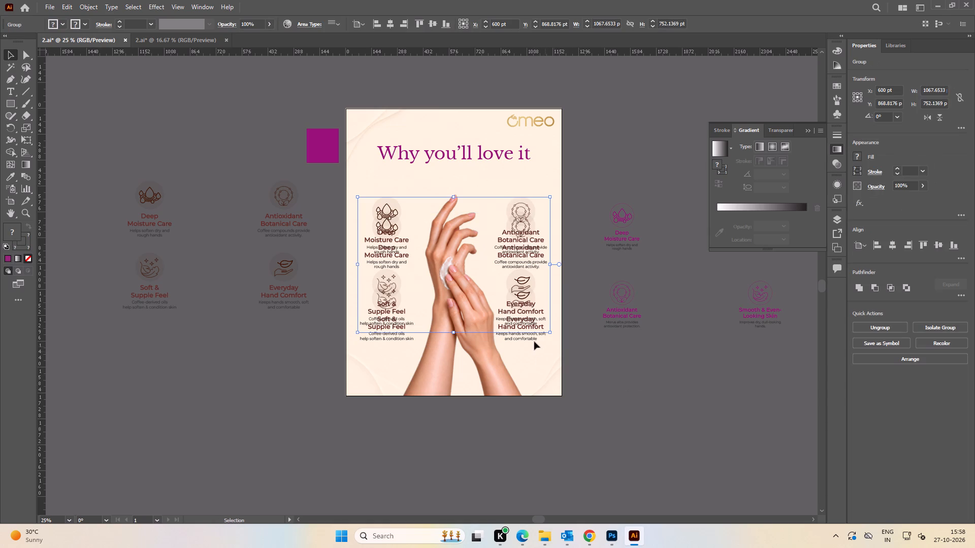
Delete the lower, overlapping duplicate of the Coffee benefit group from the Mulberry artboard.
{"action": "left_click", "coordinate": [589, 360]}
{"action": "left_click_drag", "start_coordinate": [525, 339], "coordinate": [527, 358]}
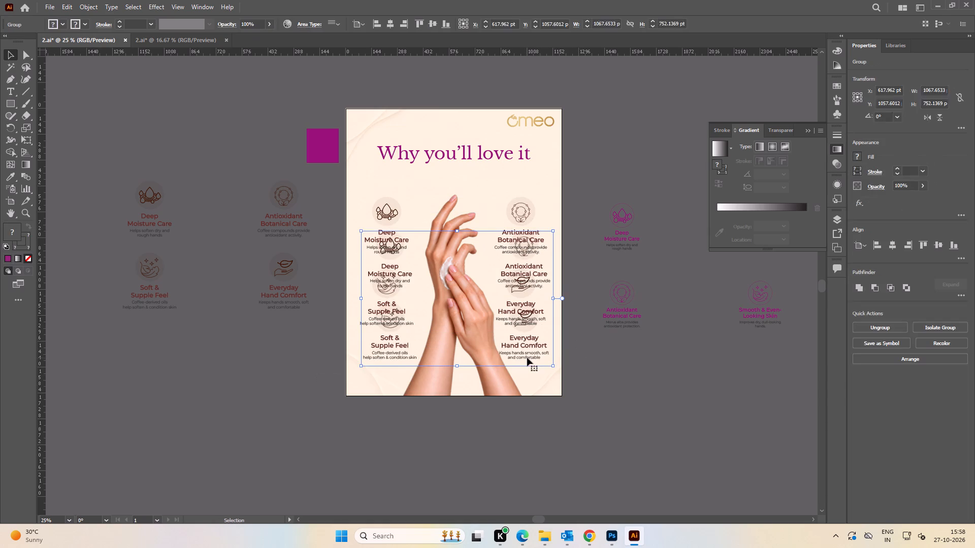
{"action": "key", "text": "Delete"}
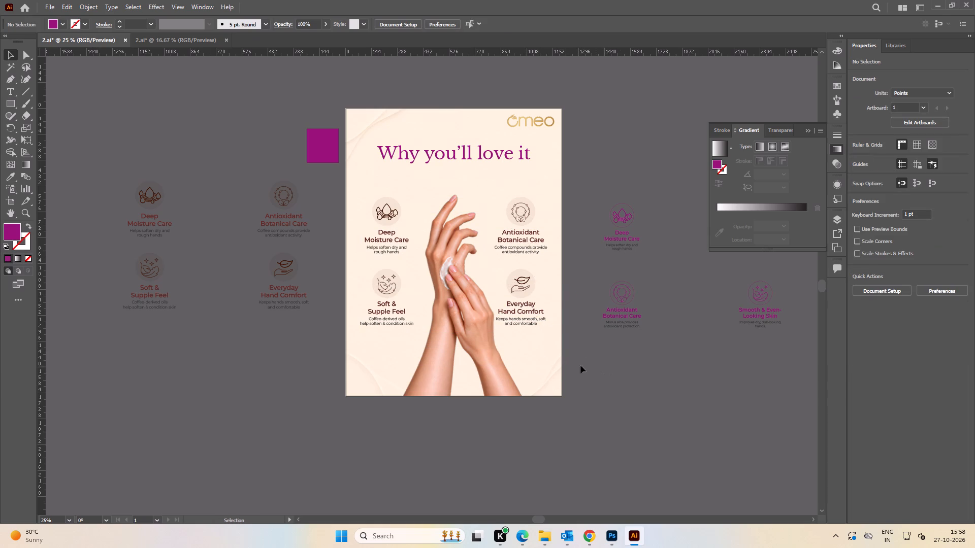
Unlock all artwork in Mulberry 2.ai and shift the hands slightly left between the benefit columns.
{"action": "key", "text": "ctrl+alt+2"}
{"action": "left_click", "coordinate": [625, 362]}
{"action": "scroll", "coordinate": [464, 356], "scroll_direction": "up", "scroll_amount": 1, "text": "alt"}
{"action": "left_click_drag", "start_coordinate": [500, 367], "coordinate": [496, 367]}
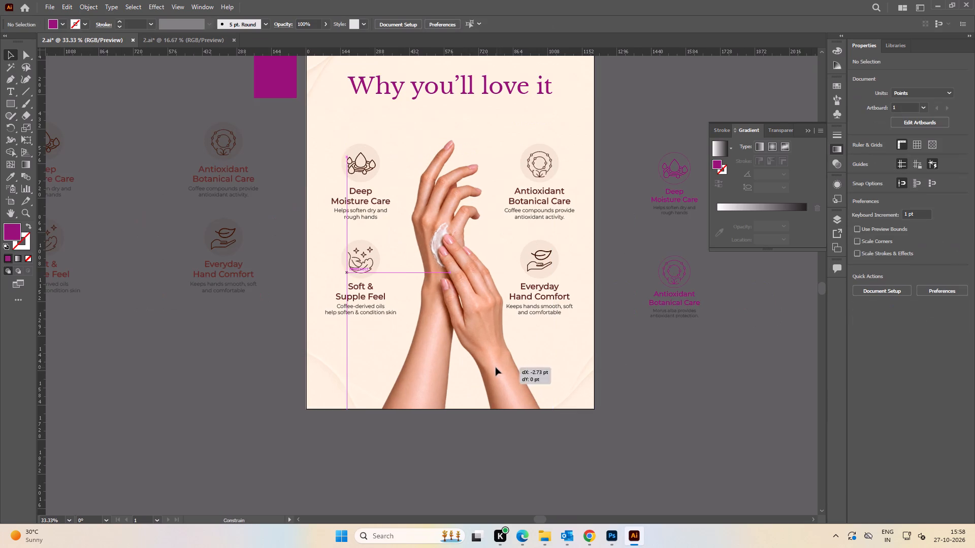
{"action": "left_click_drag", "start_coordinate": [496, 367], "coordinate": [494, 368]}
{"action": "left_click", "coordinate": [574, 451]}
Lock the hands and the background artwork on the Mulberry artboard again.
{"action": "left_click_drag", "start_coordinate": [658, 449], "coordinate": [264, 352]}
{"action": "key", "text": "ctrl+2"}
{"action": "left_click", "coordinate": [634, 404]}
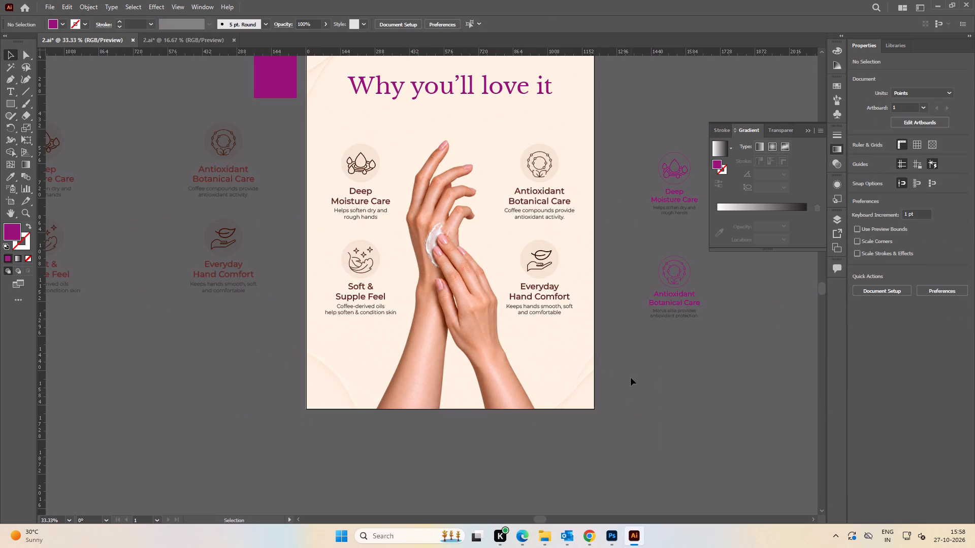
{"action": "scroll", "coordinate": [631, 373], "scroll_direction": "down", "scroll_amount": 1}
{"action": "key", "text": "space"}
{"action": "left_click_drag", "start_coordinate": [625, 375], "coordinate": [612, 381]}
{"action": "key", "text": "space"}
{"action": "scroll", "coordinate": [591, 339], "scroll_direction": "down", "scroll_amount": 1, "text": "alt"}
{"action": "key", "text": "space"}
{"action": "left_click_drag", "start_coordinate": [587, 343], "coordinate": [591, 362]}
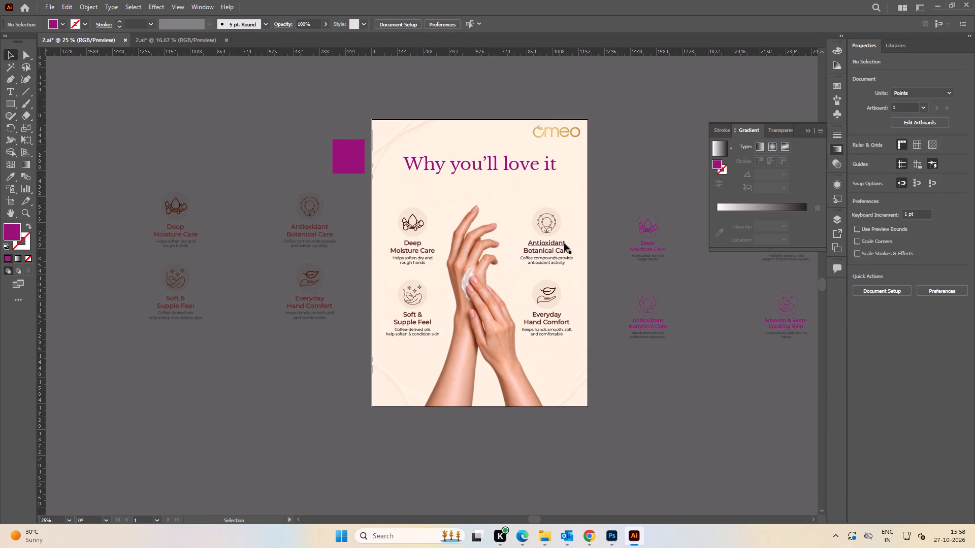
Ungroup the pasted Coffee benefit blocks on the Mulberry artboard.
{"action": "scroll", "coordinate": [545, 251], "scroll_direction": "up", "scroll_amount": 2, "text": "alt"}
{"action": "scroll", "coordinate": [550, 249], "scroll_direction": "down", "scroll_amount": 1, "text": "alt"}
{"action": "left_click", "coordinate": [619, 194]}
{"action": "key", "text": "space"}
{"action": "left_click_drag", "start_coordinate": [611, 231], "coordinate": [604, 216]}
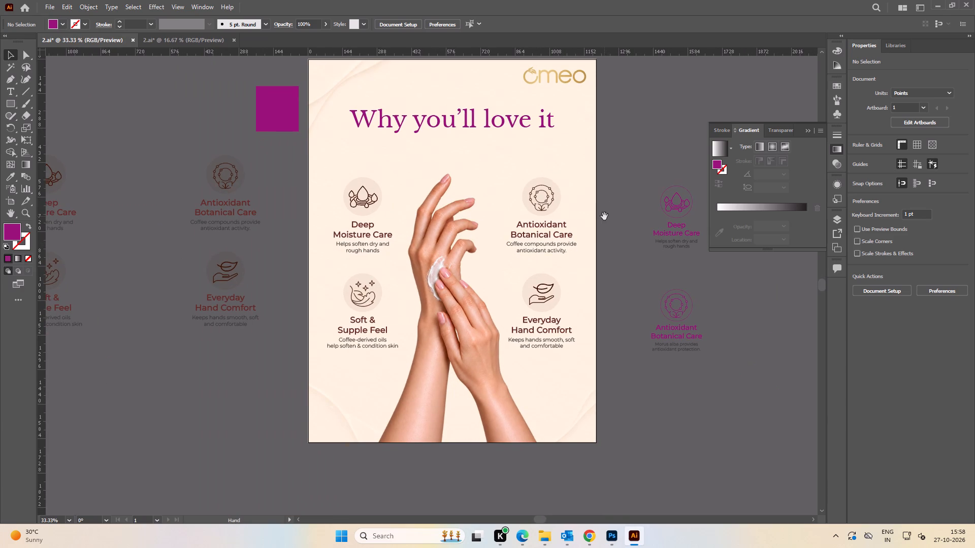
{"action": "left_click", "coordinate": [559, 230]}
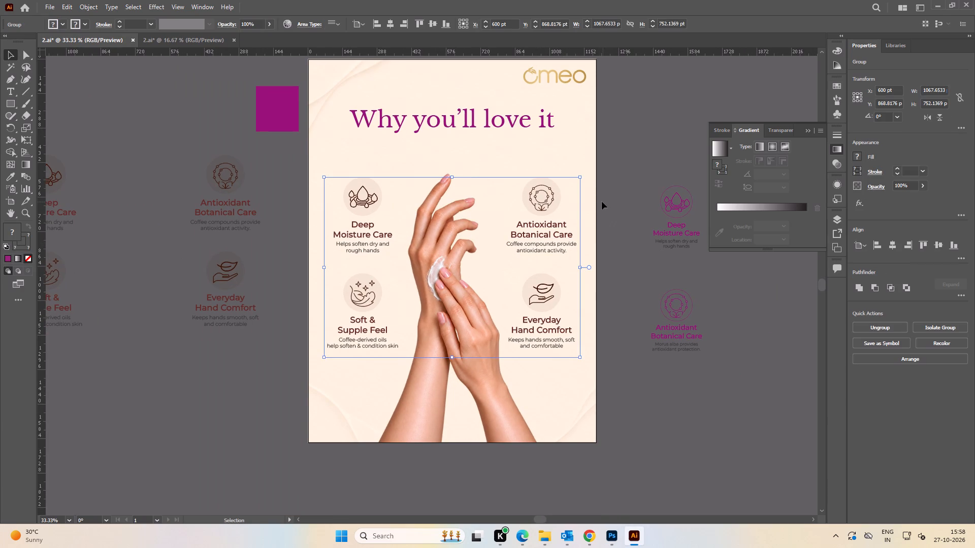
{"action": "key", "text": "ctrl+shift+g"}
{"action": "left_click", "coordinate": [613, 182]}
Recolour the four benefit headings on the artboard with the purple sampled from the swatch square beside it.
{"action": "left_click", "coordinate": [543, 234]}
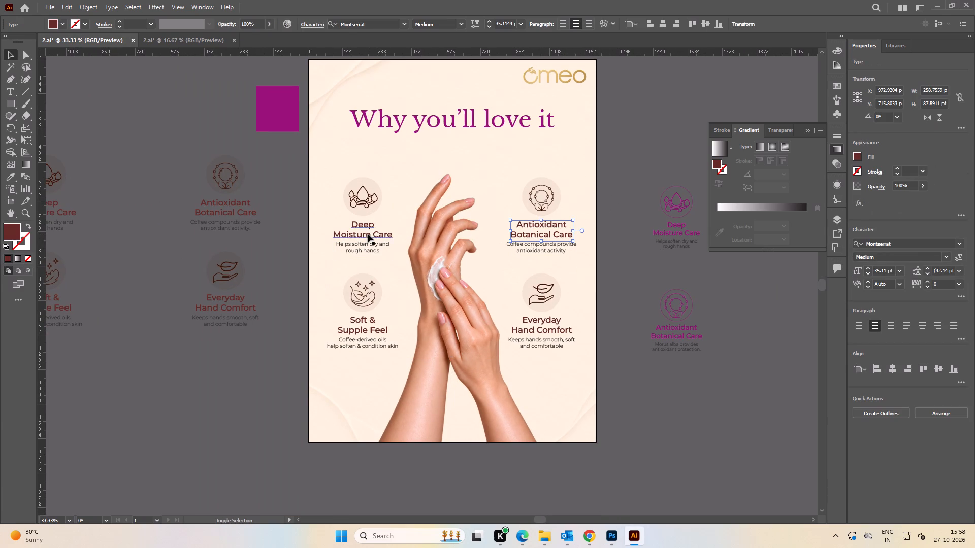
{"action": "left_click", "coordinate": [368, 234], "text": "shift"}
{"action": "left_click", "coordinate": [366, 331], "text": "shift"}
{"action": "left_click", "coordinate": [536, 331], "text": "shift"}
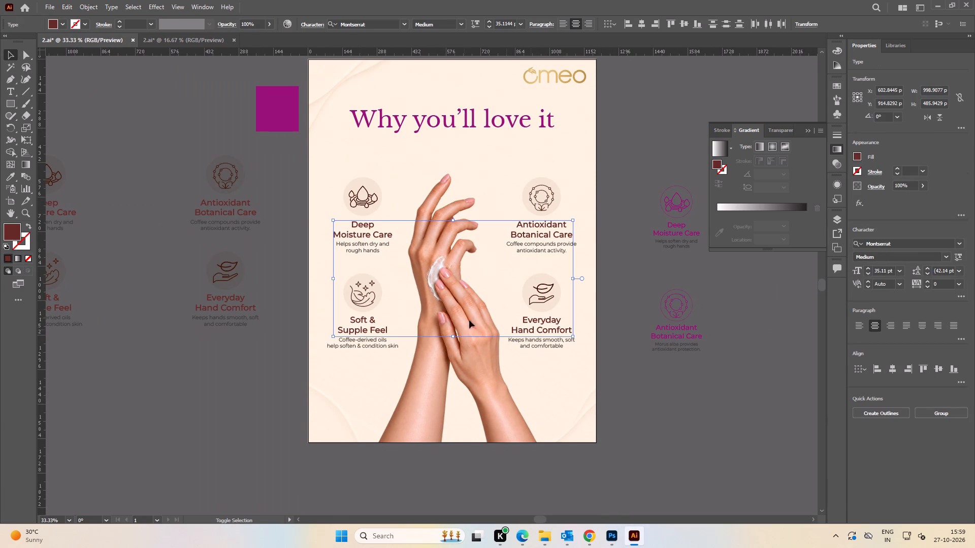
{"action": "key", "text": "i"}
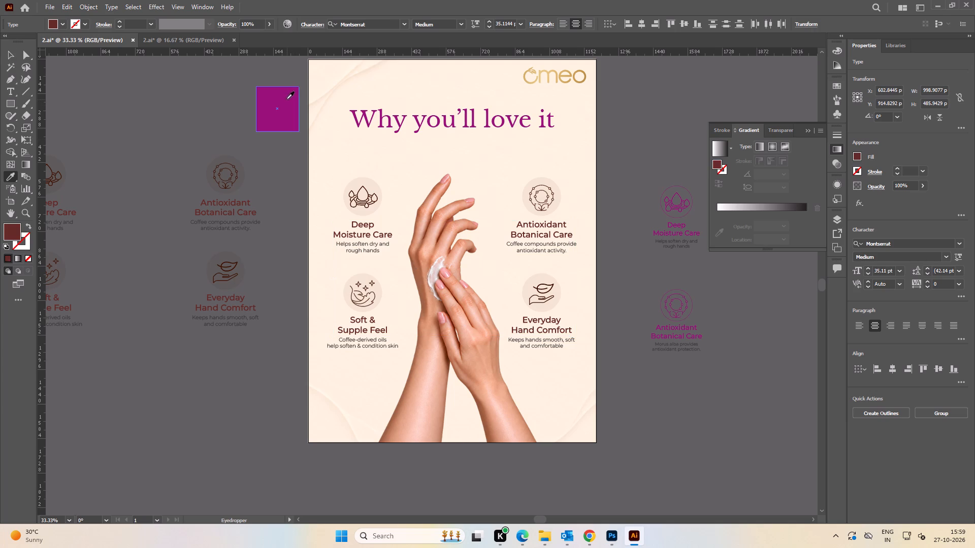
{"action": "left_click", "coordinate": [286, 99]}
{"action": "key", "text": "v"}
{"action": "left_click", "coordinate": [192, 146]}
Match the four original Mulberry headings beside the artboard to the text style of its Antioxidant Botanical Care heading.
{"action": "key", "text": "space"}
{"action": "left_click_drag", "start_coordinate": [601, 243], "coordinate": [417, 233]}
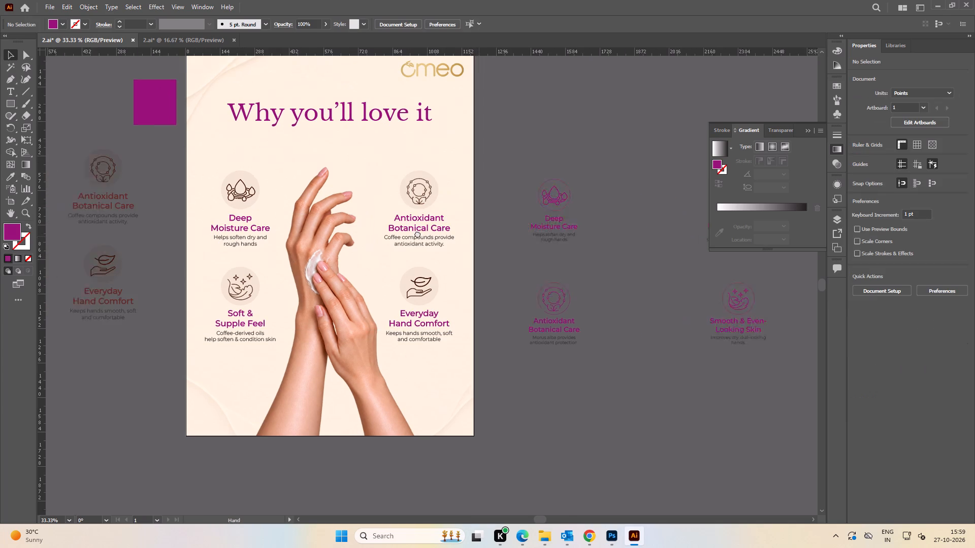
{"action": "left_click_drag", "start_coordinate": [417, 233], "coordinate": [416, 233]}
{"action": "left_click", "coordinate": [540, 258]}
{"action": "left_click", "coordinate": [490, 218]}
{"action": "left_click", "coordinate": [659, 220], "text": "shift"}
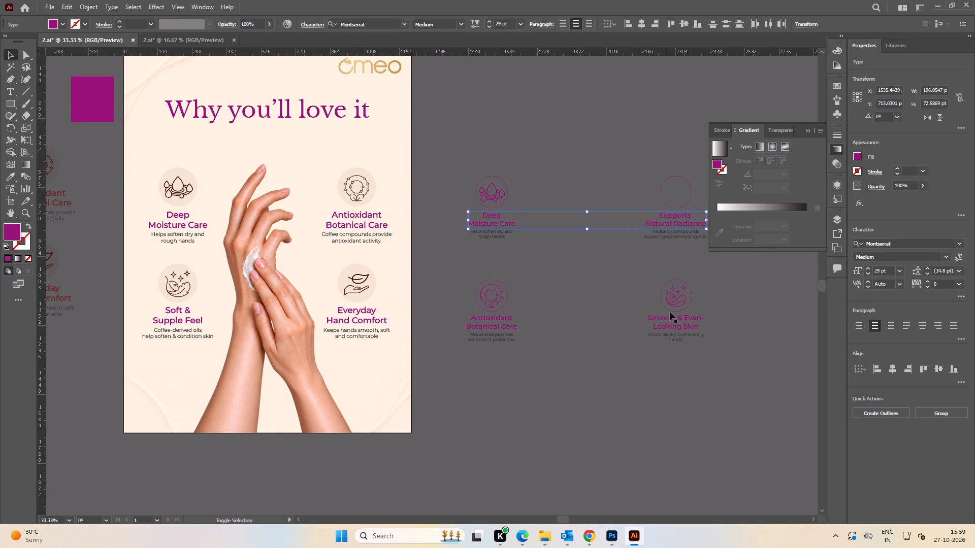
{"action": "left_click", "coordinate": [673, 317], "text": "shift"}
{"action": "left_click", "coordinate": [497, 327], "text": "shift"}
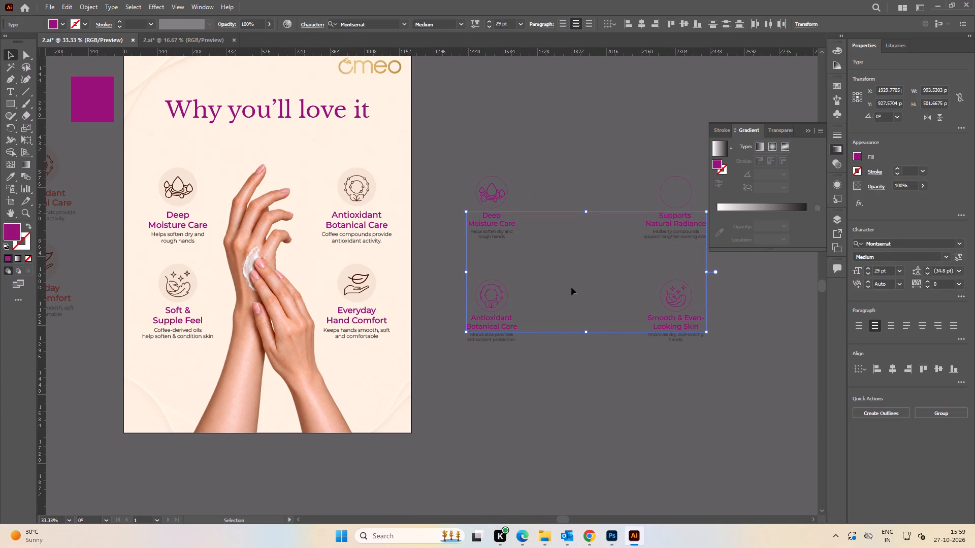
{"action": "key", "text": "i"}
{"action": "left_click", "coordinate": [378, 224]}
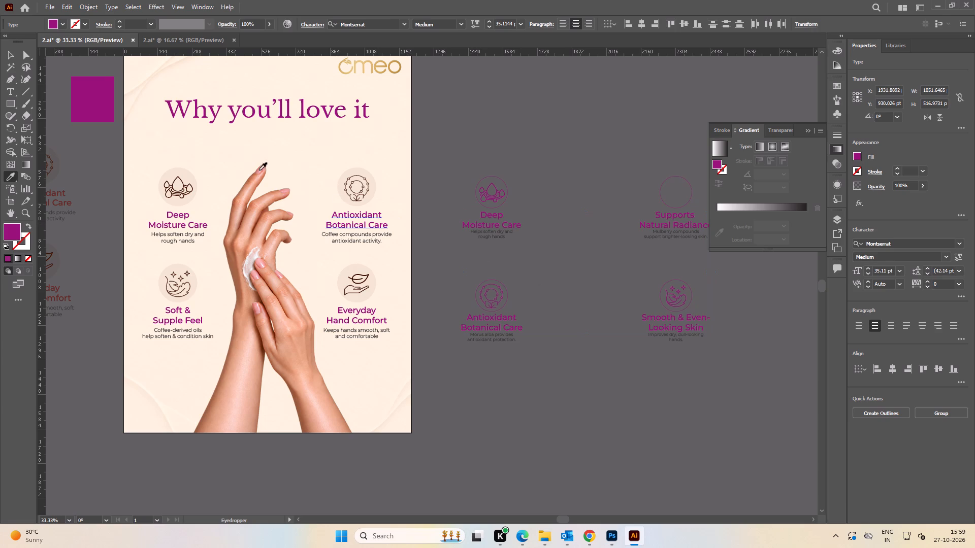
{"action": "left_click", "coordinate": [8, 56]}
{"action": "left_click", "coordinate": [552, 135]}
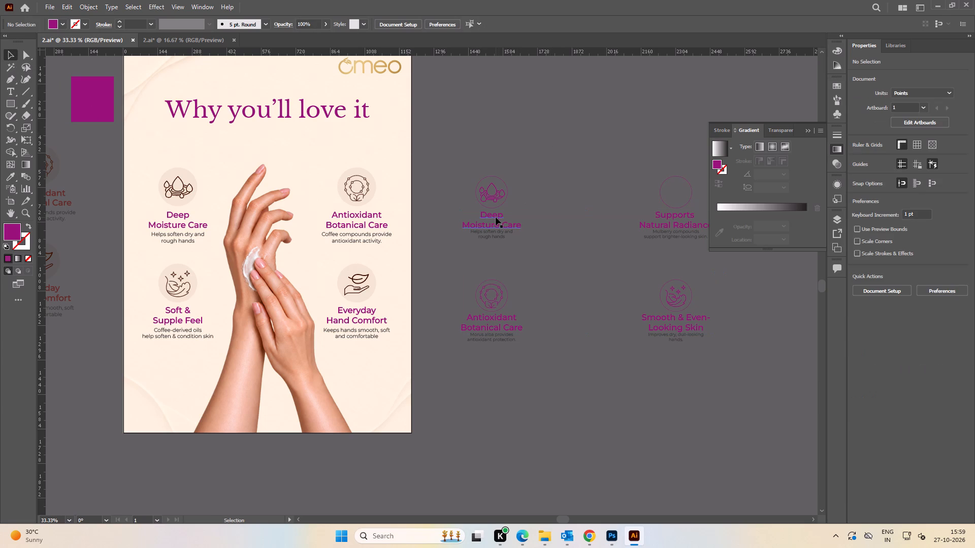
Replace the upper Antioxidant Botanical Care heading on the artboard with the copied text "Supports Natural Radiance".
{"action": "key", "text": "t"}
{"action": "left_click", "coordinate": [495, 222]}
{"action": "key", "text": "ctrl+a"}
{"action": "key", "text": "ctrl+c"}
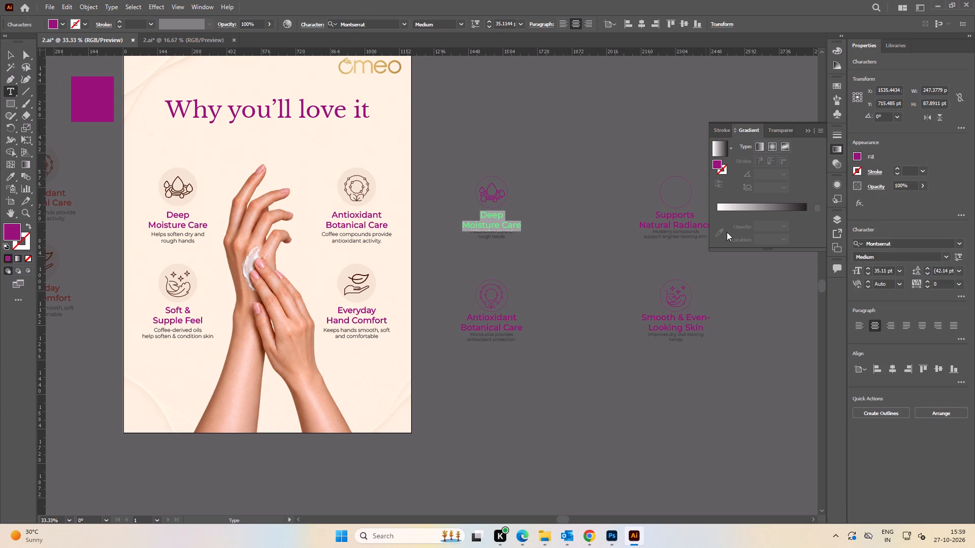
{"action": "left_click", "coordinate": [685, 226]}
{"action": "key", "text": "ctrl+a"}
{"action": "key", "text": "ctrl+c"}
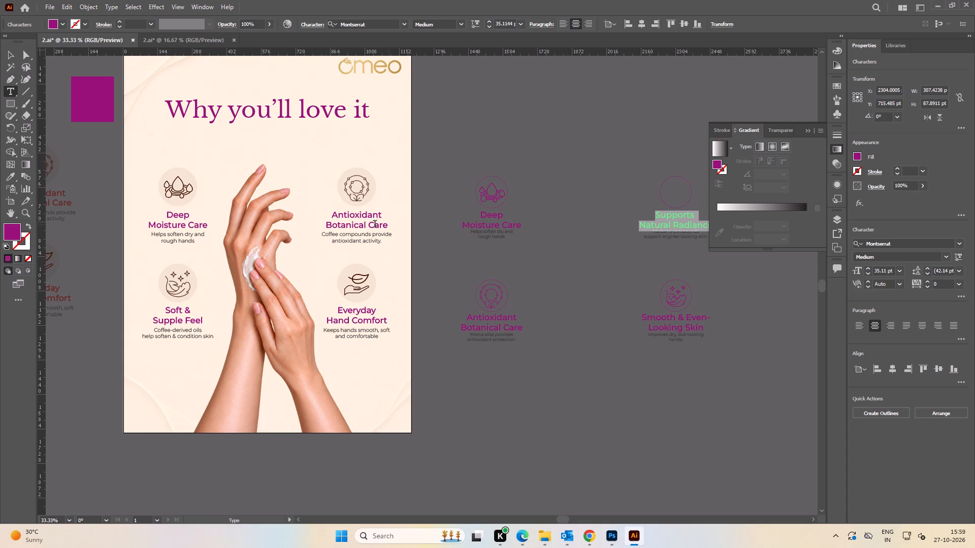
{"action": "left_click", "coordinate": [366, 225]}
{"action": "key", "text": "ctrl+a"}
{"action": "key", "text": "ctrl+v"}
Replace the "Soft & Supple Feel" heading with the "Antioxidant Botanical Care" text copied from the original Mulberry set.
{"action": "left_click", "coordinate": [493, 328]}
{"action": "key", "text": "ctrl+a"}
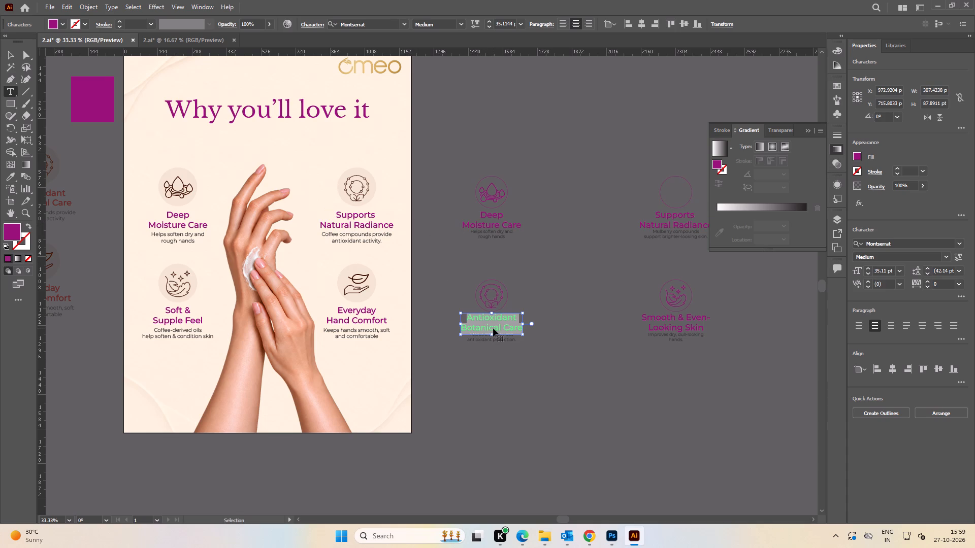
{"action": "key", "text": "ctrl+c"}
{"action": "left_click", "coordinate": [188, 316]}
{"action": "key", "text": "ctrl+a"}
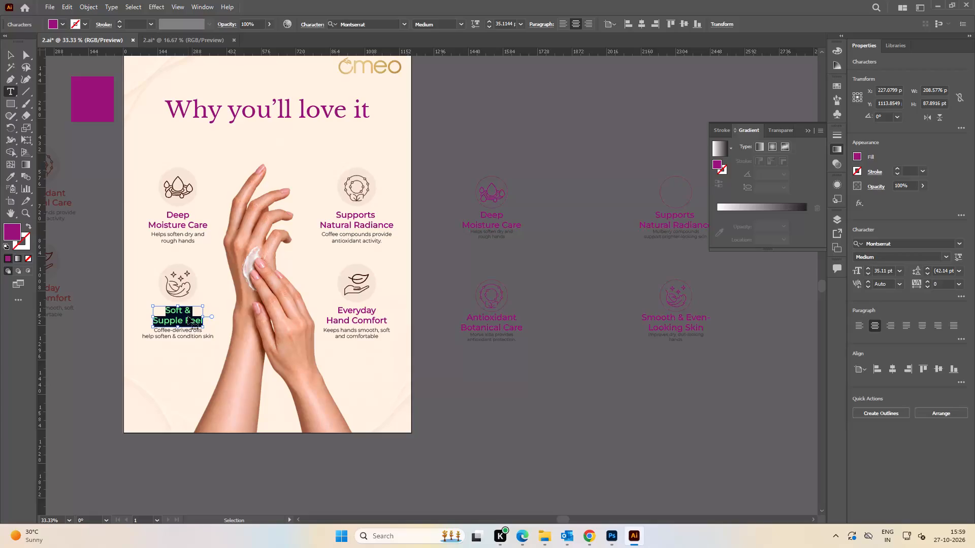
{"action": "key", "text": "ctrl+v"}
Replace the "Everyday Hand Comfort" heading with the "Smooth & Even-Looking Skin" text copied from the original Mulberry set.
{"action": "left_click", "coordinate": [685, 328]}
{"action": "key", "text": "ctrl+a"}
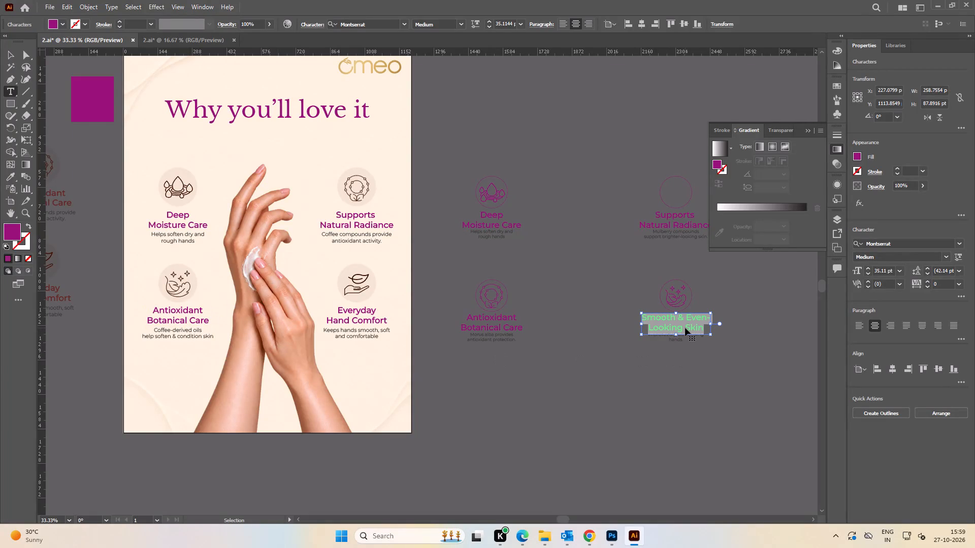
{"action": "key", "text": "ctrl+c"}
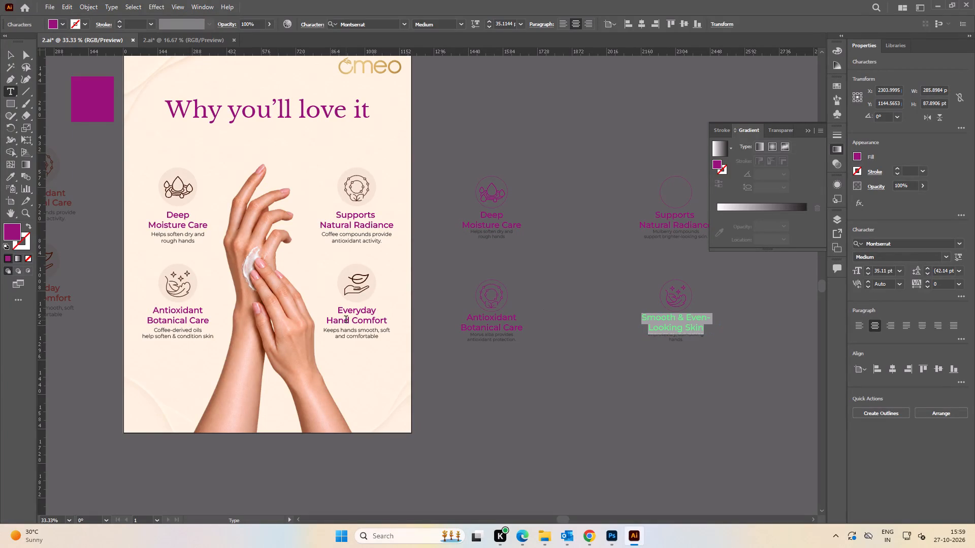
{"action": "left_click", "coordinate": [346, 320]}
{"action": "key", "text": "ctrl+a"}
{"action": "key", "text": "ctrl+v"}
{"action": "left_click", "coordinate": [6, 56]}
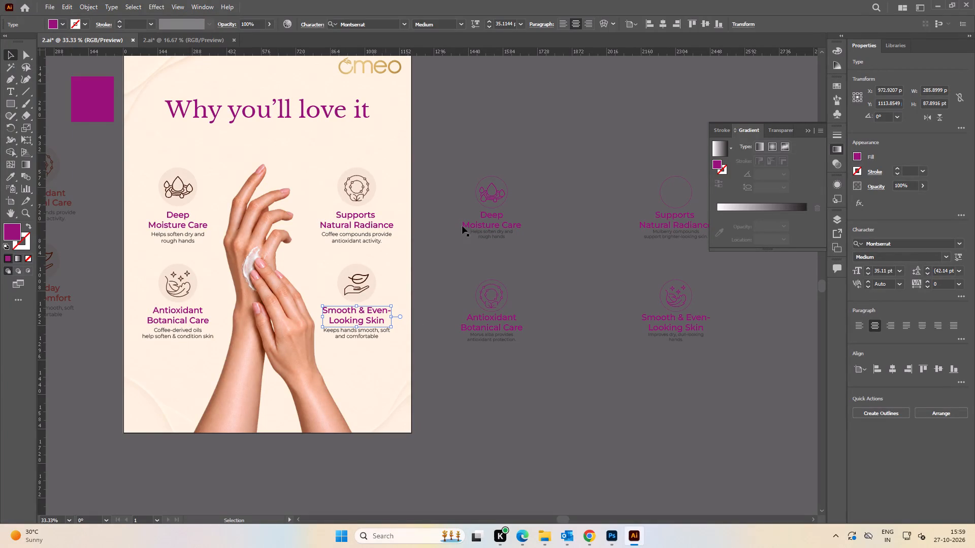
Delete the four original Mulberry headings outside the artboard, keeping their icons and descriptions.
{"action": "left_click", "coordinate": [514, 226]}
{"action": "left_click", "coordinate": [663, 230], "text": "shift"}
{"action": "left_click", "coordinate": [617, 271]}
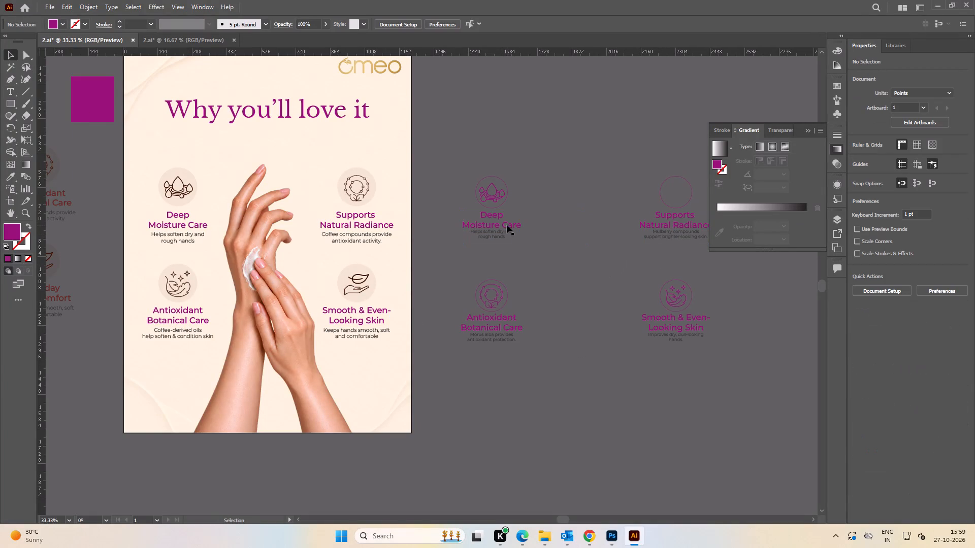
{"action": "left_click", "coordinate": [514, 223]}
{"action": "left_click", "coordinate": [570, 280]}
{"action": "left_click", "coordinate": [484, 220]}
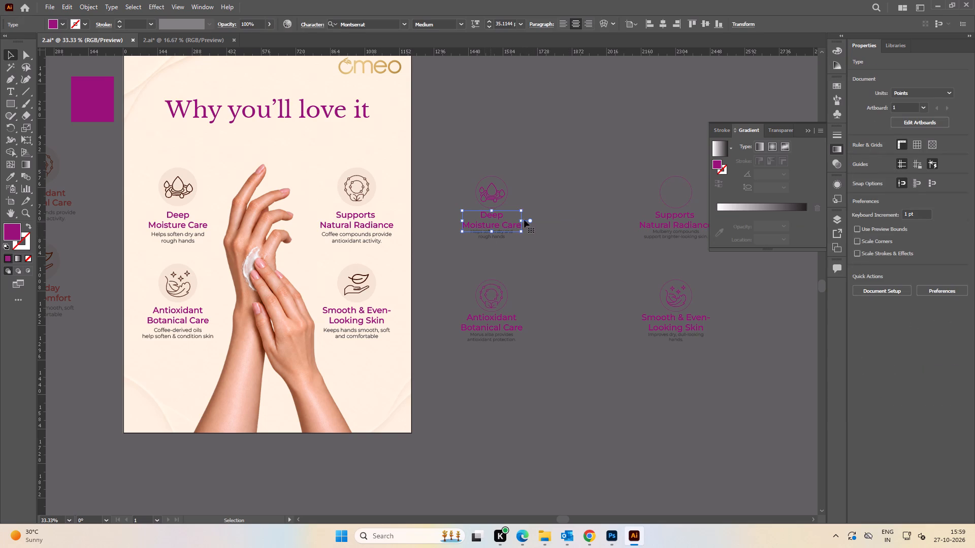
{"action": "left_click", "coordinate": [660, 220], "text": "shift"}
{"action": "left_click", "coordinate": [657, 318], "text": "shift"}
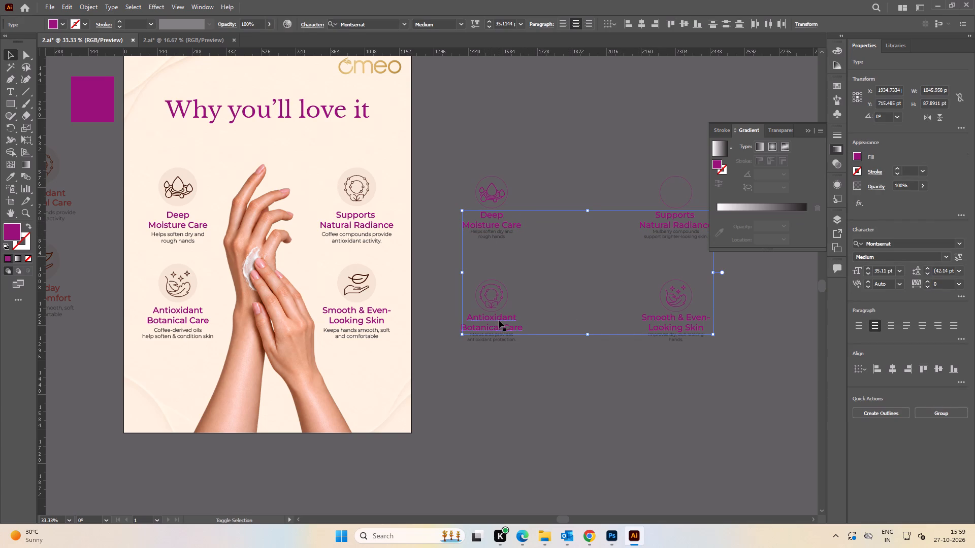
{"action": "left_click", "coordinate": [499, 320], "text": "shift"}
{"action": "key", "text": "Delete"}
Recolour the water-drop icon above Deep Moisture Care with the purple sampled from the swatch square.
{"action": "key", "text": "space"}
{"action": "left_click_drag", "start_coordinate": [579, 247], "coordinate": [573, 262]}
{"action": "left_click", "coordinate": [570, 215]}
{"action": "key", "text": "space"}
{"action": "left_click_drag", "start_coordinate": [552, 210], "coordinate": [580, 206]}
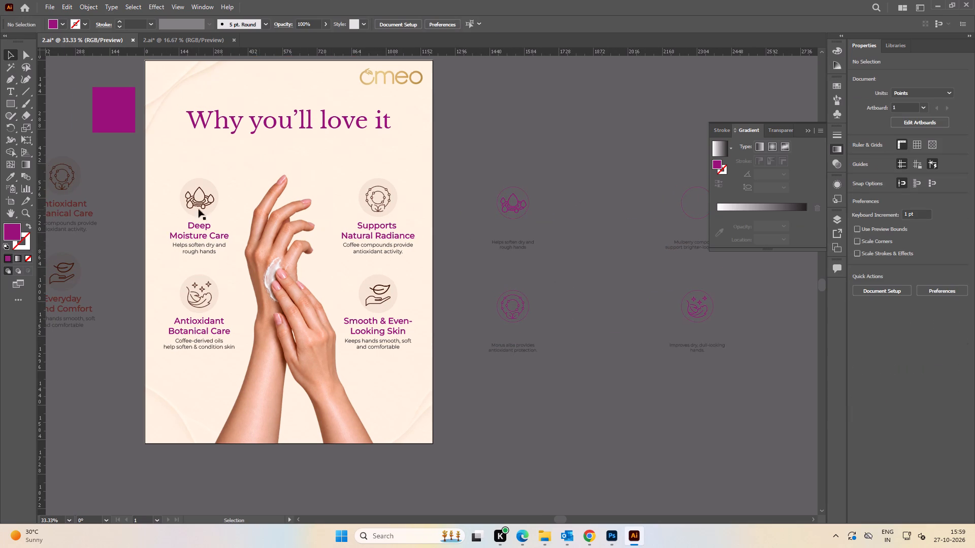
{"action": "scroll", "coordinate": [184, 207], "scroll_direction": "up", "scroll_amount": 3, "text": "alt"}
{"action": "scroll", "coordinate": [186, 207], "scroll_direction": "down", "scroll_amount": 1, "text": "alt"}
{"action": "left_click", "coordinate": [208, 201]}
{"action": "scroll", "coordinate": [230, 214], "scroll_direction": "down", "scroll_amount": 3, "text": "alt"}
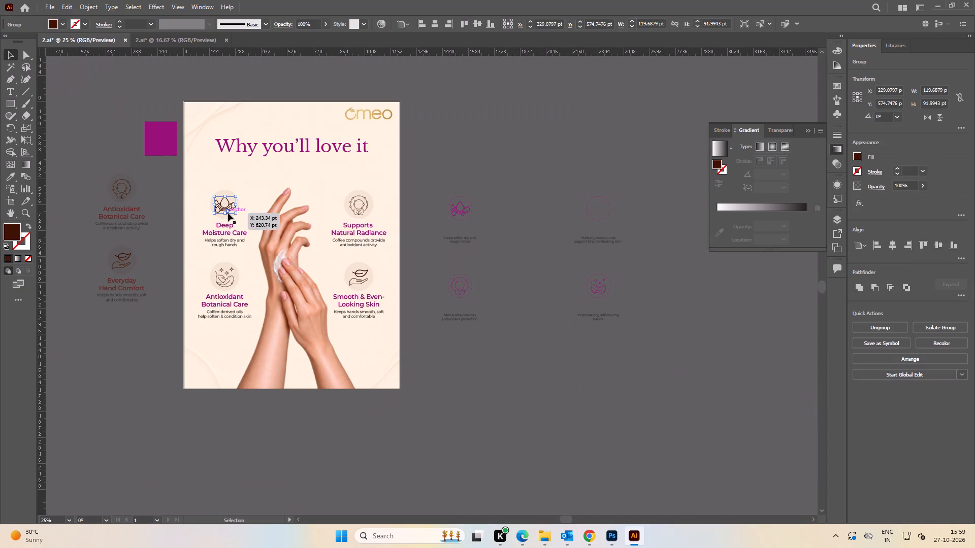
{"action": "key", "text": "i"}
{"action": "left_click", "coordinate": [156, 144]}
{"action": "key", "text": "v"}
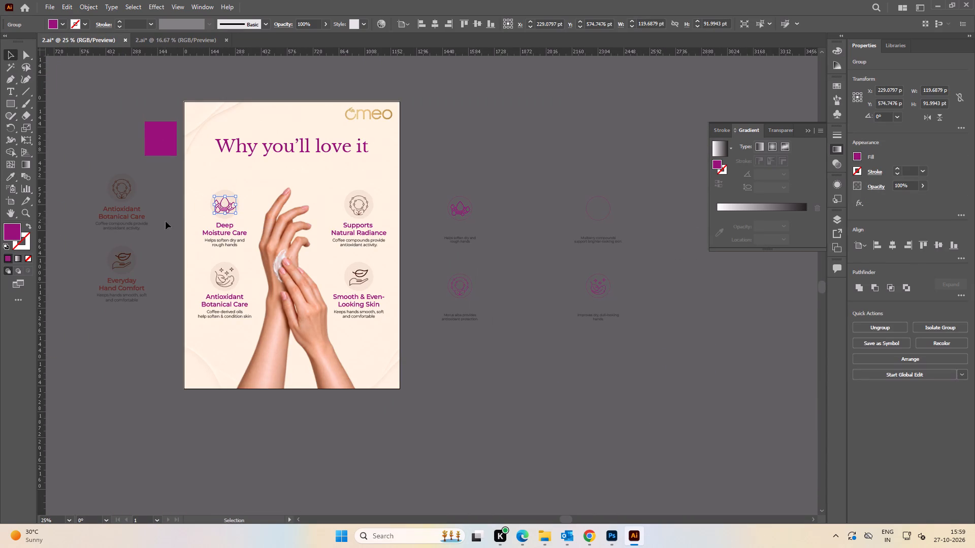
{"action": "left_click", "coordinate": [167, 229]}
Copy the round botanical icon from the Supports Natural Radiance block to the Antioxidant Botanical Care block.
{"action": "key", "text": "space"}
{"action": "left_click_drag", "start_coordinate": [172, 248], "coordinate": [143, 248]}
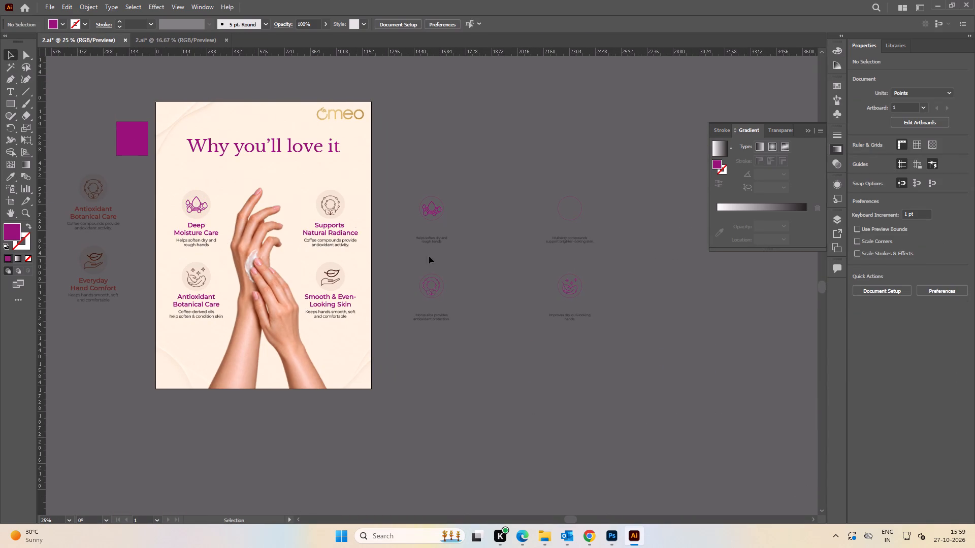
{"action": "scroll", "coordinate": [555, 294], "scroll_direction": "up", "scroll_amount": 2, "text": "alt"}
{"action": "key", "text": "space"}
{"action": "left_click_drag", "start_coordinate": [474, 281], "coordinate": [594, 278]}
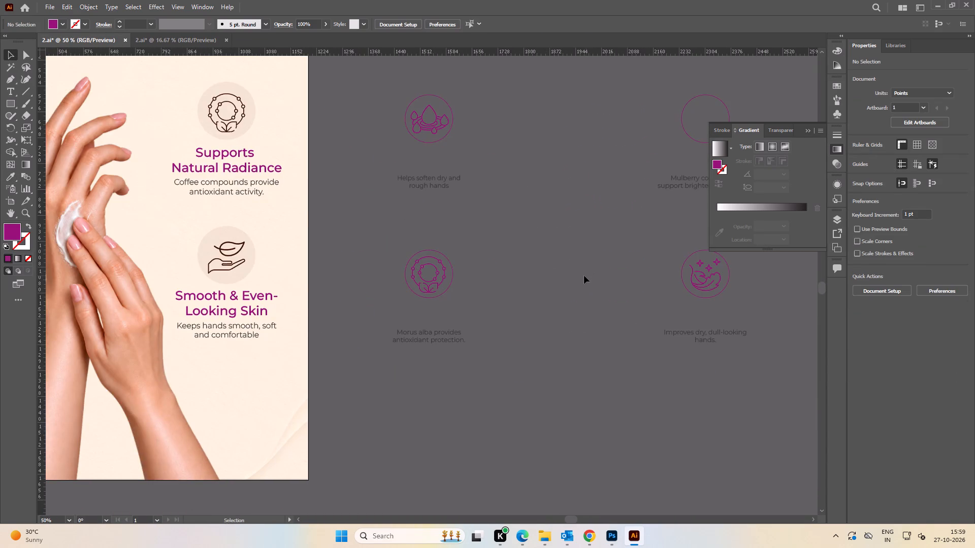
{"action": "scroll", "coordinate": [583, 276], "scroll_direction": "down", "scroll_amount": 1, "text": "alt"}
{"action": "key", "text": "space"}
{"action": "left_click_drag", "start_coordinate": [572, 272], "coordinate": [577, 272]}
{"action": "key", "text": "space"}
{"action": "left_click_drag", "start_coordinate": [527, 287], "coordinate": [543, 287]}
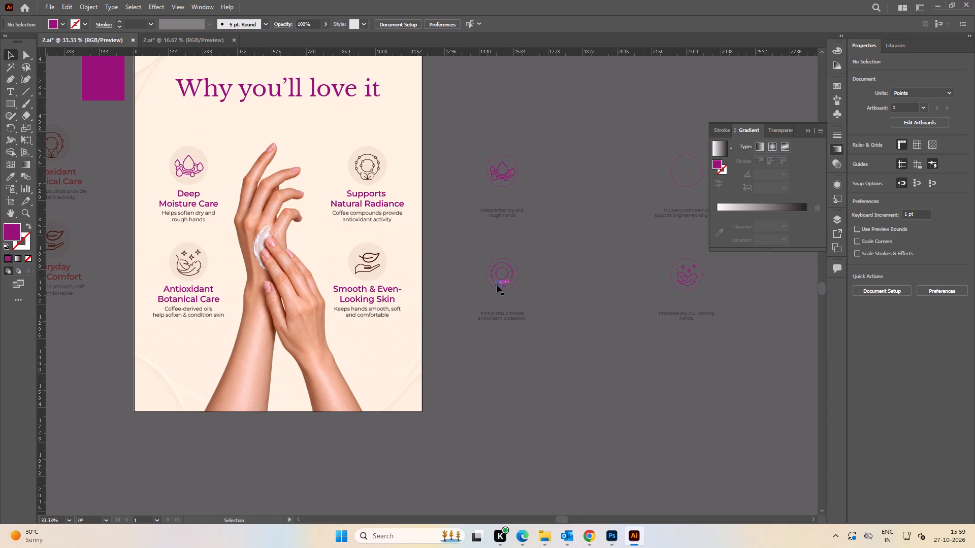
{"action": "left_click_drag", "start_coordinate": [361, 175], "coordinate": [287, 222]}
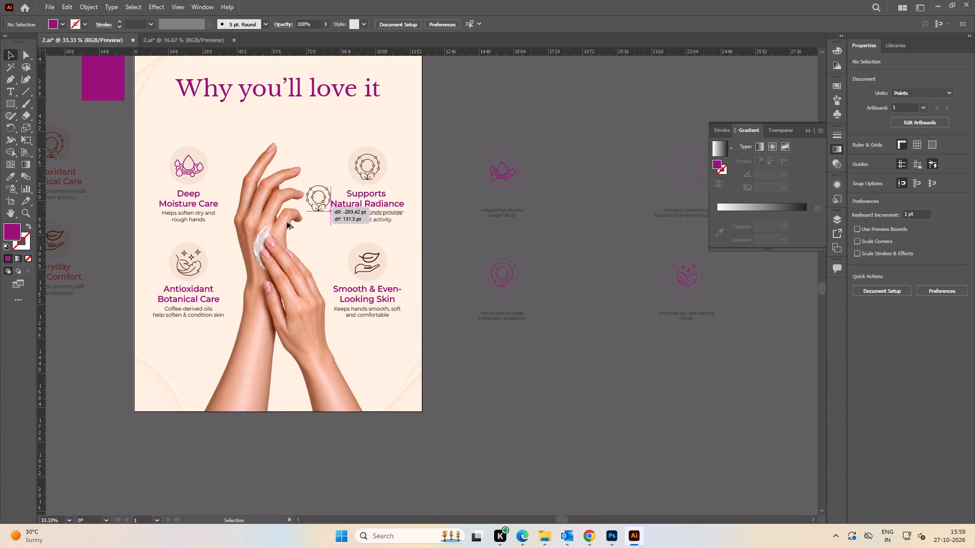
{"action": "left_click_drag", "start_coordinate": [287, 222], "coordinate": [160, 274]}
Delete the old sparkle-and-hand icon from the circle above Antioxidant Botanical Care.
{"action": "scroll", "coordinate": [193, 271], "scroll_direction": "up", "scroll_amount": 3, "text": "alt"}
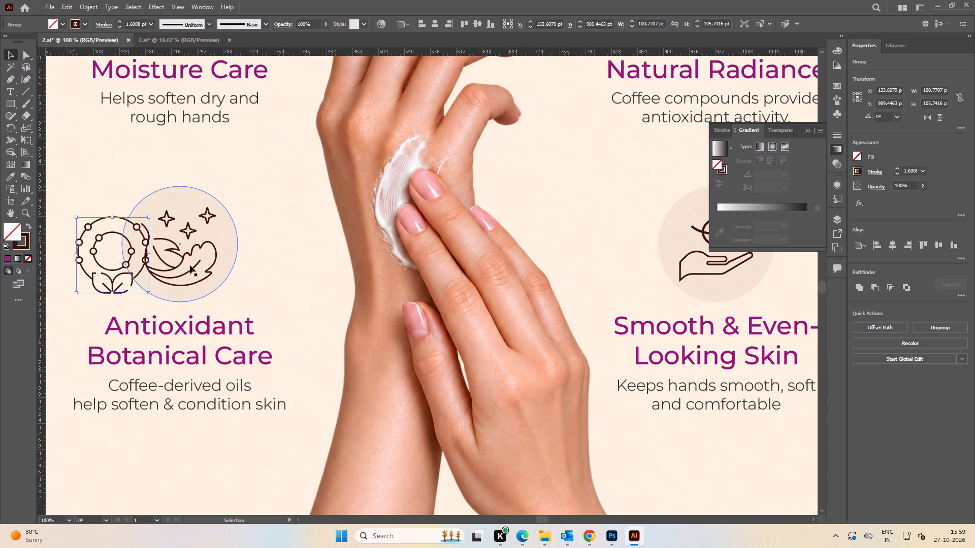
{"action": "left_click_drag", "start_coordinate": [190, 269], "coordinate": [195, 269]}
{"action": "key", "text": "Delete"}
Position the copied botanical icon centrally within the beige circle above Antioxidant Botanical Care, fine-tuning it slightly left and down.
{"action": "left_click_drag", "start_coordinate": [141, 264], "coordinate": [203, 260]}
{"action": "key", "text": "ctrl+z"}
{"action": "left_click", "coordinate": [291, 239]}
{"action": "left_click_drag", "start_coordinate": [113, 286], "coordinate": [176, 277]}
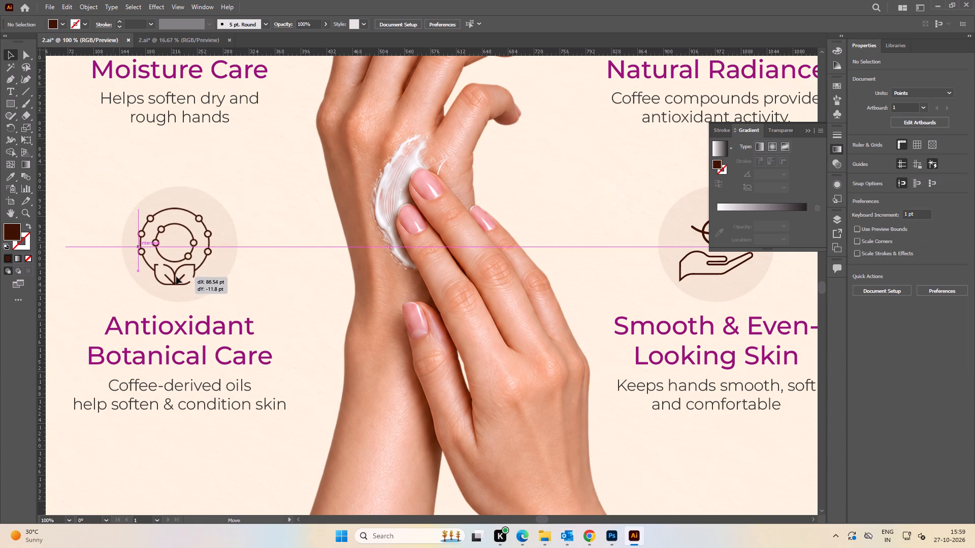
{"action": "left_click_drag", "start_coordinate": [176, 277], "coordinate": [179, 278]}
{"action": "scroll", "coordinate": [164, 284], "scroll_direction": "up", "scroll_amount": 3, "text": "alt"}
{"action": "key", "text": "space"}
{"action": "left_click_drag", "start_coordinate": [148, 278], "coordinate": [286, 317]}
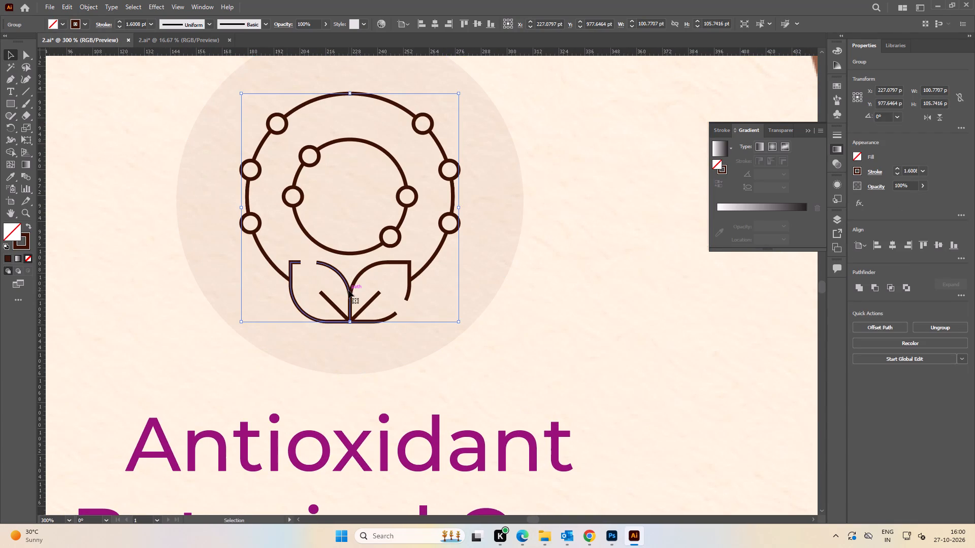
{"action": "left_click", "coordinate": [349, 290]}
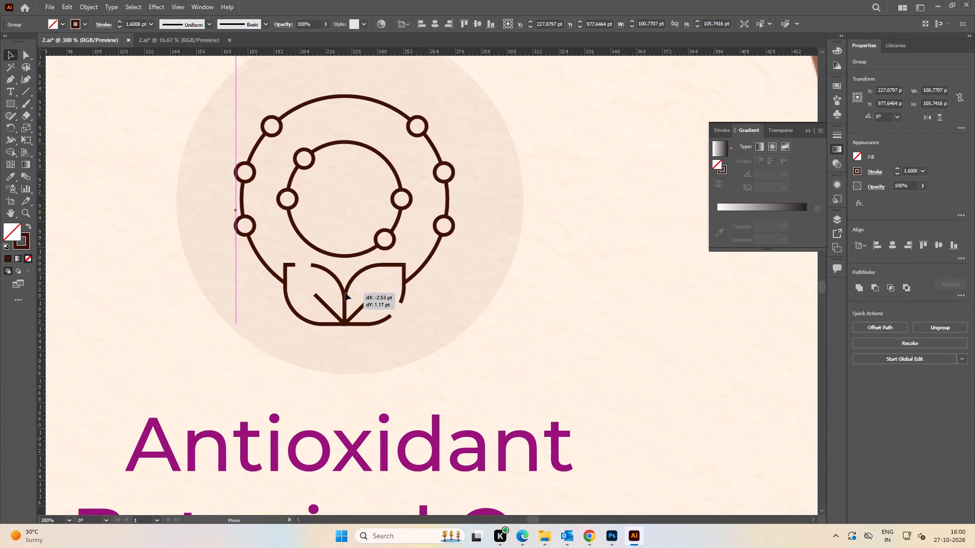
Recolour the botanical icon's stroke with the purple of the Antioxidant Botanical Care heading, keeping the icon unfilled.
{"action": "scroll", "coordinate": [345, 293], "scroll_direction": "down", "scroll_amount": 4, "text": "alt"}
{"action": "scroll", "coordinate": [363, 322], "scroll_direction": "up", "scroll_amount": 3, "text": "alt"}
{"action": "key", "text": "i"}
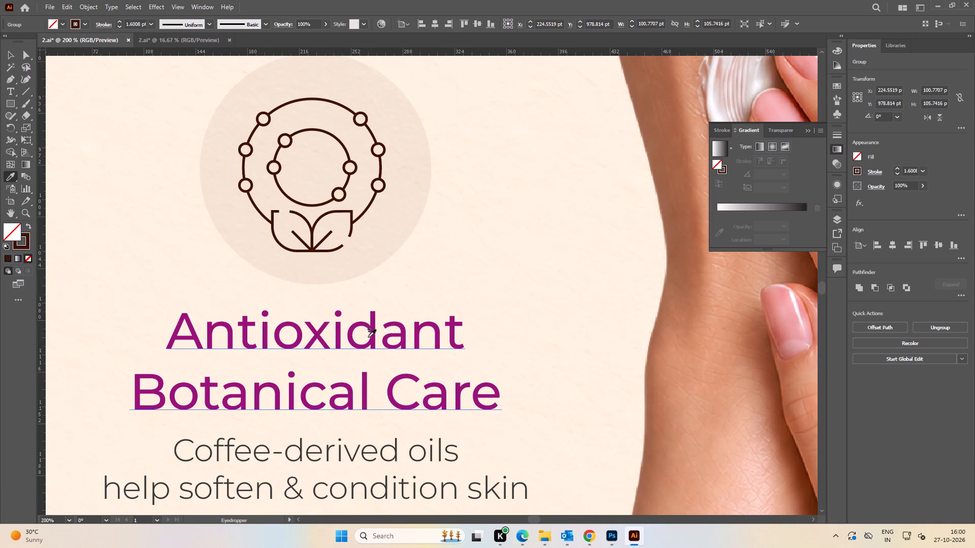
{"action": "left_click", "coordinate": [373, 331]}
{"action": "key", "text": "ctrl+z"}
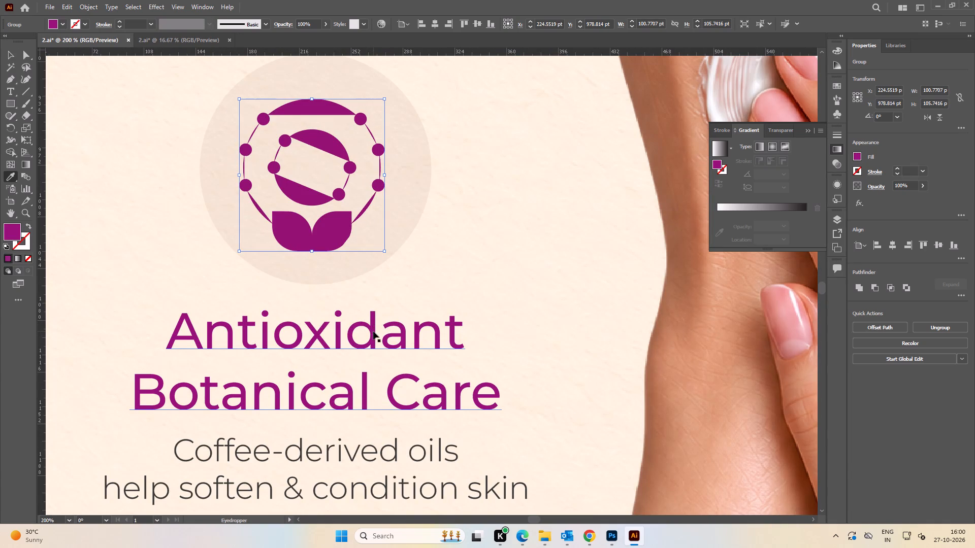
{"action": "key", "text": "x"}
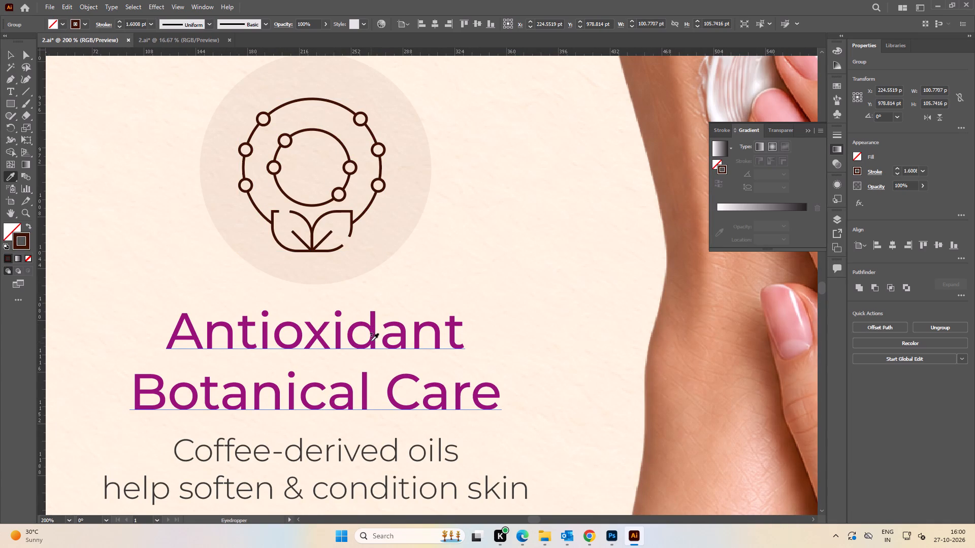
{"action": "left_click", "coordinate": [373, 335], "text": "shift"}
{"action": "key", "text": "v"}
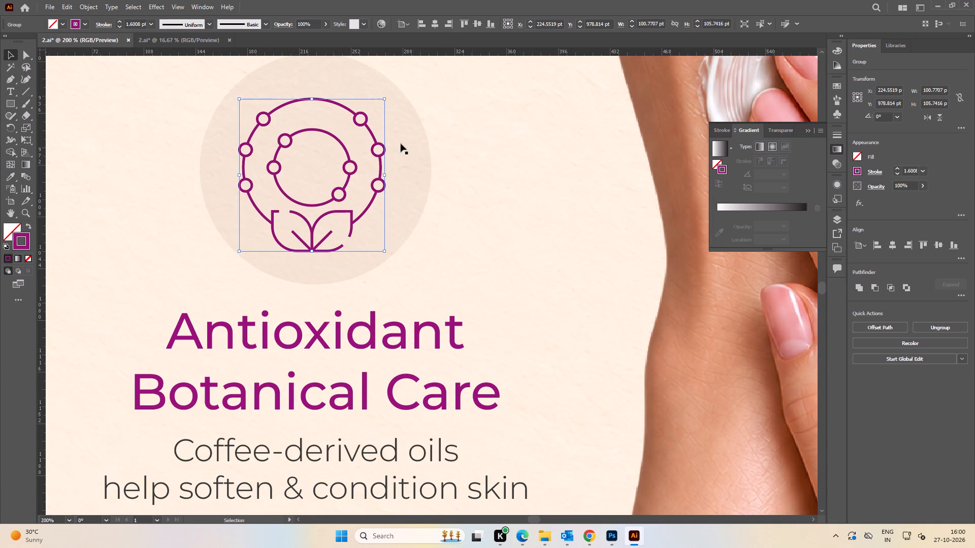
Centre the botanical icon horizontally on the beige circle above Antioxidant Botanical Care, keeping the circle as the alignment reference.
{"action": "left_click", "coordinate": [410, 171], "text": "shift"}
{"action": "left_click", "coordinate": [407, 176]}
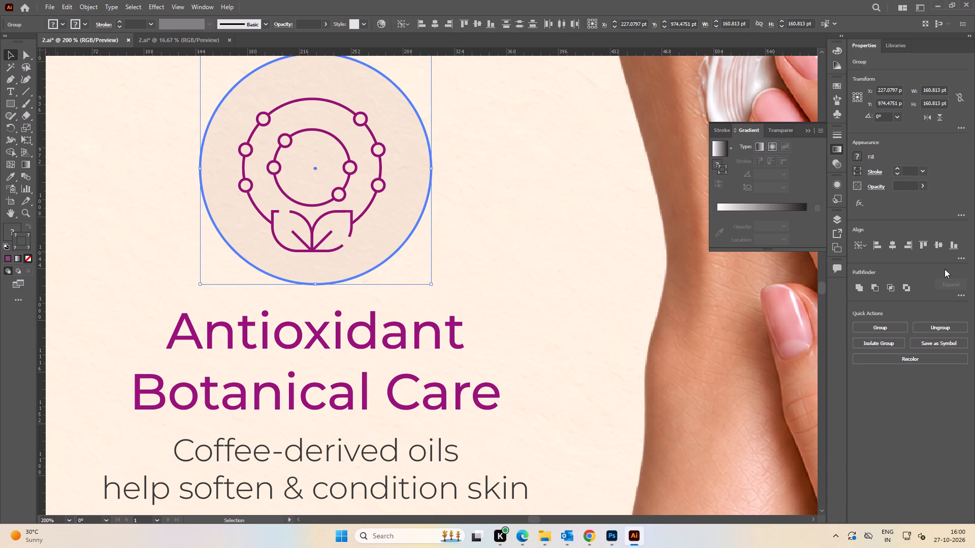
{"action": "left_click", "coordinate": [893, 247]}
{"action": "left_click", "coordinate": [516, 191]}
Move the off-artboard Mulberry compounds and Improves dry, dull-looking hands descriptions together, closer to the other two reference descriptions.
{"action": "scroll", "coordinate": [516, 191], "scroll_direction": "down", "scroll_amount": 4, "text": "alt"}
{"action": "key", "text": "space"}
{"action": "key", "text": "space"}
{"action": "key", "text": "space"}
{"action": "key", "text": "space"}
{"action": "key", "text": "space"}
{"action": "key", "text": "space"}
{"action": "key", "text": "space"}
{"action": "key", "text": "space"}
{"action": "key", "text": "space"}
{"action": "key", "text": "space"}
{"action": "key", "text": "space"}
{"action": "key", "text": "space"}
{"action": "key", "text": "space"}
{"action": "key", "text": "space"}
{"action": "key", "text": "space"}
{"action": "key", "text": "space"}
{"action": "left_click_drag", "start_coordinate": [474, 198], "coordinate": [282, 201]}
{"action": "left_click_drag", "start_coordinate": [665, 287], "coordinate": [584, 305]}
{"action": "key", "text": "space"}
{"action": "key", "text": "space"}
{"action": "key", "text": "space"}
{"action": "key", "text": "space"}
{"action": "key", "text": "space"}
{"action": "key", "text": "space"}
{"action": "key", "text": "space"}
{"action": "key", "text": "space"}
{"action": "key", "text": "space"}
{"action": "key", "text": "space"}
{"action": "key", "text": "space"}
{"action": "key", "text": "space"}
{"action": "key", "text": "space"}
{"action": "key", "text": "space"}
{"action": "key", "text": "space"}
{"action": "key", "text": "space"}
{"action": "key", "text": "space"}
{"action": "key", "text": "space"}
{"action": "key", "text": "space"}
{"action": "key", "text": "space"}
{"action": "left_click_drag", "start_coordinate": [590, 224], "coordinate": [464, 276]}
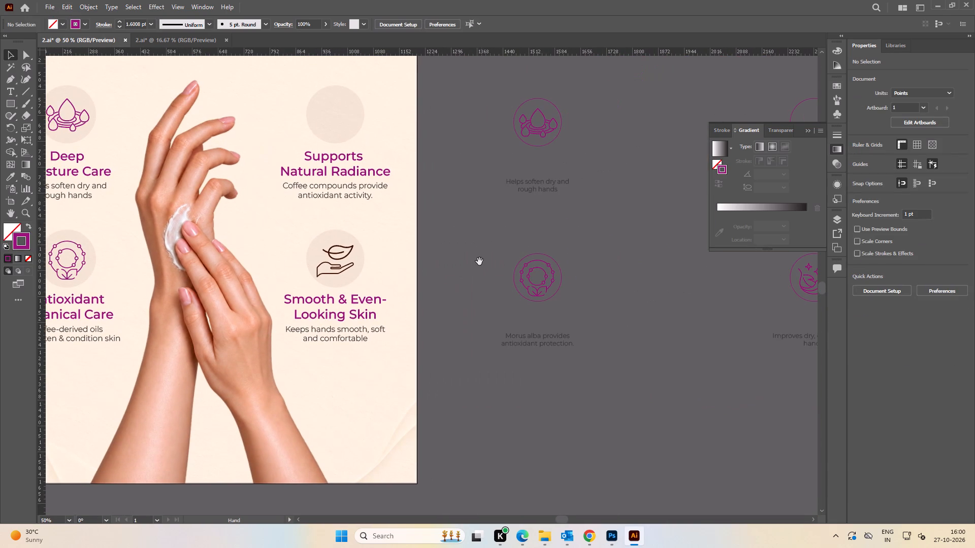
{"action": "scroll", "coordinate": [478, 261], "scroll_direction": "down", "scroll_amount": 1, "text": "alt"}
{"action": "key", "text": "space"}
{"action": "left_click_drag", "start_coordinate": [545, 241], "coordinate": [471, 246]}
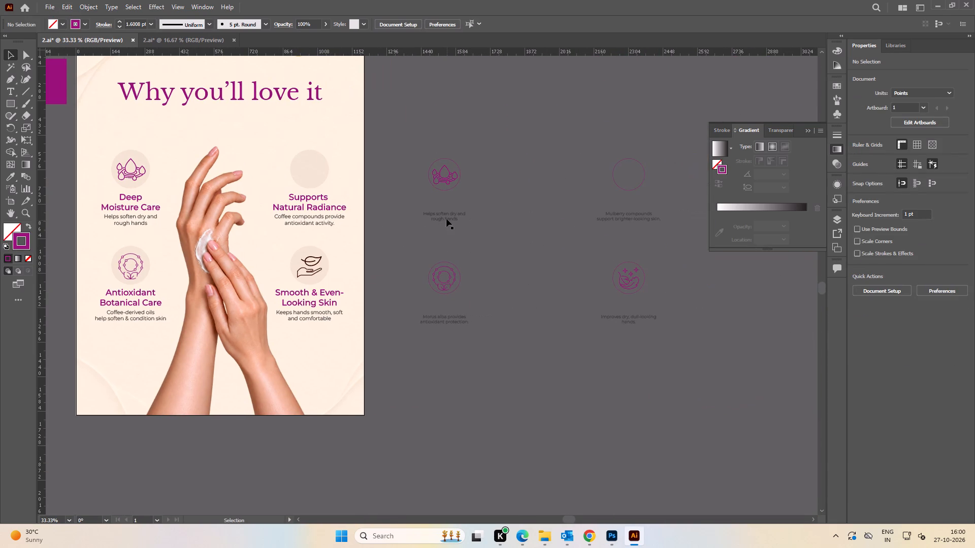
{"action": "left_click", "coordinate": [446, 218]}
{"action": "left_click", "coordinate": [605, 217], "text": "shift"}
{"action": "left_click", "coordinate": [601, 342]}
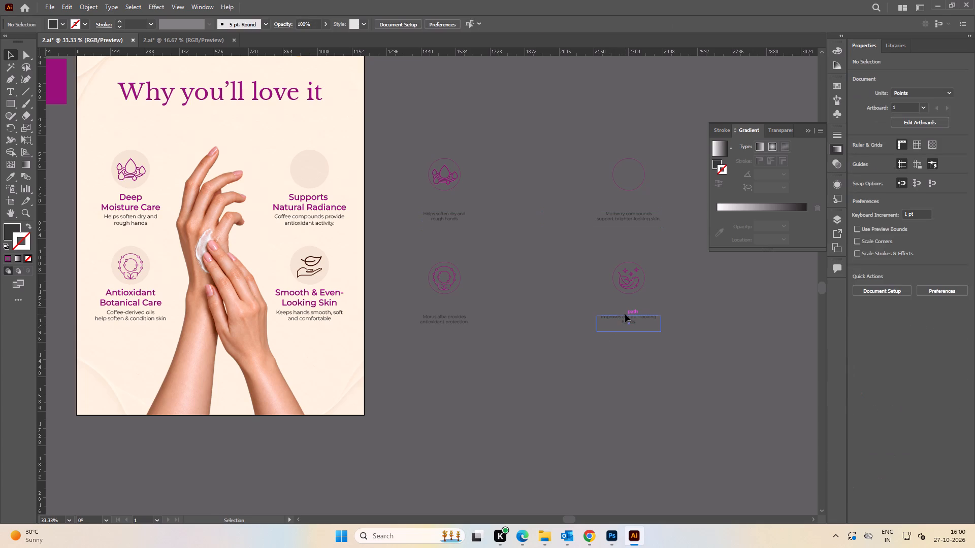
{"action": "left_click", "coordinate": [625, 314]}
{"action": "left_click", "coordinate": [617, 221], "text": "shift"}
{"action": "left_click_drag", "start_coordinate": [621, 318], "coordinate": [527, 323]}
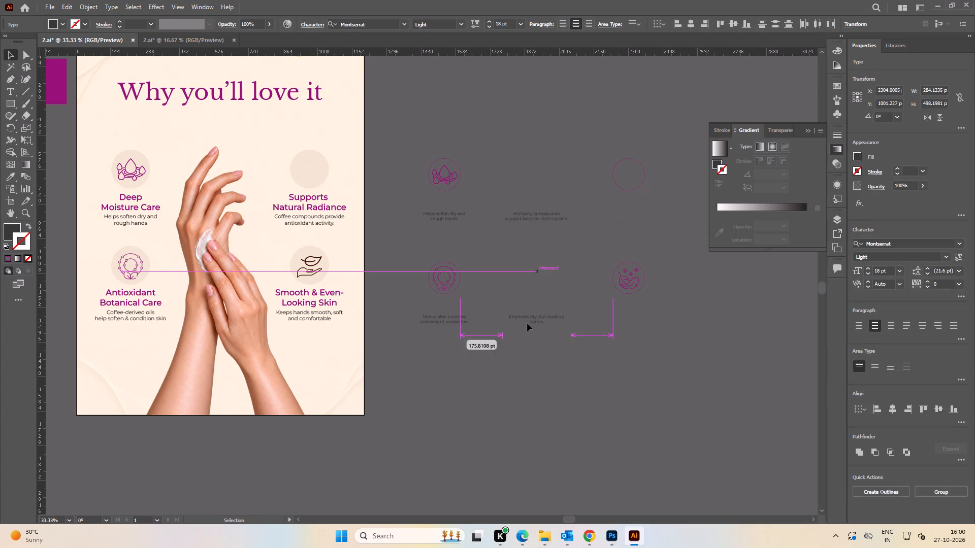
{"action": "left_click_drag", "start_coordinate": [527, 323], "coordinate": [514, 324]}
Match all four off-artboard descriptions to the text style of the Smooth & Even-Looking Skin description, Montserrat Light 21.8 pt.
{"action": "left_click", "coordinate": [449, 218], "text": "shift"}
{"action": "left_click", "coordinate": [451, 323], "text": "shift"}
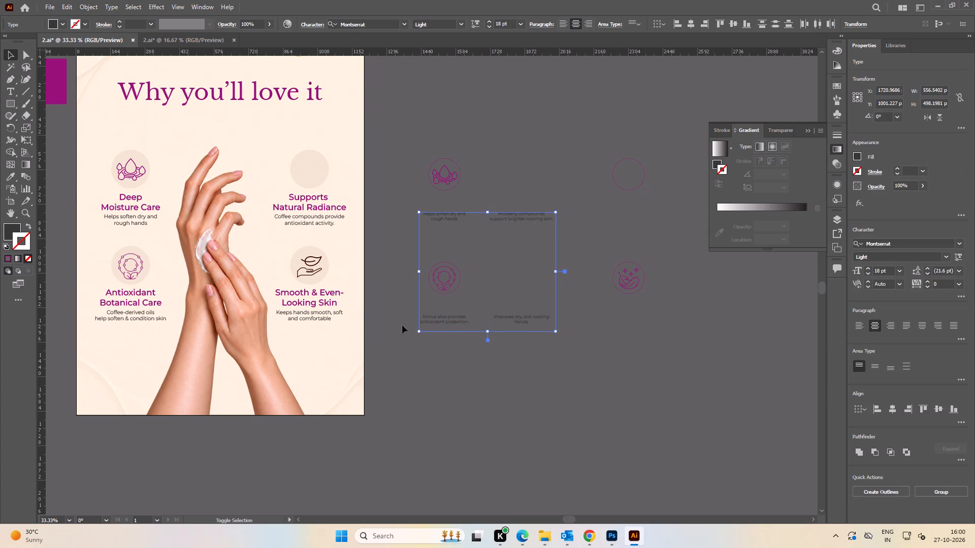
{"action": "scroll", "coordinate": [314, 320], "scroll_direction": "up", "scroll_amount": 2, "text": "alt"}
{"action": "key", "text": "i"}
{"action": "left_click", "coordinate": [334, 306]}
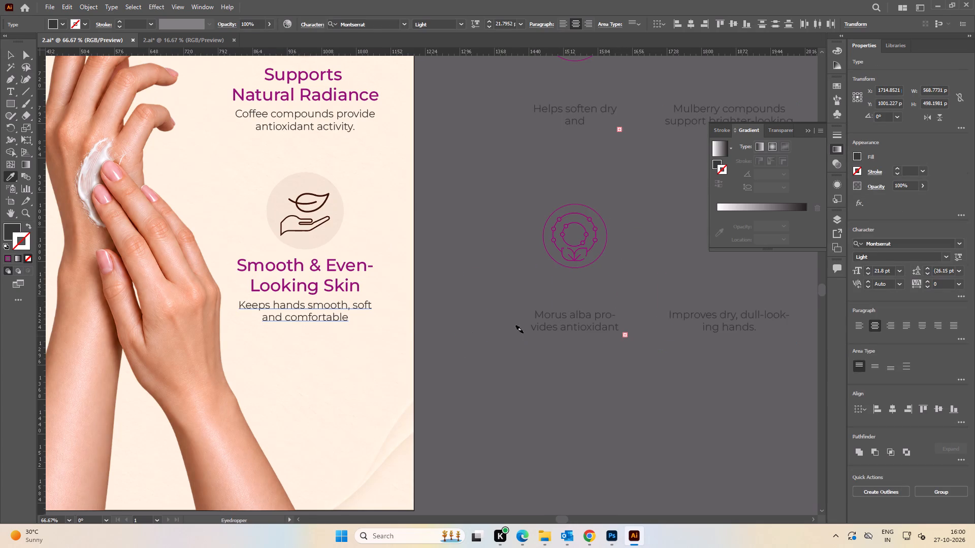
{"action": "scroll", "coordinate": [523, 332], "scroll_direction": "down", "scroll_amount": 2, "text": "alt"}
{"action": "key", "text": "v"}
{"action": "left_click", "coordinate": [573, 370]}
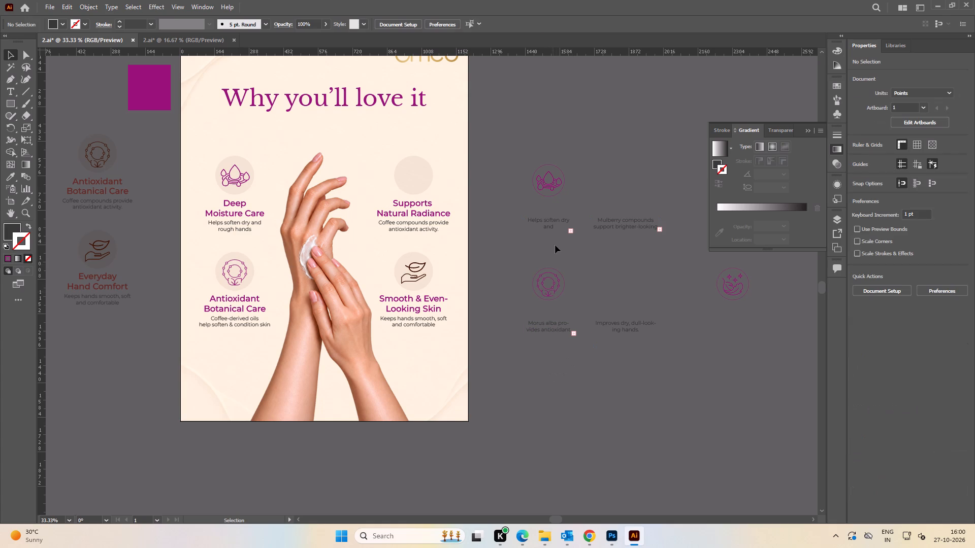
Replace the Deep Moisture Care description with the copied reference text "Helps soften dry and rough hands".
{"action": "key", "text": "t"}
{"action": "left_click", "coordinate": [549, 223]}
{"action": "key", "text": "ctrl+a"}
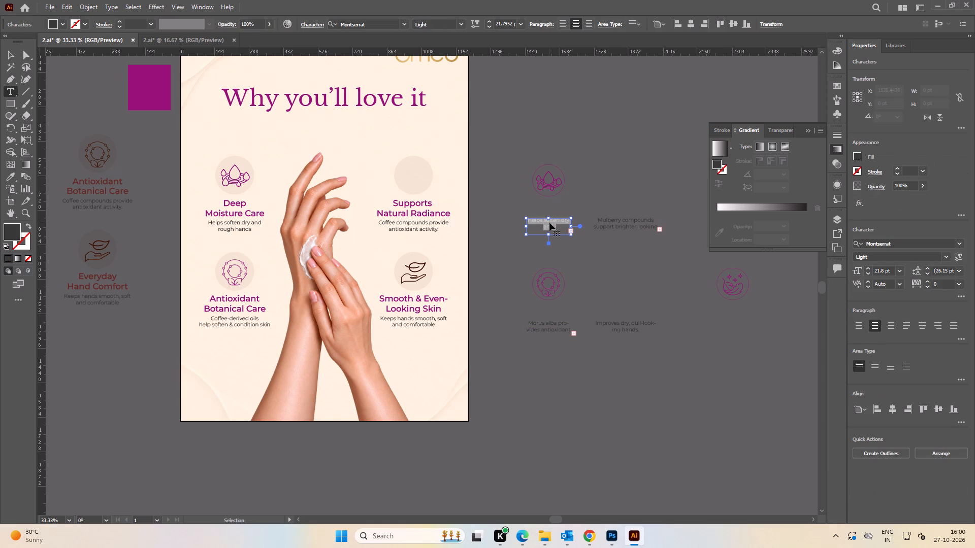
{"action": "key", "text": "ctrl+c"}
{"action": "left_click", "coordinate": [227, 227]}
{"action": "key", "text": "ctrl+a"}
{"action": "key", "text": "ctrl+v"}
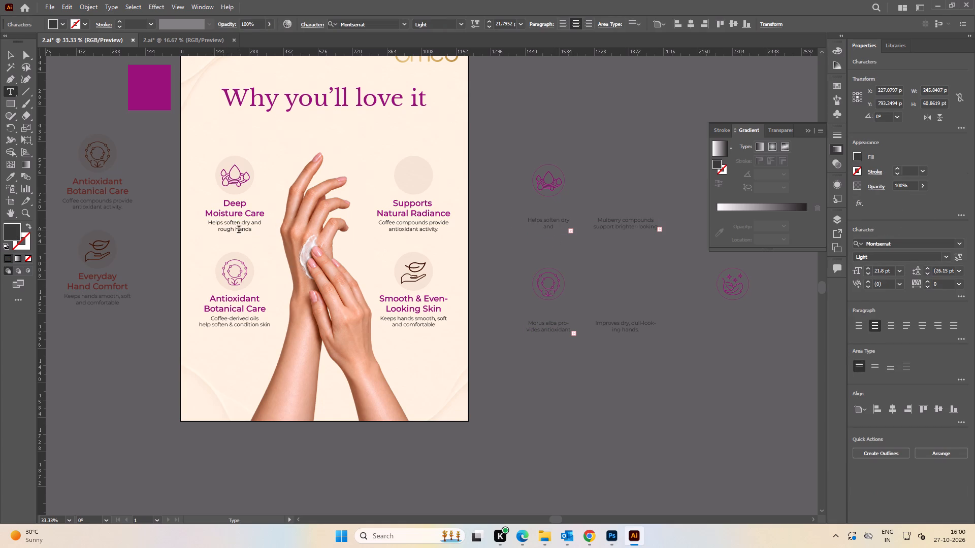
{"action": "left_click", "coordinate": [14, 56]}
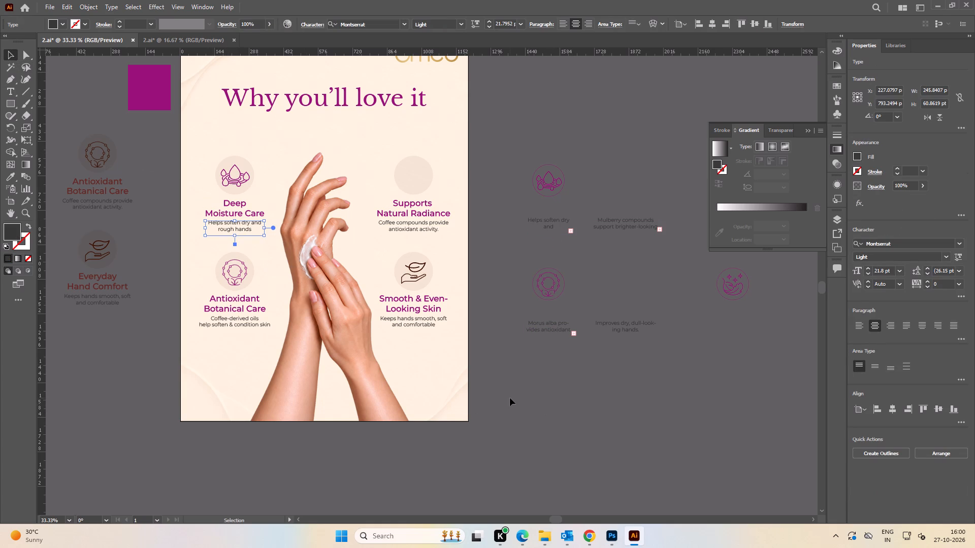
{"action": "left_click", "coordinate": [507, 397]}
Replace the Supports Natural Radiance description with the copied reference text beginning "Mulberry compounds support brighter-looking".
{"action": "key", "text": "space"}
{"action": "left_click_drag", "start_coordinate": [592, 393], "coordinate": [557, 388]}
{"action": "key", "text": "y"}
{"action": "key", "text": "t"}
{"action": "left_click", "coordinate": [574, 221]}
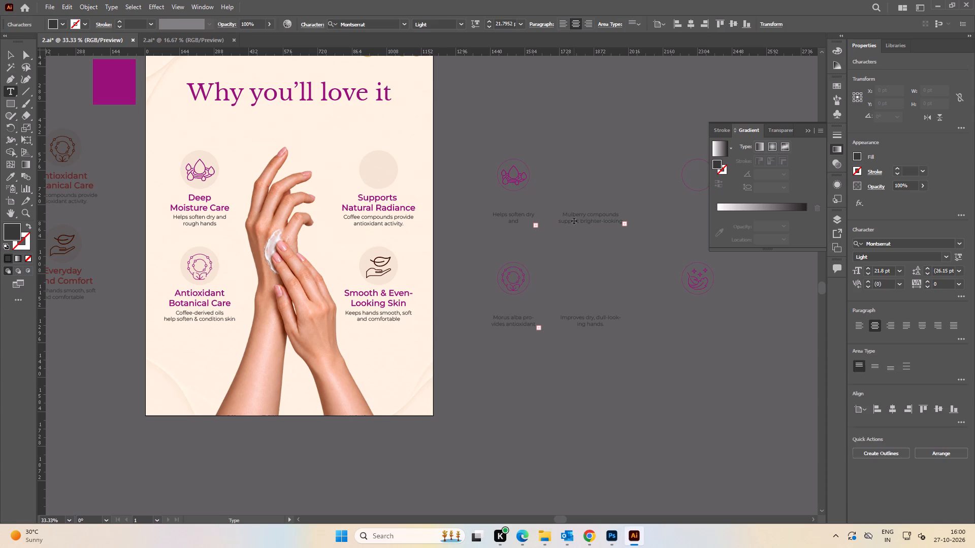
{"action": "key", "text": "ctrl+a"}
{"action": "key", "text": "ctrl+c"}
{"action": "left_click", "coordinate": [377, 223]}
{"action": "key", "text": "ctrl+a"}
{"action": "key", "text": "ctrl+v"}
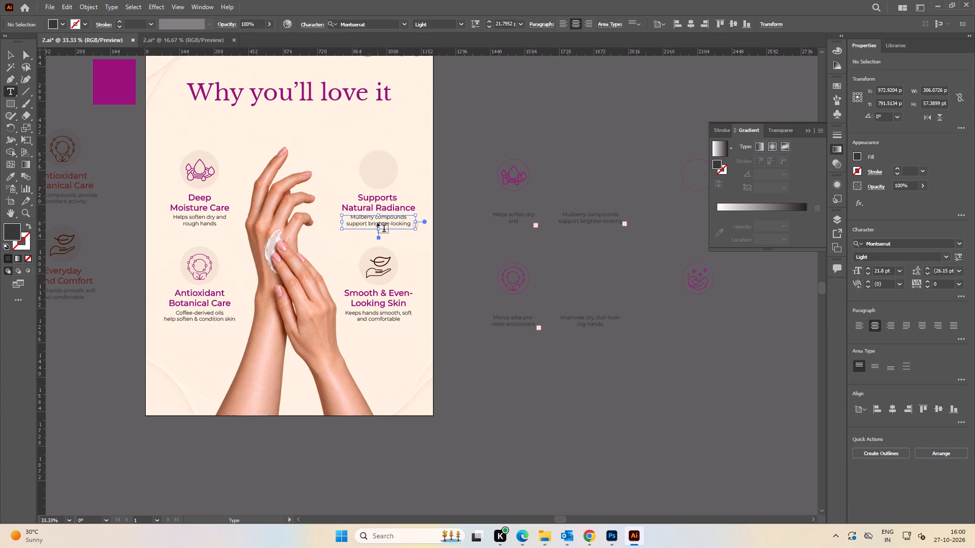
Replace the Antioxidant Botanical Care description with the copied reference text "Morus alba provides antioxidant protection.".
{"action": "left_click", "coordinate": [520, 323]}
{"action": "key", "text": "ctrl+a"}
{"action": "key", "text": "ctrl+c"}
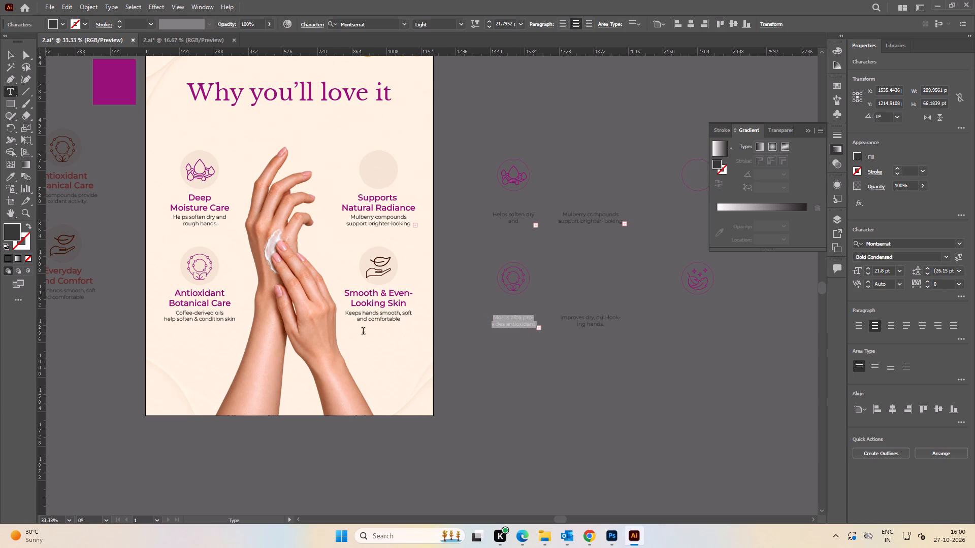
{"action": "left_click", "coordinate": [221, 320]}
{"action": "key", "text": "ctrl+a"}
{"action": "key", "text": "ctrl+v"}
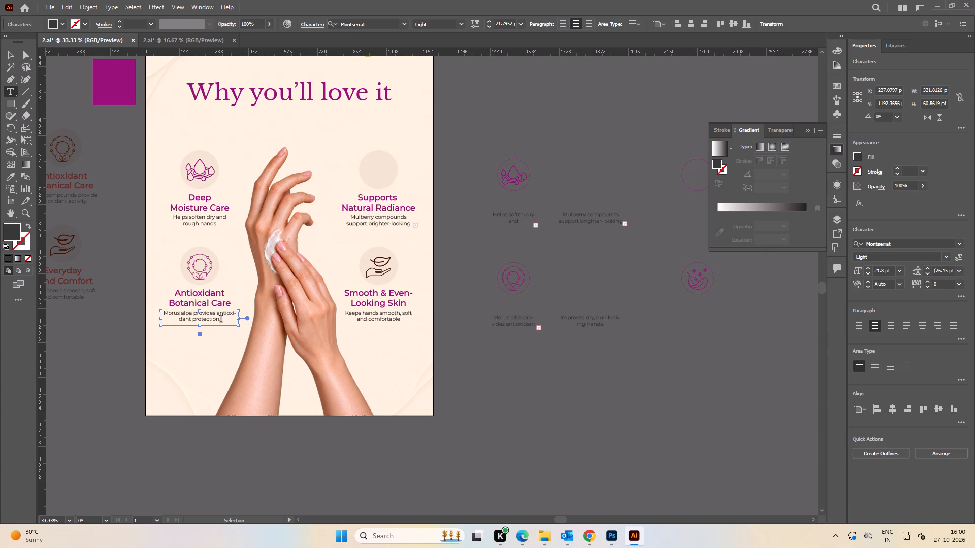
Replace the Smooth & Even-Looking Skin description with the copied reference text "Improves dry, dull-looking hands.".
{"action": "left_click", "coordinate": [592, 326]}
{"action": "key", "text": "ctrl+a"}
{"action": "key", "text": "ctrl+c"}
{"action": "left_click", "coordinate": [378, 320]}
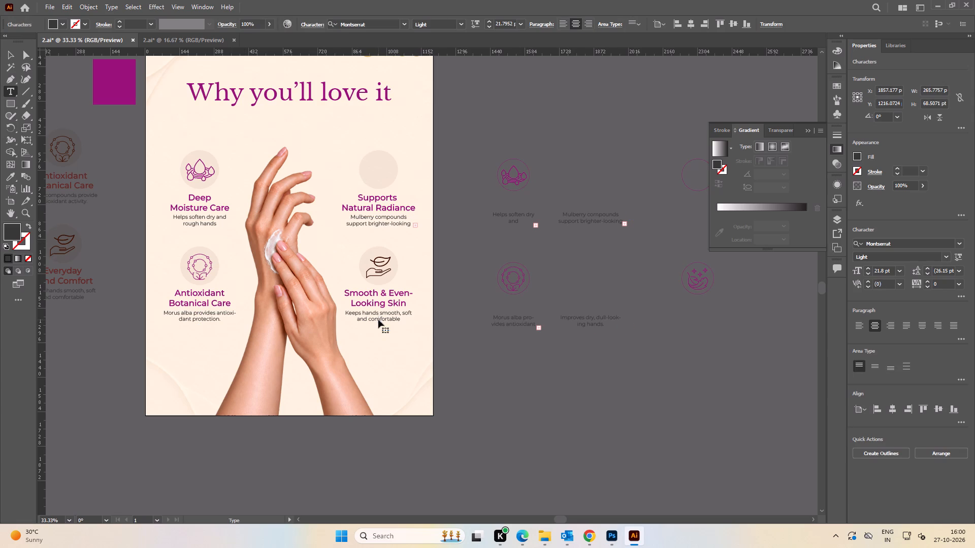
{"action": "key", "text": "ctrl+a"}
{"action": "key", "text": "ctrl+v"}
{"action": "left_click", "coordinate": [8, 56]}
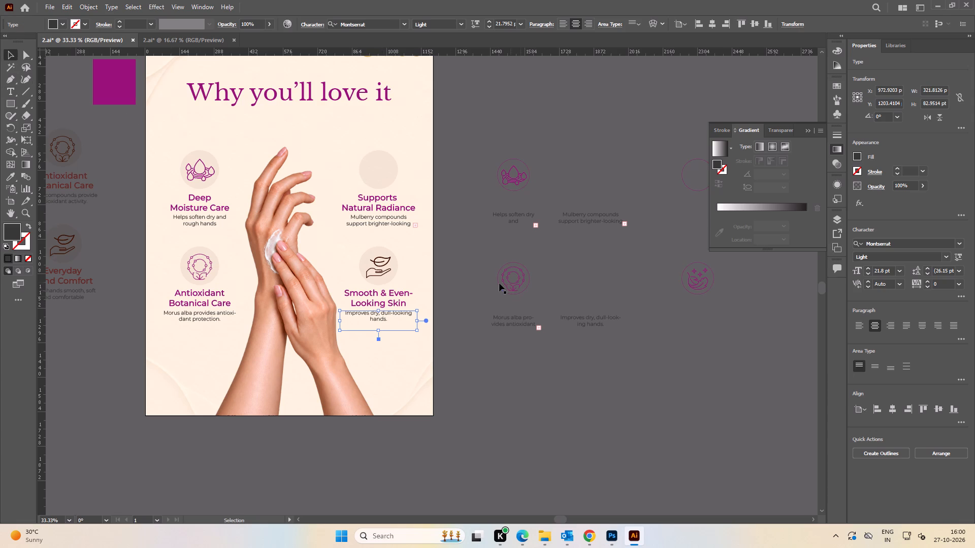
{"action": "left_click", "coordinate": [518, 244]}
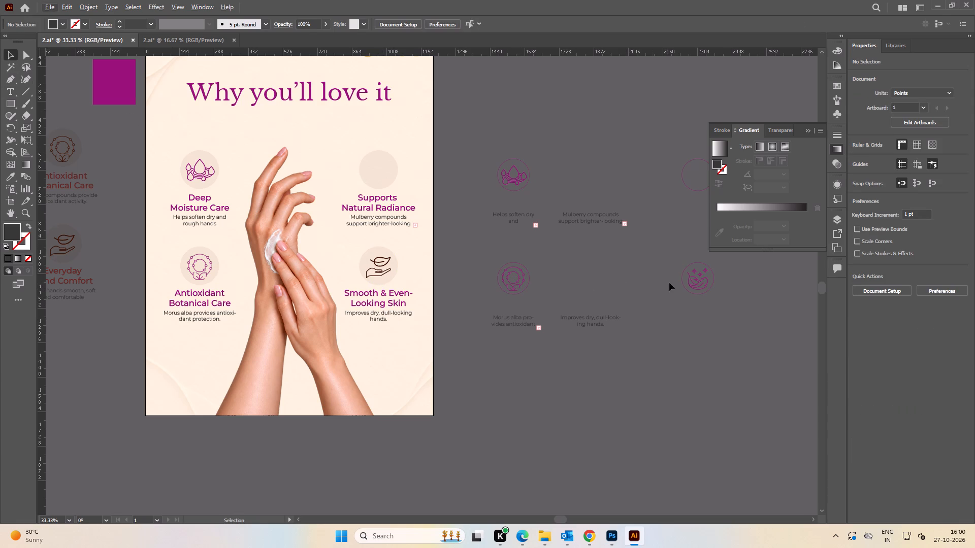
Bring the purple sparkle-and-leaf icon beside the Smooth & Even-Looking Skin circle and delete the old brown leaf-and-hand icon.
{"action": "left_click_drag", "start_coordinate": [692, 283], "coordinate": [406, 282]}
{"action": "scroll", "coordinate": [393, 265], "scroll_direction": "up", "scroll_amount": 4, "text": "alt"}
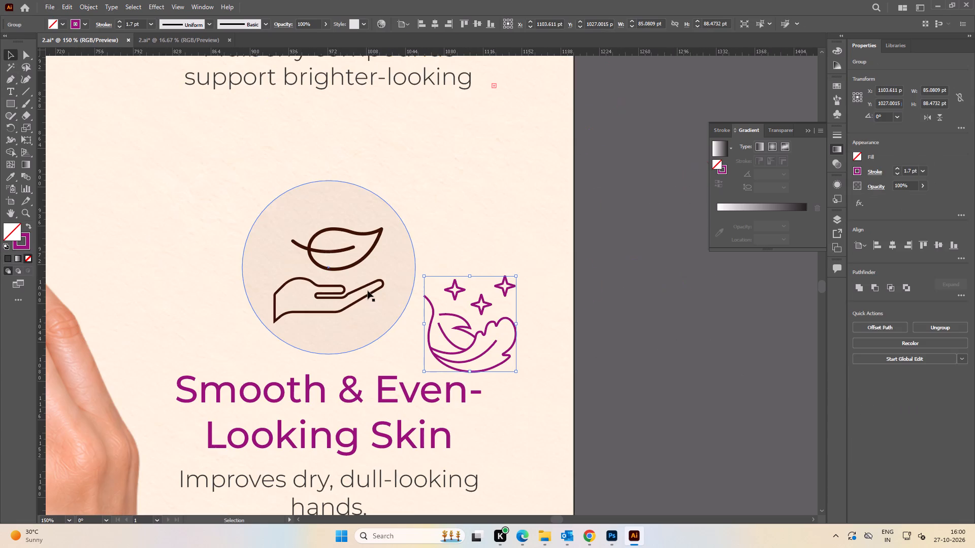
{"action": "left_click", "coordinate": [366, 296]}
{"action": "key", "text": "Delete"}
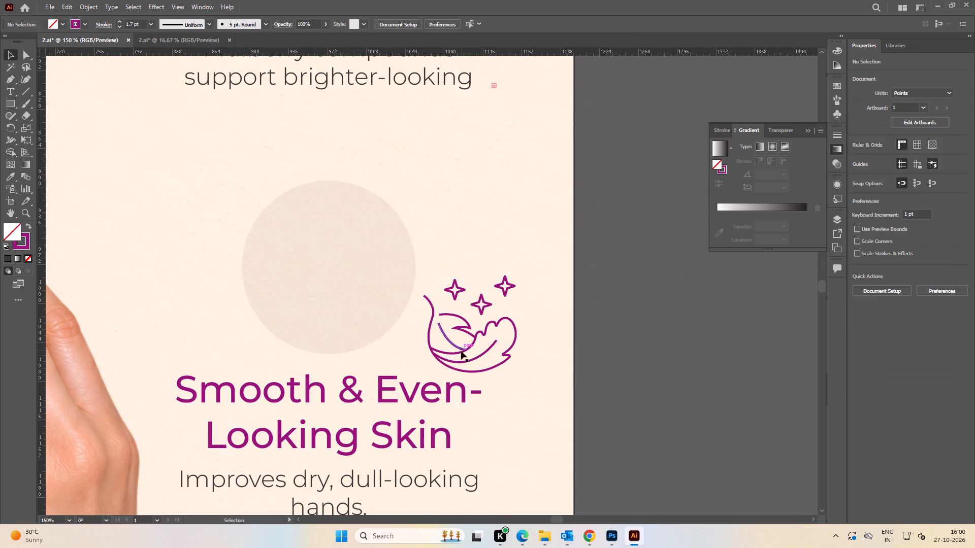
Place the sparkle-and-leaf icon inside the circle above Smooth & Even-Looking Skin and scale it to about 93 by 97 pt.
{"action": "left_click_drag", "start_coordinate": [461, 351], "coordinate": [324, 297]}
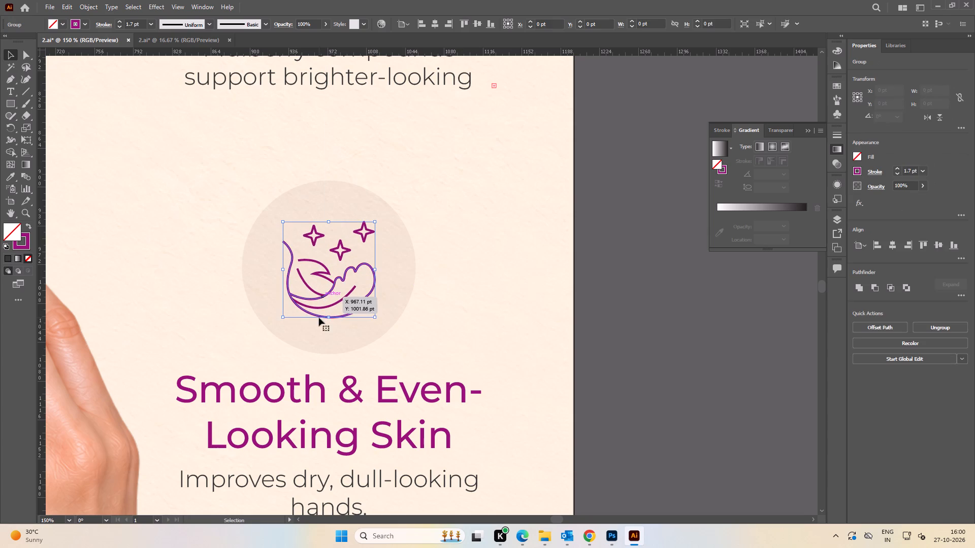
{"action": "left_click_drag", "start_coordinate": [326, 316], "coordinate": [327, 329], "text": "alt+shift"}
{"action": "left_click", "coordinate": [335, 311]}
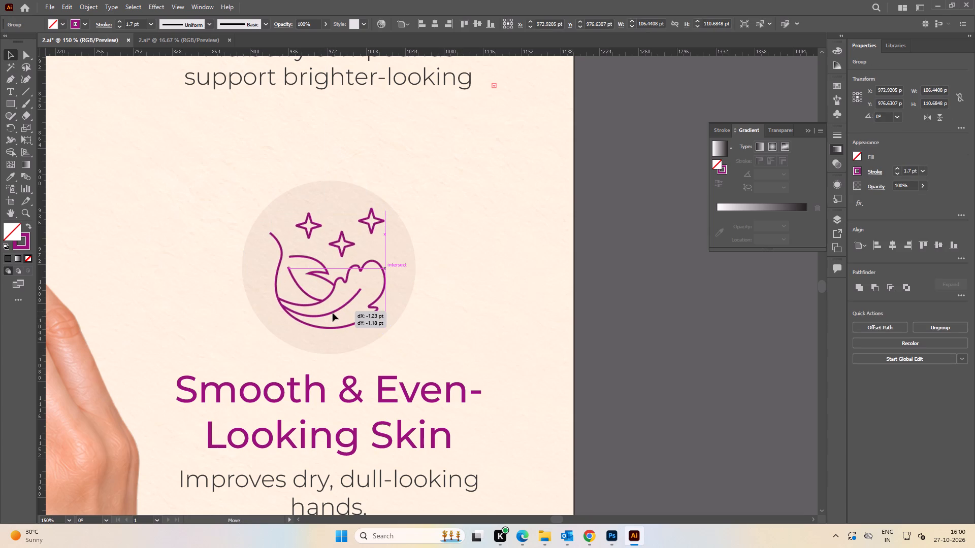
{"action": "left_click_drag", "start_coordinate": [326, 208], "coordinate": [326, 216], "text": "alt+shift"}
{"action": "scroll", "coordinate": [340, 270], "scroll_direction": "up", "scroll_amount": 3}
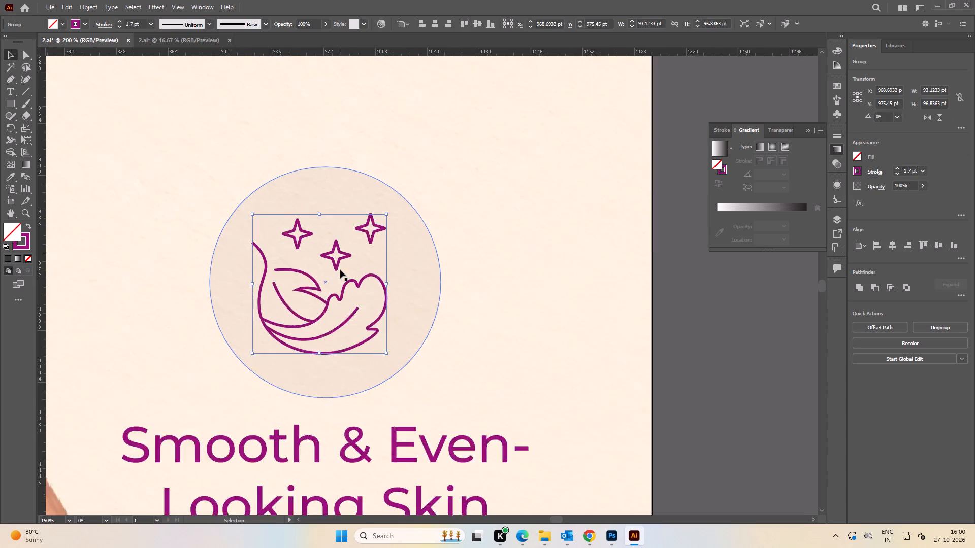
{"action": "left_click_drag", "start_coordinate": [342, 302], "coordinate": [347, 307]}
Centre the sparkle-and-leaf icon horizontally and vertically on its beige circle, keeping the circle as the alignment reference.
{"action": "left_click", "coordinate": [470, 269], "text": "shift"}
{"action": "left_click", "coordinate": [462, 283]}
{"action": "left_click", "coordinate": [891, 250]}
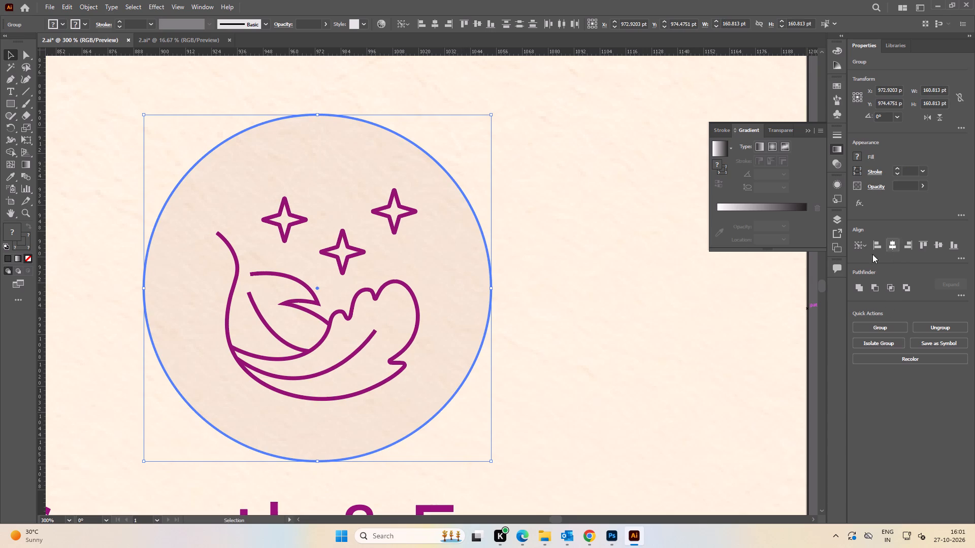
{"action": "left_click", "coordinate": [936, 246]}
{"action": "left_click", "coordinate": [626, 295]}
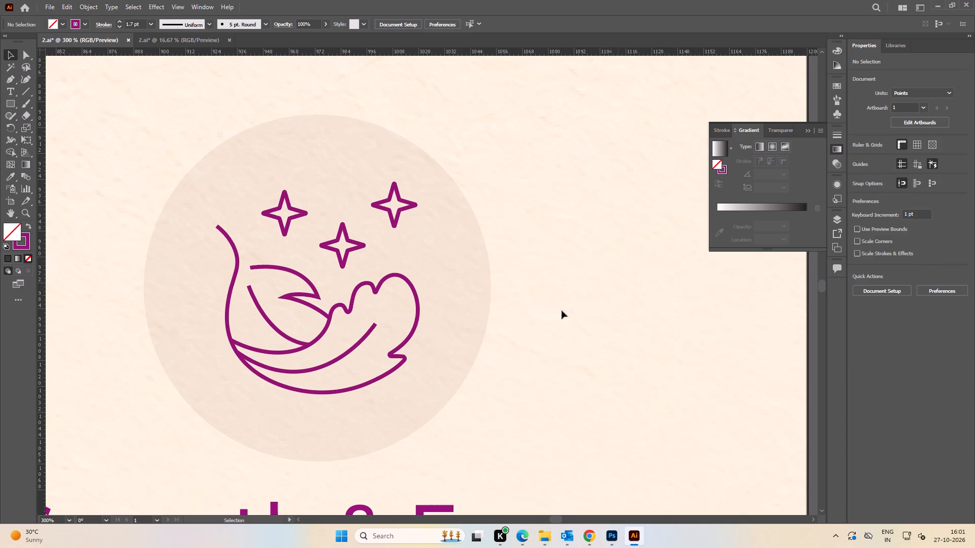
Bring the sparkle-and-leaf icon above Smooth & Even-Looking Skin to the front, leaving its beige circle behind.
{"action": "left_click", "coordinate": [355, 345]}
{"action": "left_click", "coordinate": [536, 344]}
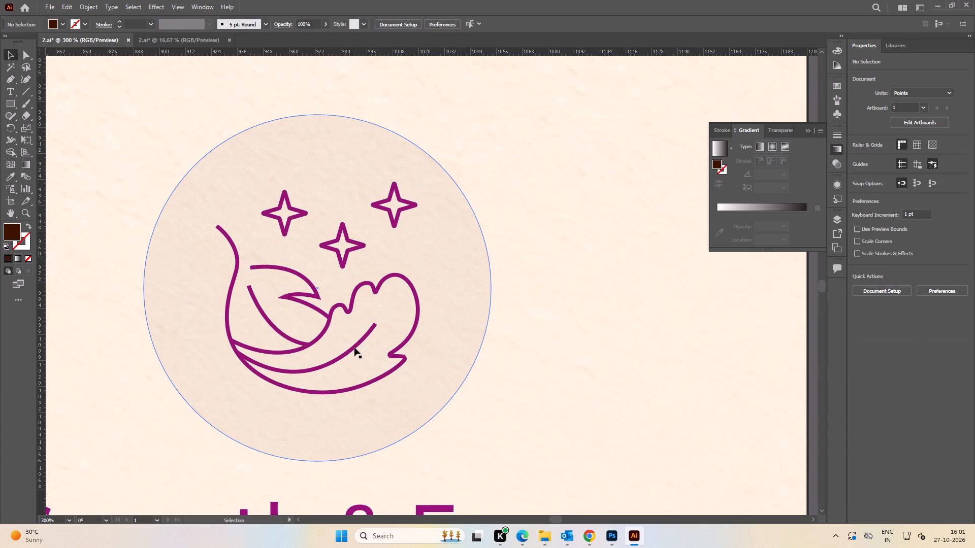
{"action": "left_click", "coordinate": [577, 357]}
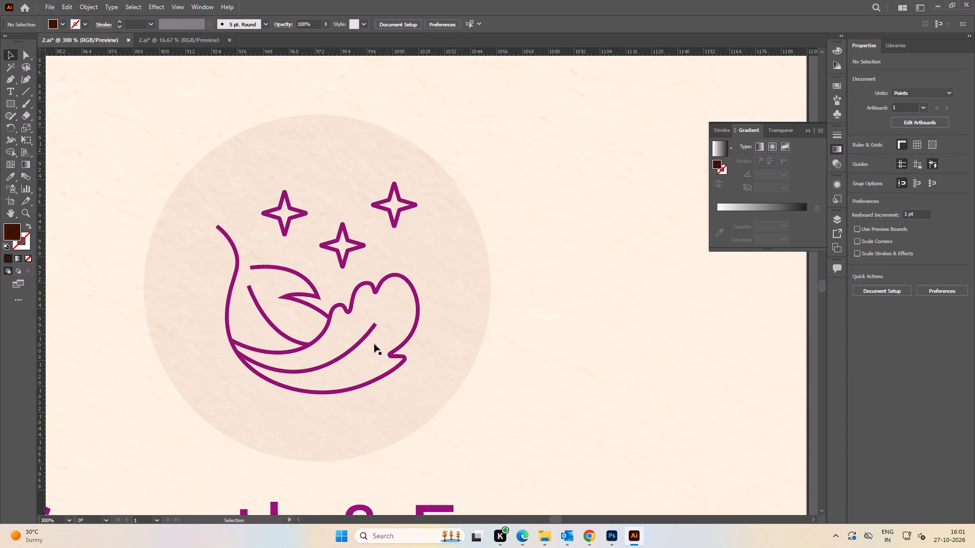
{"action": "left_click", "coordinate": [349, 349]}
{"action": "scroll", "coordinate": [448, 359], "scroll_direction": "down", "scroll_amount": 4, "text": "alt"}
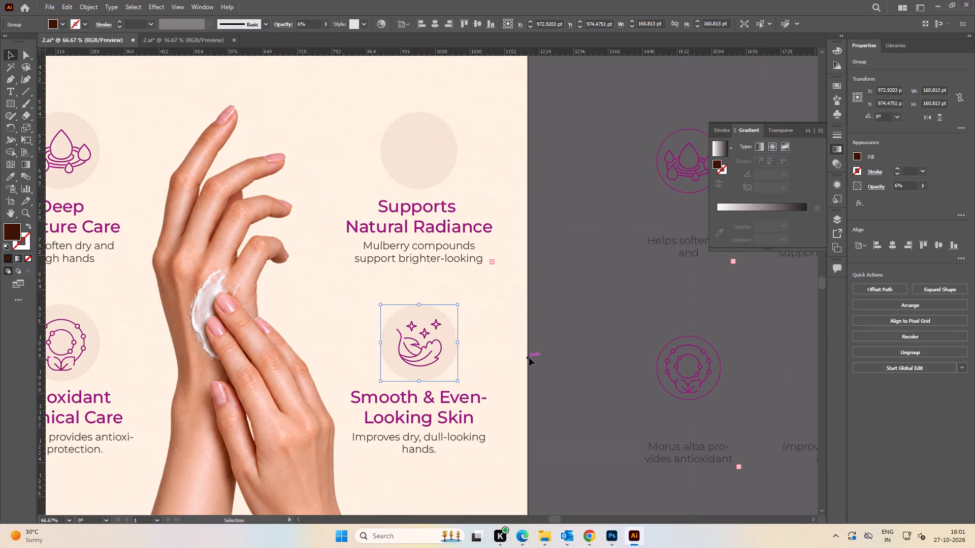
{"action": "left_click", "coordinate": [529, 358]}
{"action": "left_click_drag", "start_coordinate": [512, 359], "coordinate": [420, 334]}
{"action": "left_click", "coordinate": [453, 345], "text": "shift"}
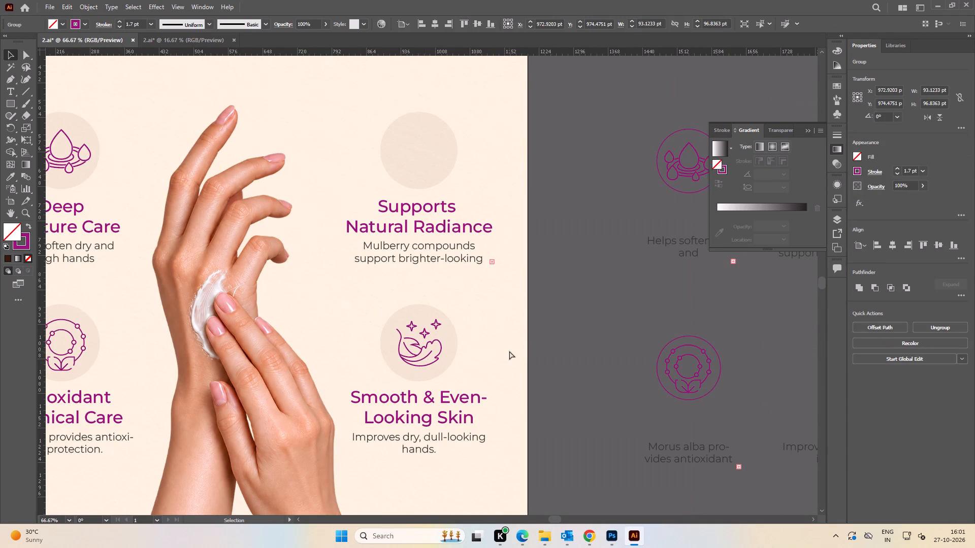
{"action": "key", "text": "ctrl+shift+bracketright"}
{"action": "double_click", "coordinate": [509, 351]}
Bring the botanical icon above Antioxidant Botanical Care to the front, without its beige circle.
{"action": "scroll", "coordinate": [498, 316], "scroll_direction": "down", "scroll_amount": 1, "text": "alt"}
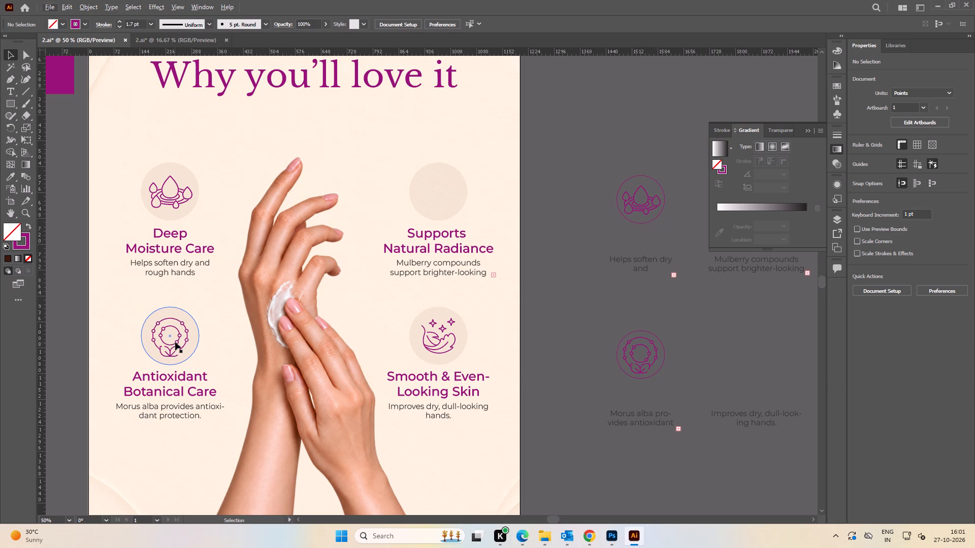
{"action": "left_click_drag", "start_coordinate": [113, 330], "coordinate": [158, 346]}
{"action": "left_click", "coordinate": [193, 344], "text": "shift"}
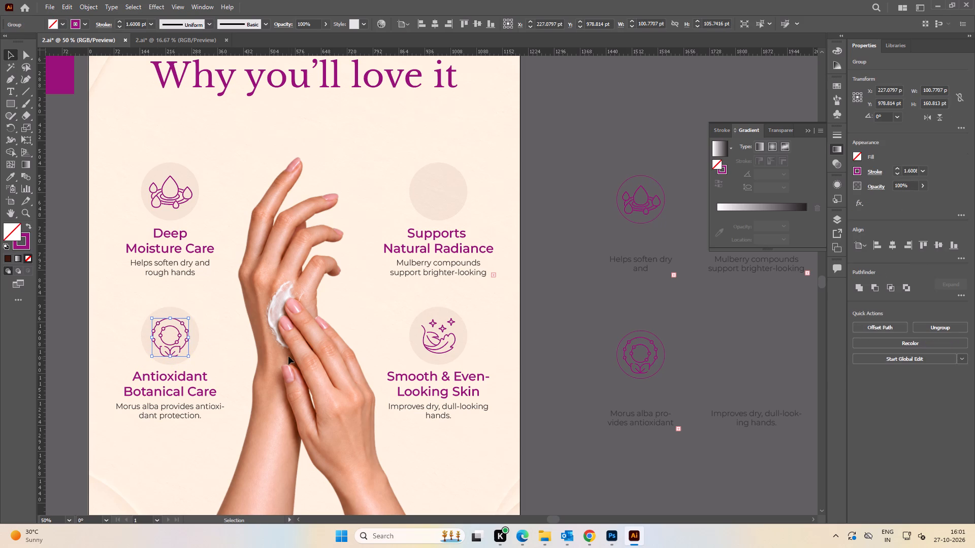
{"action": "key", "text": "ctrl+shift+bracketright"}
Bring the water-drops icon above Deep Moisture Care to the front, without its beige circle.
{"action": "scroll", "coordinate": [172, 173], "scroll_direction": "up", "scroll_amount": 3, "text": "alt"}
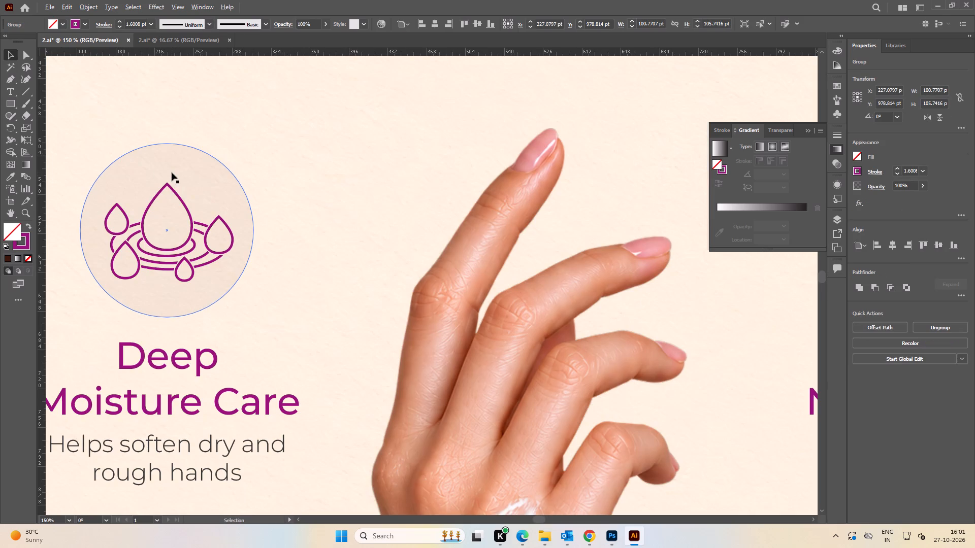
{"action": "left_click", "coordinate": [289, 233]}
{"action": "left_click_drag", "start_coordinate": [271, 249], "coordinate": [190, 209]}
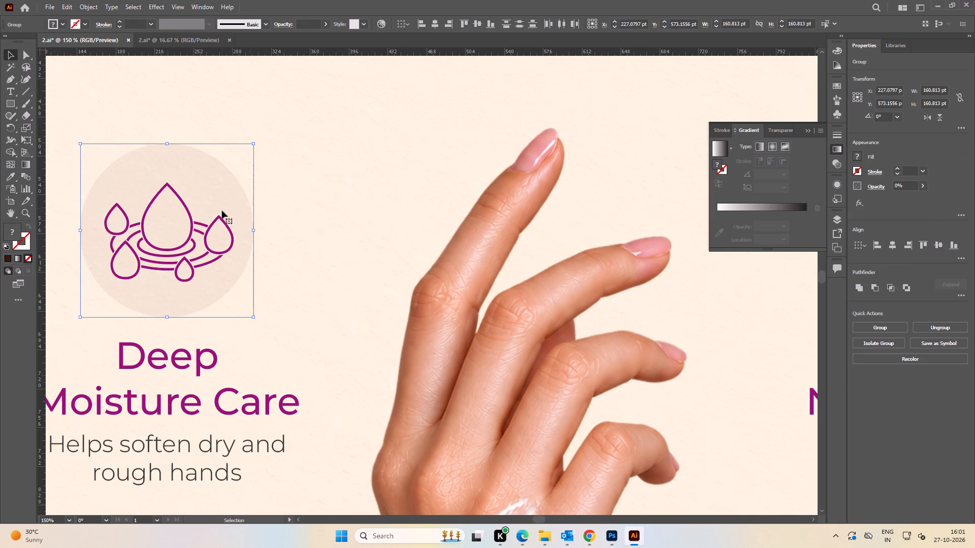
{"action": "left_click", "coordinate": [215, 189], "text": "shift"}
{"action": "key", "text": "ctrl+shift+bracketright"}
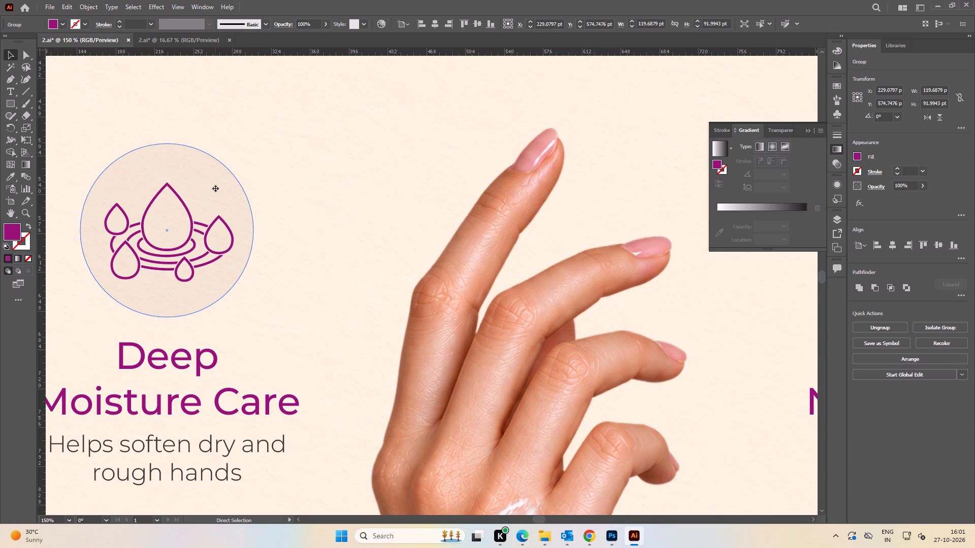
{"action": "scroll", "coordinate": [219, 188], "scroll_direction": "down", "scroll_amount": 2, "text": "alt"}
{"action": "left_click", "coordinate": [264, 252]}
{"action": "key", "text": "space"}
{"action": "left_click_drag", "start_coordinate": [267, 253], "coordinate": [235, 190]}
{"action": "scroll", "coordinate": [265, 209], "scroll_direction": "down", "scroll_amount": 2, "text": "alt"}
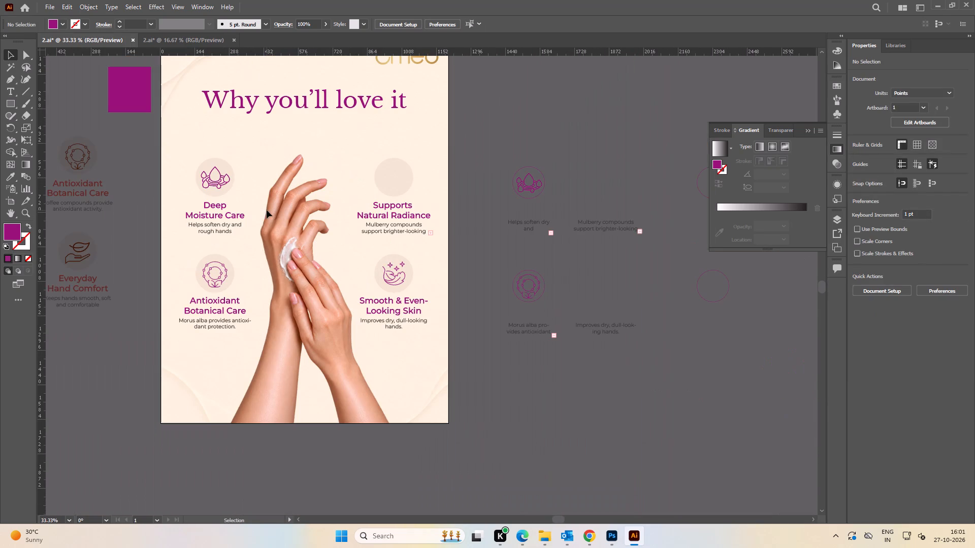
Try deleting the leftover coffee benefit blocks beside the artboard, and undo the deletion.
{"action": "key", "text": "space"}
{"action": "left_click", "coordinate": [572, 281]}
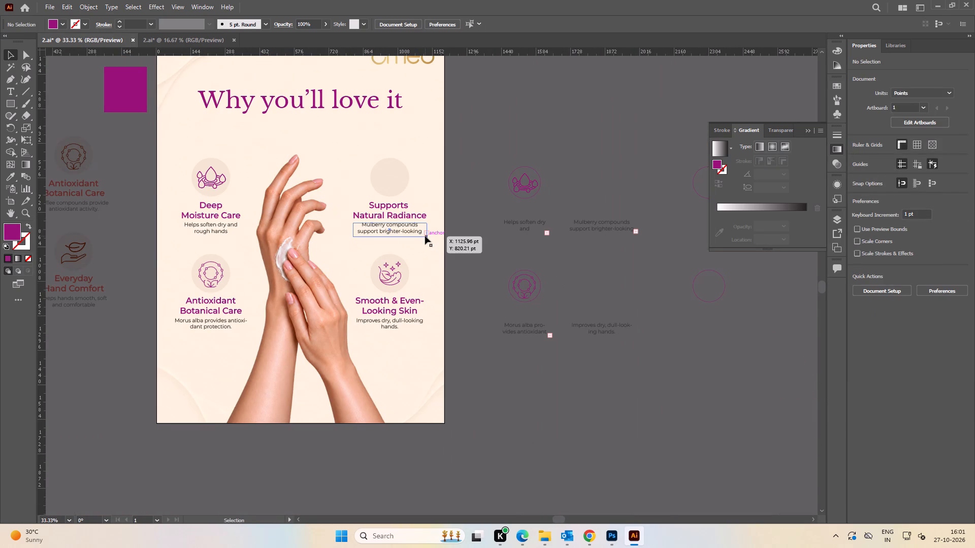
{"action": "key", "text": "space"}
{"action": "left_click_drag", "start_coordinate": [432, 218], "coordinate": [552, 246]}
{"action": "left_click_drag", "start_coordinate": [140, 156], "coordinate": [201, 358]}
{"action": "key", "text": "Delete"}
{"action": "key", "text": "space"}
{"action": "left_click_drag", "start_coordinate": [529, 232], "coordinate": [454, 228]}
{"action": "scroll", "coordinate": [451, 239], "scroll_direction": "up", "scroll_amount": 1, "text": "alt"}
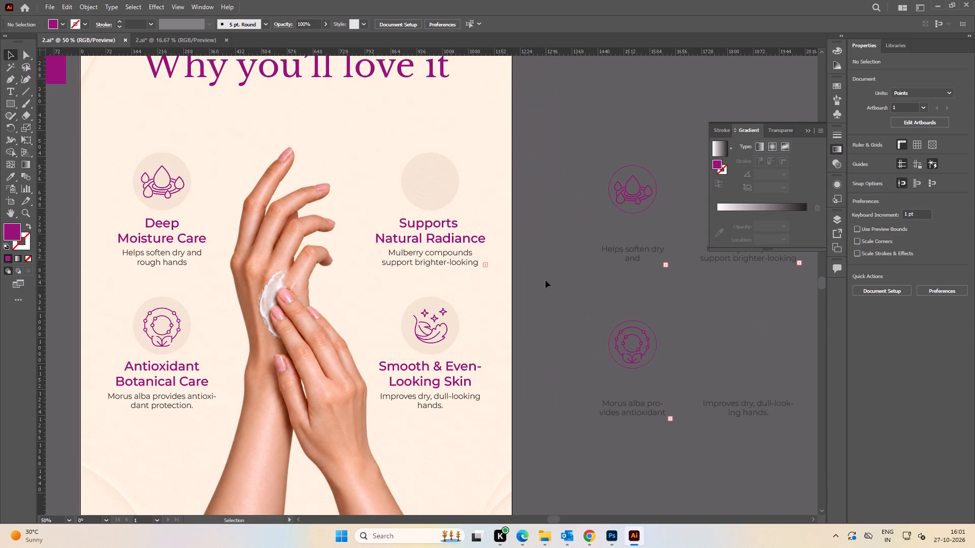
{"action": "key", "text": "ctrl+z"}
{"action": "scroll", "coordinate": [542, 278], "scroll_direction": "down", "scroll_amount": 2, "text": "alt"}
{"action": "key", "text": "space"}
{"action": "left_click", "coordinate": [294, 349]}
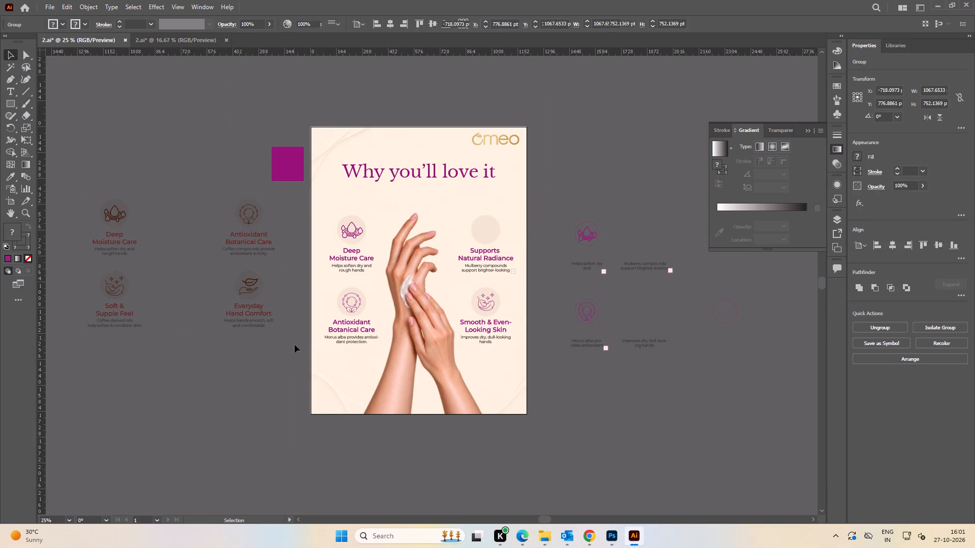
Match the Deep Moisture Care description's text styling to the coffee description beside the artboard.
{"action": "scroll", "coordinate": [258, 242], "scroll_direction": "up", "scroll_amount": 3, "text": "alt"}
{"action": "left_click", "coordinate": [474, 309]}
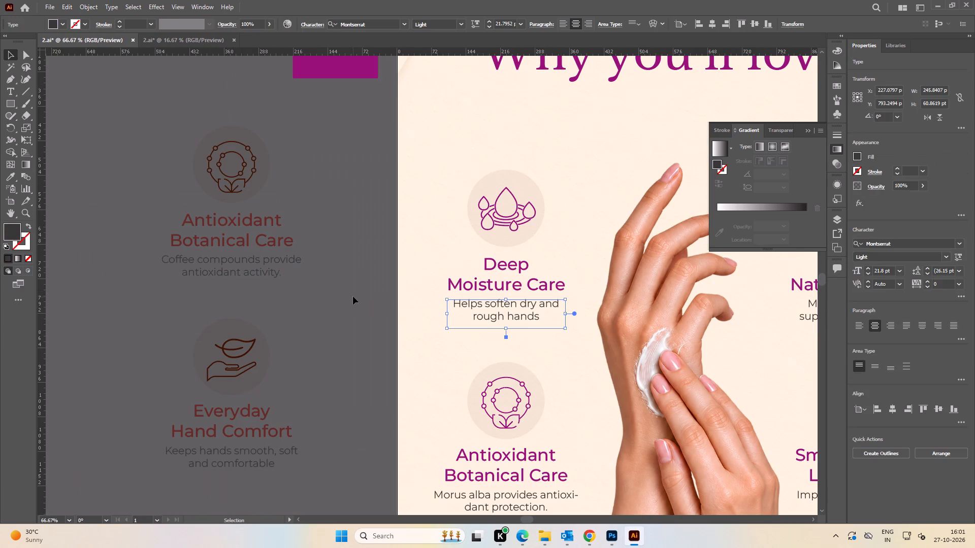
{"action": "key", "text": "i"}
{"action": "left_click", "coordinate": [268, 271]}
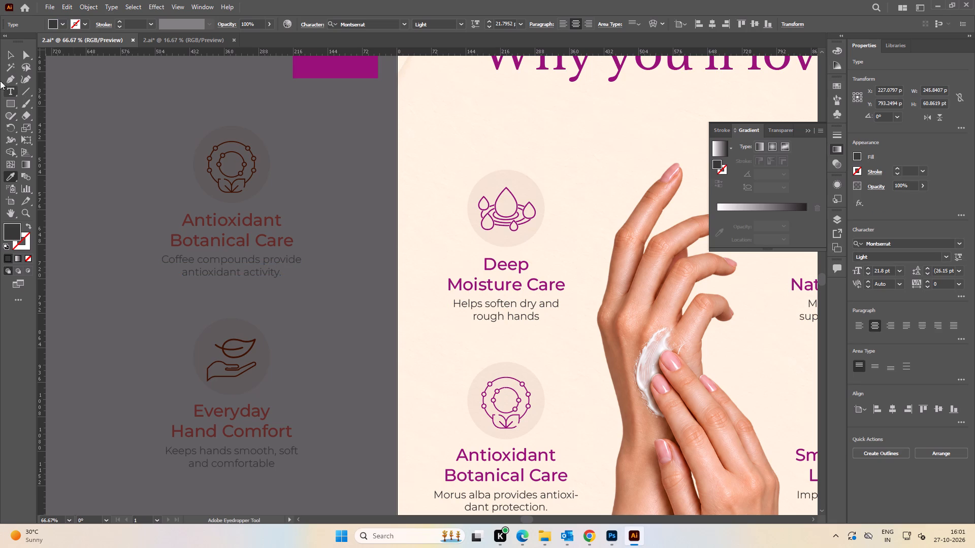
Delete the leftover coffee benefit blocks beside the artboard.
{"action": "left_click", "coordinate": [8, 56]}
{"action": "left_click", "coordinate": [232, 224]}
{"action": "key", "text": "Delete"}
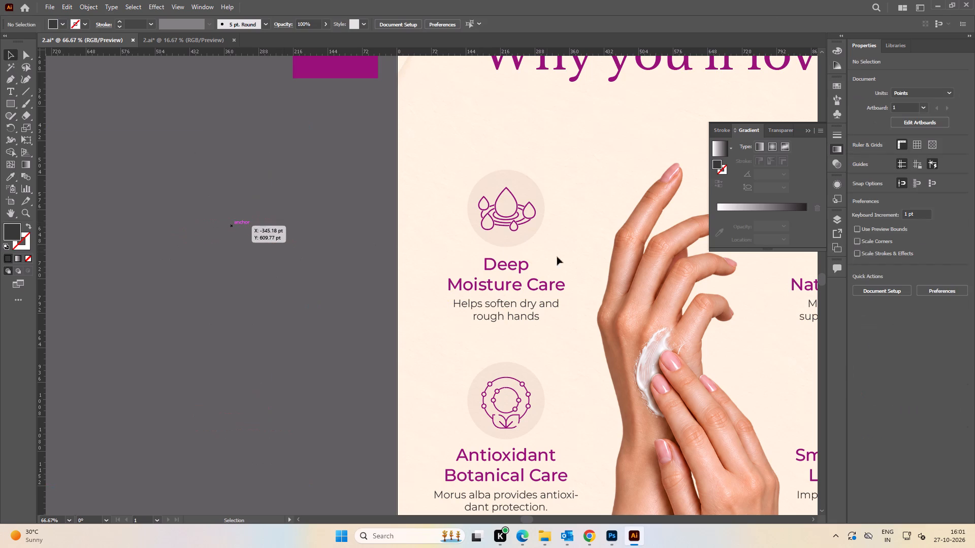
Duplicate the purple reference square just below the original, outside the artboard.
{"action": "key", "text": "space"}
{"action": "left_click_drag", "start_coordinate": [609, 285], "coordinate": [355, 212]}
{"action": "scroll", "coordinate": [353, 214], "scroll_direction": "down", "scroll_amount": 1, "text": "alt"}
{"action": "key", "text": "space"}
{"action": "left_click_drag", "start_coordinate": [332, 191], "coordinate": [430, 281]}
{"action": "left_click_drag", "start_coordinate": [241, 116], "coordinate": [248, 209], "text": "alt"}
{"action": "double_click", "coordinate": [17, 231]}
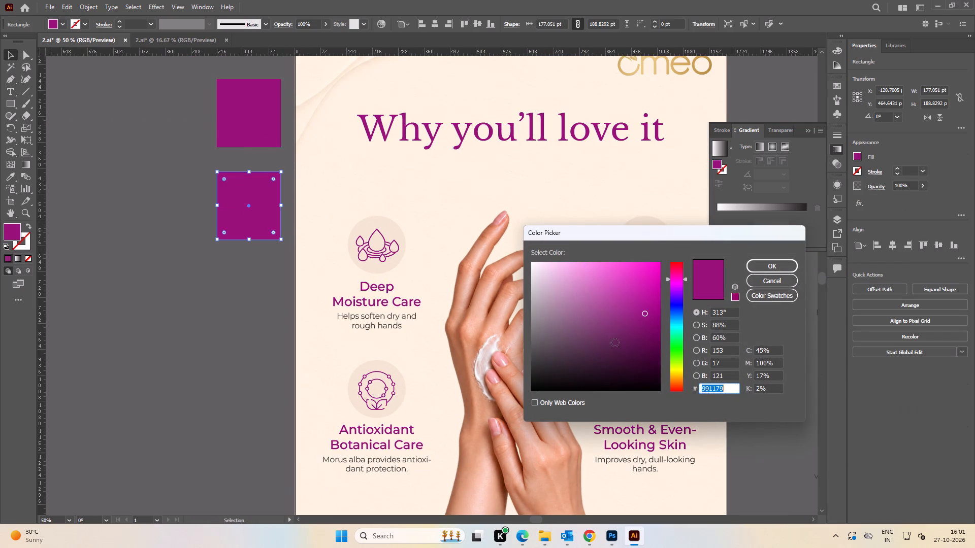
{"action": "left_click", "coordinate": [764, 285]}
{"action": "left_click_drag", "start_coordinate": [163, 299], "coordinate": [170, 299]}
Recolour the circle behind the Deep Moisture Care icon with the reference square's purple and set its opacity to 9%.
{"action": "scroll", "coordinate": [372, 226], "scroll_direction": "up", "scroll_amount": 1, "text": "alt"}
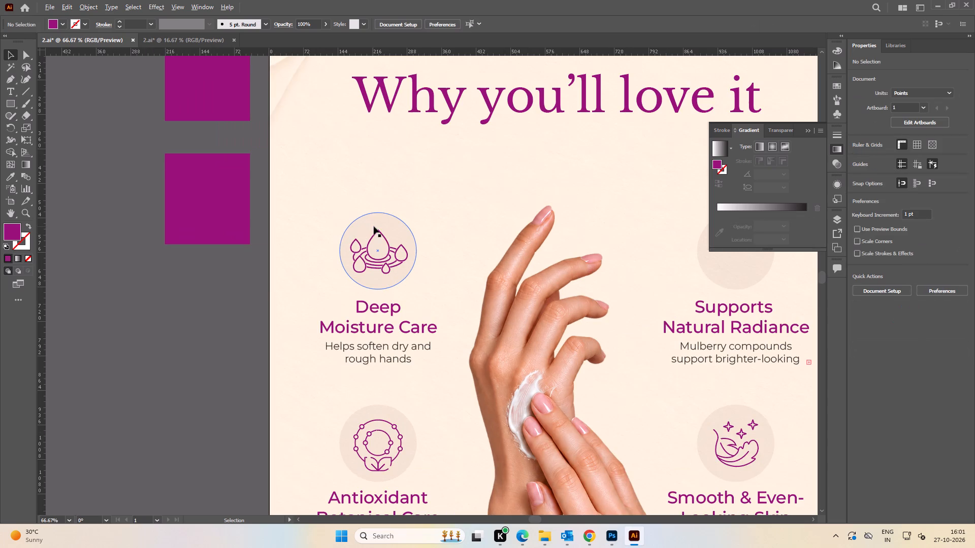
{"action": "left_click", "coordinate": [375, 223]}
{"action": "key", "text": "i"}
{"action": "left_click", "coordinate": [208, 205]}
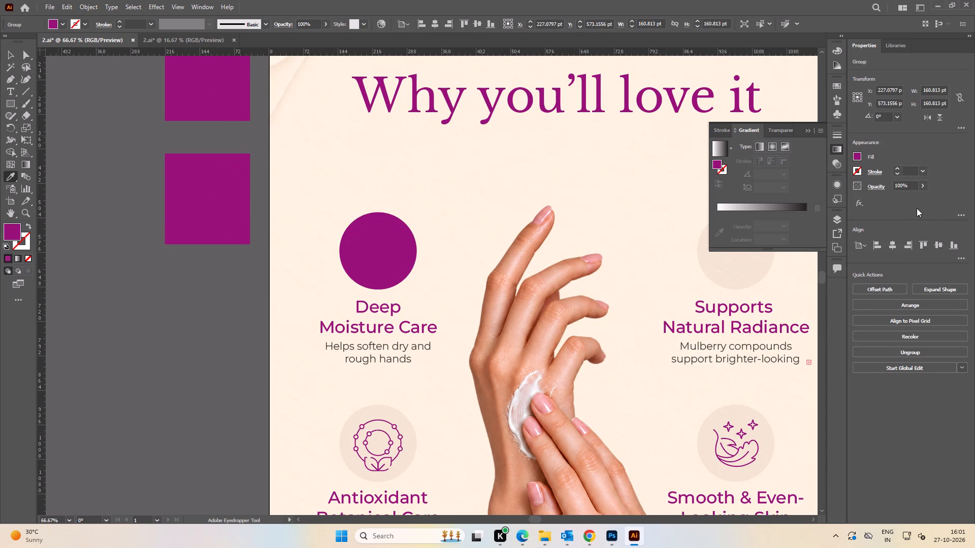
{"action": "left_click", "coordinate": [922, 186]}
{"action": "left_click_drag", "start_coordinate": [918, 196], "coordinate": [886, 198]}
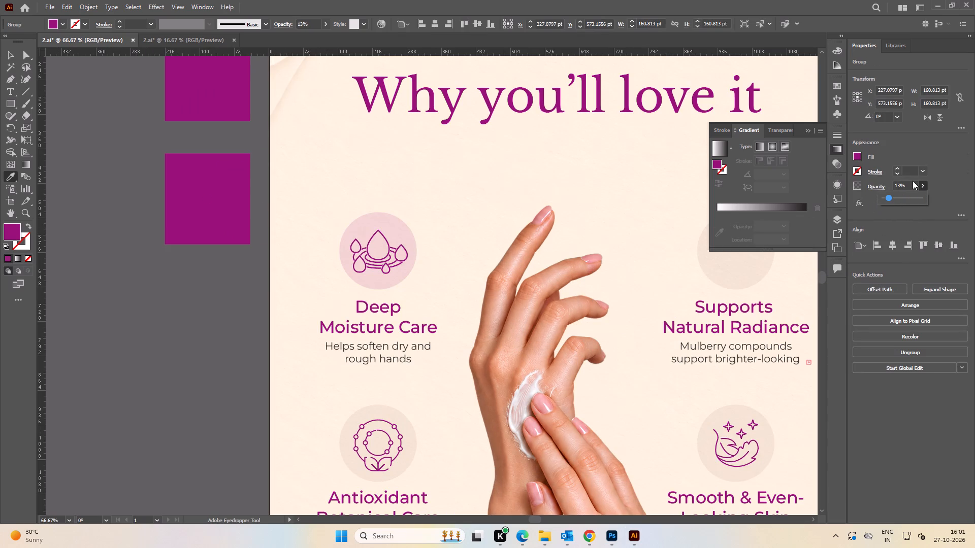
{"action": "left_click_drag", "start_coordinate": [913, 181], "coordinate": [884, 189]}
{"action": "left_click_drag", "start_coordinate": [907, 186], "coordinate": [881, 188]}
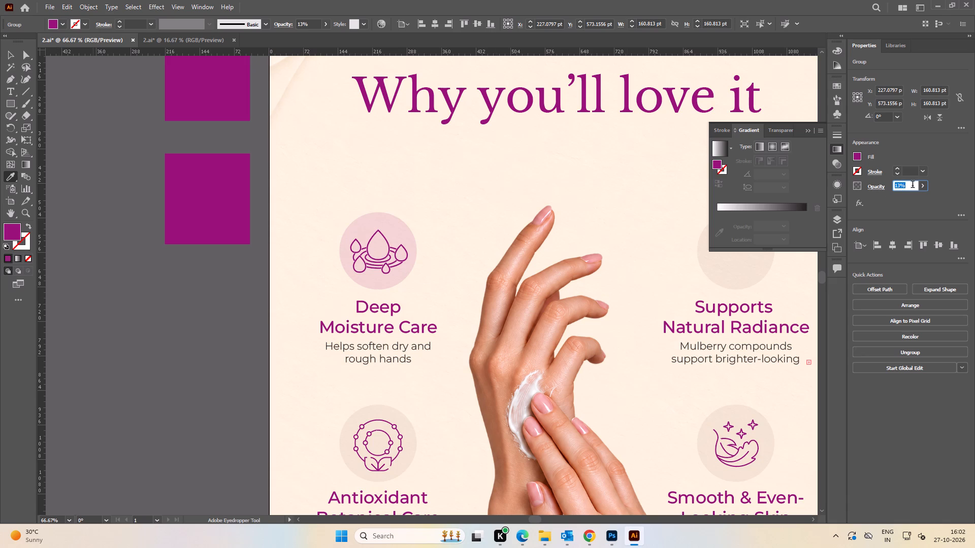
{"action": "key", "text": "9"}
{"action": "key", "text": "Return"}
{"action": "left_click", "coordinate": [204, 295]}
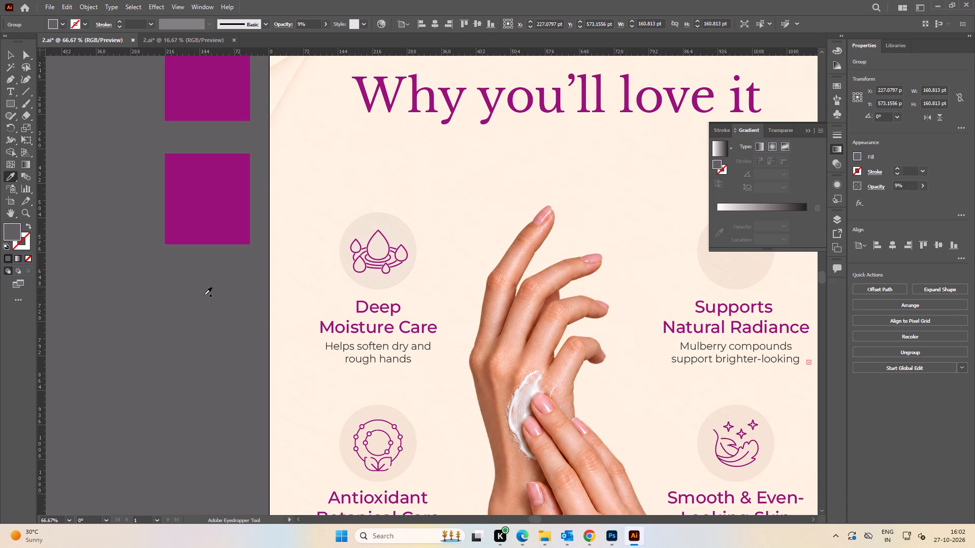
{"action": "key", "text": "ctrl+z"}
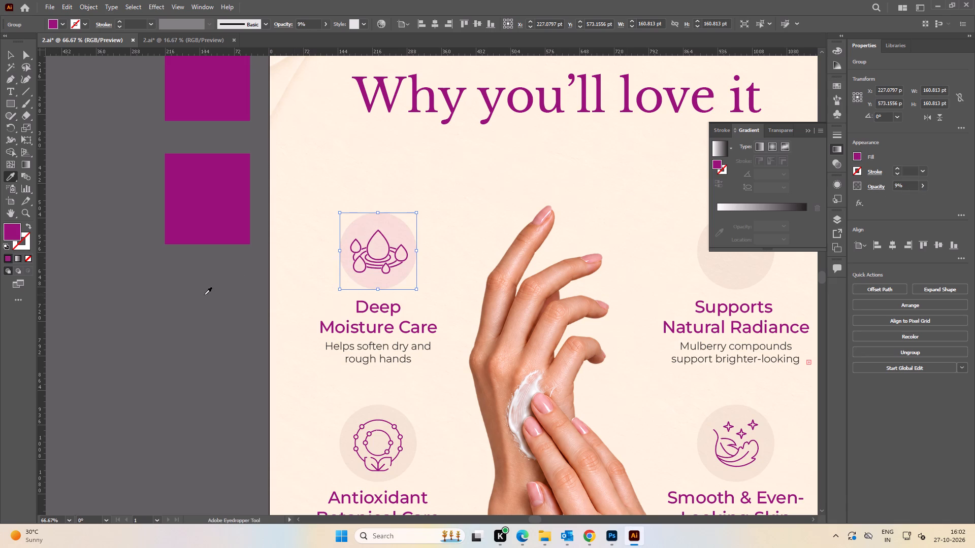
{"action": "key", "text": "v"}
{"action": "left_click", "coordinate": [202, 295]}
Recolour the other three benefit circles with the same purple and set their opacity to 9%.
{"action": "scroll", "coordinate": [210, 294], "scroll_direction": "down", "scroll_amount": 2, "text": "alt"}
{"action": "key", "text": "space"}
{"action": "left_click_drag", "start_coordinate": [212, 300], "coordinate": [177, 300]}
{"action": "scroll", "coordinate": [266, 277], "scroll_direction": "up", "scroll_amount": 2, "text": "alt"}
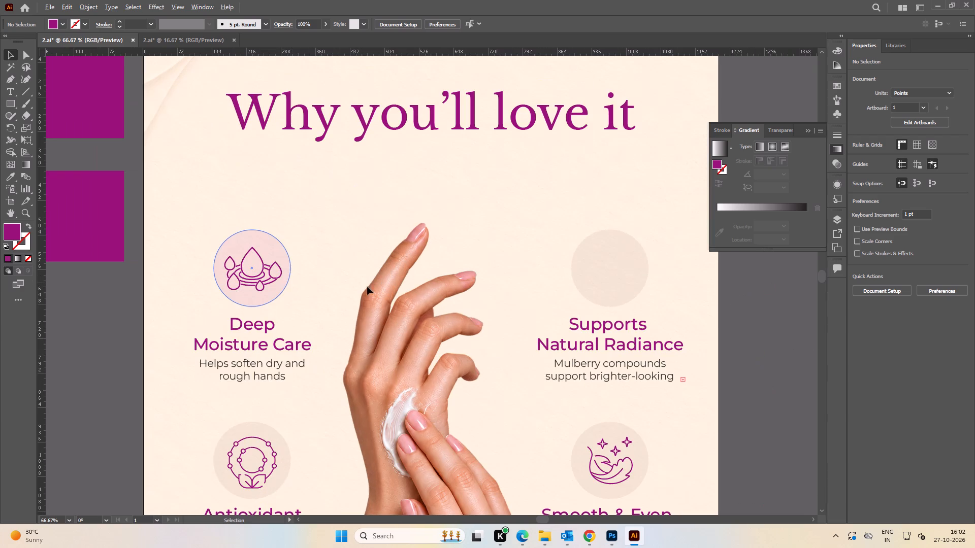
{"action": "left_click", "coordinate": [619, 272]}
{"action": "scroll", "coordinate": [614, 287], "scroll_direction": "down", "scroll_amount": 2, "text": "alt"}
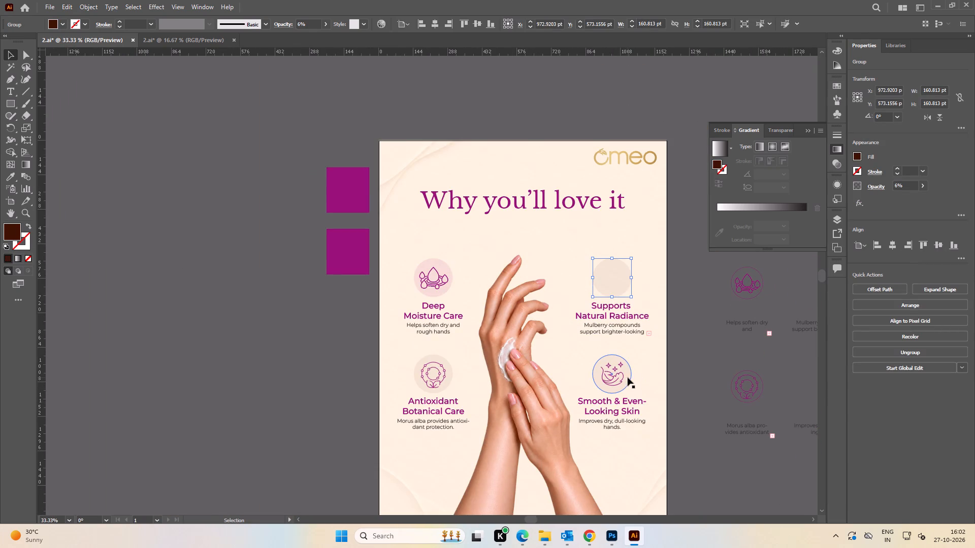
{"action": "left_click", "coordinate": [628, 377], "text": "shift"}
{"action": "left_click", "coordinate": [447, 380], "text": "shift"}
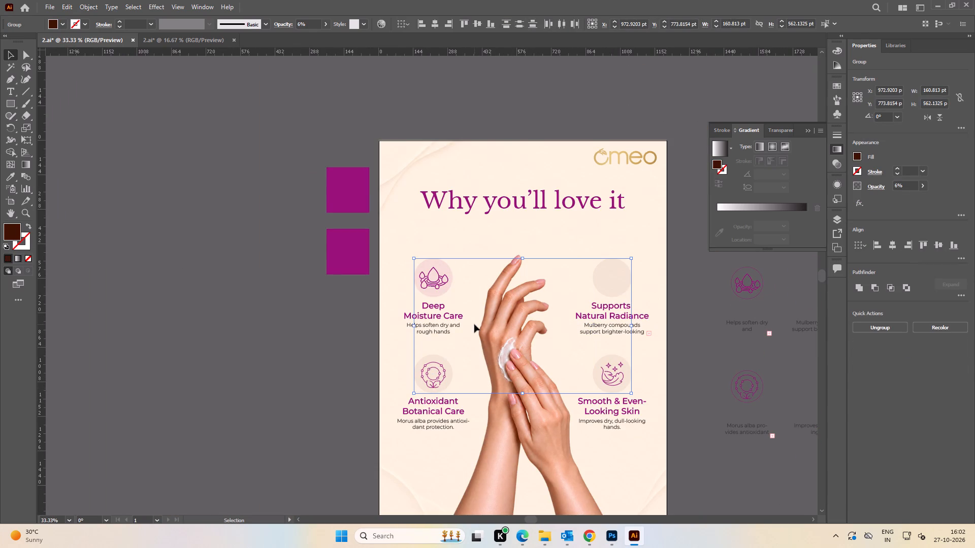
{"action": "key", "text": "i"}
{"action": "left_click", "coordinate": [440, 263]}
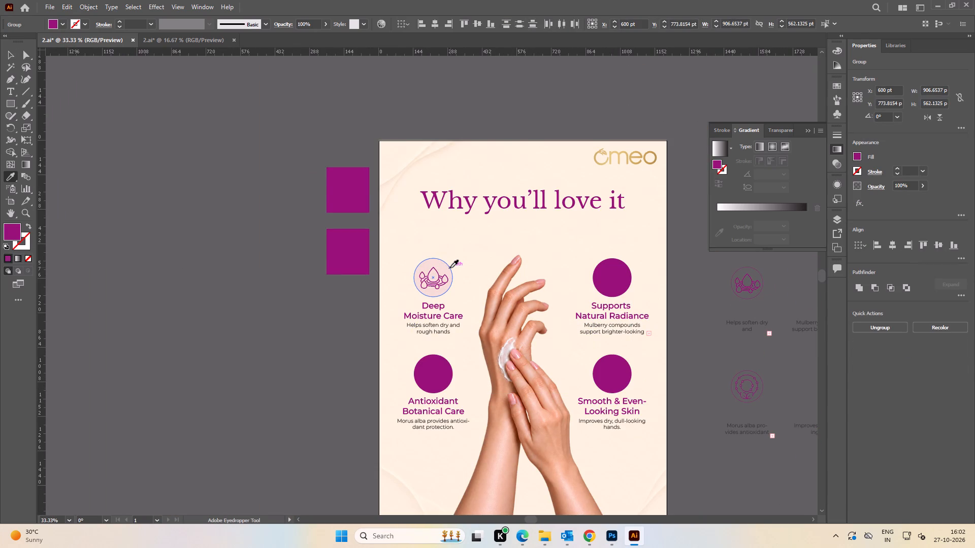
{"action": "left_click_drag", "start_coordinate": [913, 186], "coordinate": [876, 191]}
{"action": "key", "text": "9"}
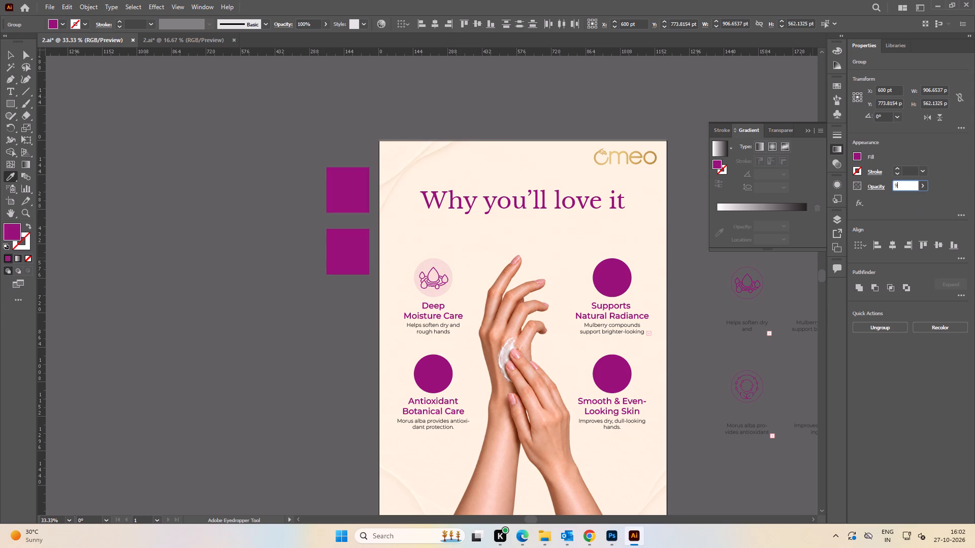
{"action": "key", "text": "Return"}
{"action": "key", "text": "v"}
{"action": "left_click", "coordinate": [250, 323]}
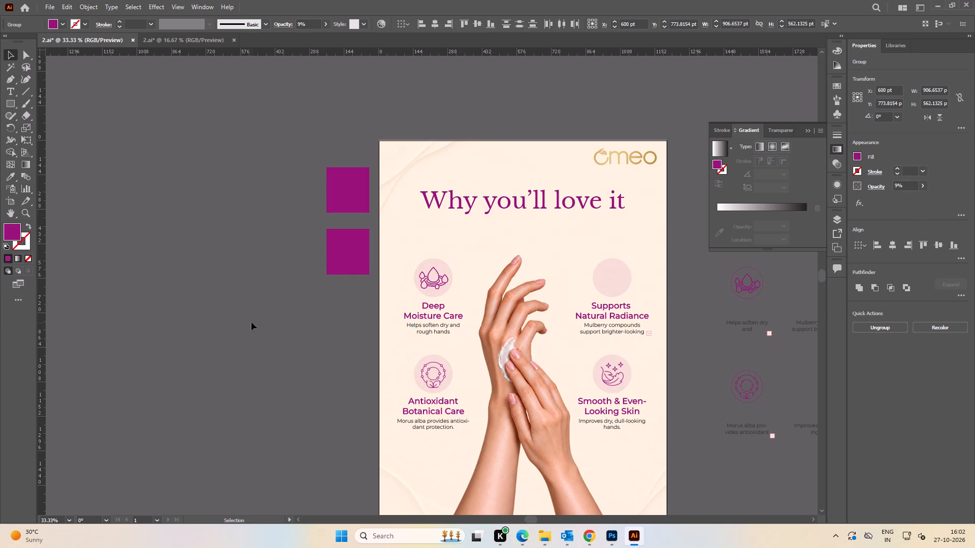
Delete the leftover Mulberry icons, empty circles and description texts beside the artboard.
{"action": "scroll", "coordinate": [253, 322], "scroll_direction": "down", "scroll_amount": 1, "text": "alt"}
{"action": "key", "text": "space"}
{"action": "left_click_drag", "start_coordinate": [283, 331], "coordinate": [251, 331]}
{"action": "key", "text": "space"}
{"action": "left_click_drag", "start_coordinate": [625, 306], "coordinate": [592, 286]}
{"action": "left_click_drag", "start_coordinate": [547, 211], "coordinate": [682, 391]}
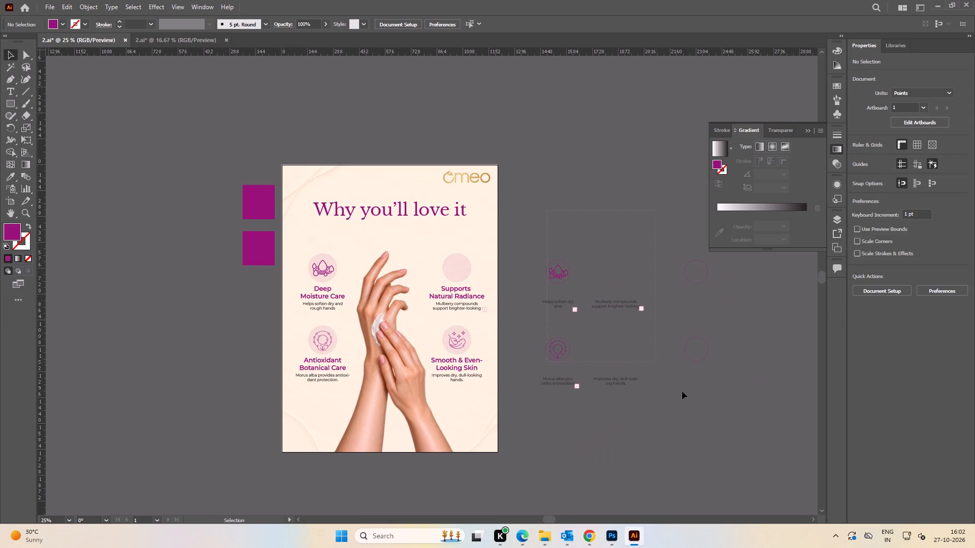
{"action": "left_click_drag", "start_coordinate": [682, 391], "coordinate": [748, 421]}
{"action": "key", "text": "Delete"}
{"action": "left_click", "coordinate": [614, 318]}
Fit the artboard in view and save 2.ai.
{"action": "key", "text": "ctrl+0"}
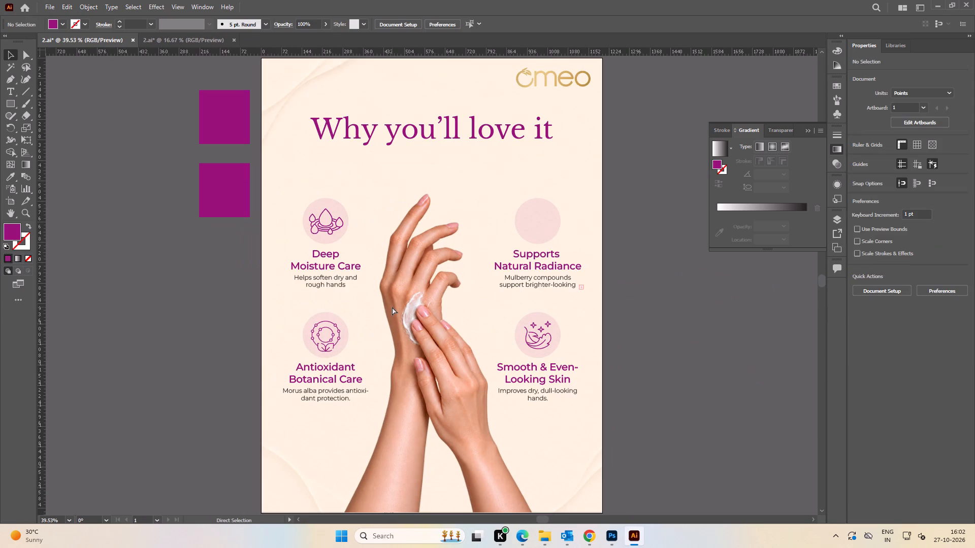
{"action": "key", "text": "ctrl+s"}
{"action": "key", "text": "ctrl+s"}
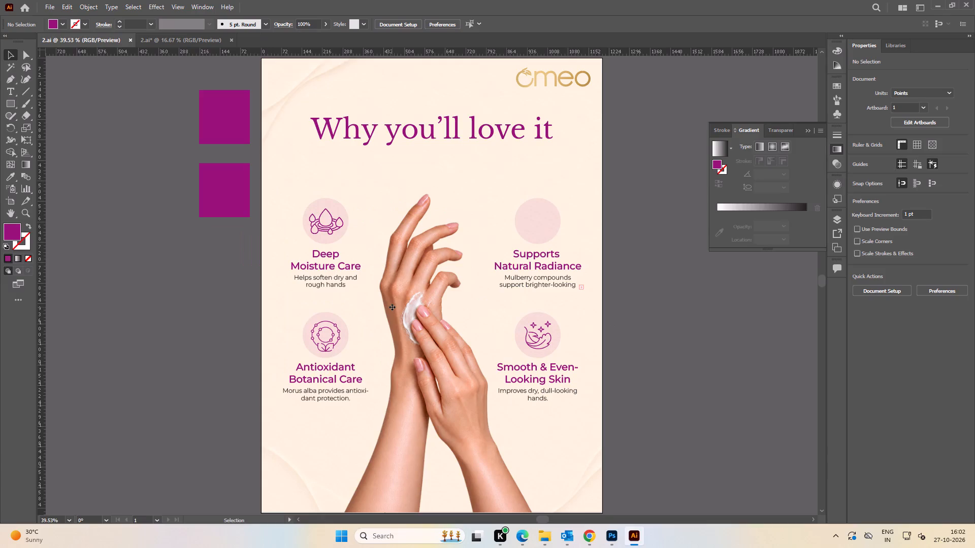
Copy the Supports Natural Radiance heading and switch to Chrome.
{"action": "left_click", "coordinate": [558, 263]}
{"action": "key", "text": "ctrl+c"}
{"action": "key", "text": "alt+Tab"}
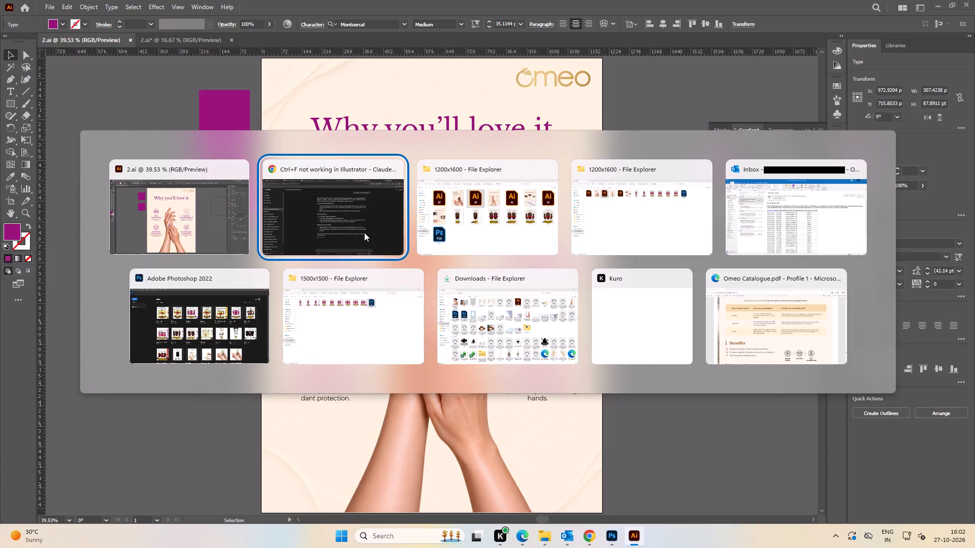
{"action": "left_click", "coordinate": [364, 232], "text": "alt"}
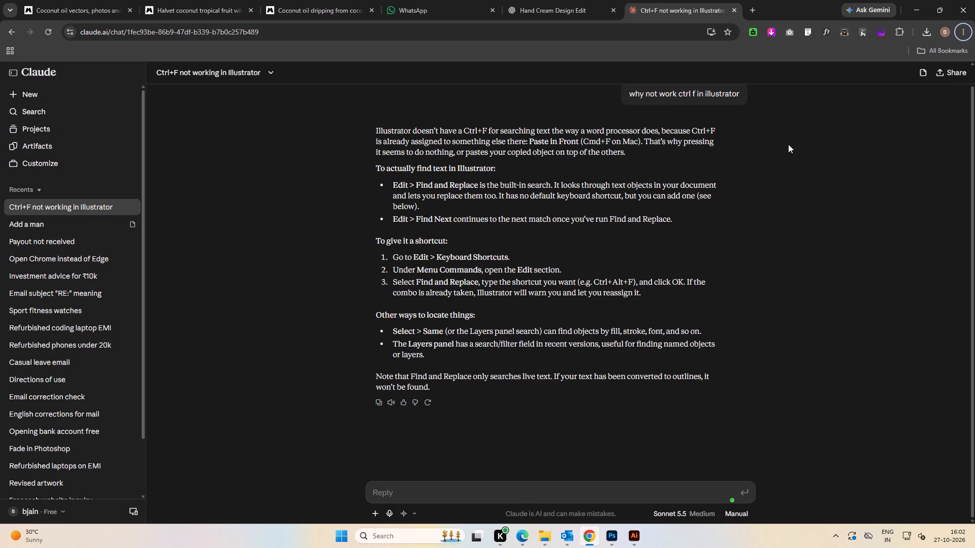
Close the Claude chat tab and view the hands image in the Hand Cream Design Edit chat.
{"action": "left_click", "coordinate": [735, 10]}
{"action": "left_click", "coordinate": [644, 167]}
{"action": "left_click", "coordinate": [700, 122]}
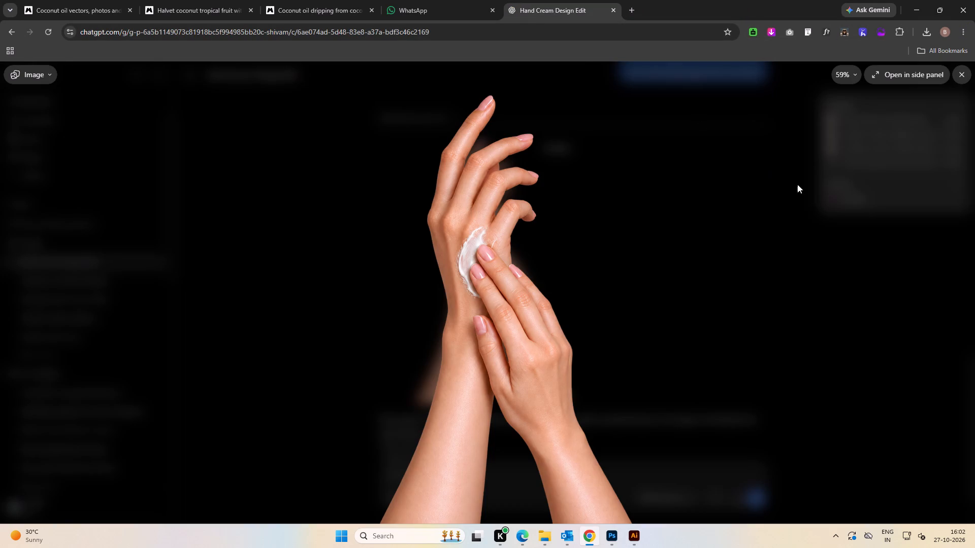
{"action": "scroll", "coordinate": [782, 181], "scroll_direction": "up", "scroll_amount": 4}
{"action": "scroll", "coordinate": [620, 162], "scroll_direction": "up", "scroll_amount": 2}
{"action": "scroll", "coordinate": [620, 162], "scroll_direction": "down", "scroll_amount": 4}
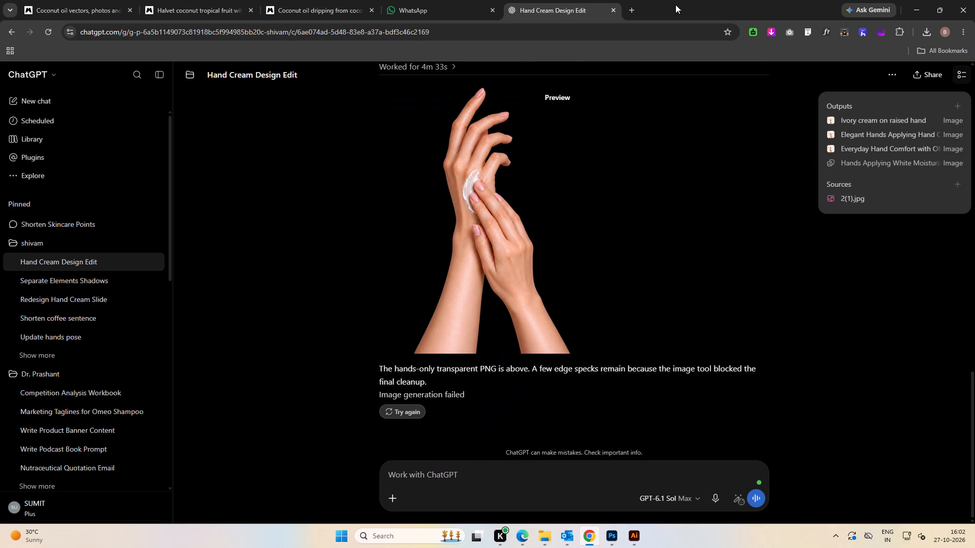
Search Google Images for "Supports Natural Radiance icon" in a new tab and browse the results for a suitable icon.
{"action": "left_click", "coordinate": [630, 9]}
{"action": "key", "text": "ctrl+v"}
{"action": "key", "text": "space"}
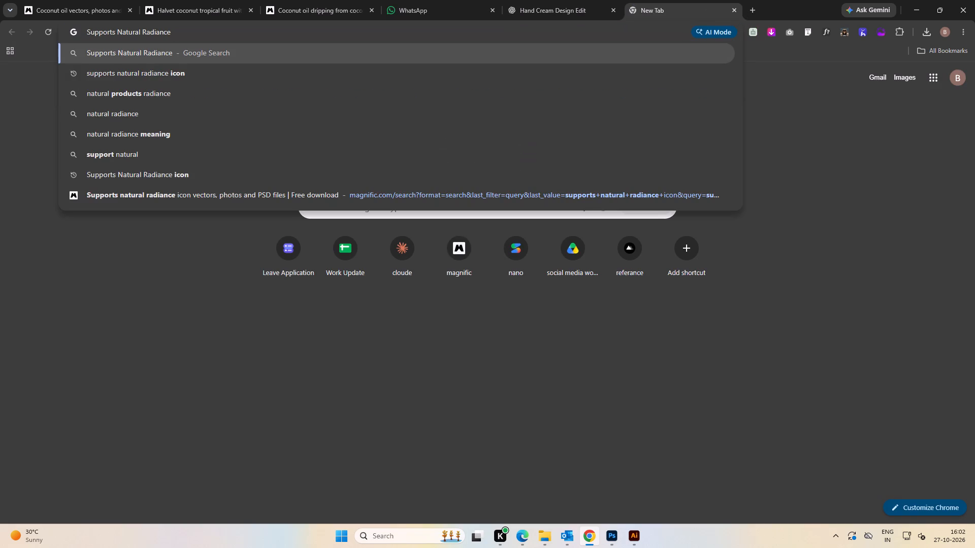
{"action": "type", "text": "icon"}
{"action": "key", "text": "Return"}
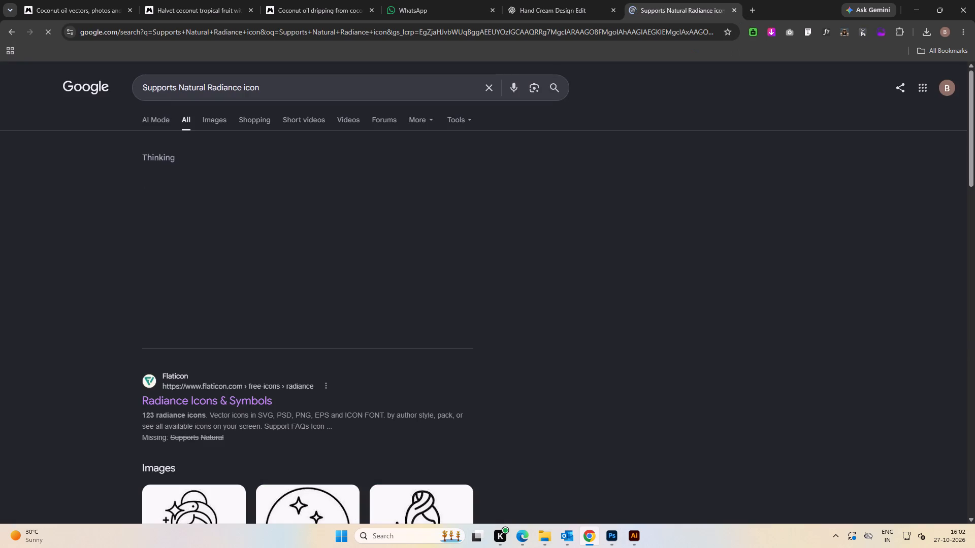
{"action": "left_click", "coordinate": [220, 123]}
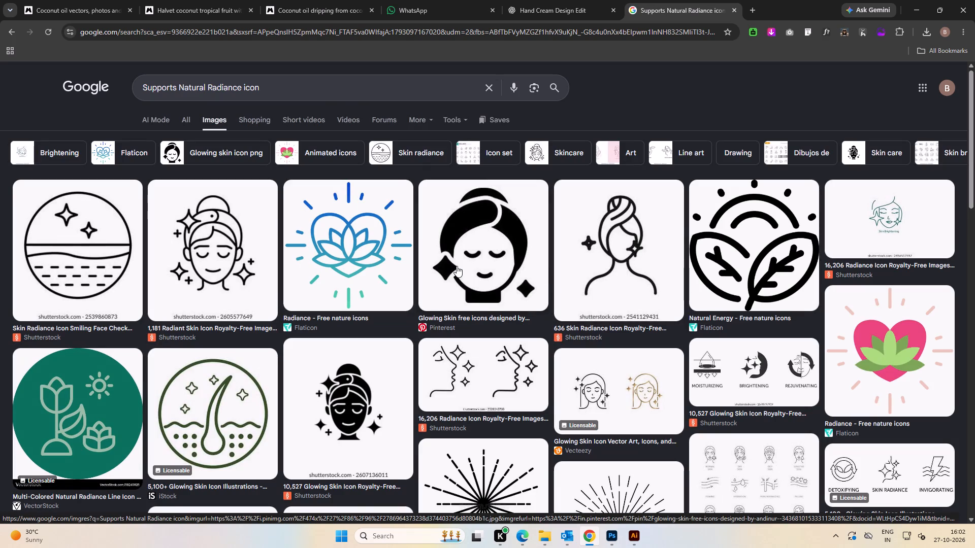
{"action": "scroll", "coordinate": [457, 266], "scroll_direction": "down", "scroll_amount": 4}
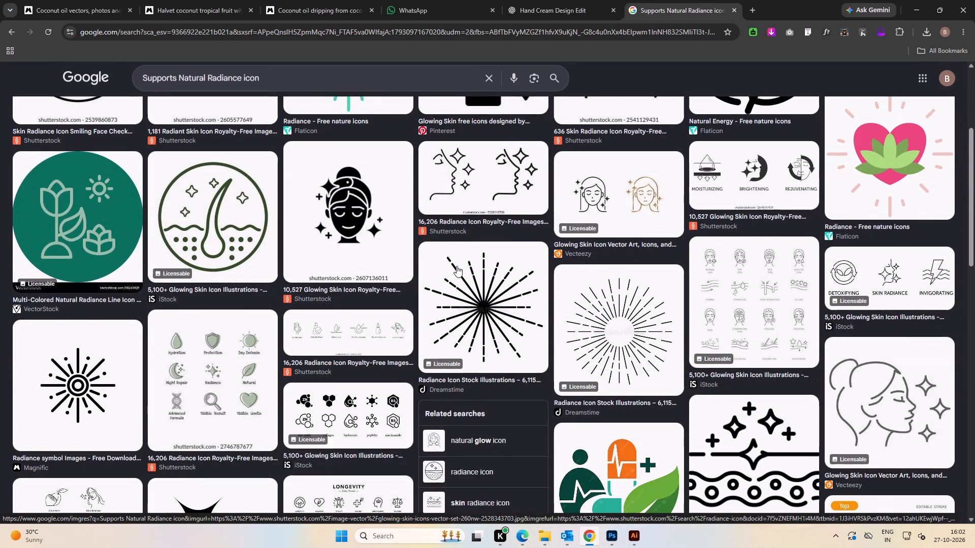
{"action": "scroll", "coordinate": [457, 266], "scroll_direction": "down", "scroll_amount": 1}
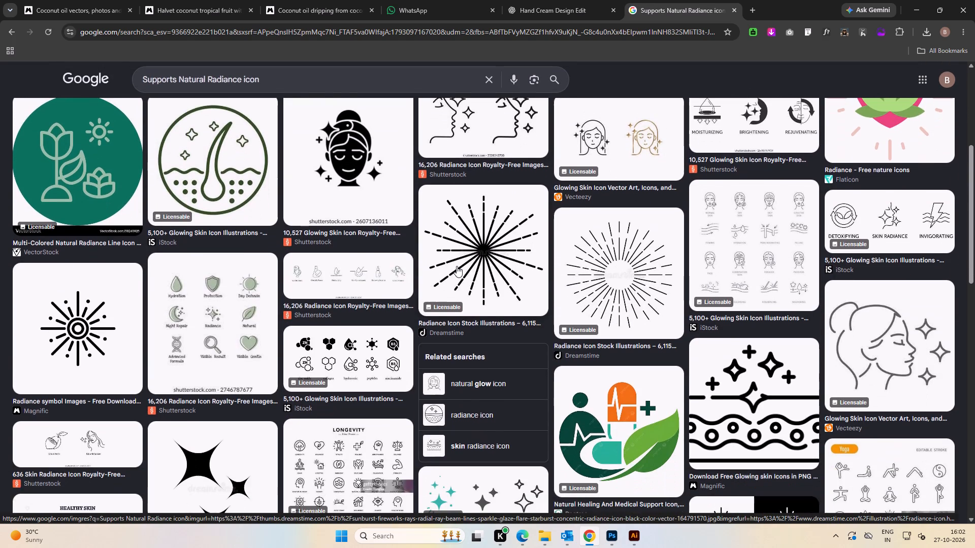
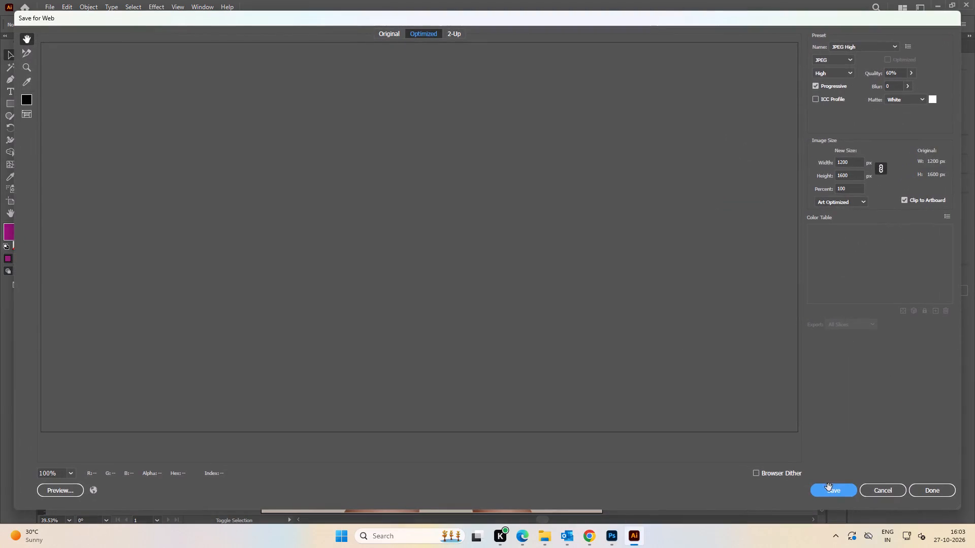
{"action": "left_click", "coordinate": [835, 491]}
{"action": "left_click", "coordinate": [526, 358]}
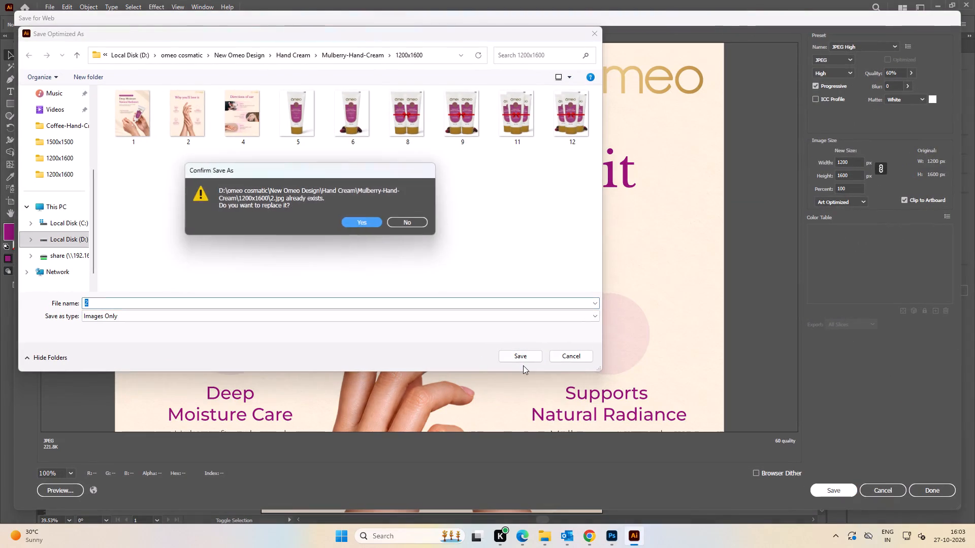
{"action": "left_click", "coordinate": [357, 220]}
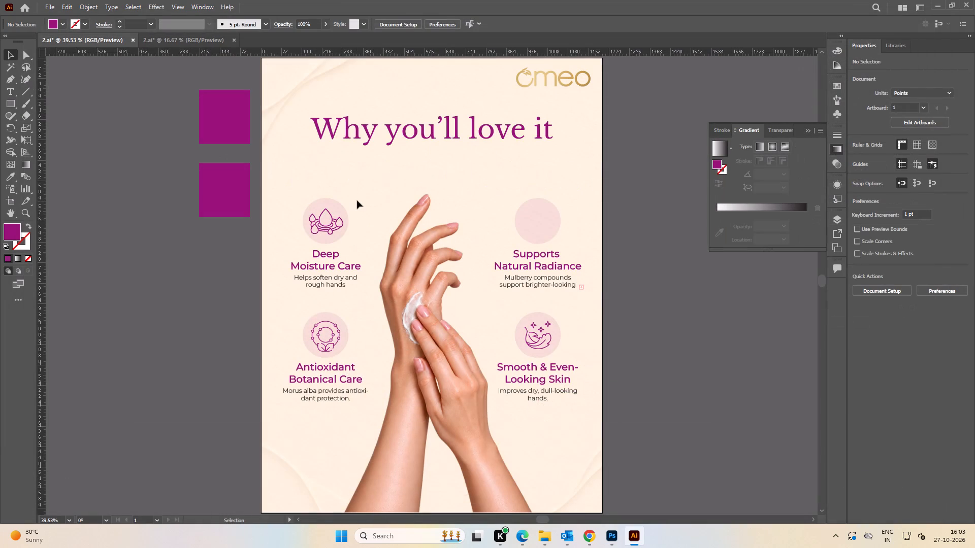
{"action": "key", "text": "ctrl+s"}
{"action": "left_click", "coordinate": [154, 84]}
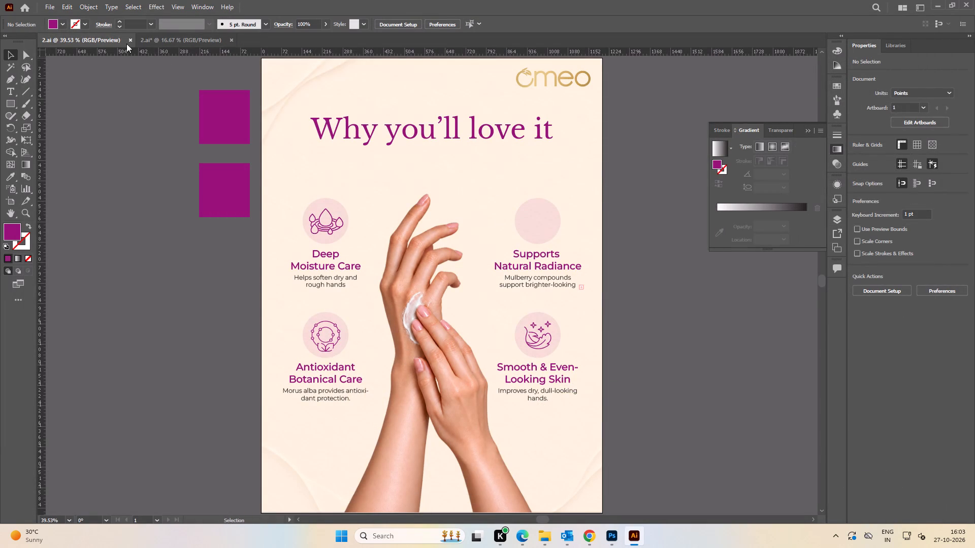
Close the Mulberry 2.ai and the Coffee 2.ai, discarding the Coffee file's unsaved changes.
{"action": "left_click", "coordinate": [127, 40]}
{"action": "left_click", "coordinate": [134, 40]}
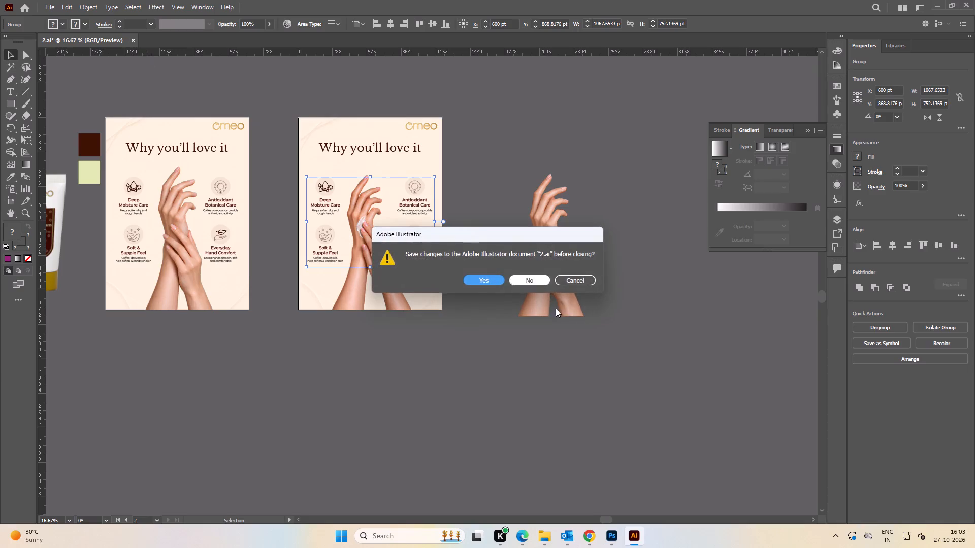
{"action": "left_click", "coordinate": [529, 280]}
Switch to the Mulberry-Hand-Cream 1200x1600 folder in File Explorer and review the exported 2.jpg along with its neighbouring images.
{"action": "key", "text": "alt+Tab"}
{"action": "left_click", "coordinate": [482, 237], "text": "alt"}
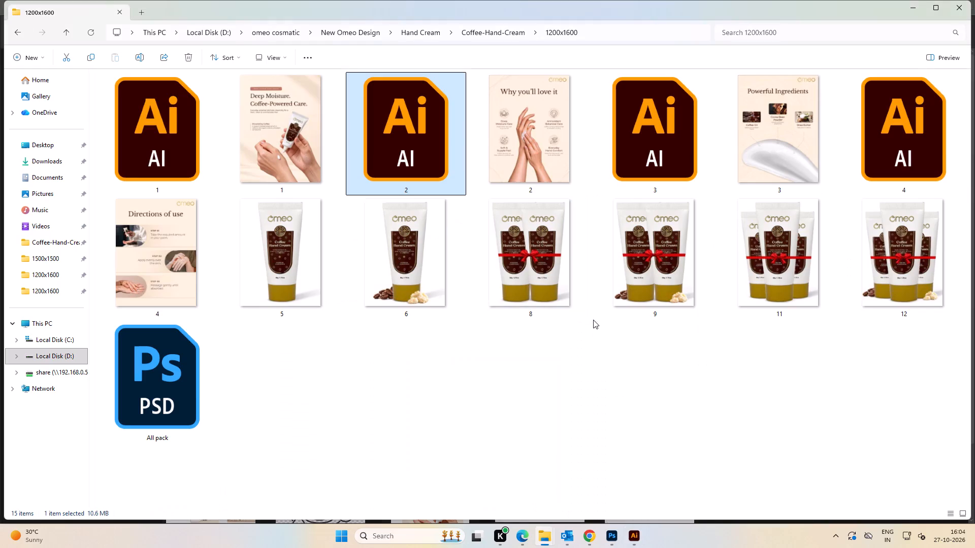
{"action": "left_click", "coordinate": [597, 337]}
{"action": "key", "text": "alt+Tab"}
{"action": "left_click", "coordinate": [646, 246], "text": "alt"}
{"action": "left_click", "coordinate": [517, 257]}
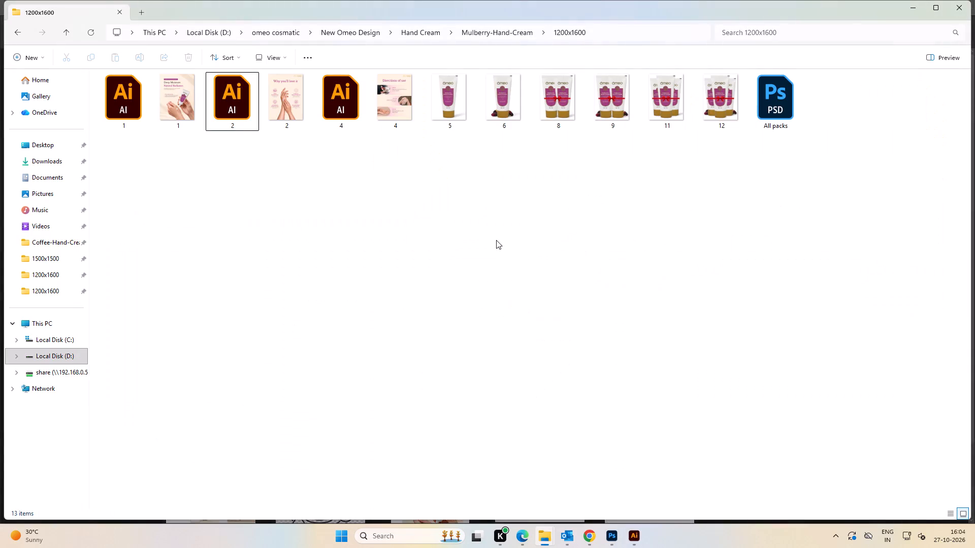
{"action": "double_click", "coordinate": [299, 102]}
{"action": "key", "text": "Left"}
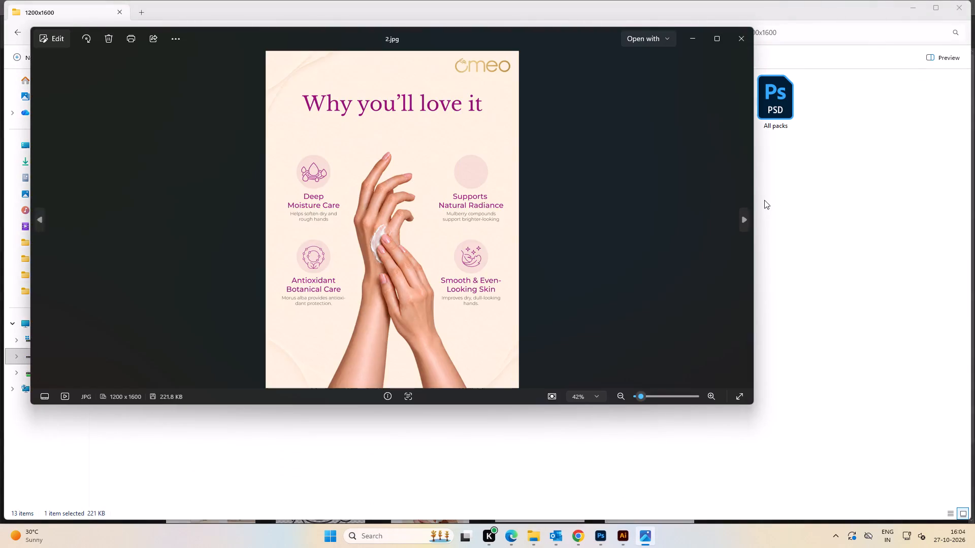
{"action": "key", "text": "Right"}
{"action": "key", "text": "Right"}
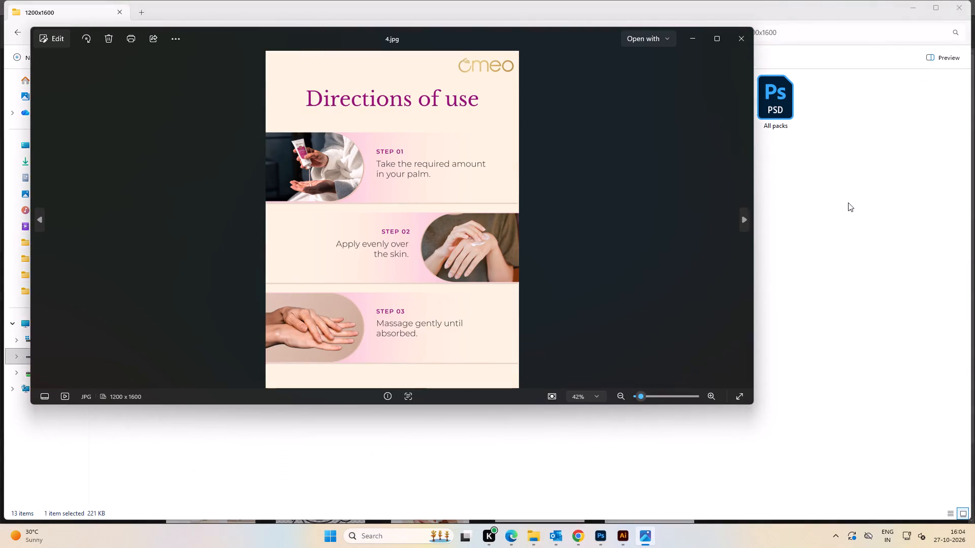
{"action": "left_click_drag", "start_coordinate": [740, 39], "coordinate": [742, 44]}
{"action": "left_click", "coordinate": [720, 304]}
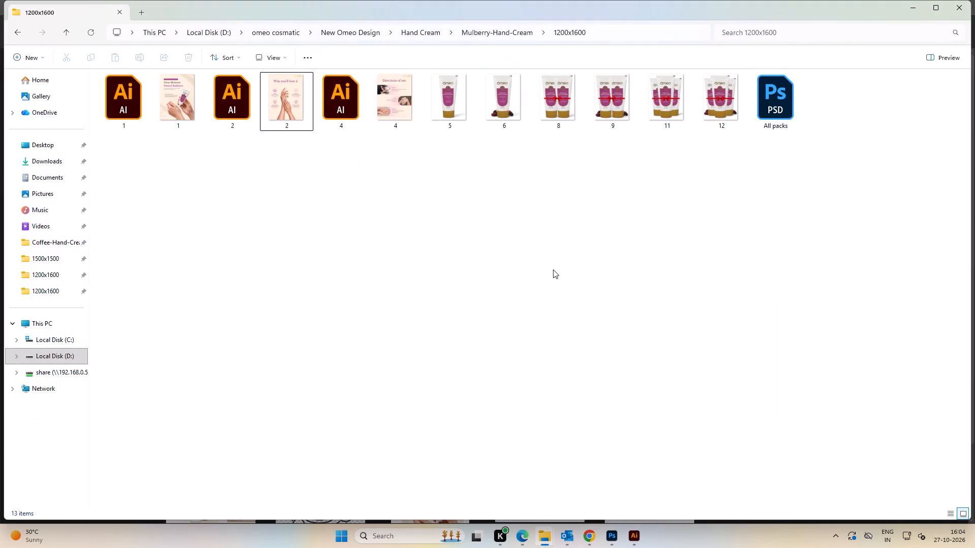
{"action": "key", "text": "BackSpace"}
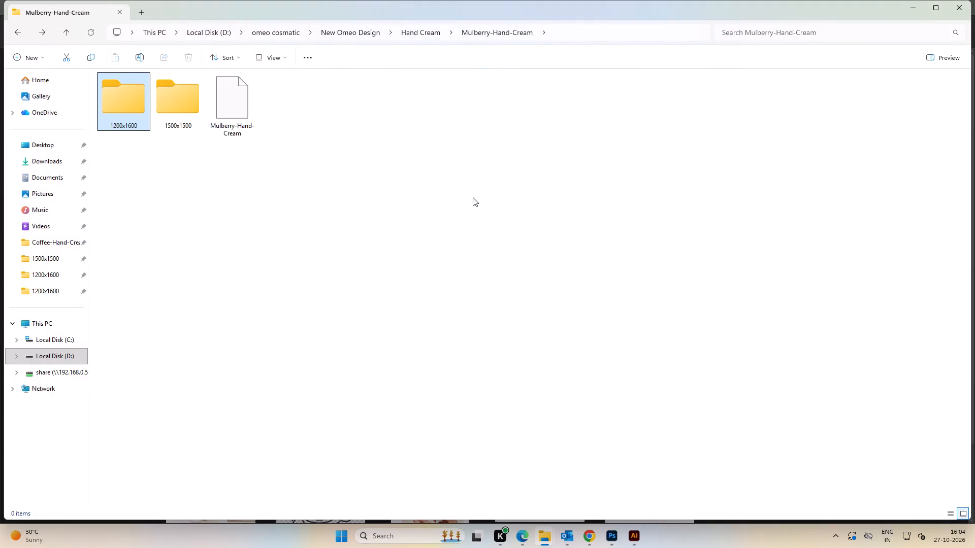
{"action": "double_click", "coordinate": [124, 98]}
Copy 3.ai from the Coffee-Hand-Cream 1200x1600 folder into the Mulberry-Hand-Cream 1200x1600 folder.
{"action": "key", "text": "alt+Tab"}
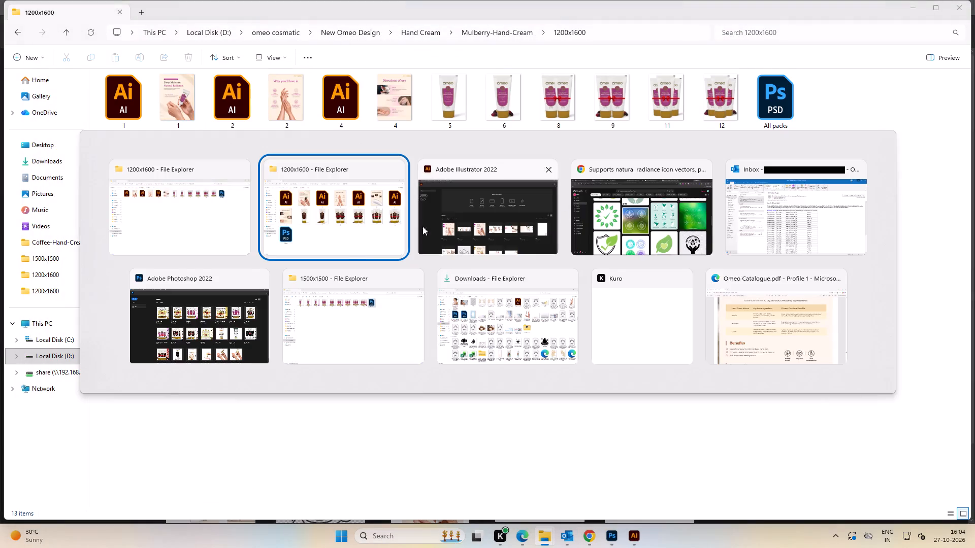
{"action": "left_click", "coordinate": [339, 223], "text": "alt"}
{"action": "left_click", "coordinate": [657, 147]}
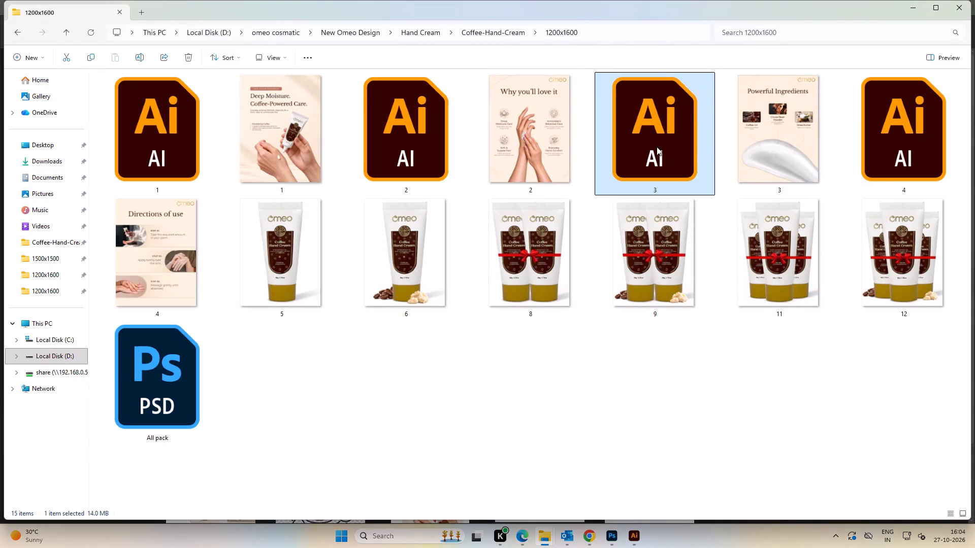
{"action": "key", "text": "ctrl+c"}
{"action": "key", "text": "ctrl+c"}
{"action": "key", "text": "alt+Tab"}
{"action": "left_click", "coordinate": [548, 293]}
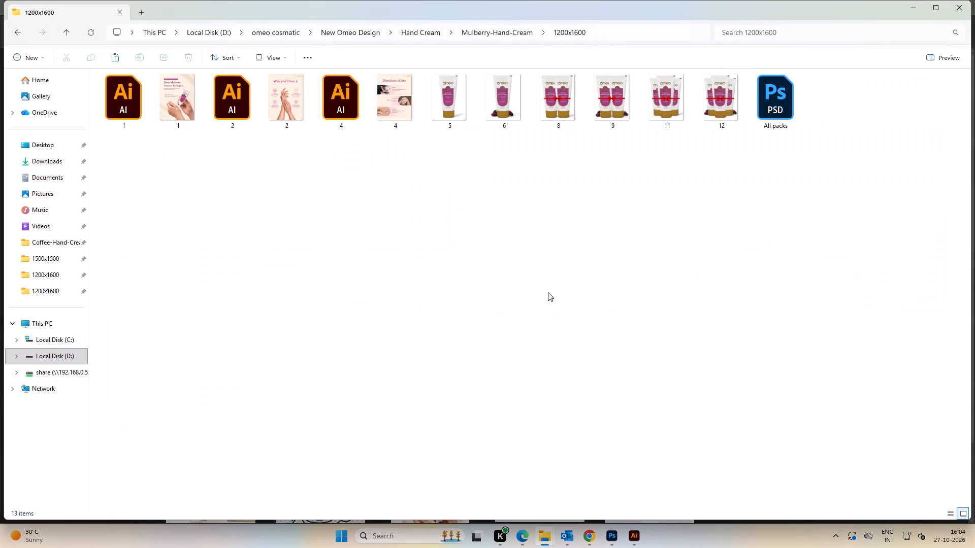
{"action": "key", "text": "ctrl+v"}
Open the Mulberry copy of 3.ai and delete the leftover Activated Charcoal and Glycerine labels beside the artboard.
{"action": "double_click", "coordinate": [810, 117]}
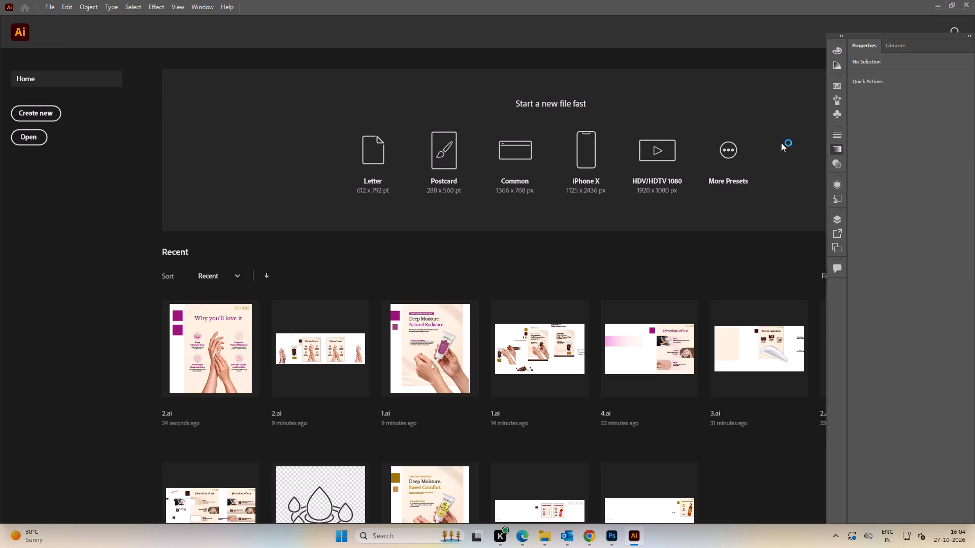
{"action": "scroll", "coordinate": [555, 170], "scroll_direction": "down", "scroll_amount": 2, "text": "alt"}
{"action": "key", "text": "space"}
{"action": "left_click_drag", "start_coordinate": [565, 190], "coordinate": [517, 192]}
{"action": "left_click", "coordinate": [597, 152]}
{"action": "scroll", "coordinate": [595, 166], "scroll_direction": "down", "scroll_amount": 2, "text": "alt"}
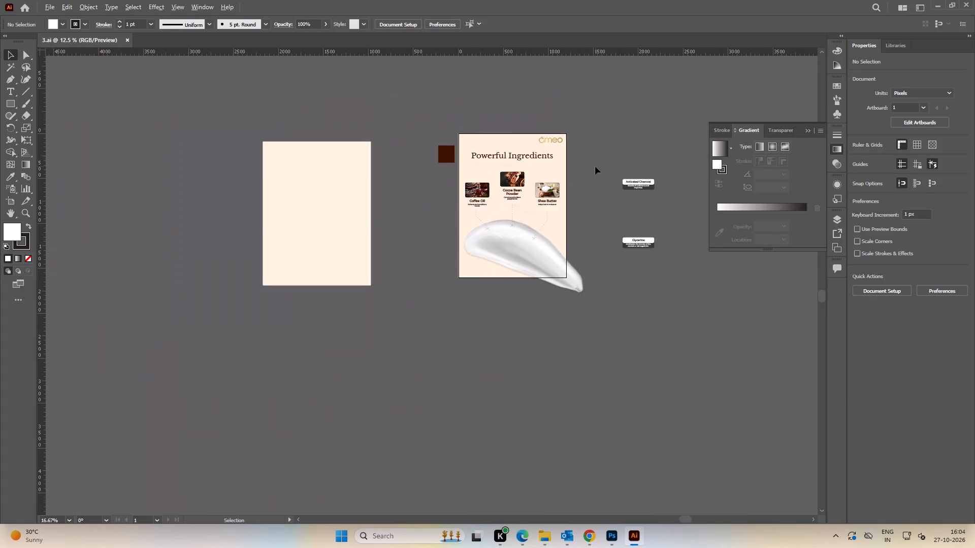
{"action": "scroll", "coordinate": [593, 173], "scroll_direction": "up", "scroll_amount": 2, "text": "alt"}
{"action": "scroll", "coordinate": [593, 172], "scroll_direction": "down", "scroll_amount": 1, "text": "alt"}
{"action": "key", "text": "space"}
{"action": "left_click_drag", "start_coordinate": [664, 177], "coordinate": [550, 170]}
{"action": "left_click_drag", "start_coordinate": [555, 146], "coordinate": [561, 192]}
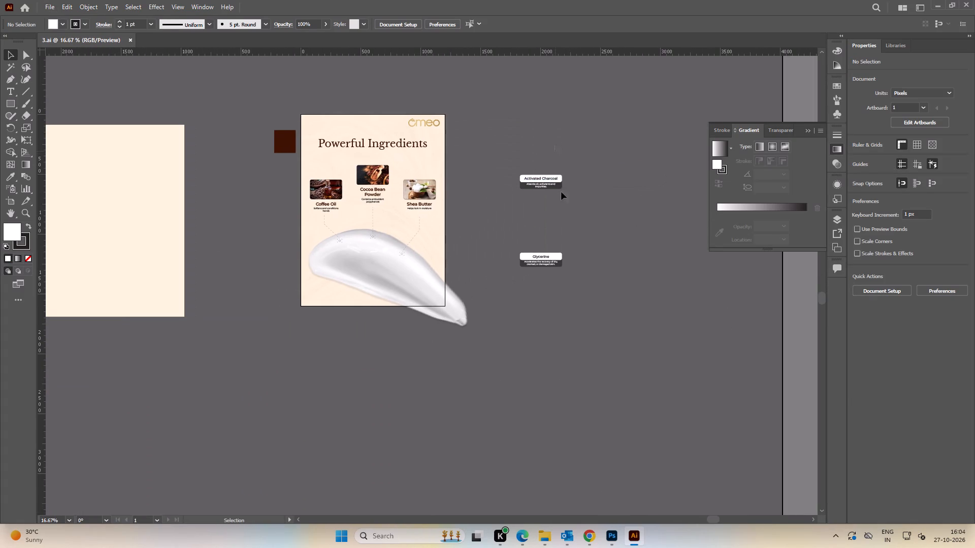
{"action": "left_click_drag", "start_coordinate": [561, 192], "coordinate": [578, 291]}
{"action": "key", "text": "Delete"}
{"action": "left_click_drag", "start_coordinate": [603, 279], "coordinate": [521, 124]}
{"action": "key", "text": "Delete"}
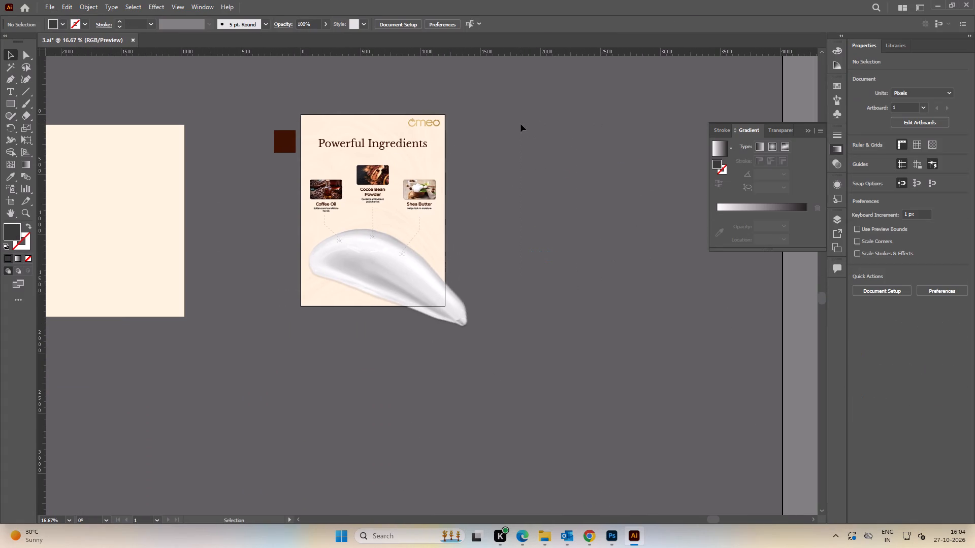
Open 2.ai from the Mulberry-Hand-Cream 1200x1600 folder.
{"action": "scroll", "coordinate": [362, 172], "scroll_direction": "up", "scroll_amount": 2, "text": "alt"}
{"action": "key", "text": "space"}
{"action": "left_click_drag", "start_coordinate": [483, 155], "coordinate": [416, 186]}
{"action": "left_click", "coordinate": [593, 153]}
{"action": "key", "text": "alt+Tab"}
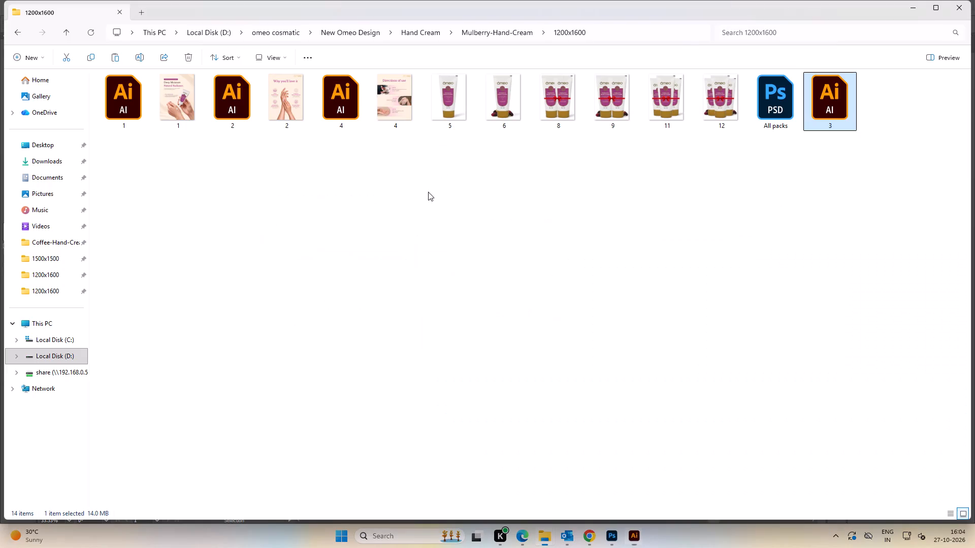
{"action": "double_click", "coordinate": [222, 100]}
{"action": "left_click", "coordinate": [210, 132]}
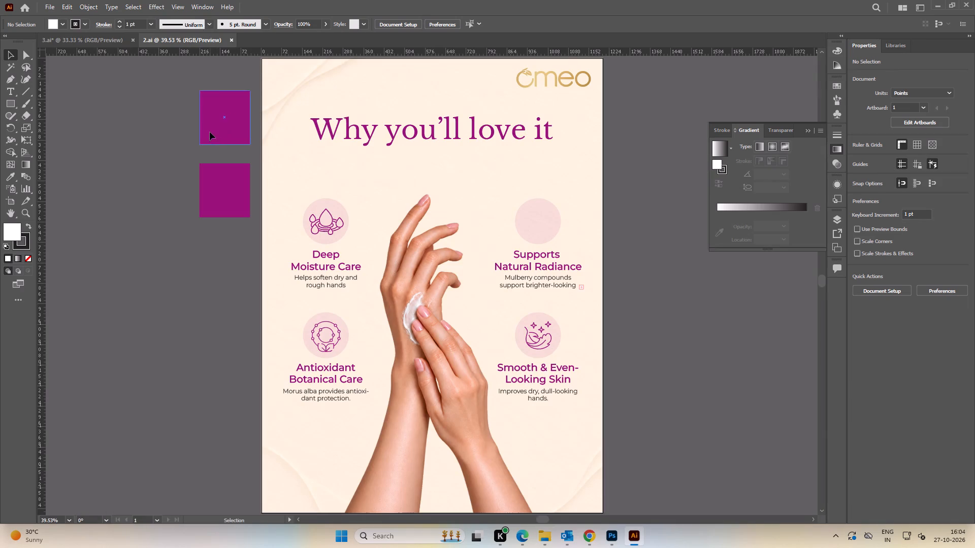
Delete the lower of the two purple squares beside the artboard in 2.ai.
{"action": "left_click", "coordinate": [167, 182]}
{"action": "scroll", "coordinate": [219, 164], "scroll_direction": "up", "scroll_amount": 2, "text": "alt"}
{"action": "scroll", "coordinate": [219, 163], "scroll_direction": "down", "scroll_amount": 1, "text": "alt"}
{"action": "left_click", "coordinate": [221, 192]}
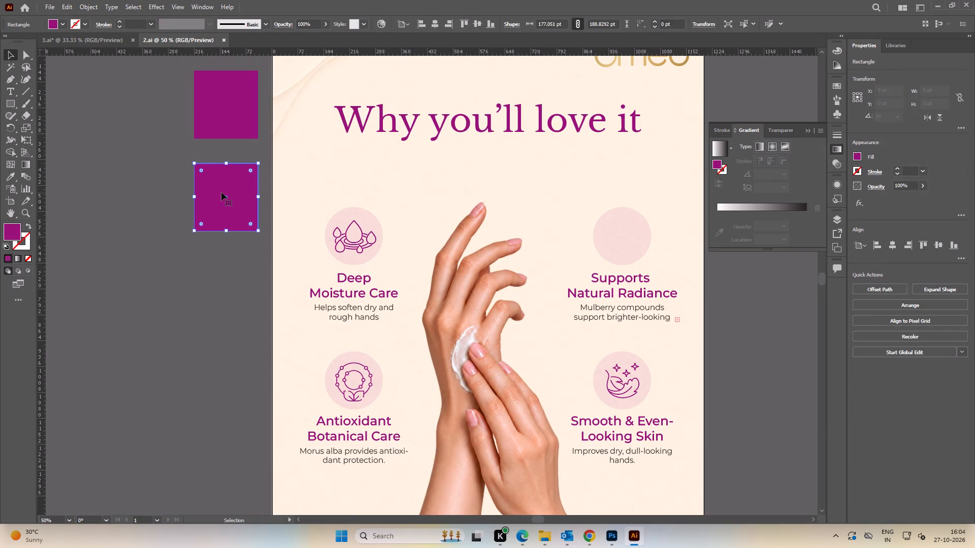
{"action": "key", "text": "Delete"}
Match the remaining purple square's fill to the "Why you'll love it" heading colour with the Eyedropper.
{"action": "left_click", "coordinate": [356, 124]}
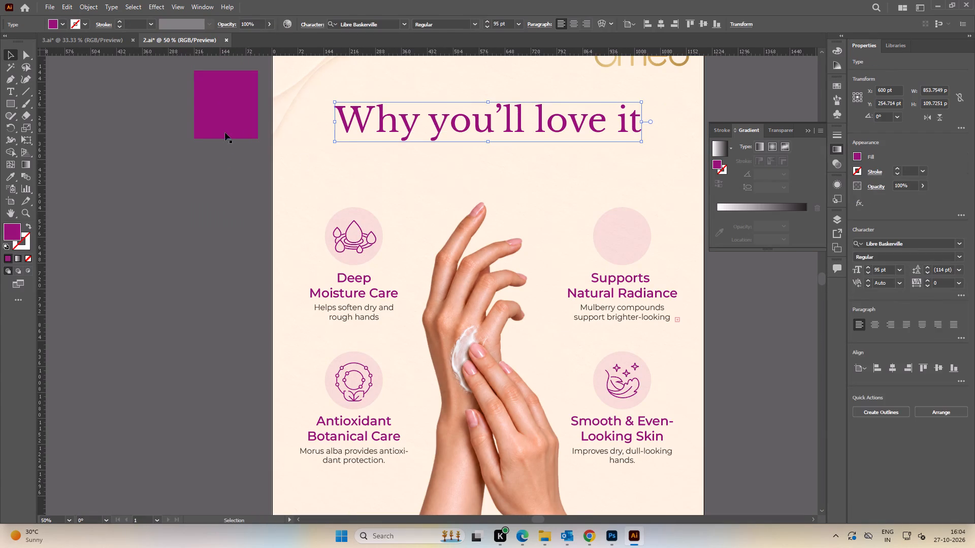
{"action": "left_click", "coordinate": [213, 109]}
{"action": "key", "text": "i"}
{"action": "left_click", "coordinate": [360, 123]}
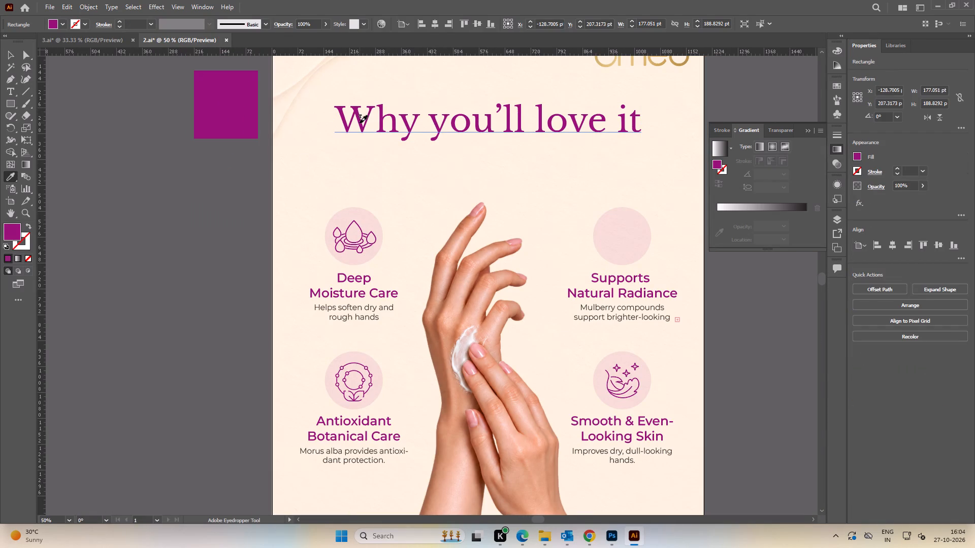
{"action": "key", "text": "v"}
{"action": "left_click", "coordinate": [193, 143]}
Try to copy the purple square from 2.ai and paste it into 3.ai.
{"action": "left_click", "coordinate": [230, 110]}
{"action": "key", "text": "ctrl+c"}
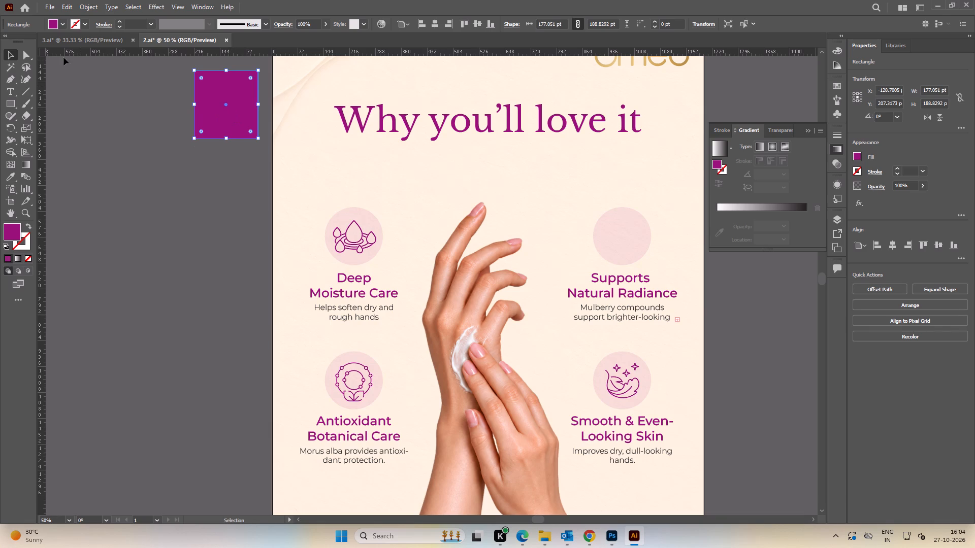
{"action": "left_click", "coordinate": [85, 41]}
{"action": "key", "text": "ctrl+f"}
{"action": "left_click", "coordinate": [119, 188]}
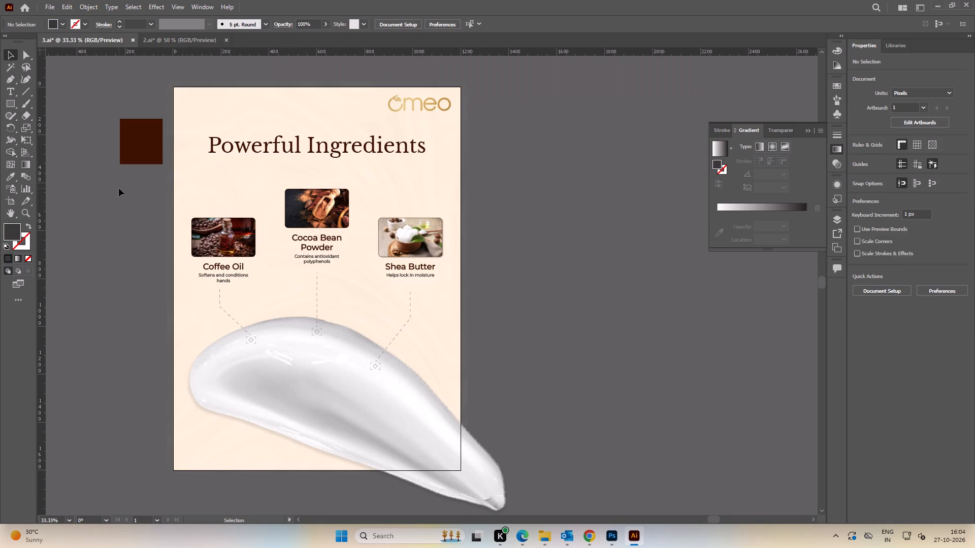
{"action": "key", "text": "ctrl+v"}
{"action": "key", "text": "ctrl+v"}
Bring the purple square from 2.ai into 3.ai, replacing the dark brown square beside the artboard.
{"action": "left_click", "coordinate": [174, 41]}
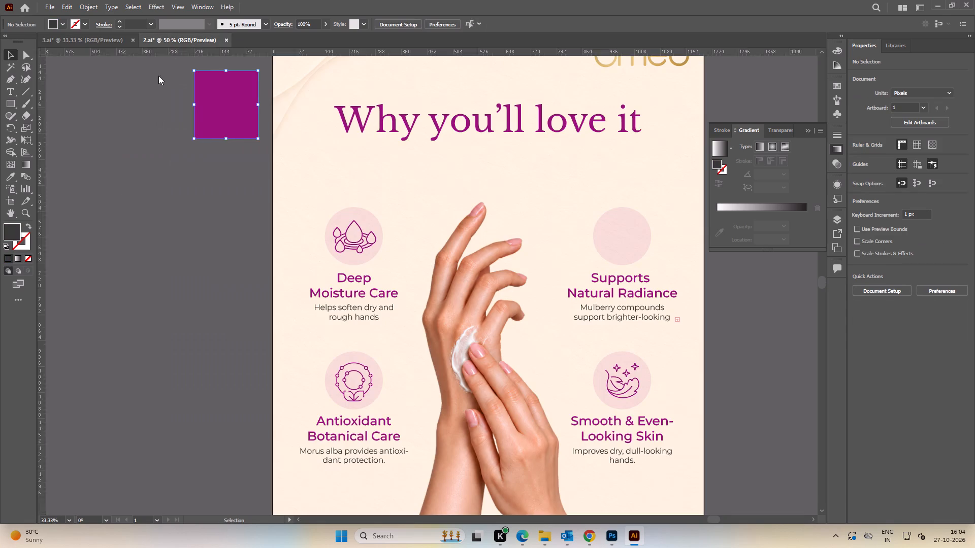
{"action": "left_click", "coordinate": [120, 178]}
{"action": "left_click_drag", "start_coordinate": [211, 118], "coordinate": [96, 42]}
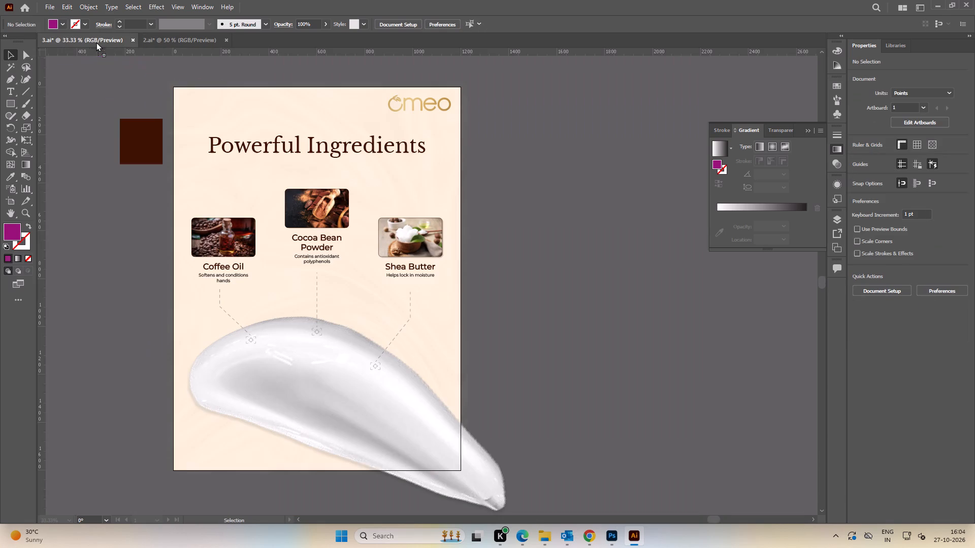
{"action": "left_click_drag", "start_coordinate": [96, 42], "coordinate": [143, 152]}
{"action": "left_click_drag", "start_coordinate": [151, 150], "coordinate": [141, 183]}
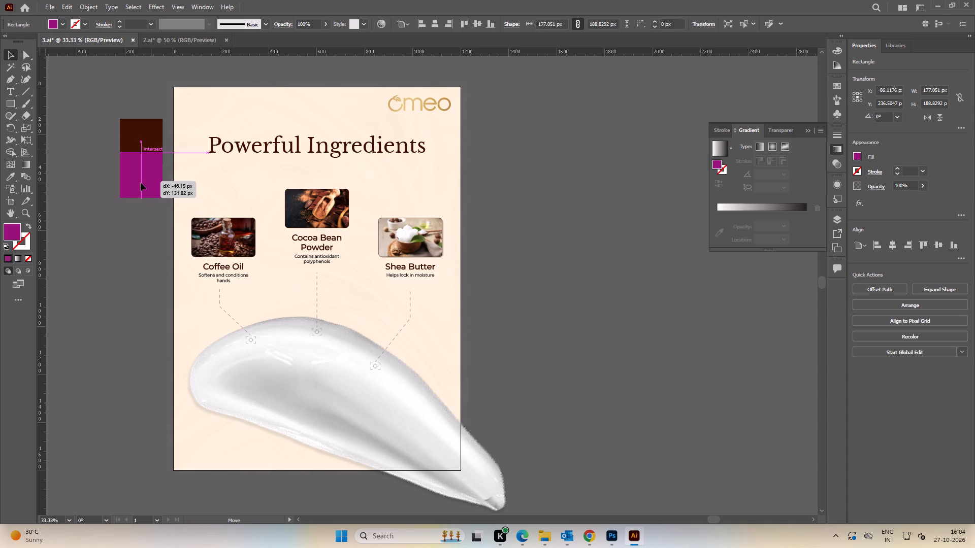
{"action": "left_click_drag", "start_coordinate": [141, 183], "coordinate": [142, 183]}
{"action": "left_click", "coordinate": [144, 130]}
{"action": "key", "text": "Delete"}
{"action": "left_click_drag", "start_coordinate": [145, 182], "coordinate": [145, 154]}
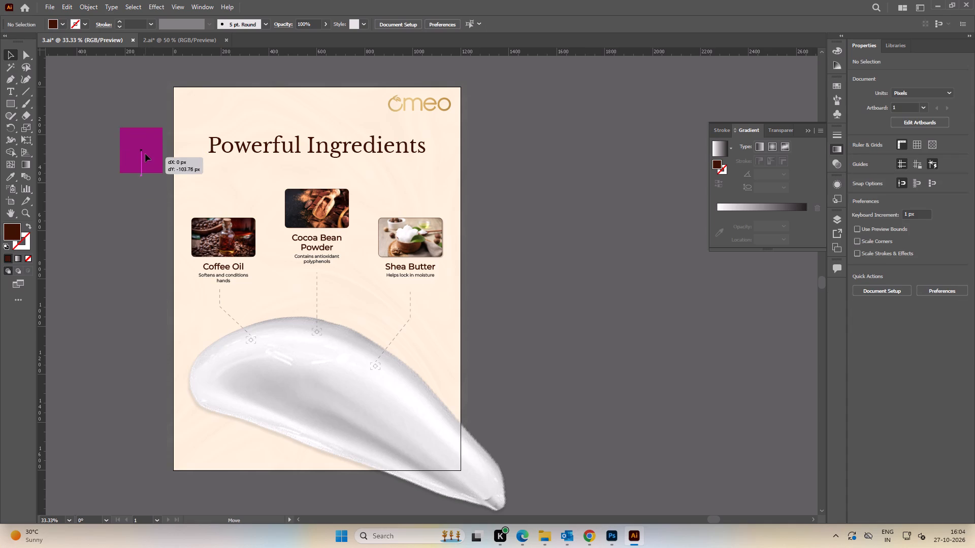
{"action": "left_click_drag", "start_coordinate": [145, 154], "coordinate": [145, 148]}
{"action": "left_click", "coordinate": [107, 97]}
Close 2.ai without saving its changes.
{"action": "left_click", "coordinate": [184, 39]}
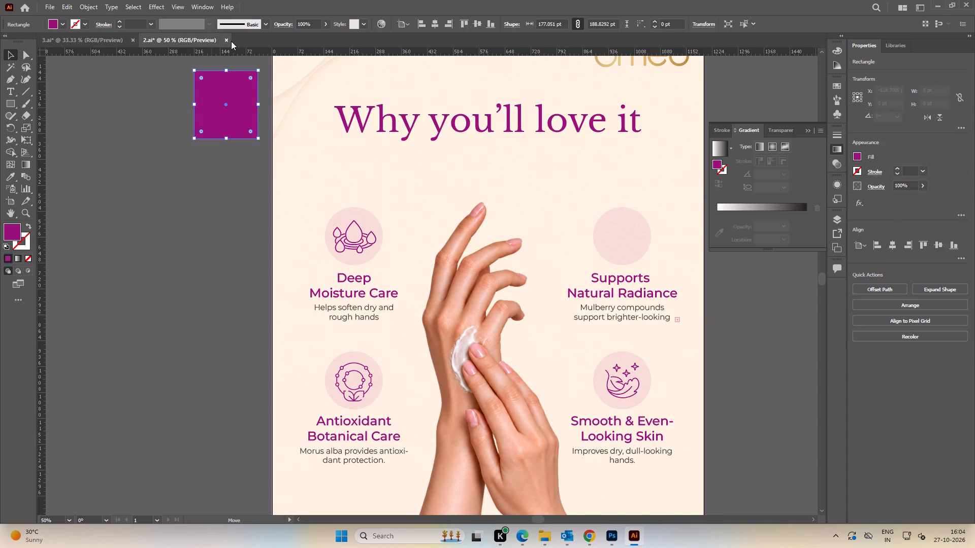
{"action": "left_click", "coordinate": [227, 40]}
{"action": "left_click", "coordinate": [524, 277]}
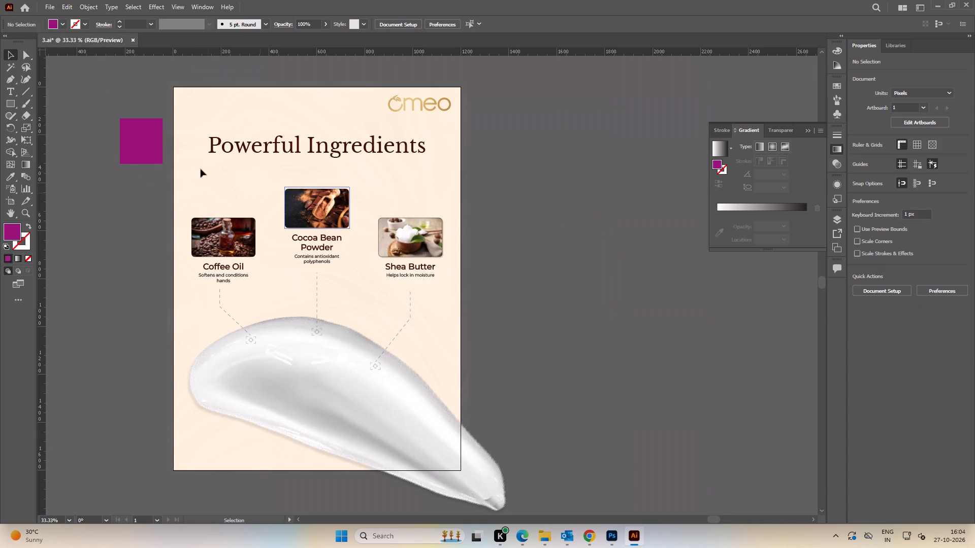
Recolour the Powerful Ingredients heading with the purple square's colour using the Eyedropper.
{"action": "key", "text": "space"}
{"action": "left_click_drag", "start_coordinate": [117, 143], "coordinate": [184, 149]}
{"action": "scroll", "coordinate": [246, 162], "scroll_direction": "up", "scroll_amount": 2, "text": "alt"}
{"action": "left_click", "coordinate": [314, 149]}
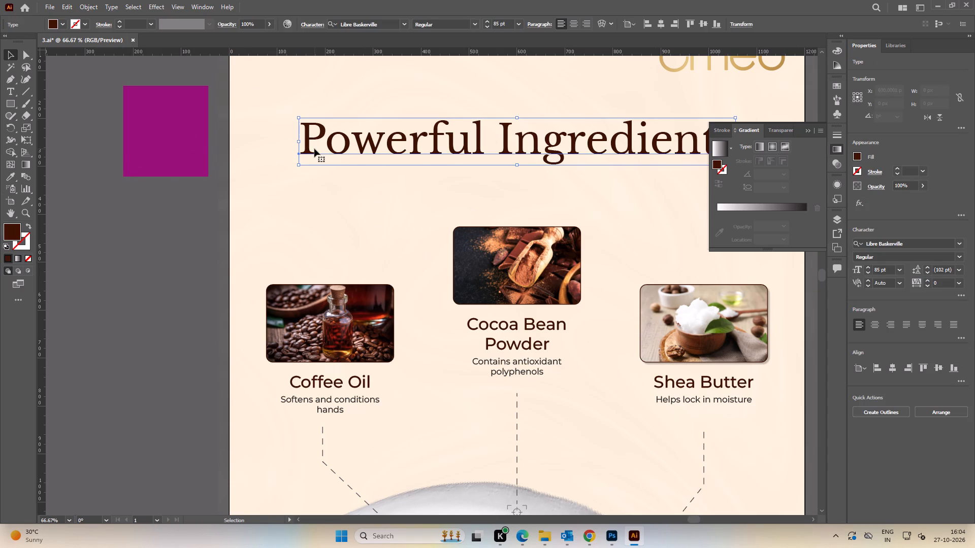
{"action": "key", "text": "i"}
{"action": "left_click", "coordinate": [158, 132]}
{"action": "key", "text": "v"}
{"action": "left_click", "coordinate": [165, 272]}
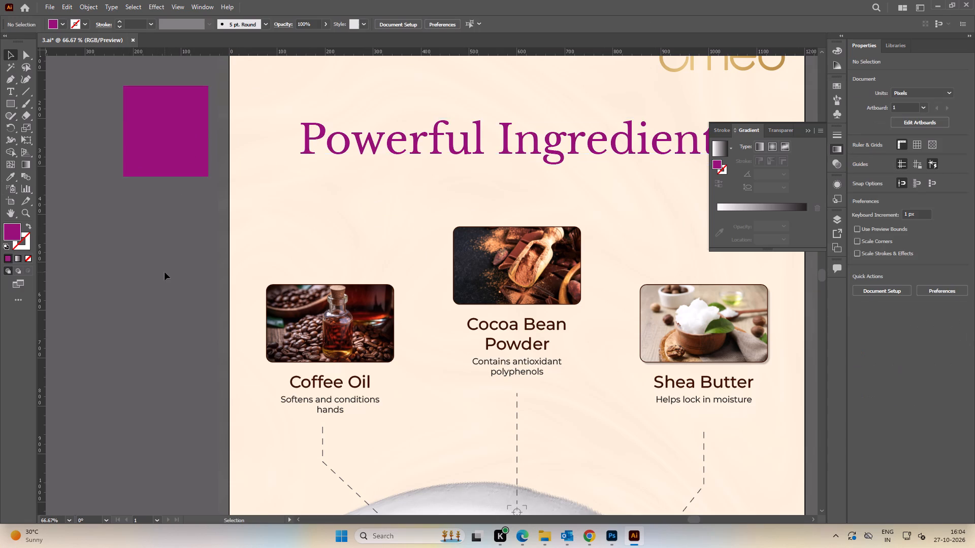
Recolour the Coffee Oil, Cocoa Bean Powder and Shea Butter names with the purple square's colour using the Eyedropper.
{"action": "scroll", "coordinate": [165, 271], "scroll_direction": "down", "scroll_amount": 1, "text": "alt"}
{"action": "key", "text": "space"}
{"action": "left_click_drag", "start_coordinate": [158, 312], "coordinate": [151, 201]}
{"action": "left_click", "coordinate": [293, 249]}
{"action": "left_click", "coordinate": [418, 217], "text": "shift"}
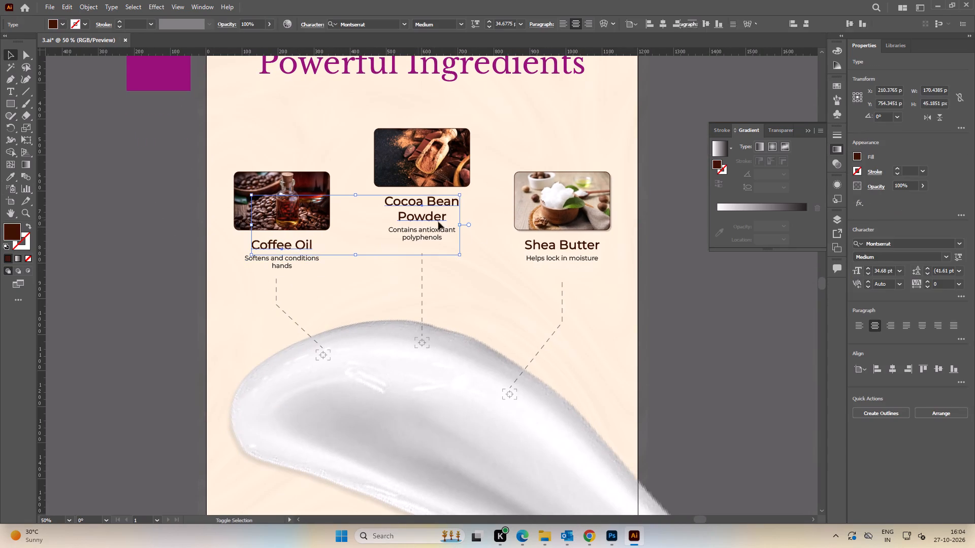
{"action": "left_click", "coordinate": [539, 244], "text": "shift"}
{"action": "key", "text": "i"}
{"action": "left_click", "coordinate": [167, 71]}
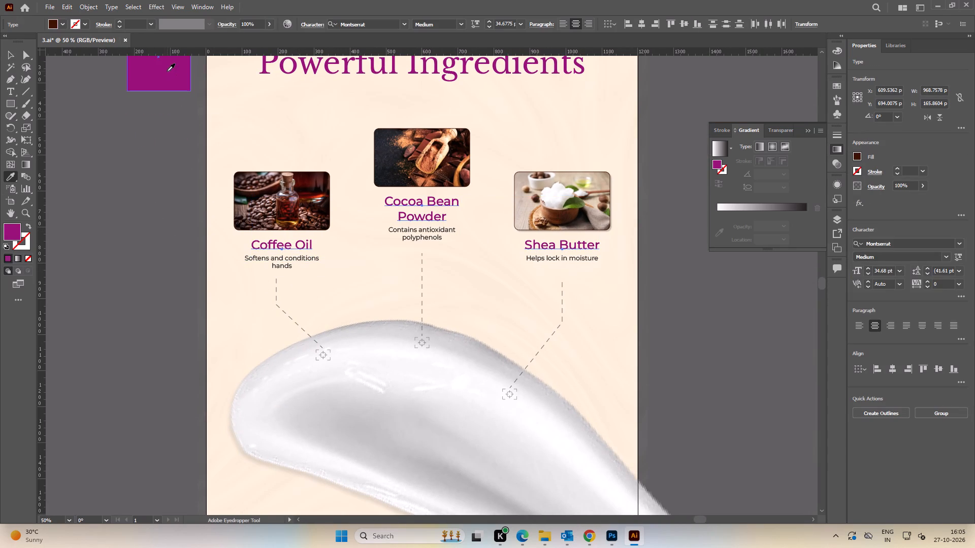
Review the recoloured Powerful Ingredients layout from the heading down to the cream smear.
{"action": "key", "text": "v"}
{"action": "left_click", "coordinate": [137, 243]}
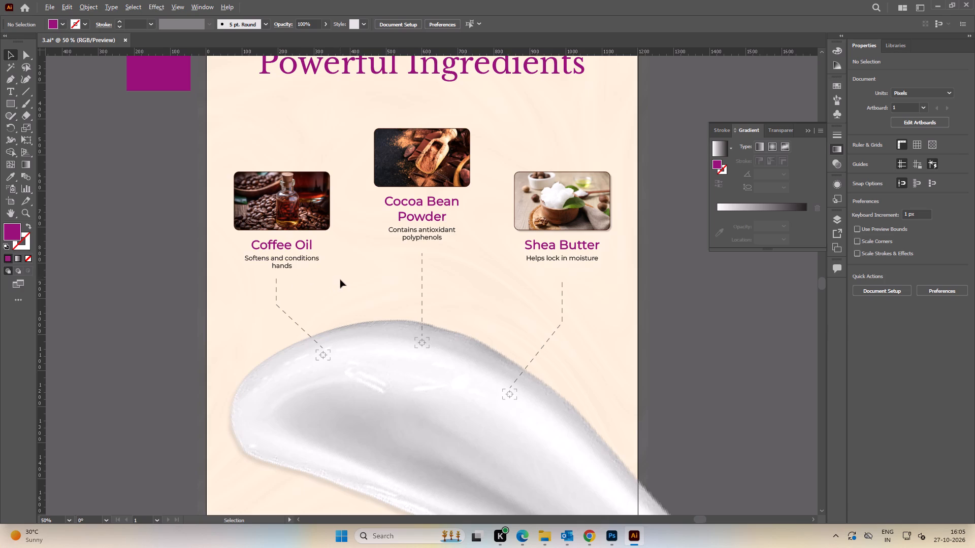
{"action": "scroll", "coordinate": [340, 279], "scroll_direction": "down", "scroll_amount": 1, "text": "alt"}
{"action": "key", "text": "space"}
{"action": "left_click_drag", "start_coordinate": [361, 302], "coordinate": [333, 307]}
{"action": "left_click", "coordinate": [523, 293]}
{"action": "scroll", "coordinate": [416, 358], "scroll_direction": "up", "scroll_amount": 3, "text": "alt"}
{"action": "key", "text": "space"}
{"action": "left_click_drag", "start_coordinate": [401, 297], "coordinate": [428, 372]}
{"action": "scroll", "coordinate": [368, 251], "scroll_direction": "down", "scroll_amount": 2, "text": "alt"}
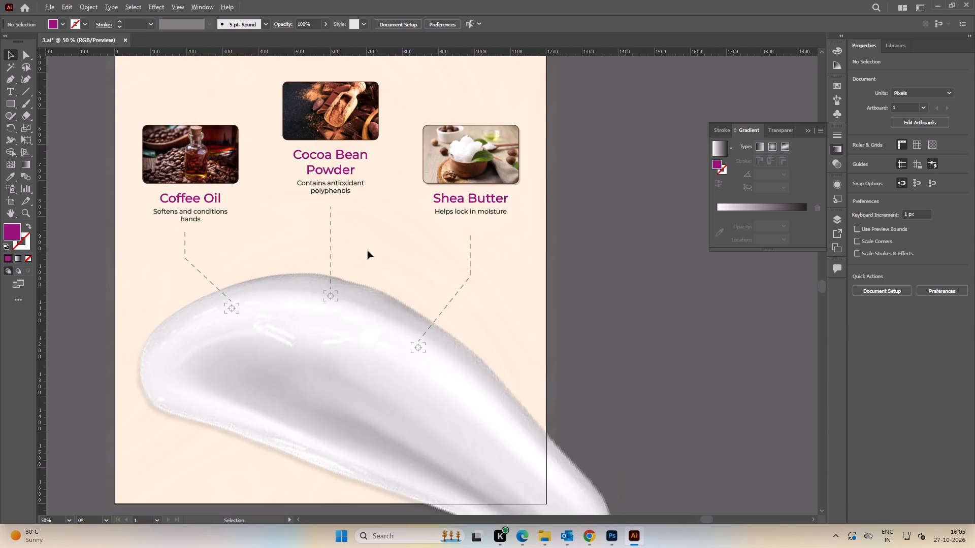
{"action": "key", "text": "space"}
{"action": "key", "text": "space"}
{"action": "key", "text": "space"}
{"action": "key", "text": "space"}
{"action": "key", "text": "space"}
{"action": "key", "text": "space"}
{"action": "key", "text": "space"}
{"action": "key", "text": "space"}
{"action": "left_click_drag", "start_coordinate": [372, 263], "coordinate": [369, 359]}
{"action": "left_click_drag", "start_coordinate": [375, 276], "coordinate": [377, 330]}
{"action": "scroll", "coordinate": [318, 318], "scroll_direction": "up", "scroll_amount": 1, "text": "alt"}
{"action": "scroll", "coordinate": [318, 318], "scroll_direction": "down", "scroll_amount": 1, "text": "alt"}
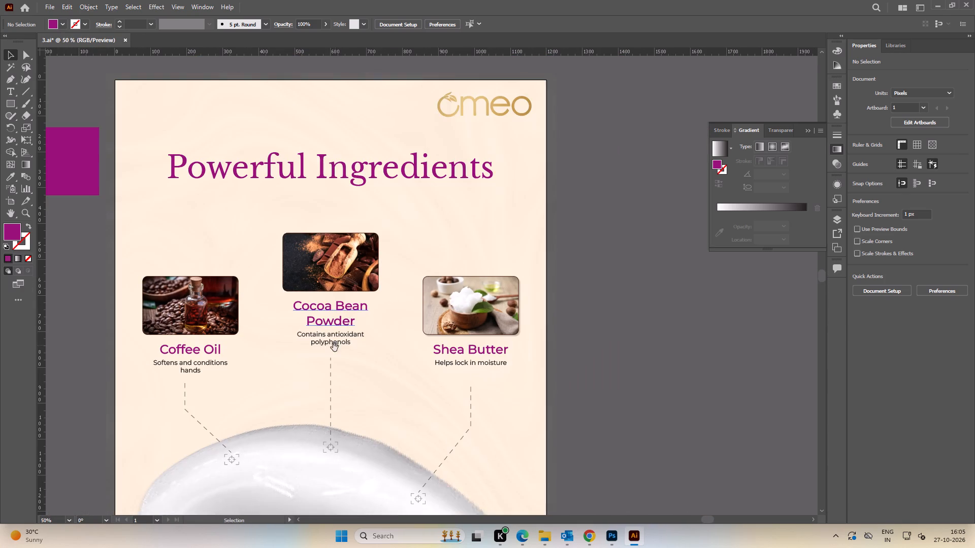
{"action": "key", "text": "space"}
{"action": "left_click_drag", "start_coordinate": [335, 348], "coordinate": [341, 266]}
Switch to the Omeo Catalogue PDF in Edge and copy Mulberry's ingredients from Mulberry Extract (Morus alba) through Shea Butter.
{"action": "left_click", "coordinate": [524, 533]}
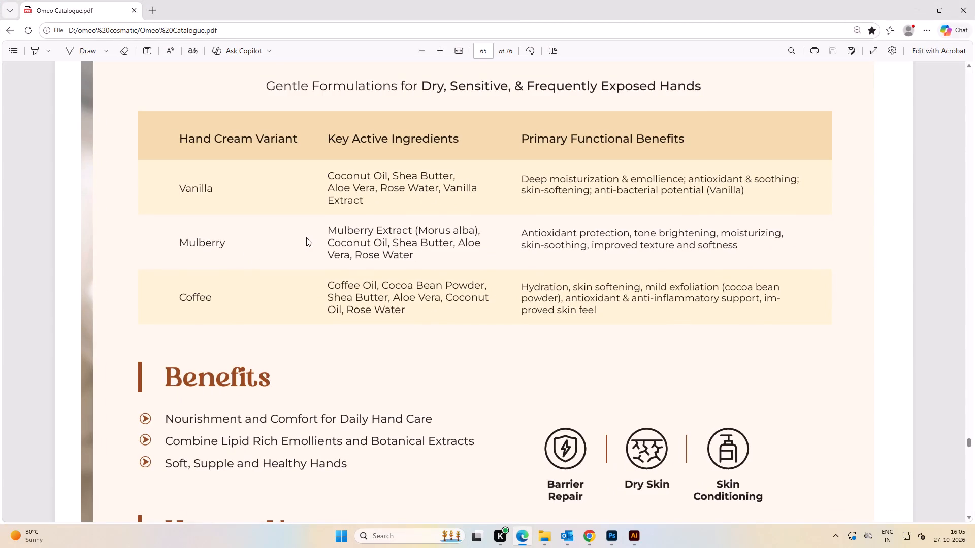
{"action": "key", "text": "alt+Tab"}
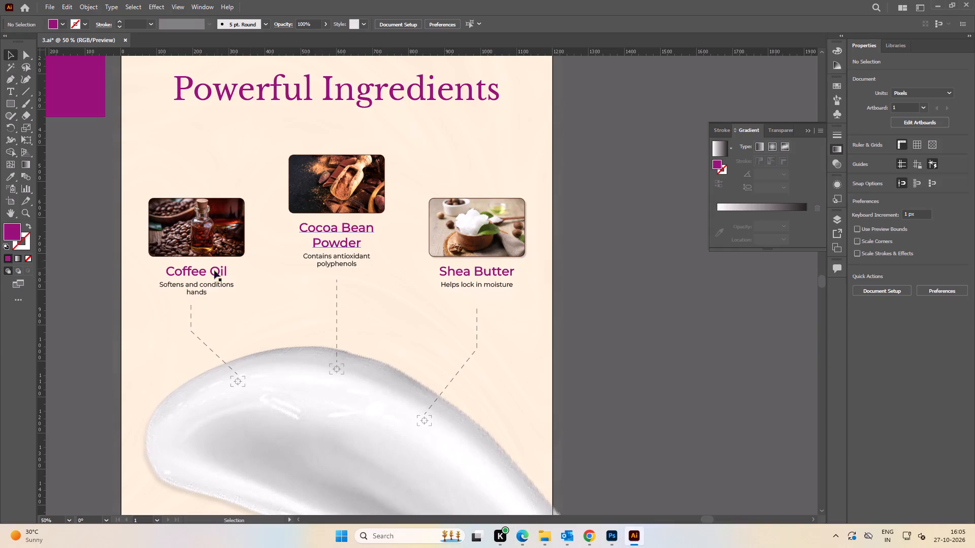
{"action": "key", "text": "space"}
{"action": "left_click_drag", "start_coordinate": [178, 298], "coordinate": [235, 277]}
{"action": "key", "text": "alt+Tab"}
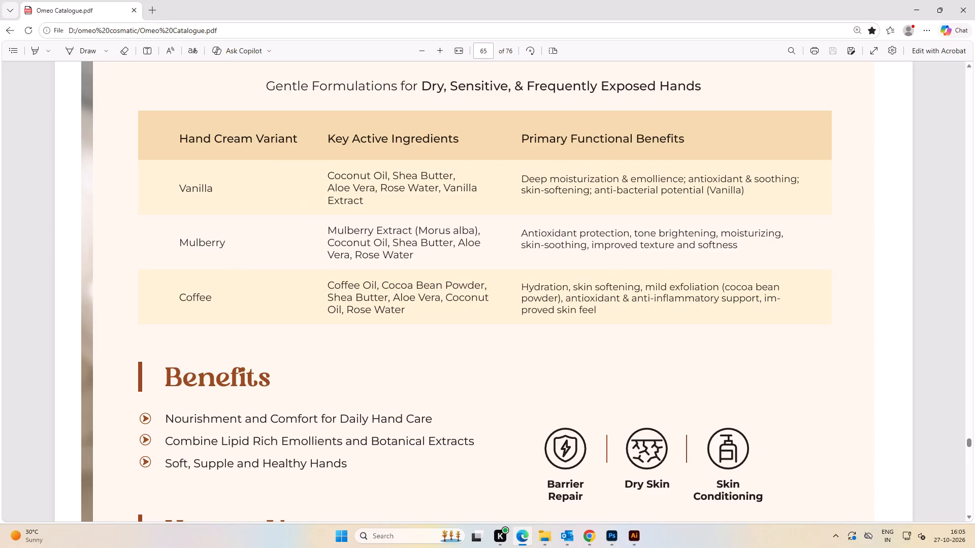
{"action": "left_click_drag", "start_coordinate": [325, 226], "coordinate": [447, 246]}
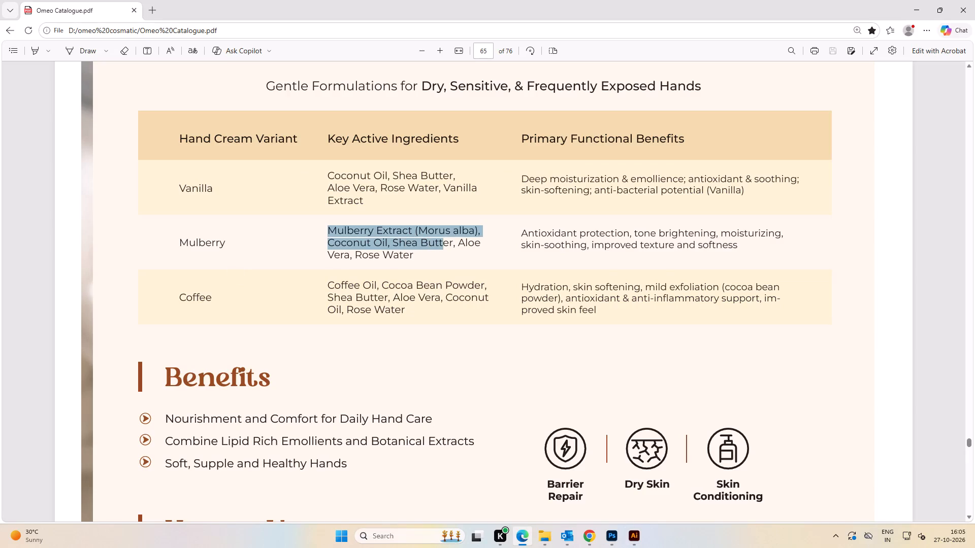
{"action": "left_click_drag", "start_coordinate": [447, 246], "coordinate": [451, 243]}
{"action": "key", "text": "ctrl+c"}
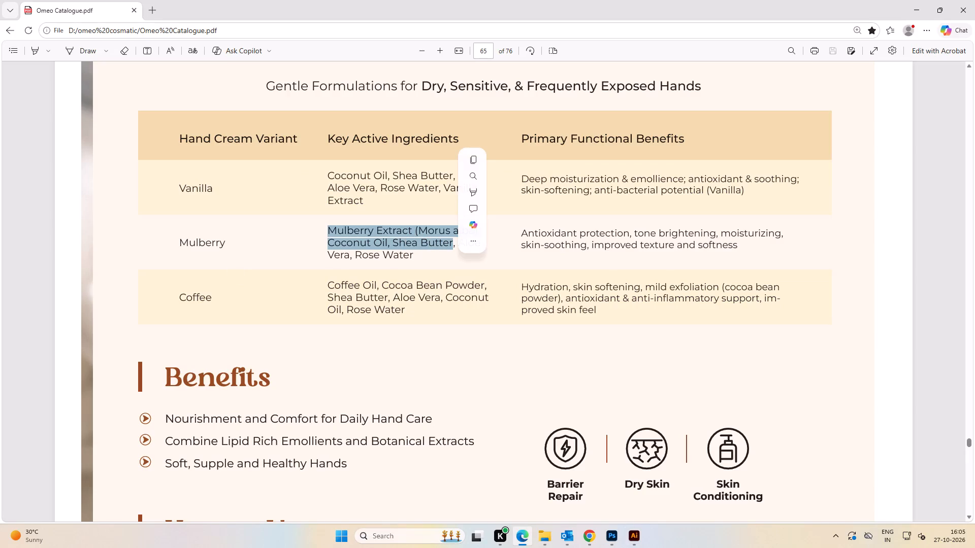
{"action": "key", "text": "ctrl+c"}
{"action": "key", "text": "ctrl+c"}
{"action": "key", "text": "ctrl+c"}
{"action": "key", "text": "ctrl+c"}
{"action": "key", "text": "ctrl+c"}
{"action": "key", "text": "ctrl+c"}
{"action": "key", "text": "ctrl+c"}
{"action": "key", "text": "ctrl+c"}
Switch back to 3.ai in Illustrator and paste the copied Mulberry ingredients as point text beside the artboard.
{"action": "key", "text": "alt+Tab"}
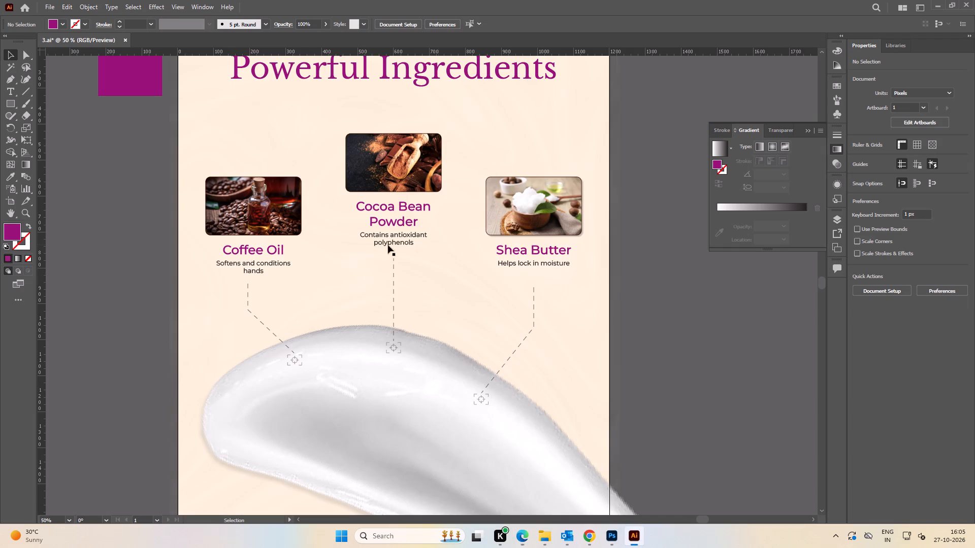
{"action": "key", "text": "space"}
{"action": "key", "text": "space"}
{"action": "key", "text": "space"}
{"action": "key", "text": "space"}
{"action": "left_click_drag", "start_coordinate": [124, 268], "coordinate": [502, 220]}
{"action": "key", "text": "i"}
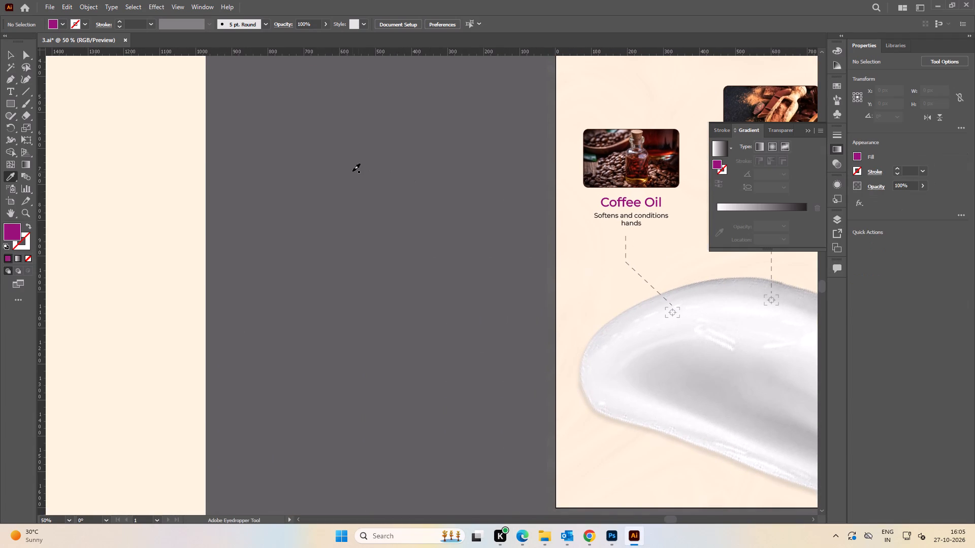
{"action": "left_click", "coordinate": [352, 172]}
{"action": "key", "text": "t"}
{"action": "left_click", "coordinate": [337, 163]}
{"action": "key", "text": "ctrl+v"}
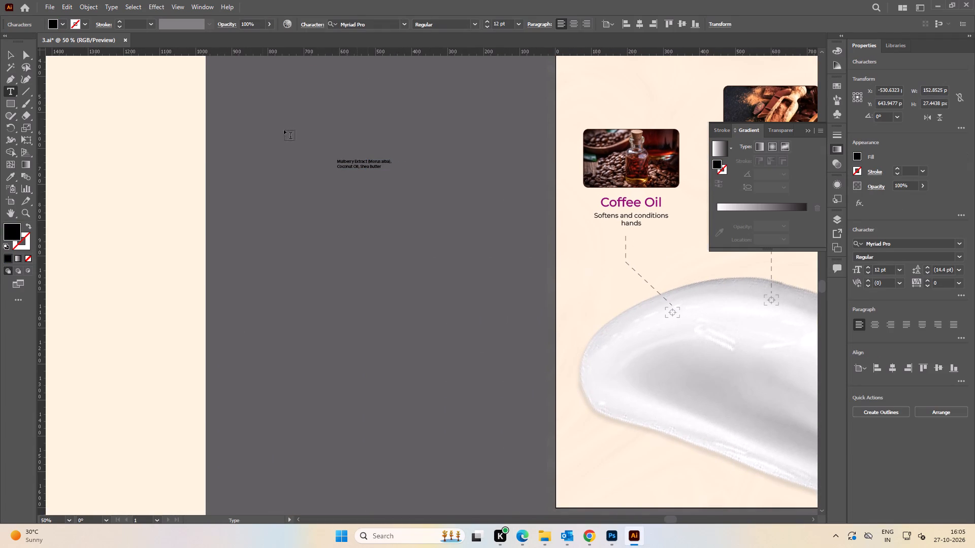
{"action": "left_click", "coordinate": [11, 55]}
Match the pasted ingredient text to the Coffee Oil name's style using the Eyedropper and move it nearer the artboard.
{"action": "key", "text": "i"}
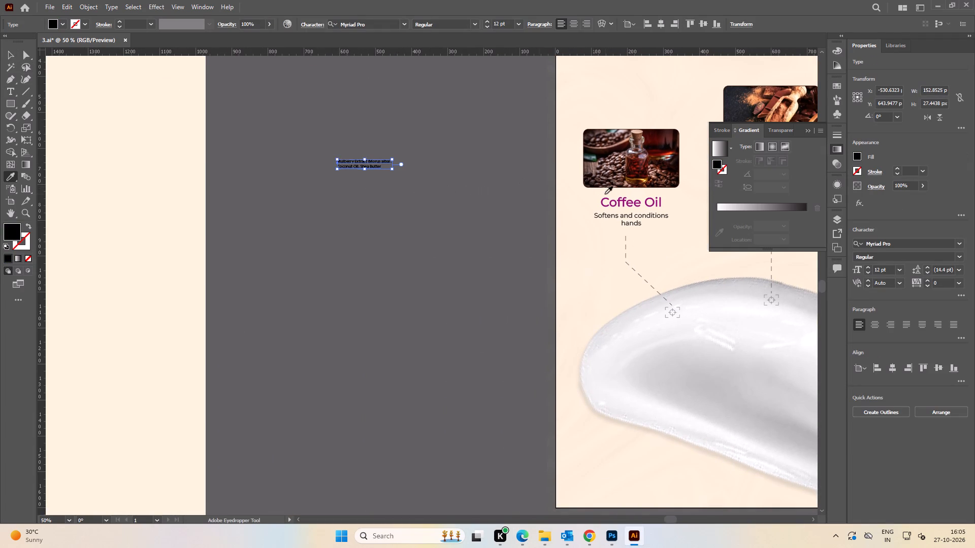
{"action": "left_click", "coordinate": [613, 201]}
{"action": "left_click", "coordinate": [8, 55]}
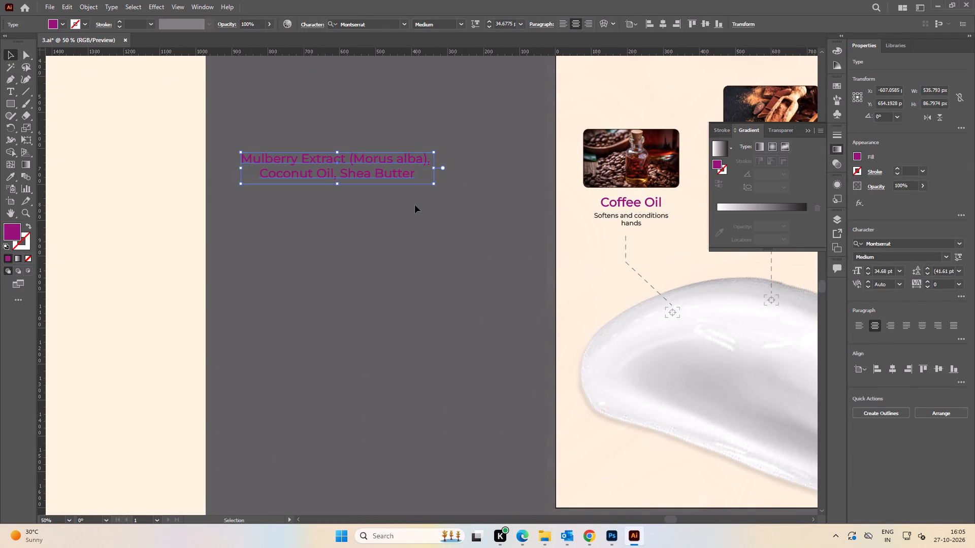
{"action": "left_click", "coordinate": [415, 205]}
{"action": "key", "text": "space"}
{"action": "left_click_drag", "start_coordinate": [439, 219], "coordinate": [315, 199]}
{"action": "left_click_drag", "start_coordinate": [259, 142], "coordinate": [314, 158]}
{"action": "left_click", "coordinate": [306, 217]}
Replace the Coffee Oil name with Coconut Oil, copied from the pasted ingredient text beside the artboard.
{"action": "scroll", "coordinate": [279, 182], "scroll_direction": "up", "scroll_amount": 1, "text": "alt"}
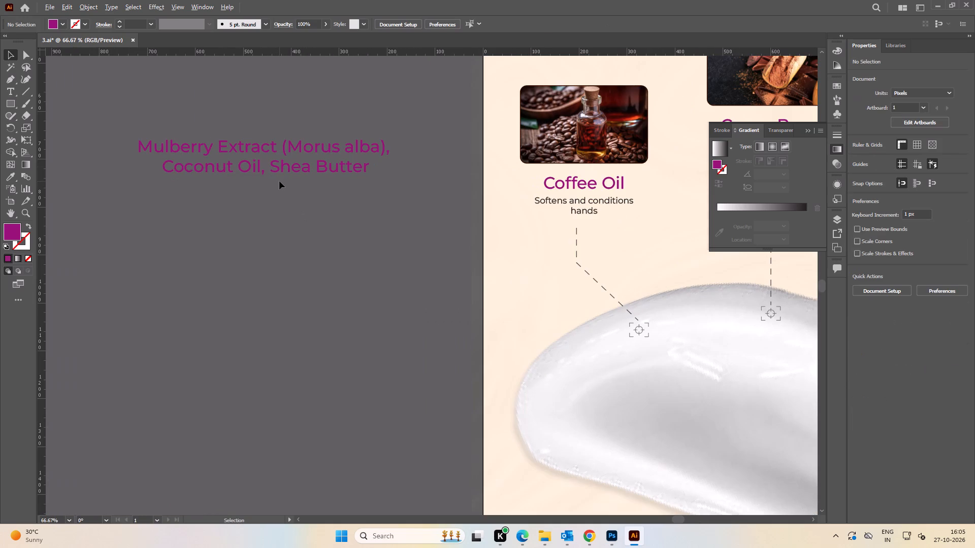
{"action": "scroll", "coordinate": [313, 200], "scroll_direction": "down", "scroll_amount": 2, "text": "alt"}
{"action": "key", "text": "space"}
{"action": "key", "text": "space"}
{"action": "key", "text": "space"}
{"action": "key", "text": "space"}
{"action": "key", "text": "space"}
{"action": "key", "text": "space"}
{"action": "key", "text": "space"}
{"action": "key", "text": "space"}
{"action": "key", "text": "space"}
{"action": "key", "text": "space"}
{"action": "key", "text": "space"}
{"action": "key", "text": "space"}
{"action": "key", "text": "space"}
{"action": "key", "text": "space"}
{"action": "key", "text": "space"}
{"action": "key", "text": "space"}
{"action": "key", "text": "space"}
{"action": "key", "text": "space"}
{"action": "key", "text": "space"}
{"action": "key", "text": "space"}
{"action": "left_click_drag", "start_coordinate": [332, 218], "coordinate": [202, 221]}
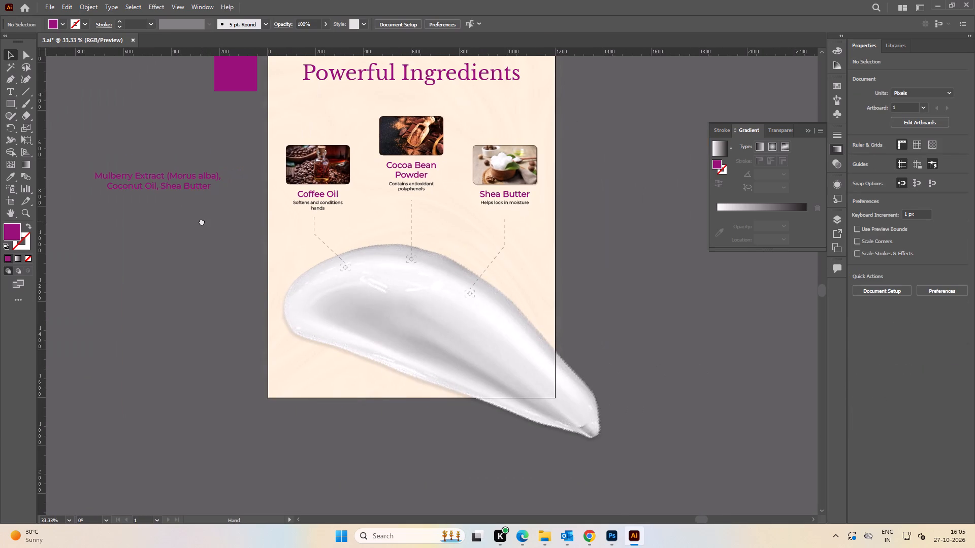
{"action": "left_click_drag", "start_coordinate": [202, 221], "coordinate": [247, 218]}
{"action": "scroll", "coordinate": [178, 172], "scroll_direction": "up", "scroll_amount": 2, "text": "alt"}
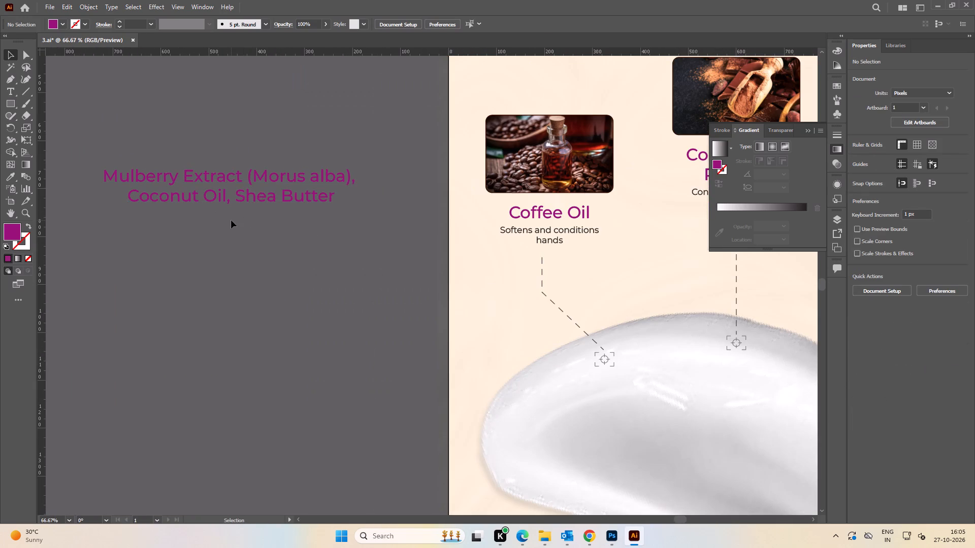
{"action": "key", "text": "t"}
{"action": "left_click", "coordinate": [231, 197]}
{"action": "key", "text": "Left"}
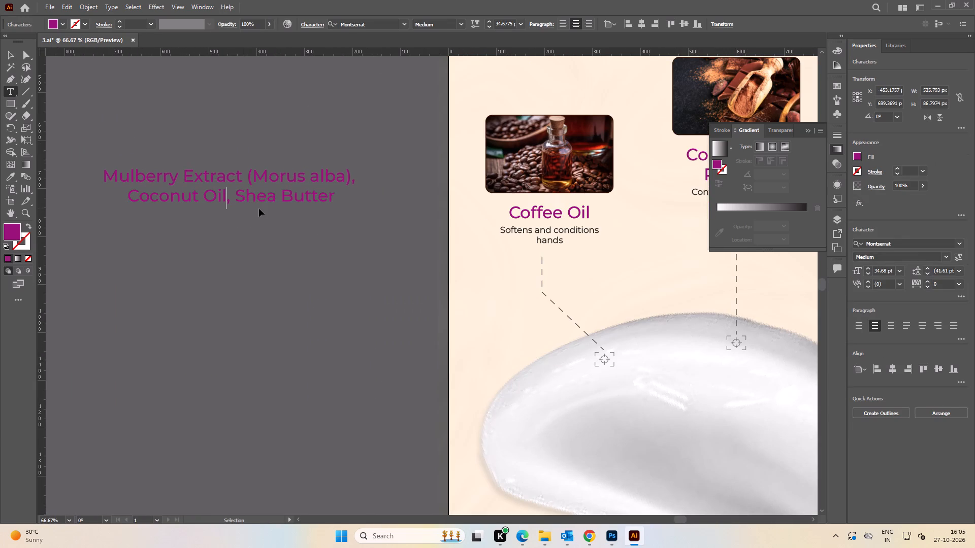
{"action": "key", "text": "ctrl+shift+Left"}
{"action": "key", "text": "ctrl+shift+Left"}
{"action": "key", "text": "ctrl+c"}
{"action": "key", "text": "ctrl+c"}
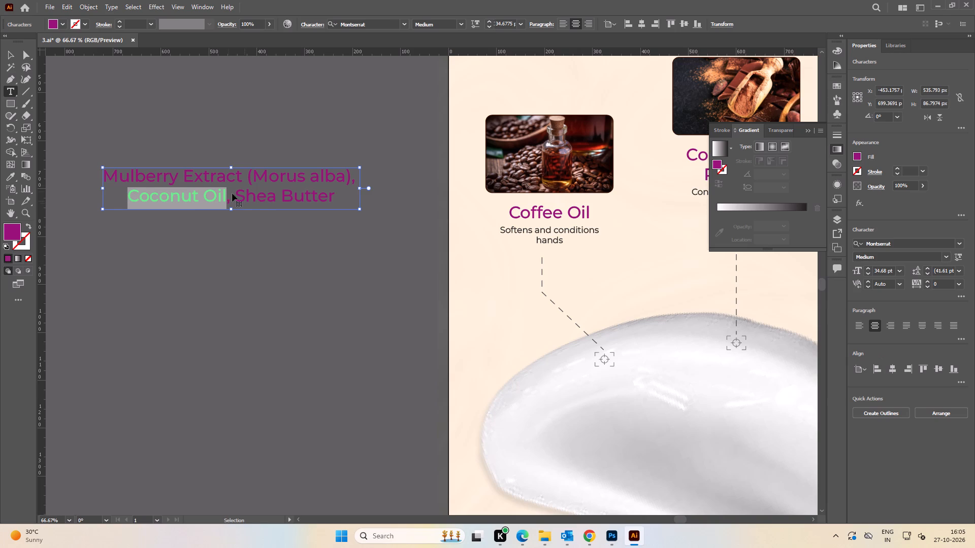
{"action": "left_click", "coordinate": [13, 51]}
{"action": "key", "text": "space"}
{"action": "left_click_drag", "start_coordinate": [319, 161], "coordinate": [0, 170]}
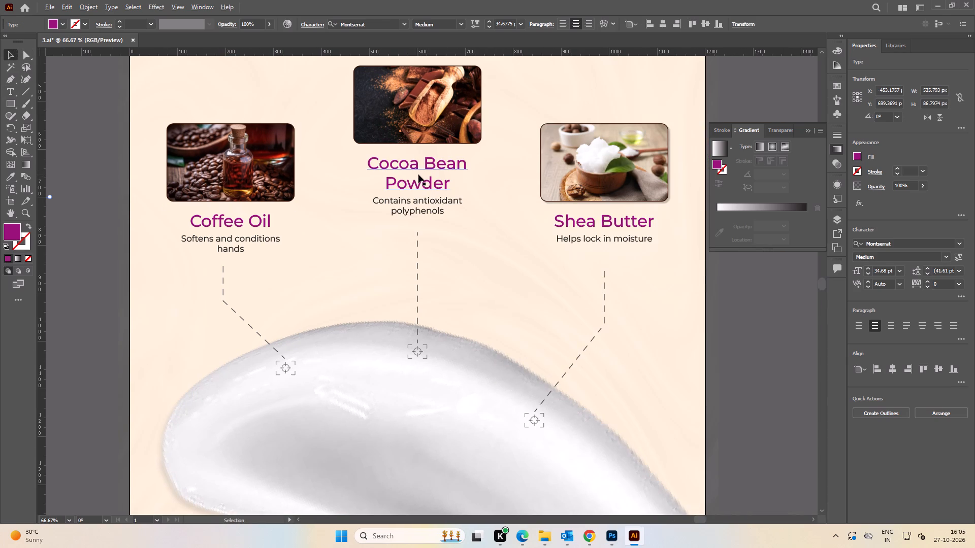
{"action": "key", "text": "t"}
{"action": "left_click", "coordinate": [67, 141]}
{"action": "scroll", "coordinate": [103, 152], "scroll_direction": "down", "scroll_amount": 1, "text": "alt"}
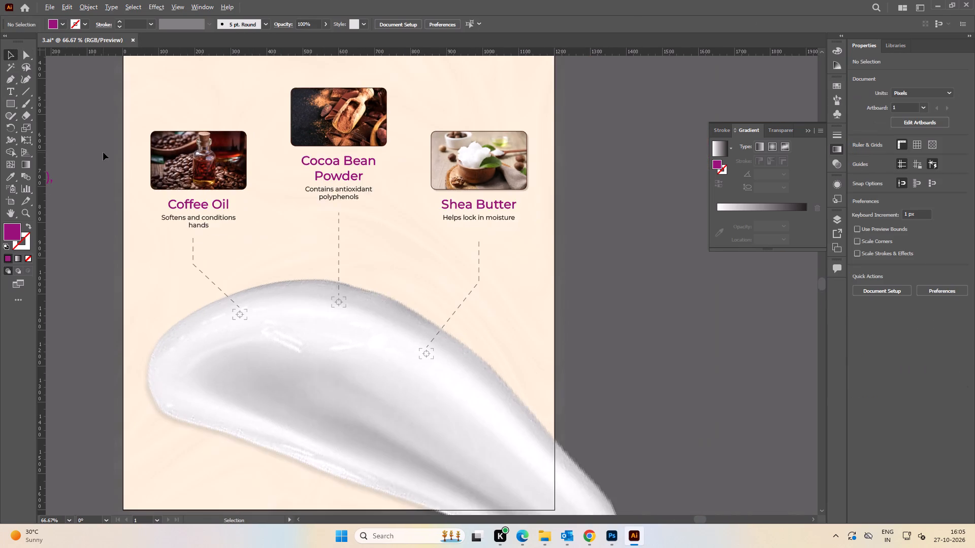
{"action": "key", "text": "space"}
{"action": "key", "text": "space"}
{"action": "key", "text": "space"}
{"action": "key", "text": "space"}
{"action": "key", "text": "space"}
{"action": "key", "text": "space"}
{"action": "key", "text": "space"}
{"action": "key", "text": "space"}
{"action": "key", "text": "space"}
{"action": "key", "text": "space"}
{"action": "key", "text": "space"}
{"action": "key", "text": "space"}
{"action": "key", "text": "space"}
{"action": "key", "text": "space"}
{"action": "key", "text": "space"}
{"action": "key", "text": "space"}
{"action": "key", "text": "space"}
{"action": "key", "text": "space"}
{"action": "key", "text": "space"}
{"action": "key", "text": "space"}
{"action": "left_click_drag", "start_coordinate": [103, 153], "coordinate": [311, 152]}
{"action": "left_click_drag", "start_coordinate": [192, 132], "coordinate": [221, 131]}
{"action": "left_click", "coordinate": [221, 131]}
{"action": "left_click_drag", "start_coordinate": [283, 156], "coordinate": [196, 154]}
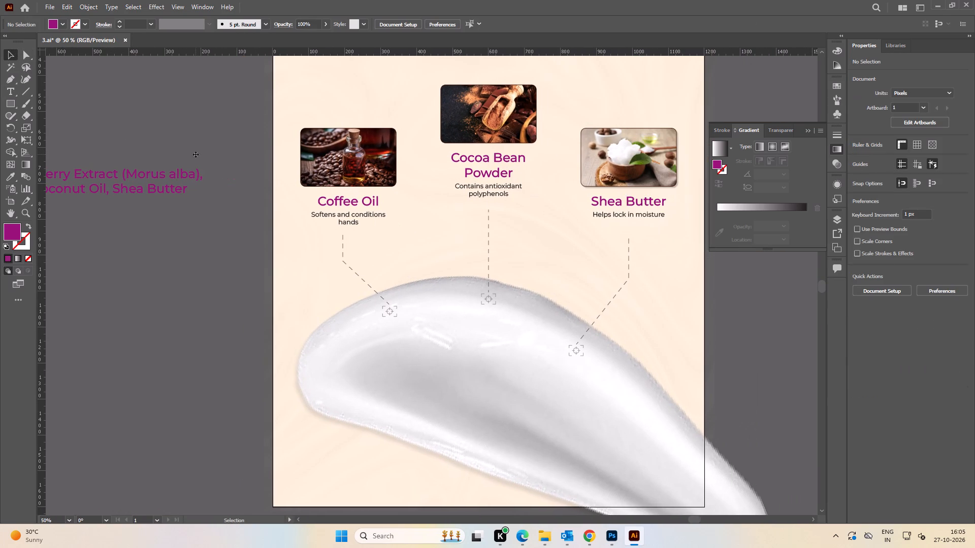
{"action": "key", "text": "space"}
{"action": "key", "text": "space"}
{"action": "key", "text": "space"}
{"action": "key", "text": "space"}
{"action": "key", "text": "space"}
{"action": "key", "text": "space"}
{"action": "key", "text": "space"}
{"action": "key", "text": "space"}
{"action": "key", "text": "space"}
{"action": "key", "text": "space"}
{"action": "key", "text": "space"}
{"action": "key", "text": "space"}
{"action": "key", "text": "space"}
{"action": "key", "text": "space"}
{"action": "key", "text": "space"}
{"action": "key", "text": "space"}
{"action": "key", "text": "space"}
{"action": "key", "text": "space"}
{"action": "key", "text": "space"}
{"action": "key", "text": "space"}
{"action": "left_click_drag", "start_coordinate": [178, 147], "coordinate": [198, 148]}
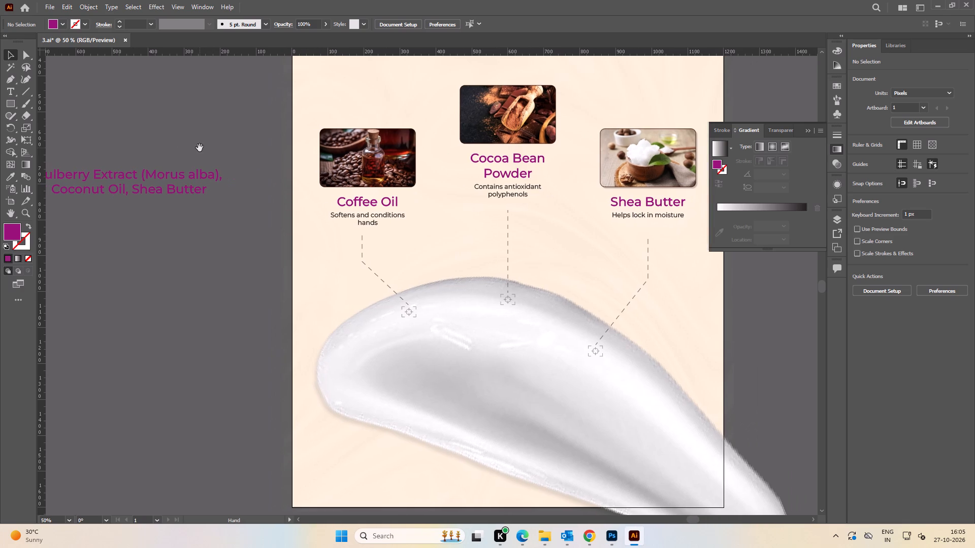
{"action": "left_click_drag", "start_coordinate": [192, 146], "coordinate": [241, 147]}
{"action": "key", "text": "t"}
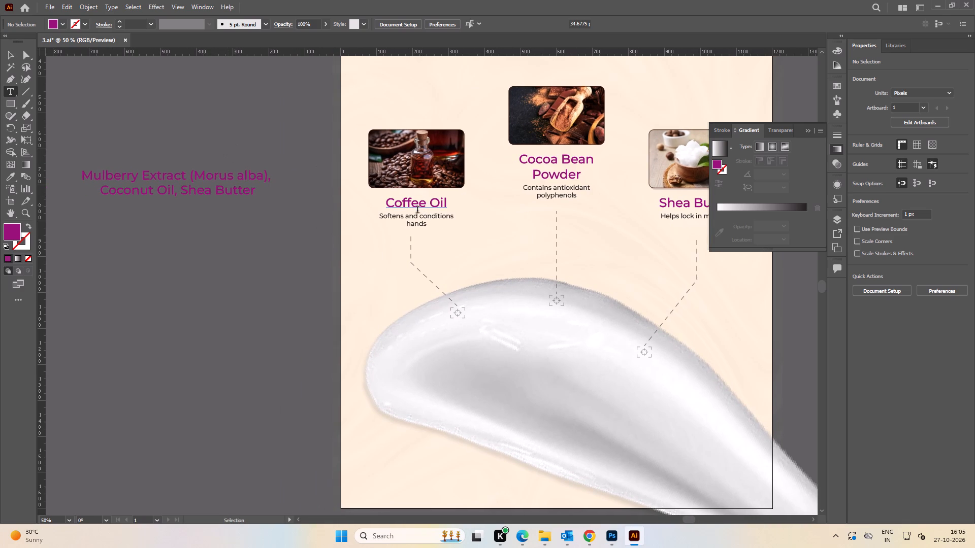
{"action": "left_click", "coordinate": [419, 205]}
{"action": "key", "text": "ctrl+a"}
{"action": "key", "text": "ctrl+v"}
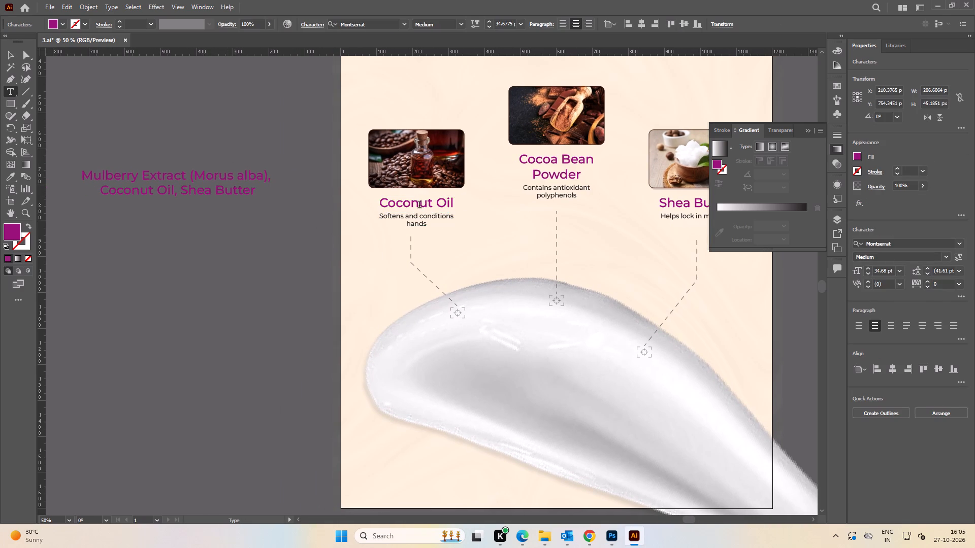
{"action": "left_click", "coordinate": [13, 57]}
{"action": "left_click", "coordinate": [186, 111]}
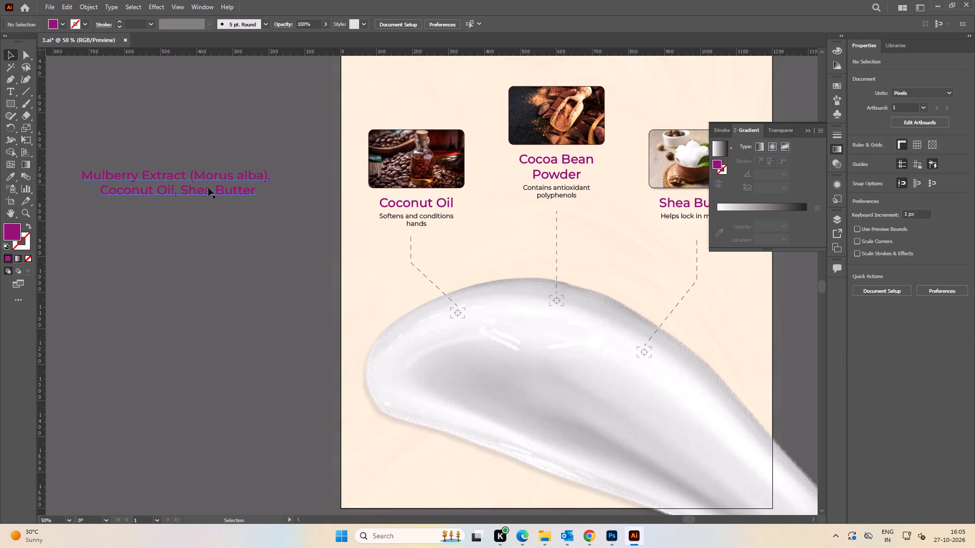
Replace the Cocoa Bean Powder name with Mulberry Extract (Morus alba), copied from the pasted ingredient text beside the artboard.
{"action": "key", "text": "t"}
{"action": "left_click", "coordinate": [227, 177]}
{"action": "key", "text": "ctrl+Right"}
{"action": "key", "text": "ctrl+Right"}
{"action": "key", "text": "Right"}
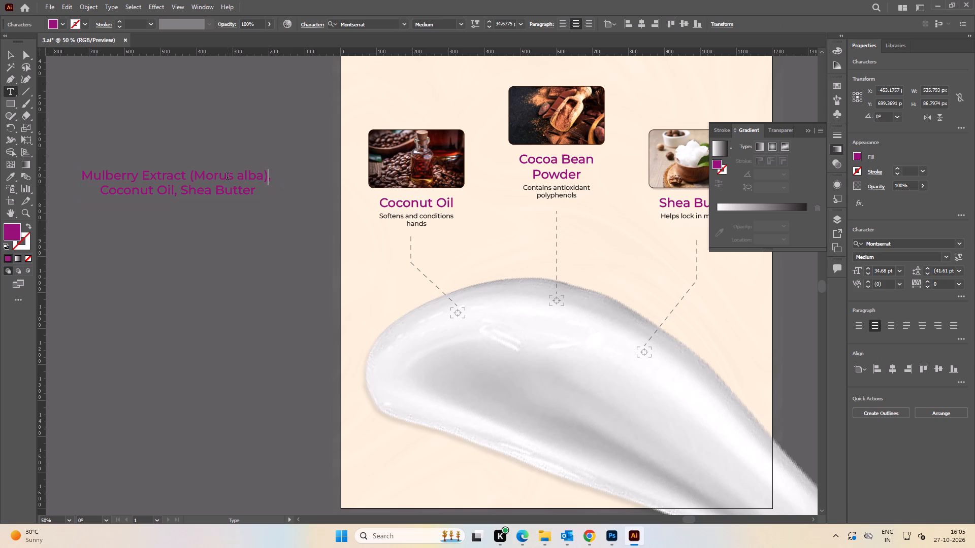
{"action": "key", "text": "ctrl+shift+Left"}
{"action": "key", "text": "ctrl+shift+Left"}
{"action": "key", "text": "ctrl+shift+Left"}
{"action": "key", "text": "ctrl+shift+Left"}
{"action": "key", "text": "ctrl+shift+Left"}
{"action": "key", "text": "ctrl+shift+Left"}
{"action": "key", "text": "ctrl+c"}
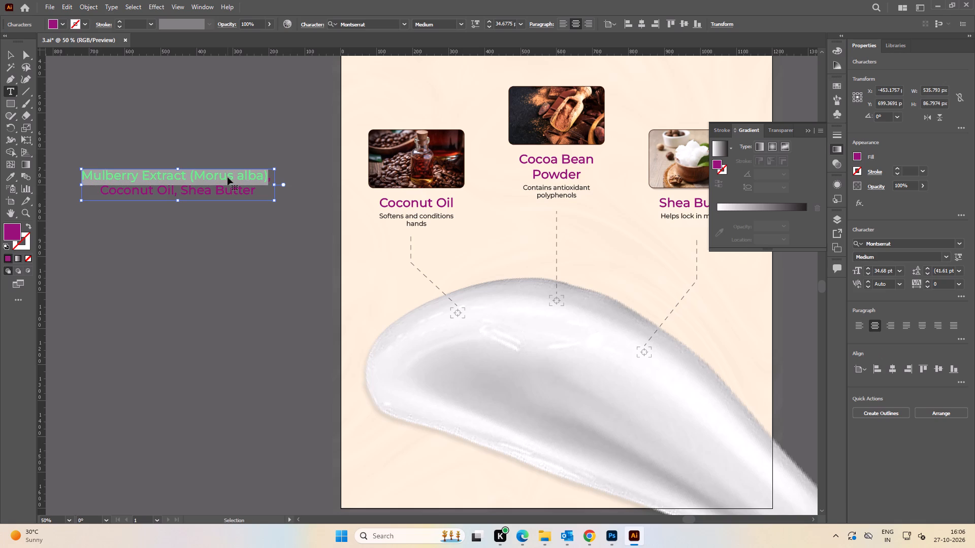
{"action": "key", "text": "ctrl+c"}
{"action": "left_click", "coordinate": [15, 53]}
{"action": "key", "text": "space"}
{"action": "left_click_drag", "start_coordinate": [156, 90], "coordinate": [79, 95]}
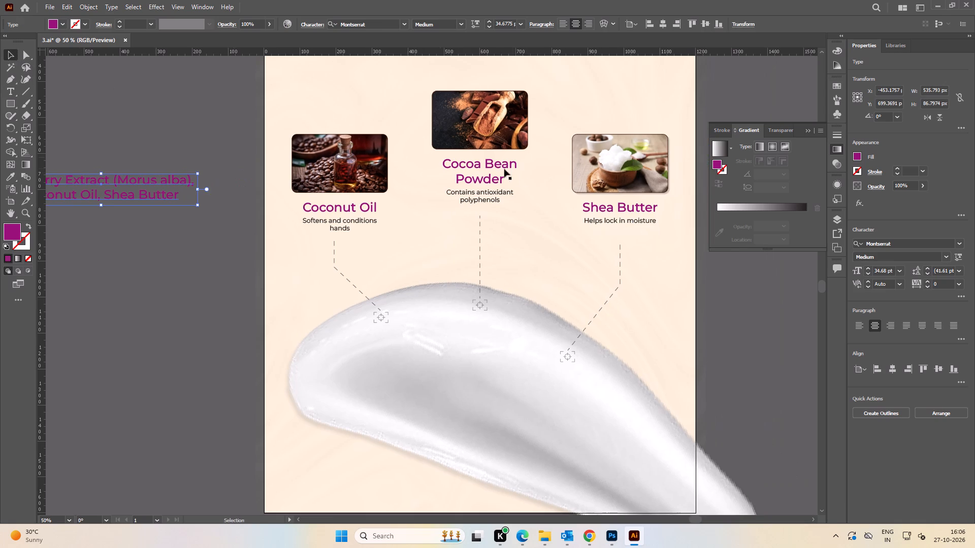
{"action": "scroll", "coordinate": [489, 181], "scroll_direction": "up", "scroll_amount": 1, "text": "alt"}
{"action": "key", "text": "t"}
{"action": "left_click", "coordinate": [486, 175]}
{"action": "key", "text": "ctrl+a"}
{"action": "key", "text": "ctrl+v"}
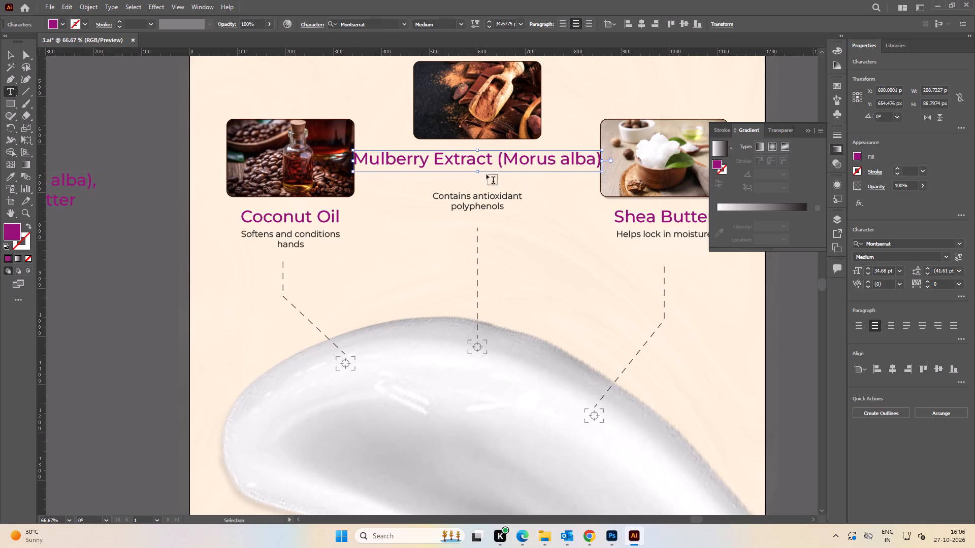
Break the middle ingredient name after Mulberry Extract so that (Morus alba) sits on a second line.
{"action": "key", "text": "ctrl+Left"}
{"action": "key", "text": "ctrl+Left"}
{"action": "key", "text": "ctrl+Left"}
{"action": "key", "text": "ctrl+Left"}
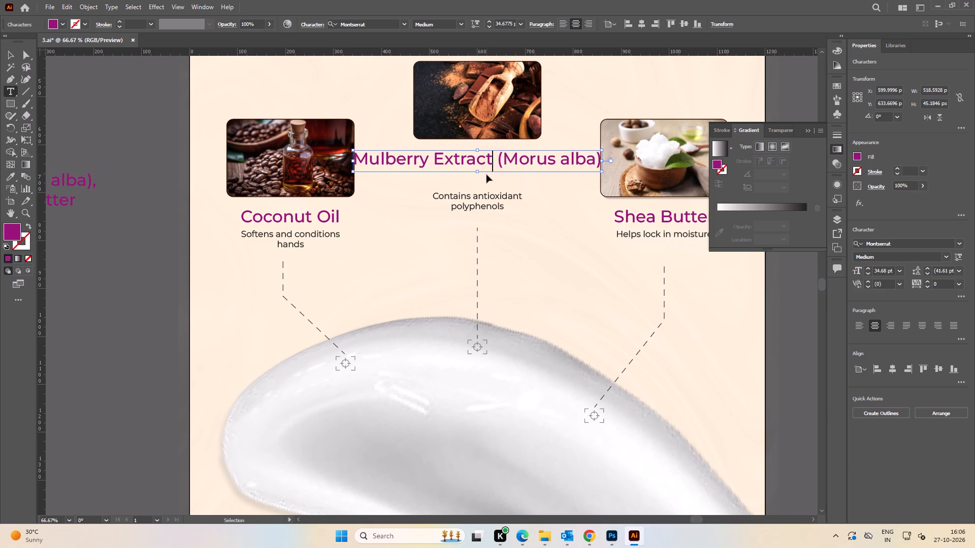
{"action": "key", "text": "Right"}
{"action": "key", "text": "BackSpace"}
{"action": "key", "text": "Return"}
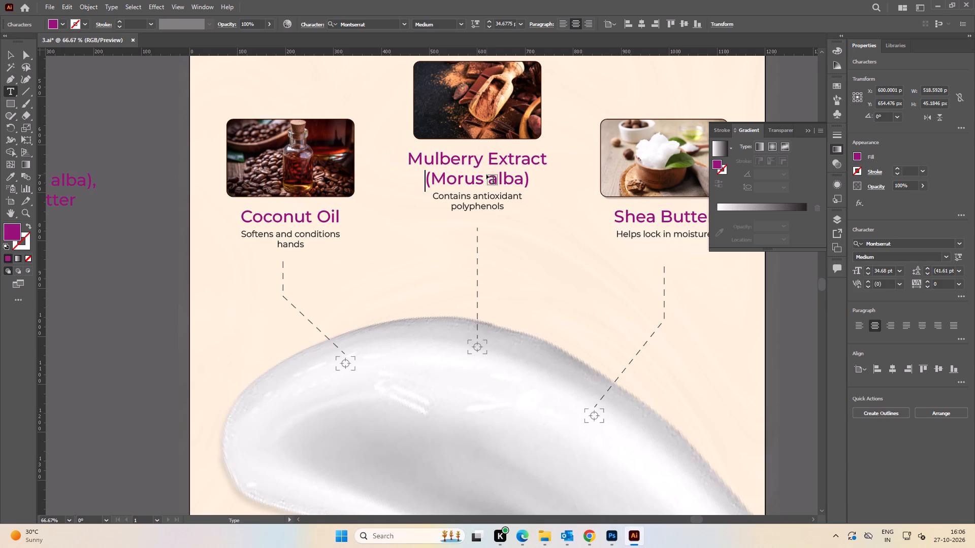
{"action": "left_click", "coordinate": [4, 52]}
{"action": "left_click", "coordinate": [63, 90]}
Delete the pasted Mulberry ingredient text beside the artboard.
{"action": "scroll", "coordinate": [116, 145], "scroll_direction": "down", "scroll_amount": 1, "text": "alt"}
{"action": "key", "text": "space"}
{"action": "left_click_drag", "start_coordinate": [123, 149], "coordinate": [227, 159]}
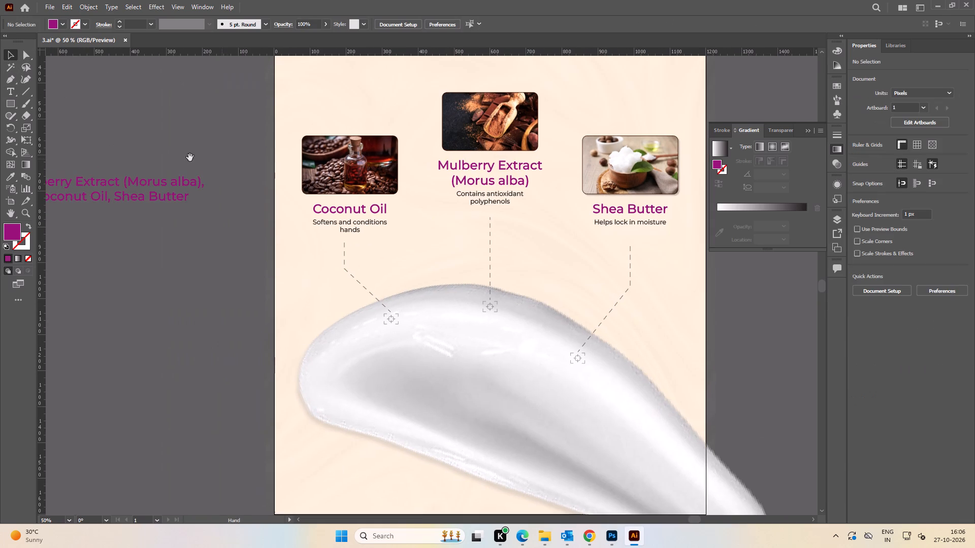
{"action": "left_click_drag", "start_coordinate": [143, 146], "coordinate": [160, 204]}
{"action": "key", "text": "Delete"}
Capture a screen snip of the three ingredient images with their names and descriptions, and close the snip preview.
{"action": "key", "text": "space"}
{"action": "left_click_drag", "start_coordinate": [617, 254], "coordinate": [500, 256]}
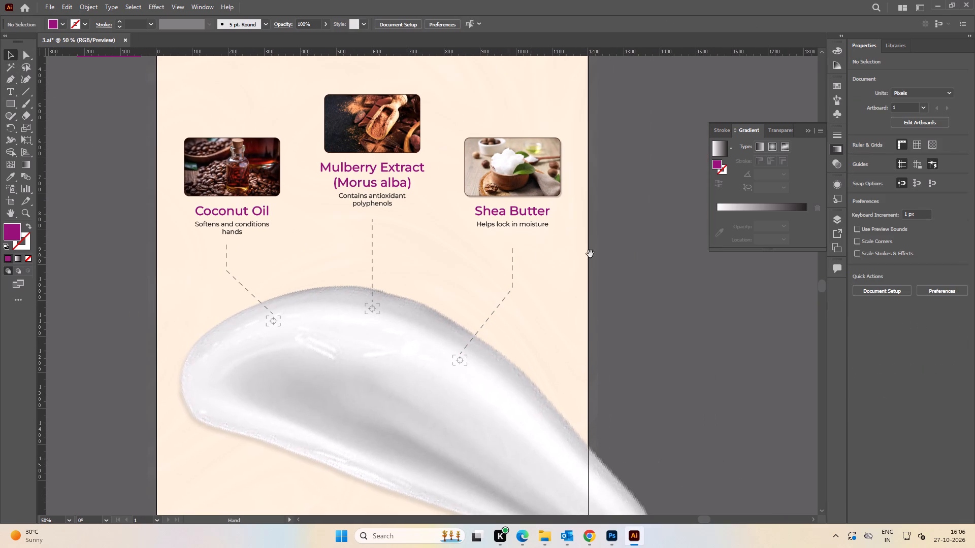
{"action": "left_click", "coordinate": [662, 247]}
{"action": "key", "text": "space"}
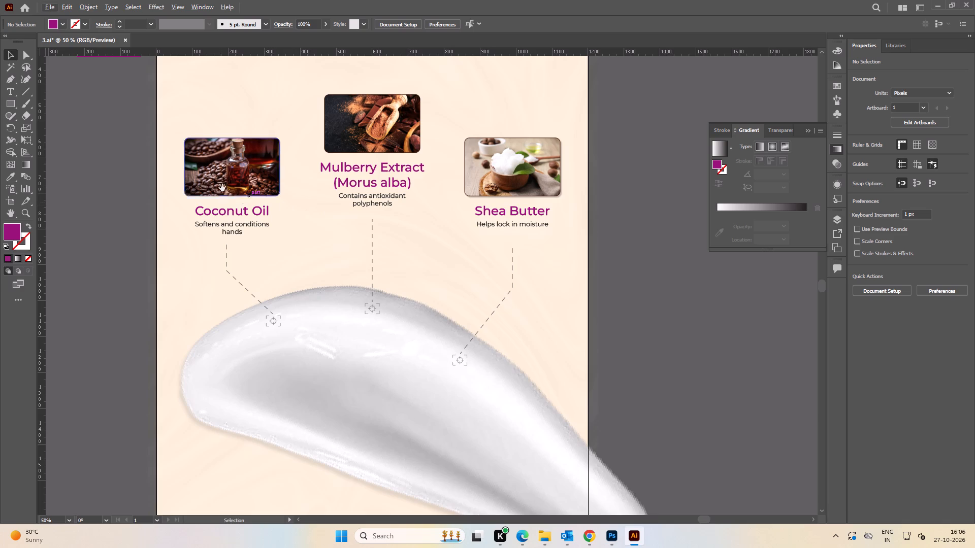
{"action": "left_click_drag", "start_coordinate": [234, 189], "coordinate": [249, 192]}
{"action": "scroll", "coordinate": [194, 175], "scroll_direction": "up", "scroll_amount": 1, "text": "alt"}
{"action": "key", "text": "space"}
{"action": "left_click_drag", "start_coordinate": [146, 161], "coordinate": [147, 177]}
{"action": "left_click", "coordinate": [123, 157]}
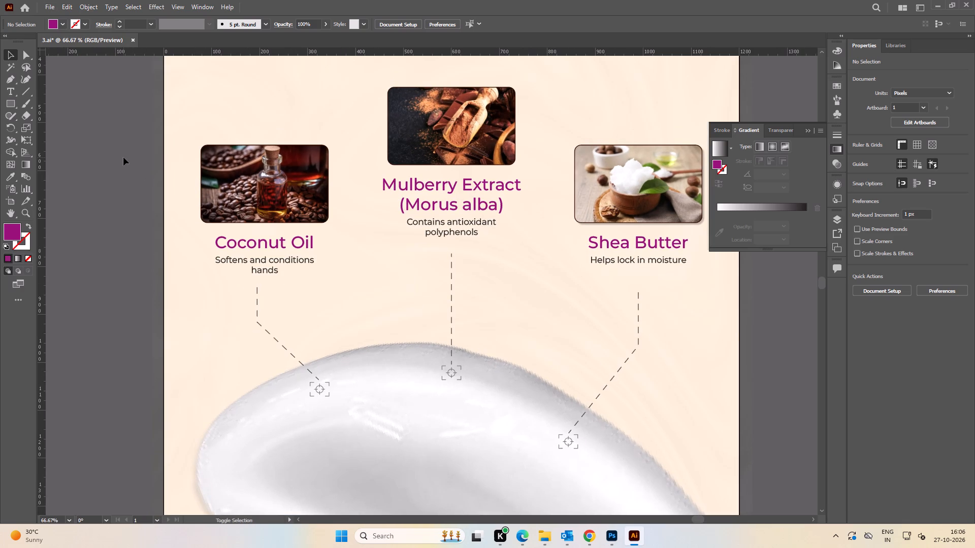
{"action": "key", "text": "shift+super+s"}
{"action": "left_click_drag", "start_coordinate": [180, 75], "coordinate": [615, 317]}
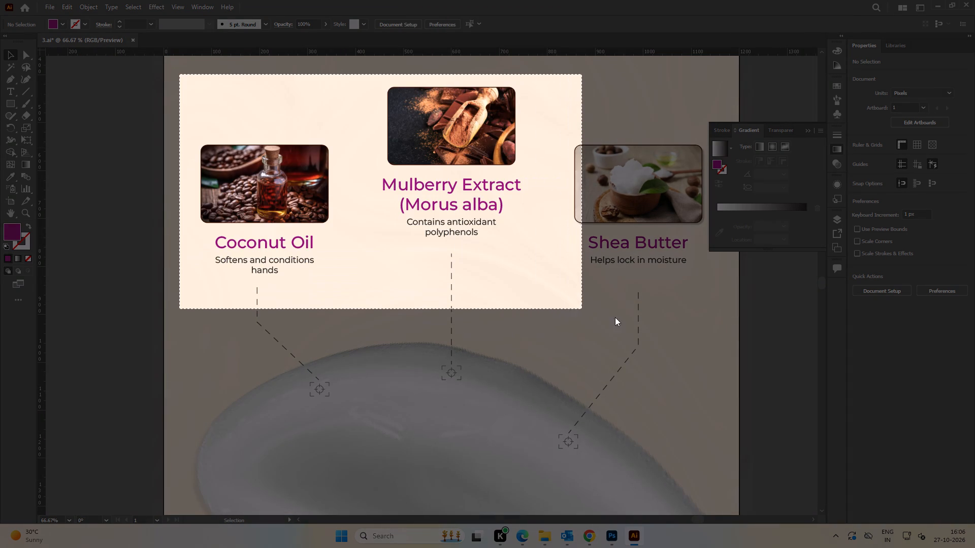
{"action": "left_click_drag", "start_coordinate": [615, 317], "coordinate": [708, 309]}
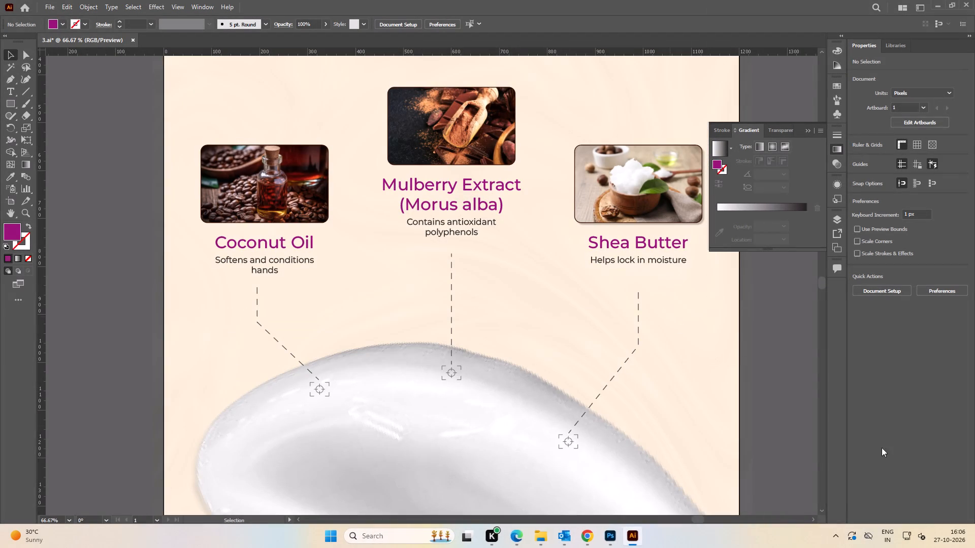
{"action": "left_click", "coordinate": [852, 387]}
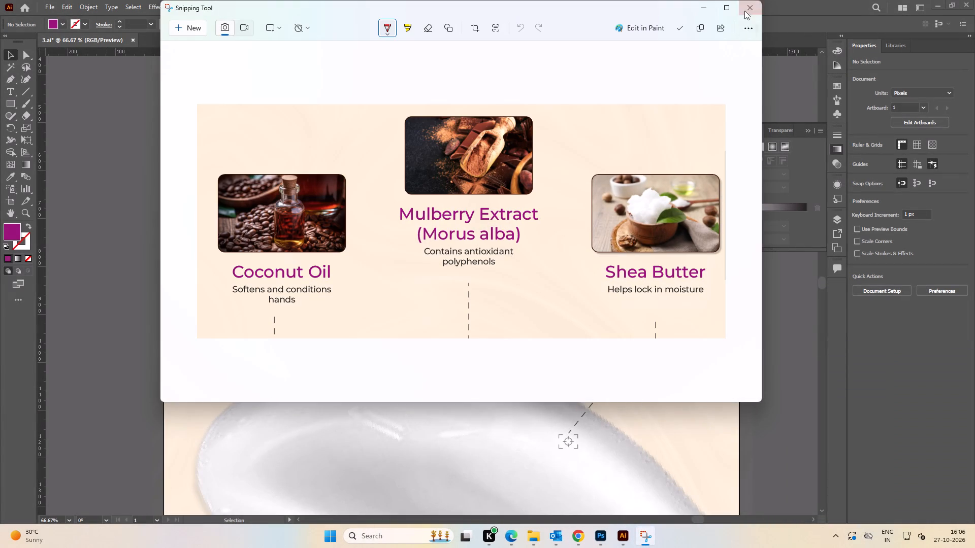
{"action": "left_click", "coordinate": [744, 10]}
{"action": "left_click", "coordinate": [139, 223]}
{"action": "key", "text": "space"}
{"action": "left_click_drag", "start_coordinate": [119, 233], "coordinate": [137, 230]}
{"action": "key", "text": "alt+Tab"}
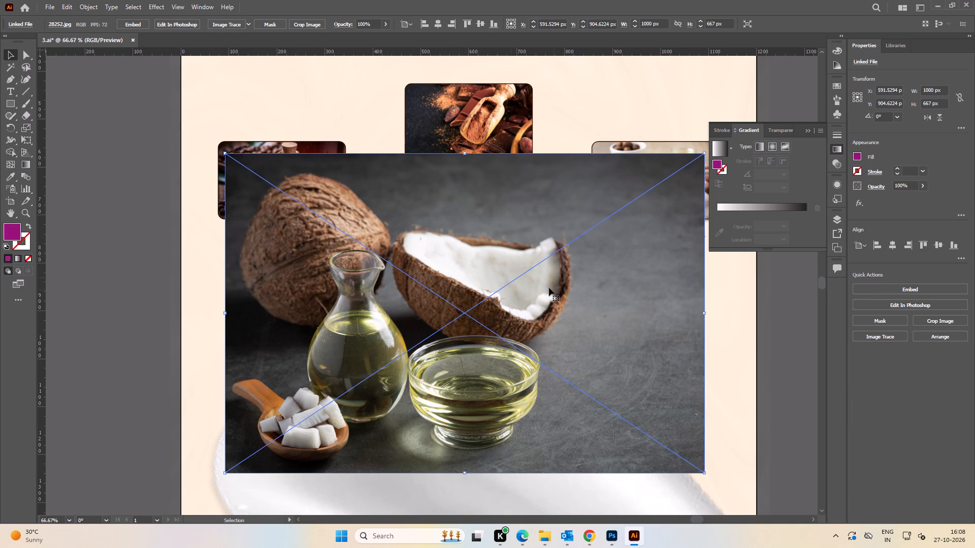
{"action": "left_click_drag", "start_coordinate": [554, 292], "coordinate": [440, 288]}
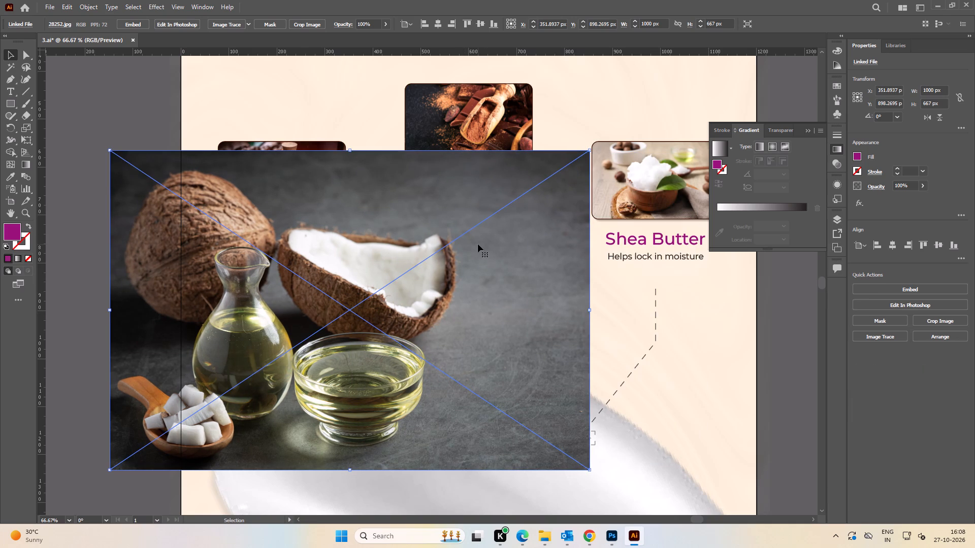
{"action": "left_click_drag", "start_coordinate": [592, 309], "coordinate": [301, 296], "text": "shift"}
{"action": "key", "text": "space"}
{"action": "left_click_drag", "start_coordinate": [194, 269], "coordinate": [364, 275]}
{"action": "left_click_drag", "start_coordinate": [416, 296], "coordinate": [431, 174]}
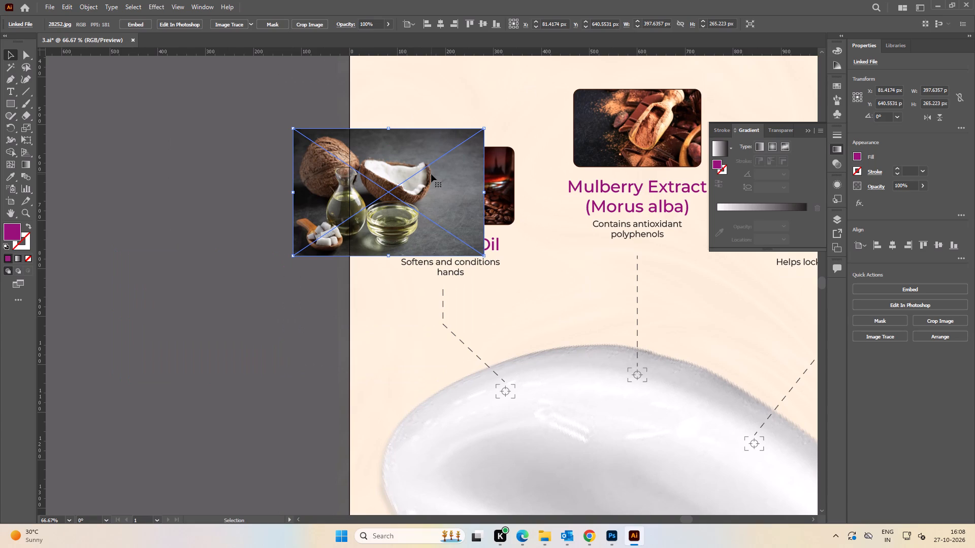
{"action": "left_click_drag", "start_coordinate": [294, 193], "coordinate": [329, 201], "text": "shift"}
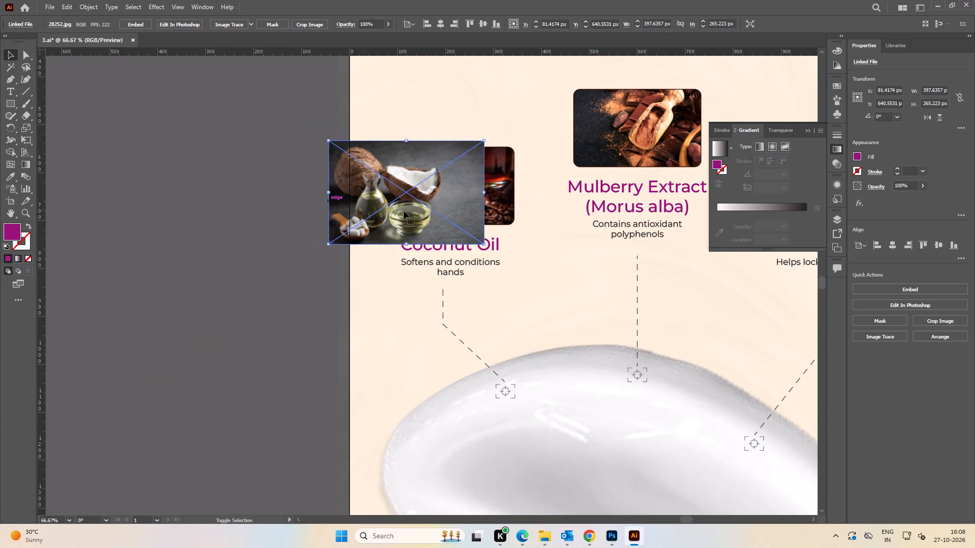
{"action": "left_click_drag", "start_coordinate": [413, 210], "coordinate": [405, 208]}
{"action": "left_click", "coordinate": [926, 289]}
Resize the embedded coconut oil photo to about 292 × 195 px and position it overlapping the left part of the Coconut Oil picture frame.
{"action": "key", "text": "space"}
{"action": "scroll", "coordinate": [372, 180], "scroll_direction": "up", "scroll_amount": 2, "text": "alt"}
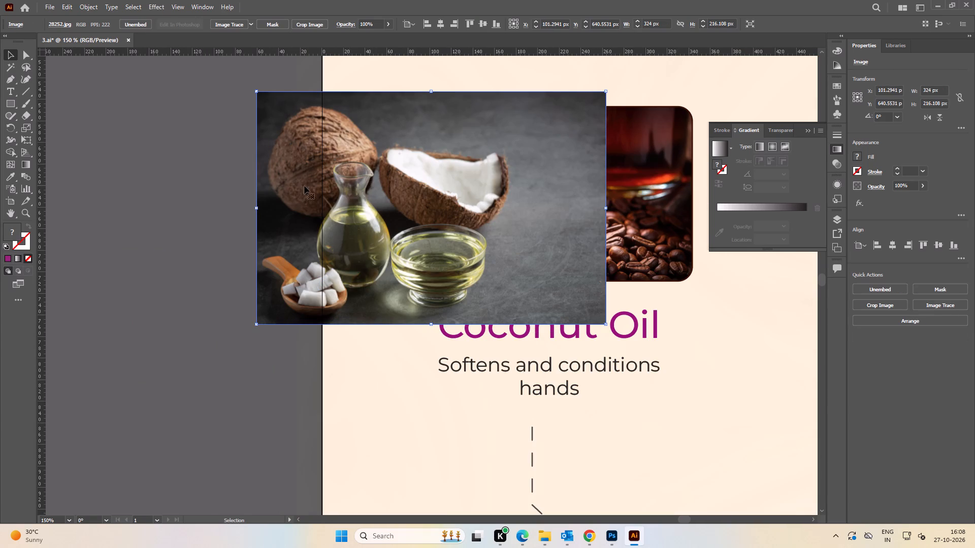
{"action": "left_click_drag", "start_coordinate": [257, 209], "coordinate": [406, 210], "text": "shift"}
{"action": "left_click_drag", "start_coordinate": [501, 215], "coordinate": [422, 202]}
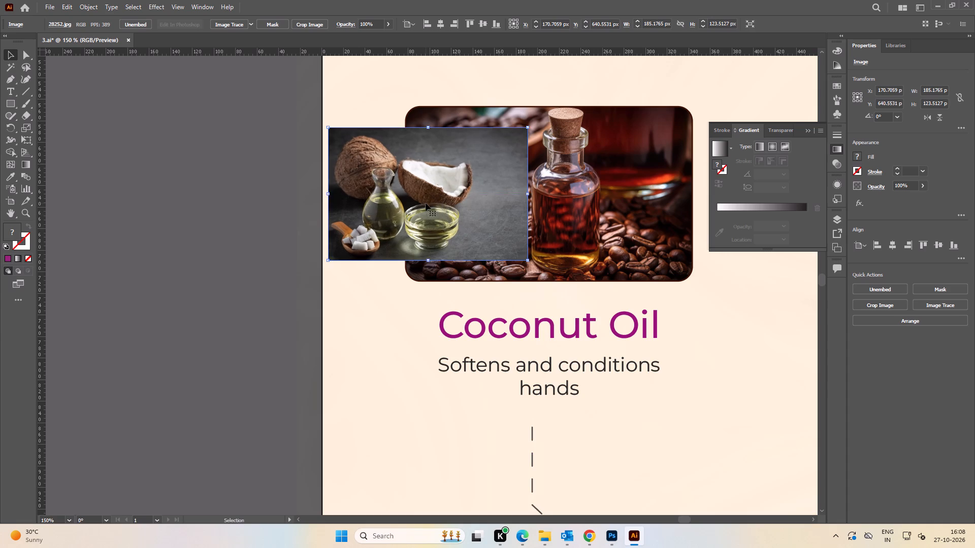
{"action": "key", "text": "space"}
{"action": "scroll", "coordinate": [477, 199], "scroll_direction": "down", "scroll_amount": 1}
{"action": "key", "text": "space"}
{"action": "left_click_drag", "start_coordinate": [470, 190], "coordinate": [340, 210]}
{"action": "left_click_drag", "start_coordinate": [336, 214], "coordinate": [391, 203]}
{"action": "left_click_drag", "start_coordinate": [450, 191], "coordinate": [568, 205], "text": "shift"}
{"action": "scroll", "coordinate": [407, 215], "scroll_direction": "down", "scroll_amount": 1, "text": "alt"}
{"action": "left_click_drag", "start_coordinate": [457, 223], "coordinate": [333, 233]}
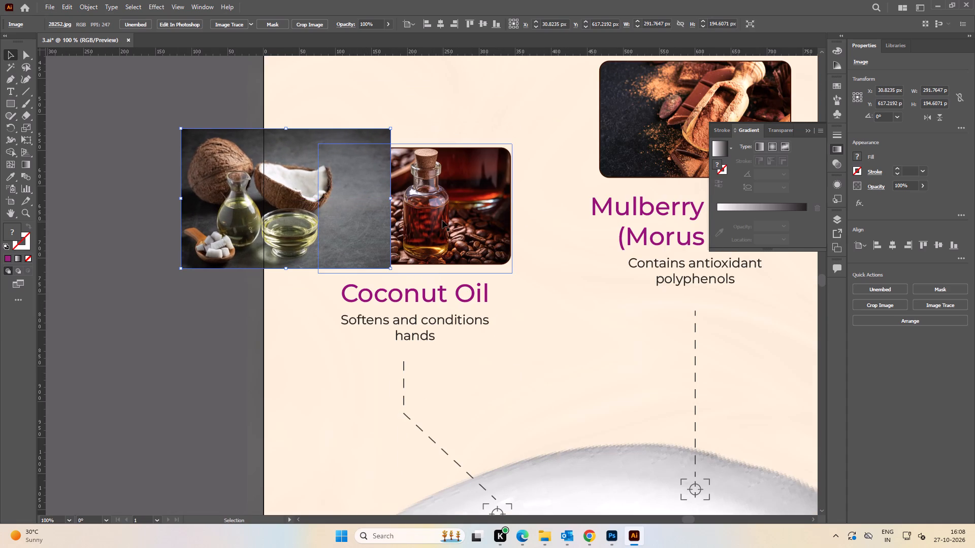
Select the old oil bottle and coffee bean picture above the Coconut Oil heading.
{"action": "left_click", "coordinate": [439, 220]}
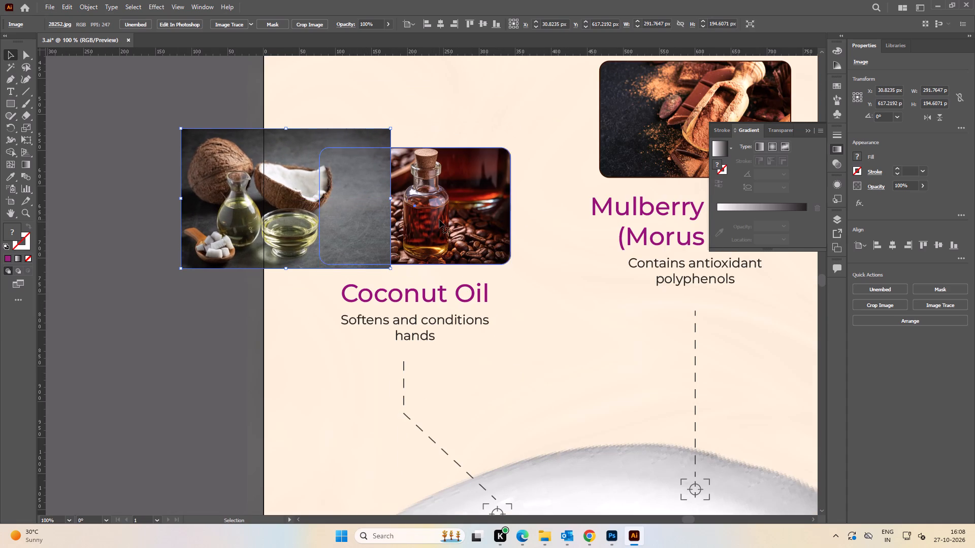
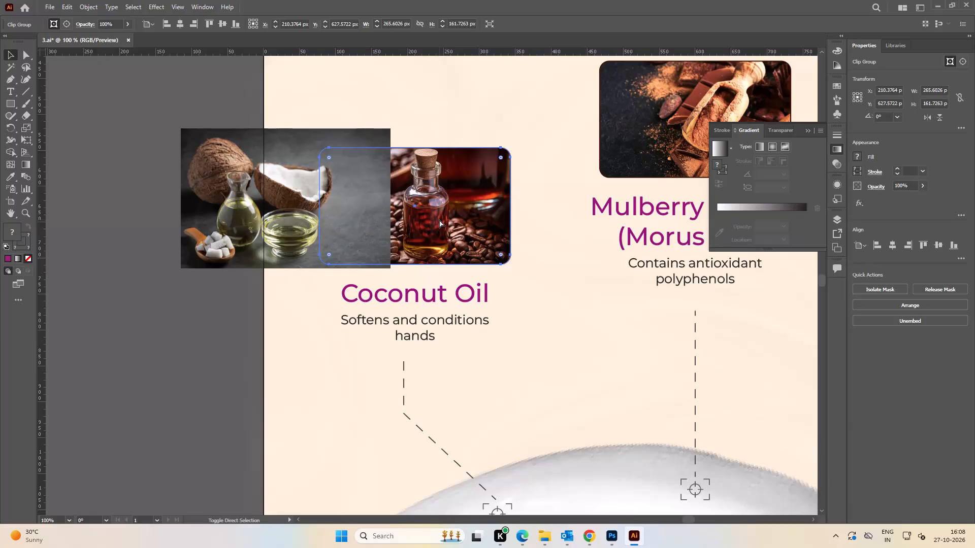
Bring the coffee-bottle picture to the front and move the coconut photo directly behind it, centred above the Coconut Oil heading.
{"action": "key", "text": "ctrl+shift+bracketright"}
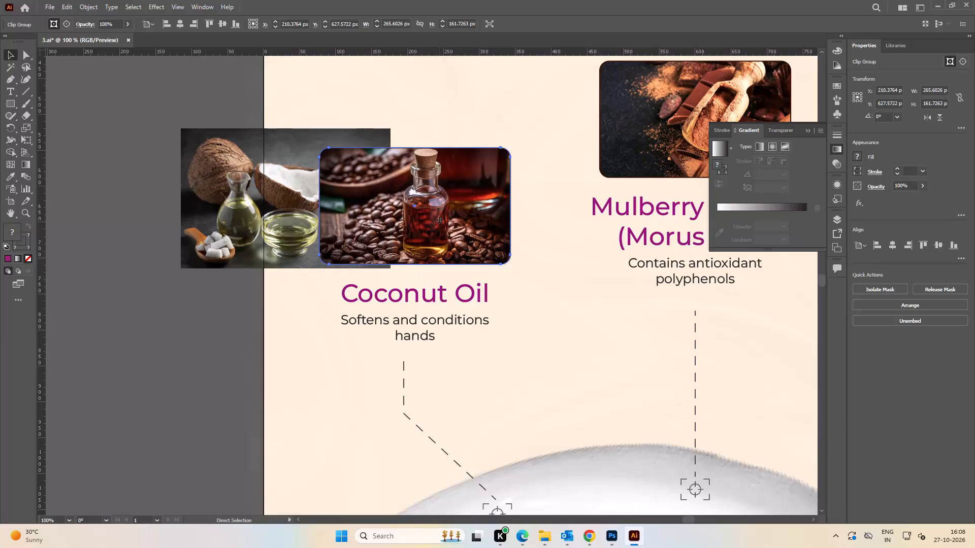
{"action": "left_click", "coordinate": [144, 178]}
{"action": "left_click", "coordinate": [280, 199]}
{"action": "left_click", "coordinate": [419, 205], "text": "shift"}
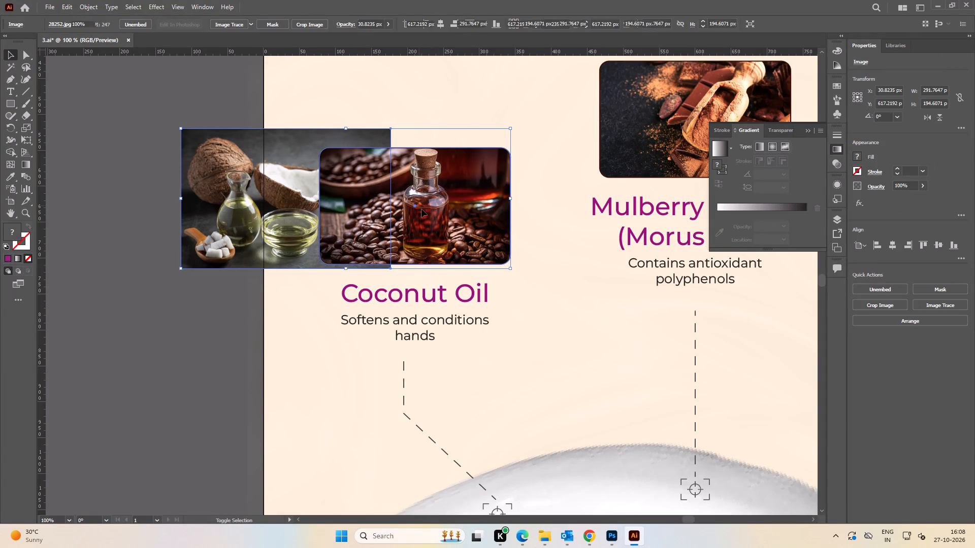
{"action": "left_click", "coordinate": [108, 180]}
{"action": "left_click_drag", "start_coordinate": [219, 199], "coordinate": [331, 205]}
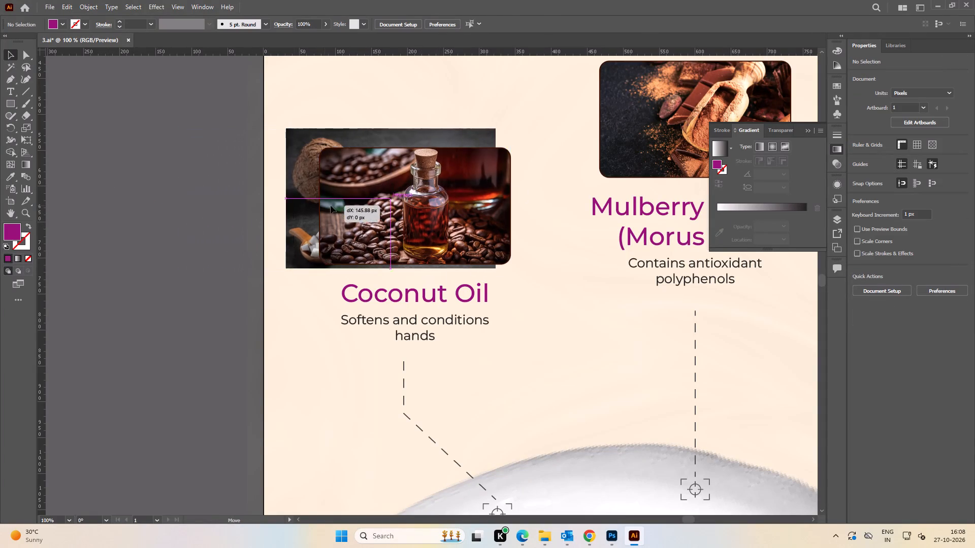
{"action": "left_click_drag", "start_coordinate": [331, 205], "coordinate": [348, 207]}
{"action": "left_click", "coordinate": [232, 191]}
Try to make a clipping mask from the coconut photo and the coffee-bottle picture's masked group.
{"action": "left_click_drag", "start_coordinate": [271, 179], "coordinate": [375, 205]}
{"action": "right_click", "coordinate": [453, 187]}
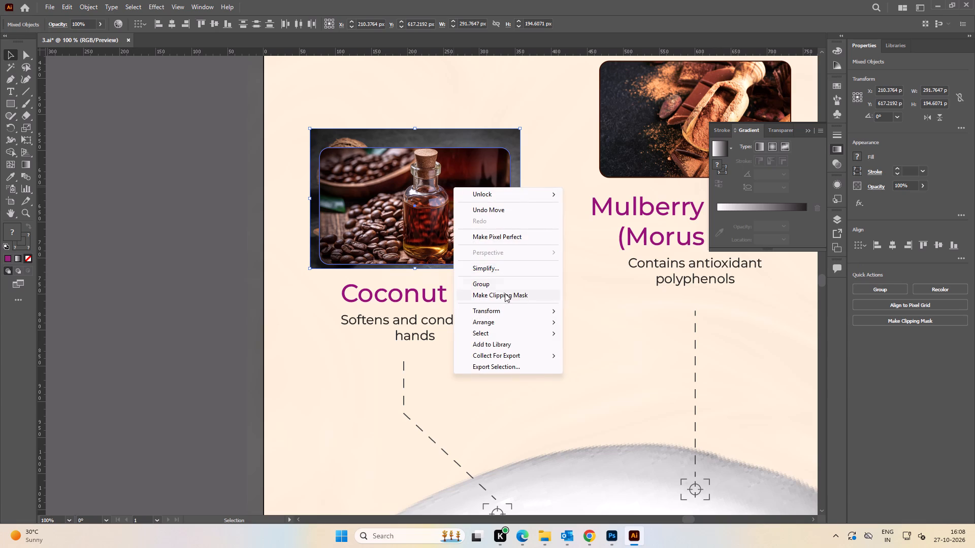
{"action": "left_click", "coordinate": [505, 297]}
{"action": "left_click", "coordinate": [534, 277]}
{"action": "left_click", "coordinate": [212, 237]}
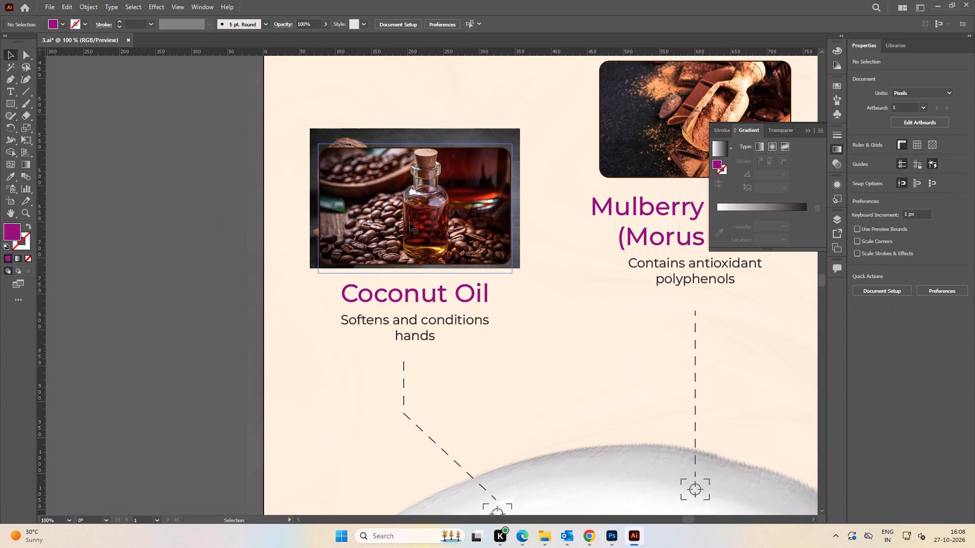
Release the clipping mask of the coffee-bottle picture and delete its photo, keeping the rounded frame.
{"action": "left_click", "coordinate": [431, 215]}
{"action": "right_click", "coordinate": [431, 215]}
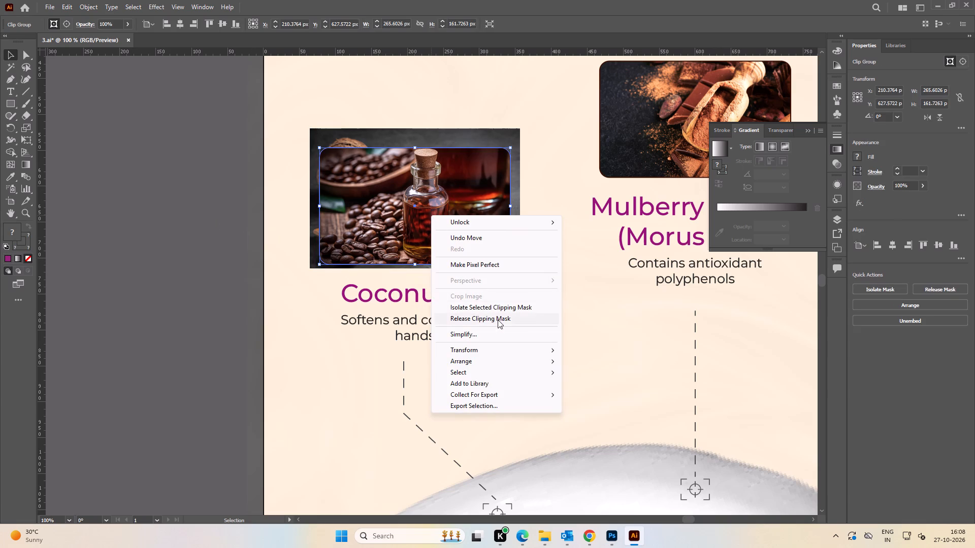
{"action": "left_click", "coordinate": [498, 320]}
{"action": "left_click", "coordinate": [582, 327]}
{"action": "left_click", "coordinate": [453, 239]}
{"action": "key", "text": "Delete"}
Make a clipping mask of the coconut photo with the rounded frame above the Coconut Oil heading.
{"action": "left_click_drag", "start_coordinate": [542, 255], "coordinate": [476, 221]}
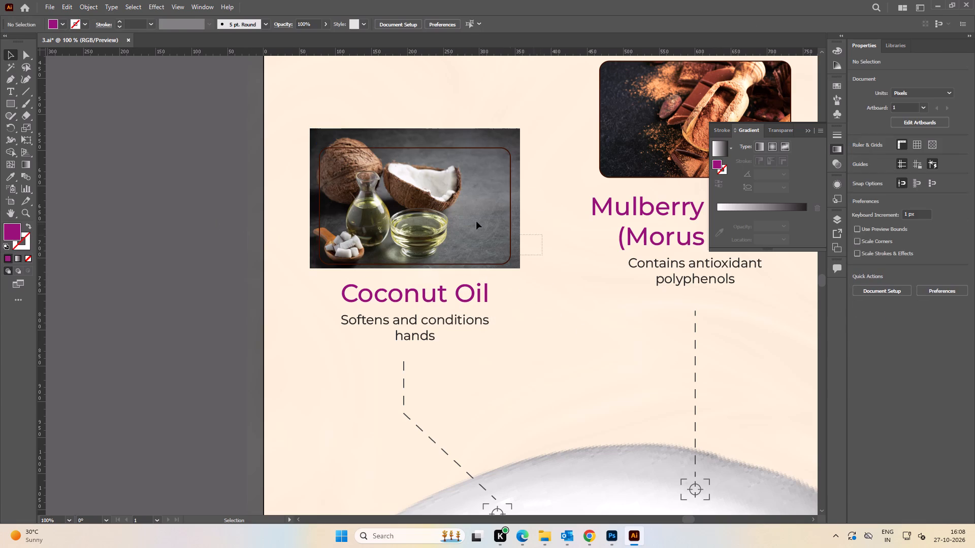
{"action": "left_click_drag", "start_coordinate": [476, 221], "coordinate": [472, 219]}
{"action": "right_click", "coordinate": [469, 215]}
{"action": "left_click", "coordinate": [519, 323]}
{"action": "left_click", "coordinate": [541, 280]}
Recolour the outline of the Mulberry Extract picture's frame with the purple sampled from its heading using the Eyedropper.
{"action": "scroll", "coordinate": [538, 275], "scroll_direction": "down", "scroll_amount": 2, "text": "alt"}
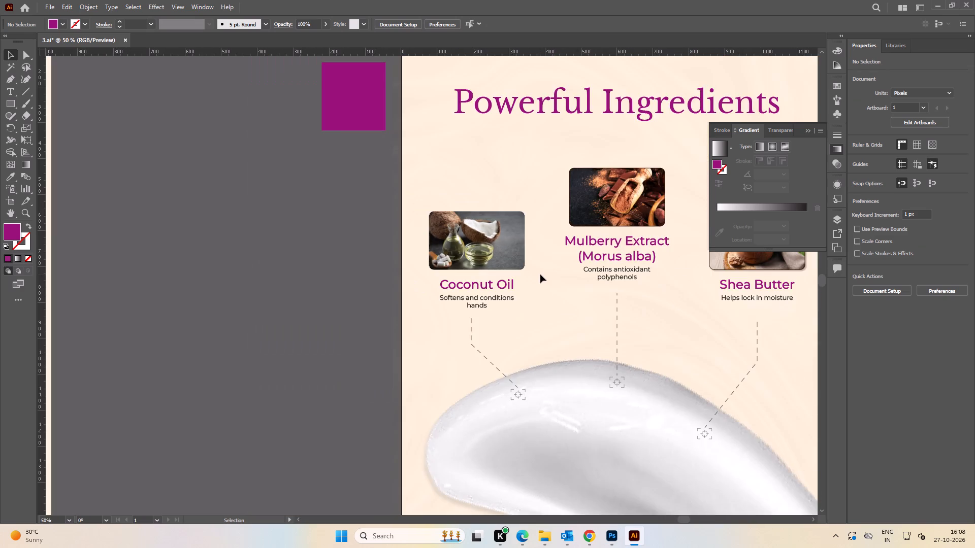
{"action": "scroll", "coordinate": [506, 227], "scroll_direction": "up", "scroll_amount": 3, "text": "alt"}
{"action": "key", "text": "space"}
{"action": "left_click_drag", "start_coordinate": [573, 199], "coordinate": [394, 244]}
{"action": "left_click", "coordinate": [355, 248]}
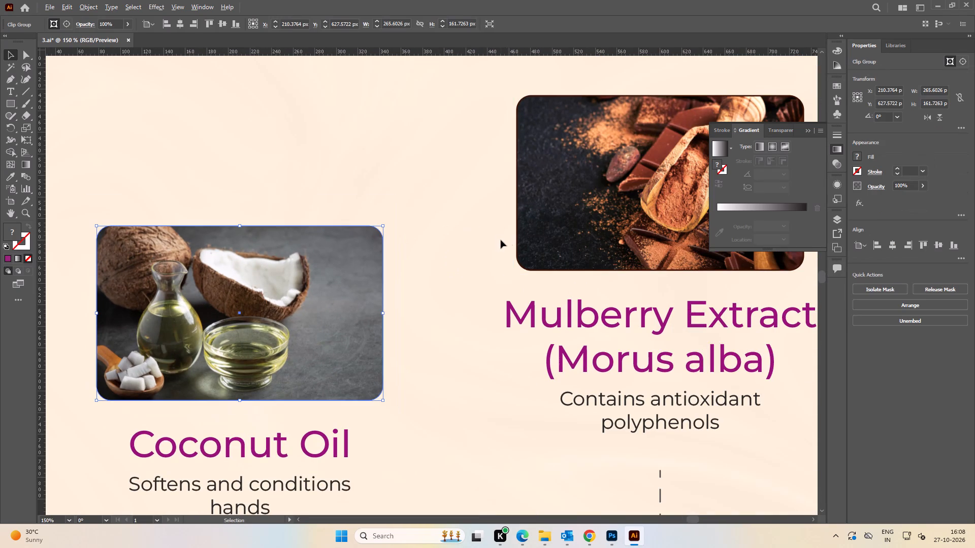
{"action": "scroll", "coordinate": [521, 246], "scroll_direction": "up", "scroll_amount": 5, "text": "alt"}
{"action": "scroll", "coordinate": [519, 262], "scroll_direction": "down", "scroll_amount": 2, "text": "alt"}
{"action": "scroll", "coordinate": [516, 263], "scroll_direction": "up", "scroll_amount": 3, "text": "alt"}
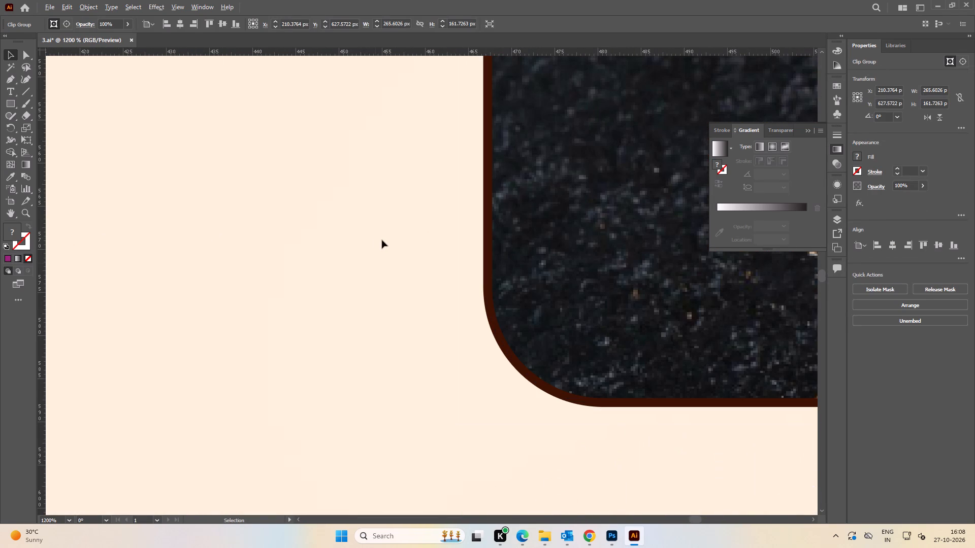
{"action": "left_click", "coordinate": [375, 238]}
{"action": "key", "text": "a"}
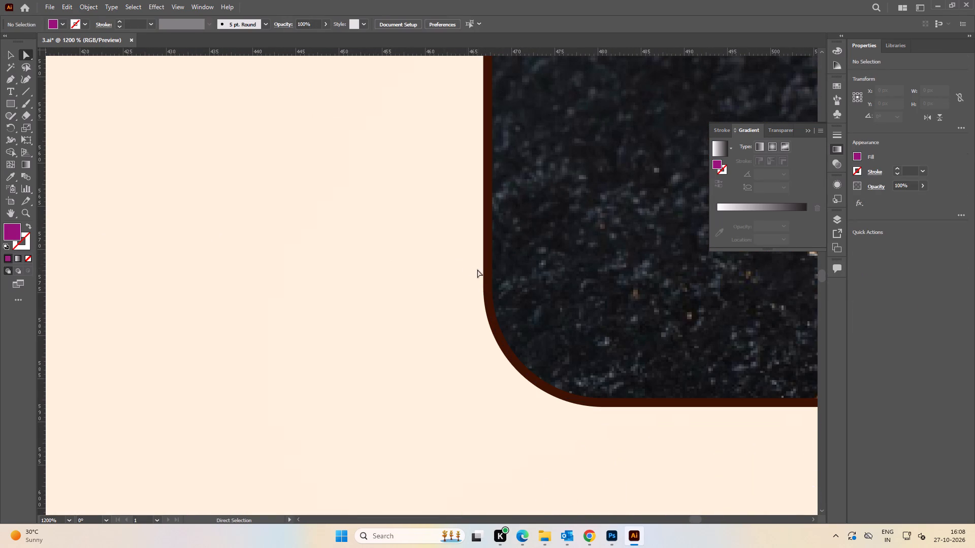
{"action": "left_click", "coordinate": [487, 278]}
{"action": "scroll", "coordinate": [377, 248], "scroll_direction": "down", "scroll_amount": 3, "text": "alt"}
{"action": "key", "text": "space"}
{"action": "left_click_drag", "start_coordinate": [379, 294], "coordinate": [319, 224]}
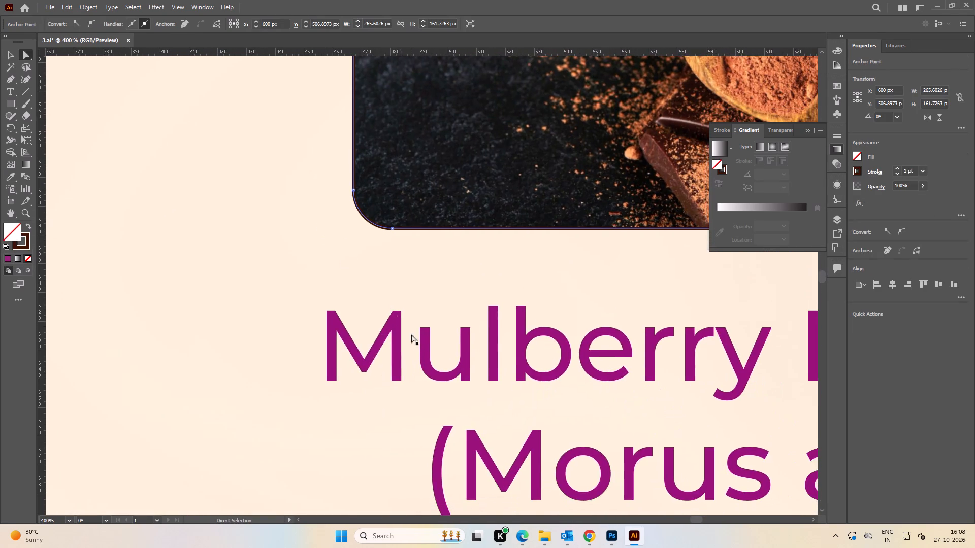
{"action": "scroll", "coordinate": [415, 342], "scroll_direction": "up", "scroll_amount": 3, "text": "alt"}
{"action": "key", "text": "x"}
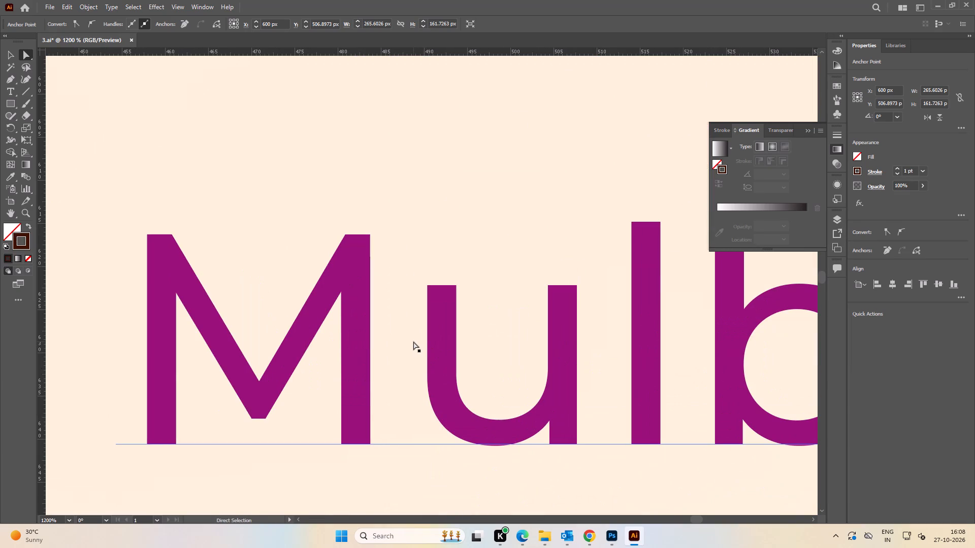
{"action": "key", "text": "i"}
{"action": "left_click", "coordinate": [355, 262], "text": "shift"}
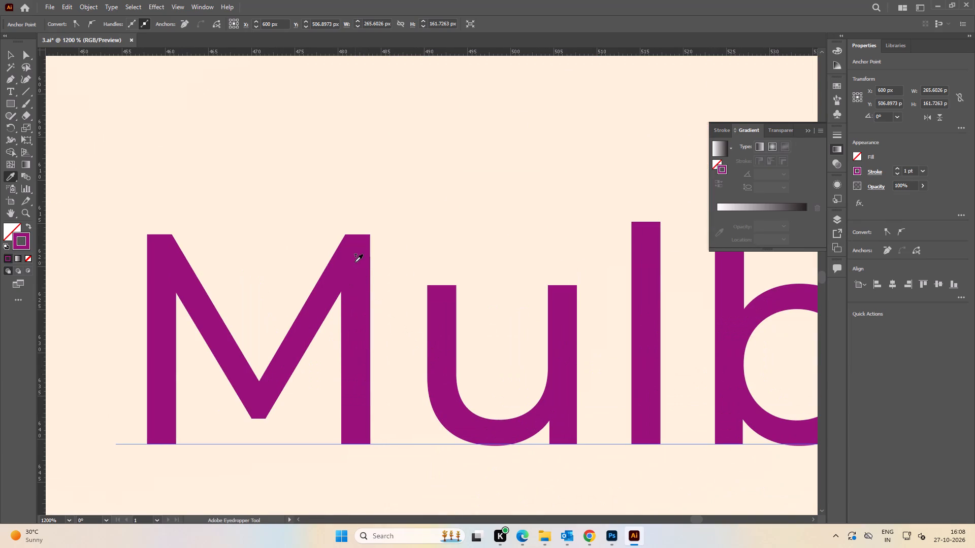
{"action": "scroll", "coordinate": [355, 262], "scroll_direction": "down", "scroll_amount": 3, "text": "alt"}
{"action": "key", "text": "v"}
{"action": "scroll", "coordinate": [228, 192], "scroll_direction": "down", "scroll_amount": 3, "text": "alt"}
{"action": "left_click", "coordinate": [219, 184]}
Match the outline of the Shea Butter picture's frame to the Mulberry picture's purple outline with the Eyedropper.
{"action": "key", "text": "space"}
{"action": "left_click_drag", "start_coordinate": [219, 174], "coordinate": [144, 188]}
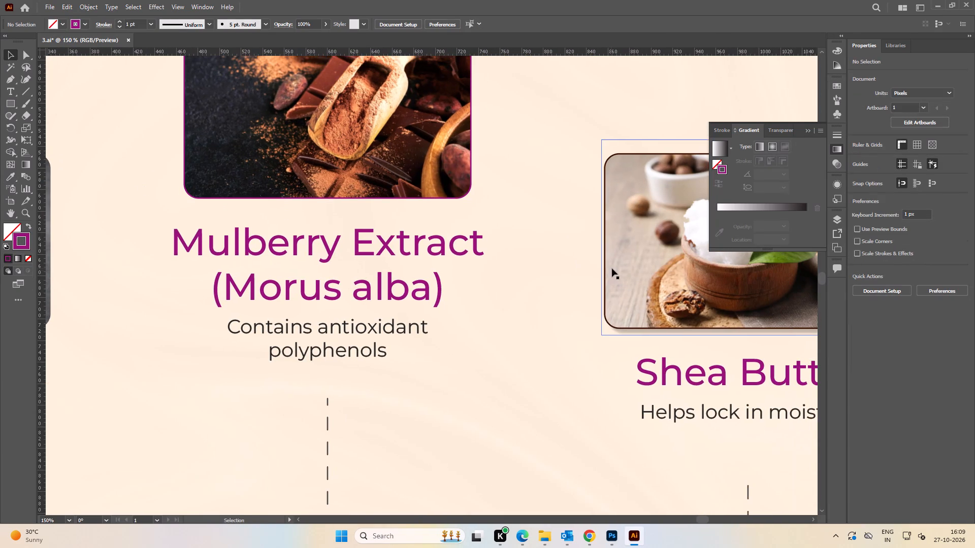
{"action": "left_click", "coordinate": [604, 274]}
{"action": "left_click", "coordinate": [538, 224]}
{"action": "key", "text": "a"}
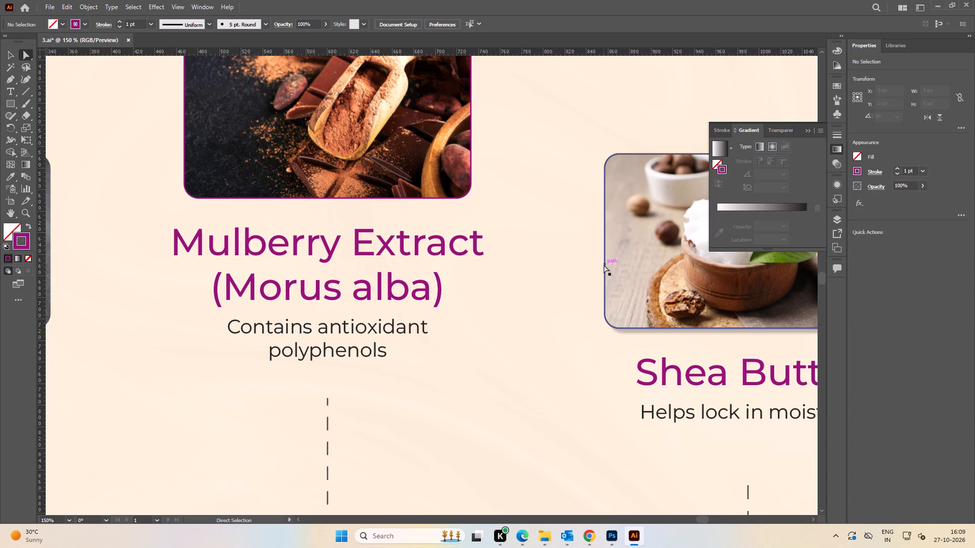
{"action": "left_click", "coordinate": [604, 265]}
{"action": "key", "text": "i"}
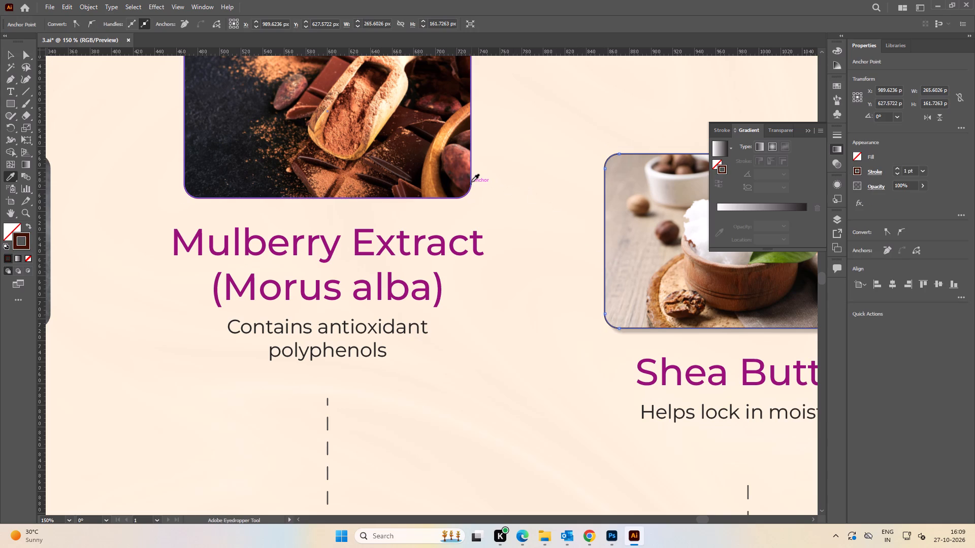
{"action": "left_click", "coordinate": [471, 182]}
{"action": "key", "text": "v"}
{"action": "left_click", "coordinate": [546, 210]}
Copy the Mulberry picture's purple outline onto the masked coconut picture with the Eyedropper.
{"action": "scroll", "coordinate": [539, 211], "scroll_direction": "down", "scroll_amount": 2, "text": "alt"}
{"action": "key", "text": "space"}
{"action": "left_click_drag", "start_coordinate": [309, 216], "coordinate": [447, 218]}
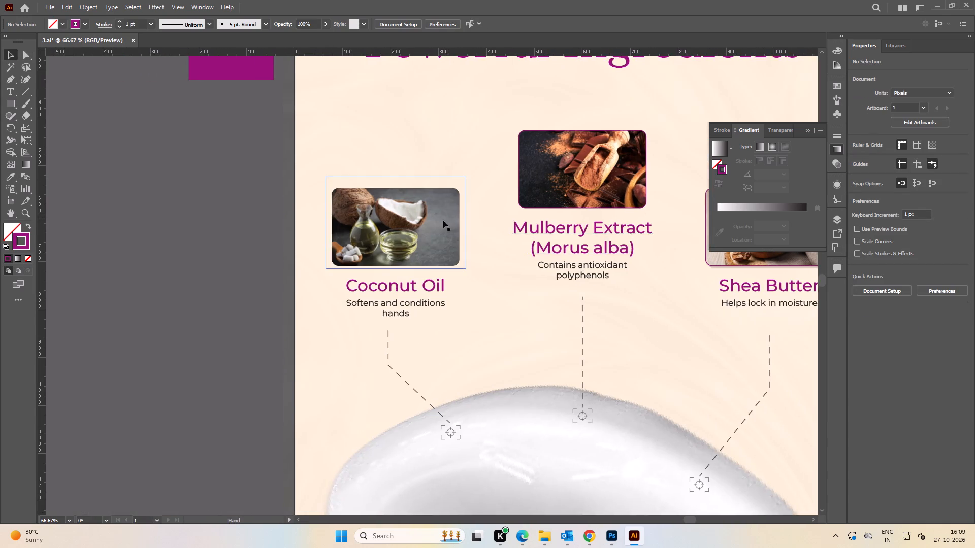
{"action": "scroll", "coordinate": [417, 255], "scroll_direction": "up", "scroll_amount": 3, "text": "alt"}
{"action": "left_click", "coordinate": [534, 255]}
{"action": "key", "text": "space"}
{"action": "key", "text": "space"}
{"action": "key", "text": "space"}
{"action": "key", "text": "space"}
{"action": "key", "text": "space"}
{"action": "left_click_drag", "start_coordinate": [589, 232], "coordinate": [267, 339]}
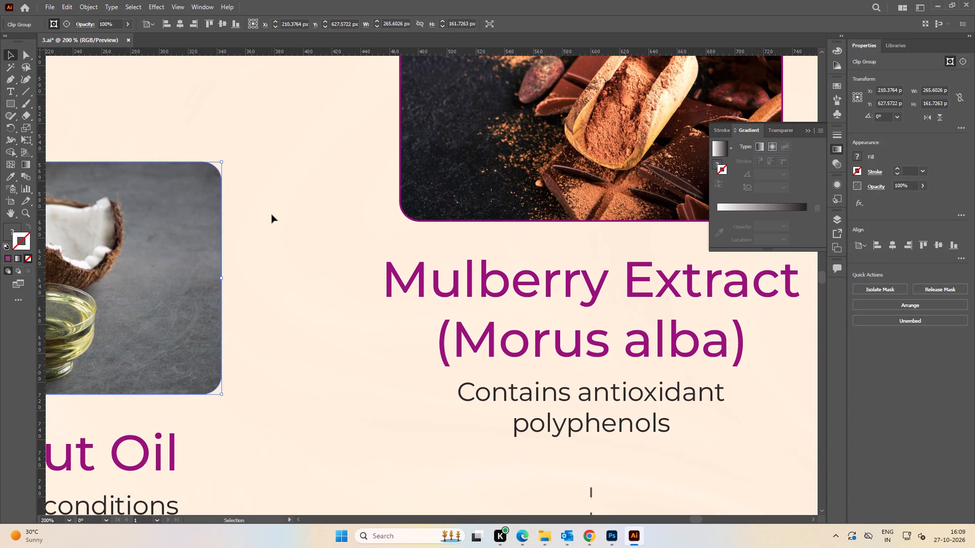
{"action": "key", "text": "i"}
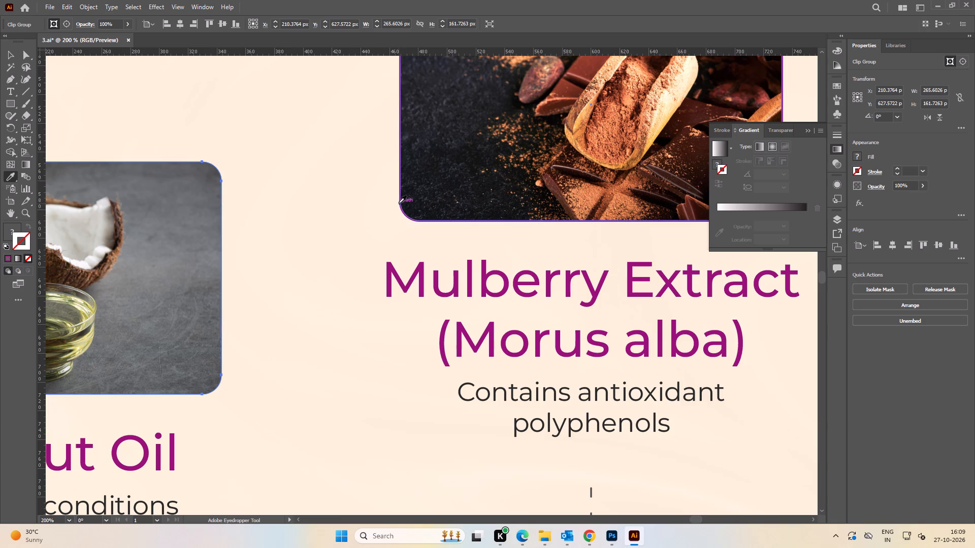
{"action": "left_click", "coordinate": [399, 203]}
{"action": "key", "text": "v"}
{"action": "left_click", "coordinate": [304, 256]}
Examine the three ingredient pictures, their outlines and captions across the Powerful Ingredients layout.
{"action": "scroll", "coordinate": [306, 256], "scroll_direction": "down", "scroll_amount": 3, "text": "alt"}
{"action": "key", "text": "space"}
{"action": "left_click_drag", "start_coordinate": [300, 270], "coordinate": [382, 267]}
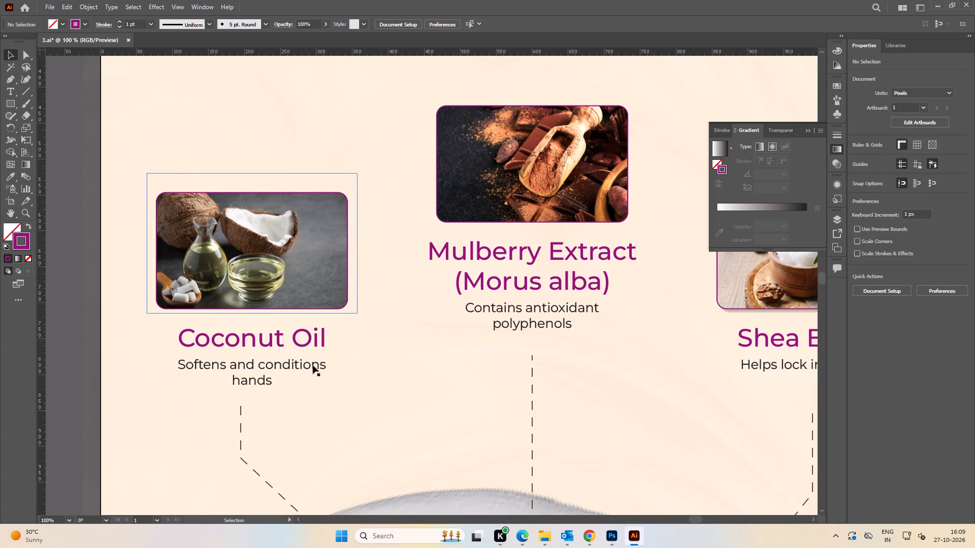
{"action": "scroll", "coordinate": [423, 330], "scroll_direction": "down", "scroll_amount": 1, "text": "alt"}
{"action": "key", "text": "space"}
{"action": "left_click_drag", "start_coordinate": [435, 354], "coordinate": [289, 356]}
{"action": "key", "text": "space"}
{"action": "left_click_drag", "start_coordinate": [459, 209], "coordinate": [510, 200]}
{"action": "key", "text": "space"}
{"action": "left_click_drag", "start_coordinate": [324, 302], "coordinate": [458, 237]}
{"action": "key", "text": "space"}
{"action": "left_click_drag", "start_coordinate": [470, 272], "coordinate": [368, 282]}
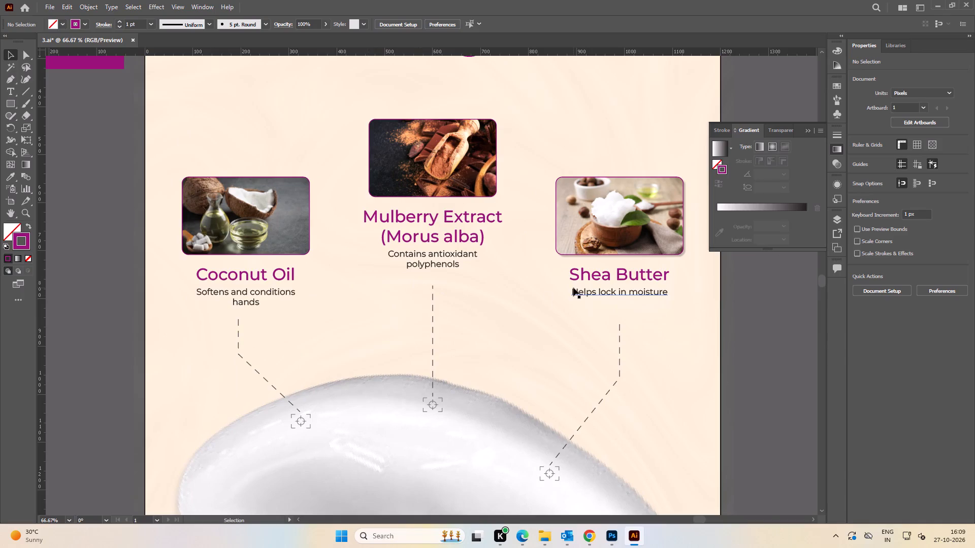
{"action": "key", "text": "space"}
{"action": "left_click_drag", "start_coordinate": [259, 336], "coordinate": [311, 331]}
{"action": "key", "text": "space"}
{"action": "key", "text": "space"}
{"action": "key", "text": "space"}
{"action": "key", "text": "space"}
{"action": "key", "text": "space"}
{"action": "key", "text": "space"}
{"action": "key", "text": "space"}
{"action": "key", "text": "space"}
{"action": "key", "text": "space"}
{"action": "key", "text": "space"}
{"action": "key", "text": "space"}
{"action": "key", "text": "space"}
{"action": "key", "text": "space"}
{"action": "key", "text": "space"}
{"action": "key", "text": "space"}
{"action": "key", "text": "space"}
{"action": "key", "text": "space"}
{"action": "key", "text": "space"}
{"action": "left_click_drag", "start_coordinate": [543, 299], "coordinate": [483, 314]}
{"action": "left_click", "coordinate": [453, 231]}
{"action": "key", "text": "ctrl+c"}
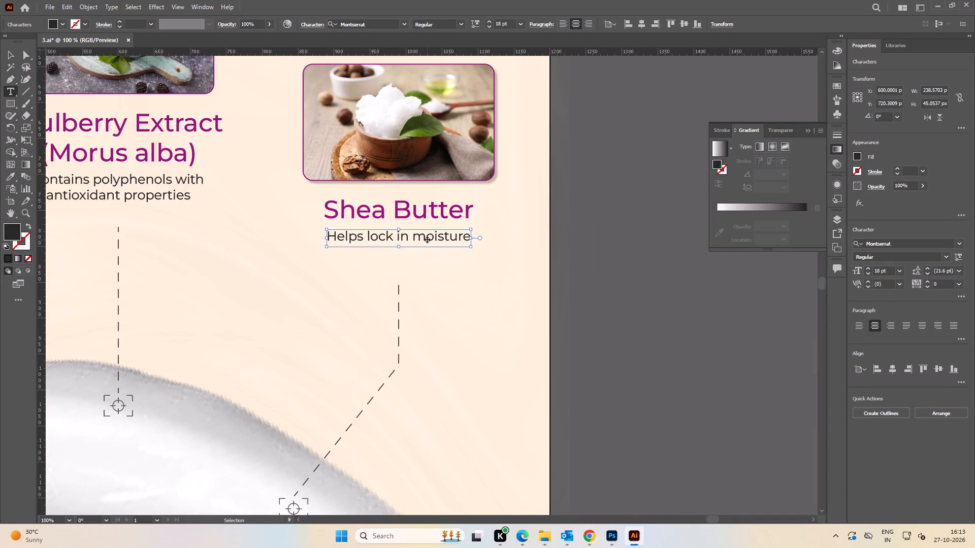
{"action": "key", "text": "ctrl+a"}
{"action": "key", "text": "ctrl+v"}
Break the Shea Butter subtext into two lines, "Helps lock in moisture" and "for softer hands".
{"action": "key", "text": "ctrl+Left"}
{"action": "key", "text": "ctrl+Left"}
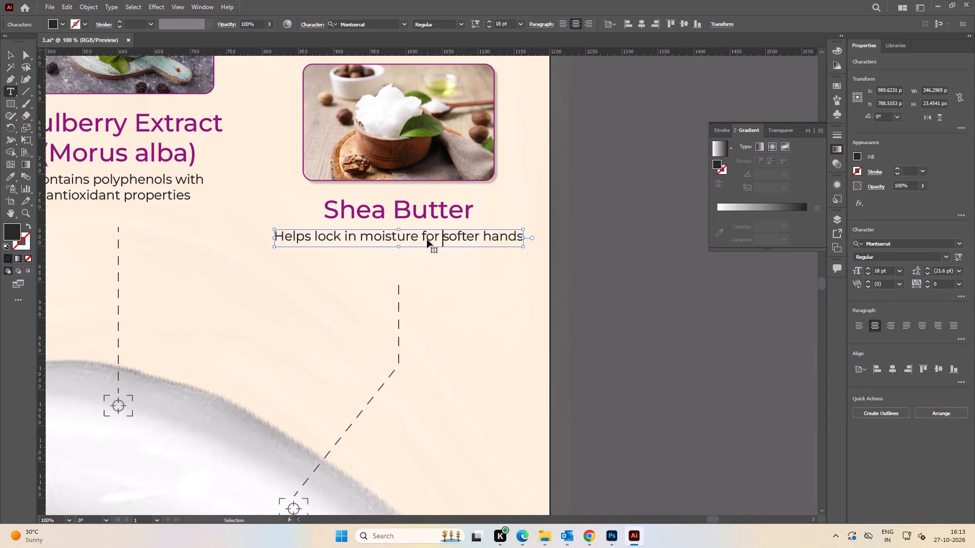
{"action": "key", "text": "BackSpace"}
{"action": "key", "text": "Return"}
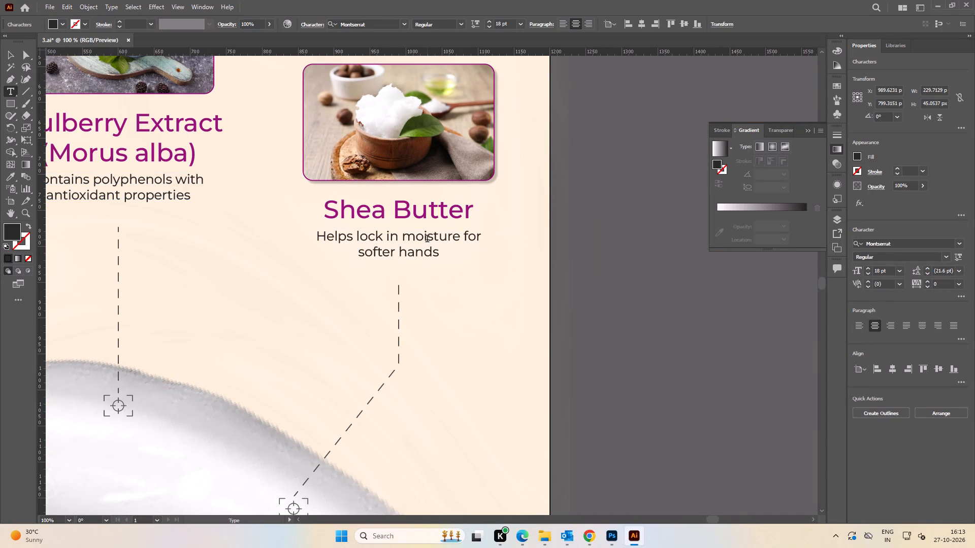
{"action": "key", "text": "Up"}
{"action": "key", "text": "ctrl+Right"}
{"action": "key", "text": "ctrl+Right"}
{"action": "key", "text": "ctrl+Right"}
{"action": "key", "text": "ctrl+Right"}
{"action": "key", "text": "ctrl+Left"}
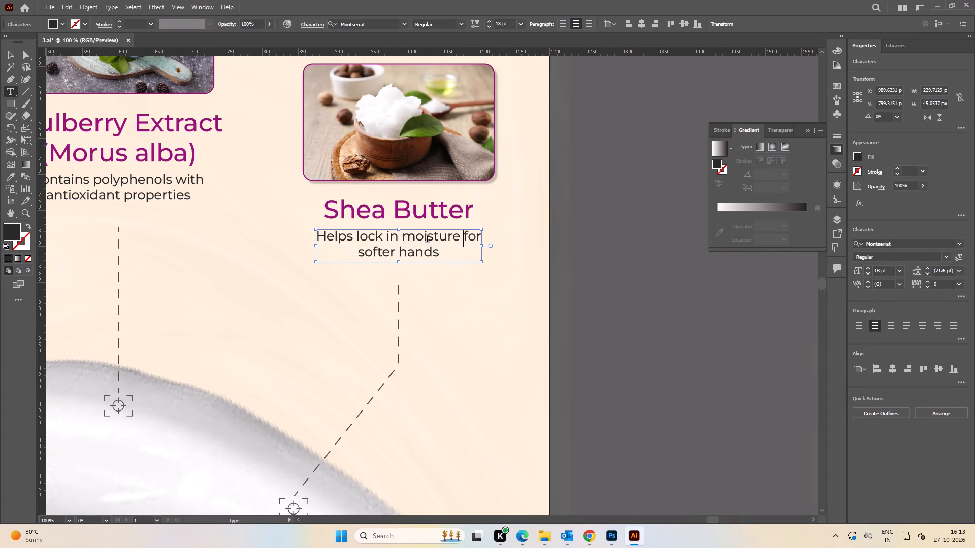
{"action": "key", "text": "BackSpace"}
{"action": "key", "text": "Return"}
{"action": "key", "text": "Down"}
{"action": "key", "text": "ctrl+Left"}
{"action": "key", "text": "BackSpace"}
{"action": "key", "text": "space"}
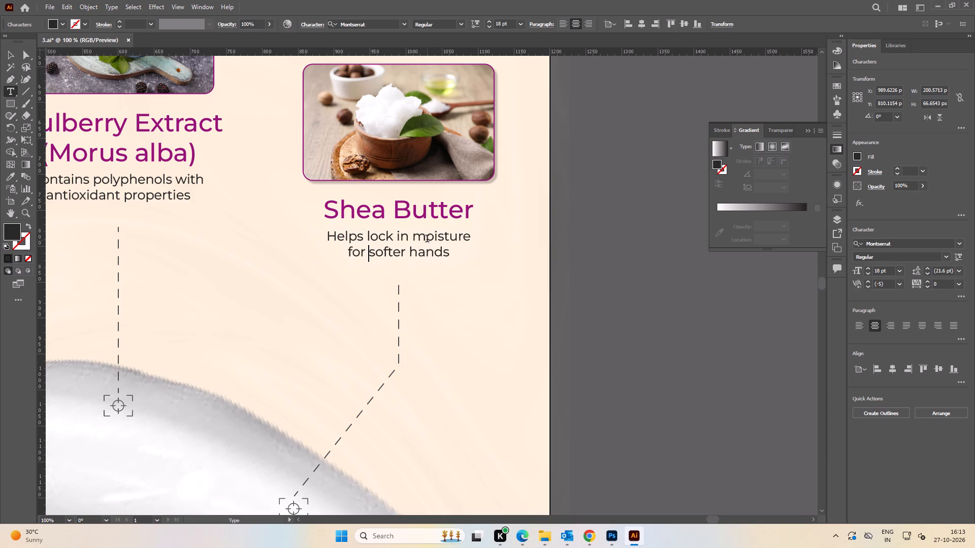
{"action": "left_click", "coordinate": [13, 51]}
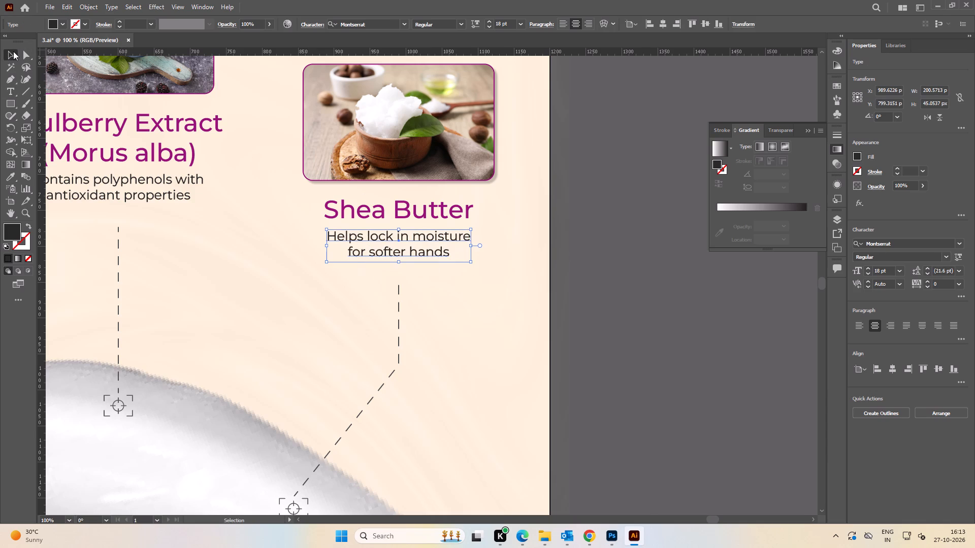
Deselect the text and save the Powerful Ingredients design, 3.ai, with the corrected subtexts.
{"action": "key", "text": "ctrl+0"}
{"action": "key", "text": "ctrl+s"}
{"action": "key", "text": "ctrl+s"}
{"action": "left_click", "coordinate": [635, 304]}
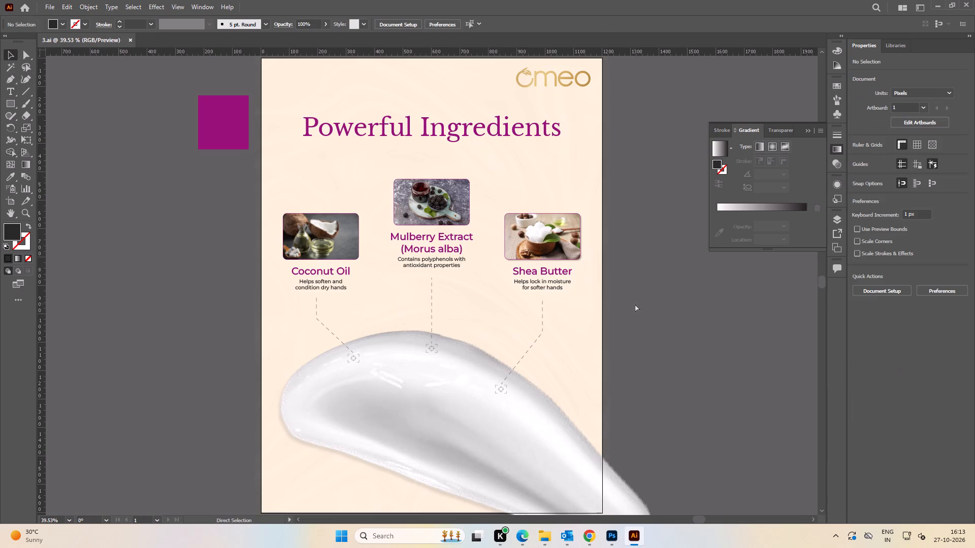
{"action": "key", "text": "ctrl+s"}
Export the Powerful Ingredients artboard as a high-quality 1200 x 1600 px JPEG named 3 in the Mulberry-Hand-Cream 1200x1600 folder.
{"action": "key", "text": "ctrl+alt+shift+s"}
{"action": "left_click", "coordinate": [842, 491]}
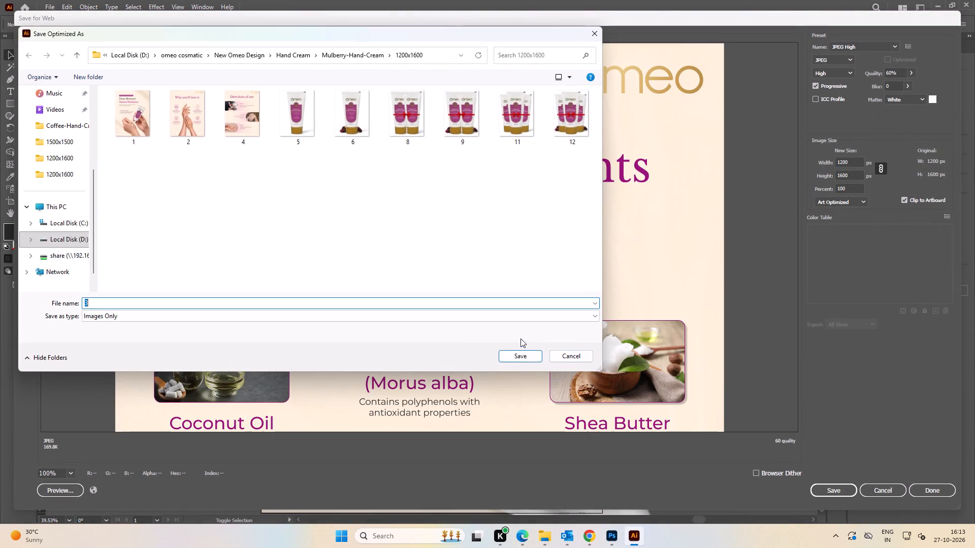
{"action": "left_click", "coordinate": [519, 359]}
Save the Powerful Ingredients design 3.ai and close it.
{"action": "key", "text": "ctrl+s"}
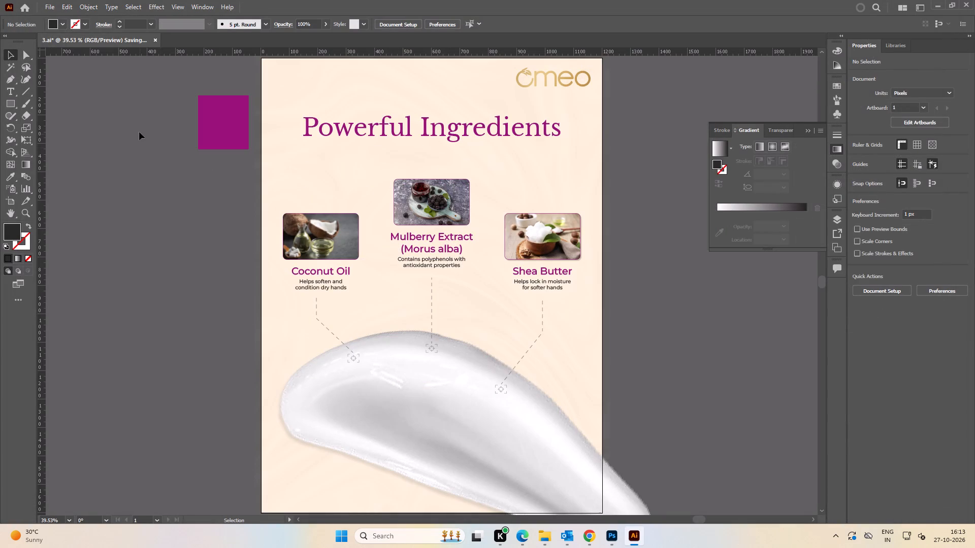
{"action": "left_click", "coordinate": [139, 132]}
{"action": "left_click", "coordinate": [131, 37]}
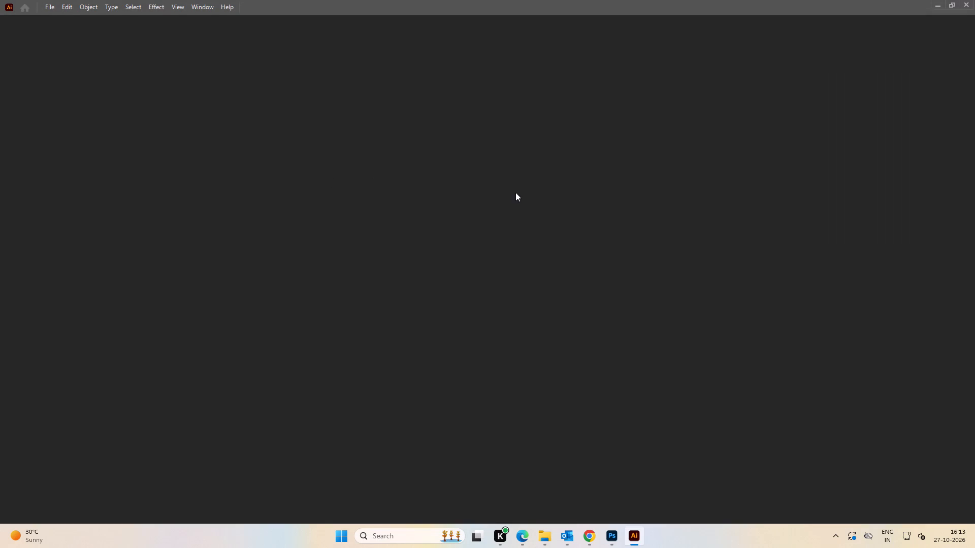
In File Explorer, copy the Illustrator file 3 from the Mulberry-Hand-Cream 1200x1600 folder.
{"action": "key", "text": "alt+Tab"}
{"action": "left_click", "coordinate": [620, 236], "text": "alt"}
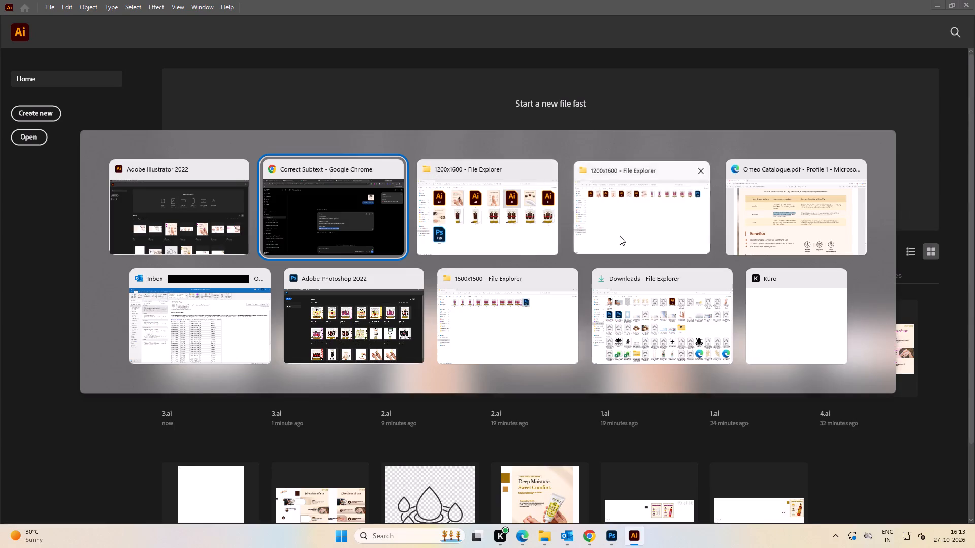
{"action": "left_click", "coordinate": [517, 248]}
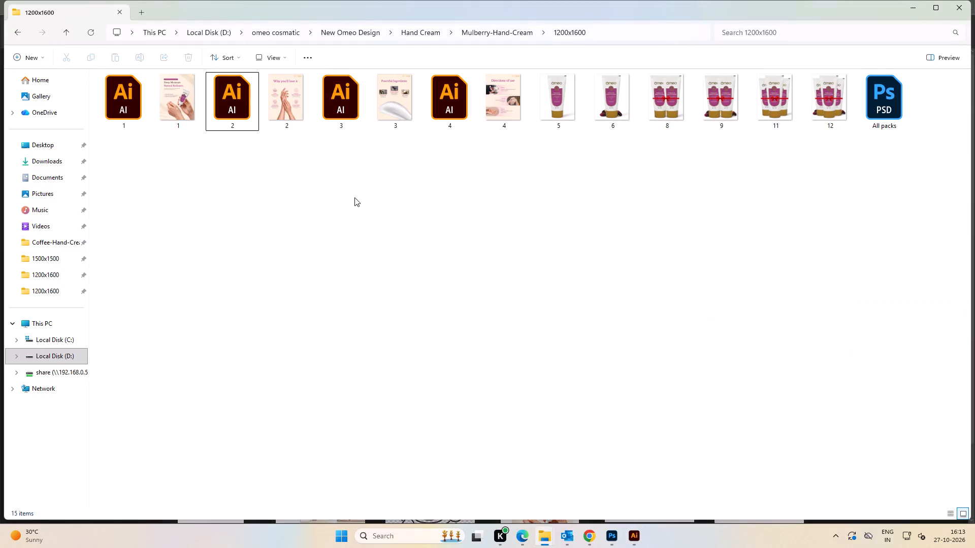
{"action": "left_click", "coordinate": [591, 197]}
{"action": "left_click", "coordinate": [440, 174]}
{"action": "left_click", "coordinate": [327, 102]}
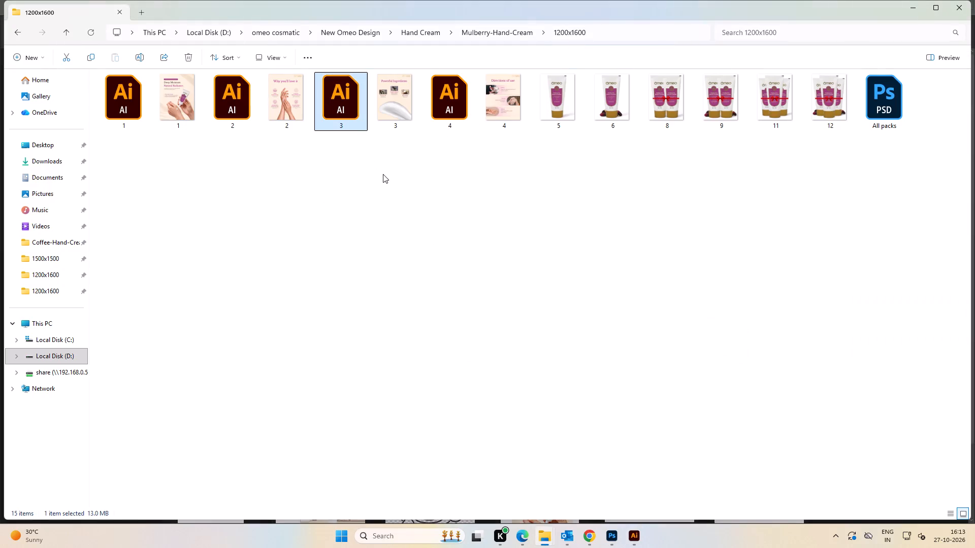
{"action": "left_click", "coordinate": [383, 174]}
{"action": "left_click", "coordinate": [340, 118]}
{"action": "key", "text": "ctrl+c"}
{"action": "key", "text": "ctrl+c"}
Open the Illustrator file 1 from the 1200x1600 folder inside Vanilla-Hand-Cream.
{"action": "key", "text": "BackSpace"}
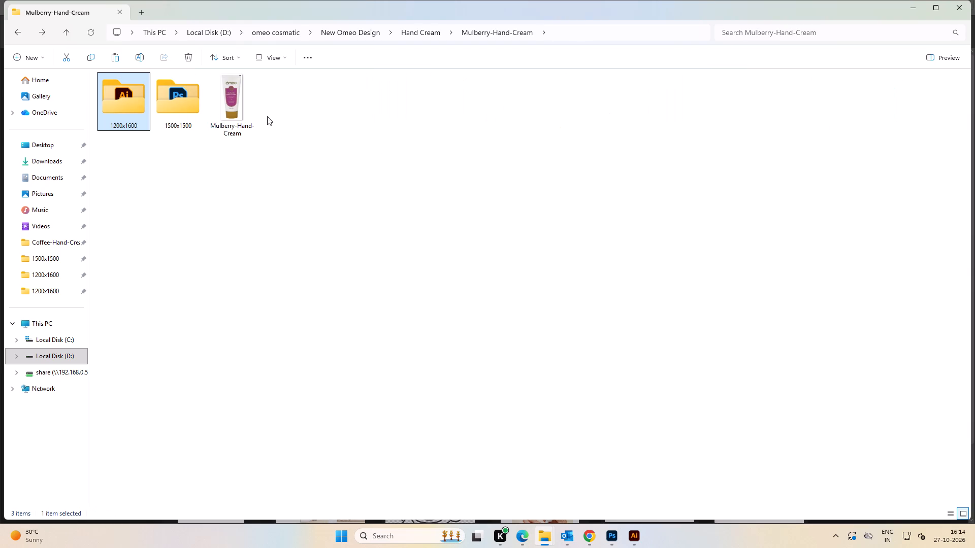
{"action": "key", "text": "BackSpace"}
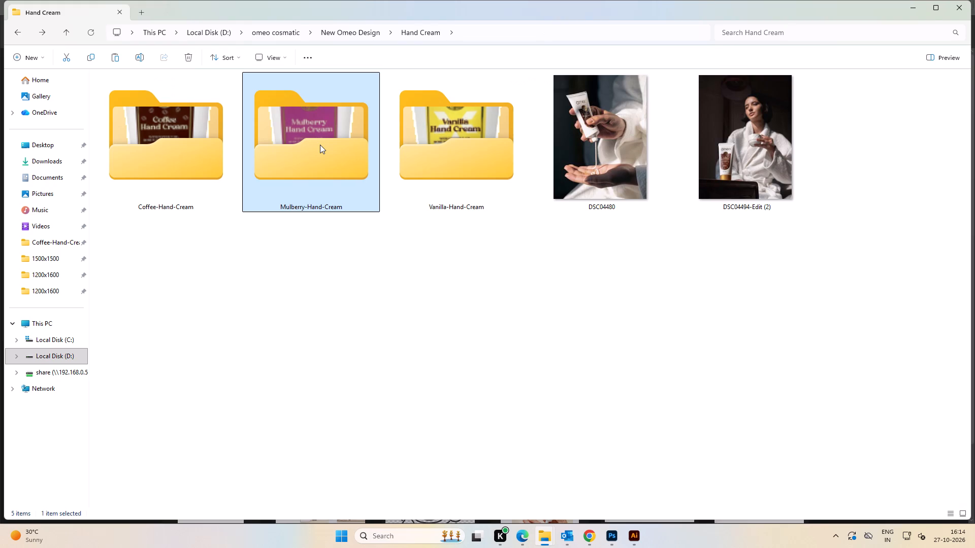
{"action": "double_click", "coordinate": [410, 141]}
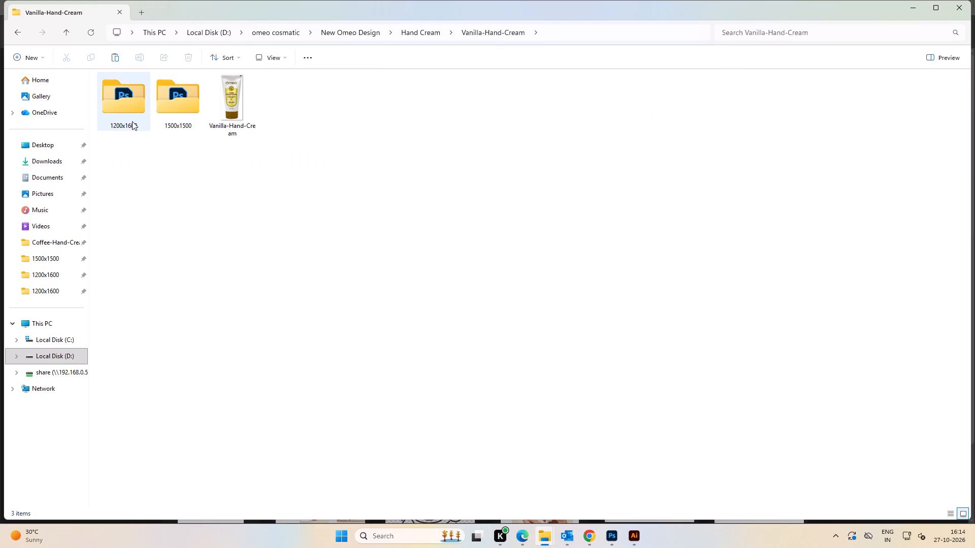
{"action": "double_click", "coordinate": [131, 119]}
{"action": "left_click", "coordinate": [521, 246]}
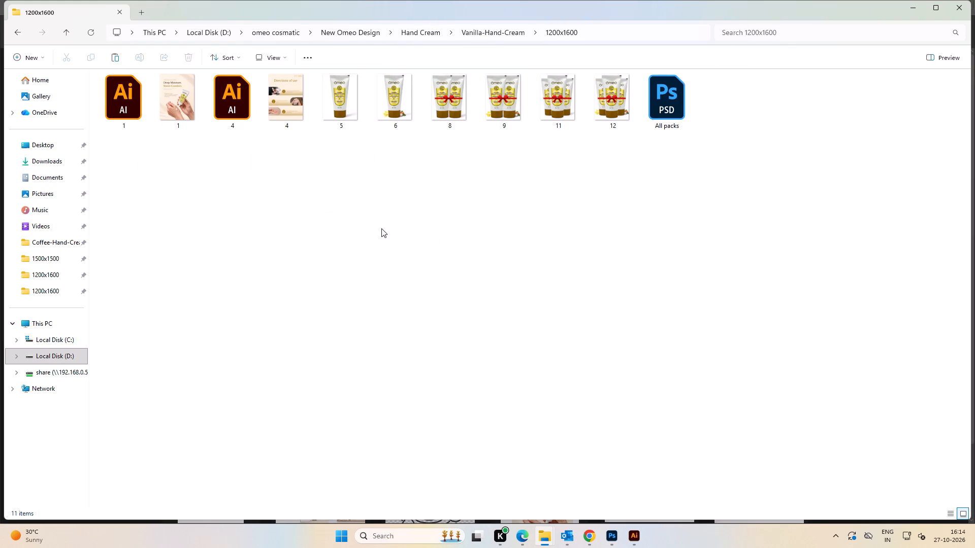
{"action": "double_click", "coordinate": [127, 113]}
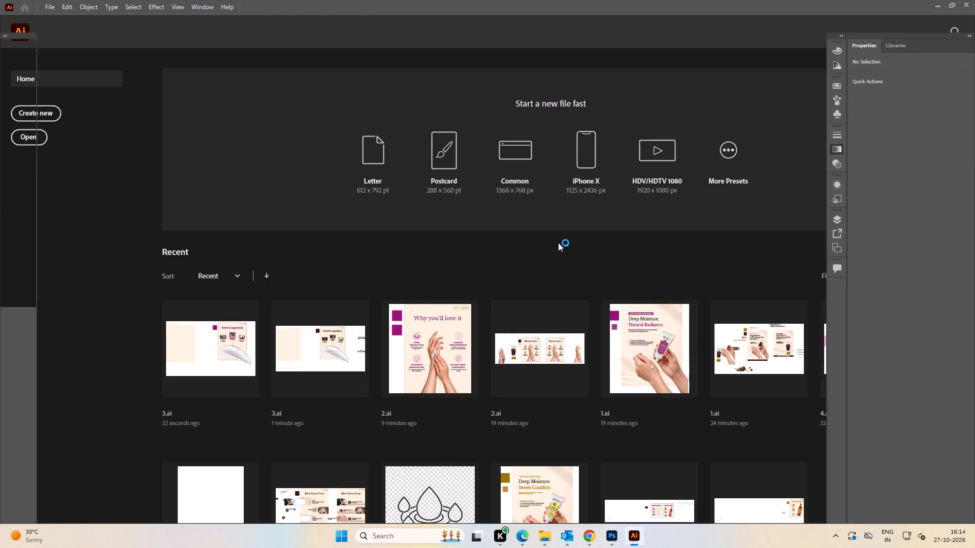
{"action": "scroll", "coordinate": [555, 254], "scroll_direction": "down", "scroll_amount": 2, "text": "alt"}
{"action": "key", "text": "space"}
{"action": "left_click_drag", "start_coordinate": [599, 268], "coordinate": [565, 268]}
{"action": "left_click", "coordinate": [611, 245]}
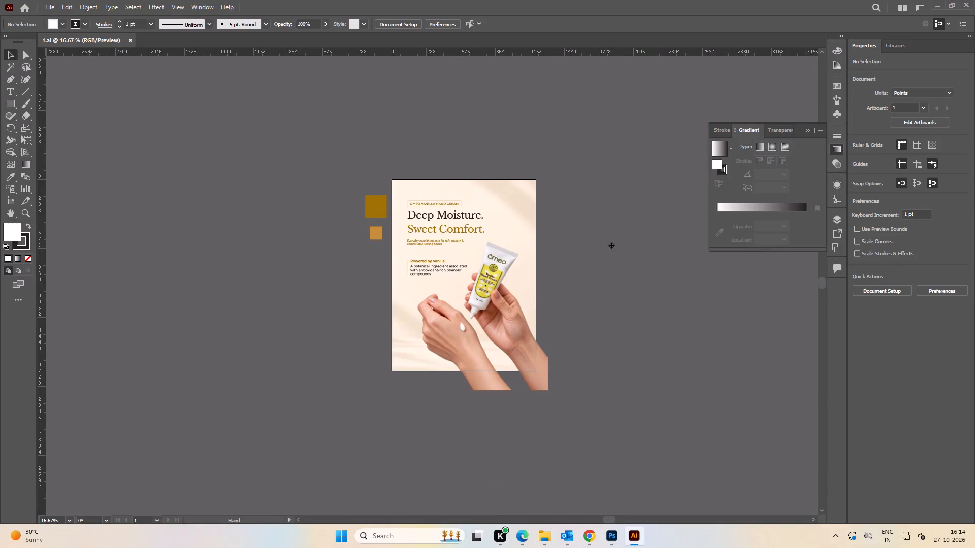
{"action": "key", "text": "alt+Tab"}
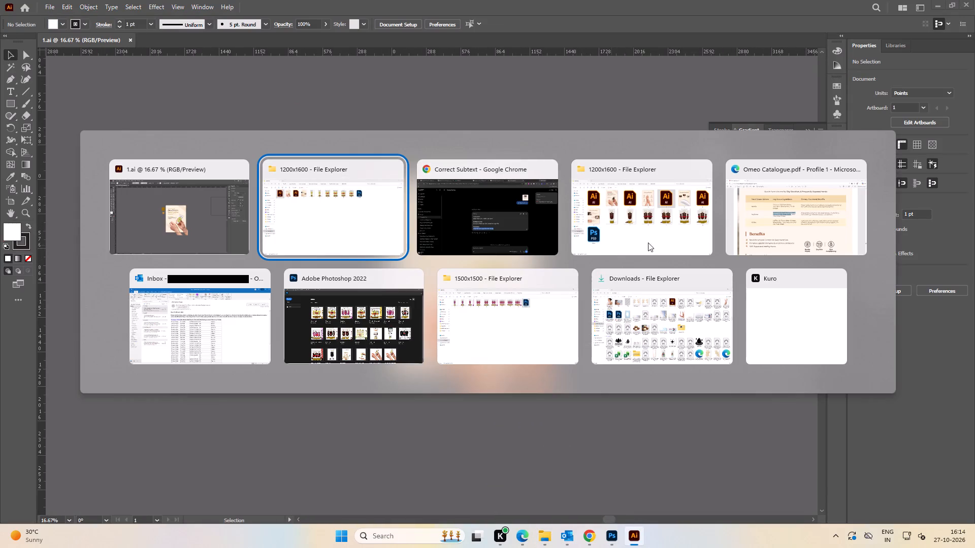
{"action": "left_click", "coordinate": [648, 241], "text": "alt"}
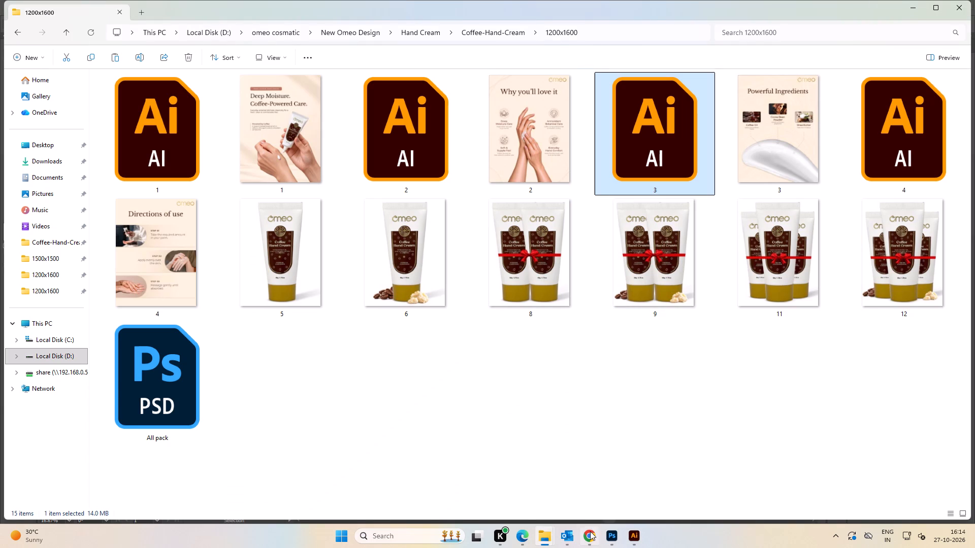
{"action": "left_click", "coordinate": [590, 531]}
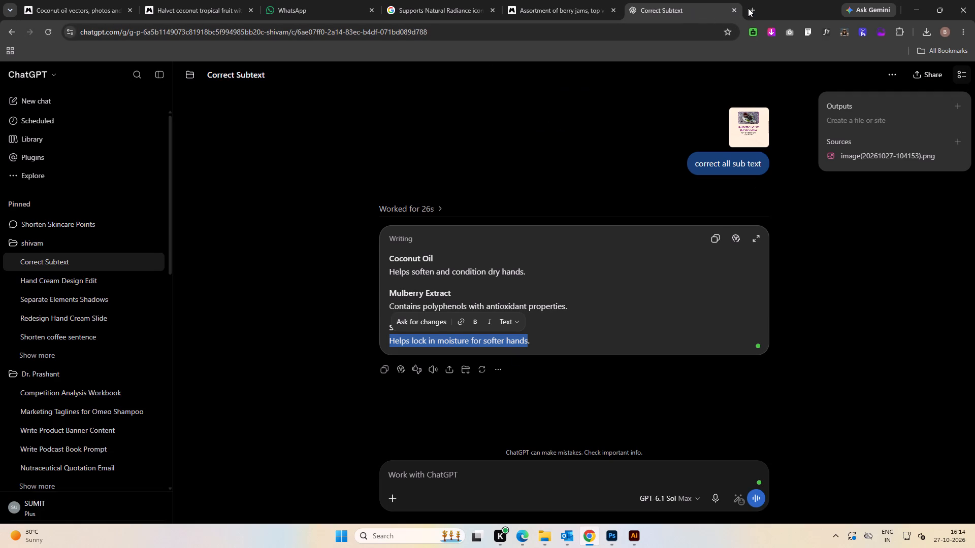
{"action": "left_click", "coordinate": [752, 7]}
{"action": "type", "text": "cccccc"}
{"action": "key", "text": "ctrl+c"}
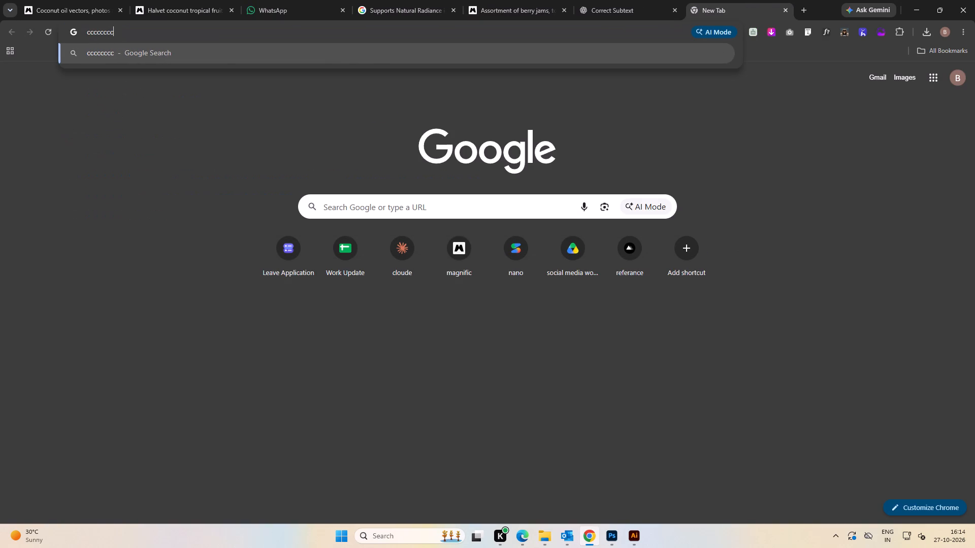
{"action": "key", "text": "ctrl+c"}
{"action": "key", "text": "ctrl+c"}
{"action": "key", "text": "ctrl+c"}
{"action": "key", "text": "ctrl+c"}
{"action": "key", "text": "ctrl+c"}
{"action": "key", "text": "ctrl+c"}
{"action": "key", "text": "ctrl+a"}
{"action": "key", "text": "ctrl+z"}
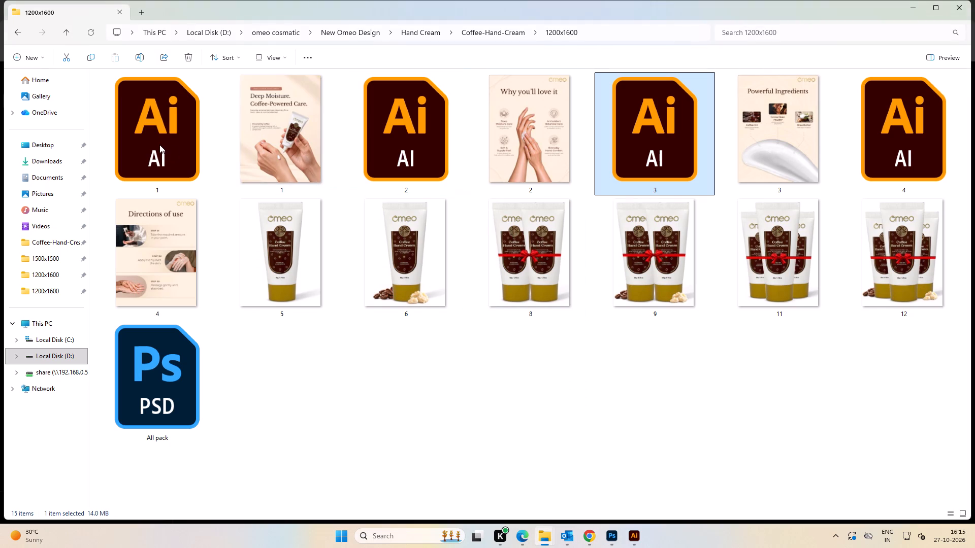
{"action": "double_click", "coordinate": [159, 145]}
{"action": "scroll", "coordinate": [501, 246], "scroll_direction": "down", "scroll_amount": 1, "text": "alt"}
{"action": "key", "text": "space"}
{"action": "key", "text": "space"}
{"action": "key", "text": "space"}
{"action": "key", "text": "space"}
{"action": "key", "text": "space"}
{"action": "key", "text": "space"}
{"action": "key", "text": "space"}
{"action": "key", "text": "space"}
{"action": "key", "text": "space"}
{"action": "key", "text": "space"}
{"action": "key", "text": "space"}
{"action": "key", "text": "space"}
{"action": "key", "text": "space"}
{"action": "key", "text": "space"}
{"action": "key", "text": "space"}
{"action": "key", "text": "space"}
{"action": "key", "text": "space"}
{"action": "key", "text": "space"}
{"action": "left_click_drag", "start_coordinate": [458, 262], "coordinate": [498, 252]}
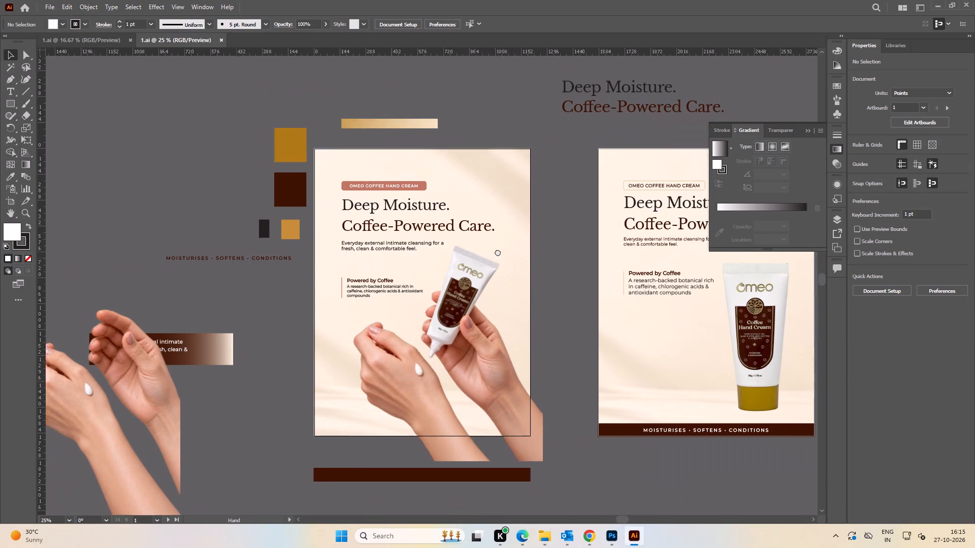
{"action": "left_click_drag", "start_coordinate": [498, 252], "coordinate": [503, 250]}
{"action": "left_click_drag", "start_coordinate": [547, 251], "coordinate": [553, 242]}
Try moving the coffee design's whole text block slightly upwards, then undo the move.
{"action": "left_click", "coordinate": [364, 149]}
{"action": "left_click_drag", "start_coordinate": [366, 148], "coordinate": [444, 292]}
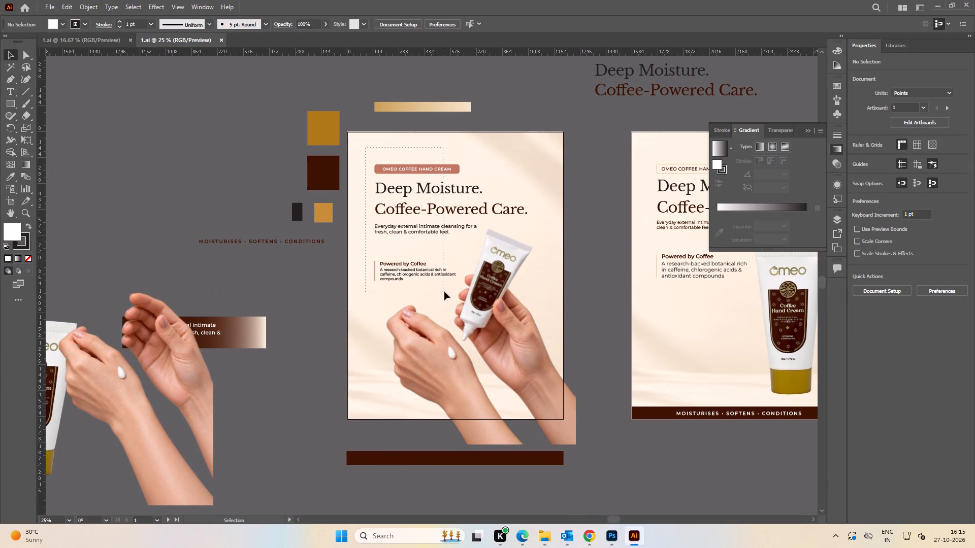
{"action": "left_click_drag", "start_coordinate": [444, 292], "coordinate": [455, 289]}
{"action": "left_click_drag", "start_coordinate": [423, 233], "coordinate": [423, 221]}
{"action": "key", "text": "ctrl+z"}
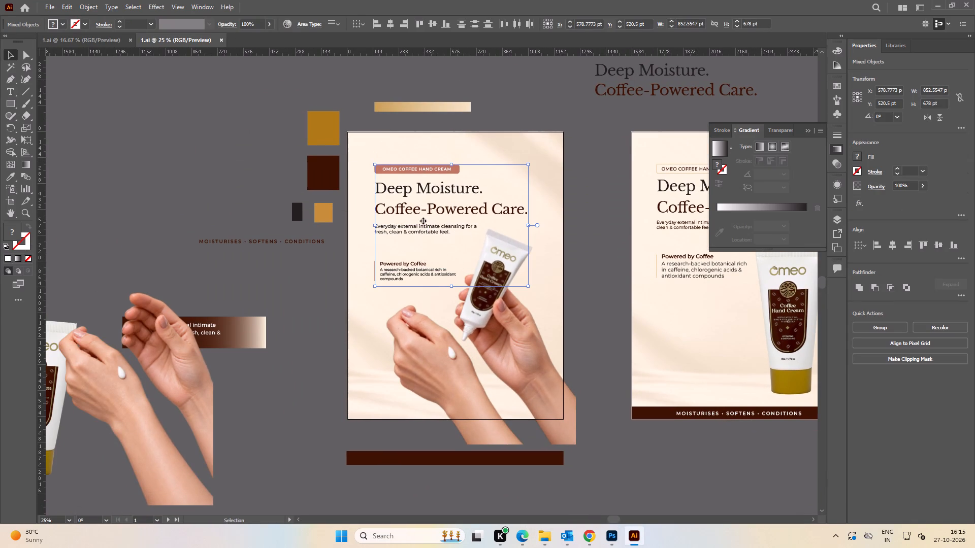
Group the coffee design's product tag, headline, subtext and "Powered by Coffee" text on the first artboard, and copy the group.
{"action": "left_click", "coordinate": [591, 232]}
{"action": "left_click", "coordinate": [509, 207]}
{"action": "left_click", "coordinate": [357, 157]}
{"action": "left_click_drag", "start_coordinate": [368, 151], "coordinate": [368, 152]}
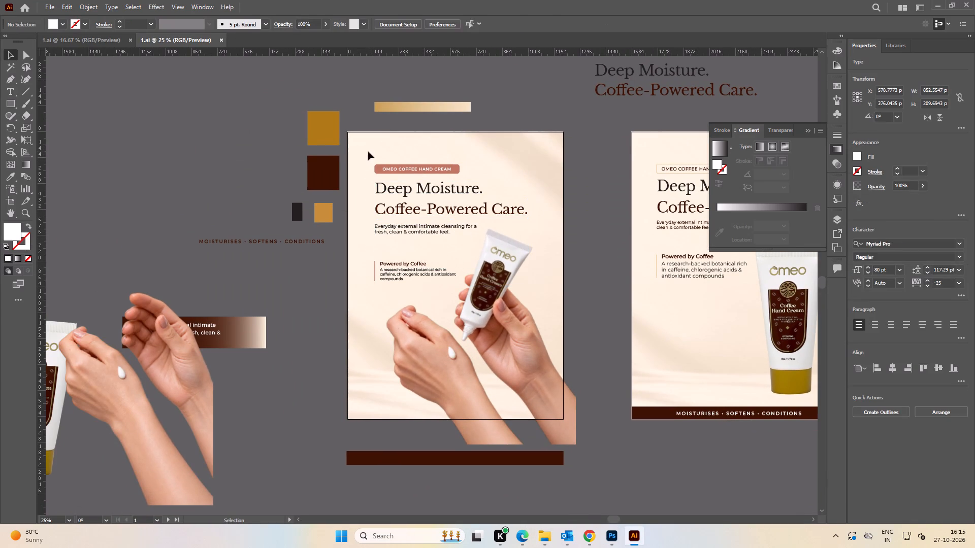
{"action": "left_click_drag", "start_coordinate": [368, 152], "coordinate": [451, 292]}
{"action": "key", "text": "ctrl+g"}
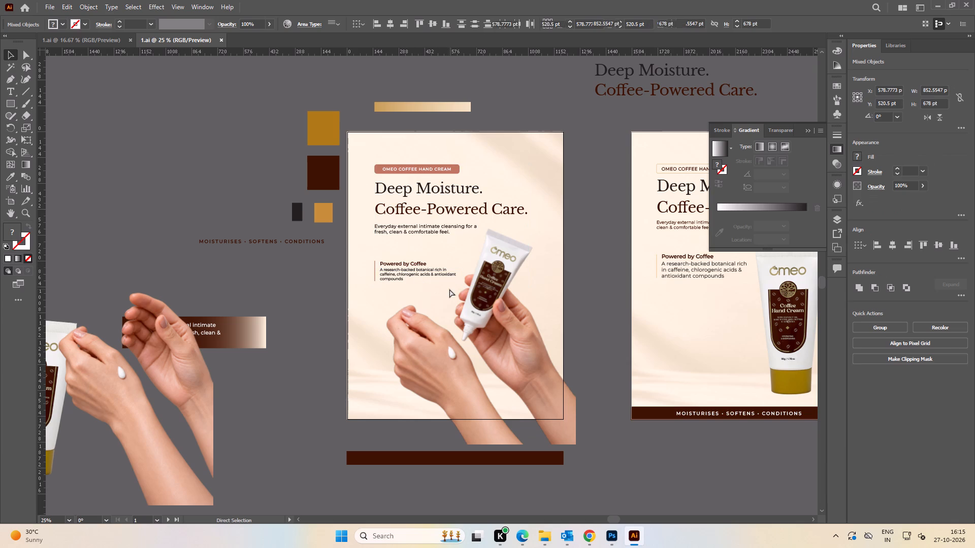
{"action": "key", "text": "ctrl+c"}
Paste the copied coffee text group in front on the vanilla hand cream design, 1.ai.
{"action": "left_click", "coordinate": [106, 41]}
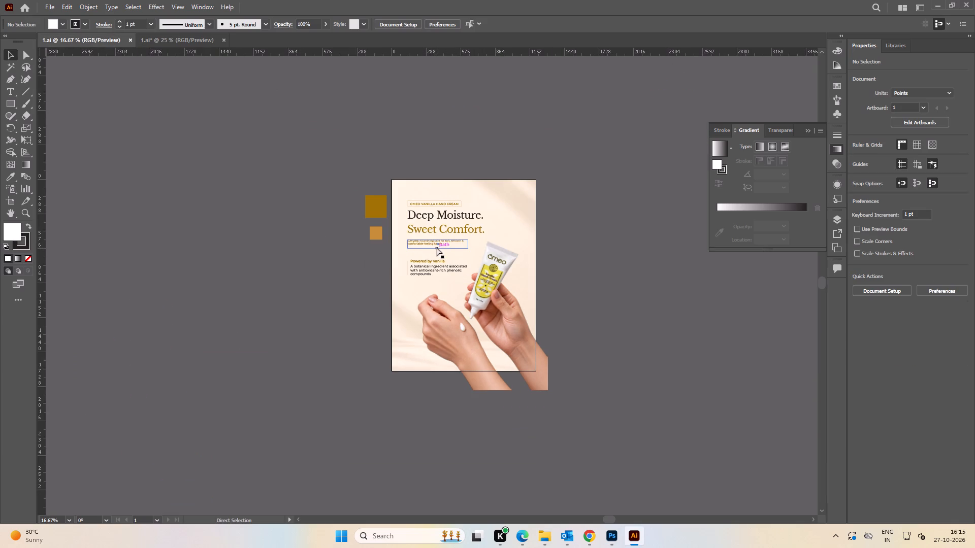
{"action": "key", "text": "ctrl+f"}
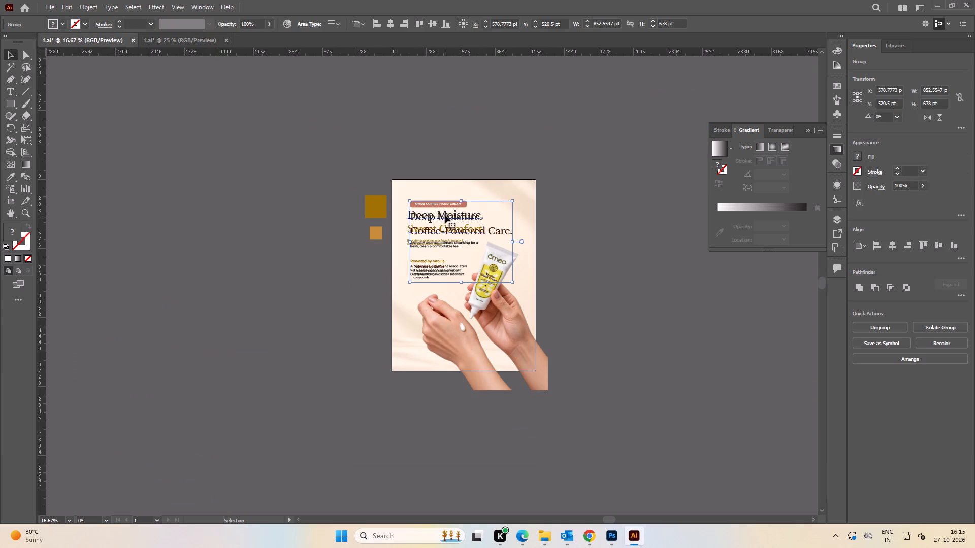
Move the original vanilla text elements off the artboard to its left, leaving the pasted coffee text group in place.
{"action": "scroll", "coordinate": [445, 214], "scroll_direction": "up", "scroll_amount": 2, "text": "alt"}
{"action": "key", "text": "space"}
{"action": "left_click_drag", "start_coordinate": [533, 241], "coordinate": [462, 217]}
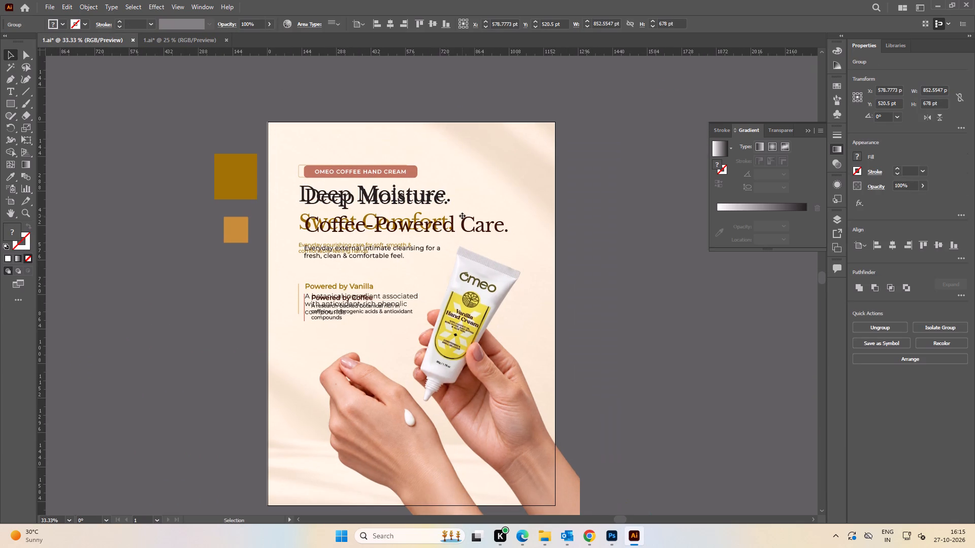
{"action": "left_click", "coordinate": [292, 143]}
{"action": "left_click_drag", "start_coordinate": [290, 147], "coordinate": [443, 333]}
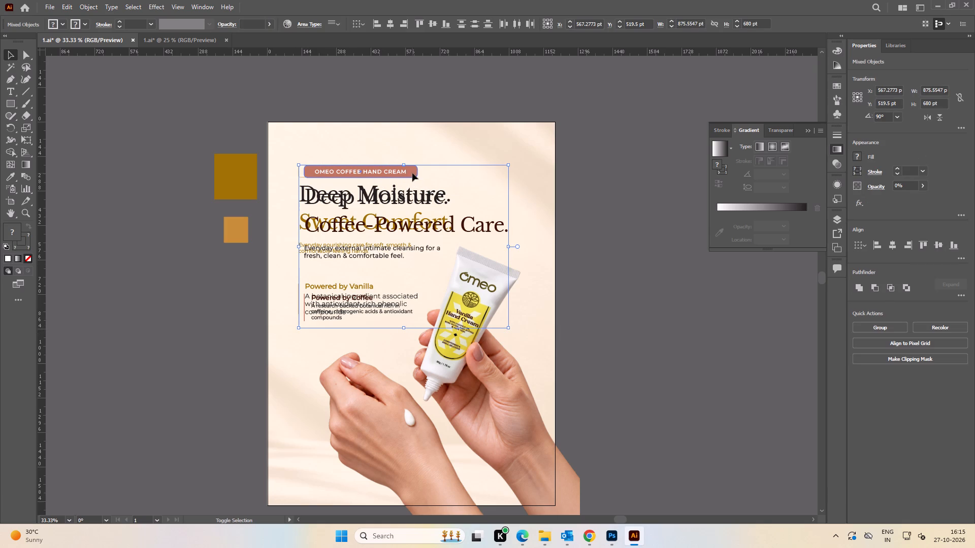
{"action": "left_click", "coordinate": [487, 228], "text": "shift"}
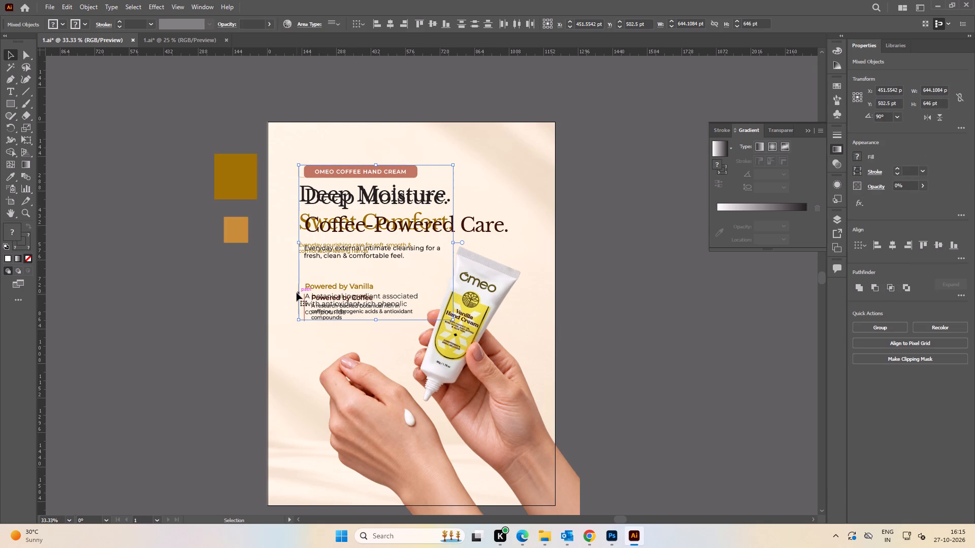
{"action": "key", "text": "shift+Left"}
{"action": "key", "text": "shift+Left"}
{"action": "key", "text": "shift+Left"}
{"action": "key", "text": "shift+Left"}
{"action": "key", "text": "shift+Left"}
{"action": "key", "text": "shift+Left"}
{"action": "key", "text": "shift+Left"}
{"action": "key", "text": "shift+Left"}
{"action": "key", "text": "shift+Left"}
{"action": "key", "text": "shift+Left"}
{"action": "key", "text": "shift+Left"}
{"action": "key", "text": "shift+Left"}
{"action": "key", "text": "shift+Left"}
{"action": "key", "text": "shift+Left"}
{"action": "key", "text": "shift+Left"}
{"action": "key", "text": "shift+Left"}
{"action": "key", "text": "shift+Left"}
{"action": "key", "text": "shift+Left"}
{"action": "key", "text": "shift+Left"}
{"action": "key", "text": "shift+Left"}
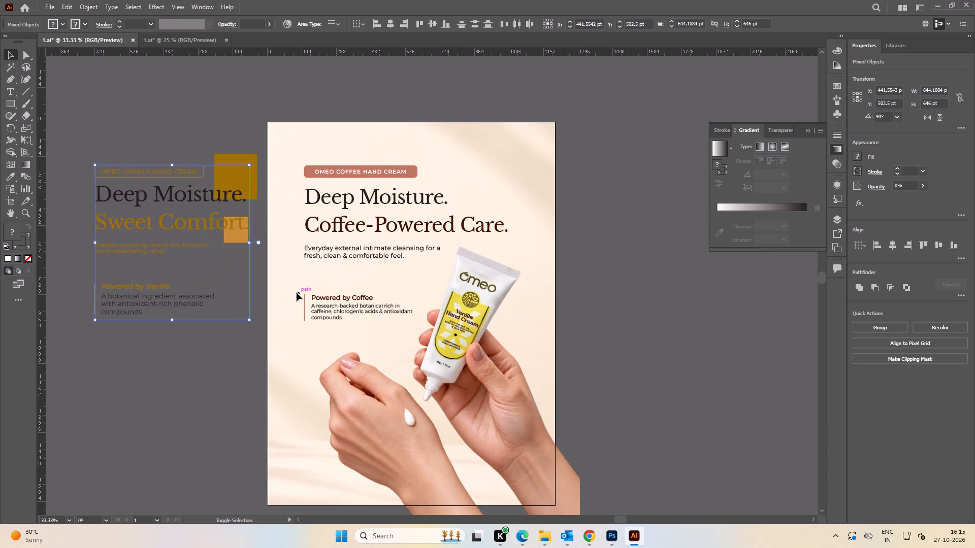
{"action": "left_click", "coordinate": [219, 368]}
Apply the coffee design's "Deep Moisture." text style to the vanilla headline using the Eyedropper.
{"action": "key", "text": "space"}
{"action": "left_click_drag", "start_coordinate": [183, 372], "coordinate": [247, 362]}
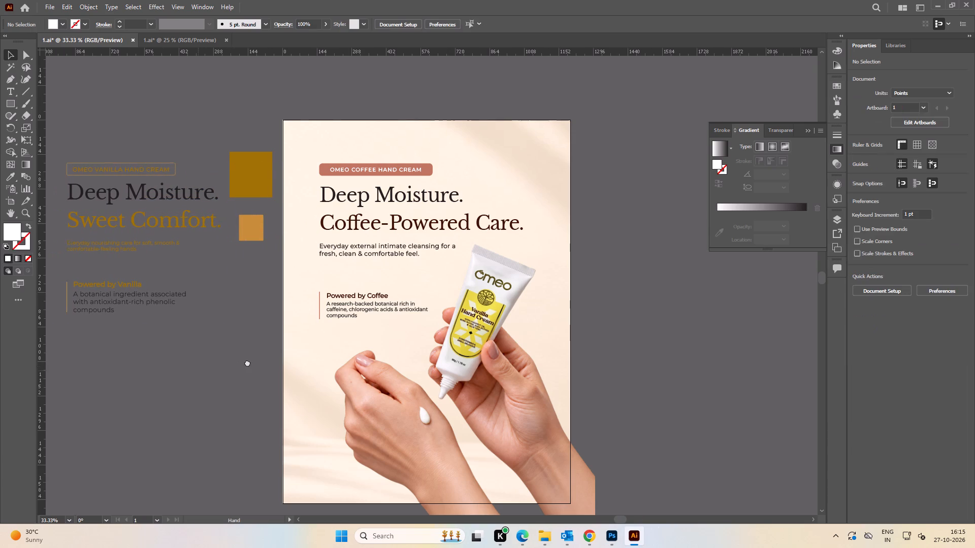
{"action": "left_click_drag", "start_coordinate": [247, 362], "coordinate": [308, 349]}
{"action": "left_click", "coordinate": [300, 197]}
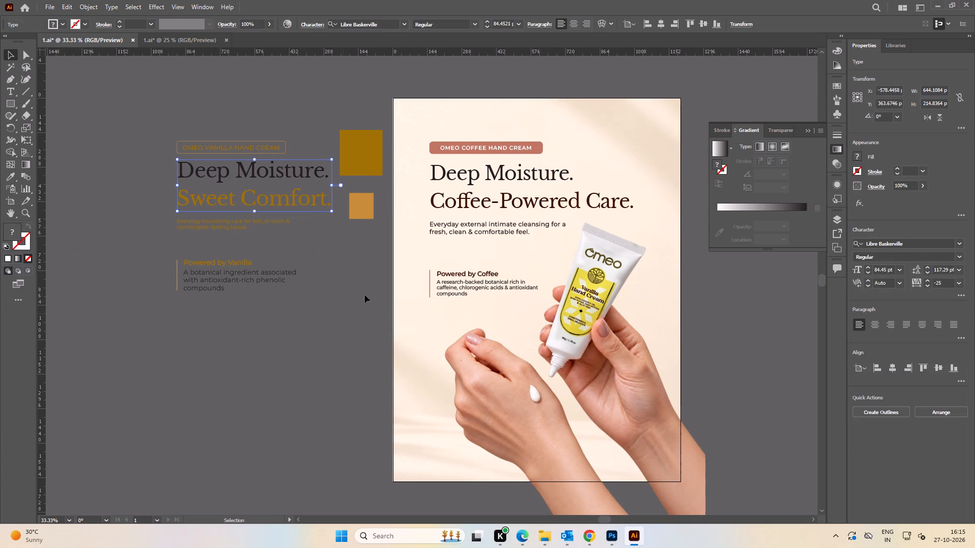
{"action": "key", "text": "i"}
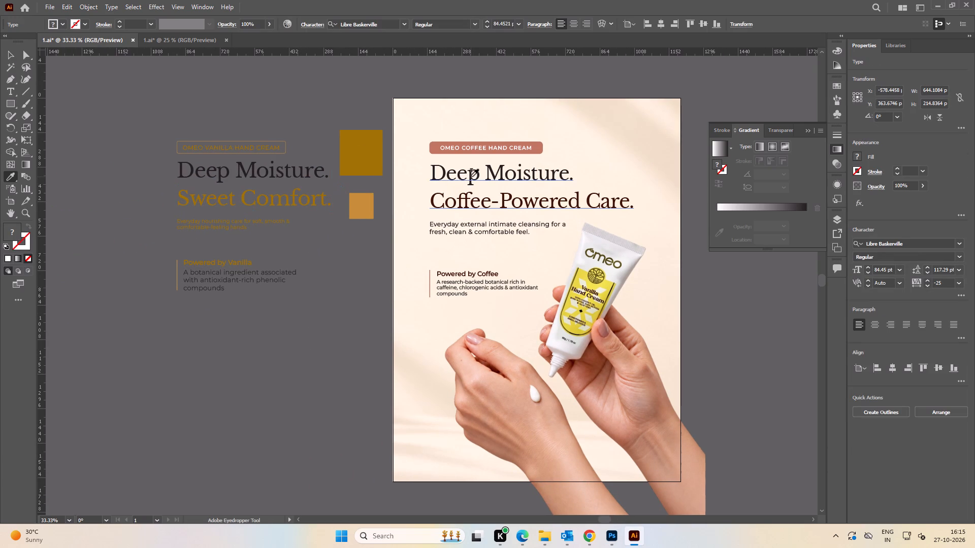
{"action": "left_click", "coordinate": [471, 177]}
Recolour "Sweet Comfort." in the vanilla headline with the dark gold of the larger swatch square.
{"action": "key", "text": "t"}
{"action": "left_click", "coordinate": [271, 195]}
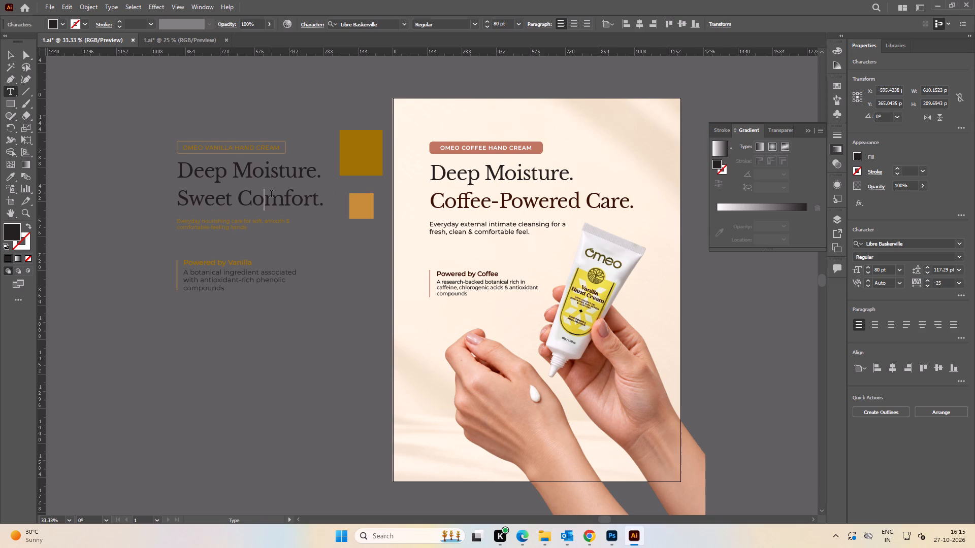
{"action": "key", "text": "ctrl+Right"}
{"action": "key", "text": "ctrl+Right"}
{"action": "key", "text": "ctrl+shift+Left"}
{"action": "key", "text": "ctrl+shift+Left"}
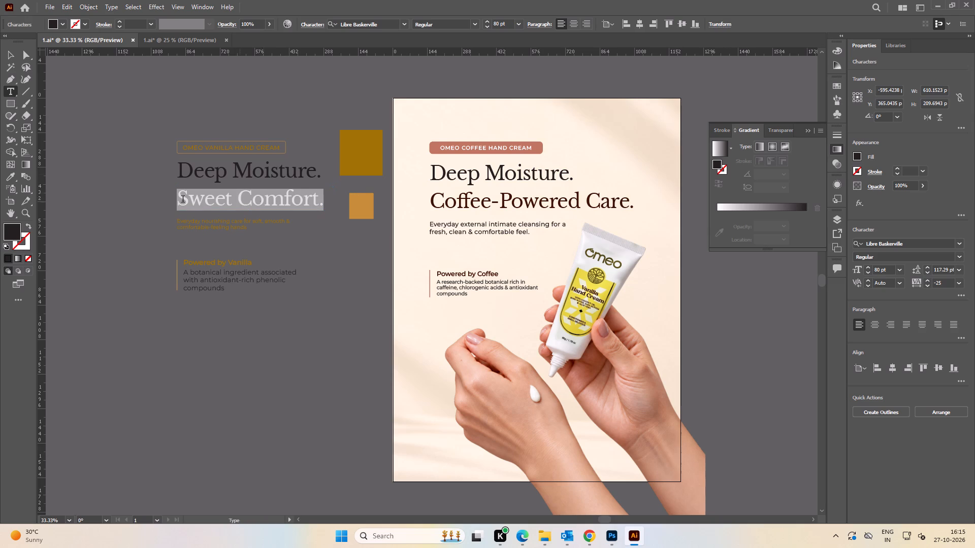
{"action": "left_click", "coordinate": [7, 175]}
{"action": "left_click", "coordinate": [356, 149]}
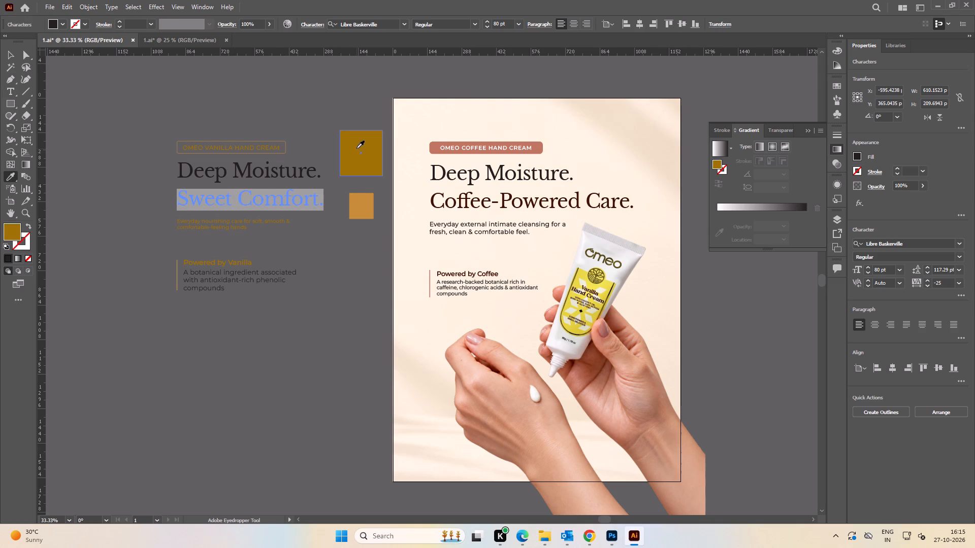
{"action": "key", "text": "v"}
{"action": "left_click", "coordinate": [323, 328]}
{"action": "key", "text": "ctrl+z"}
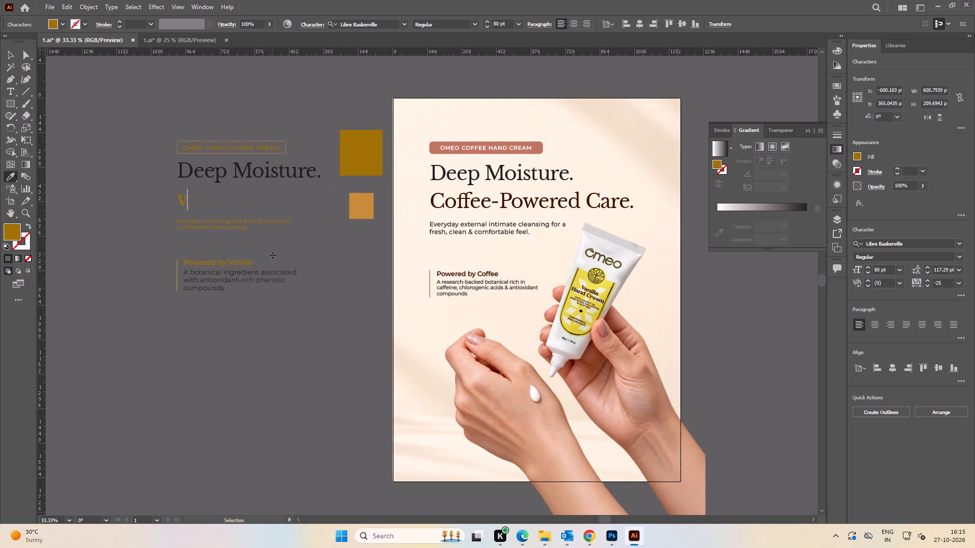
{"action": "key", "text": "ctrl+z"}
{"action": "left_click", "coordinate": [10, 56]}
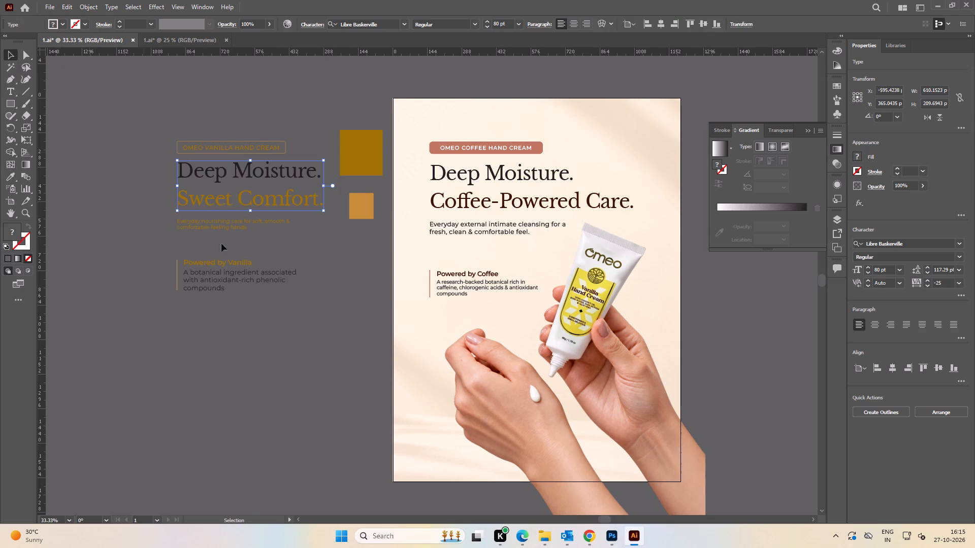
{"action": "key", "text": "v"}
{"action": "left_click", "coordinate": [304, 375]}
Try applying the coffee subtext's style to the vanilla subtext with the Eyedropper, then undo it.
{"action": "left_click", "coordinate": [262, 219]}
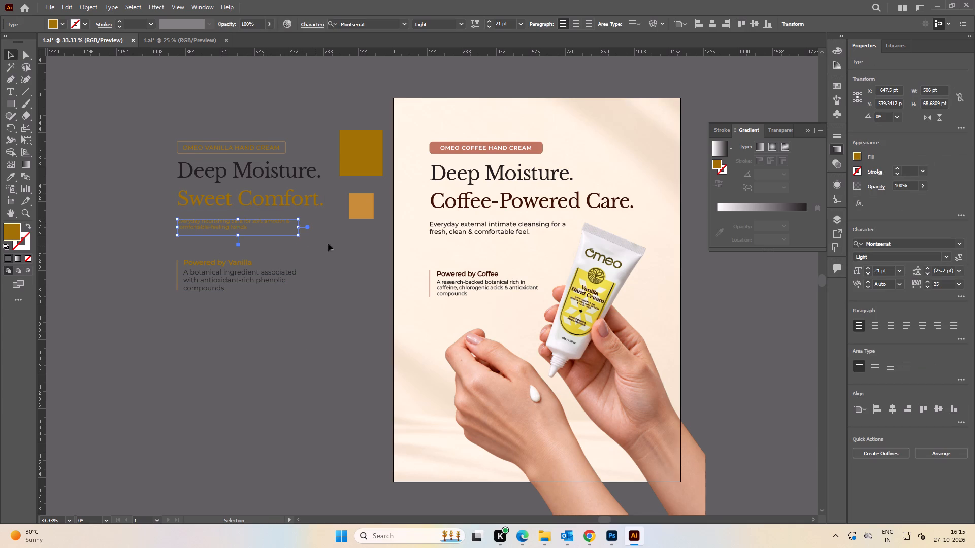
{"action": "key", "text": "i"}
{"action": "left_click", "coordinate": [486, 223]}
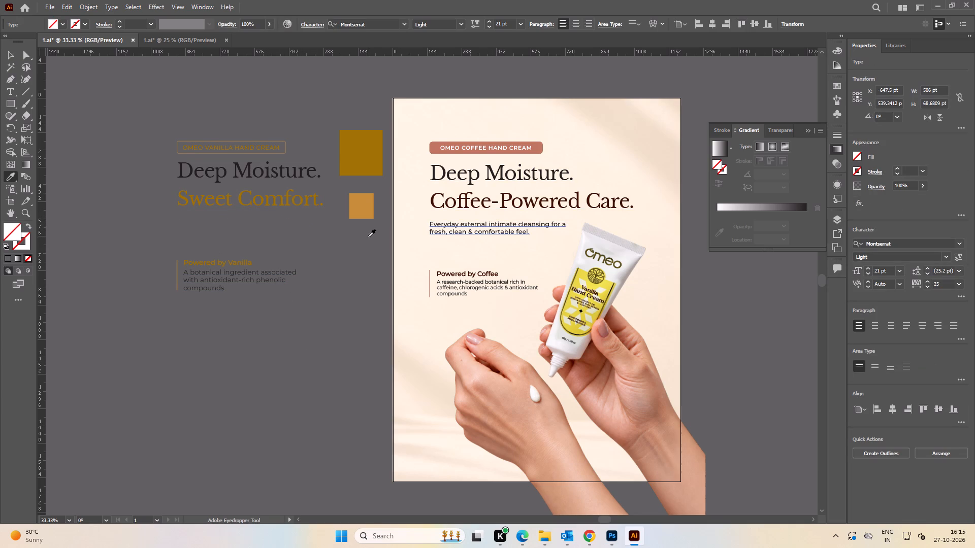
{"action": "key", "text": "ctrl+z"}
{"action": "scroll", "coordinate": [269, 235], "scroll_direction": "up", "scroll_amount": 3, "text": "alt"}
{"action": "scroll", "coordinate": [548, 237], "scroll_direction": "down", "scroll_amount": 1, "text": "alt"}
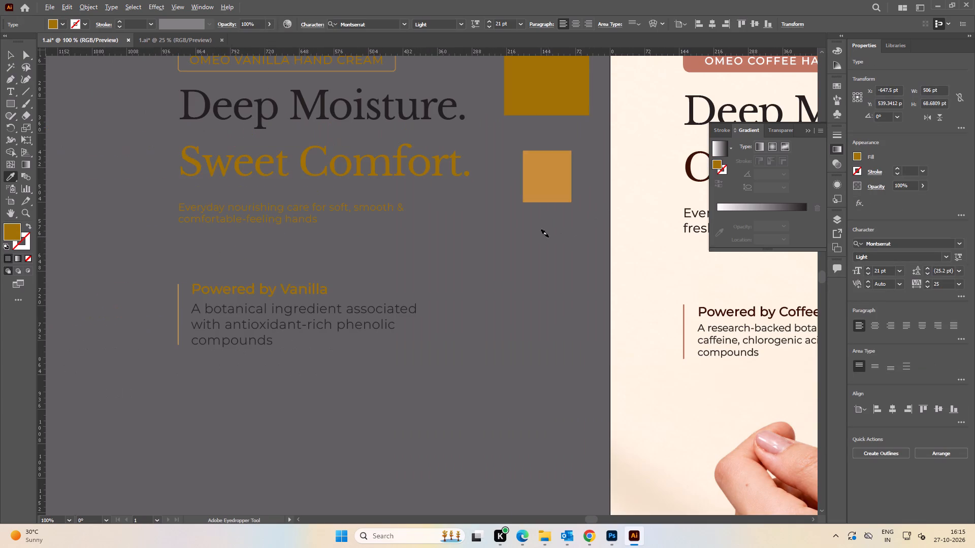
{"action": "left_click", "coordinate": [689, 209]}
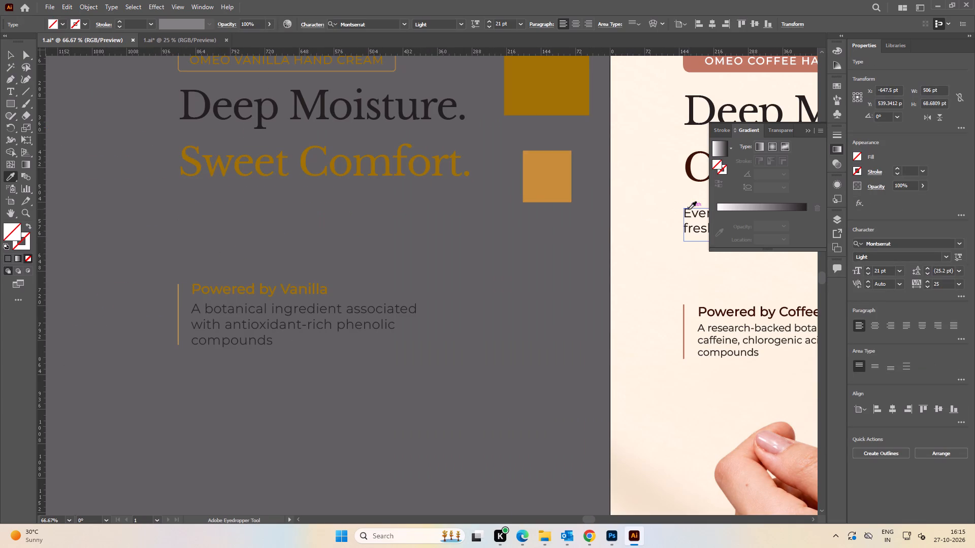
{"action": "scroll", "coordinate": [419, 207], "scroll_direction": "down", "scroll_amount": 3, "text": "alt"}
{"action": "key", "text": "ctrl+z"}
Draw a rectangle about 920 × 1068 pt beside the artboard, over the vanilla text, and fill it with white.
{"action": "scroll", "coordinate": [429, 213], "scroll_direction": "up", "scroll_amount": 4, "text": "alt"}
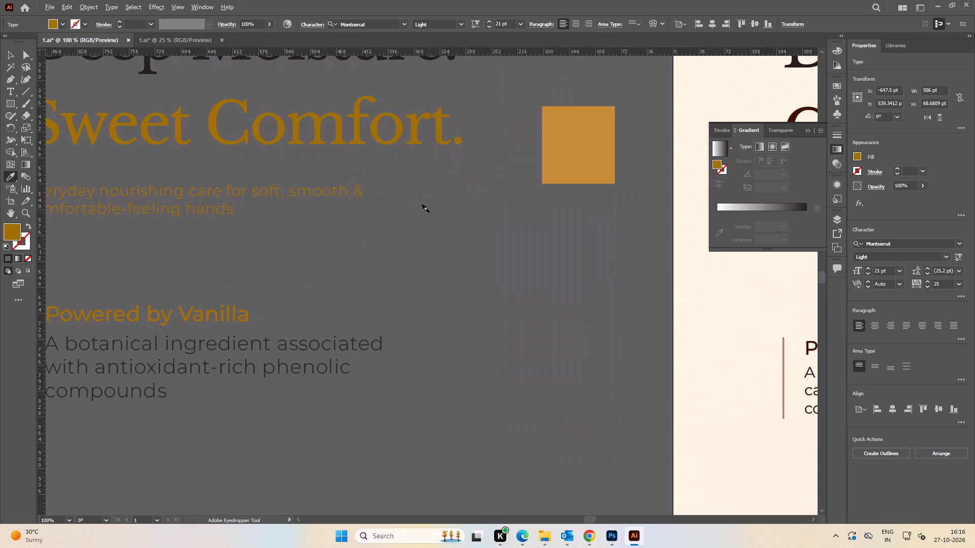
{"action": "scroll", "coordinate": [461, 218], "scroll_direction": "down", "scroll_amount": 3, "text": "alt"}
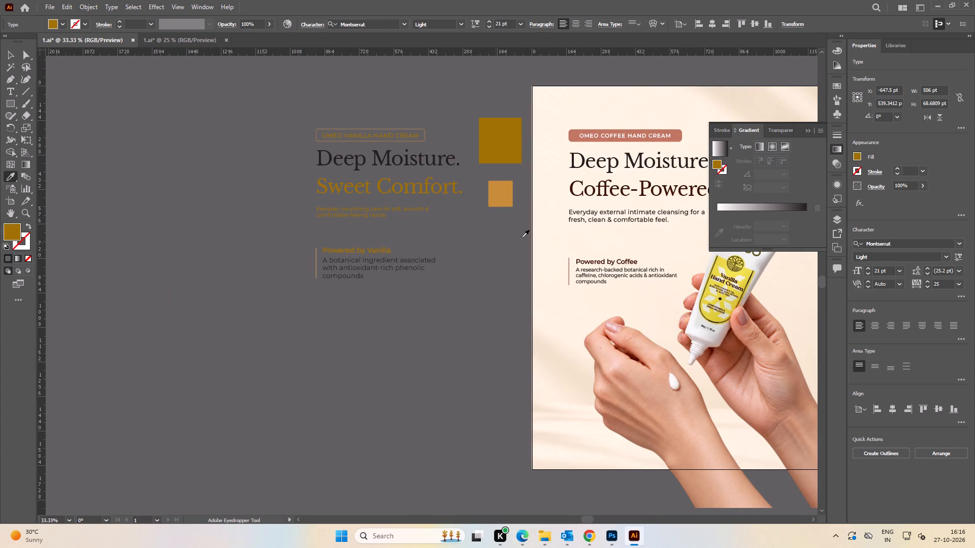
{"action": "scroll", "coordinate": [571, 217], "scroll_direction": "up", "scroll_amount": 2, "text": "alt"}
{"action": "scroll", "coordinate": [571, 216], "scroll_direction": "down", "scroll_amount": 3, "text": "alt"}
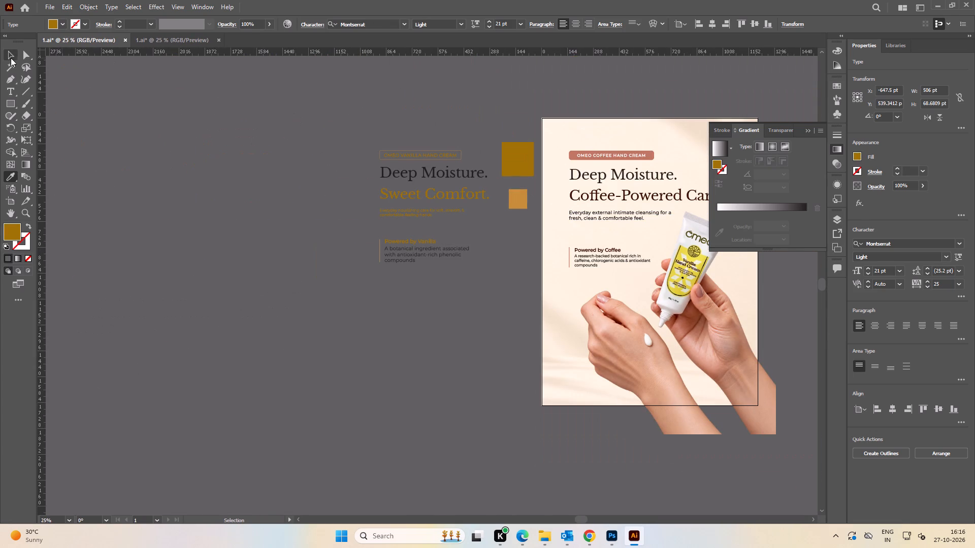
{"action": "left_click", "coordinate": [12, 55]}
{"action": "left_click", "coordinate": [12, 105]}
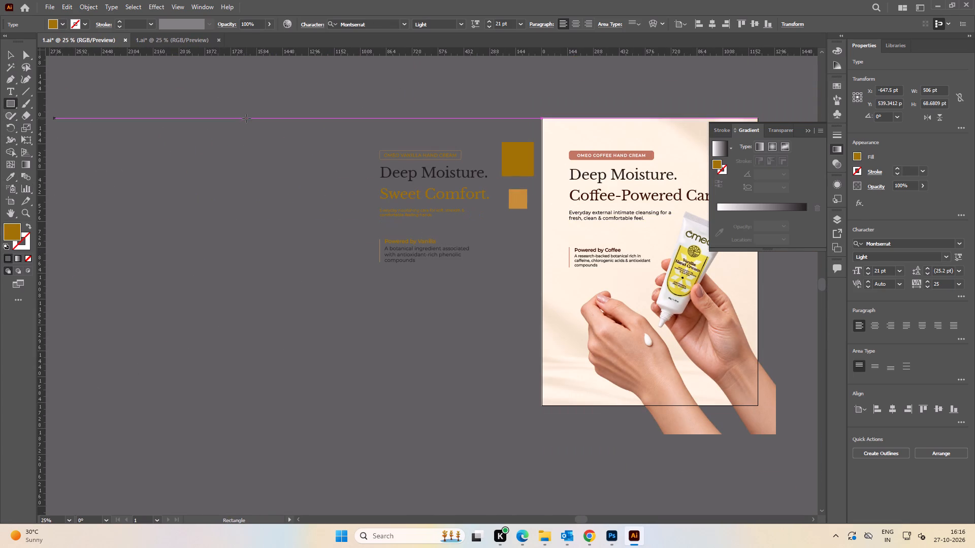
{"action": "left_click_drag", "start_coordinate": [262, 130], "coordinate": [428, 322]}
{"action": "left_click", "coordinate": [8, 52]}
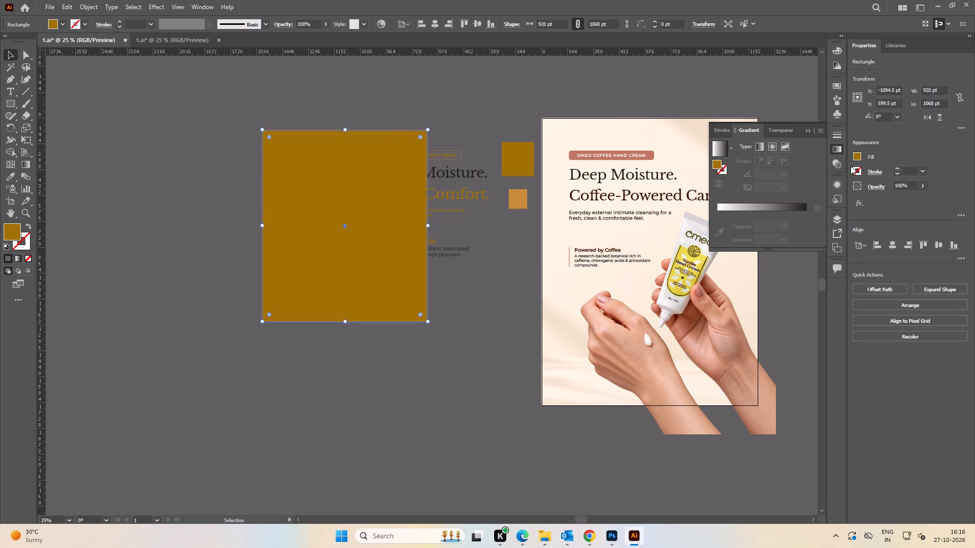
{"action": "left_click", "coordinate": [854, 155]}
{"action": "left_click", "coordinate": [764, 192]}
{"action": "left_click", "coordinate": [190, 147]}
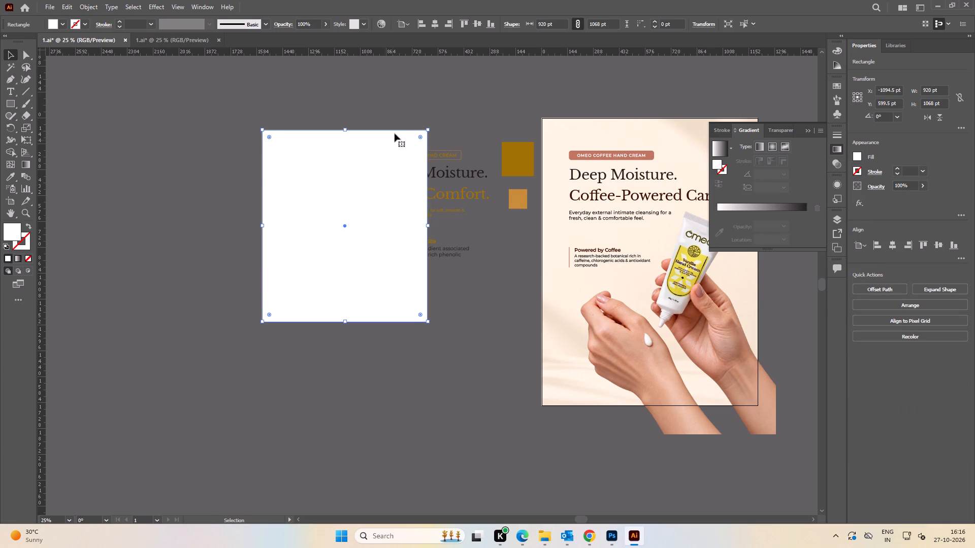
Bring the vanilla text elements to the front and shift the white rectangle so it sits fully behind them.
{"action": "left_click", "coordinate": [388, 109]}
{"action": "left_click_drag", "start_coordinate": [380, 105], "coordinate": [493, 297]}
{"action": "left_click", "coordinate": [315, 272], "text": "shift"}
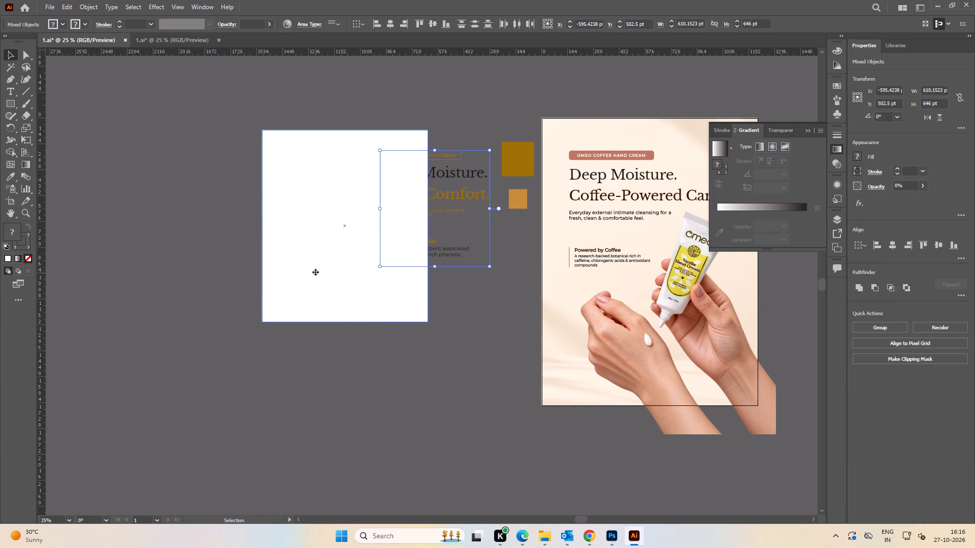
{"action": "key", "text": "ctrl+shift+bracketright"}
{"action": "left_click_drag", "start_coordinate": [368, 281], "coordinate": [420, 286]}
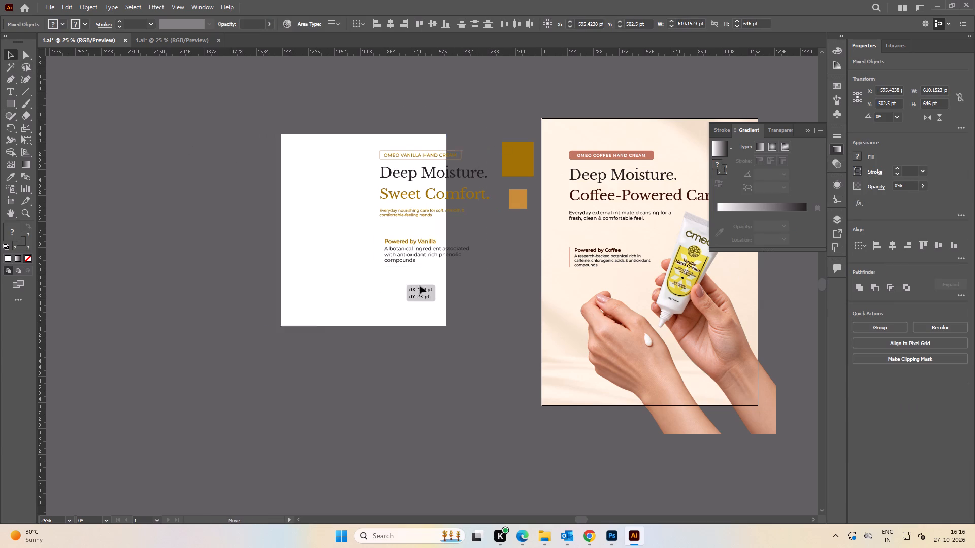
{"action": "left_click_drag", "start_coordinate": [420, 286], "coordinate": [436, 287]}
{"action": "left_click", "coordinate": [398, 118]}
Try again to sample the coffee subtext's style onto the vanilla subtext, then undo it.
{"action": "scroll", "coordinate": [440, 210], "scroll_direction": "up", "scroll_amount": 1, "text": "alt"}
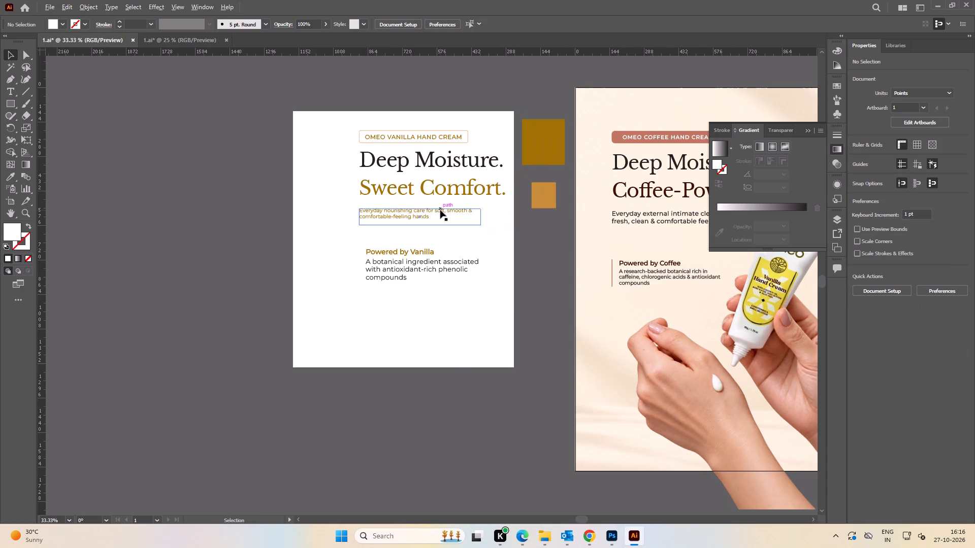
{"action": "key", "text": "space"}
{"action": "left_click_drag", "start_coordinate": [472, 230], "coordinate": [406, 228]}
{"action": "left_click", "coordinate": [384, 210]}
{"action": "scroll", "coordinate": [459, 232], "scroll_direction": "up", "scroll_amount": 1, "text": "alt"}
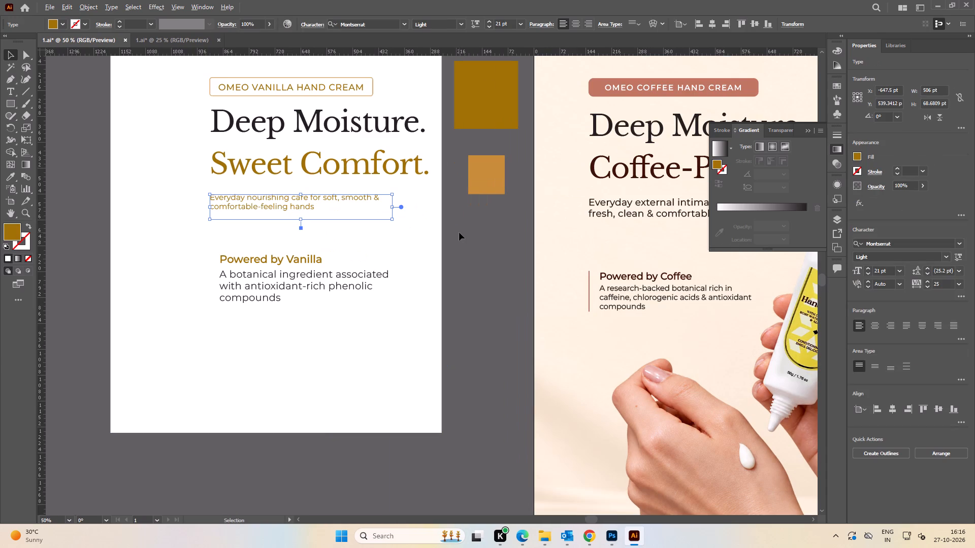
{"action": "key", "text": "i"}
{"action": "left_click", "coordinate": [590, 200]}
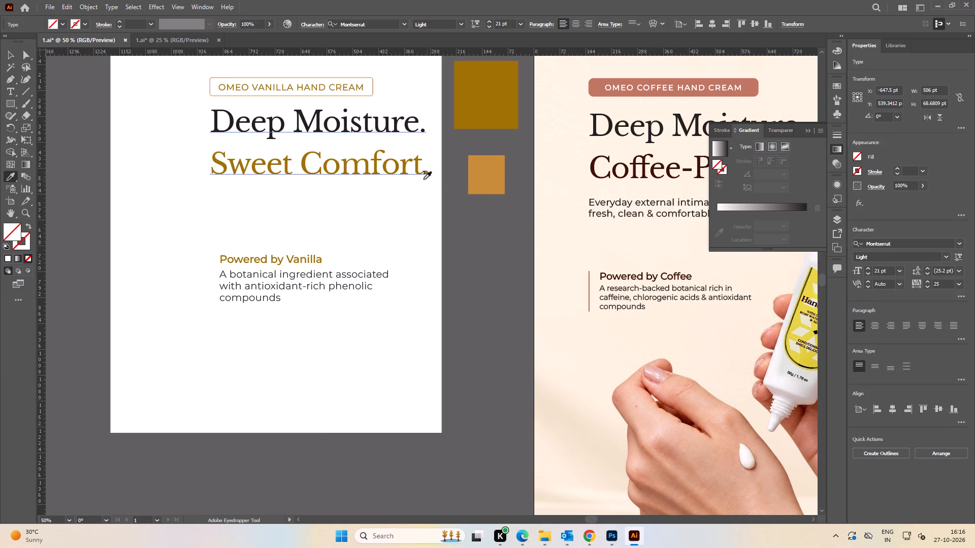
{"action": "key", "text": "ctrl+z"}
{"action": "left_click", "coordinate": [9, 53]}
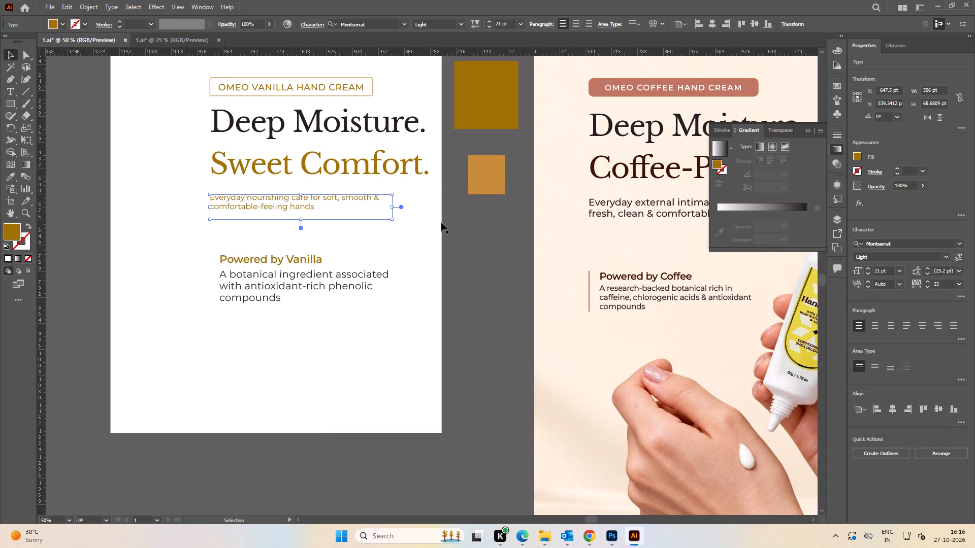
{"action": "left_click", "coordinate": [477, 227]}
Copy the vanilla headline "Deep Moisture. Sweet Comfort." and paste it over the coffee headline's text on the artboard.
{"action": "key", "text": "space"}
{"action": "left_click_drag", "start_coordinate": [555, 259], "coordinate": [533, 233]}
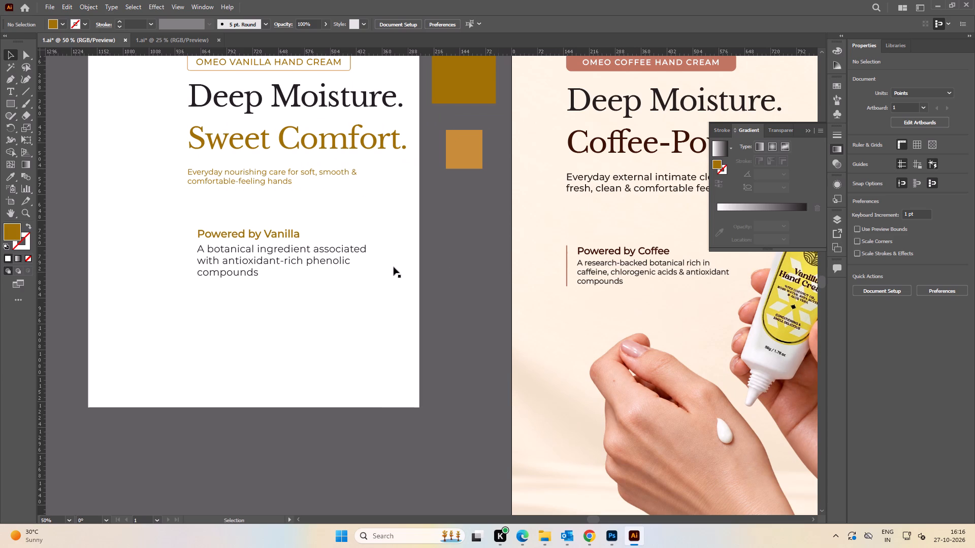
{"action": "key", "text": "space"}
{"action": "left_click_drag", "start_coordinate": [496, 270], "coordinate": [480, 277]}
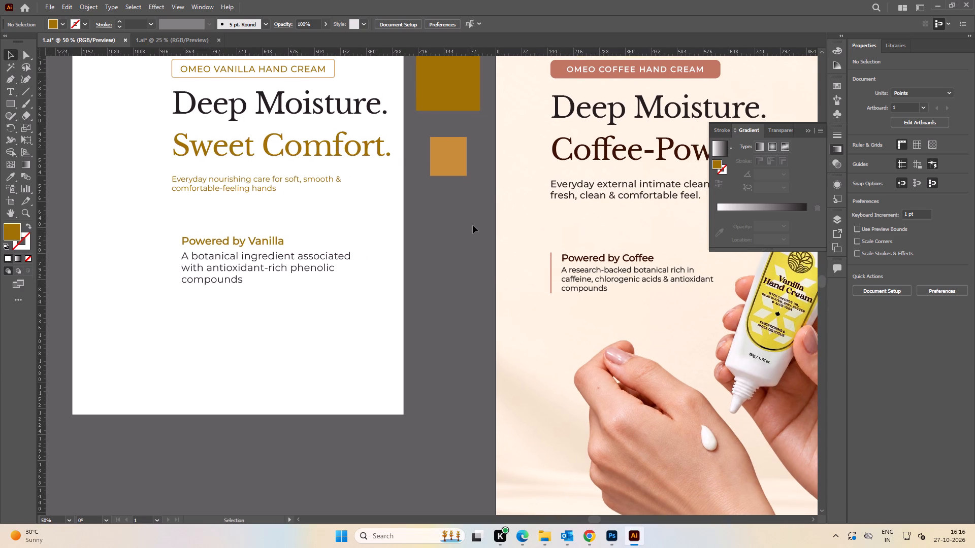
{"action": "key", "text": "space"}
{"action": "left_click_drag", "start_coordinate": [472, 229], "coordinate": [464, 286]}
{"action": "scroll", "coordinate": [457, 256], "scroll_direction": "down", "scroll_amount": 1, "text": "alt"}
{"action": "key", "text": "space"}
{"action": "key", "text": "space"}
{"action": "key", "text": "space"}
{"action": "key", "text": "space"}
{"action": "key", "text": "space"}
{"action": "left_click_drag", "start_coordinate": [454, 261], "coordinate": [398, 252]}
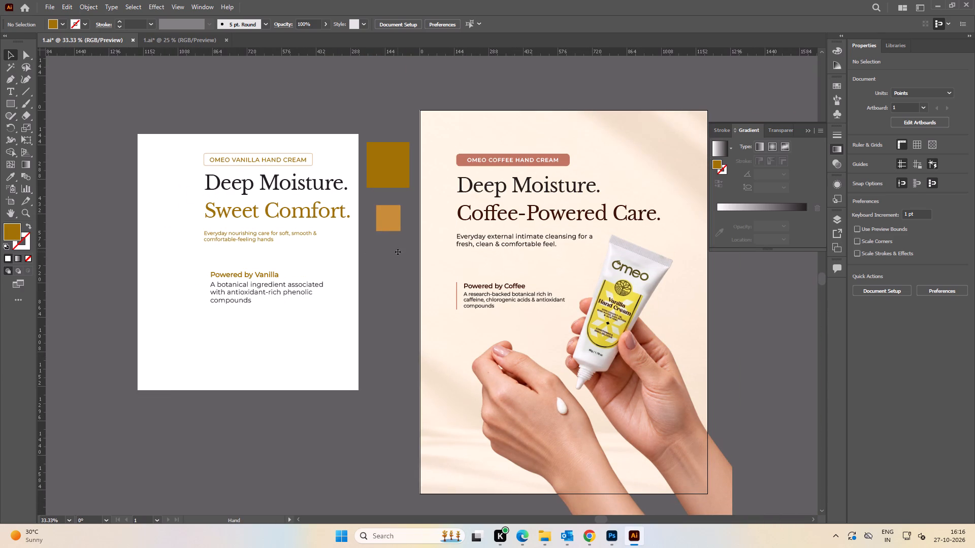
{"action": "key", "text": "t"}
{"action": "left_click", "coordinate": [297, 213]}
{"action": "key", "text": "ctrl+a"}
{"action": "key", "text": "ctrl+c"}
{"action": "left_click", "coordinate": [541, 212]}
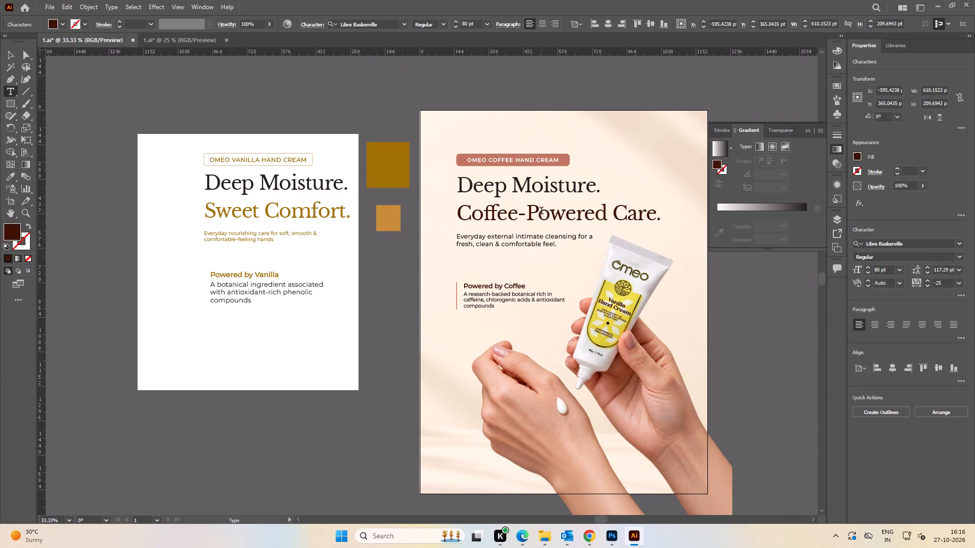
{"action": "key", "text": "ctrl+a"}
{"action": "key", "text": "ctrl+v"}
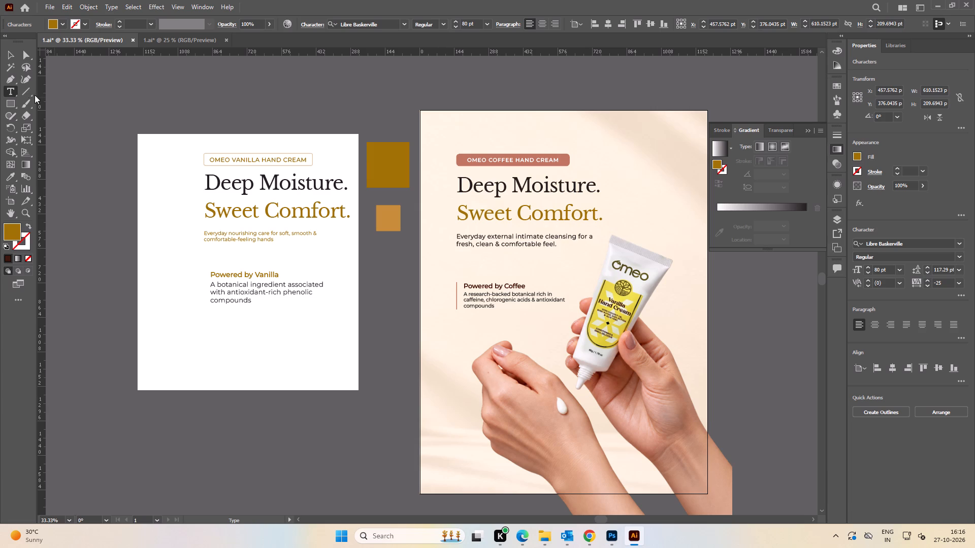
{"action": "left_click", "coordinate": [12, 52]}
{"action": "left_click", "coordinate": [221, 105]}
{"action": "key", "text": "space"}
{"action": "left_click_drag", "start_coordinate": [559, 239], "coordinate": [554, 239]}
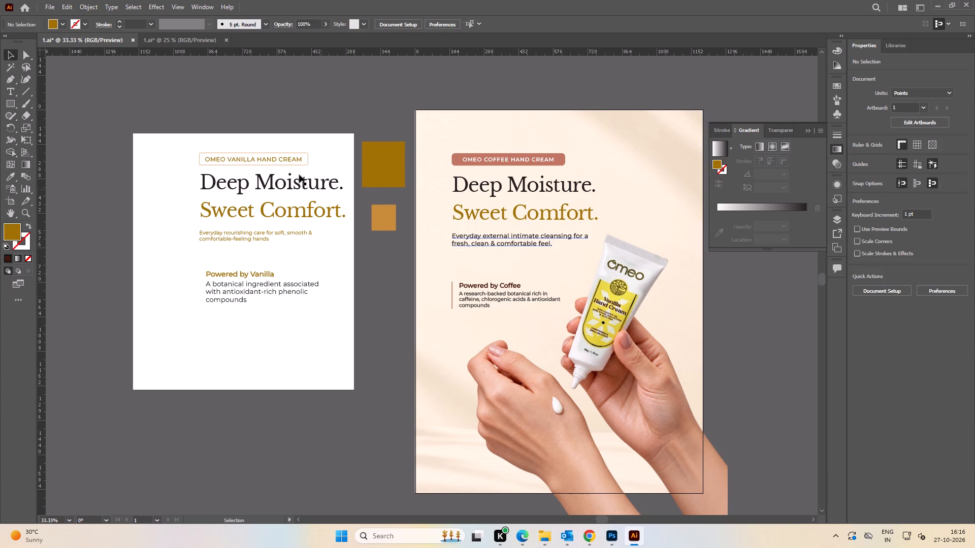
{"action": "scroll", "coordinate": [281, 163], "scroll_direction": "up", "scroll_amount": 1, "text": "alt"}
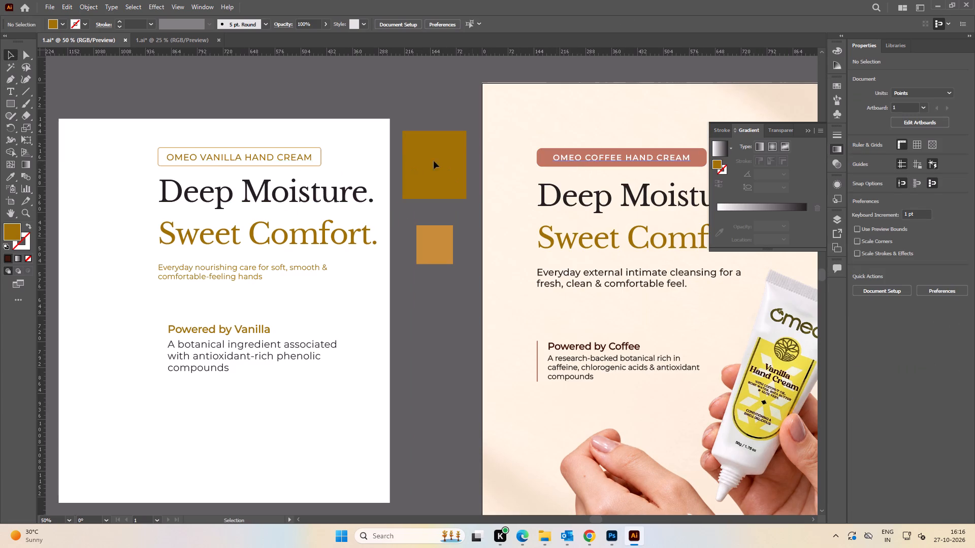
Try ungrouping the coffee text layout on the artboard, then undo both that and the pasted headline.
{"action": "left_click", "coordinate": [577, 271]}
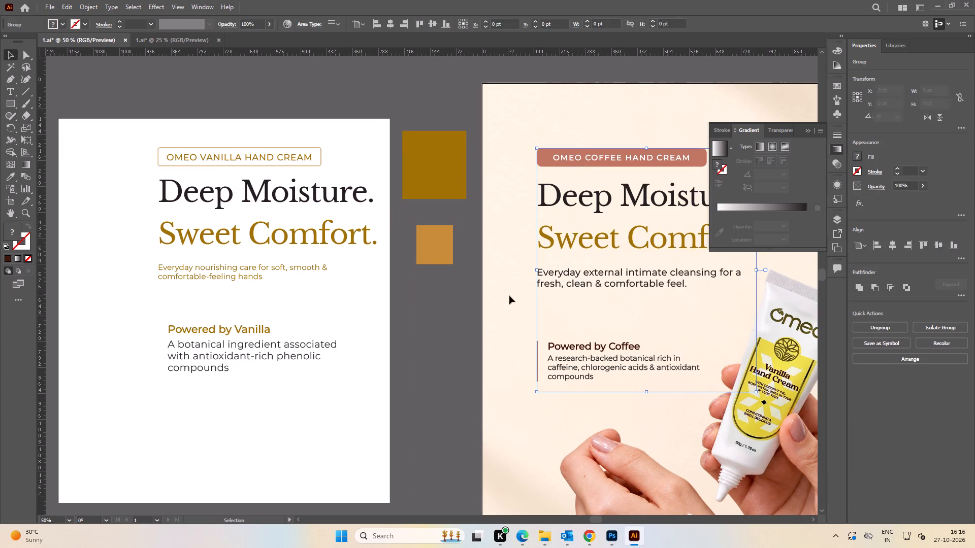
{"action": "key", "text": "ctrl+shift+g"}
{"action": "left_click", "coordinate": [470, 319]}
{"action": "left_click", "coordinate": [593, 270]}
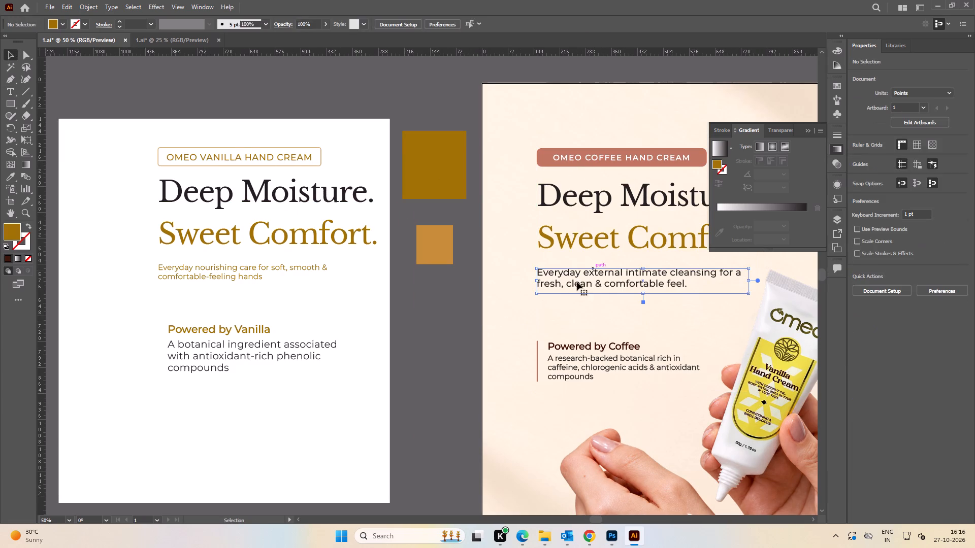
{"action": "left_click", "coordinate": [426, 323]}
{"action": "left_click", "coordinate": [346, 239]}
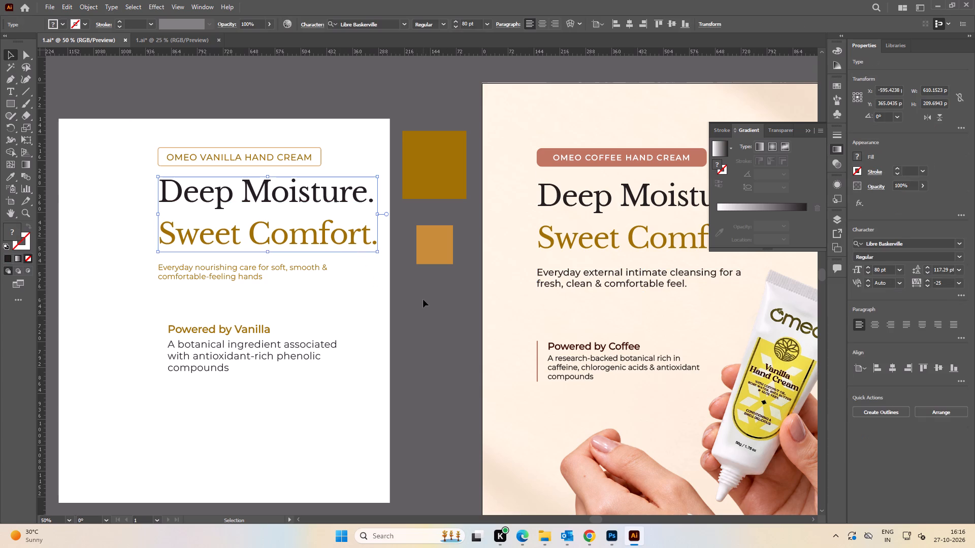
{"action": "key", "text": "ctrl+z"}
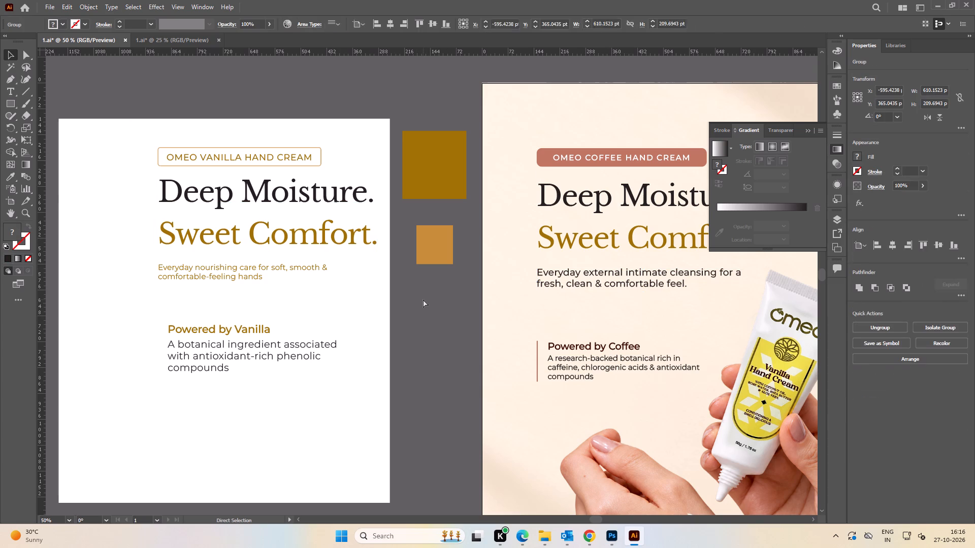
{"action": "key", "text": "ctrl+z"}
Ungroup the coffee text layout on the artboard into separate objects.
{"action": "left_click", "coordinate": [9, 53]}
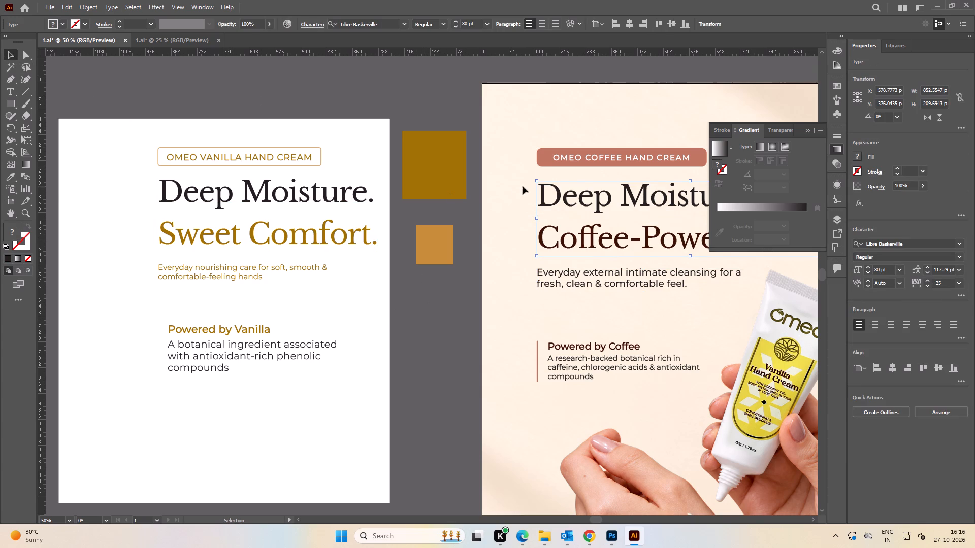
{"action": "left_click", "coordinate": [556, 163]}
{"action": "key", "text": "ctrl+shift+g"}
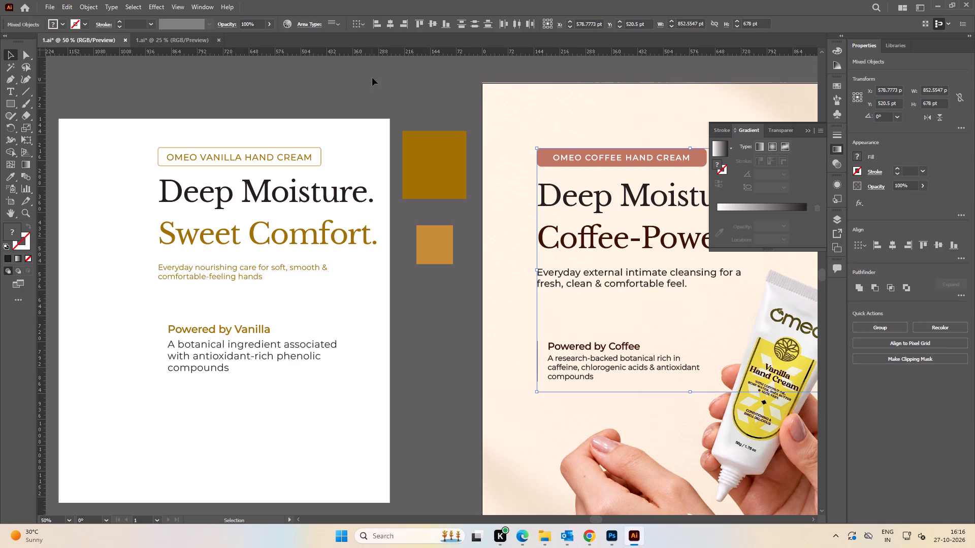
{"action": "left_click", "coordinate": [322, 187]}
{"action": "left_click", "coordinate": [561, 200]}
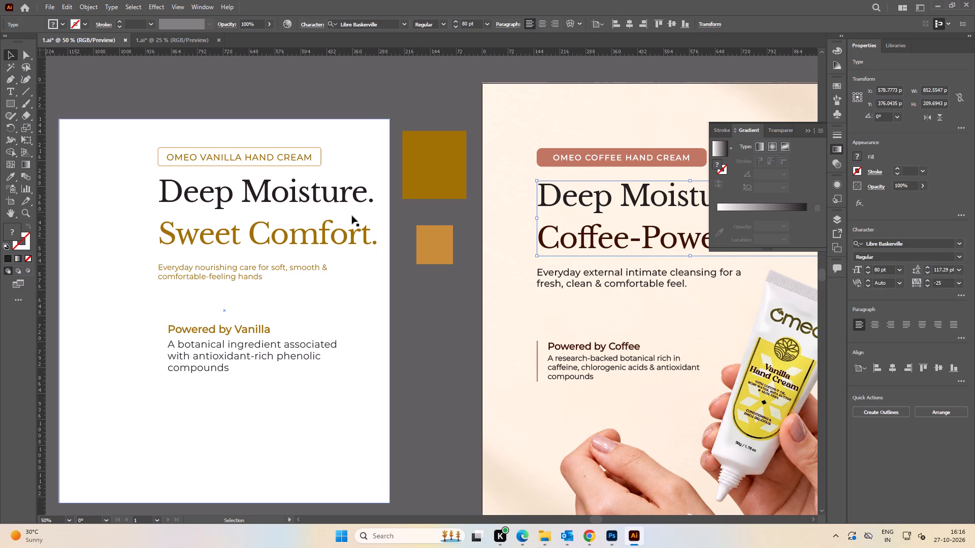
Sample the style of the coffee headline's charcoal first line onto the whole vanilla headline beside the artboard.
{"action": "left_click", "coordinate": [349, 233]}
{"action": "key", "text": "i"}
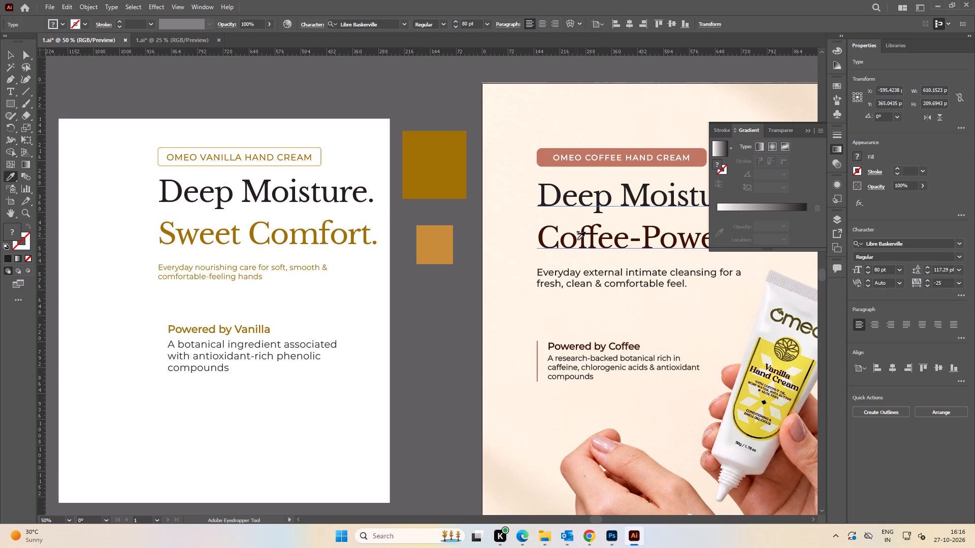
{"action": "left_click", "coordinate": [574, 239]}
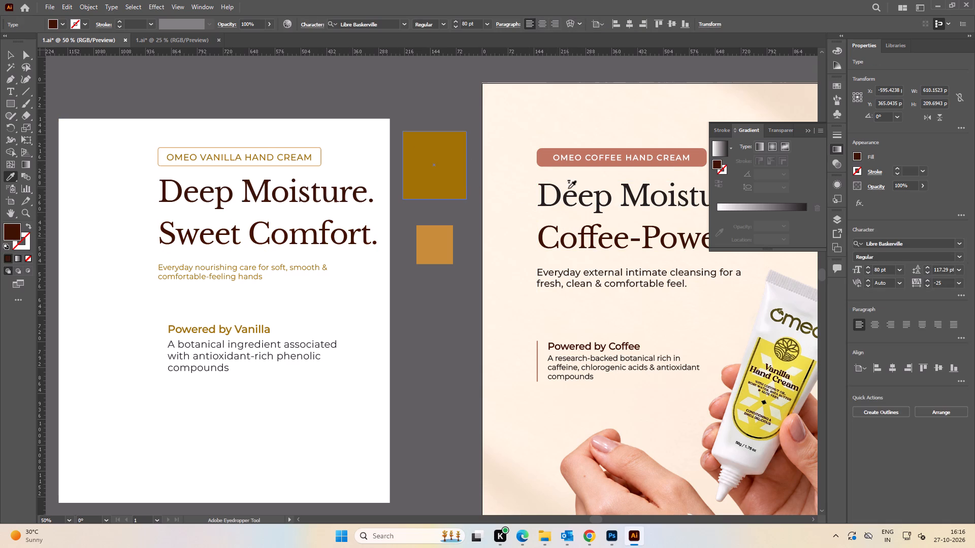
{"action": "left_click", "coordinate": [557, 193]}
{"action": "left_click", "coordinate": [5, 51]}
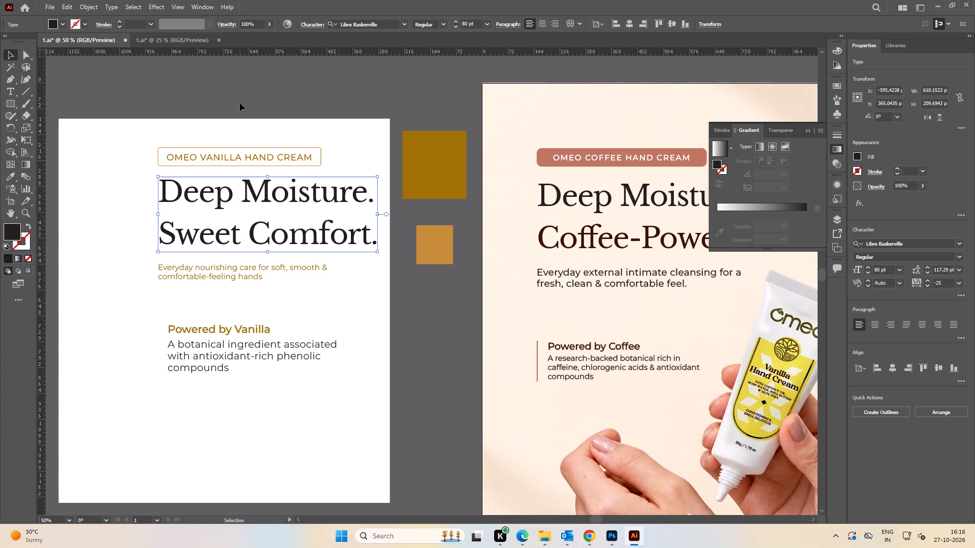
Recolour the vanilla headline's second line, "Sweet Comfort.", with the dark gold of the larger swatch square.
{"action": "key", "text": "t"}
{"action": "triple_click", "coordinate": [316, 233]}
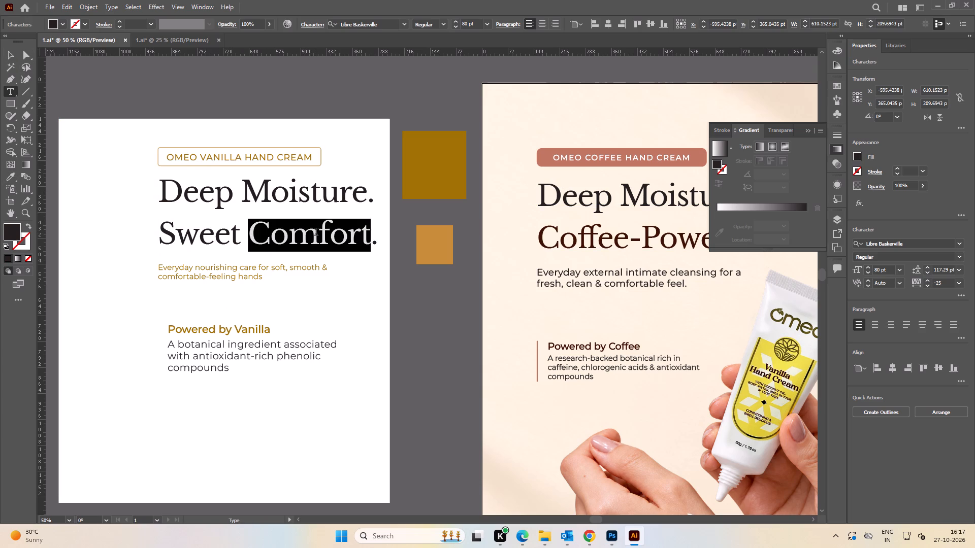
{"action": "left_click", "coordinate": [316, 233]}
{"action": "left_click", "coordinate": [13, 177]}
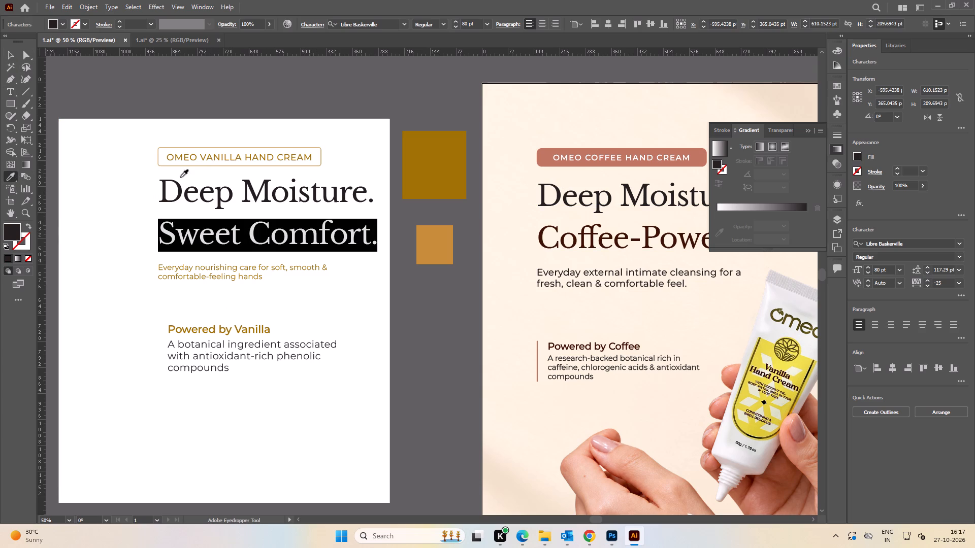
{"action": "left_click", "coordinate": [435, 173]}
{"action": "left_click", "coordinate": [11, 48]}
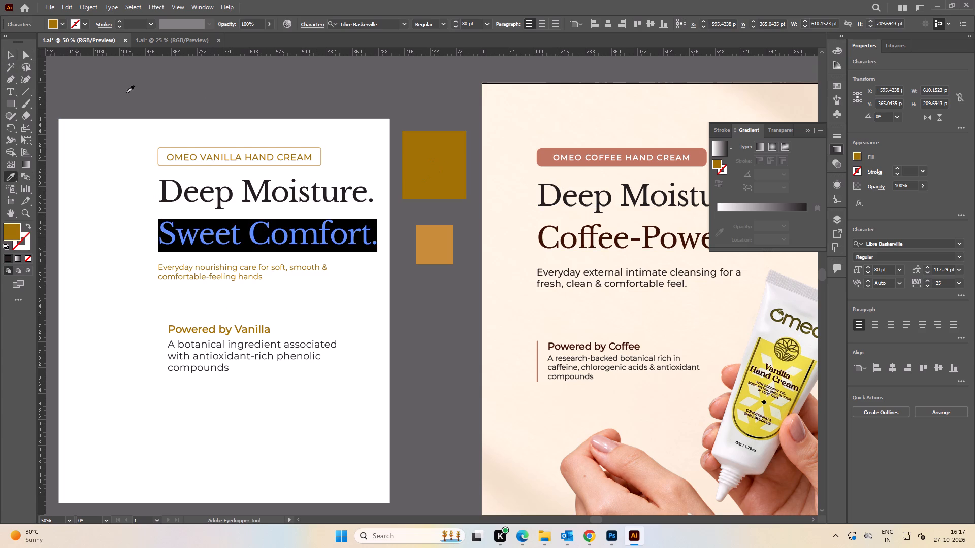
{"action": "left_click", "coordinate": [7, 53]}
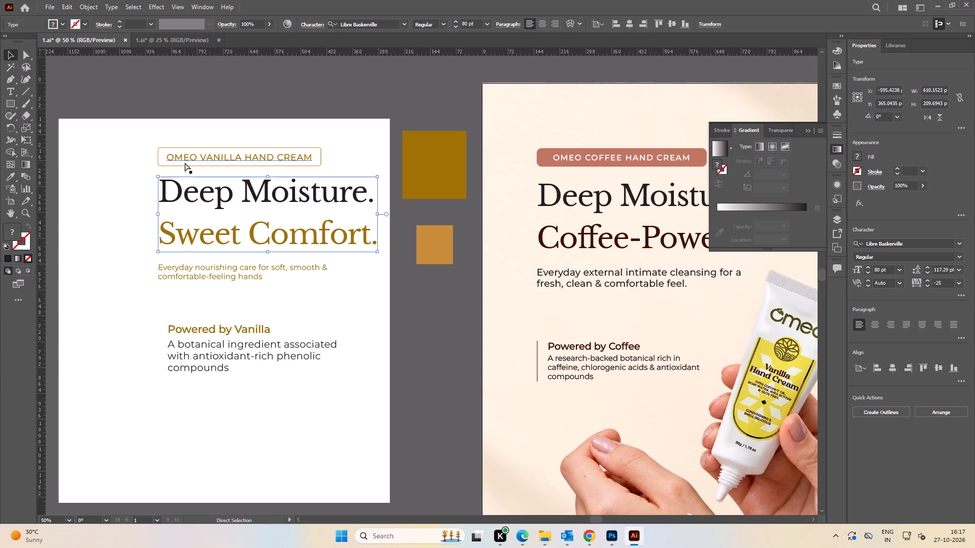
Copy the two-colour vanilla headline and paste it over all of the coffee headline's text on the artboard.
{"action": "key", "text": "ctrl+c"}
{"action": "key", "text": "t"}
{"action": "left_click", "coordinate": [570, 196]}
{"action": "key", "text": "ctrl+a"}
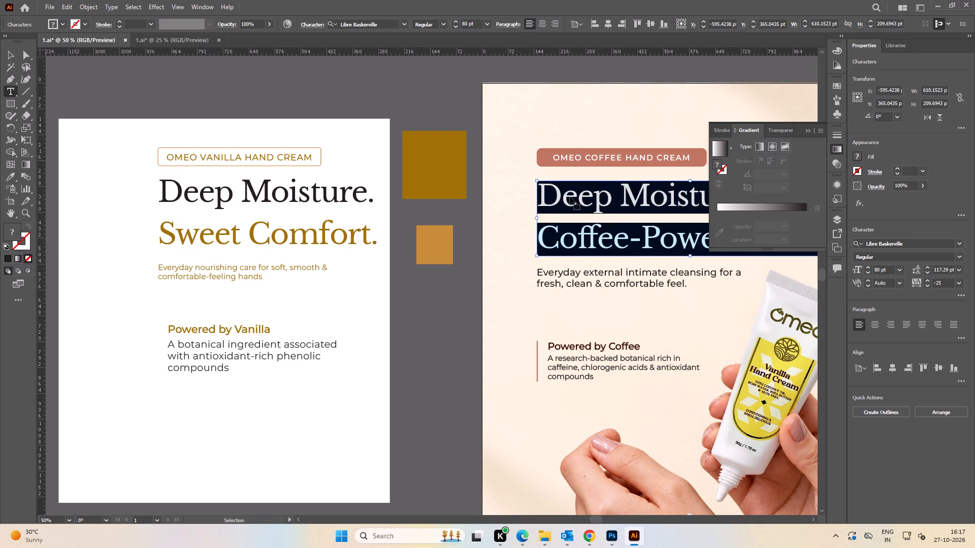
{"action": "key", "text": "ctrl+v"}
{"action": "left_click", "coordinate": [48, 70]}
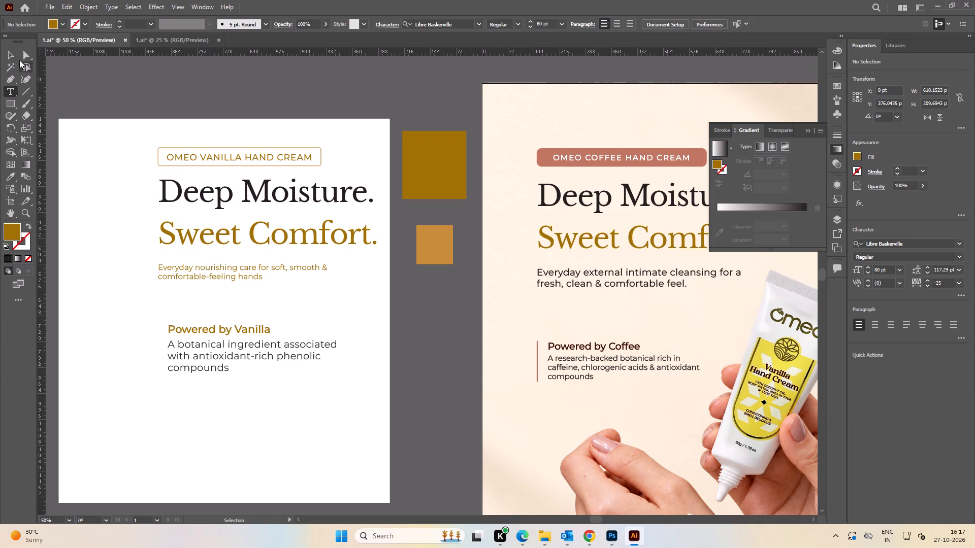
{"action": "left_click", "coordinate": [16, 56]}
{"action": "left_click", "coordinate": [170, 95]}
Sample the coffee subtext's Montserrat Regular 26 pt style onto the vanilla subtext "Everyday nourishing care for soft, smooth & comfortable-feeling hands".
{"action": "scroll", "coordinate": [259, 141], "scroll_direction": "down", "scroll_amount": 2, "text": "alt"}
{"action": "key", "text": "space"}
{"action": "left_click_drag", "start_coordinate": [290, 147], "coordinate": [274, 144]}
{"action": "scroll", "coordinate": [300, 212], "scroll_direction": "up", "scroll_amount": 2, "text": "alt"}
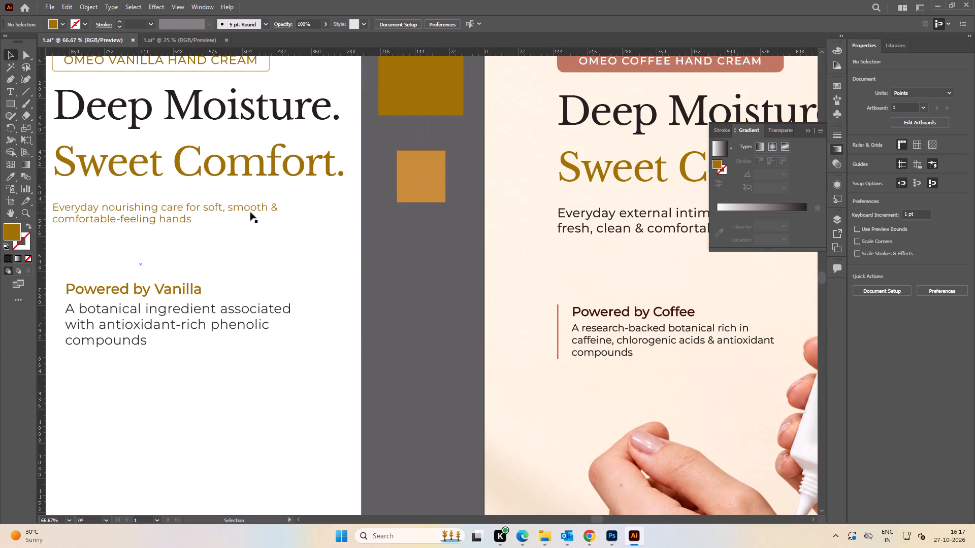
{"action": "left_click", "coordinate": [244, 208]}
{"action": "key", "text": "i"}
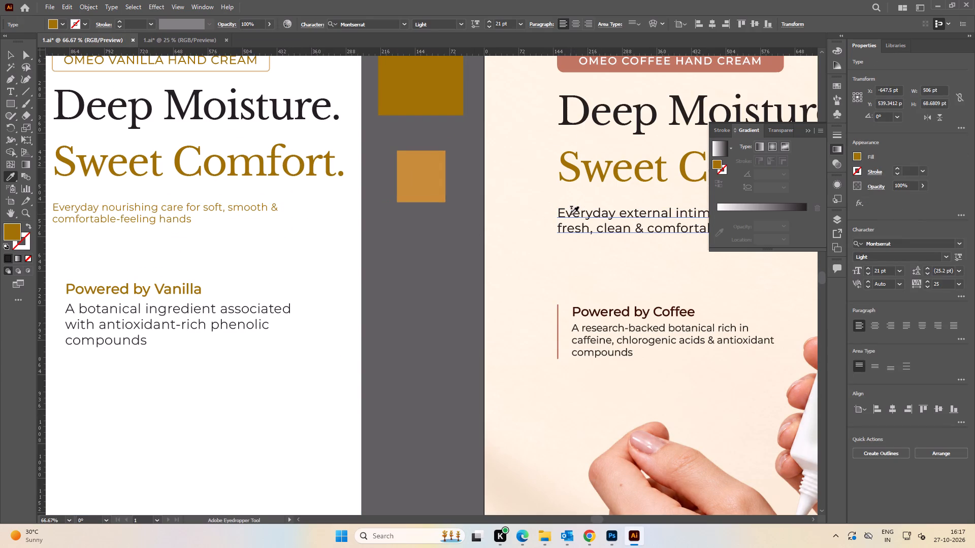
{"action": "left_click", "coordinate": [571, 214]}
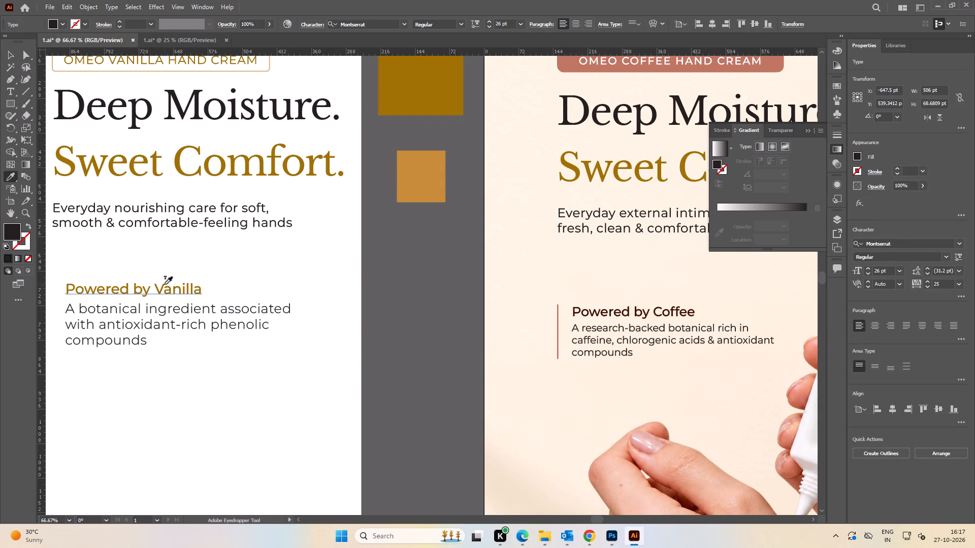
Sample the coffee body text's Montserrat Regular 21 pt style onto the vanilla paragraph starting "A botanical ingredient".
{"action": "key", "text": "v"}
{"action": "left_click", "coordinate": [206, 316]}
{"action": "key", "text": "i"}
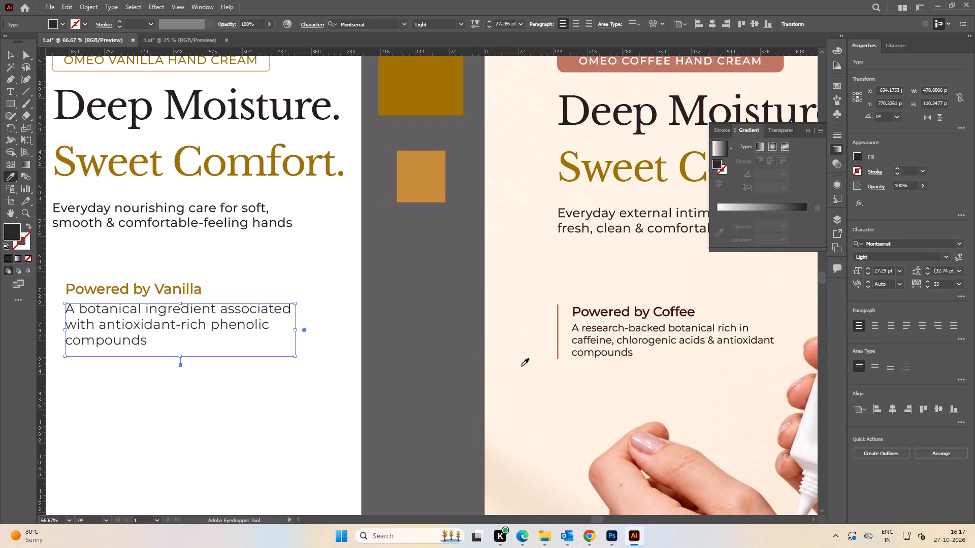
{"action": "left_click", "coordinate": [592, 328]}
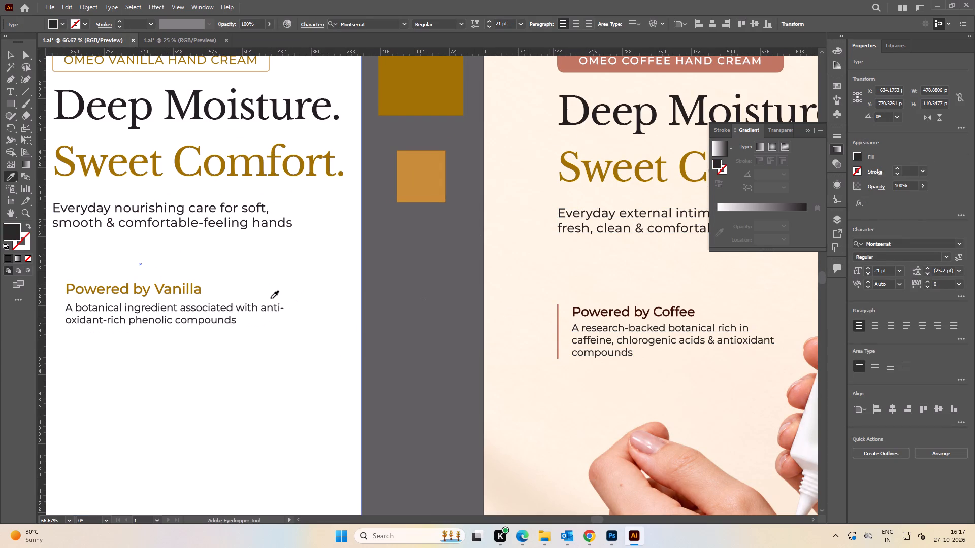
Sample the "Powered by Coffee" heading's Montserrat Medium 27 pt style onto the "Powered by Vanilla" heading beside the artboard.
{"action": "key", "text": "v"}
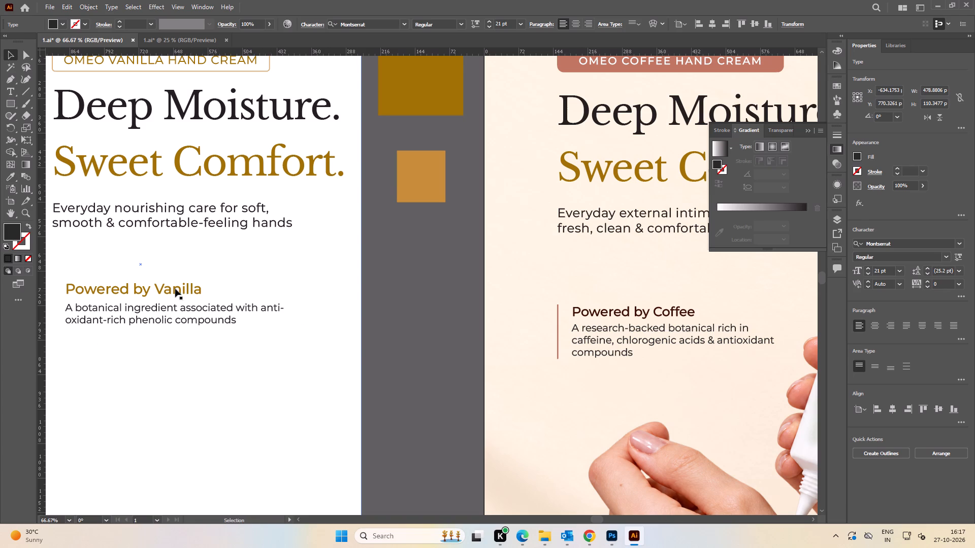
{"action": "left_click", "coordinate": [175, 289]}
{"action": "key", "text": "i"}
{"action": "left_click", "coordinate": [597, 311]}
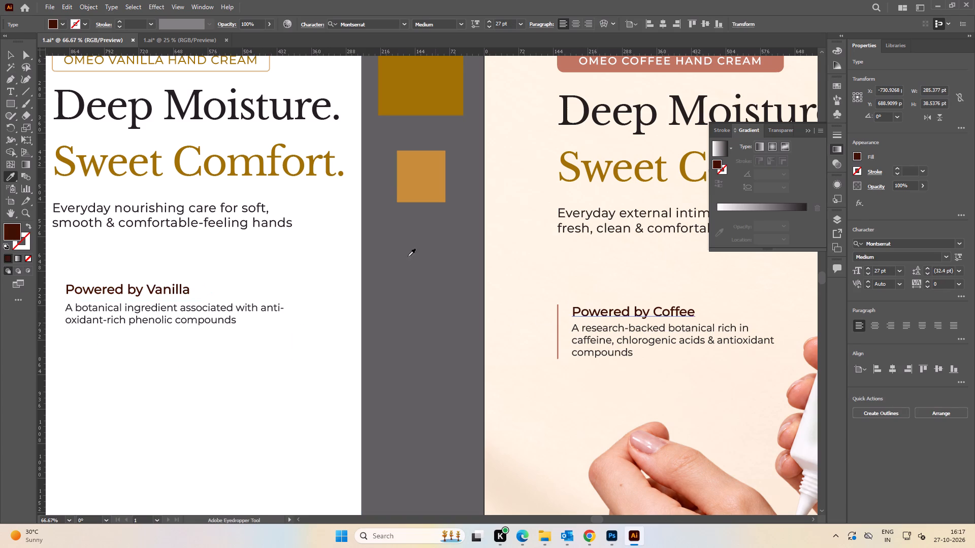
{"action": "left_click", "coordinate": [9, 56]}
{"action": "left_click", "coordinate": [346, 300]}
Replace "Coffee" with "Vanilla" in the artboard's "Powered by Coffee" heading.
{"action": "key", "text": "space"}
{"action": "key", "text": "space"}
{"action": "key", "text": "space"}
{"action": "key", "text": "space"}
{"action": "key", "text": "space"}
{"action": "key", "text": "space"}
{"action": "key", "text": "space"}
{"action": "key", "text": "space"}
{"action": "key", "text": "space"}
{"action": "key", "text": "space"}
{"action": "key", "text": "space"}
{"action": "key", "text": "space"}
{"action": "key", "text": "space"}
{"action": "key", "text": "space"}
{"action": "key", "text": "space"}
{"action": "key", "text": "space"}
{"action": "key", "text": "space"}
{"action": "key", "text": "space"}
{"action": "key", "text": "space"}
{"action": "key", "text": "space"}
{"action": "left_click_drag", "start_coordinate": [325, 282], "coordinate": [361, 276]}
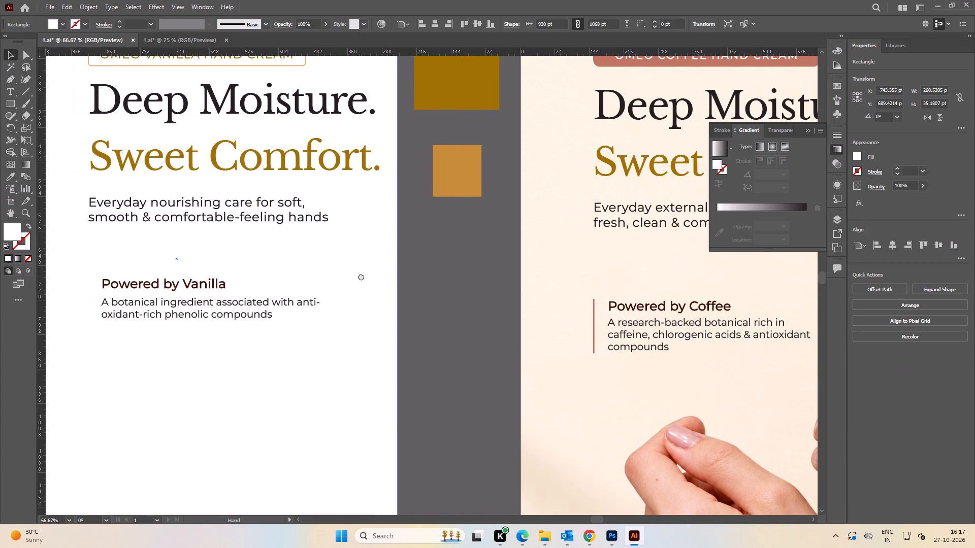
{"action": "left_click_drag", "start_coordinate": [361, 276], "coordinate": [361, 276]}
{"action": "left_click_drag", "start_coordinate": [379, 281], "coordinate": [319, 269]}
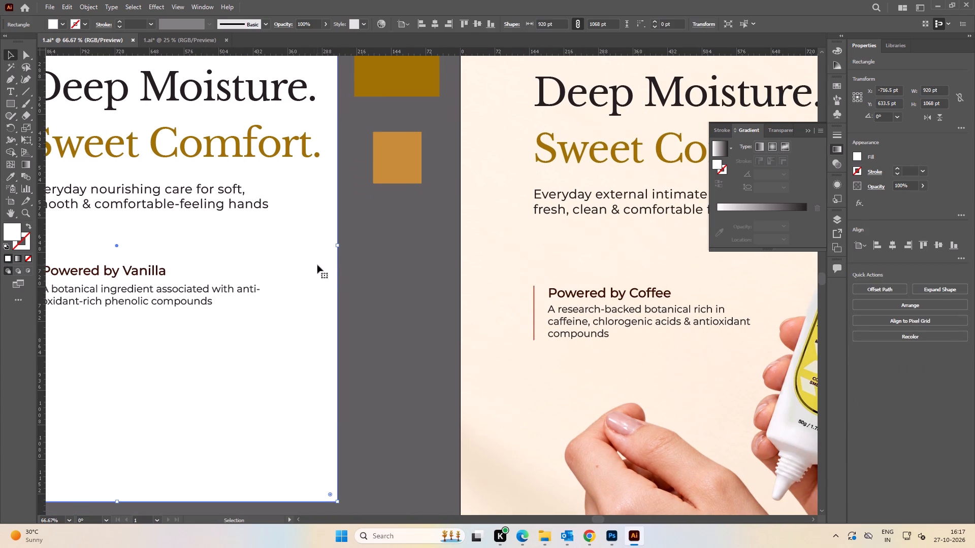
{"action": "key", "text": "t"}
{"action": "left_click", "coordinate": [635, 289]}
{"action": "key", "text": "ctrl+Right"}
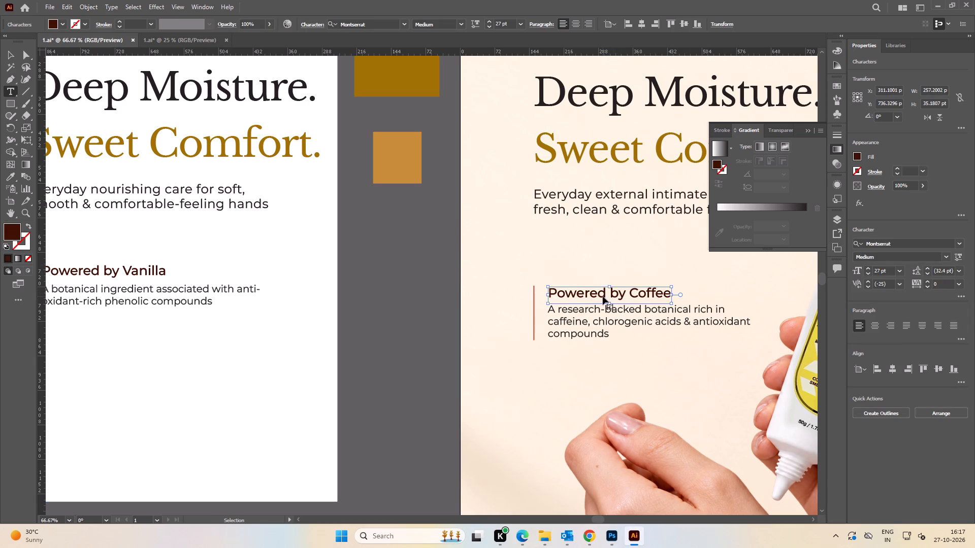
{"action": "key", "text": "ctrl+shift+Left"}
{"action": "type", "text": "Vanilla"}
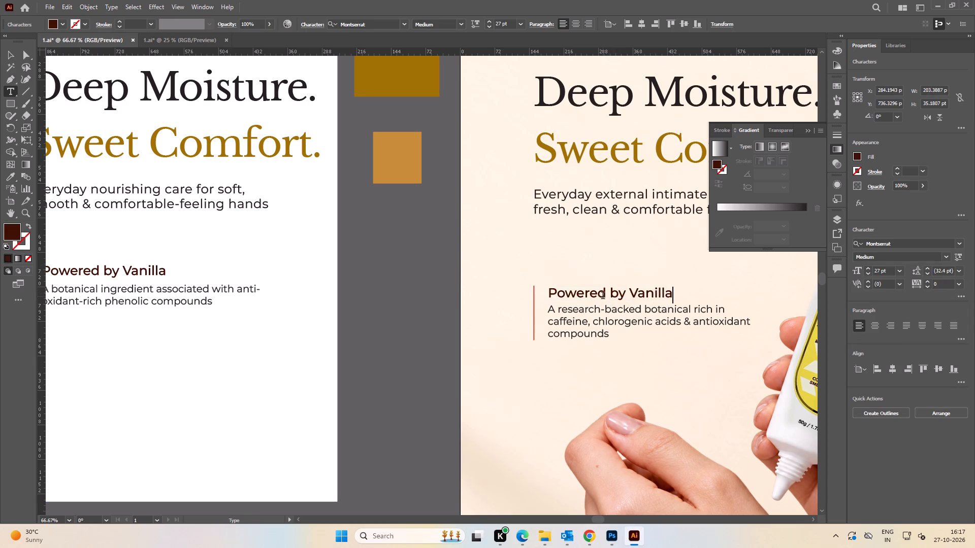
{"action": "left_click", "coordinate": [6, 54]}
Recolour the artboard's "Powered by Vanilla" heading with the dark gold of the larger swatch square.
{"action": "key", "text": "i"}
{"action": "left_click", "coordinate": [398, 74]}
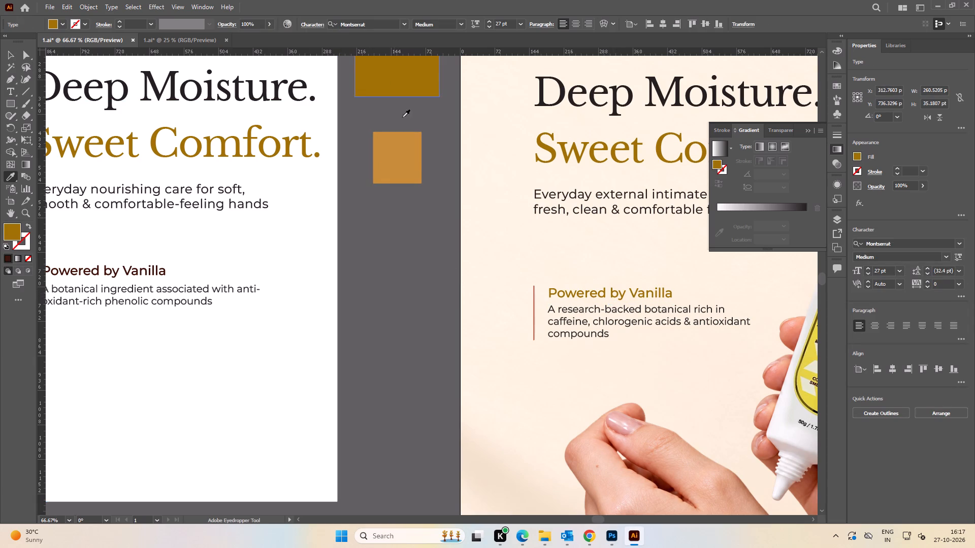
{"action": "key", "text": "v"}
{"action": "left_click", "coordinate": [398, 321]}
Copy the full vanilla body text "A botanical ingredient associated with antioxidant-rich phenolic compounds".
{"action": "key", "text": "space"}
{"action": "left_click_drag", "start_coordinate": [266, 292], "coordinate": [299, 283]}
{"action": "left_click", "coordinate": [262, 281]}
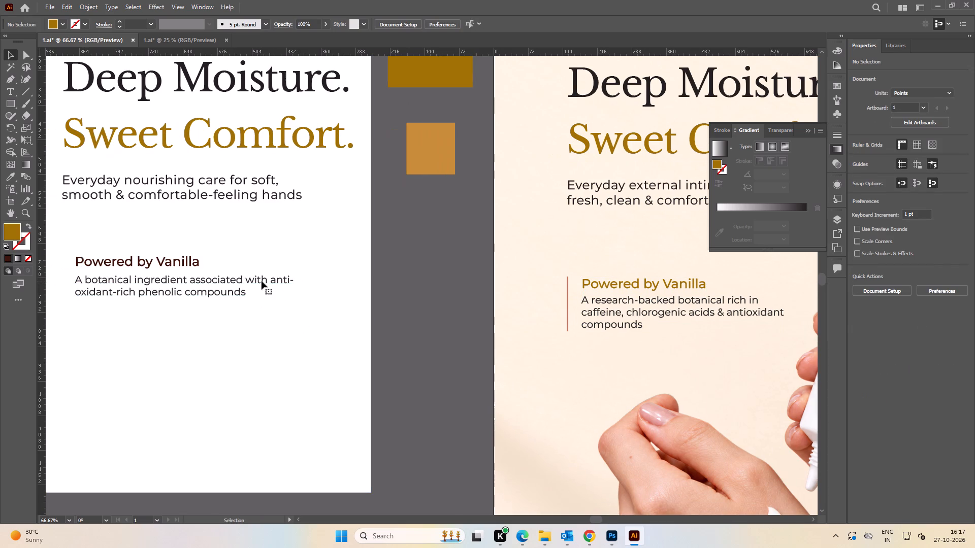
{"action": "key", "text": "t"}
{"action": "left_click", "coordinate": [239, 282]}
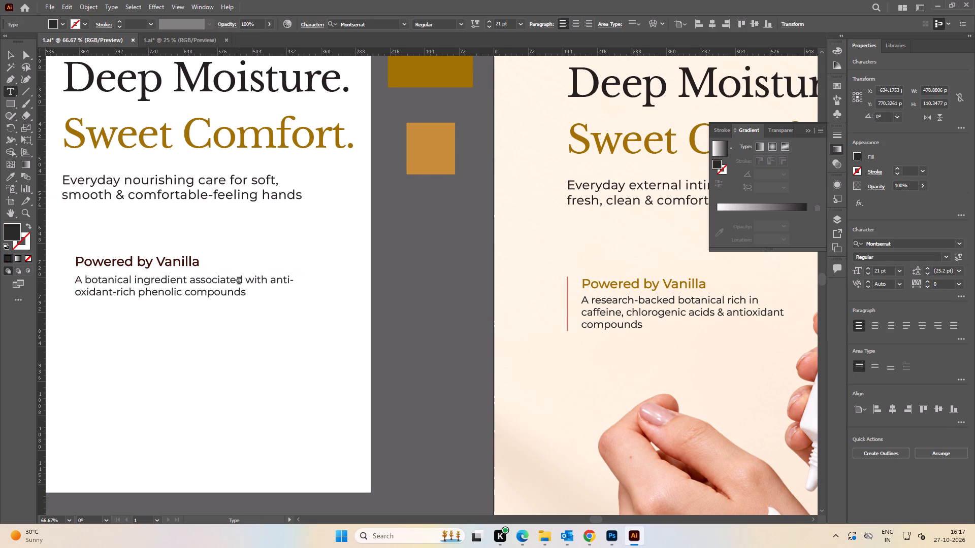
{"action": "key", "text": "ctrl+a"}
{"action": "key", "text": "ctrl+c"}
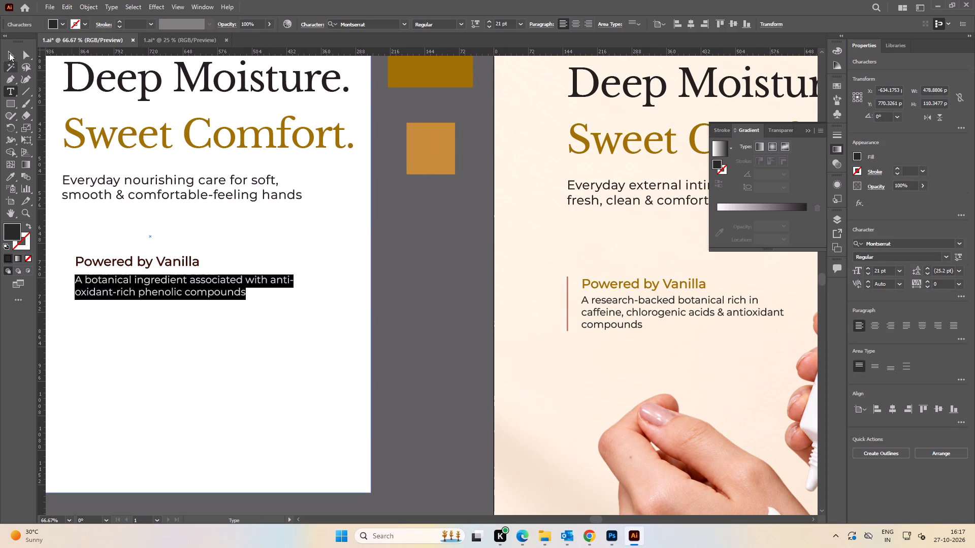
{"action": "left_click", "coordinate": [9, 52]}
Ungroup the "Powered by Vanilla" heading and the coffee body text below it on the artboard.
{"action": "key", "text": "space"}
{"action": "left_click_drag", "start_coordinate": [408, 247], "coordinate": [188, 210]}
{"action": "scroll", "coordinate": [469, 305], "scroll_direction": "up", "scroll_amount": 2, "text": "alt"}
{"action": "left_click", "coordinate": [415, 241]}
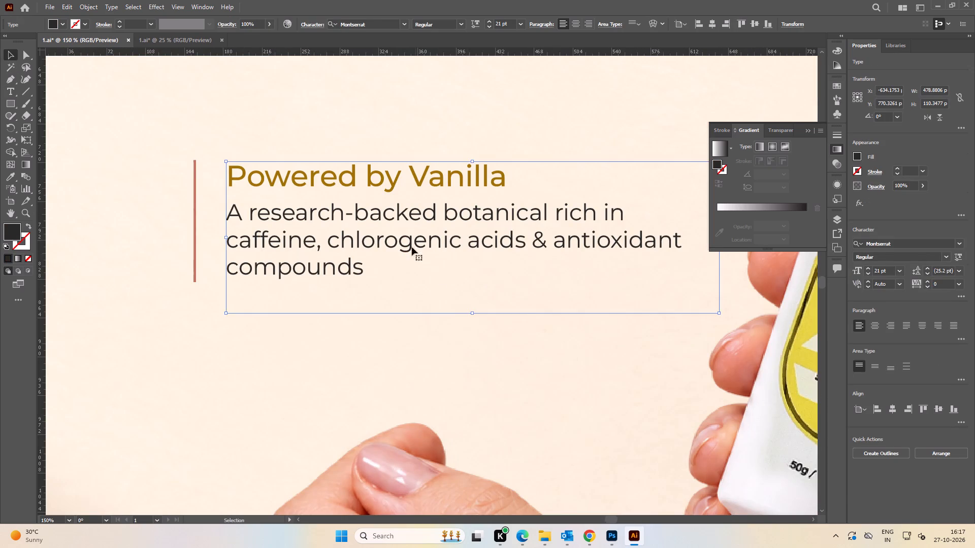
{"action": "scroll", "coordinate": [415, 254], "scroll_direction": "down", "scroll_amount": 3, "text": "alt"}
{"action": "key", "text": "space"}
{"action": "left_click_drag", "start_coordinate": [329, 248], "coordinate": [403, 242]}
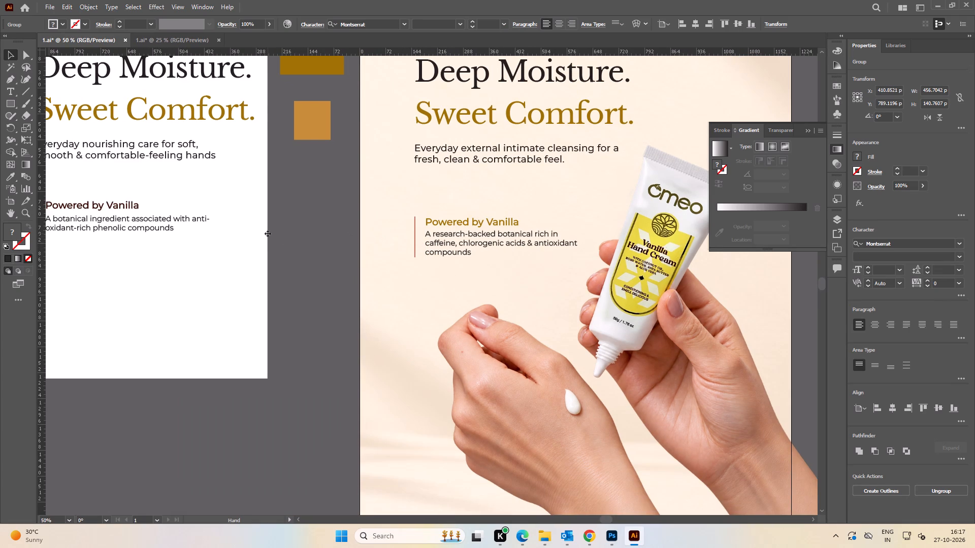
{"action": "scroll", "coordinate": [523, 270], "scroll_direction": "up", "scroll_amount": 2, "text": "alt"}
{"action": "left_click", "coordinate": [145, 246]}
{"action": "left_click", "coordinate": [406, 233]}
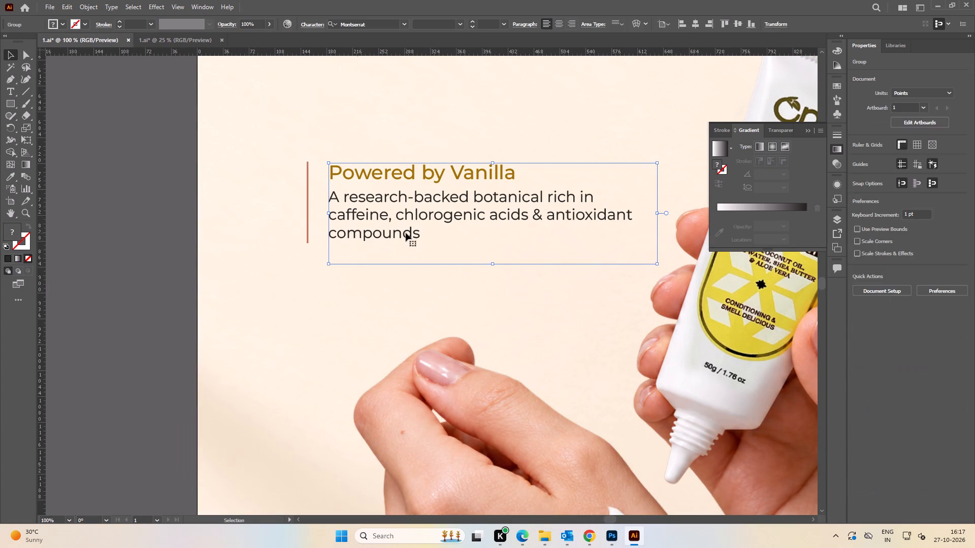
{"action": "key", "text": "ctrl+shift+g"}
{"action": "left_click", "coordinate": [127, 231]}
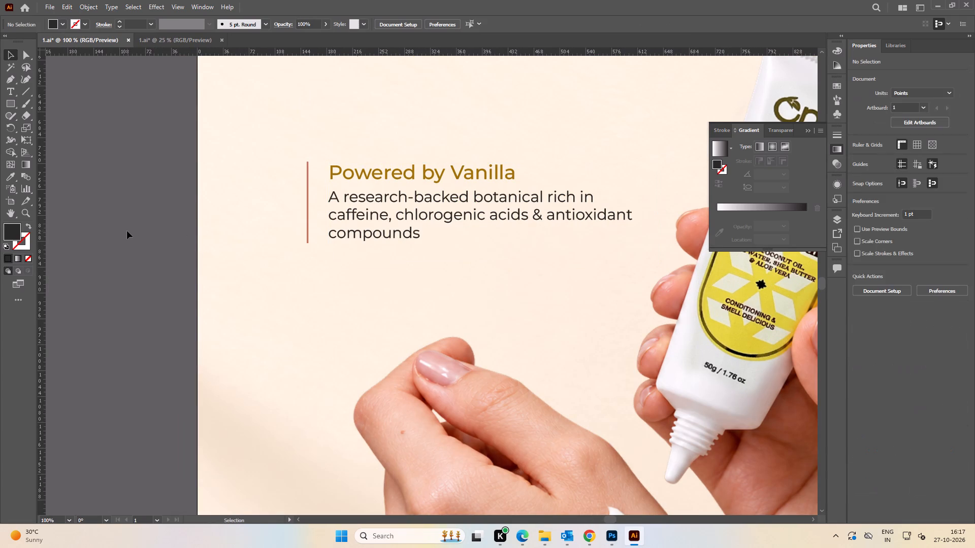
Replace the coffee body text under "Powered by Vanilla" with the copied vanilla text and narrow its frame to 405 pt.
{"action": "key", "text": "y"}
{"action": "key", "text": "t"}
{"action": "left_click", "coordinate": [411, 220]}
{"action": "key", "text": "ctrl+a"}
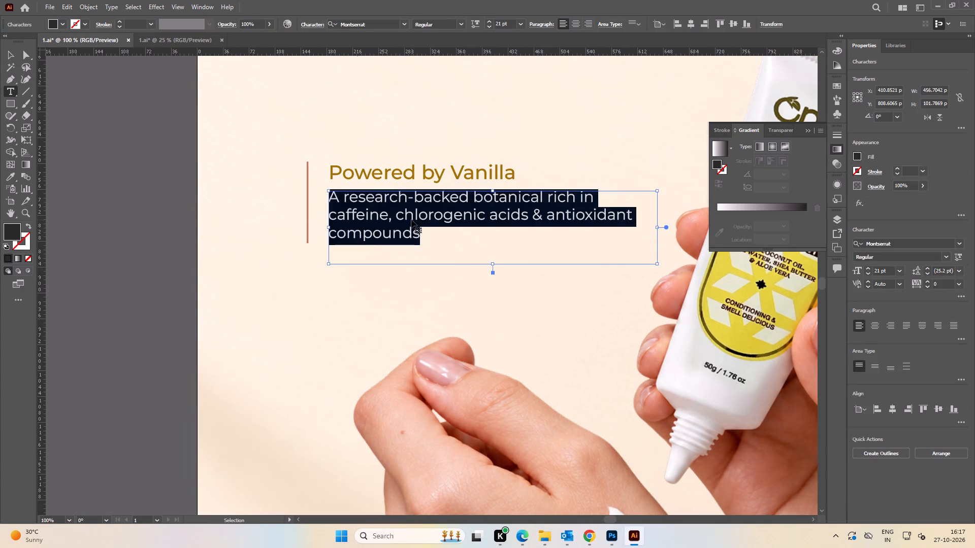
{"action": "key", "text": "ctrl+v"}
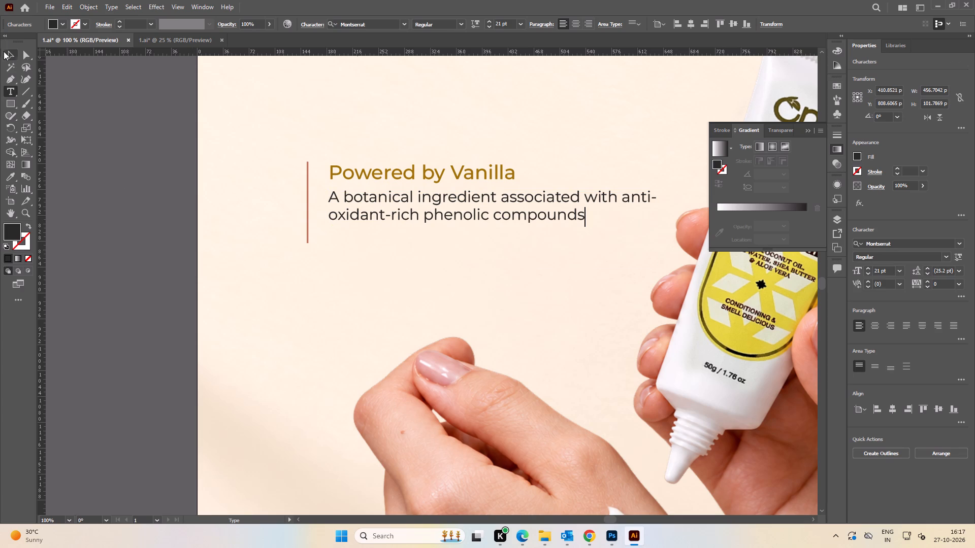
{"action": "left_click", "coordinate": [6, 53]}
{"action": "left_click_drag", "start_coordinate": [656, 229], "coordinate": [620, 227]}
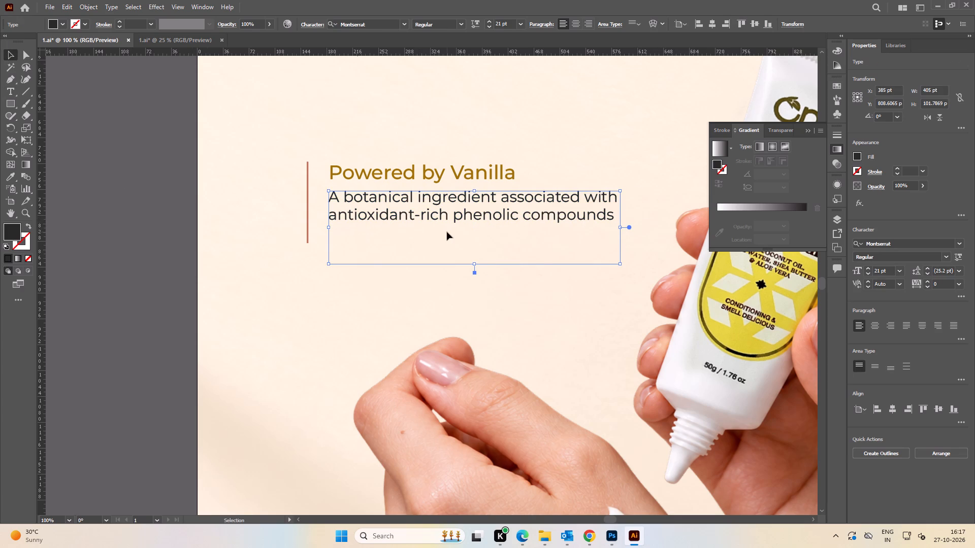
Break the vanilla body text into three lines, after "associated" and after "phenolic".
{"action": "key", "text": "t"}
{"action": "left_click", "coordinate": [580, 201]}
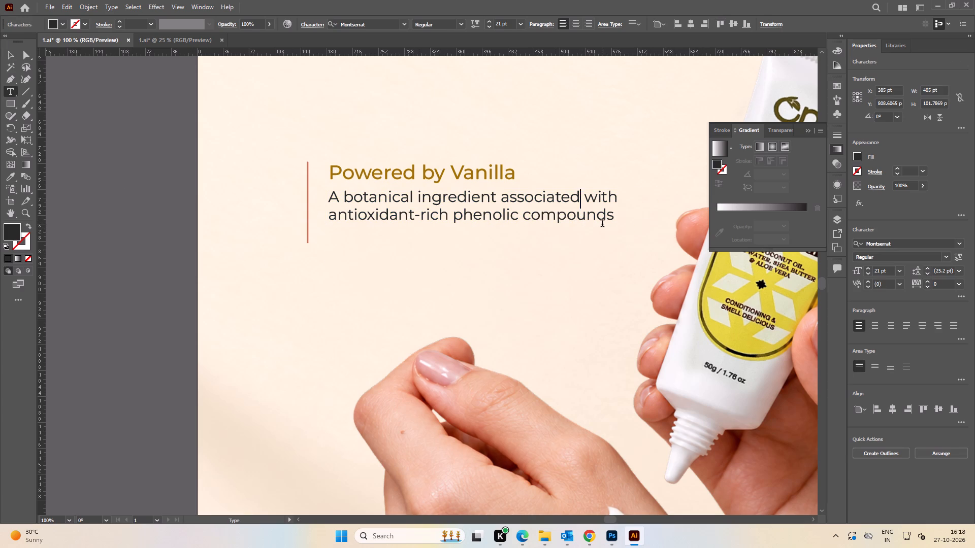
{"action": "key", "text": "Right"}
{"action": "key", "text": "BackSpace"}
{"action": "key", "text": "Return"}
{"action": "key", "text": "ctrl+Right"}
{"action": "key", "text": "ctrl+Right"}
{"action": "key", "text": "ctrl+Right"}
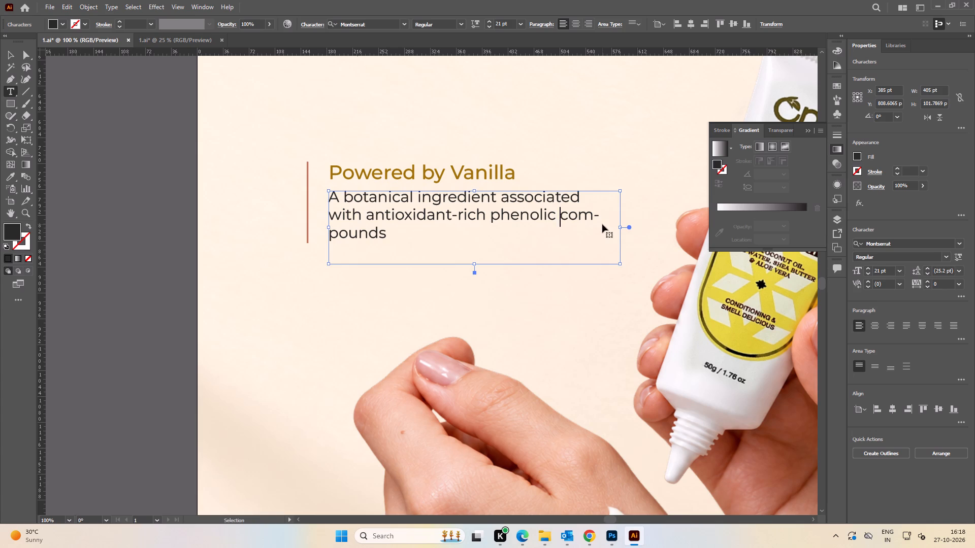
{"action": "key", "text": "ctrl+Right"}
{"action": "key", "text": "ctrl+Left"}
{"action": "key", "text": "BackSpace"}
{"action": "key", "text": "Return"}
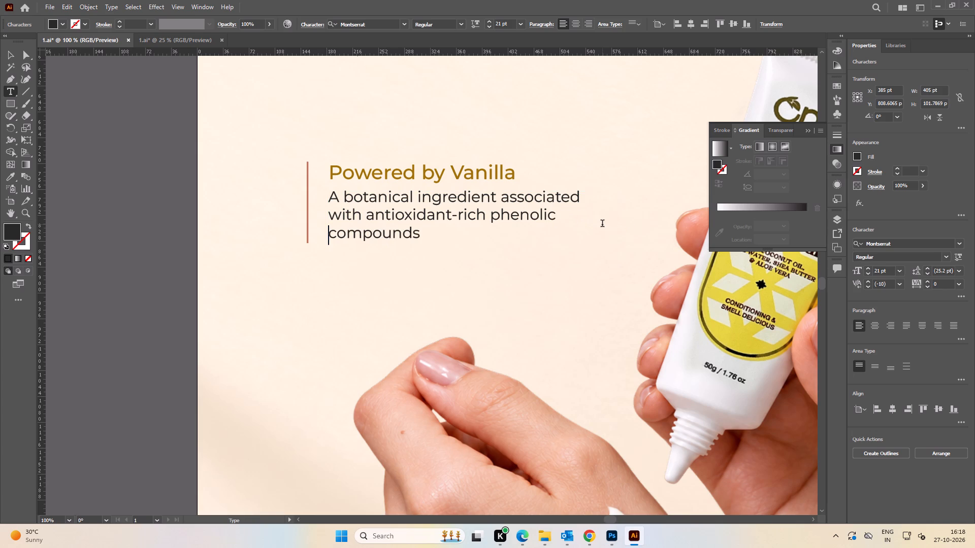
{"action": "left_click", "coordinate": [8, 54]}
{"action": "left_click", "coordinate": [87, 165]}
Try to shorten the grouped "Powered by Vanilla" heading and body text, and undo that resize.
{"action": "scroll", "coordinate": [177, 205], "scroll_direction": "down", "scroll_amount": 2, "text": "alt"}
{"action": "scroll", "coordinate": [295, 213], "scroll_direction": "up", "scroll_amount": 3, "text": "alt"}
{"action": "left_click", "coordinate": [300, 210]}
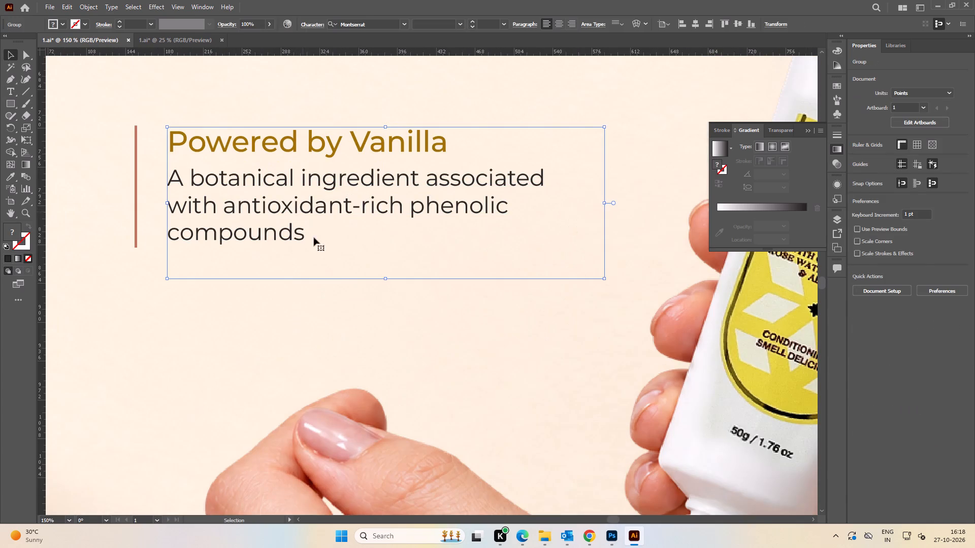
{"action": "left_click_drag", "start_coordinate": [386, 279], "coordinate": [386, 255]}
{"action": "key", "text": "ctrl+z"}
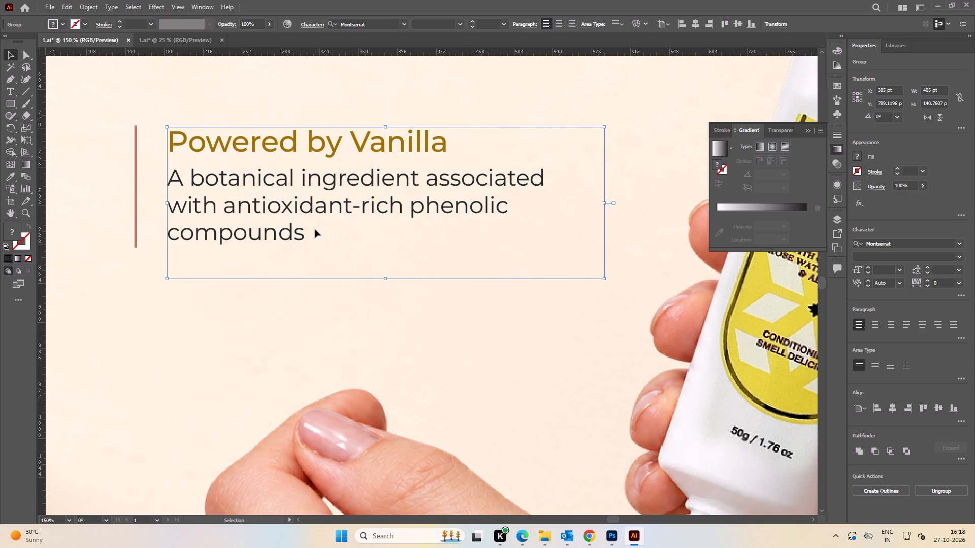
Ungroup the "Powered by Vanilla" heading and body text, and tighten the body text frame's height and width around its three lines.
{"action": "scroll", "coordinate": [315, 229], "scroll_direction": "down", "scroll_amount": 3, "text": "alt"}
{"action": "key", "text": "ctrl+shift+g"}
{"action": "left_click", "coordinate": [152, 226]}
{"action": "left_click", "coordinate": [327, 225]}
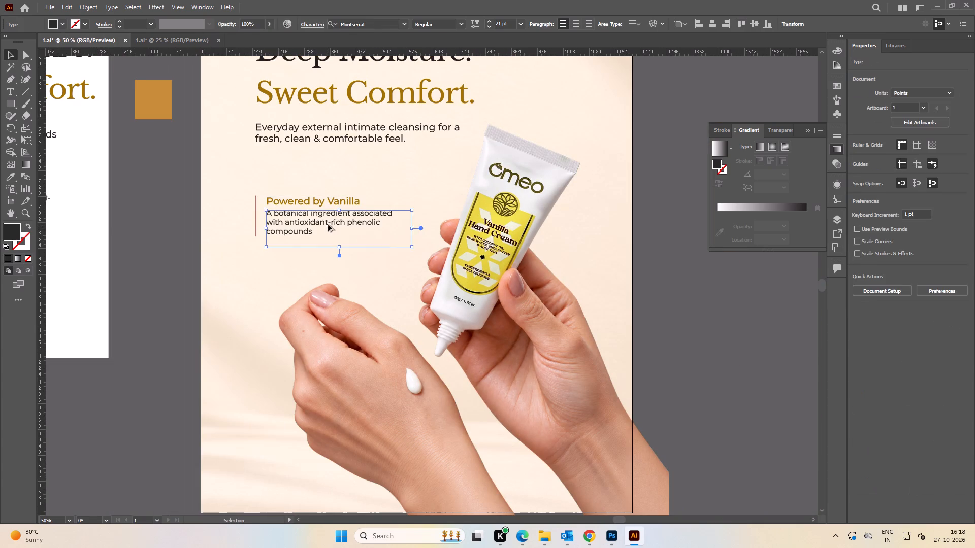
{"action": "scroll", "coordinate": [328, 224], "scroll_direction": "up", "scroll_amount": 3, "text": "alt"}
{"action": "left_click_drag", "start_coordinate": [361, 291], "coordinate": [360, 266]}
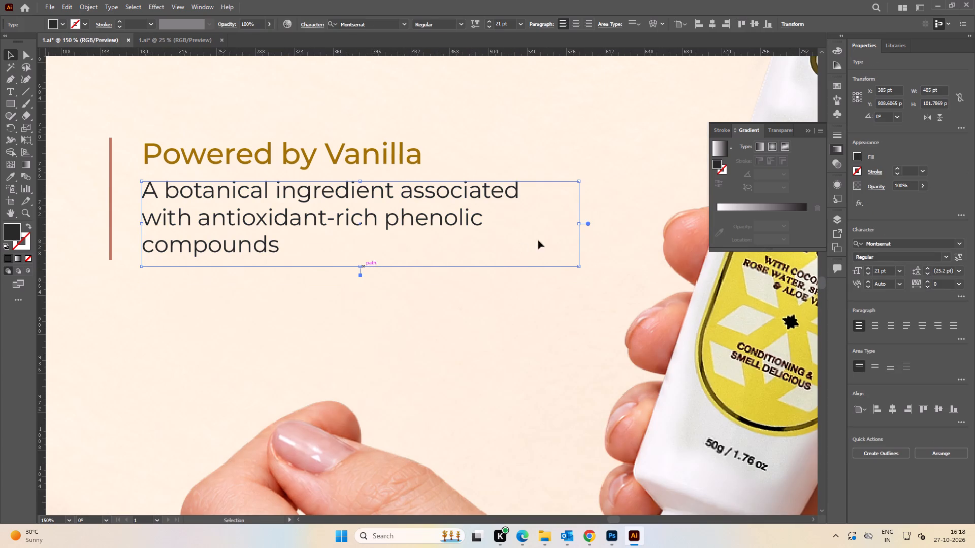
{"action": "left_click_drag", "start_coordinate": [578, 224], "coordinate": [534, 221]}
{"action": "left_click", "coordinate": [302, 300]}
Replace the artboard's intimate-cleansing subheading with the vanilla text "Everyday nourishing care for soft, smooth & comfortable-feeling hands".
{"action": "scroll", "coordinate": [302, 299], "scroll_direction": "down", "scroll_amount": 4, "text": "alt"}
{"action": "key", "text": "space"}
{"action": "left_click_drag", "start_coordinate": [251, 302], "coordinate": [300, 297]}
{"action": "left_click", "coordinate": [234, 264]}
{"action": "key", "text": "space"}
{"action": "left_click_drag", "start_coordinate": [229, 247], "coordinate": [288, 246]}
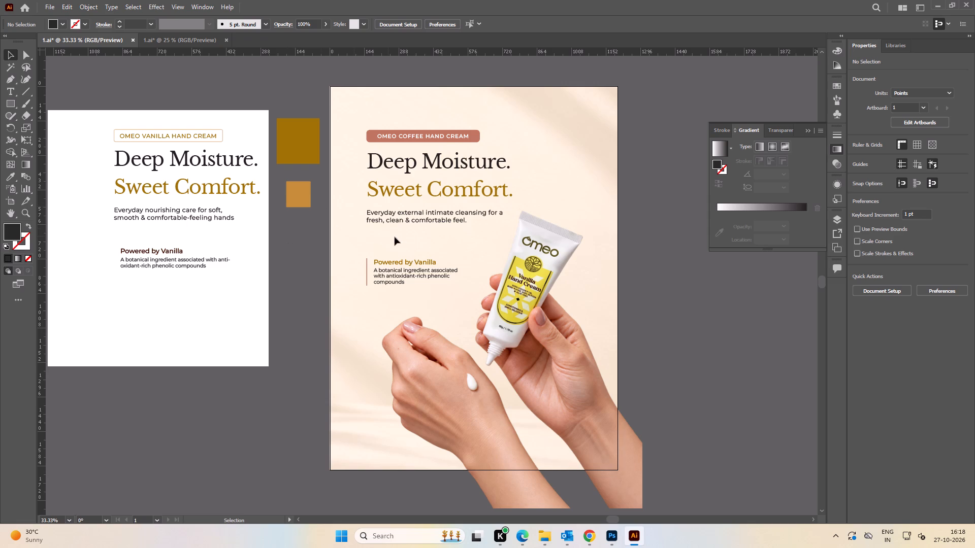
{"action": "key", "text": "t"}
{"action": "left_click", "coordinate": [215, 218]}
{"action": "key", "text": "ctrl+a"}
{"action": "key", "text": "ctrl+c"}
{"action": "left_click", "coordinate": [410, 218]}
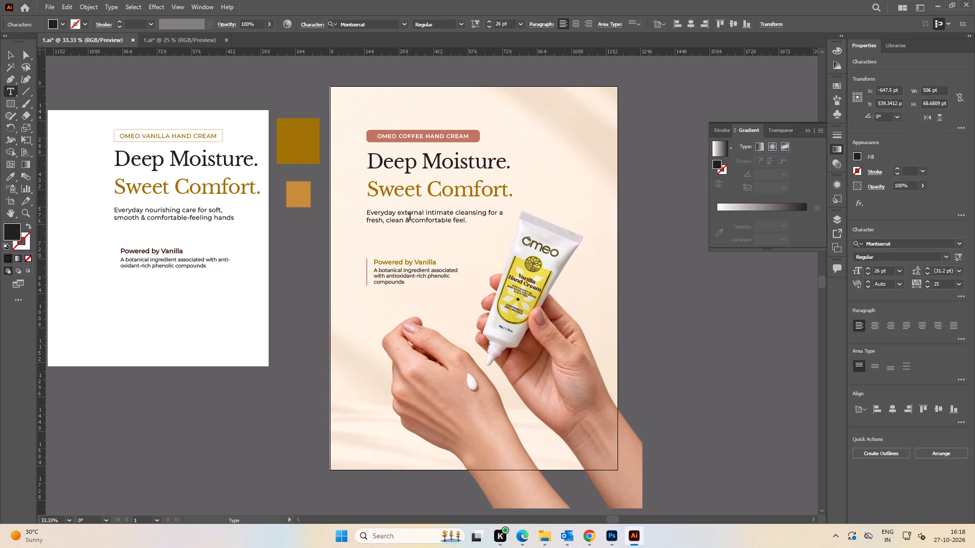
{"action": "key", "text": "ctrl+a"}
{"action": "key", "text": "ctrl+v"}
{"action": "left_click", "coordinate": [10, 54]}
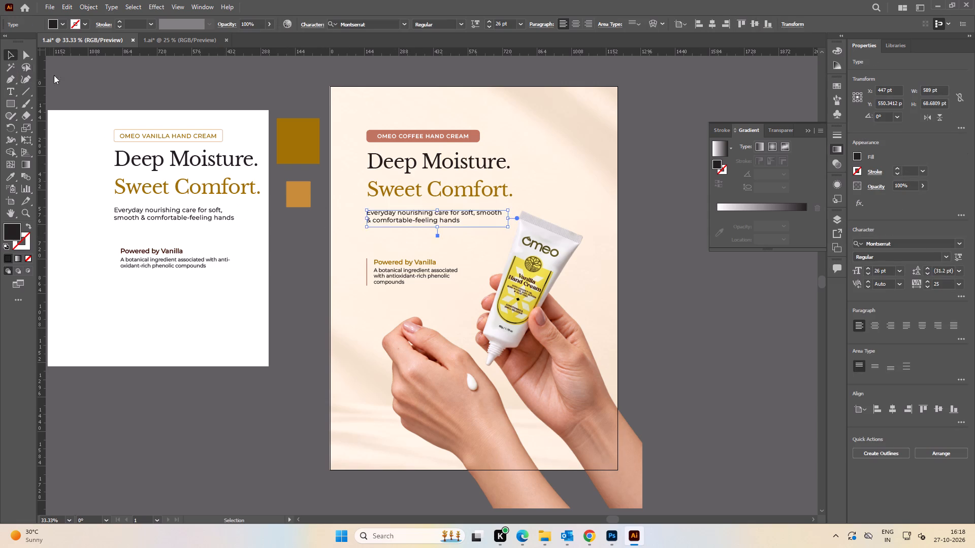
{"action": "left_click", "coordinate": [162, 86]}
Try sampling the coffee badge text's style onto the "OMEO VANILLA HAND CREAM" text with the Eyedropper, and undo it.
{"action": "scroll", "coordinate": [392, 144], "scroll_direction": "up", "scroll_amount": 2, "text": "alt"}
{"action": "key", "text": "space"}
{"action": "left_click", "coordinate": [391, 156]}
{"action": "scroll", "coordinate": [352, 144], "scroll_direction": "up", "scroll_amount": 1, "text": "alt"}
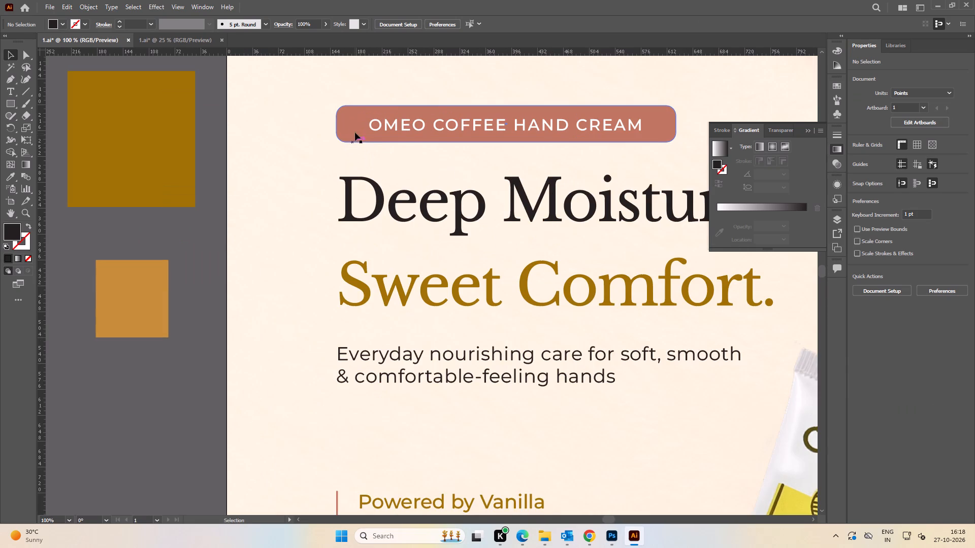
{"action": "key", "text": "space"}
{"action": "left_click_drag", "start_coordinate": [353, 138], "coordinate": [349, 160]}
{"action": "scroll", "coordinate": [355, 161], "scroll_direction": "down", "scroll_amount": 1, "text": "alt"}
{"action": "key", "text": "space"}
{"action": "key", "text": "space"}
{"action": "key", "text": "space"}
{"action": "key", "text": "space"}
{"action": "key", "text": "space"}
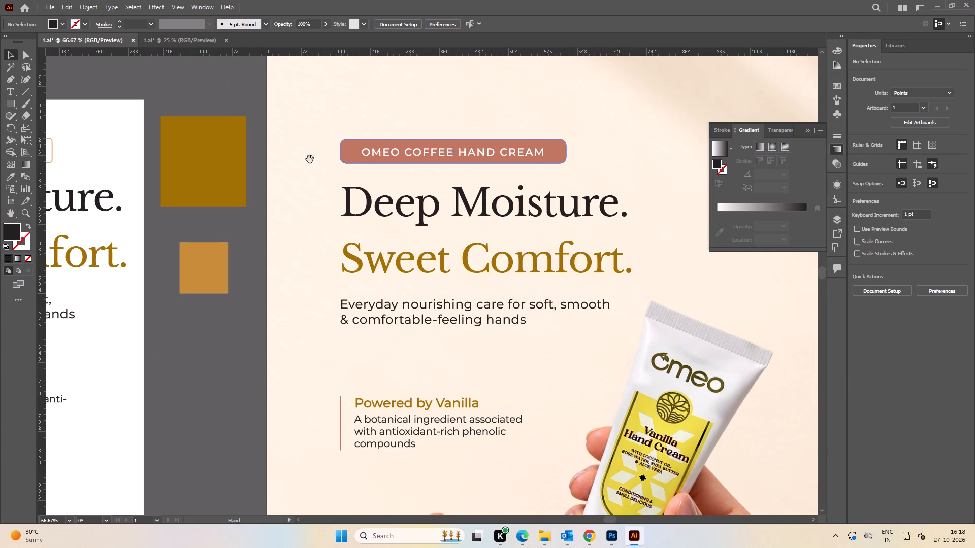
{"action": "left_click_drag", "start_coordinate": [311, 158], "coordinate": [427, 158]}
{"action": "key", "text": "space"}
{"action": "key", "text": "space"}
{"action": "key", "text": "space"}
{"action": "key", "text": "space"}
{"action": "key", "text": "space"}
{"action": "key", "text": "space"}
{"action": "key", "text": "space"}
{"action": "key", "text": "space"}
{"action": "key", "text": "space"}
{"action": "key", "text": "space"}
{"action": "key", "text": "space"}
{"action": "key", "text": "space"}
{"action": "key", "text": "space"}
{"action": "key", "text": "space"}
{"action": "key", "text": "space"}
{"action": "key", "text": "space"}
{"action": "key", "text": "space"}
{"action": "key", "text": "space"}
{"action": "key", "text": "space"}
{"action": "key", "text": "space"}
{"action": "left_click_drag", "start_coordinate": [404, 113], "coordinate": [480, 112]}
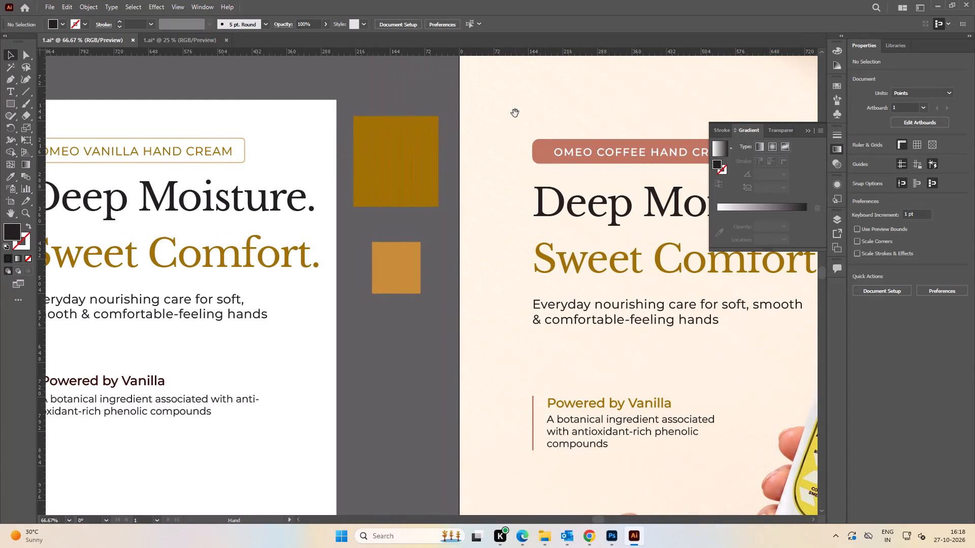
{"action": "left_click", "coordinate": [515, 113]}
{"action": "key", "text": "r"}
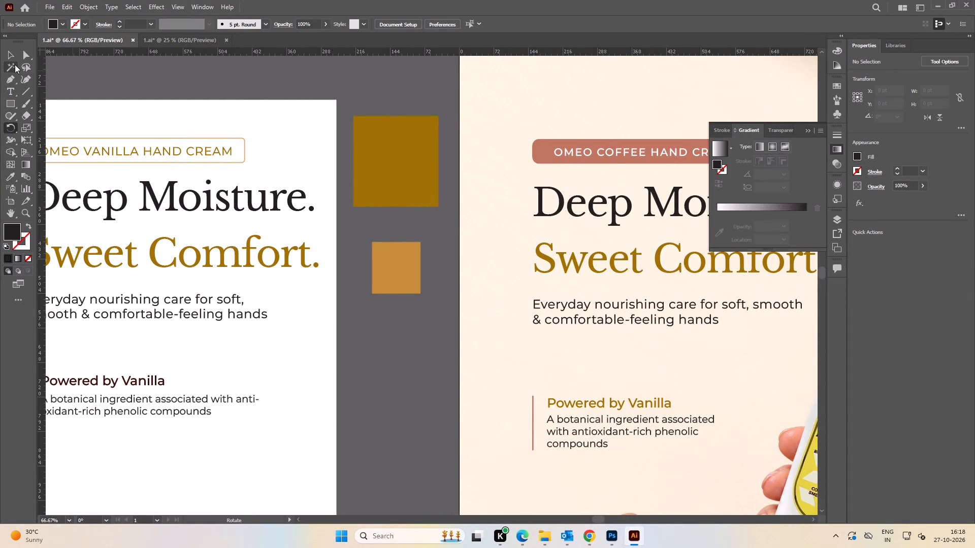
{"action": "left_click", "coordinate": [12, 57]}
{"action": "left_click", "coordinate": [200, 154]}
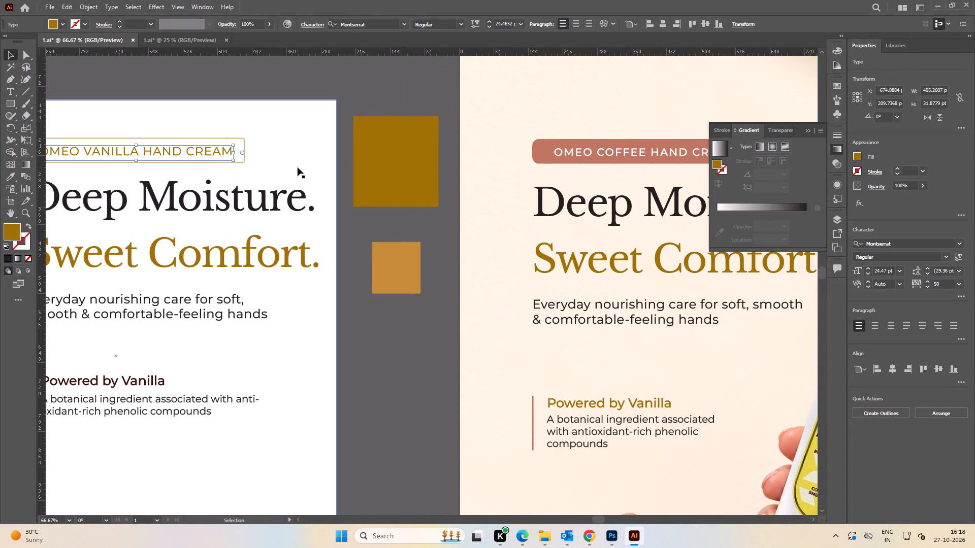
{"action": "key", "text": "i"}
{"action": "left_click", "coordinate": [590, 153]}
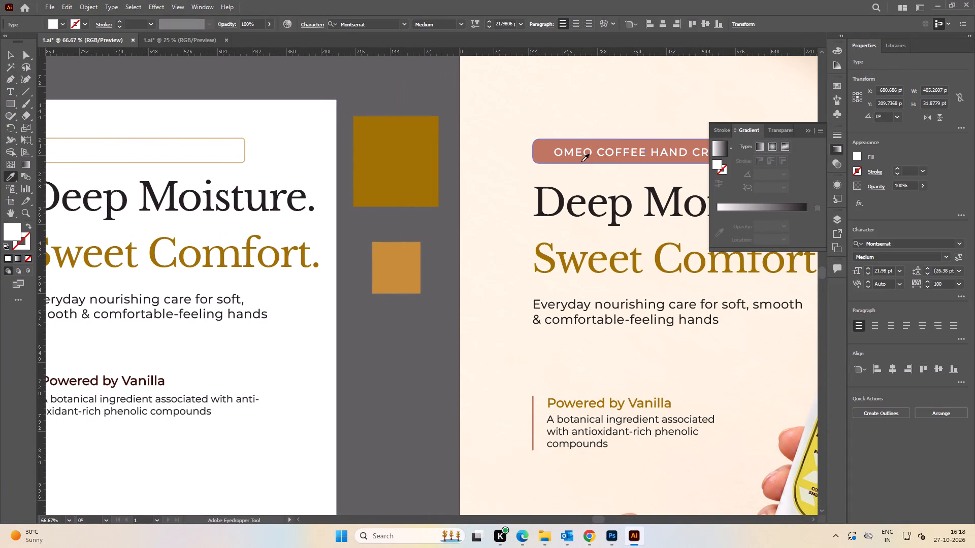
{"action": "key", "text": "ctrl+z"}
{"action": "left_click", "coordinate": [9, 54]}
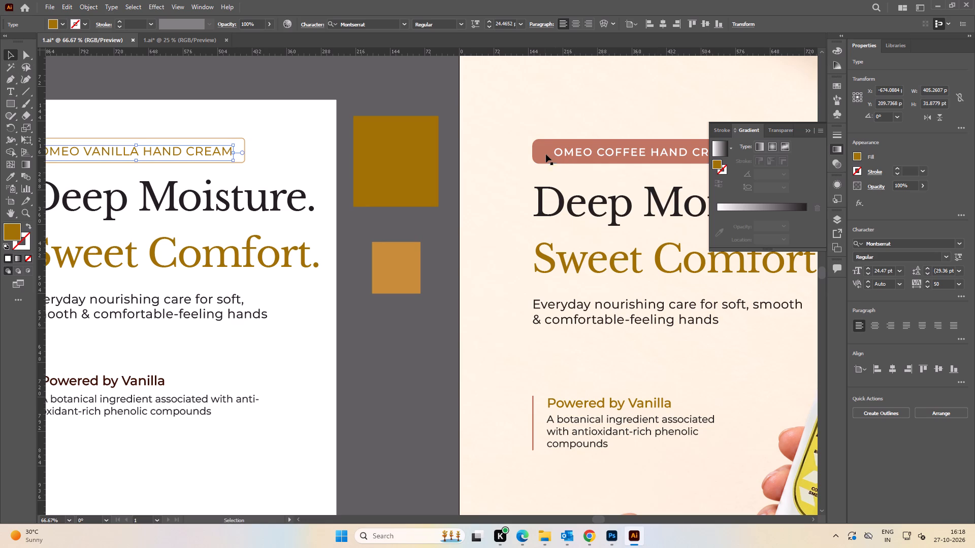
Ungroup the terracotta "OMEO COFFEE HAND CREAM" badge on the artboard.
{"action": "left_click", "coordinate": [545, 154]}
{"action": "key", "text": "ctrl+shift+g"}
{"action": "left_click", "coordinate": [368, 78]}
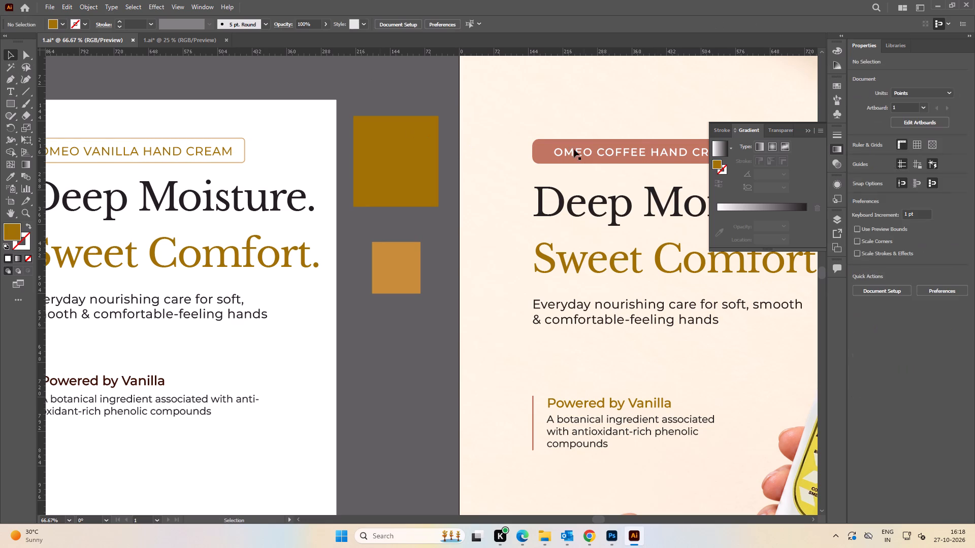
Apply the coffee badge text's white Montserrat Medium style to "OMEO VANILLA HAND CREAM" and move that text above the white reference layout.
{"action": "left_click", "coordinate": [586, 157]}
{"action": "left_click", "coordinate": [218, 150]}
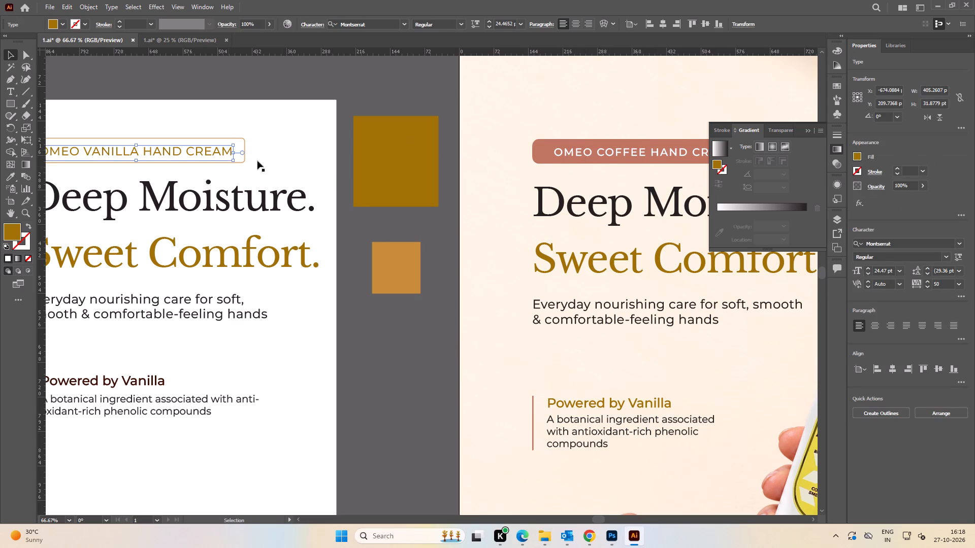
{"action": "key", "text": "i"}
{"action": "left_click", "coordinate": [578, 152]}
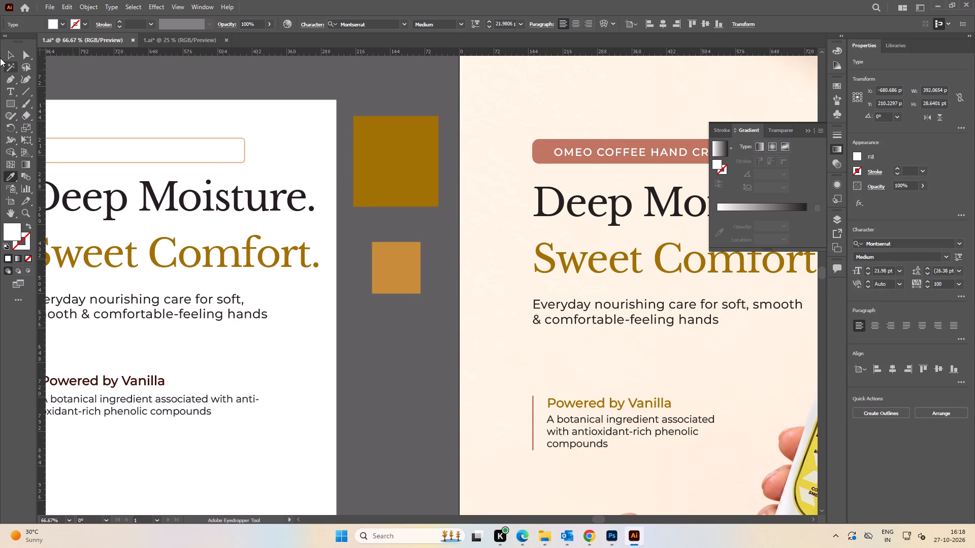
{"action": "left_click", "coordinate": [7, 53]}
{"action": "key", "text": "space"}
{"action": "left_click_drag", "start_coordinate": [254, 108], "coordinate": [289, 203]}
{"action": "left_click_drag", "start_coordinate": [249, 243], "coordinate": [289, 145]}
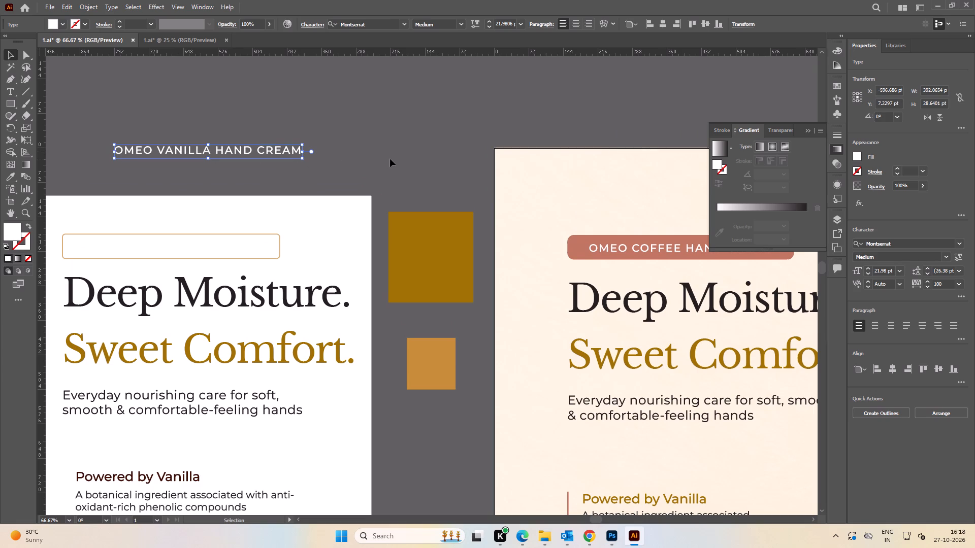
Replace the artboard badge's coffee wording with the copied "OMEO VANILLA HAND CREAM" text.
{"action": "key", "text": "ctrl+c"}
{"action": "key", "text": "space"}
{"action": "left_click_drag", "start_coordinate": [375, 159], "coordinate": [204, 127]}
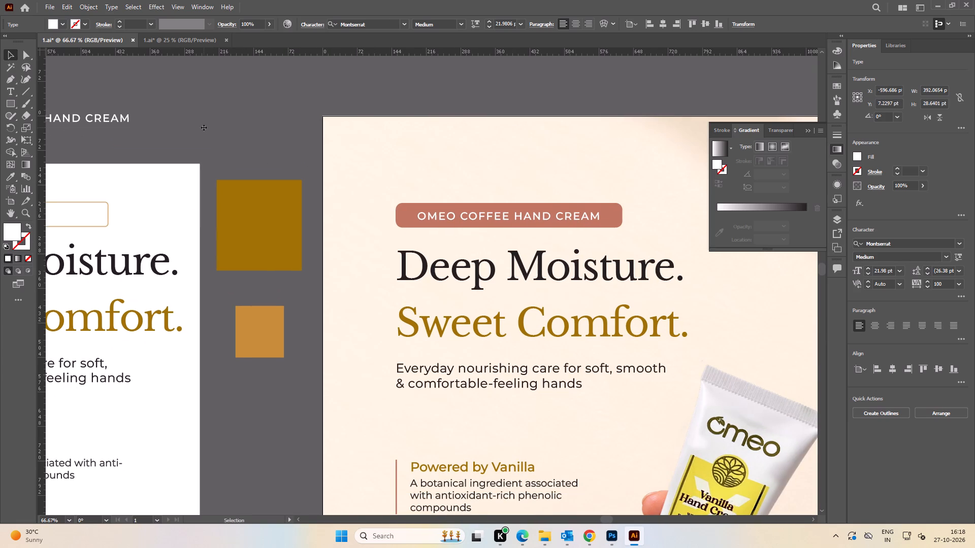
{"action": "key", "text": "t"}
{"action": "left_click", "coordinate": [492, 216]}
{"action": "key", "text": "ctrl+a"}
{"action": "key", "text": "ctrl+v"}
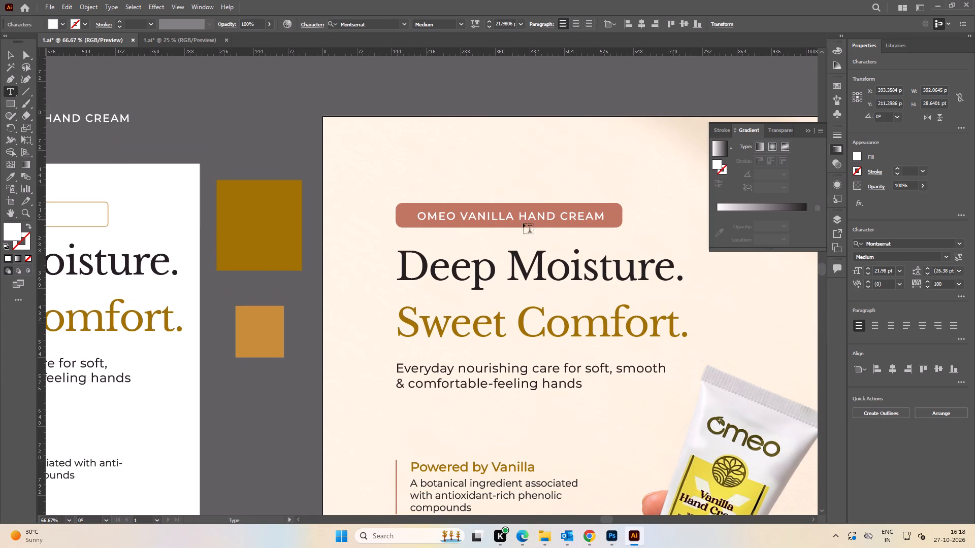
{"action": "left_click", "coordinate": [7, 57]}
Centre the "OMEO VANILLA HAND CREAM" text horizontally on its terracotta badge, using the badge as the key object.
{"action": "key", "text": "space"}
{"action": "left_click_drag", "start_coordinate": [231, 116], "coordinate": [289, 117]}
{"action": "left_click", "coordinate": [290, 117]}
{"action": "key", "text": "space"}
{"action": "left_click_drag", "start_coordinate": [347, 157], "coordinate": [176, 133]}
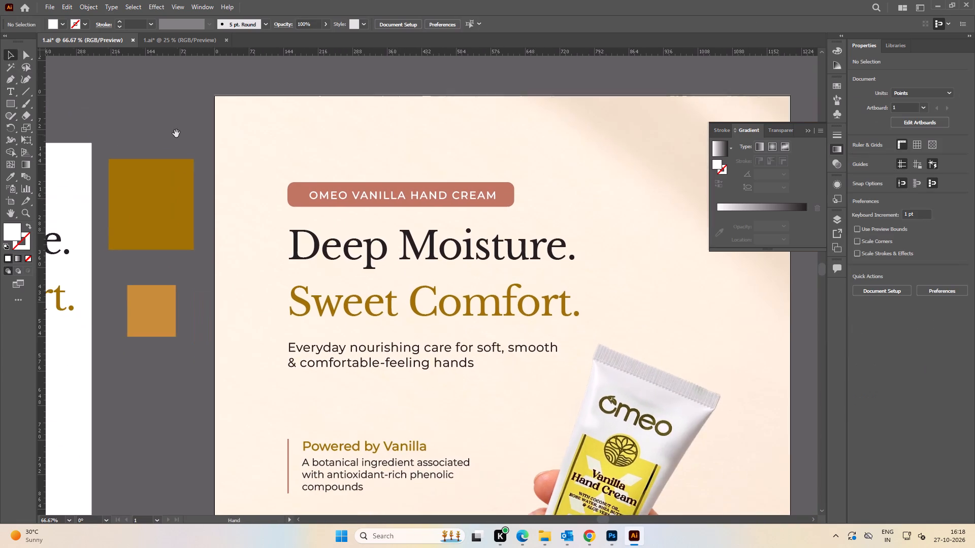
{"action": "left_click_drag", "start_coordinate": [176, 133], "coordinate": [177, 133]}
{"action": "scroll", "coordinate": [416, 232], "scroll_direction": "up", "scroll_amount": 1, "text": "alt"}
{"action": "left_click", "coordinate": [220, 176]}
{"action": "left_click", "coordinate": [262, 176], "text": "shift"}
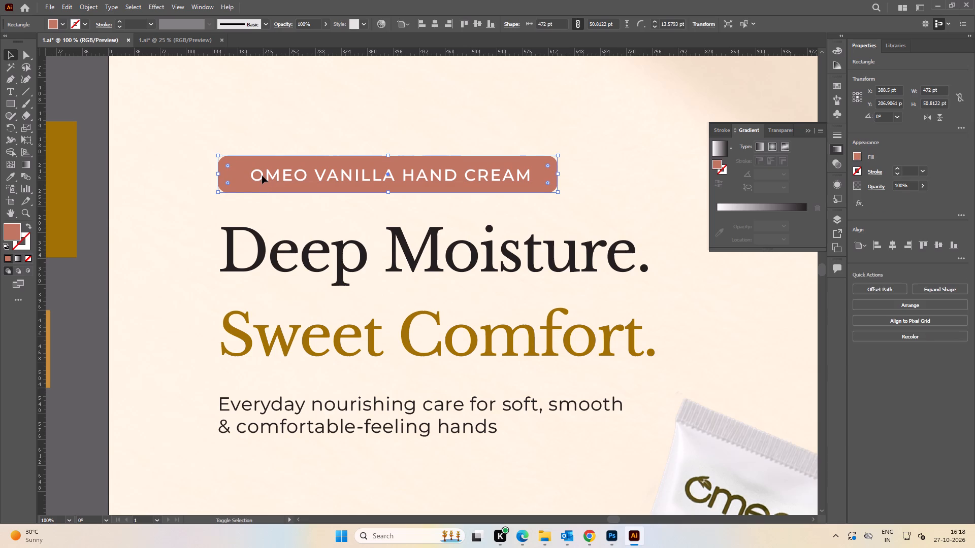
{"action": "left_click", "coordinate": [242, 178]}
{"action": "left_click", "coordinate": [888, 248]}
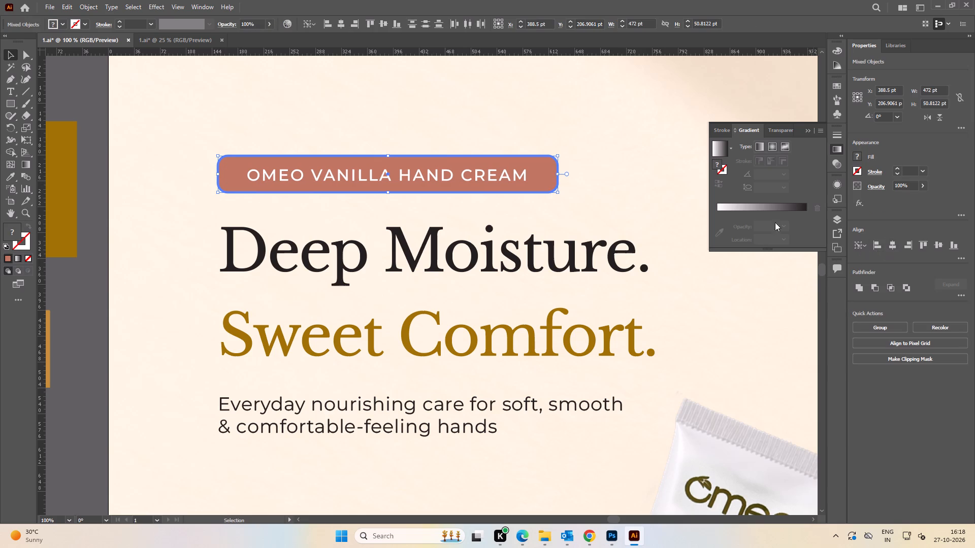
{"action": "left_click", "coordinate": [420, 126]}
Examine the updated vanilla artboard alongside the reference layout and the two gold swatch squares.
{"action": "scroll", "coordinate": [419, 135], "scroll_direction": "down", "scroll_amount": 3, "text": "alt"}
{"action": "key", "text": "space"}
{"action": "left_click_drag", "start_coordinate": [454, 202], "coordinate": [420, 192]}
{"action": "left_click", "coordinate": [634, 222]}
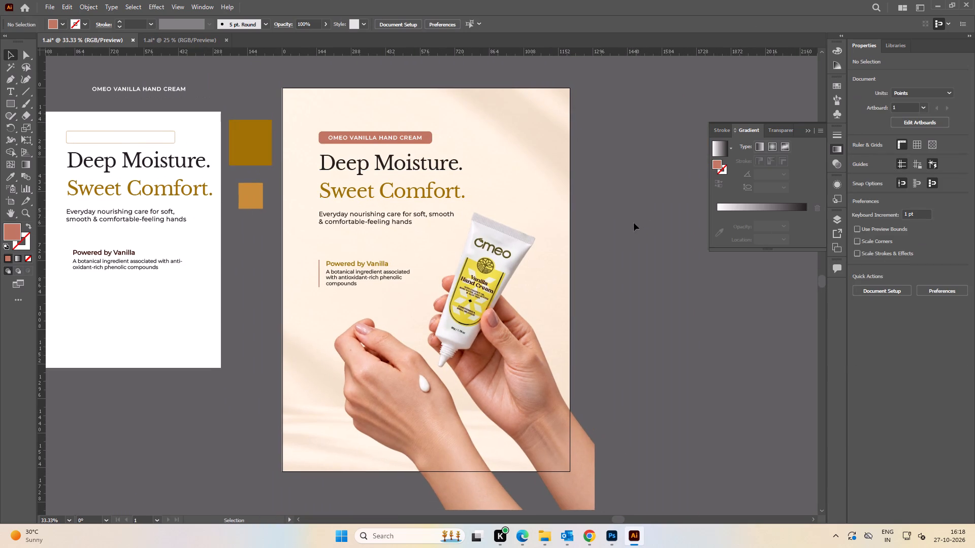
{"action": "key", "text": "space"}
{"action": "left_click_drag", "start_coordinate": [618, 215], "coordinate": [628, 214]}
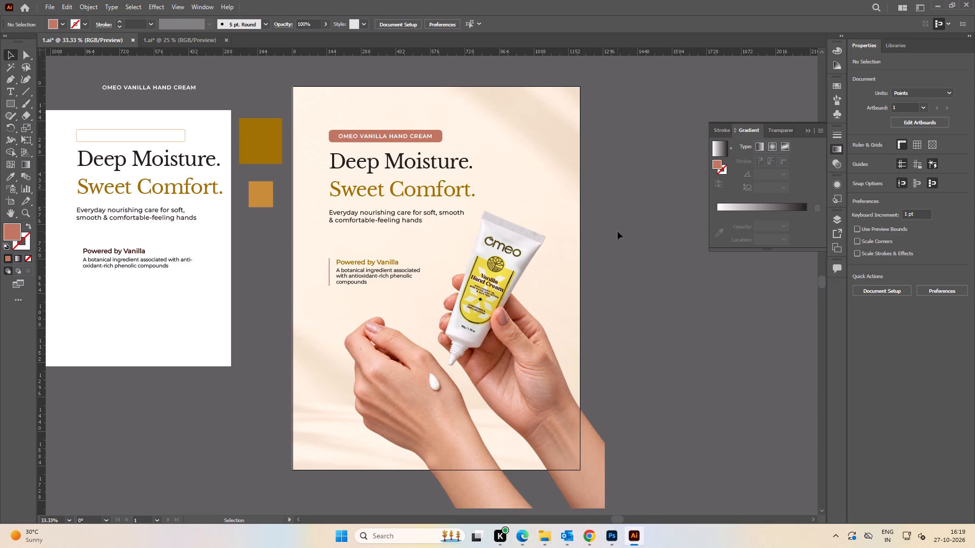
{"action": "scroll", "coordinate": [265, 201], "scroll_direction": "up", "scroll_amount": 3, "text": "alt"}
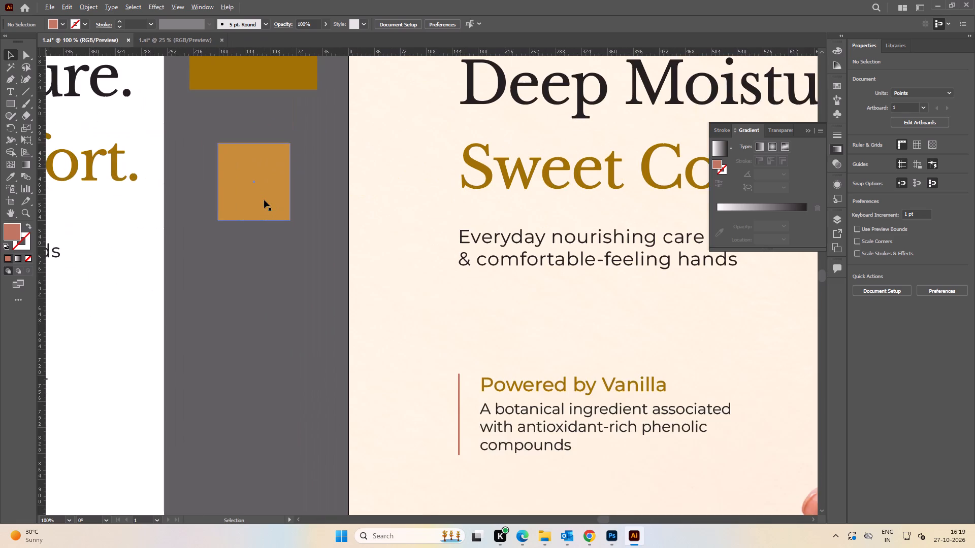
{"action": "key", "text": "space"}
{"action": "left_click_drag", "start_coordinate": [272, 187], "coordinate": [285, 224]}
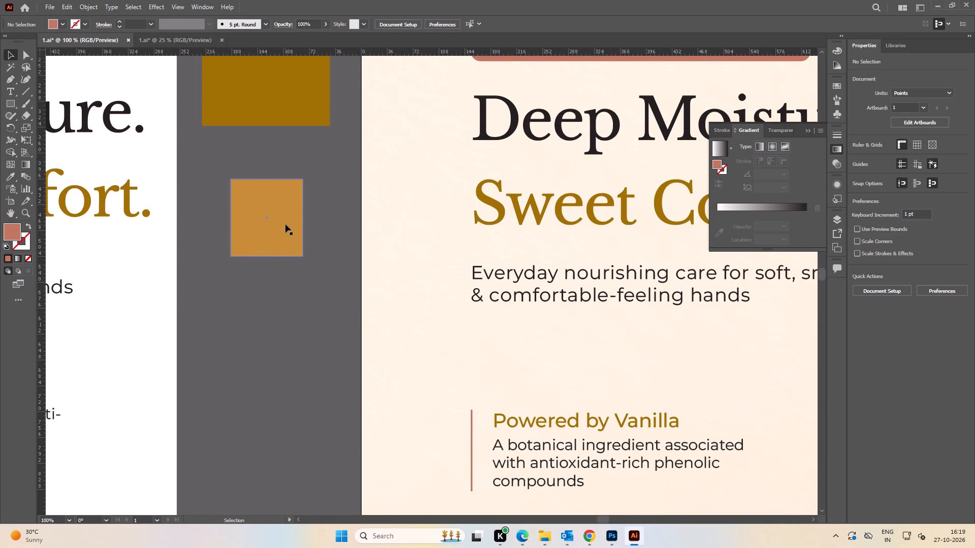
{"action": "scroll", "coordinate": [285, 224], "scroll_direction": "down", "scroll_amount": 2, "text": "alt"}
{"action": "left_click", "coordinate": [284, 289]}
{"action": "key", "text": "space"}
{"action": "left_click_drag", "start_coordinate": [286, 292], "coordinate": [280, 291]}
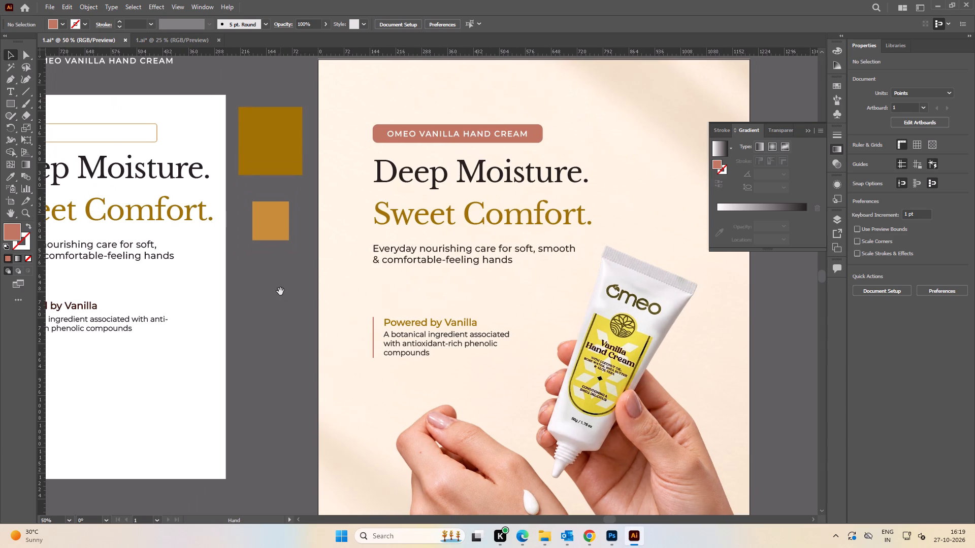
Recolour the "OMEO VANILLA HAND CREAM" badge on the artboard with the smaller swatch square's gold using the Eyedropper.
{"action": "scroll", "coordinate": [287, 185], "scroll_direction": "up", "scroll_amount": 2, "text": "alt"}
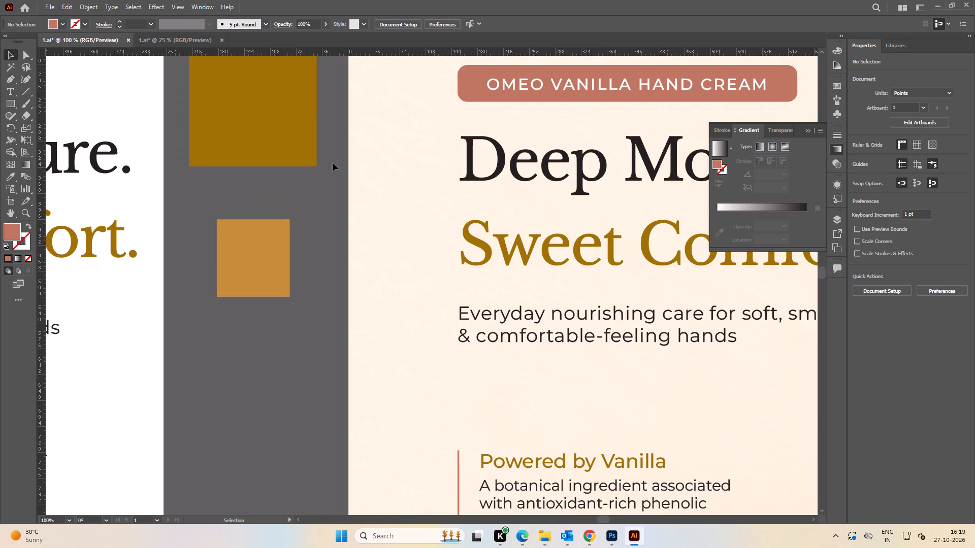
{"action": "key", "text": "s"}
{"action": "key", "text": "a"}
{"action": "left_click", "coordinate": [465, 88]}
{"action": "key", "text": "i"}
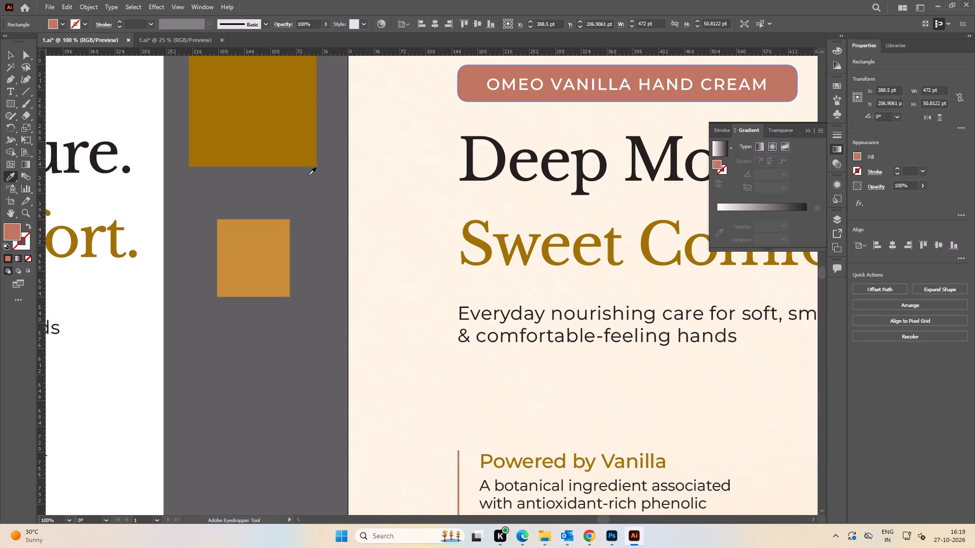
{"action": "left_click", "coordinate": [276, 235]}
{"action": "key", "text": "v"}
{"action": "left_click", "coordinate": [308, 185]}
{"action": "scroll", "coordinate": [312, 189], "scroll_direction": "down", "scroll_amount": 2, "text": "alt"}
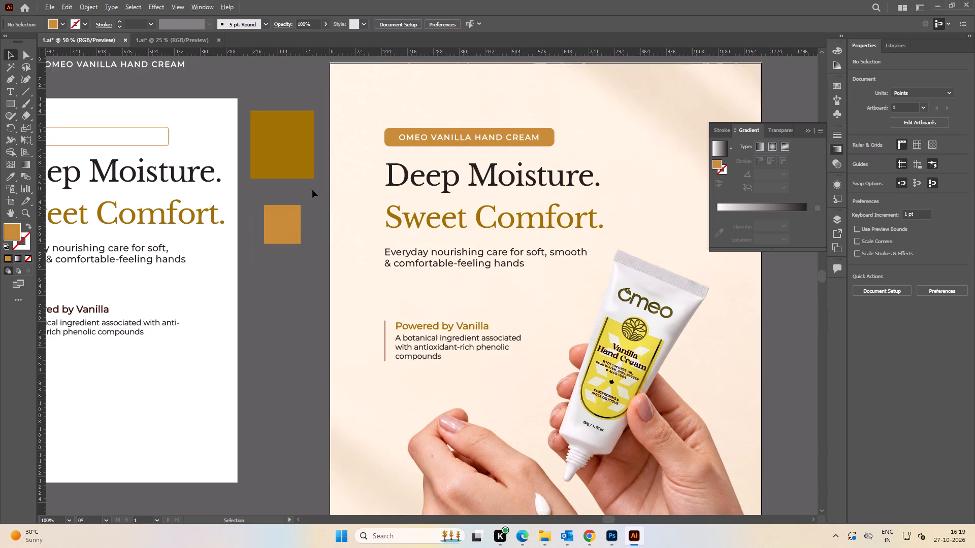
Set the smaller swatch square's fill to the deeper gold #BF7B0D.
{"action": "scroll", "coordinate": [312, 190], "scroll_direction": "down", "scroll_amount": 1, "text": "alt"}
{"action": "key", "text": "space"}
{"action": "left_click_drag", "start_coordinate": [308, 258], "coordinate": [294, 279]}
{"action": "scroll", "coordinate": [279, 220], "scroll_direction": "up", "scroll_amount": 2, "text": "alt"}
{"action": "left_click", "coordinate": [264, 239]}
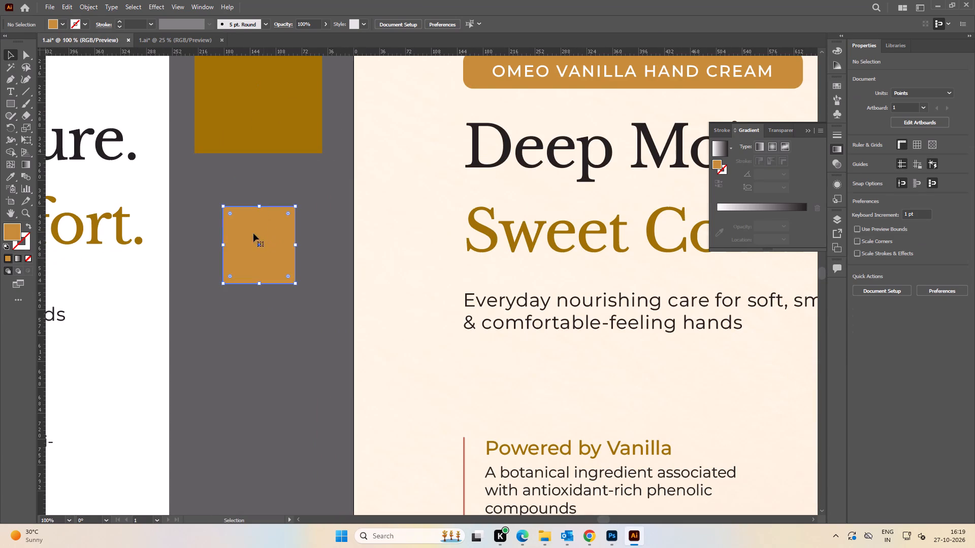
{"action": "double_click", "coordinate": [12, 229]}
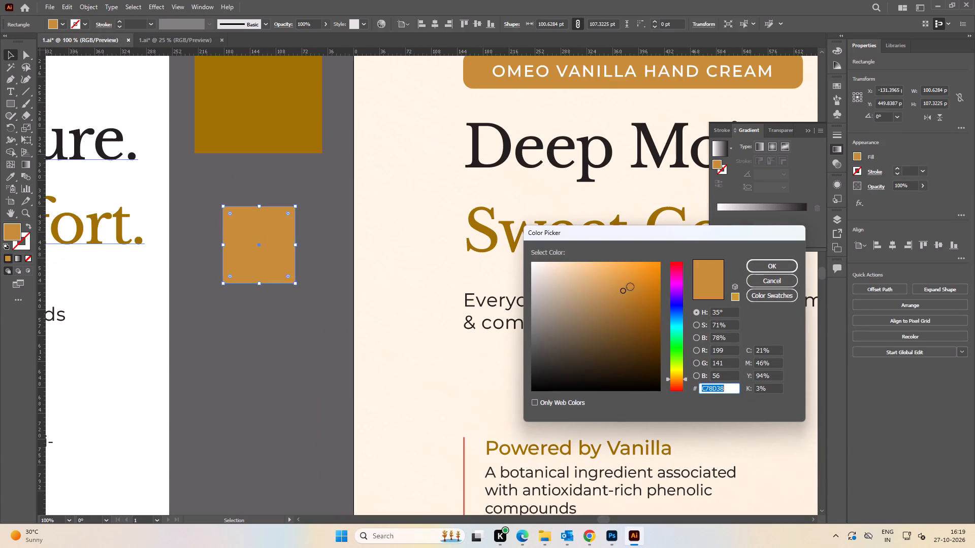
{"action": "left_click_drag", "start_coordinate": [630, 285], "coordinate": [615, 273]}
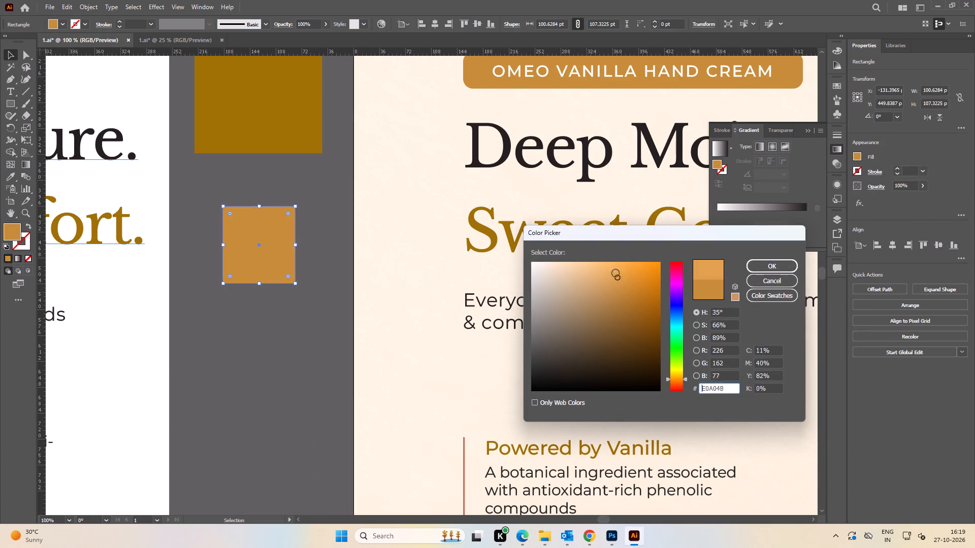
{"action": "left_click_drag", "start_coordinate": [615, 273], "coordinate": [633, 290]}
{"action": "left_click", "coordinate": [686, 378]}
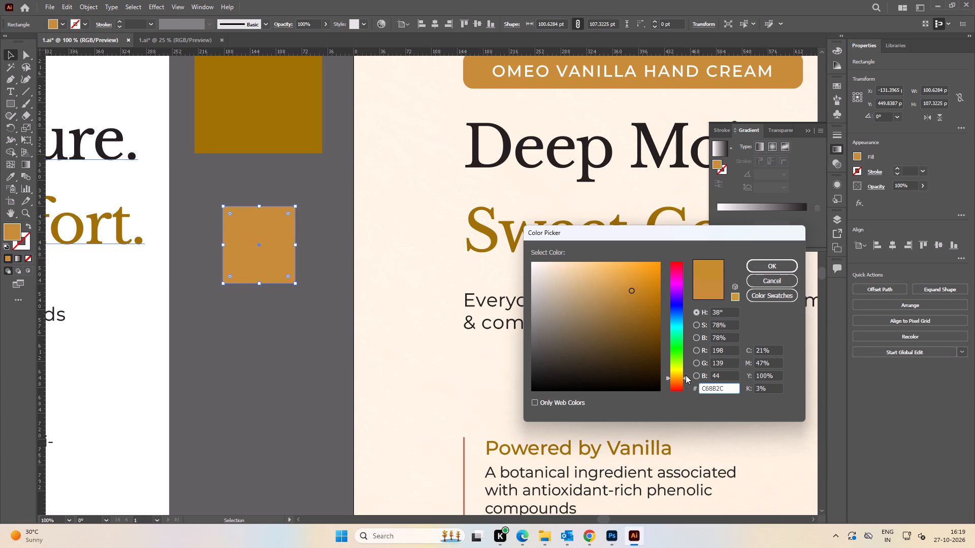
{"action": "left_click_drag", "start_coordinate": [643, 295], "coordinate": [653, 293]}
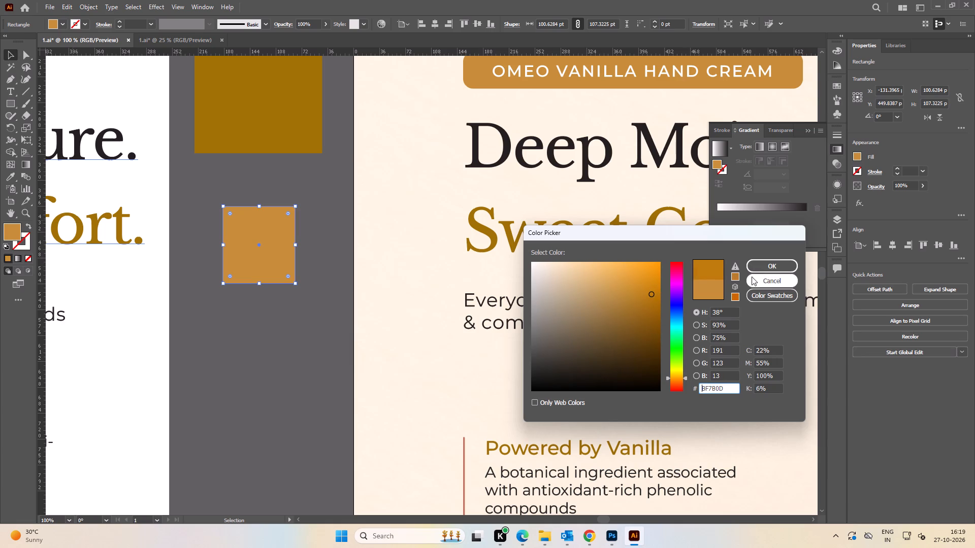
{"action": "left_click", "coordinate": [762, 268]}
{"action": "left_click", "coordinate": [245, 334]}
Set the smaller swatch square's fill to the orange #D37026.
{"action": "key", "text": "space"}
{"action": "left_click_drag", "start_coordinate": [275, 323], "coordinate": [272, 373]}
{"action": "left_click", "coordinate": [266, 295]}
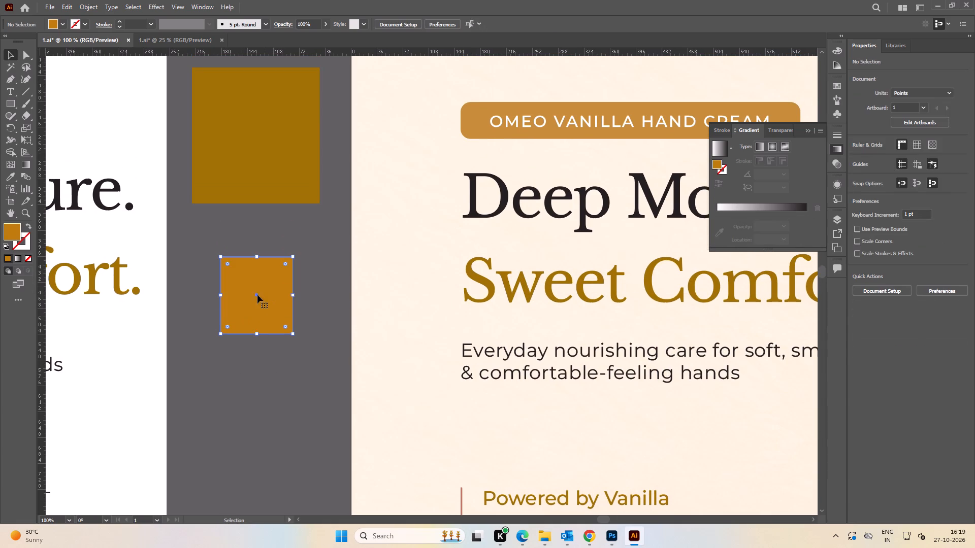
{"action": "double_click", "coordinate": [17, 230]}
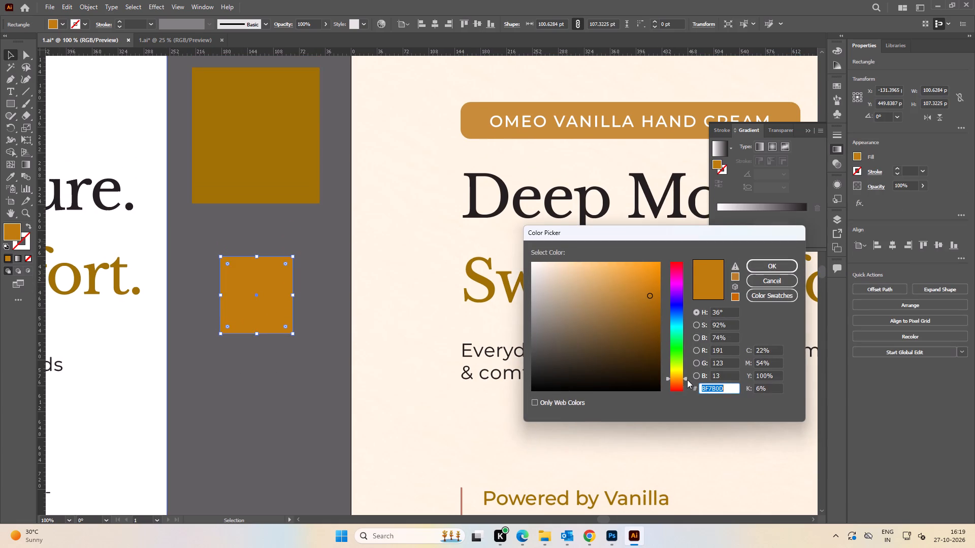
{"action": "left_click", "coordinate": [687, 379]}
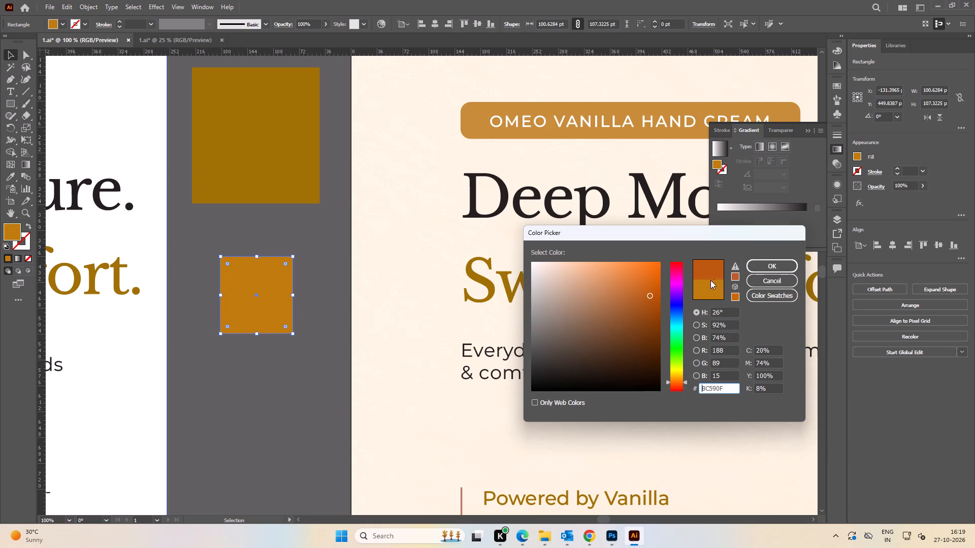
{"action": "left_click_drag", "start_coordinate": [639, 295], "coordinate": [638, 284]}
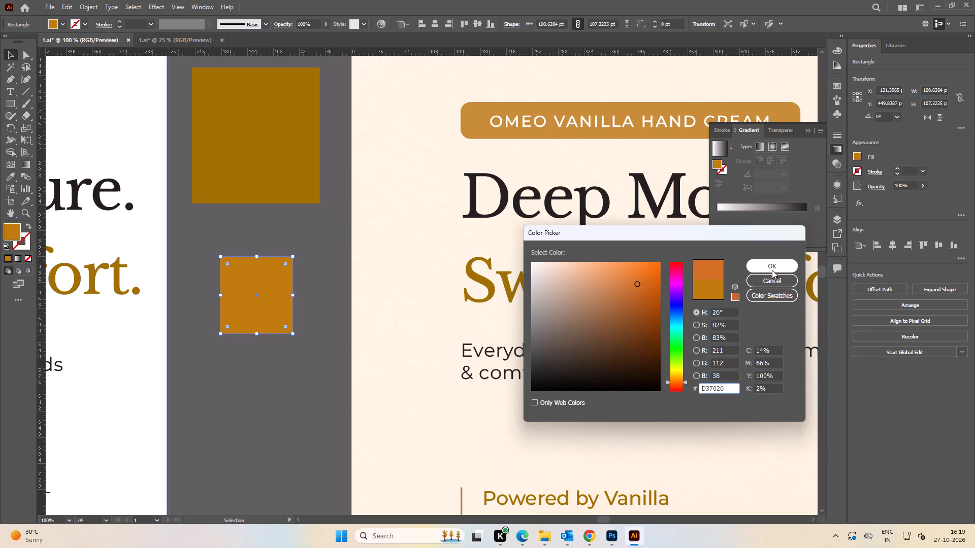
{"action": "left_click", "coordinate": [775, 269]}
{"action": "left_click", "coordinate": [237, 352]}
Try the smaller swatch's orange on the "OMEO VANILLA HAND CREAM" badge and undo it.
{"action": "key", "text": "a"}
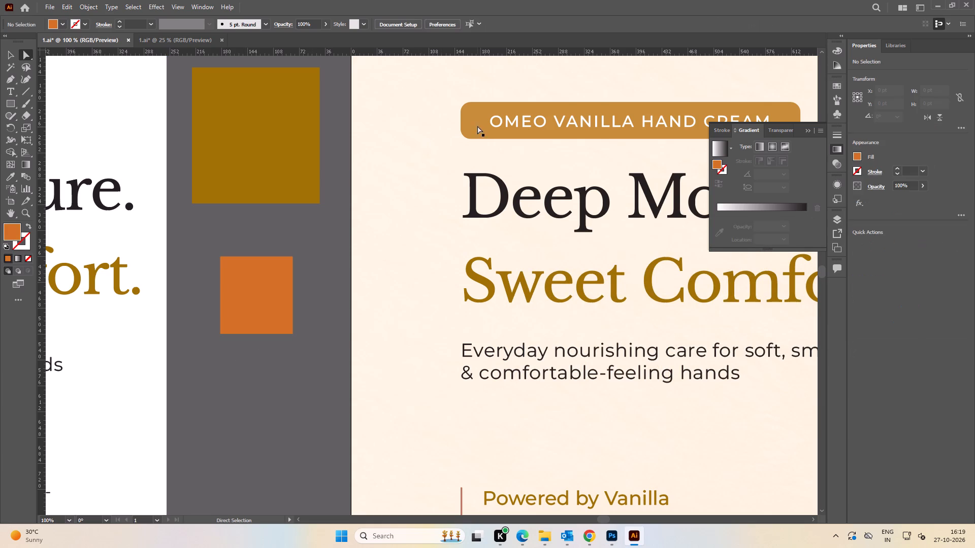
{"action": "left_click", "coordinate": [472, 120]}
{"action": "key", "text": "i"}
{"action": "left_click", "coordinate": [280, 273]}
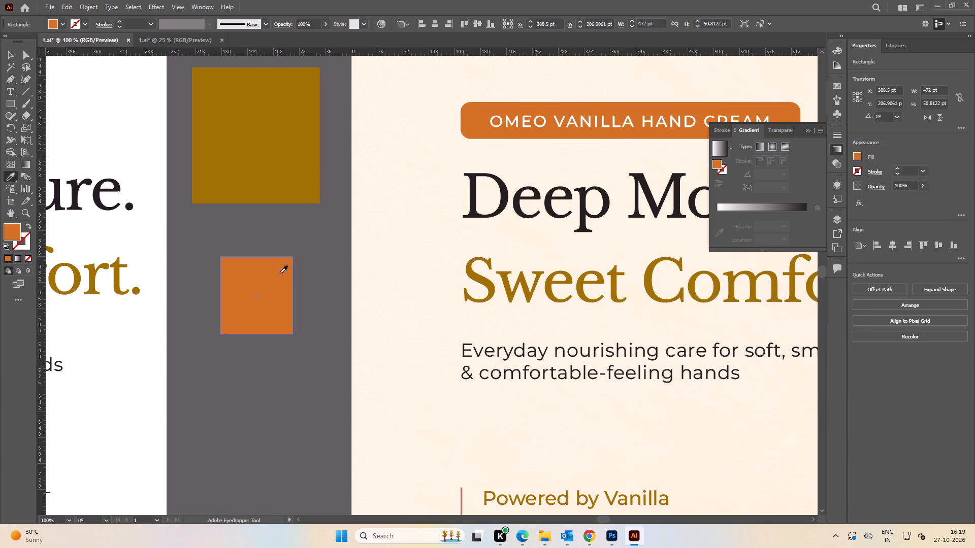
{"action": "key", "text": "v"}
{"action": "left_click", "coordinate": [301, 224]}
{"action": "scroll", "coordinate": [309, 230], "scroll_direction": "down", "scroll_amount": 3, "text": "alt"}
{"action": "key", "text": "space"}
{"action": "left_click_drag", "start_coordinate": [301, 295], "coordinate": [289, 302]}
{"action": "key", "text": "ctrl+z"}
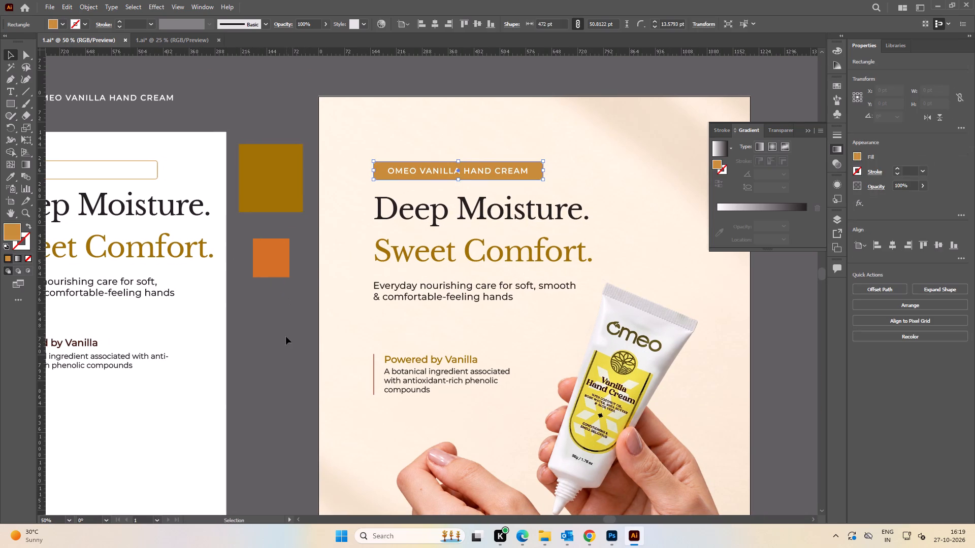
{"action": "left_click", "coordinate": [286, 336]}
Sample the large dark-gold square's fill for the smaller swatch, and brighten it to a light yellowish gold.
{"action": "scroll", "coordinate": [639, 387], "scroll_direction": "up", "scroll_amount": 5, "text": "alt"}
{"action": "scroll", "coordinate": [606, 418], "scroll_direction": "down", "scroll_amount": 5, "text": "alt"}
{"action": "key", "text": "space"}
{"action": "left_click_drag", "start_coordinate": [334, 328], "coordinate": [425, 346]}
{"action": "scroll", "coordinate": [435, 270], "scroll_direction": "up", "scroll_amount": 2, "text": "alt"}
{"action": "left_click", "coordinate": [258, 327]}
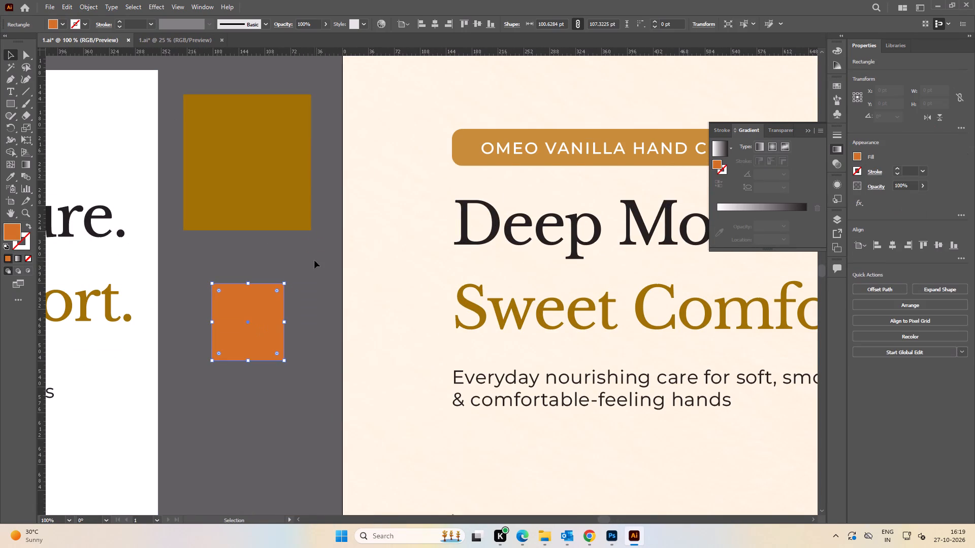
{"action": "key", "text": "i"}
{"action": "left_click", "coordinate": [268, 187]}
{"action": "double_click", "coordinate": [17, 227]}
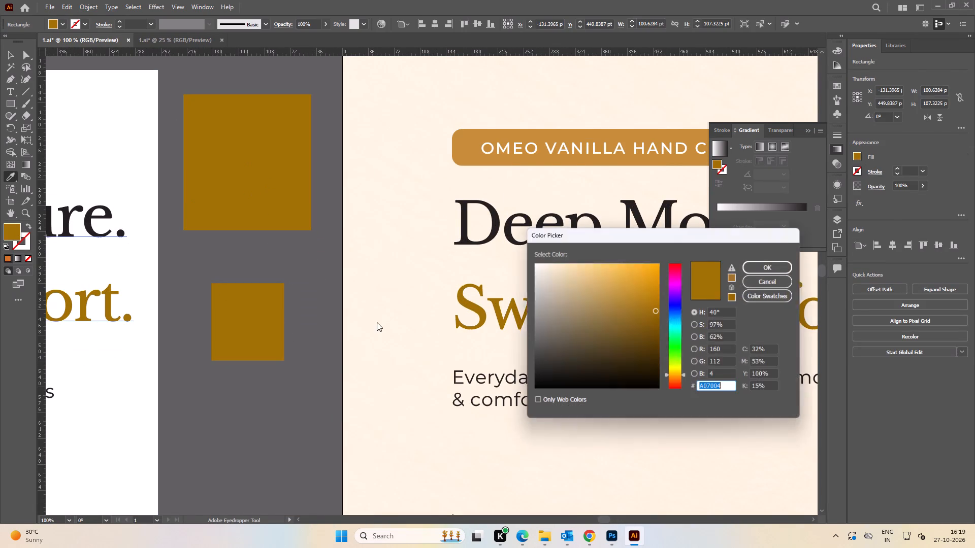
{"action": "left_click_drag", "start_coordinate": [643, 318], "coordinate": [621, 305]}
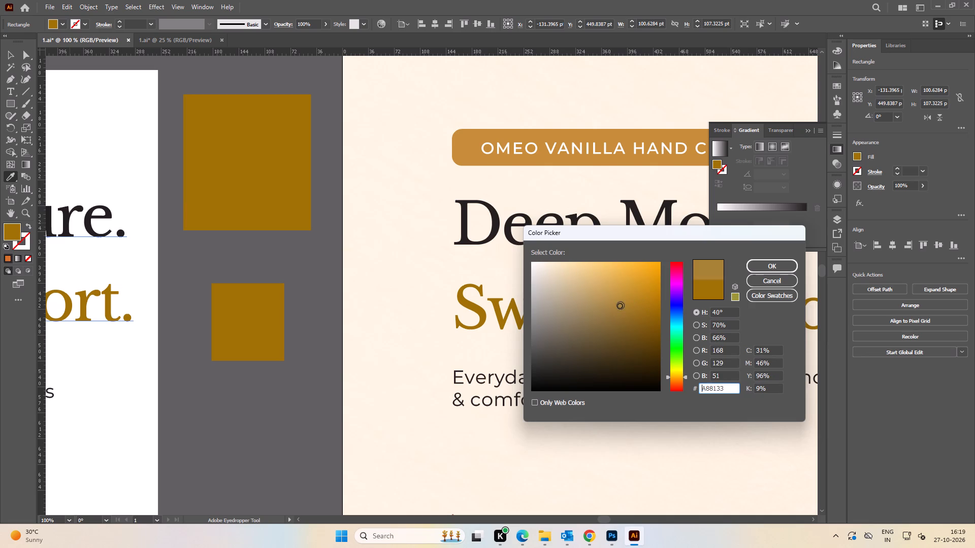
{"action": "left_click_drag", "start_coordinate": [621, 305], "coordinate": [612, 288]}
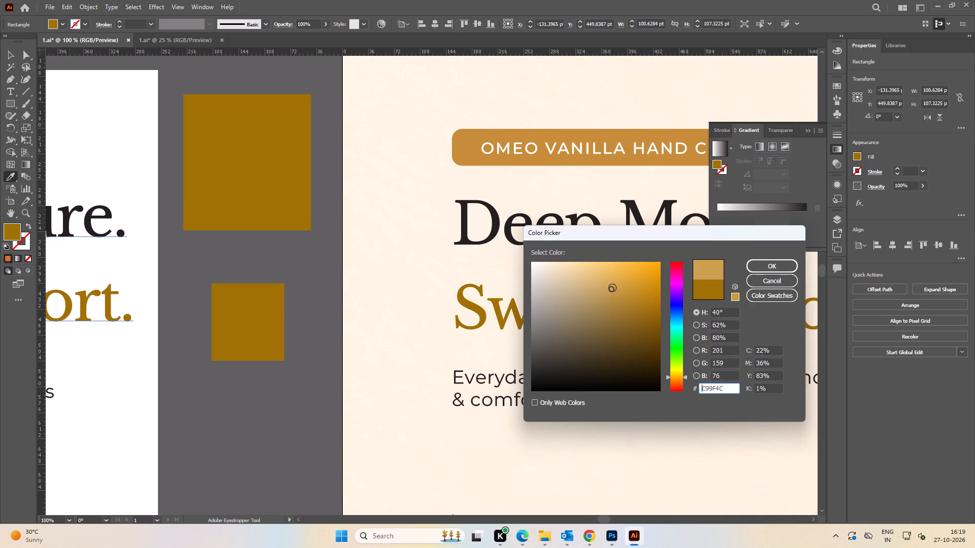
{"action": "left_click_drag", "start_coordinate": [612, 288], "coordinate": [629, 284]}
{"action": "left_click", "coordinate": [766, 266]}
Apply the smaller swatch's light gold to the "OMEO VANILLA HAND CREAM" badge on the artboard.
{"action": "key", "text": "a"}
{"action": "left_click", "coordinate": [466, 157]}
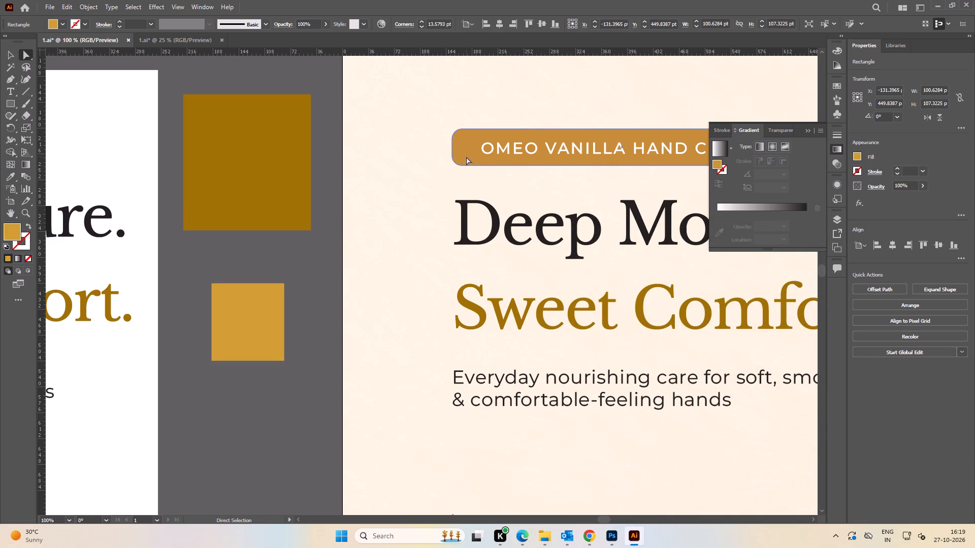
{"action": "key", "text": "i"}
{"action": "left_click", "coordinate": [250, 301]}
{"action": "key", "text": "v"}
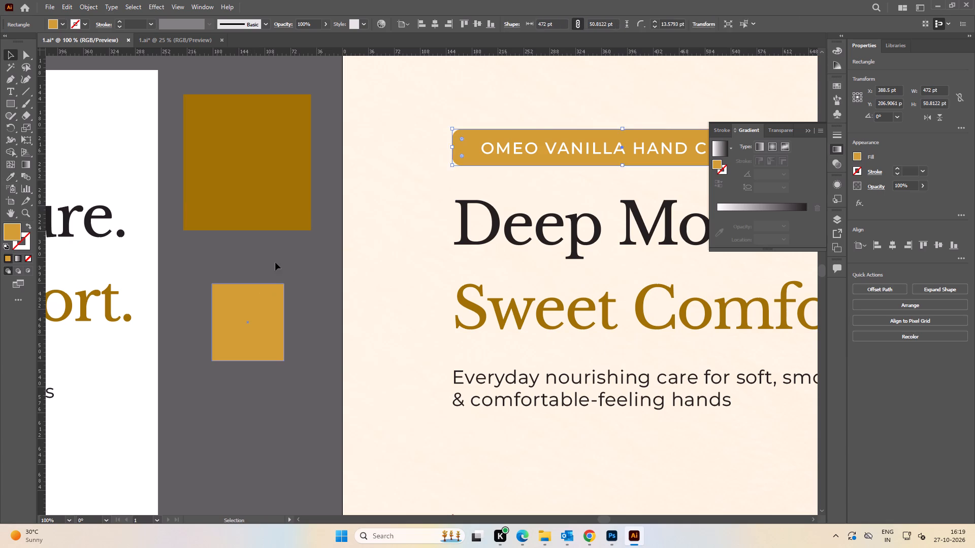
{"action": "left_click", "coordinate": [278, 259]}
Examine the recoloured badge within the whole vanilla artboard, beside the swatches and reference layout.
{"action": "scroll", "coordinate": [301, 273], "scroll_direction": "down", "scroll_amount": 2, "text": "alt"}
{"action": "key", "text": "space"}
{"action": "key", "text": "space"}
{"action": "key", "text": "space"}
{"action": "key", "text": "space"}
{"action": "key", "text": "space"}
{"action": "left_click_drag", "start_coordinate": [273, 342], "coordinate": [253, 327]}
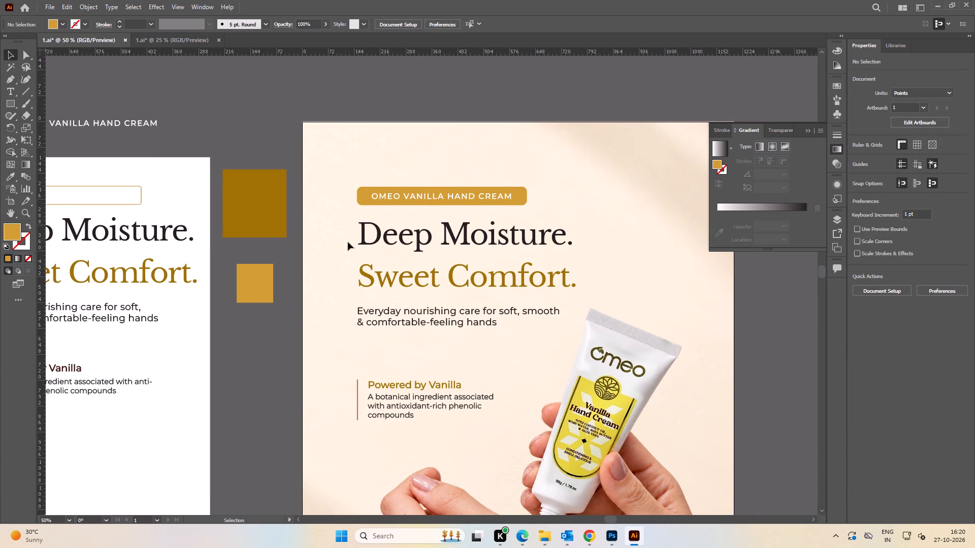
{"action": "scroll", "coordinate": [330, 241], "scroll_direction": "up", "scroll_amount": 2, "text": "alt"}
{"action": "key", "text": "space"}
{"action": "left_click_drag", "start_coordinate": [249, 247], "coordinate": [294, 242]}
{"action": "scroll", "coordinate": [292, 266], "scroll_direction": "down", "scroll_amount": 3, "text": "alt"}
{"action": "key", "text": "space"}
{"action": "left_click_drag", "start_coordinate": [417, 335], "coordinate": [412, 262]}
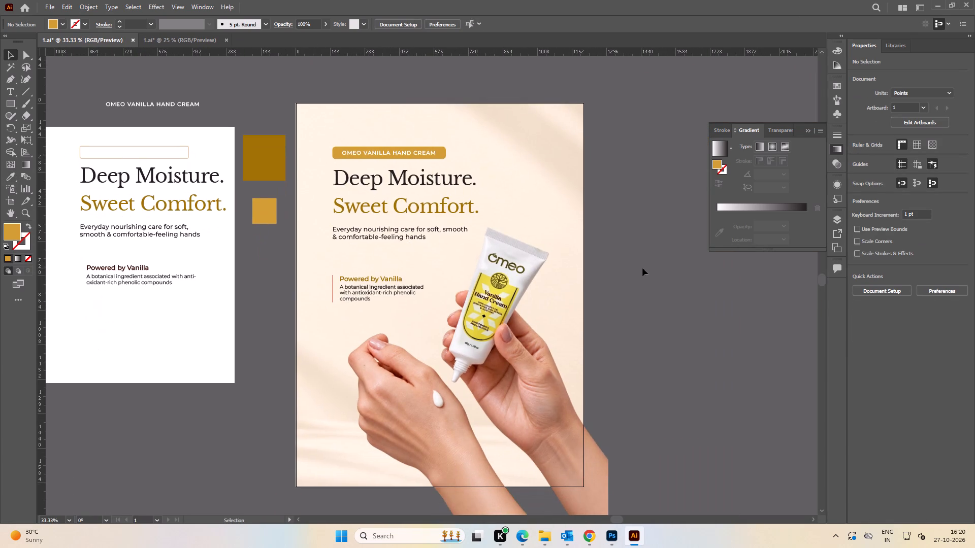
{"action": "scroll", "coordinate": [387, 166], "scroll_direction": "up", "scroll_amount": 3, "text": "alt"}
{"action": "scroll", "coordinate": [356, 121], "scroll_direction": "up", "scroll_amount": 3, "text": "alt"}
{"action": "scroll", "coordinate": [362, 142], "scroll_direction": "down", "scroll_amount": 6, "text": "alt"}
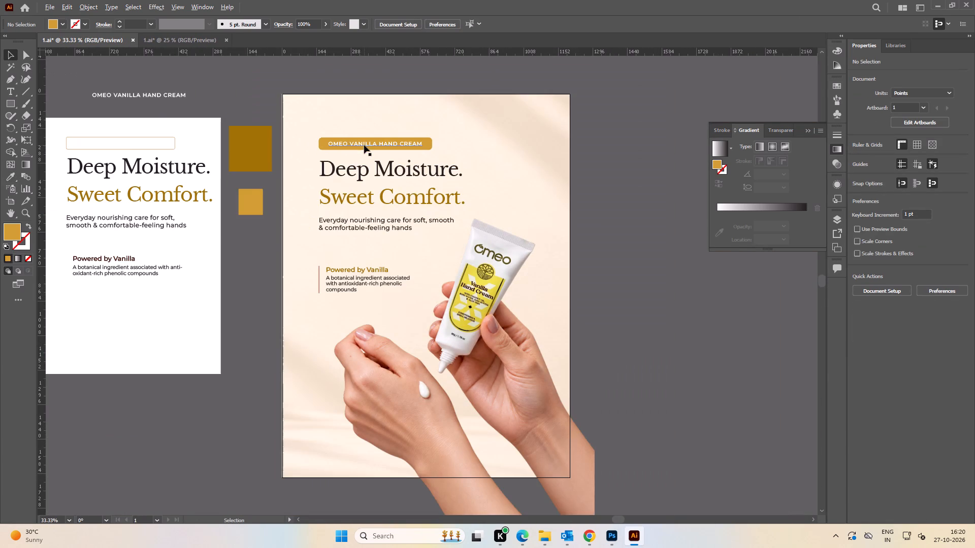
Match the thin vertical line beside "Powered by Vanilla" to the badge's light gold using the Eyedropper.
{"action": "key", "text": "space"}
{"action": "left_click_drag", "start_coordinate": [367, 235], "coordinate": [374, 222]}
{"action": "scroll", "coordinate": [357, 268], "scroll_direction": "up", "scroll_amount": 3, "text": "alt"}
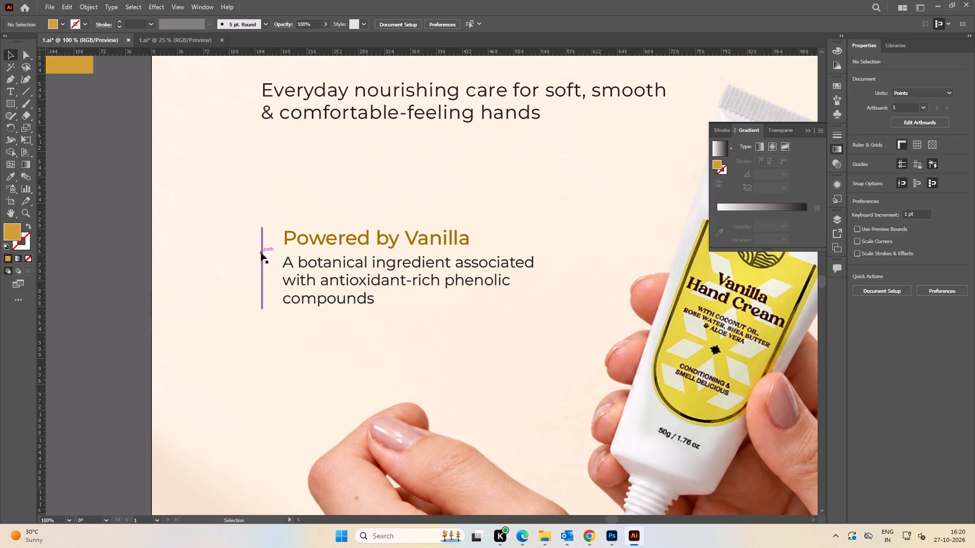
{"action": "left_click", "coordinate": [261, 253]}
{"action": "key", "text": "space"}
{"action": "key", "text": "space"}
{"action": "key", "text": "space"}
{"action": "key", "text": "space"}
{"action": "key", "text": "space"}
{"action": "left_click_drag", "start_coordinate": [354, 185], "coordinate": [388, 388]}
{"action": "key", "text": "i"}
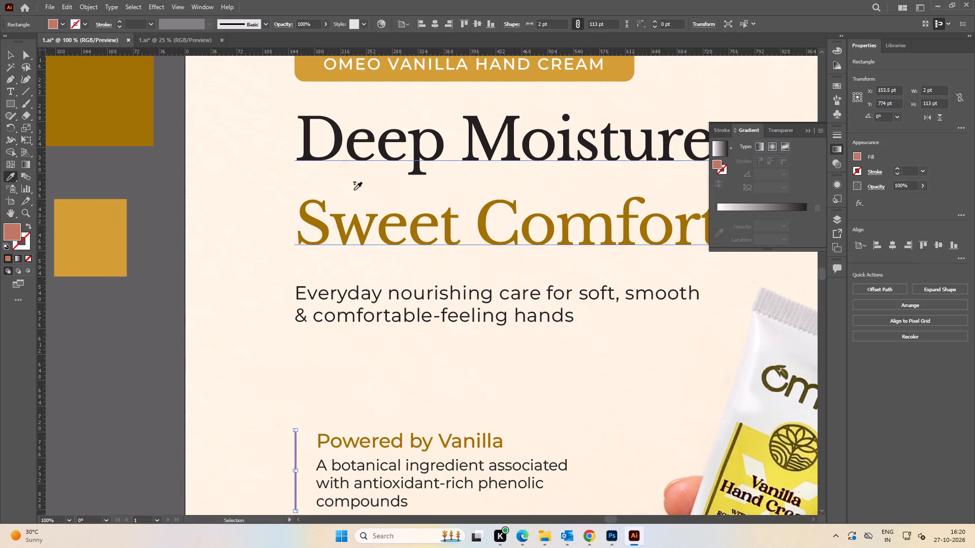
{"action": "left_click", "coordinate": [305, 67]}
{"action": "key", "text": "v"}
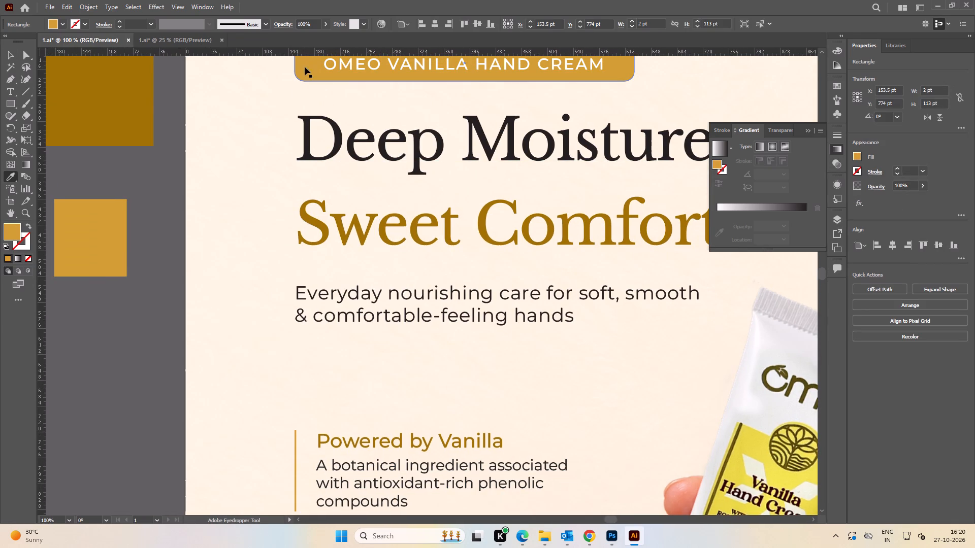
Fit the artboard in view and save the 1.ai document.
{"action": "key", "text": "ctrl+0"}
{"action": "key", "text": "ctrl+s"}
{"action": "key", "text": "ctrl+s"}
{"action": "left_click", "coordinate": [741, 337]}
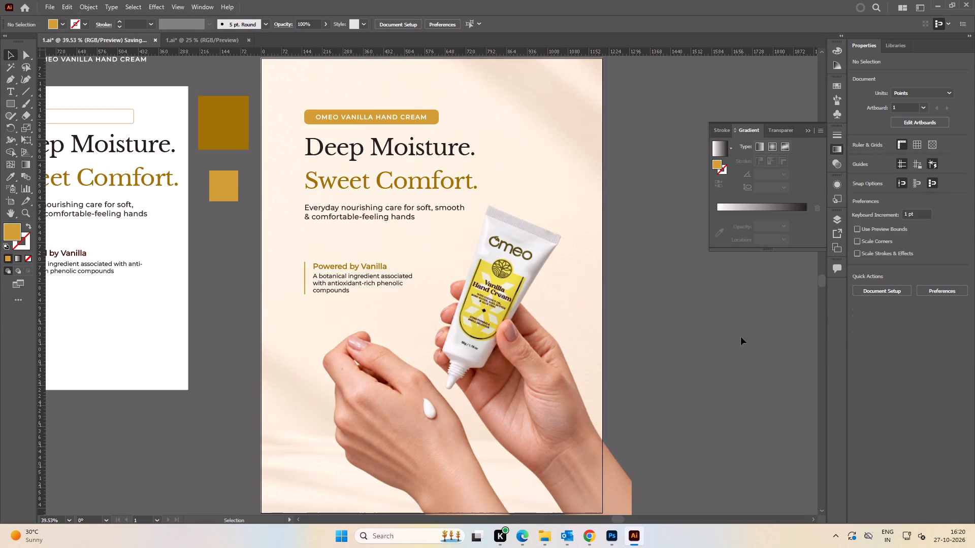
{"action": "key", "text": "v"}
{"action": "left_click", "coordinate": [670, 318]}
Delete the white reference layout and the loose "OMEO VANILLA HAND CREAM" text above it, keeping the gold swatches.
{"action": "scroll", "coordinate": [670, 318], "scroll_direction": "down", "scroll_amount": 1, "text": "alt"}
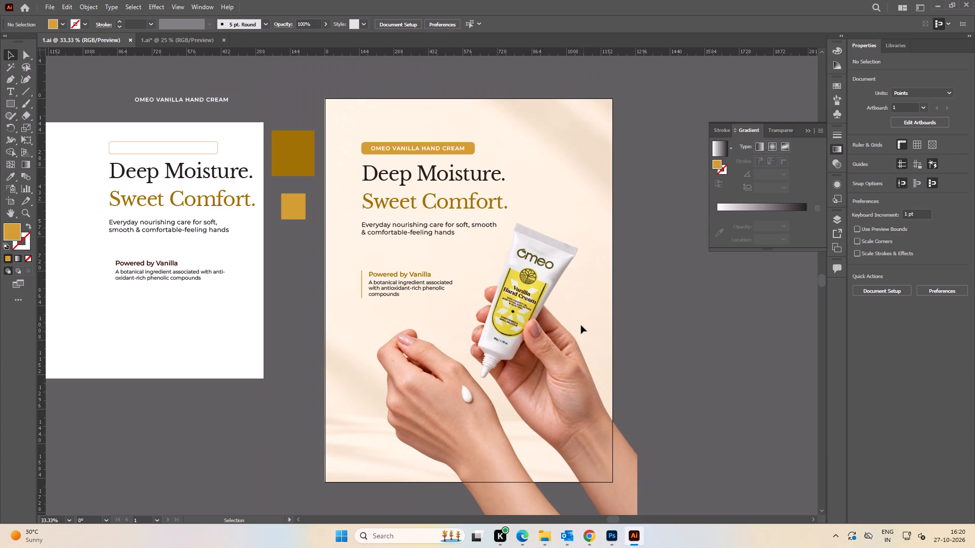
{"action": "key", "text": "space"}
{"action": "key", "text": "space"}
{"action": "key", "text": "space"}
{"action": "key", "text": "space"}
{"action": "key", "text": "space"}
{"action": "key", "text": "space"}
{"action": "key", "text": "space"}
{"action": "key", "text": "space"}
{"action": "key", "text": "space"}
{"action": "key", "text": "space"}
{"action": "key", "text": "space"}
{"action": "key", "text": "space"}
{"action": "key", "text": "space"}
{"action": "key", "text": "space"}
{"action": "key", "text": "space"}
{"action": "key", "text": "space"}
{"action": "key", "text": "space"}
{"action": "key", "text": "space"}
{"action": "key", "text": "space"}
{"action": "key", "text": "space"}
{"action": "left_click_drag", "start_coordinate": [316, 327], "coordinate": [529, 355]}
{"action": "left_click_drag", "start_coordinate": [628, 341], "coordinate": [341, 326]}
{"action": "left_click_drag", "start_coordinate": [367, 295], "coordinate": [586, 302]}
{"action": "left_click_drag", "start_coordinate": [230, 94], "coordinate": [330, 355]}
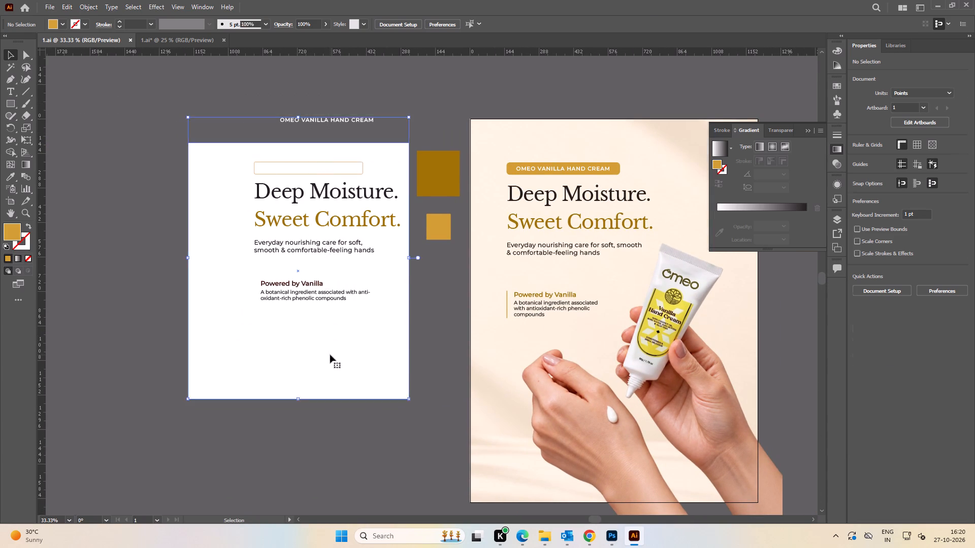
{"action": "key", "text": "Delete"}
{"action": "key", "text": "space"}
Save the 1.ai document with the artboard fitted in view.
{"action": "key", "text": "ctrl+0"}
{"action": "key", "text": "ctrl+s"}
{"action": "key", "text": "ctrl+s"}
{"action": "key", "text": "ctrl+s"}
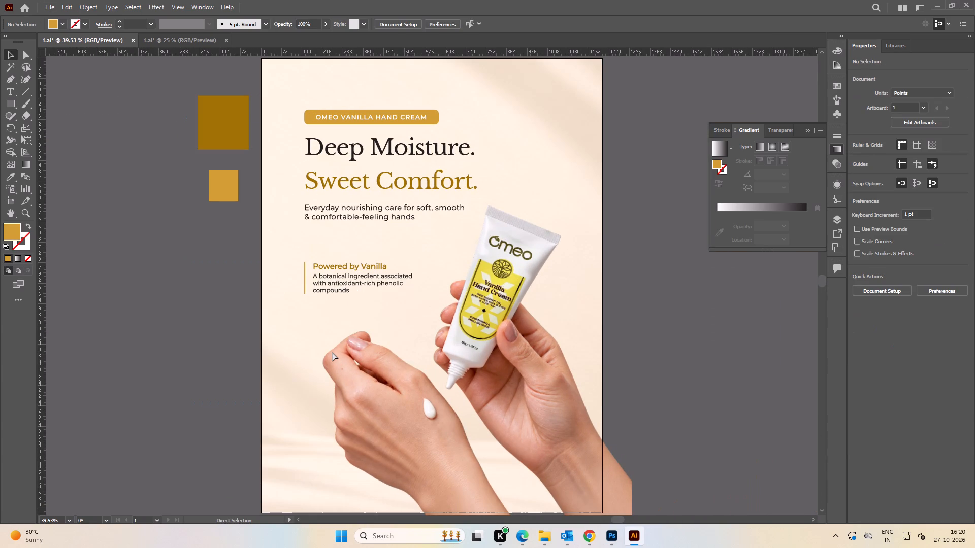
Export the artboard with Save for Web as a maximum-quality JPEG at 1200 × 1600 px.
{"action": "key", "text": "ctrl+alt+shift+s"}
{"action": "left_click", "coordinate": [826, 489]}
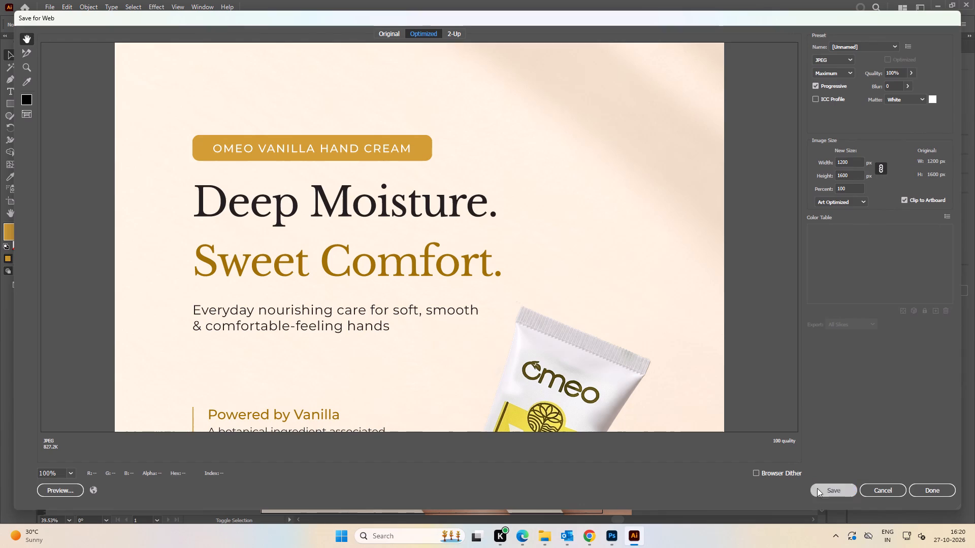
{"action": "left_click", "coordinate": [511, 354]}
{"action": "left_click", "coordinate": [355, 219]}
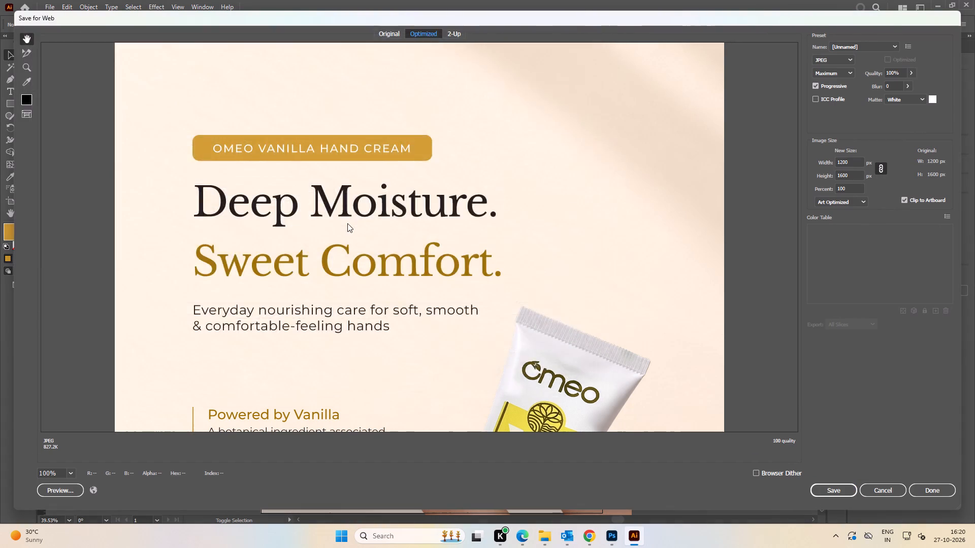
Save the 1.ai document following the export.
{"action": "key", "text": "ctrl+s"}
{"action": "key", "text": "ctrl+s"}
{"action": "left_click", "coordinate": [706, 289]}
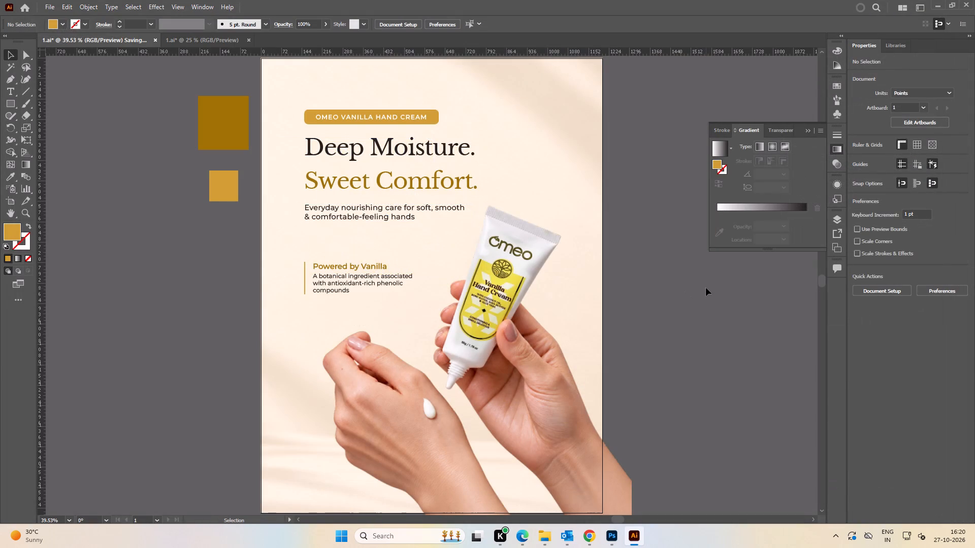
{"action": "key", "text": "ctrl+s"}
{"action": "key", "text": "ctrl+s"}
{"action": "key", "text": "ctrl+s"}
Re-export the artboard with Save for Web as maximum-quality 1200 × 1600 px JPEG 1, replacing the existing file, and save 1.ai.
{"action": "key", "text": "ctrl+alt+shift+s"}
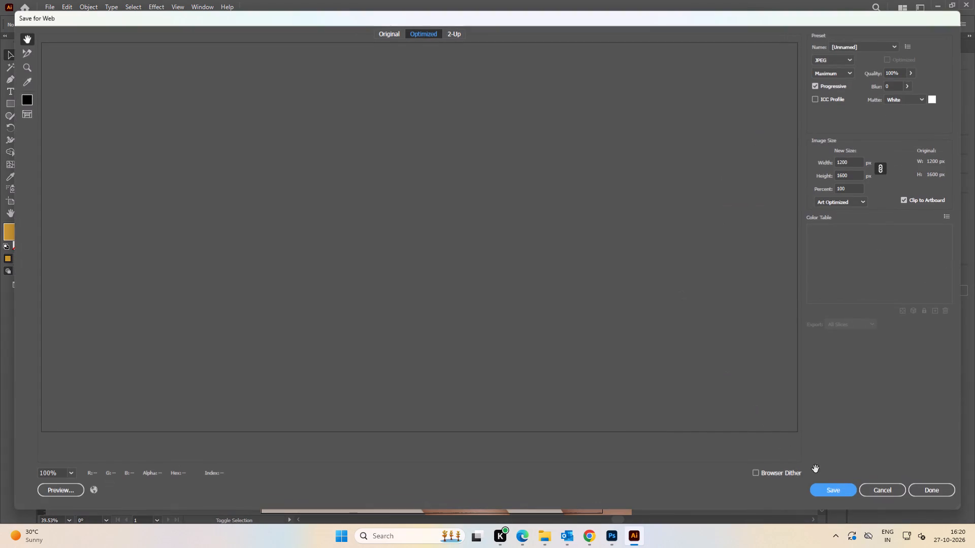
{"action": "left_click", "coordinate": [827, 491]}
{"action": "left_click", "coordinate": [517, 356]}
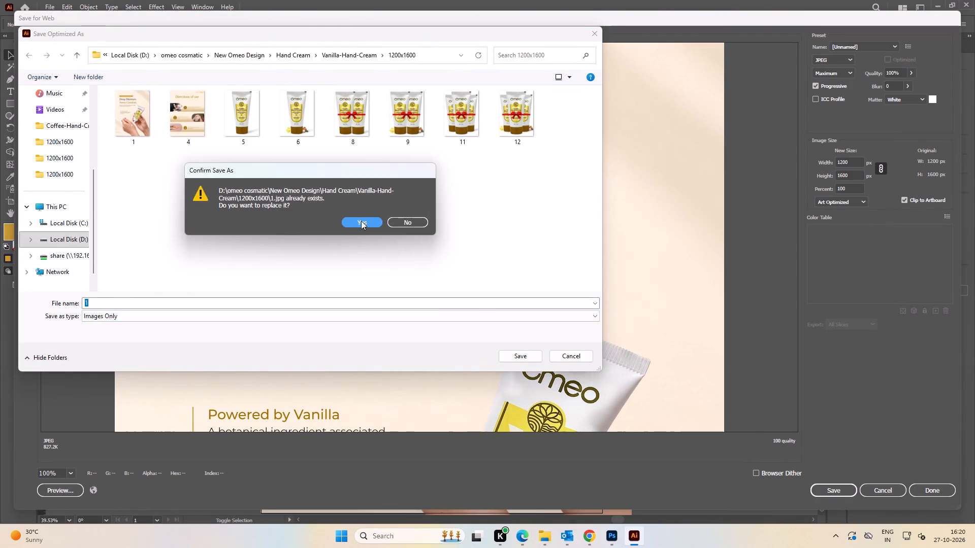
{"action": "left_click", "coordinate": [361, 221]}
{"action": "key", "text": "ctrl+s"}
{"action": "key", "text": "ctrl+s"}
{"action": "key", "text": "ctrl+s"}
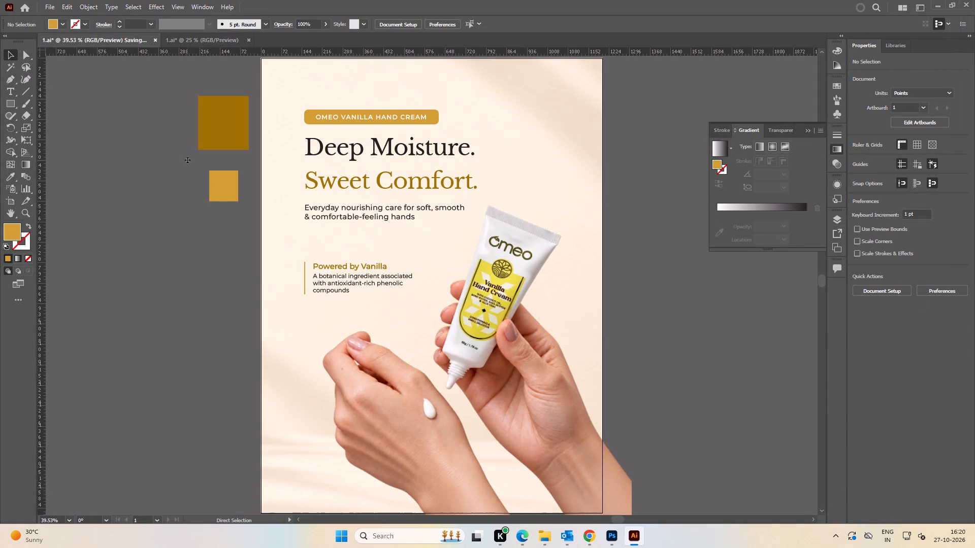
Close both open 1.ai documents, discarding the changes to the coffee hand cream one.
{"action": "left_click", "coordinate": [131, 40]}
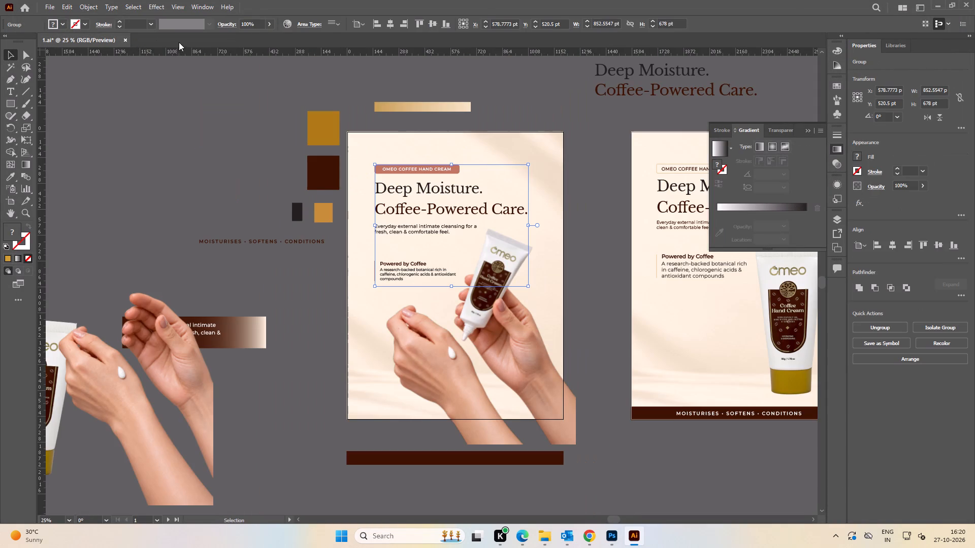
{"action": "left_click", "coordinate": [125, 40]}
{"action": "left_click", "coordinate": [530, 283]}
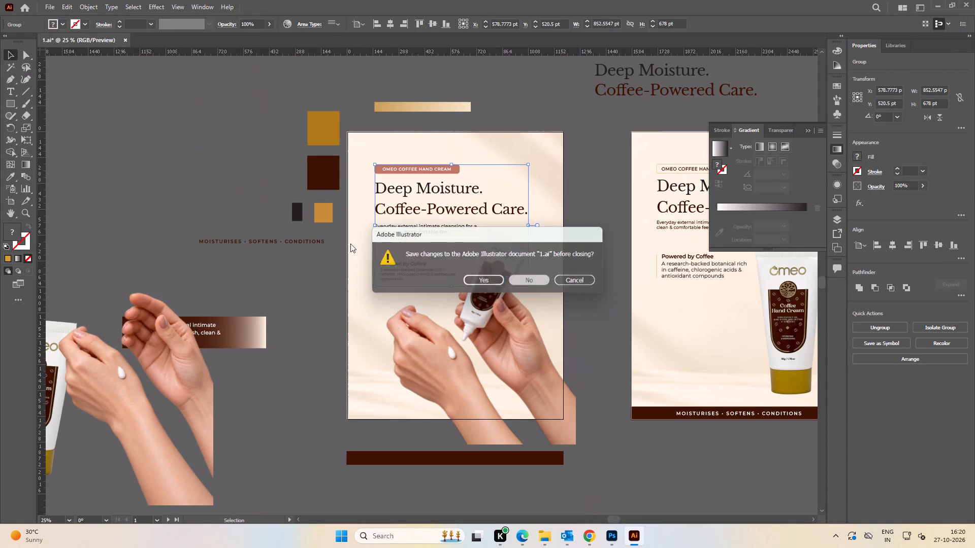
Open 4.ai from the Coffee-Hand-Cream 1200x1600 folder to examine its Directions of use layouts, and close it.
{"action": "key", "text": "alt+Tab"}
{"action": "left_click", "coordinate": [352, 227], "text": "alt"}
{"action": "left_click", "coordinate": [587, 380]}
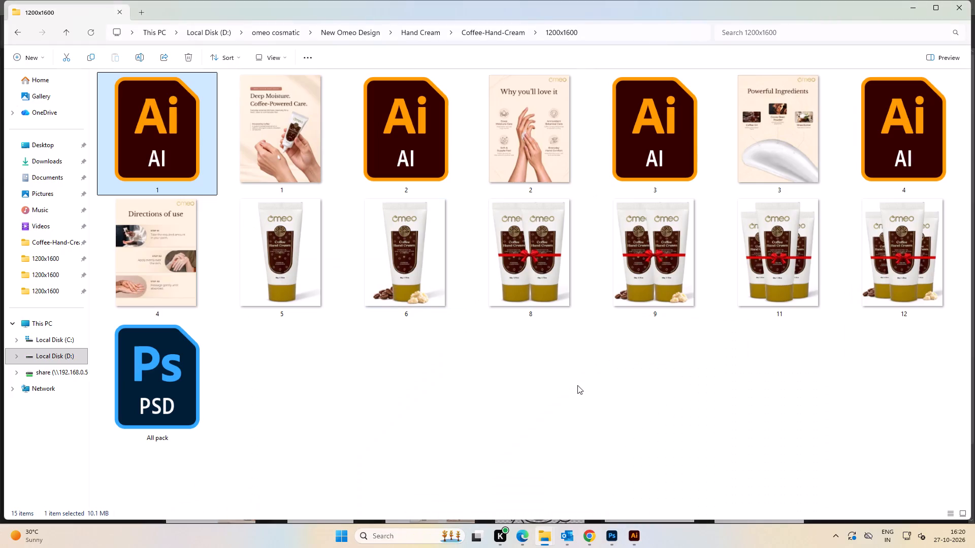
{"action": "double_click", "coordinate": [883, 161]}
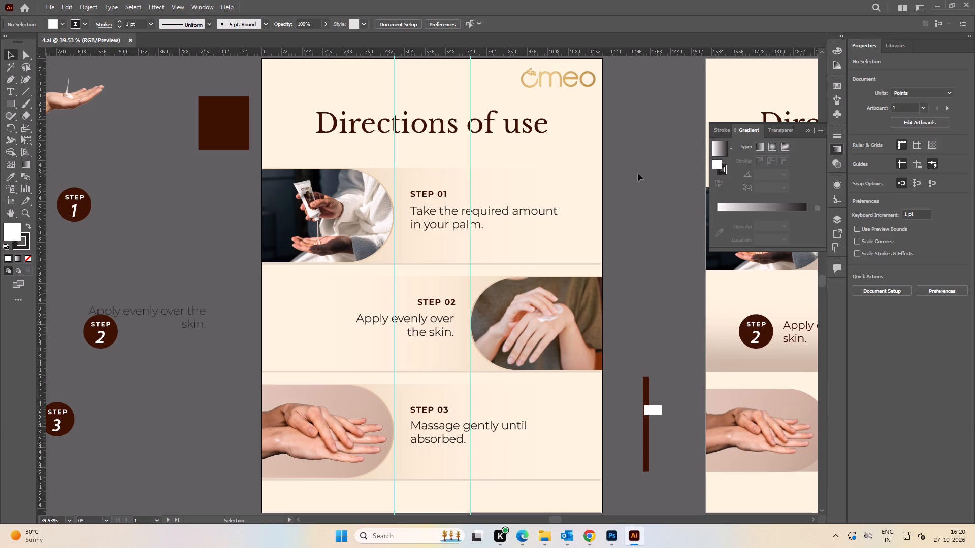
{"action": "scroll", "coordinate": [614, 190], "scroll_direction": "down", "scroll_amount": 3, "text": "alt"}
{"action": "key", "text": "space"}
{"action": "left_click_drag", "start_coordinate": [625, 205], "coordinate": [553, 210]}
{"action": "left_click", "coordinate": [581, 106]}
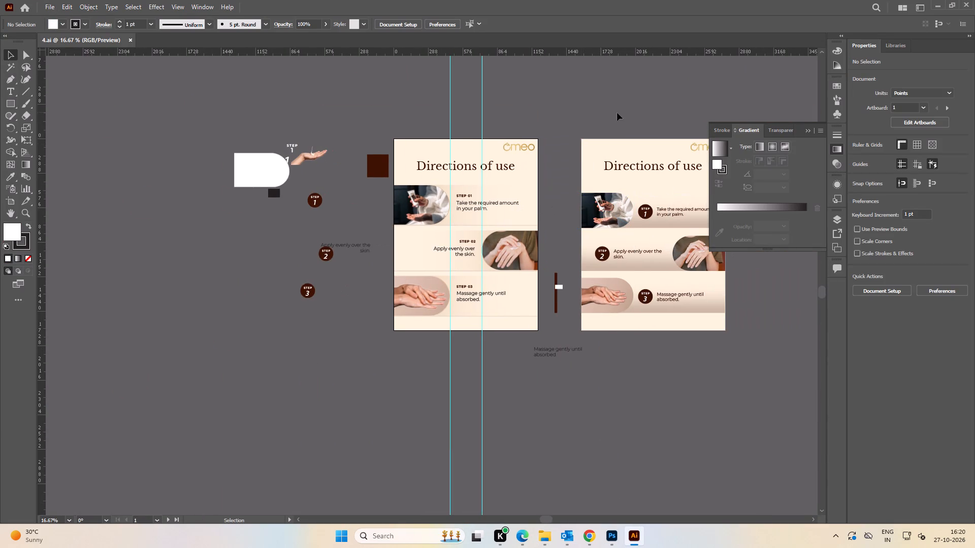
{"action": "left_click", "coordinate": [131, 39]}
Copy 4.ai from the Coffee-Hand-Cream 1200x1600 folder into the Vanilla-Hand-Cream 1200x1600 folder, replacing the existing file.
{"action": "key", "text": "alt+Tab"}
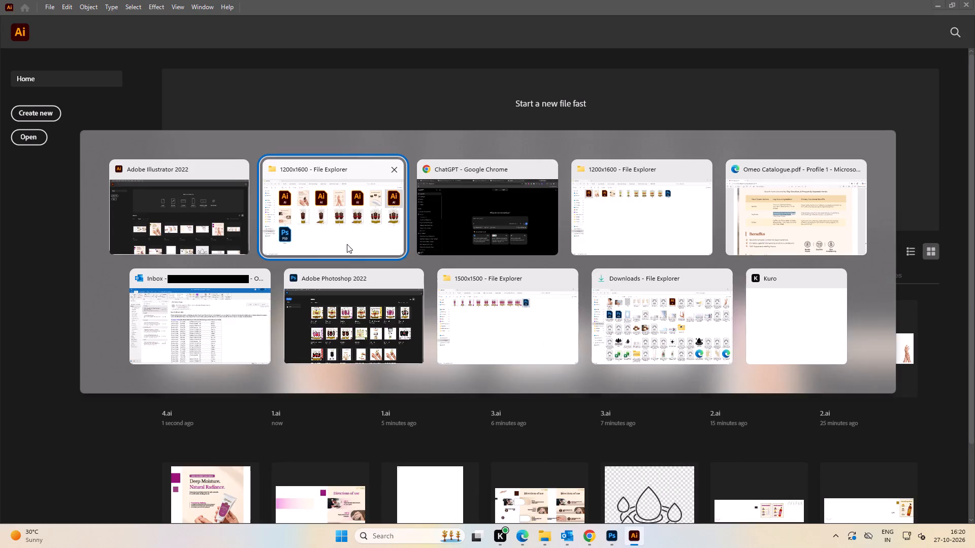
{"action": "left_click", "coordinate": [345, 244], "text": "alt"}
{"action": "left_click", "coordinate": [679, 386]}
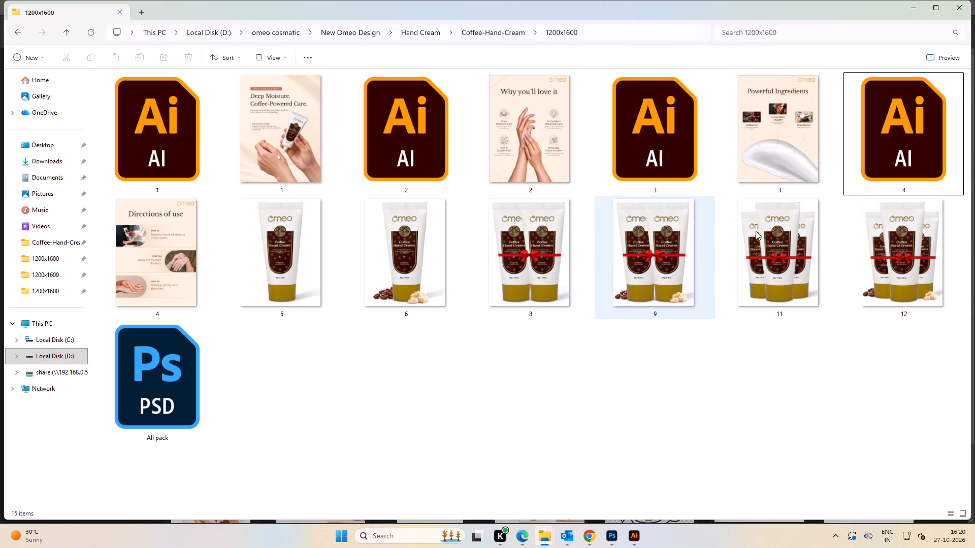
{"action": "left_click", "coordinate": [913, 158]}
{"action": "key", "text": "ctrl+c"}
{"action": "key", "text": "ctrl+c"}
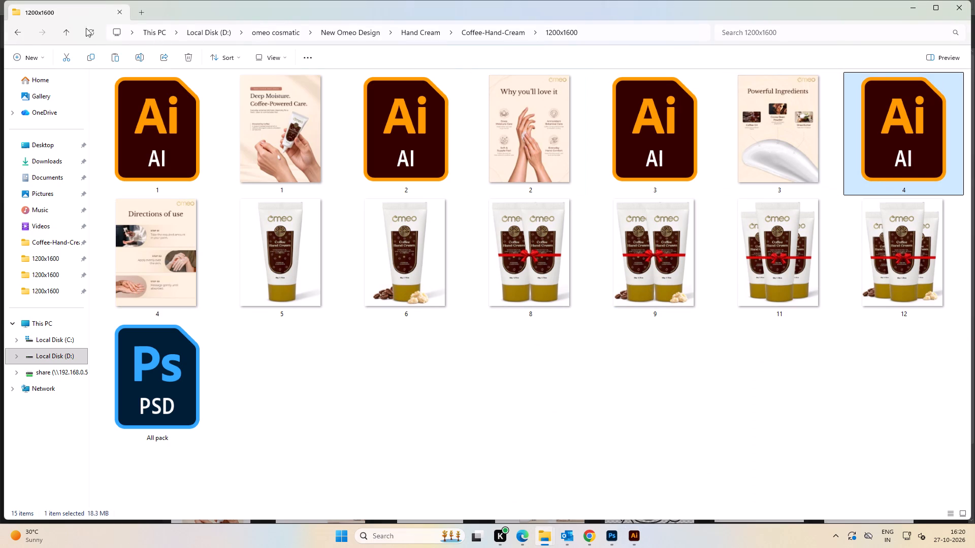
{"action": "double_click", "coordinate": [22, 35]}
{"action": "double_click", "coordinate": [469, 168]}
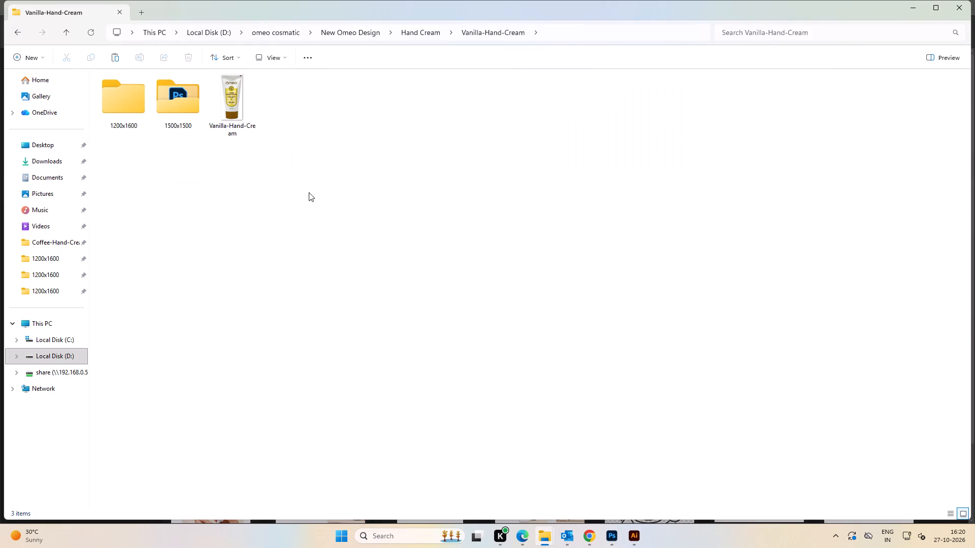
{"action": "double_click", "coordinate": [135, 118]}
{"action": "left_click", "coordinate": [559, 229]}
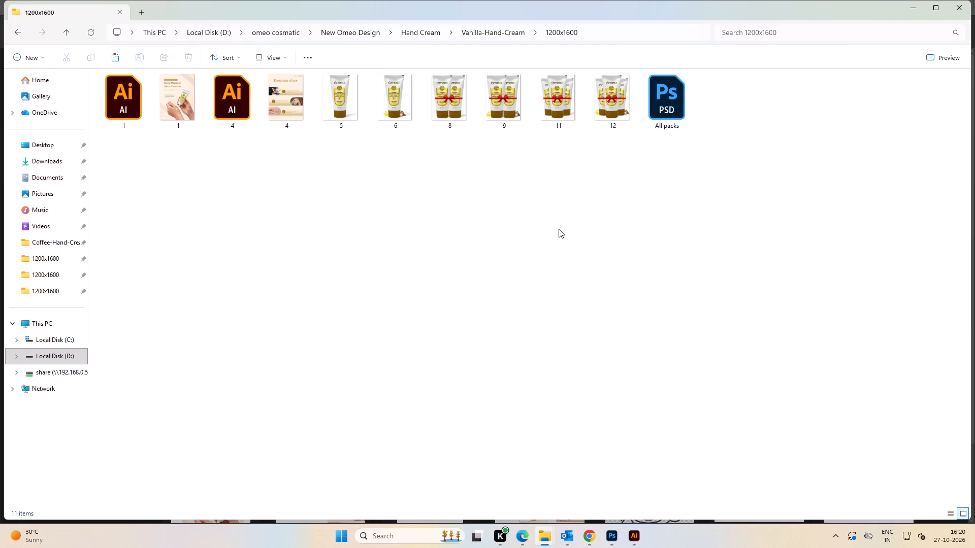
{"action": "key", "text": "ctrl+v"}
{"action": "left_click", "coordinate": [512, 185]}
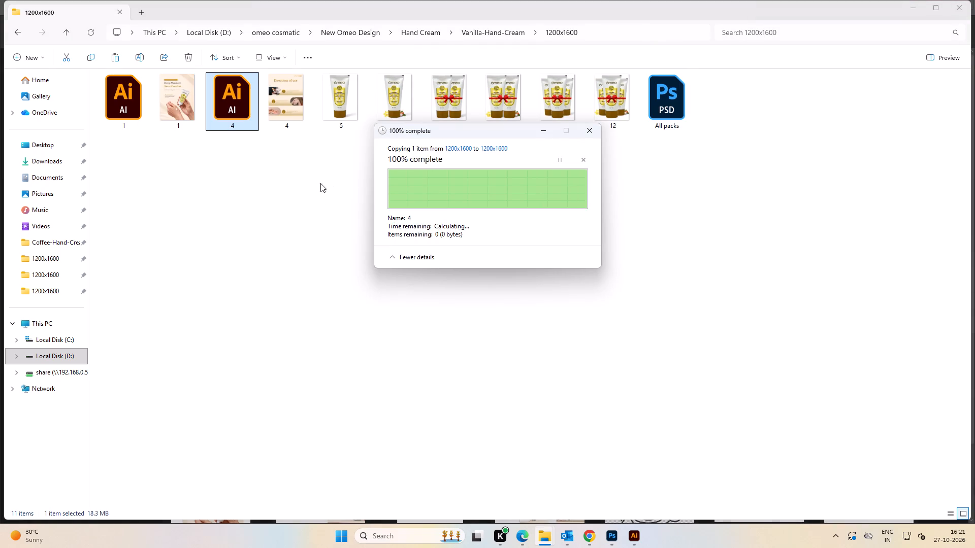
Delete the existing JPEG named 4 from the Vanilla-Hand-Cream 1200x1600 folder.
{"action": "left_click", "coordinate": [306, 167]}
{"action": "left_click", "coordinate": [283, 101]}
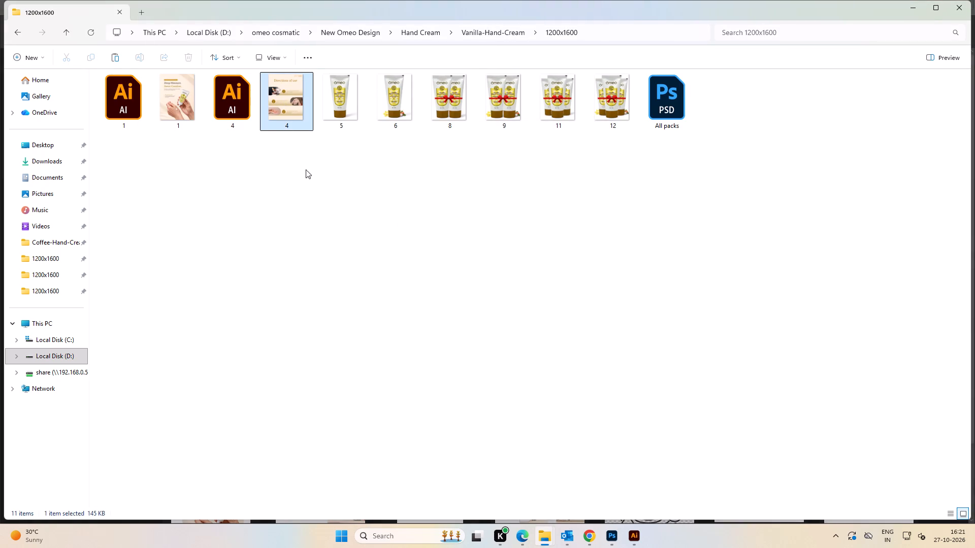
{"action": "key", "text": "Delete"}
Open the copied 4.ai in the vanilla folder and delete all the alternative Directions of use artwork on the second artboard.
{"action": "double_click", "coordinate": [238, 112]}
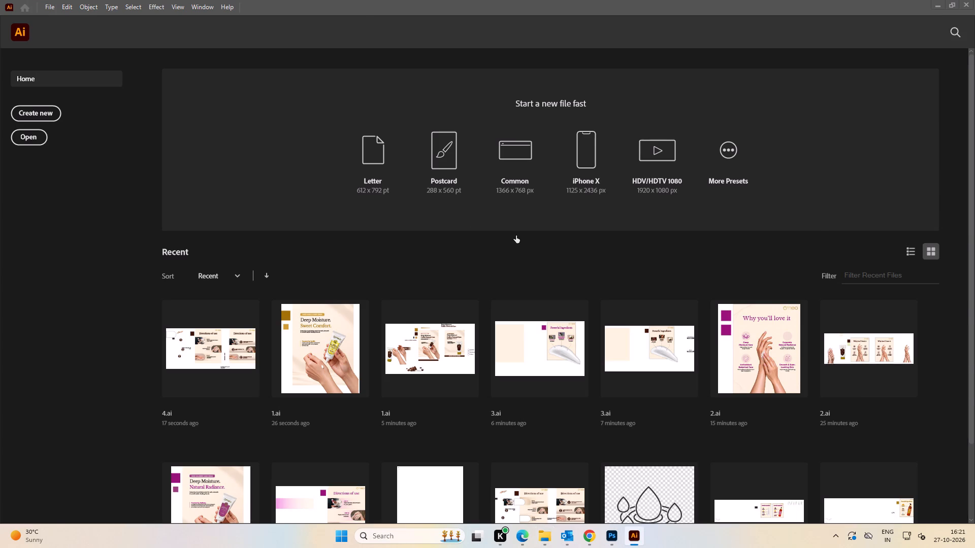
{"action": "scroll", "coordinate": [545, 268], "scroll_direction": "down", "scroll_amount": 4, "text": "alt"}
{"action": "key", "text": "space"}
{"action": "left_click_drag", "start_coordinate": [600, 305], "coordinate": [449, 299]}
{"action": "left_click", "coordinate": [469, 193]}
{"action": "left_click_drag", "start_coordinate": [451, 155], "coordinate": [541, 393]}
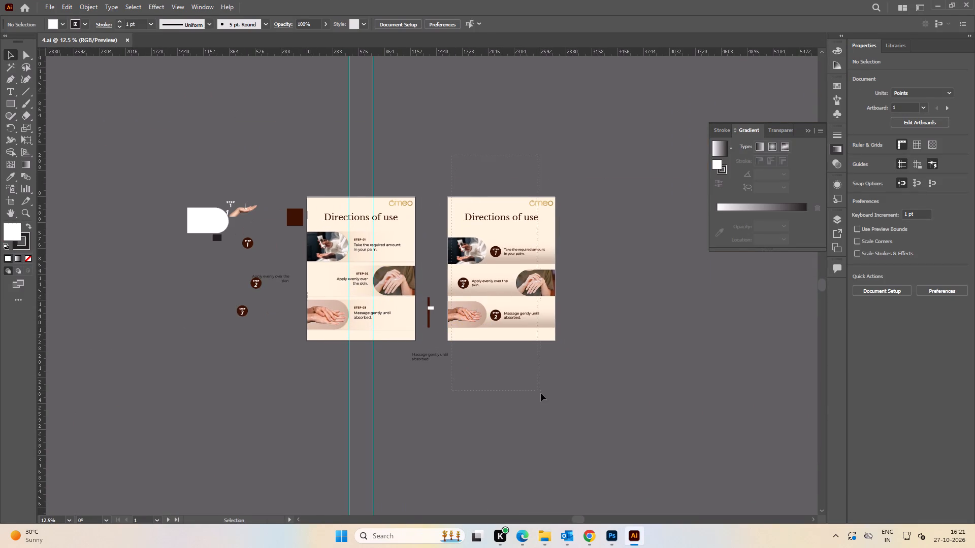
{"action": "left_click_drag", "start_coordinate": [541, 393], "coordinate": [541, 394]}
{"action": "key", "text": "Delete"}
Delete the loose brown bar, spare texts, step badges, white shape and hand cutout around the first artboard, keeping the brown swatch.
{"action": "left_click_drag", "start_coordinate": [427, 287], "coordinate": [462, 392]}
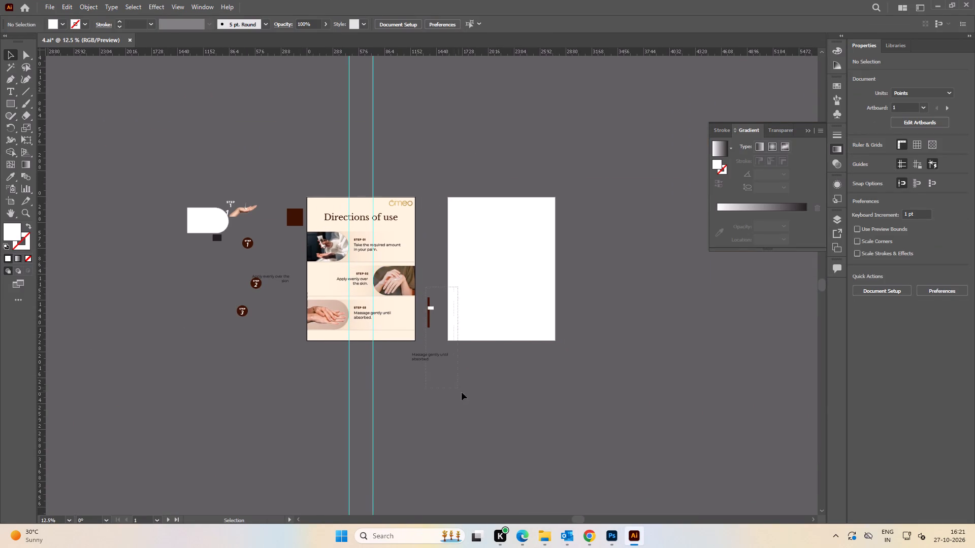
{"action": "left_click_drag", "start_coordinate": [462, 392], "coordinate": [462, 394]}
{"action": "key", "text": "Delete"}
{"action": "left_click_drag", "start_coordinate": [174, 151], "coordinate": [280, 350]}
{"action": "key", "text": "Delete"}
Delete the two vertical guides crossing the Directions of use artboard.
{"action": "scroll", "coordinate": [298, 263], "scroll_direction": "up", "scroll_amount": 3, "text": "alt"}
{"action": "key", "text": "space"}
{"action": "key", "text": "space"}
{"action": "key", "text": "space"}
{"action": "key", "text": "space"}
{"action": "key", "text": "space"}
{"action": "key", "text": "space"}
{"action": "key", "text": "space"}
{"action": "key", "text": "space"}
{"action": "key", "text": "space"}
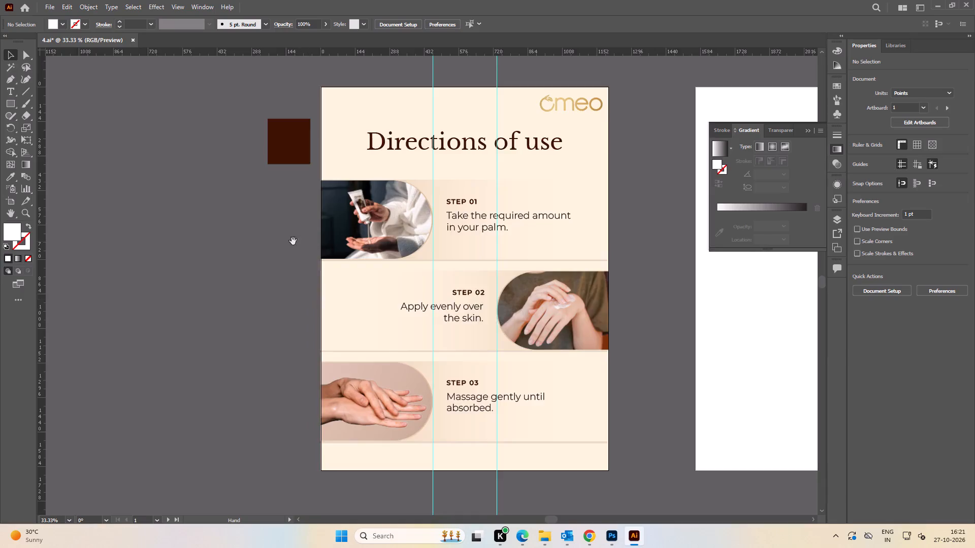
{"action": "left_click_drag", "start_coordinate": [287, 245], "coordinate": [210, 446]}
{"action": "left_click_drag", "start_coordinate": [293, 216], "coordinate": [481, 249]}
{"action": "key", "text": "Delete"}
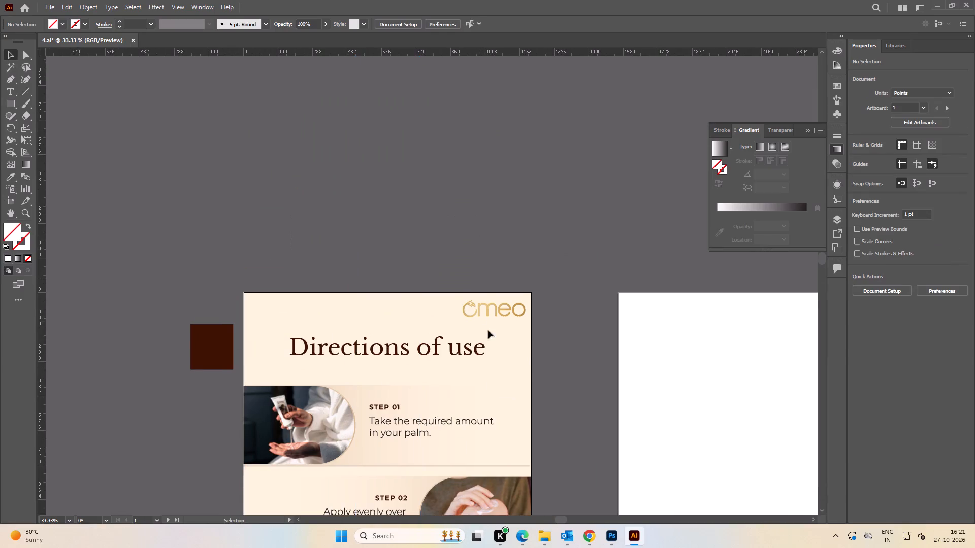
Copy the large dark gold swatch from the vanilla 1.ai into 4.ai and place it partly overlapping the brown swatch.
{"action": "key", "text": "space"}
{"action": "left_click_drag", "start_coordinate": [487, 419], "coordinate": [512, 190]}
{"action": "scroll", "coordinate": [508, 186], "scroll_direction": "down", "scroll_amount": 1, "text": "alt"}
{"action": "key", "text": "space"}
{"action": "left_click_drag", "start_coordinate": [458, 158], "coordinate": [434, 193]}
{"action": "key", "text": "alt+Tab"}
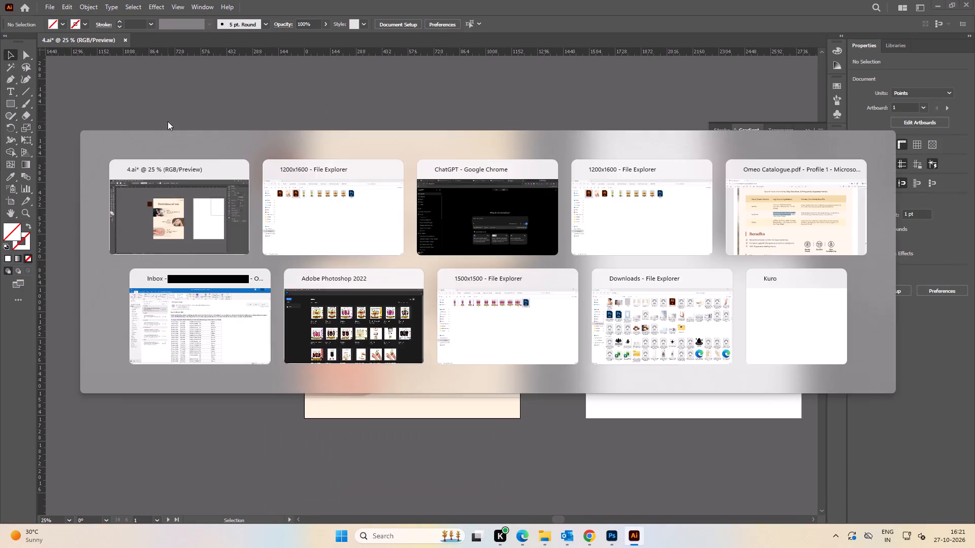
{"action": "double_click", "coordinate": [134, 105]}
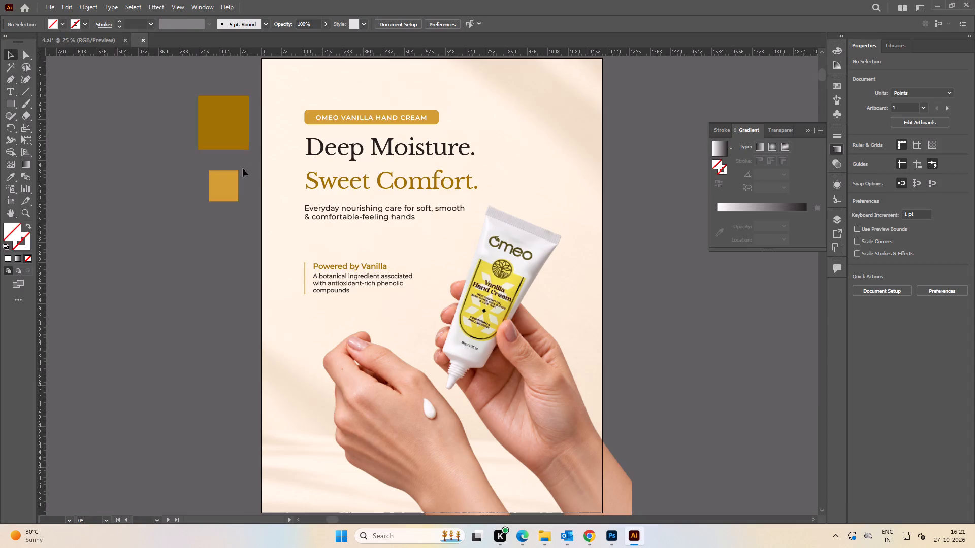
{"action": "left_click", "coordinate": [226, 108]}
{"action": "key", "text": "ctrl+c"}
{"action": "key", "text": "ctrl+c"}
{"action": "left_click", "coordinate": [86, 44]}
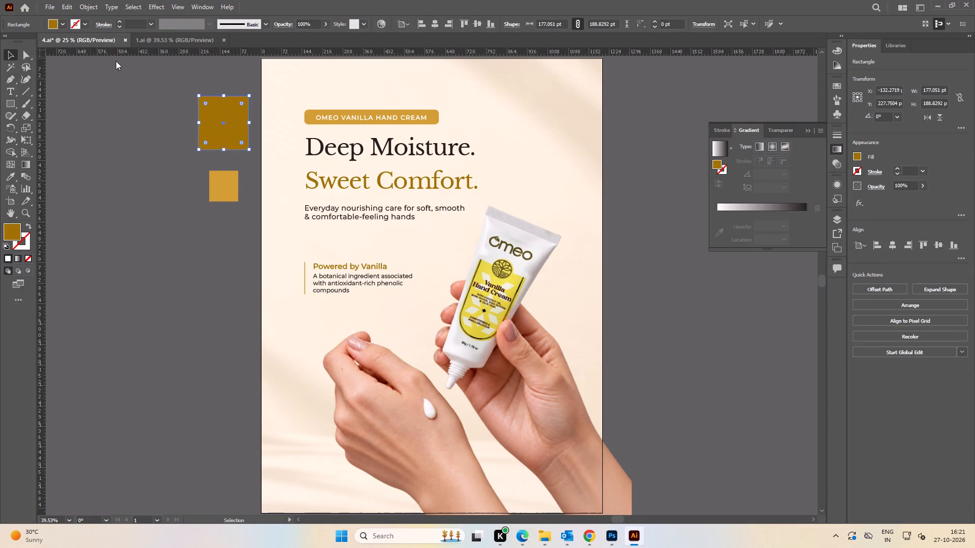
{"action": "key", "text": "ctrl+f"}
{"action": "left_click", "coordinate": [206, 154]}
{"action": "left_click", "coordinate": [173, 42]}
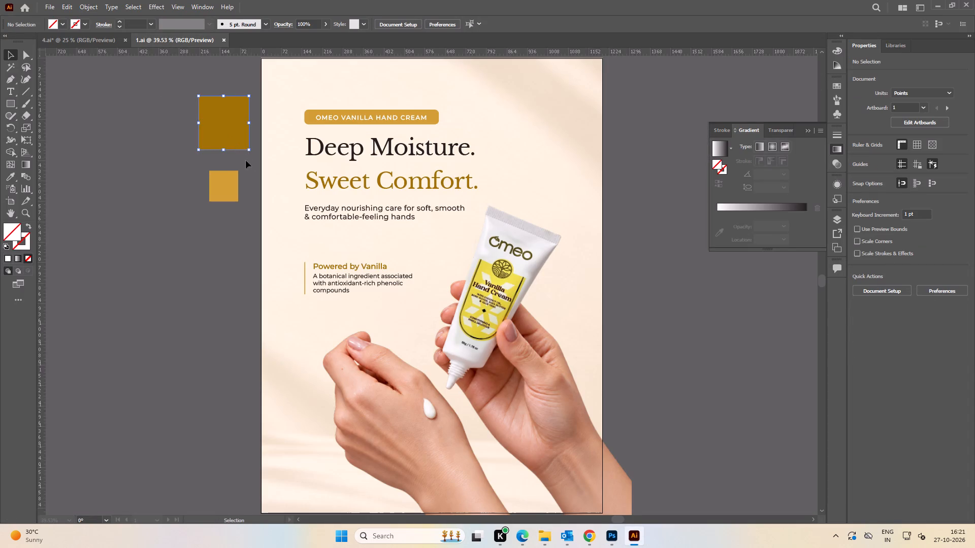
{"action": "left_click_drag", "start_coordinate": [218, 128], "coordinate": [256, 165]}
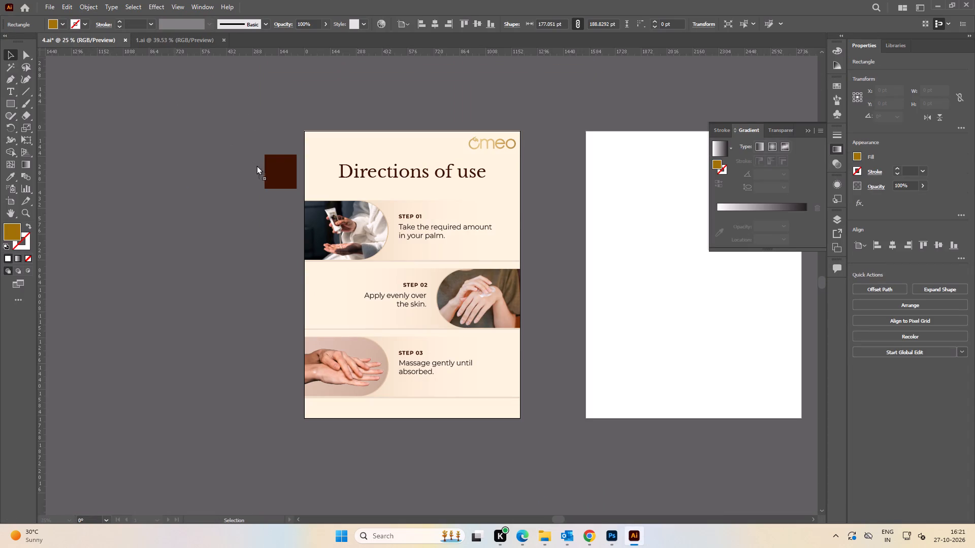
{"action": "left_click_drag", "start_coordinate": [256, 165], "coordinate": [262, 167]}
Recolour the brown swatch with the dark gold sampled by the Eyedropper, and delete the pasted gold square.
{"action": "scroll", "coordinate": [275, 199], "scroll_direction": "up", "scroll_amount": 3, "text": "alt"}
{"action": "left_click", "coordinate": [314, 142]}
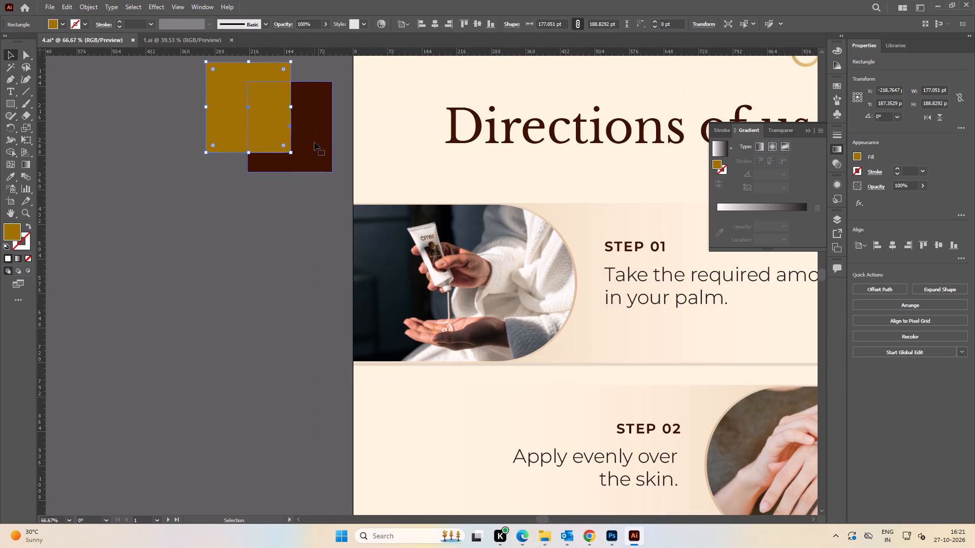
{"action": "key", "text": "i"}
{"action": "left_click", "coordinate": [230, 101]}
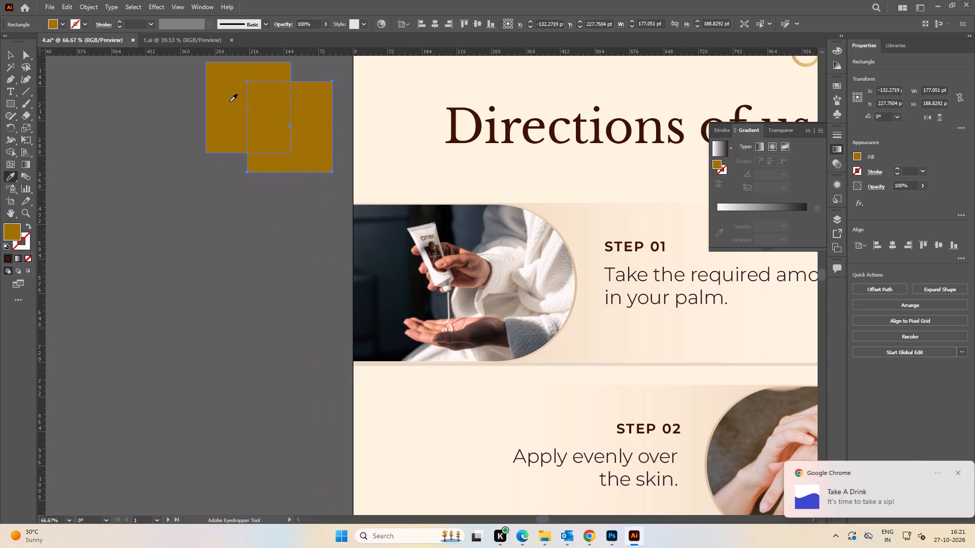
{"action": "key", "text": "v"}
{"action": "left_click", "coordinate": [214, 129]}
{"action": "key", "text": "Delete"}
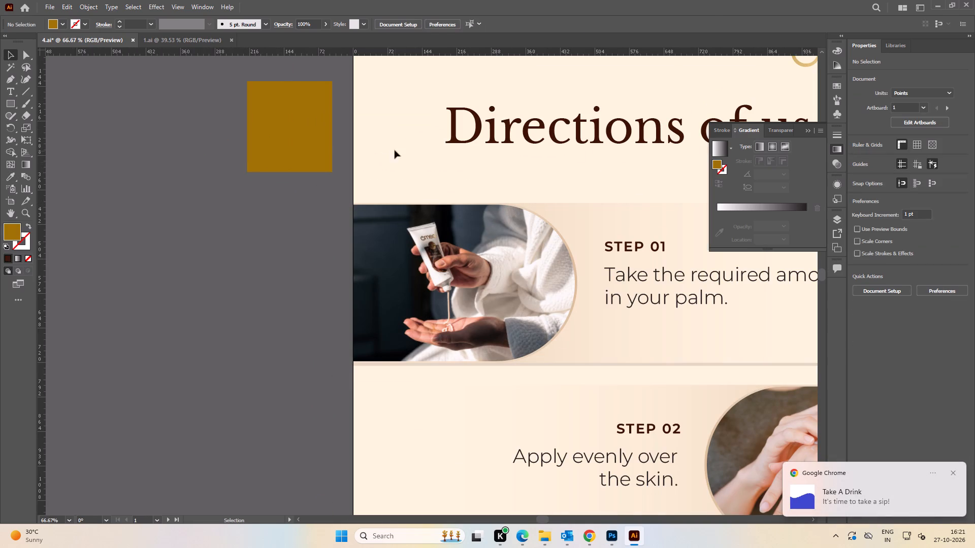
Recolour the "Directions of use" heading with the dark gold sampled from the swatch.
{"action": "left_click", "coordinate": [459, 139]}
{"action": "key", "text": "i"}
{"action": "left_click", "coordinate": [317, 136]}
{"action": "key", "text": "v"}
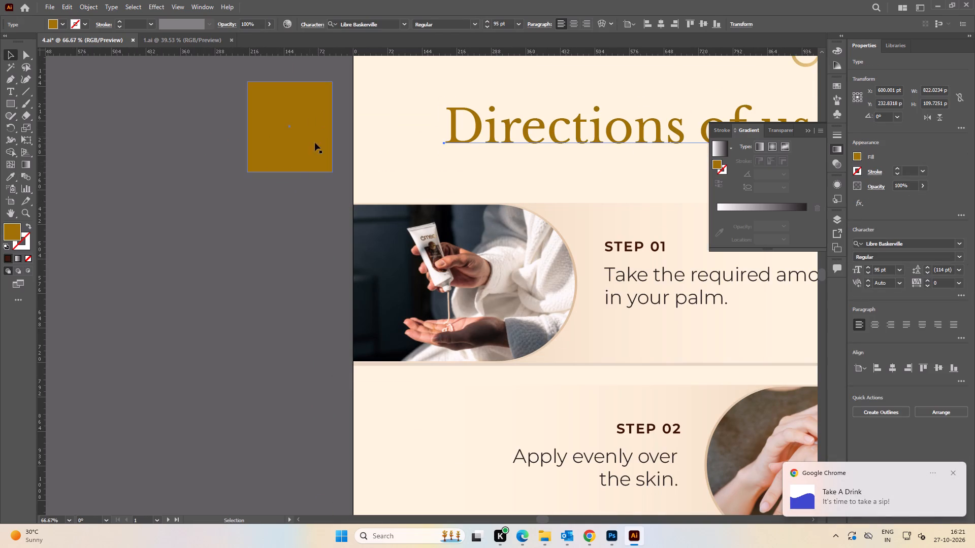
{"action": "left_click", "coordinate": [285, 220]}
Recolour the "STEP 01" and "STEP 03" labels with the dark gold sampled from the swatch.
{"action": "scroll", "coordinate": [285, 219], "scroll_direction": "down", "scroll_amount": 2, "text": "alt"}
{"action": "key", "text": "space"}
{"action": "left_click_drag", "start_coordinate": [286, 255], "coordinate": [178, 219]}
{"action": "scroll", "coordinate": [469, 235], "scroll_direction": "down", "scroll_amount": 2, "text": "alt"}
{"action": "key", "text": "space"}
{"action": "left_click_drag", "start_coordinate": [484, 264], "coordinate": [459, 220]}
{"action": "left_click", "coordinate": [574, 195]}
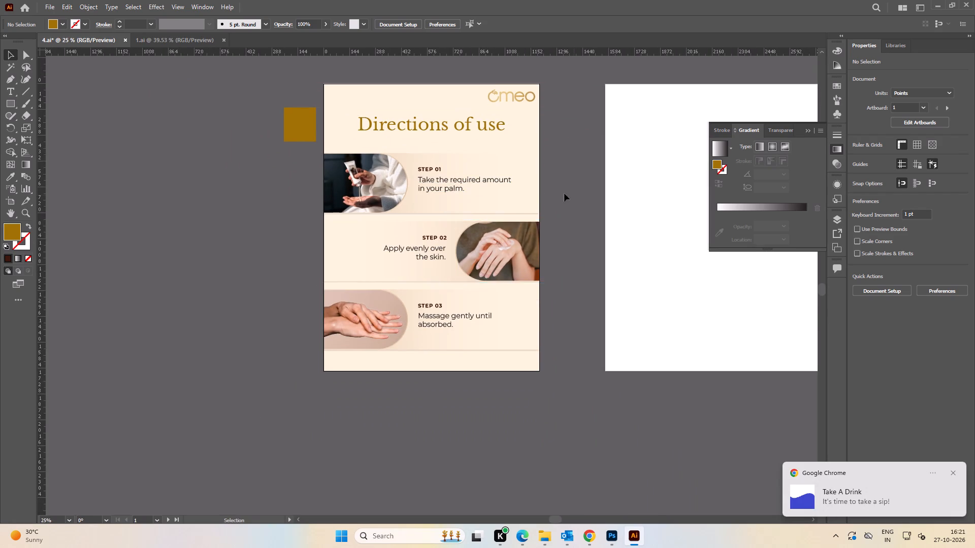
{"action": "scroll", "coordinate": [421, 178], "scroll_direction": "up", "scroll_amount": 2, "text": "alt"}
{"action": "left_click", "coordinate": [428, 161]}
{"action": "left_click", "coordinate": [440, 292], "text": "shift"}
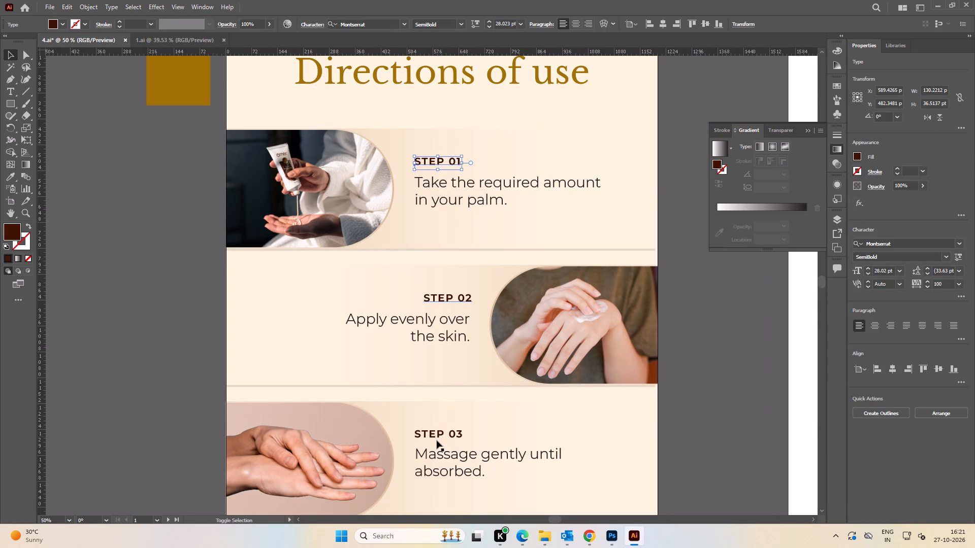
{"action": "left_click", "coordinate": [439, 435], "text": "shift"}
{"action": "key", "text": "space"}
{"action": "left_click_drag", "start_coordinate": [144, 217], "coordinate": [313, 319]}
{"action": "key", "text": "i"}
{"action": "left_click", "coordinate": [348, 169]}
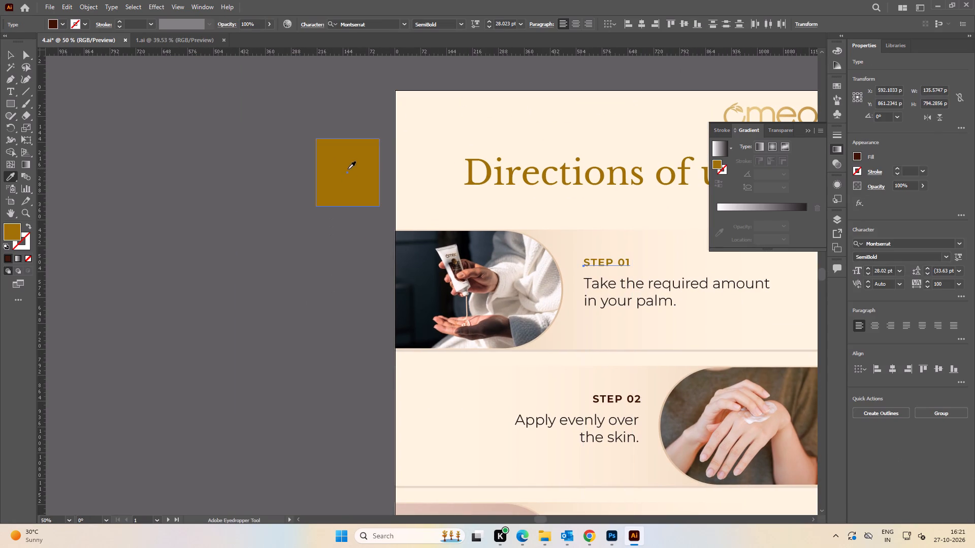
{"action": "key", "text": "v"}
{"action": "left_click", "coordinate": [302, 278]}
Examine the label colours and the three step rows on the Directions of use artboard.
{"action": "scroll", "coordinate": [302, 278], "scroll_direction": "down", "scroll_amount": 1, "text": "alt"}
{"action": "key", "text": "space"}
{"action": "left_click_drag", "start_coordinate": [316, 301], "coordinate": [216, 227]}
{"action": "scroll", "coordinate": [361, 244], "scroll_direction": "up", "scroll_amount": 3, "text": "alt"}
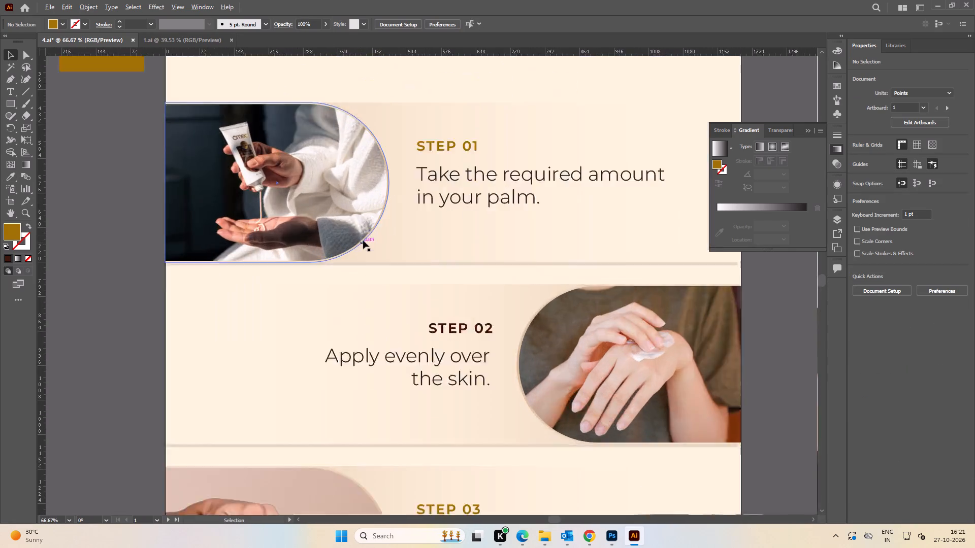
{"action": "scroll", "coordinate": [407, 203], "scroll_direction": "up", "scroll_amount": 3, "text": "alt"}
{"action": "scroll", "coordinate": [407, 200], "scroll_direction": "down", "scroll_amount": 5, "text": "alt"}
{"action": "key", "text": "space"}
{"action": "left_click_drag", "start_coordinate": [157, 252], "coordinate": [188, 251]}
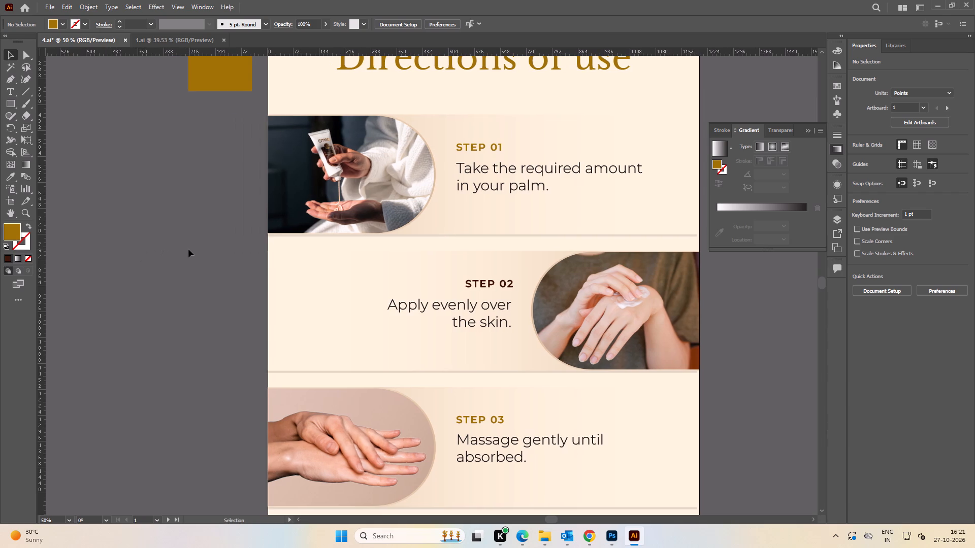
{"action": "left_click", "coordinate": [188, 249]}
Unlock all objects in 4.ai, clear the selection, and save the file.
{"action": "key", "text": "space"}
{"action": "key", "text": "space"}
{"action": "key", "text": "space"}
{"action": "key", "text": "space"}
{"action": "key", "text": "space"}
{"action": "key", "text": "space"}
{"action": "key", "text": "space"}
{"action": "key", "text": "space"}
{"action": "key", "text": "space"}
{"action": "key", "text": "space"}
{"action": "key", "text": "space"}
{"action": "key", "text": "space"}
{"action": "key", "text": "space"}
{"action": "key", "text": "space"}
{"action": "left_click_drag", "start_coordinate": [194, 311], "coordinate": [204, 304]}
{"action": "left_click_drag", "start_coordinate": [176, 262], "coordinate": [287, 329]}
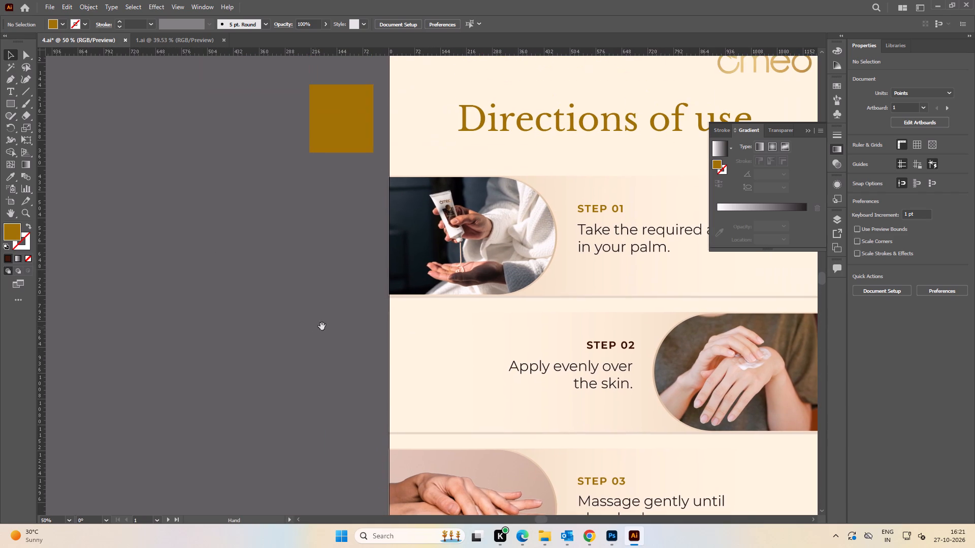
{"action": "left_click_drag", "start_coordinate": [634, 283], "coordinate": [137, 310], "text": "alt"}
{"action": "left_click", "coordinate": [123, 313]}
{"action": "key", "text": "space"}
{"action": "left_click_drag", "start_coordinate": [207, 378], "coordinate": [221, 335]}
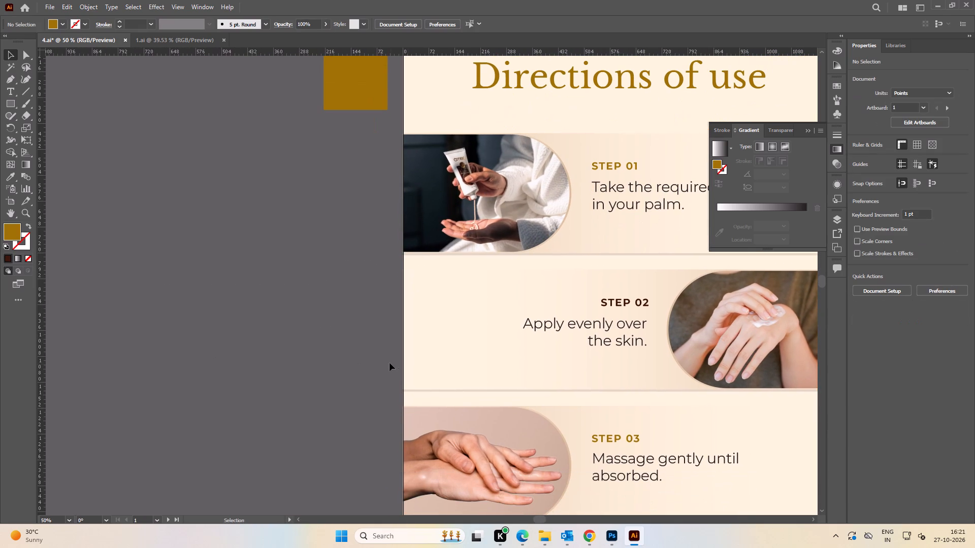
{"action": "key", "text": "ctrl+alt+2"}
{"action": "left_click", "coordinate": [211, 324]}
{"action": "key", "text": "ctrl+s"}
Duplicate the STEP 01 row's gradient rectangle onto the pasteboard and place a copy of the dark gold swatch above it.
{"action": "scroll", "coordinate": [207, 323], "scroll_direction": "down", "scroll_amount": 2, "text": "alt"}
{"action": "key", "text": "space"}
{"action": "left_click_drag", "start_coordinate": [195, 322], "coordinate": [210, 330]}
{"action": "left_click_drag", "start_coordinate": [464, 293], "coordinate": [163, 302], "text": "alt"}
{"action": "key", "text": "space"}
{"action": "left_click_drag", "start_coordinate": [119, 340], "coordinate": [340, 335]}
{"action": "left_click", "coordinate": [340, 335]}
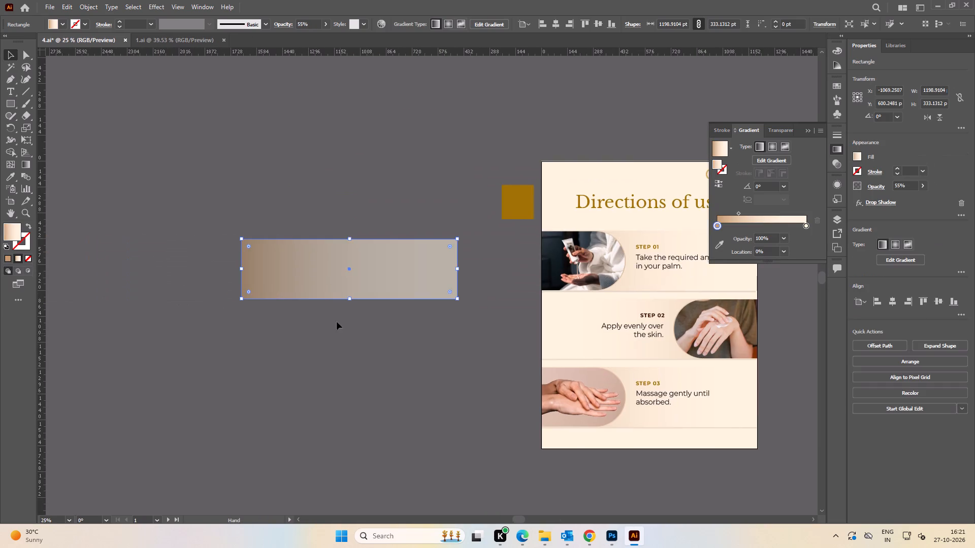
{"action": "scroll", "coordinate": [266, 241], "scroll_direction": "up", "scroll_amount": 1, "text": "alt"}
{"action": "left_click_drag", "start_coordinate": [591, 200], "coordinate": [346, 212], "text": "alt"}
{"action": "scroll", "coordinate": [246, 272], "scroll_direction": "up", "scroll_amount": 2, "text": "alt"}
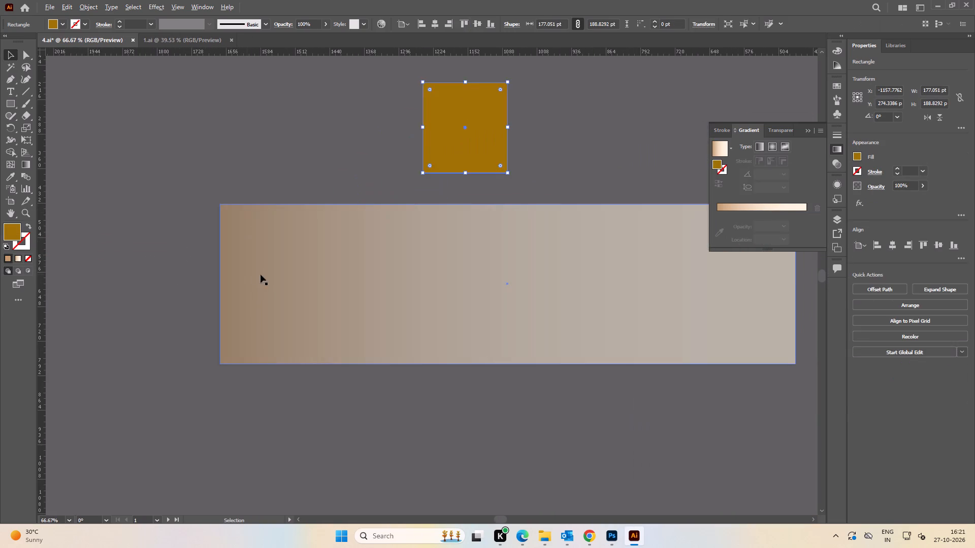
Recolour the brown 0% gradient stop of the duplicated rectangle with dark gold sampled from the swatch above it.
{"action": "left_click", "coordinate": [272, 268]}
{"action": "key", "text": "g"}
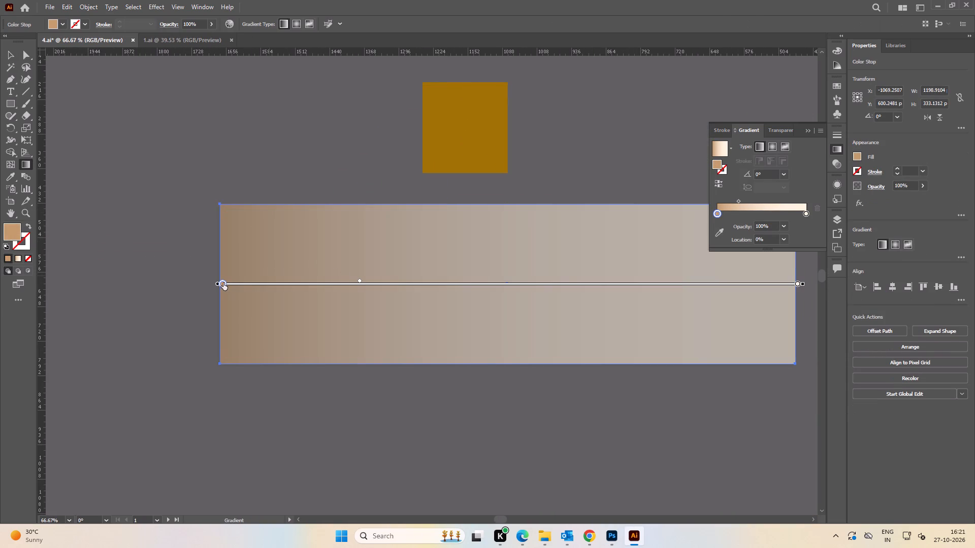
{"action": "double_click", "coordinate": [223, 282]}
{"action": "left_click", "coordinate": [83, 351]}
{"action": "left_click", "coordinate": [90, 352]}
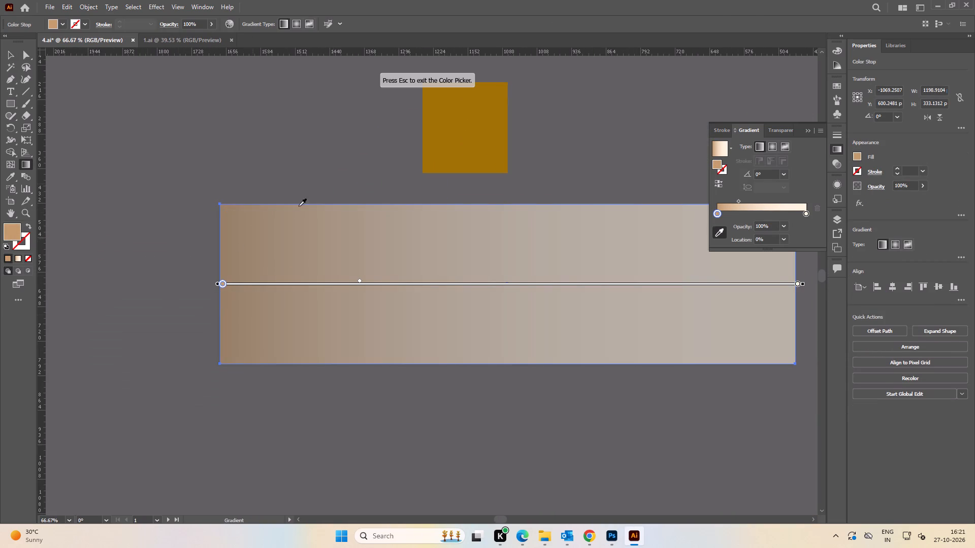
{"action": "left_click", "coordinate": [454, 139]}
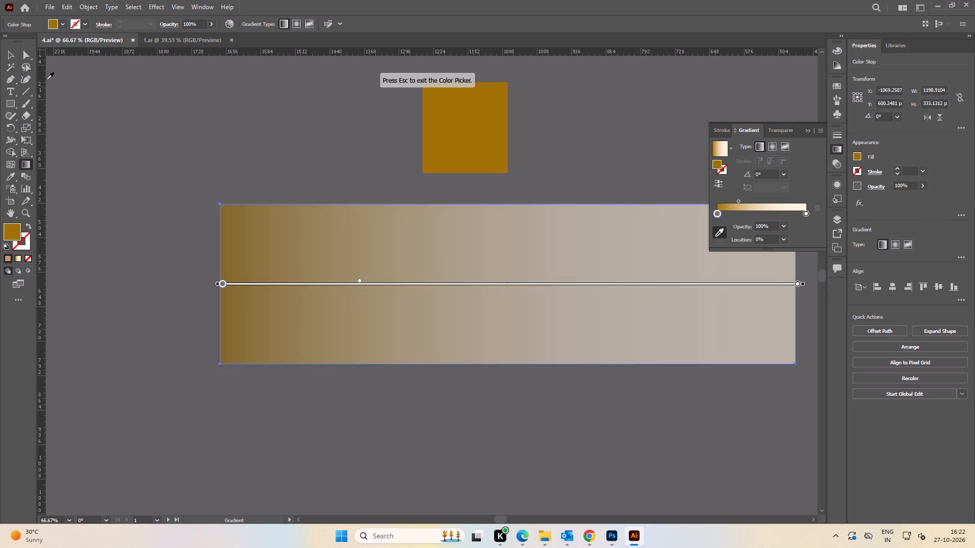
{"action": "left_click", "coordinate": [14, 56]}
{"action": "left_click", "coordinate": [243, 112]}
Apply the gold gradient from the duplicated rectangle to all three step row backgrounds with the Eyedropper.
{"action": "scroll", "coordinate": [368, 192], "scroll_direction": "down", "scroll_amount": 3, "text": "alt"}
{"action": "key", "text": "space"}
{"action": "left_click_drag", "start_coordinate": [474, 234], "coordinate": [239, 243]}
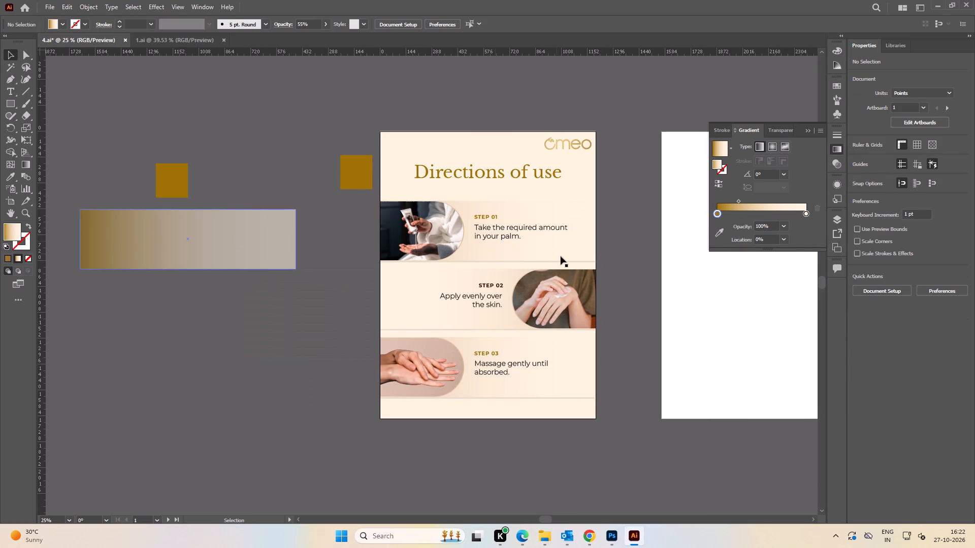
{"action": "left_click", "coordinate": [569, 252]}
{"action": "left_click", "coordinate": [388, 319], "text": "shift"}
{"action": "left_click", "coordinate": [576, 382], "text": "shift"}
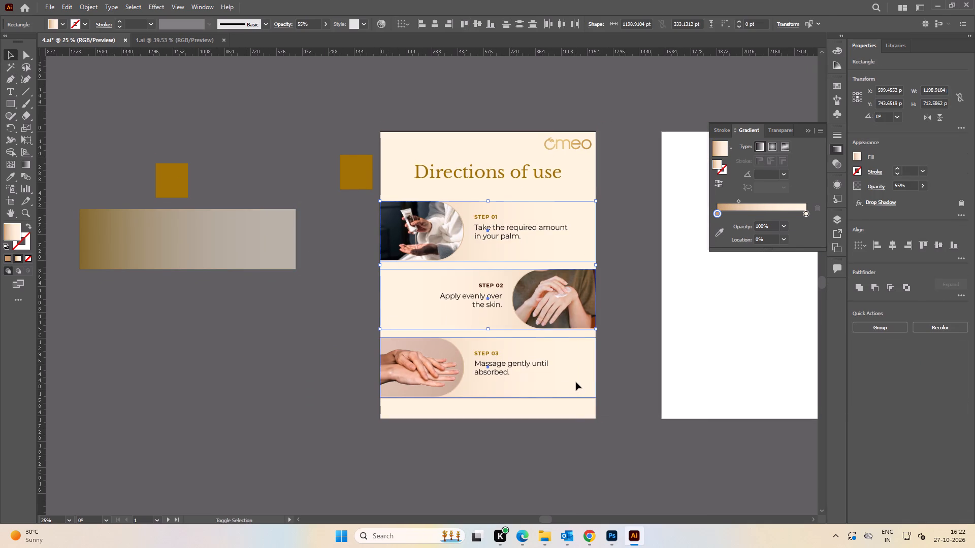
{"action": "key", "text": "i"}
{"action": "left_click", "coordinate": [257, 239]}
{"action": "key", "text": "v"}
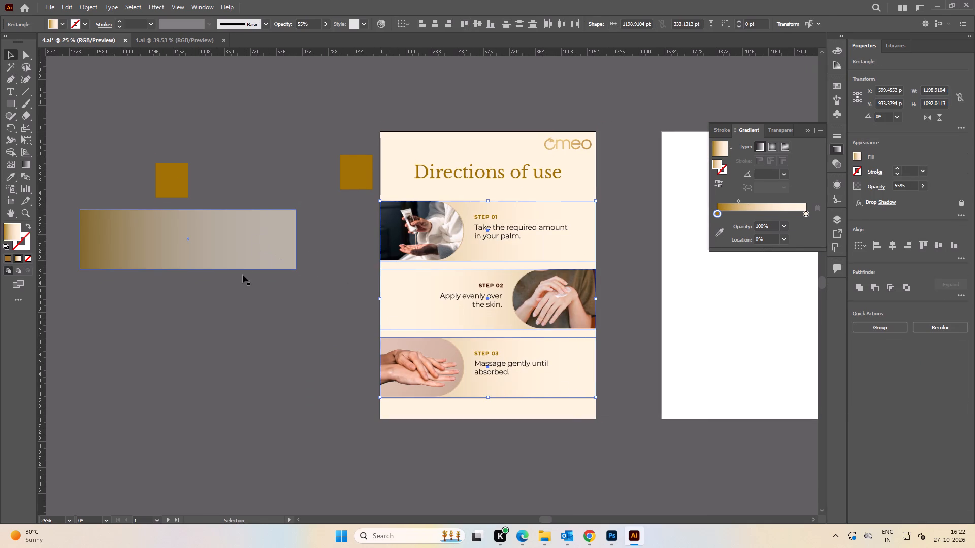
{"action": "left_click", "coordinate": [220, 304]}
Examine the three step rows with their new background gradients on the Directions of use artboard.
{"action": "key", "text": "space"}
{"action": "left_click_drag", "start_coordinate": [249, 321], "coordinate": [181, 308]}
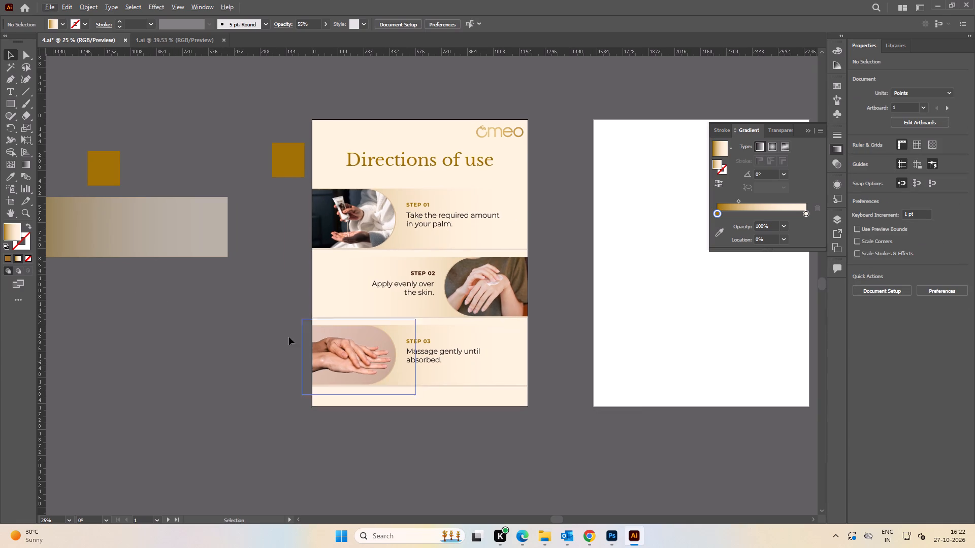
{"action": "left_click", "coordinate": [248, 328]}
{"action": "scroll", "coordinate": [466, 258], "scroll_direction": "up", "scroll_amount": 2, "text": "alt"}
{"action": "key", "text": "space"}
{"action": "left_click_drag", "start_coordinate": [391, 274], "coordinate": [413, 272]}
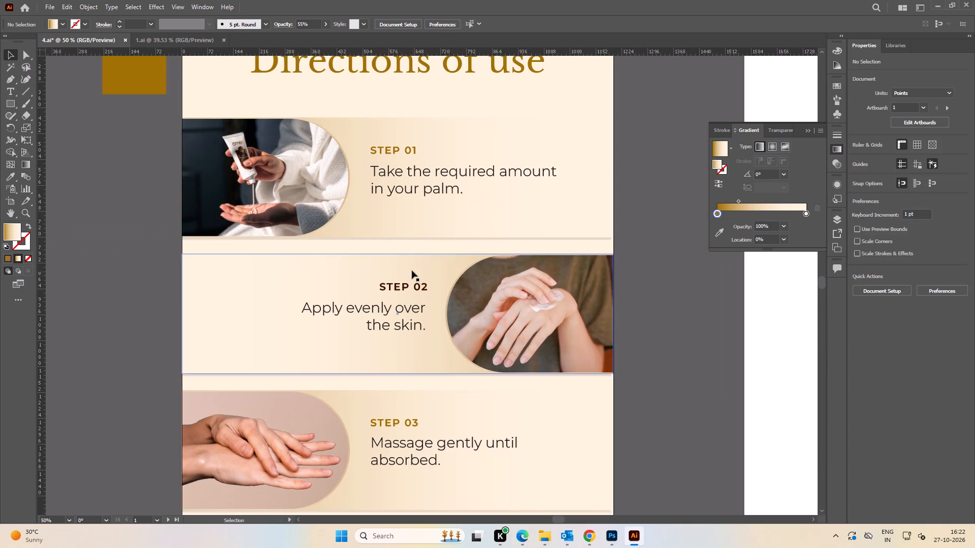
{"action": "scroll", "coordinate": [412, 268], "scroll_direction": "down", "scroll_amount": 2, "text": "alt"}
{"action": "key", "text": "space"}
{"action": "left_click_drag", "start_coordinate": [603, 310], "coordinate": [590, 286]}
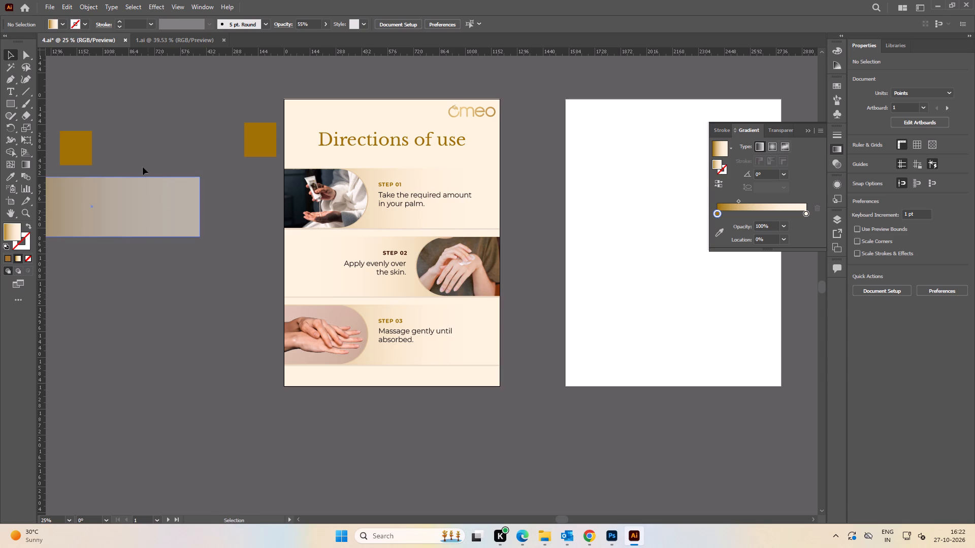
Delete the duplicated gold square and gradient rectangle from the pasteboard, and save 4.ai.
{"action": "left_click_drag", "start_coordinate": [88, 120], "coordinate": [134, 225]}
{"action": "key", "text": "Delete"}
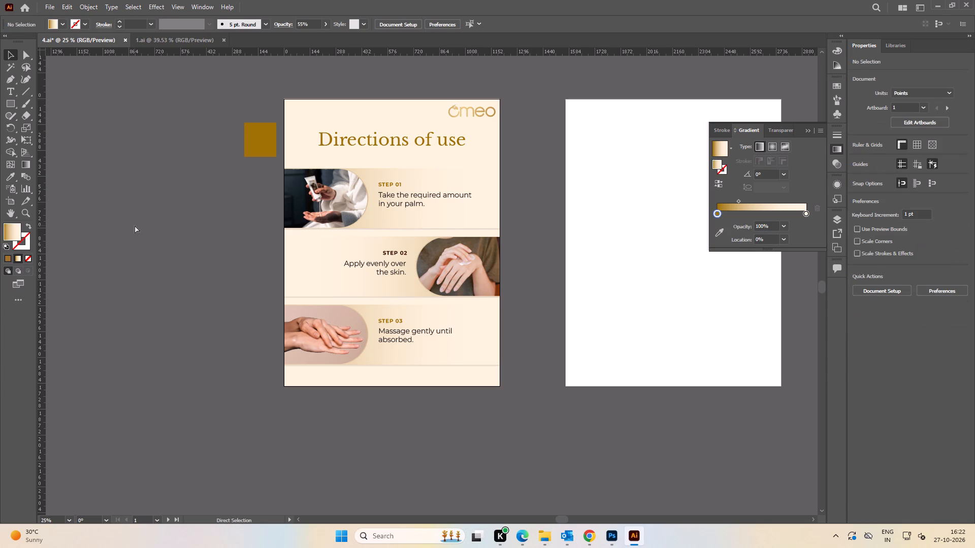
{"action": "key", "text": "ctrl+s"}
{"action": "key", "text": "ctrl+s"}
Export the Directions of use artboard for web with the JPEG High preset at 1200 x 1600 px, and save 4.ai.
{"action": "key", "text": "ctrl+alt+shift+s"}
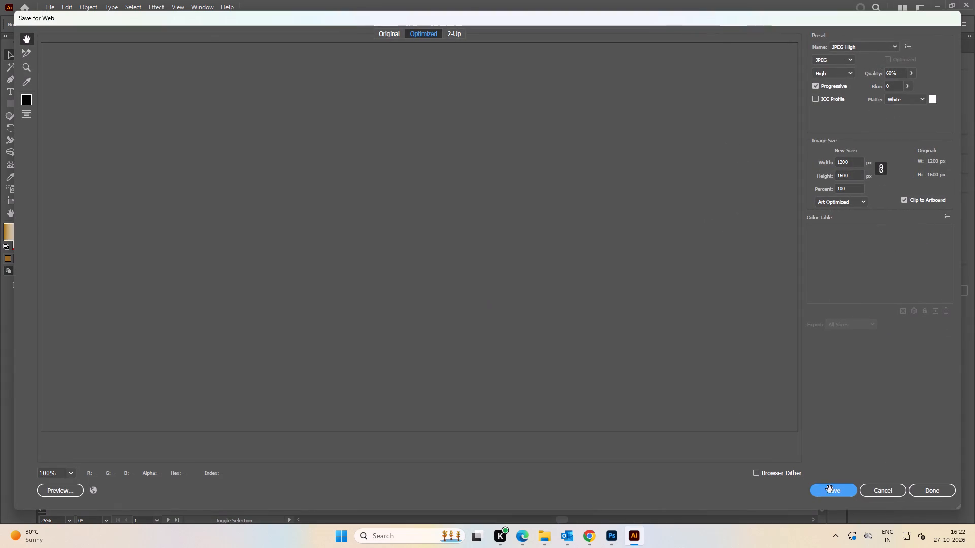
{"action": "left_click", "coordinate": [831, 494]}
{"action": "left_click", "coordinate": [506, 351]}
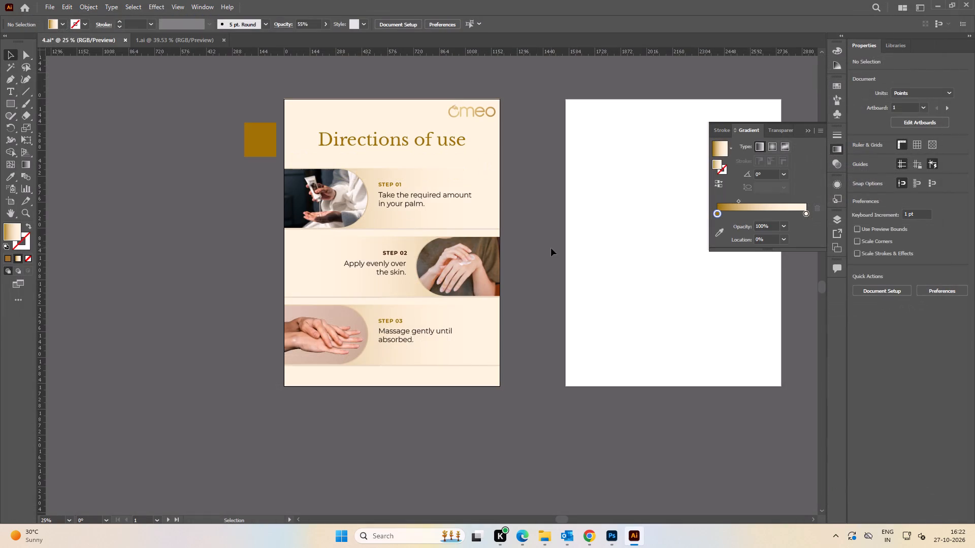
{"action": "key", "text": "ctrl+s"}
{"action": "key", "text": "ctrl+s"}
Recolour the "STEP 02" label with the dark gold sampled from the swatch, and save 4.ai.
{"action": "scroll", "coordinate": [430, 226], "scroll_direction": "up", "scroll_amount": 1, "text": "alt"}
{"action": "left_click", "coordinate": [388, 260]}
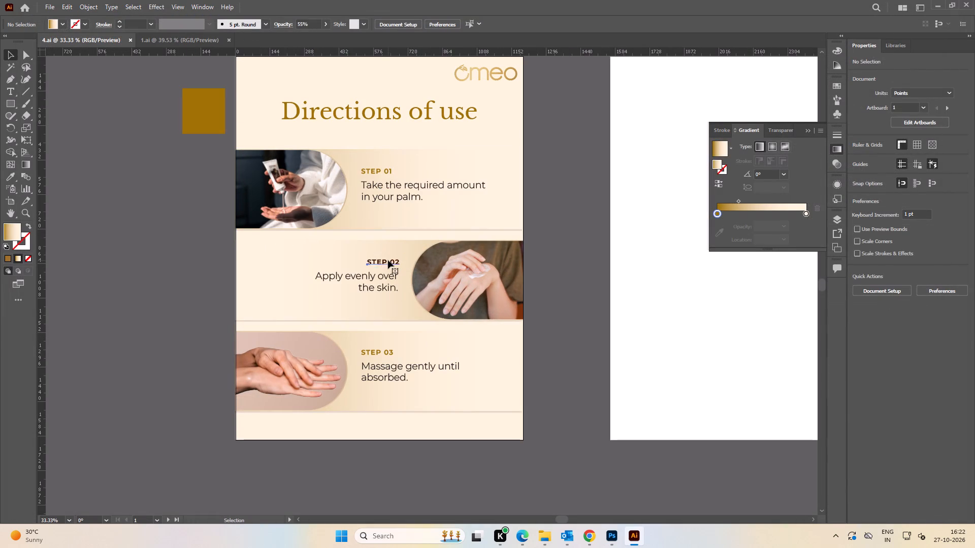
{"action": "key", "text": "i"}
{"action": "left_click", "coordinate": [207, 118]}
{"action": "key", "text": "v"}
{"action": "left_click", "coordinate": [115, 183]}
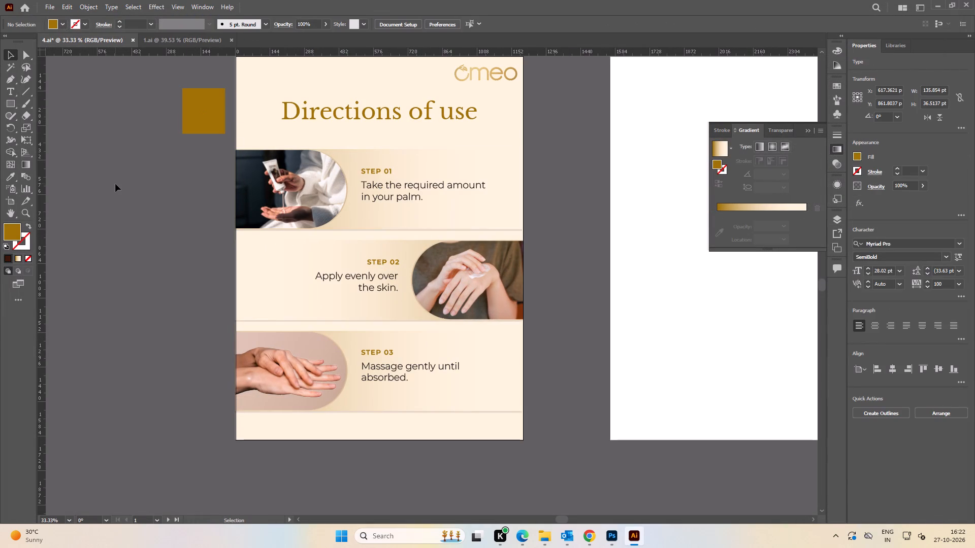
{"action": "key", "text": "ctrl+s"}
{"action": "key", "text": "ctrl+s"}
{"action": "key", "text": "ctrl+s"}
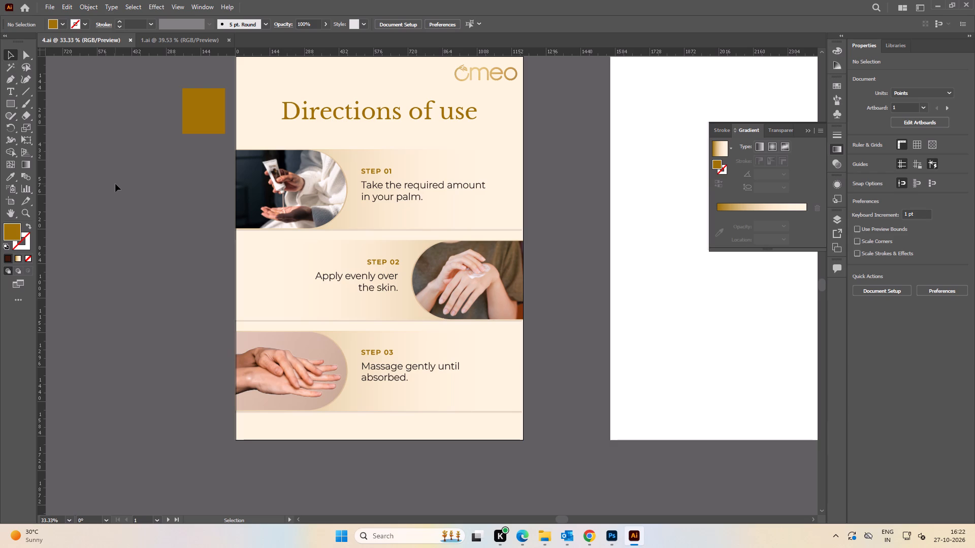
{"action": "key", "text": "ctrl+0"}
{"action": "key", "text": "ctrl+s"}
{"action": "key", "text": "ctrl+s"}
{"action": "key", "text": "ctrl+s"}
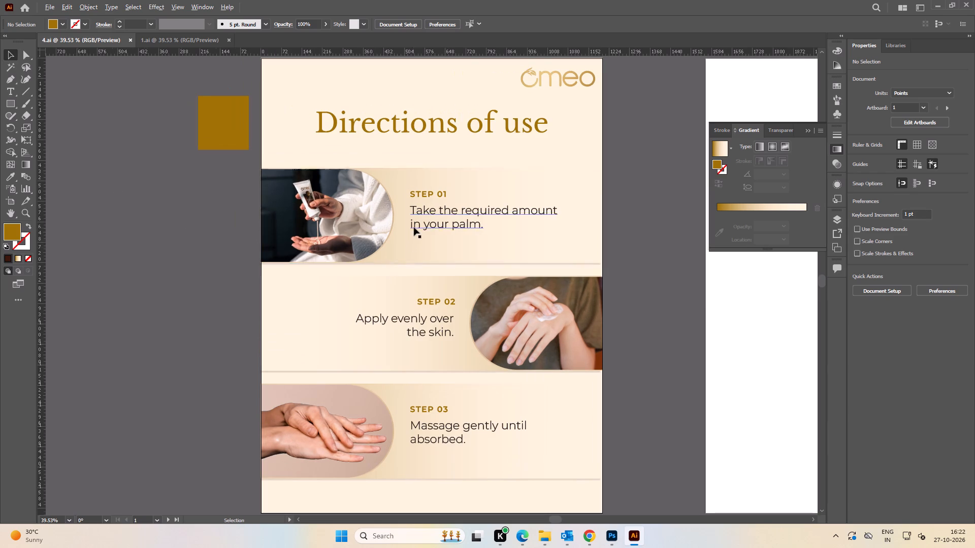
Export the artboard as JPEG High at 1200 x 1600 px, replacing image 4 in Vanilla-Hand-Cream's 1200x1600 folder, and save 4.ai.
{"action": "scroll", "coordinate": [414, 227], "scroll_direction": "down", "scroll_amount": 1, "text": "alt"}
{"action": "key", "text": "space"}
{"action": "left_click_drag", "start_coordinate": [425, 233], "coordinate": [394, 229]}
{"action": "key", "text": "ctrl+s"}
{"action": "key", "text": "ctrl+s"}
{"action": "key", "text": "ctrl+alt+shift+s"}
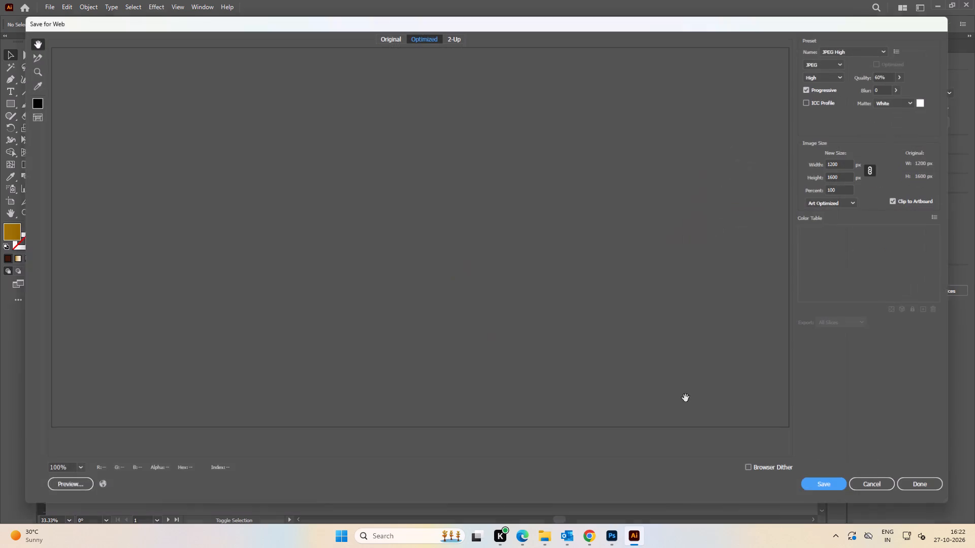
{"action": "left_click", "coordinate": [832, 493]}
{"action": "left_click", "coordinate": [515, 354]}
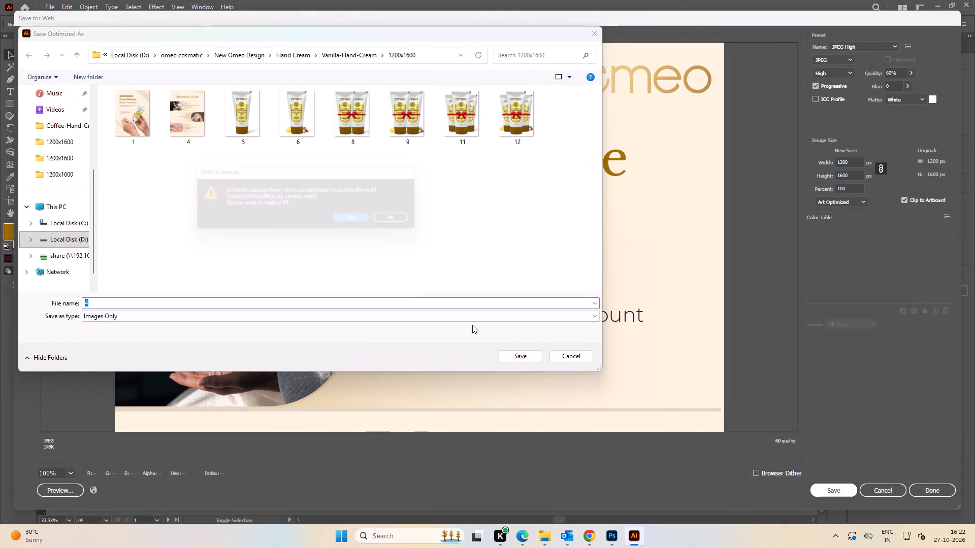
{"action": "left_click", "coordinate": [355, 223]}
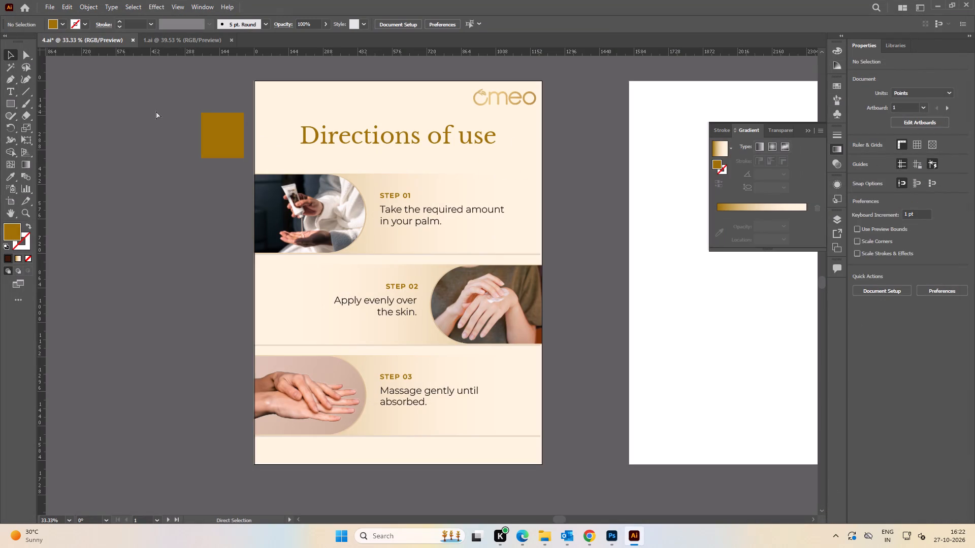
{"action": "key", "text": "ctrl+s"}
Close the 1.ai and 4.ai documents.
{"action": "left_click", "coordinate": [196, 43]}
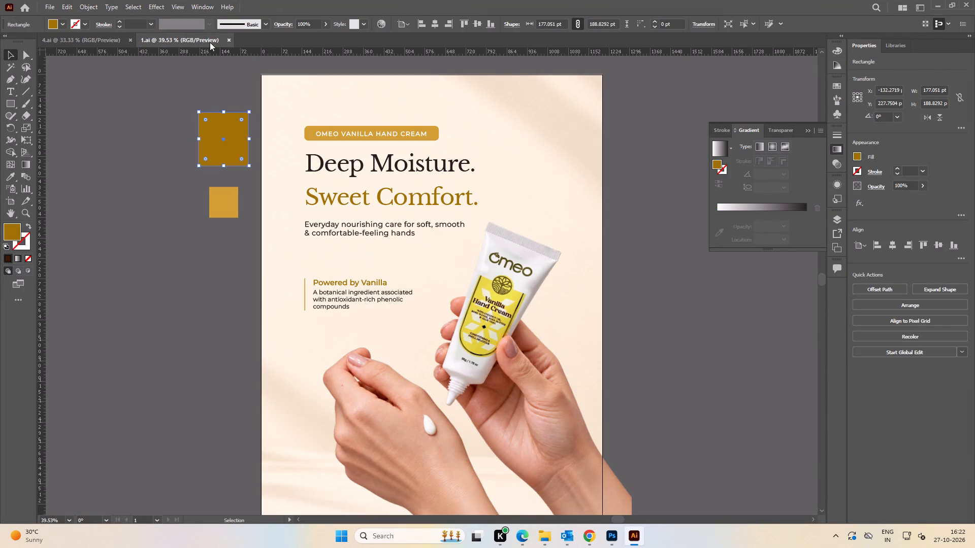
{"action": "left_click", "coordinate": [228, 39]}
{"action": "left_click", "coordinate": [131, 41]}
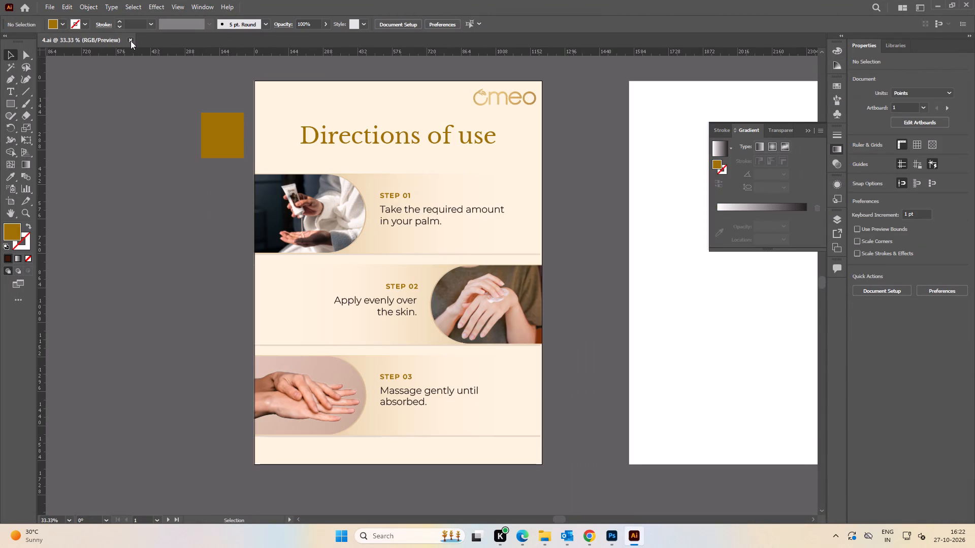
Switch to File Explorer and open the 1200x1600 folder inside Coffee-Hand-Cream, keeping the vanilla folder open in another window.
{"action": "key", "text": "alt+Tab"}
{"action": "left_click", "coordinate": [368, 220], "text": "alt"}
{"action": "left_click", "coordinate": [582, 265]}
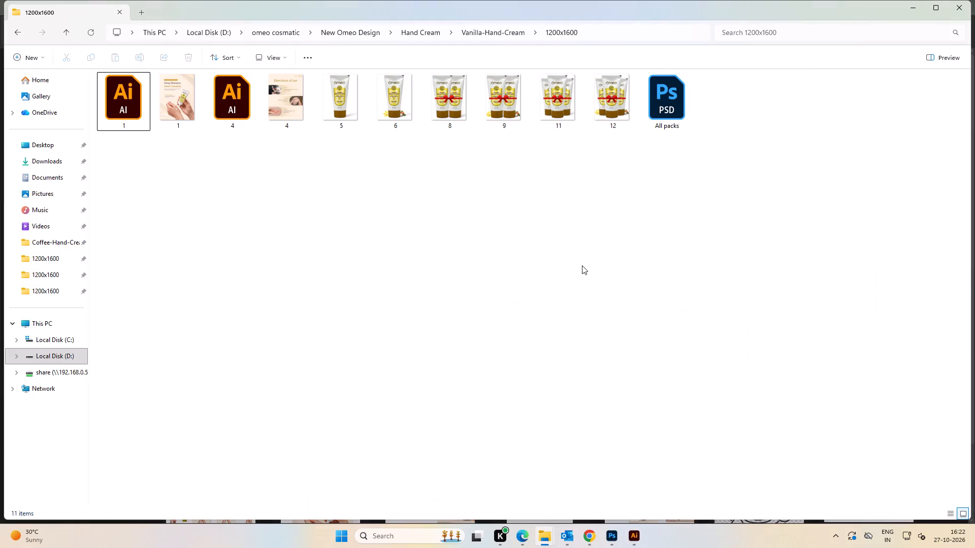
{"action": "key", "text": "alt+Tab"}
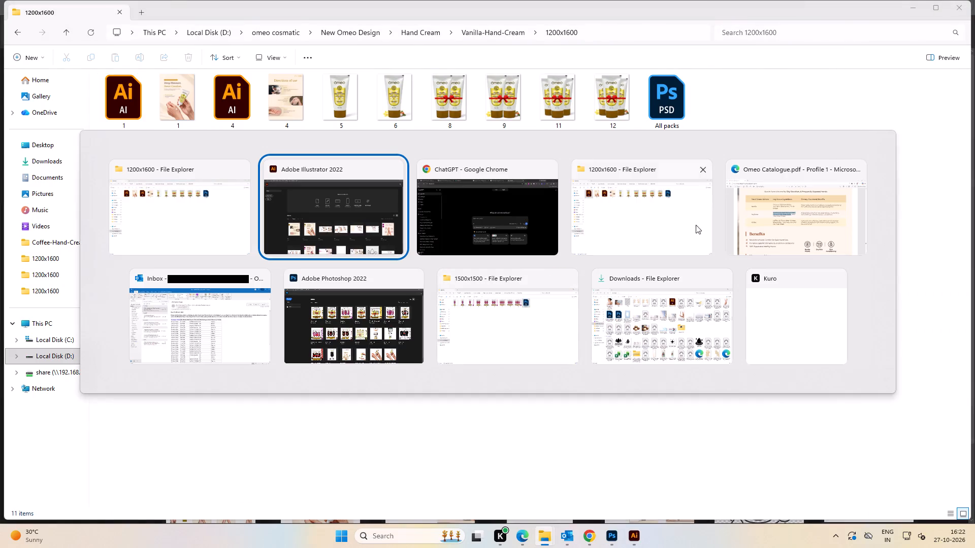
{"action": "left_click", "coordinate": [696, 225], "text": "alt"}
{"action": "left_click", "coordinate": [617, 262]}
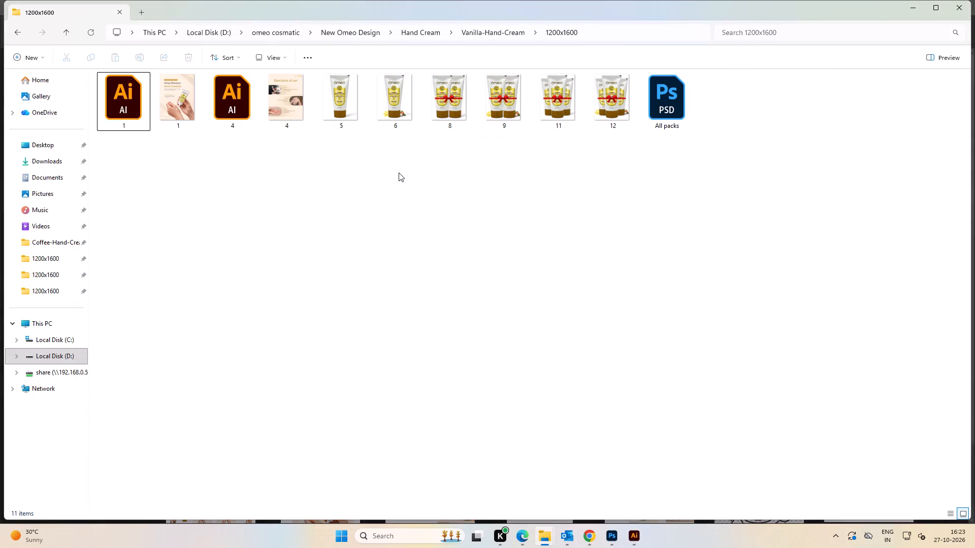
{"action": "key", "text": "alt+Tab"}
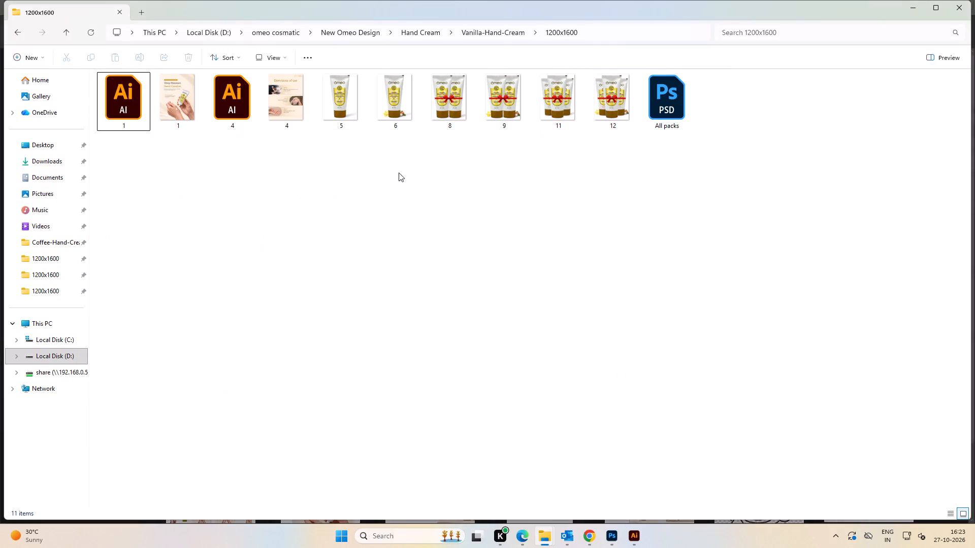
{"action": "key", "text": "alt+Tab"}
{"action": "left_click", "coordinate": [418, 35]}
{"action": "double_click", "coordinate": [187, 151]}
{"action": "double_click", "coordinate": [144, 125]}
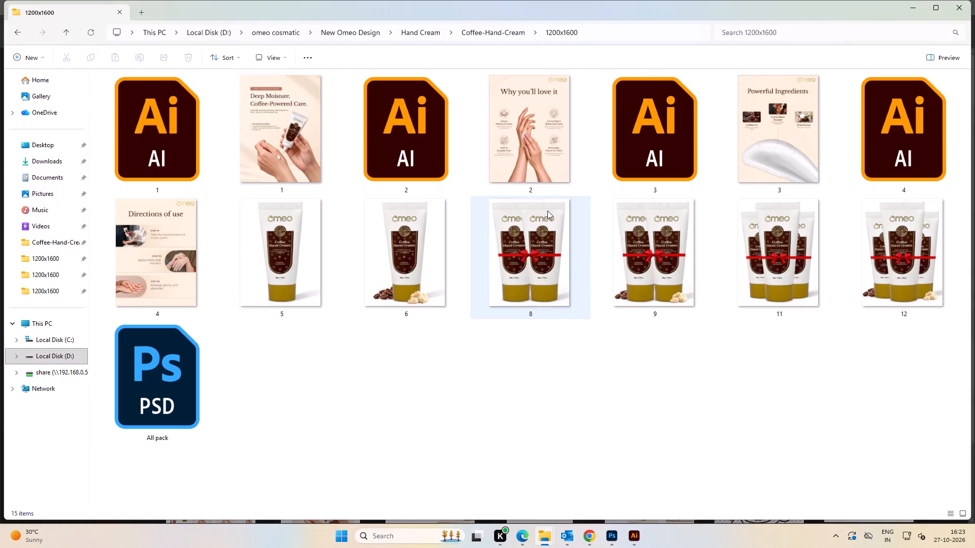
Copy the Illustrator file 3 from the coffee 1200x1600 folder into Vanilla-Hand-Cream's 1200x1600 folder.
{"action": "left_click", "coordinate": [833, 145]}
{"action": "left_click", "coordinate": [628, 132]}
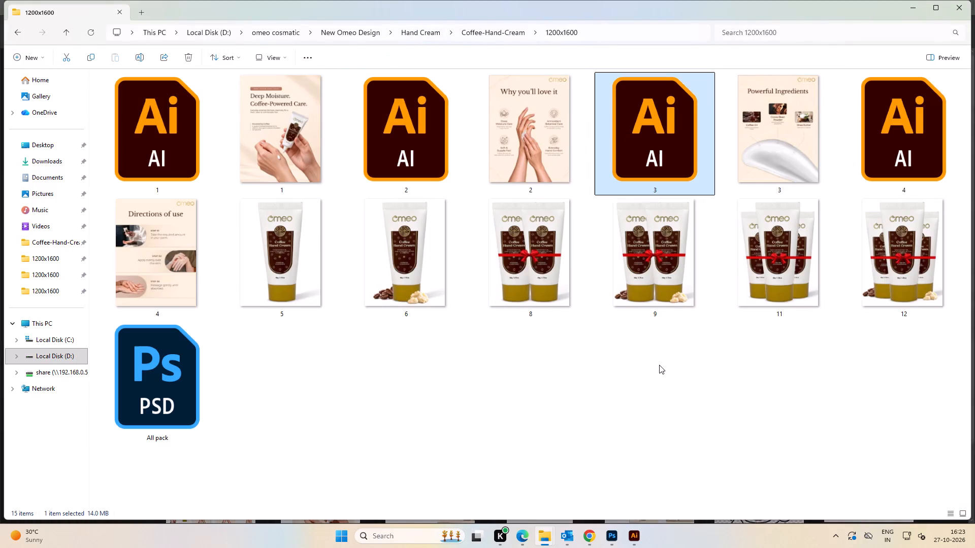
{"action": "left_click", "coordinate": [648, 154]}
{"action": "key", "text": "ctrl+c"}
{"action": "key", "text": "ctrl+c"}
{"action": "key", "text": "alt+Tab"}
{"action": "left_click", "coordinate": [536, 284]}
{"action": "key", "text": "ctrl+v"}
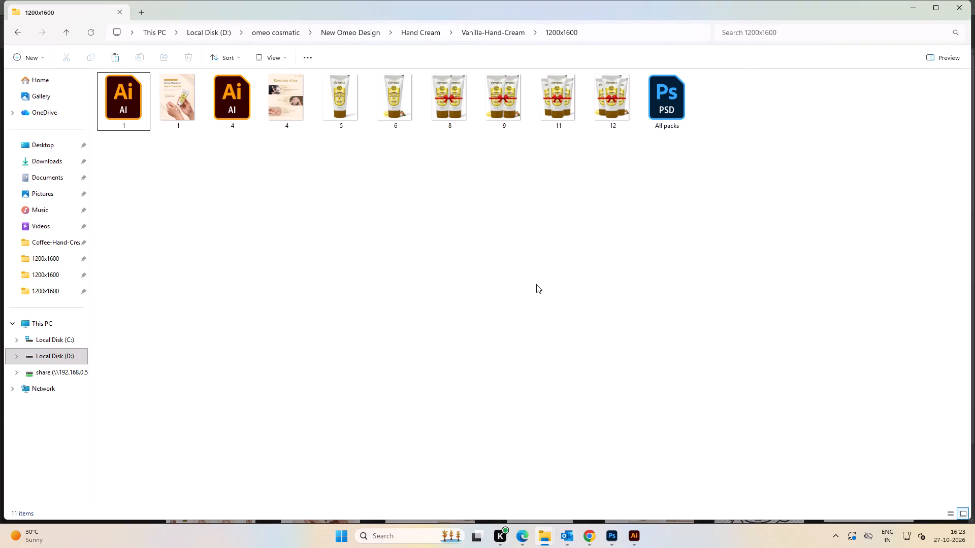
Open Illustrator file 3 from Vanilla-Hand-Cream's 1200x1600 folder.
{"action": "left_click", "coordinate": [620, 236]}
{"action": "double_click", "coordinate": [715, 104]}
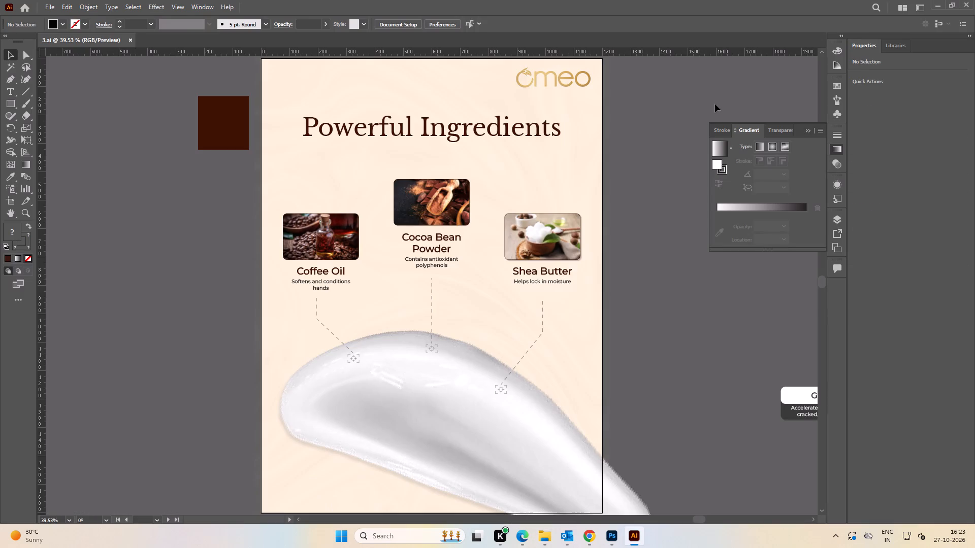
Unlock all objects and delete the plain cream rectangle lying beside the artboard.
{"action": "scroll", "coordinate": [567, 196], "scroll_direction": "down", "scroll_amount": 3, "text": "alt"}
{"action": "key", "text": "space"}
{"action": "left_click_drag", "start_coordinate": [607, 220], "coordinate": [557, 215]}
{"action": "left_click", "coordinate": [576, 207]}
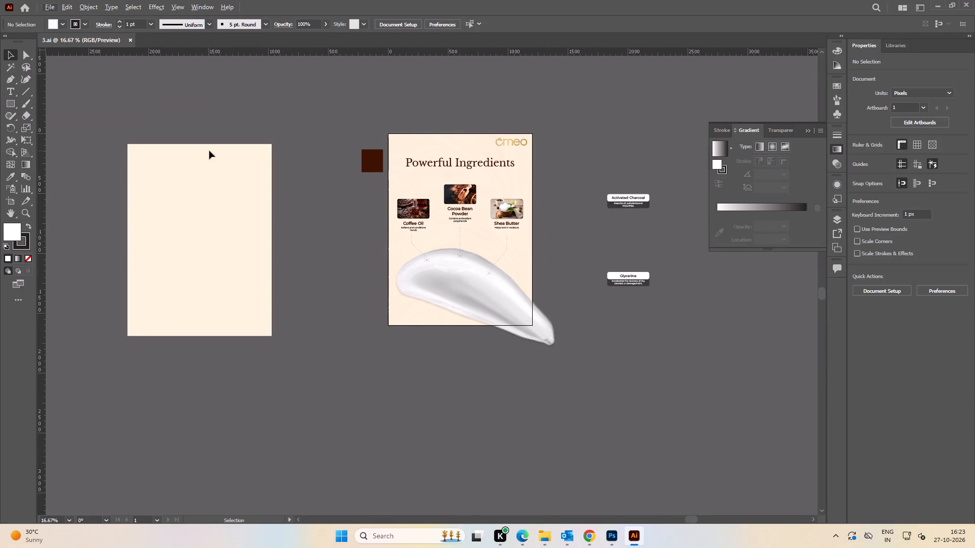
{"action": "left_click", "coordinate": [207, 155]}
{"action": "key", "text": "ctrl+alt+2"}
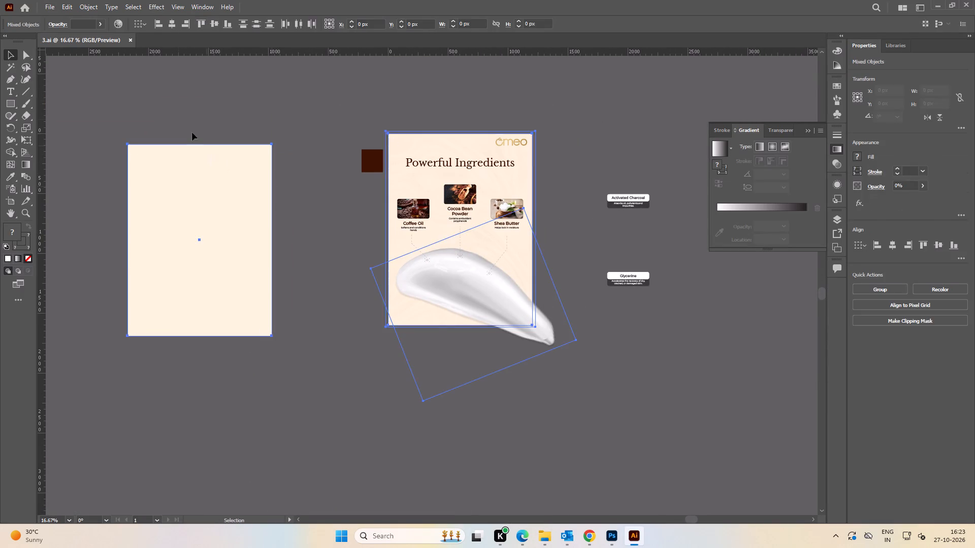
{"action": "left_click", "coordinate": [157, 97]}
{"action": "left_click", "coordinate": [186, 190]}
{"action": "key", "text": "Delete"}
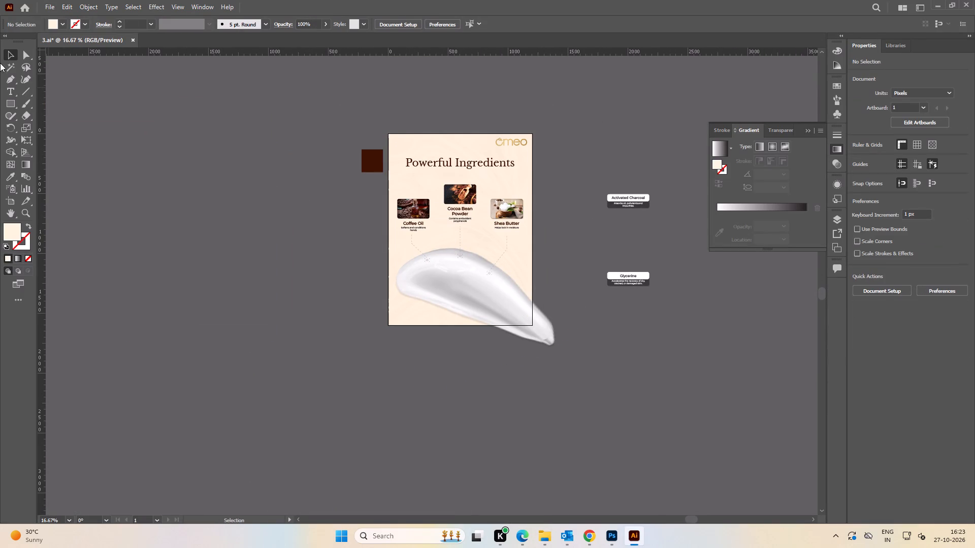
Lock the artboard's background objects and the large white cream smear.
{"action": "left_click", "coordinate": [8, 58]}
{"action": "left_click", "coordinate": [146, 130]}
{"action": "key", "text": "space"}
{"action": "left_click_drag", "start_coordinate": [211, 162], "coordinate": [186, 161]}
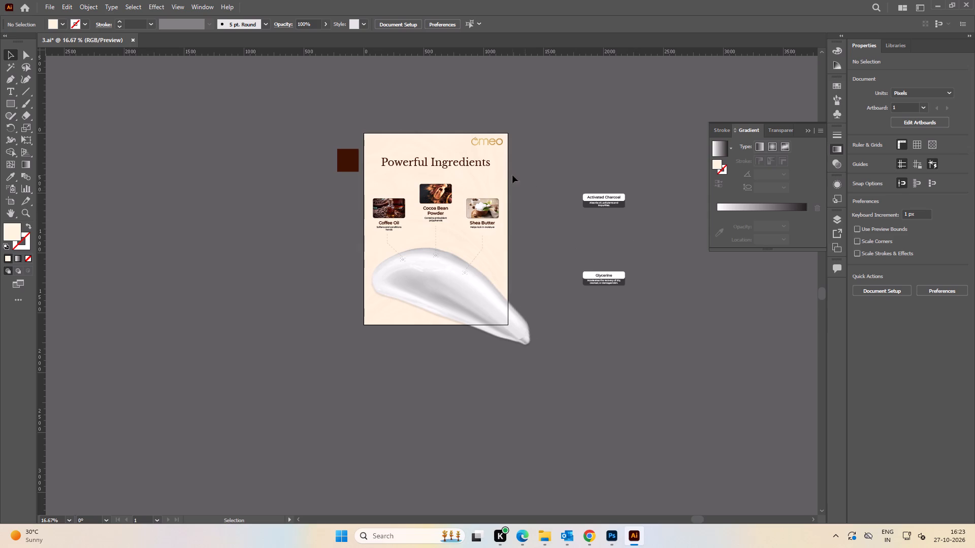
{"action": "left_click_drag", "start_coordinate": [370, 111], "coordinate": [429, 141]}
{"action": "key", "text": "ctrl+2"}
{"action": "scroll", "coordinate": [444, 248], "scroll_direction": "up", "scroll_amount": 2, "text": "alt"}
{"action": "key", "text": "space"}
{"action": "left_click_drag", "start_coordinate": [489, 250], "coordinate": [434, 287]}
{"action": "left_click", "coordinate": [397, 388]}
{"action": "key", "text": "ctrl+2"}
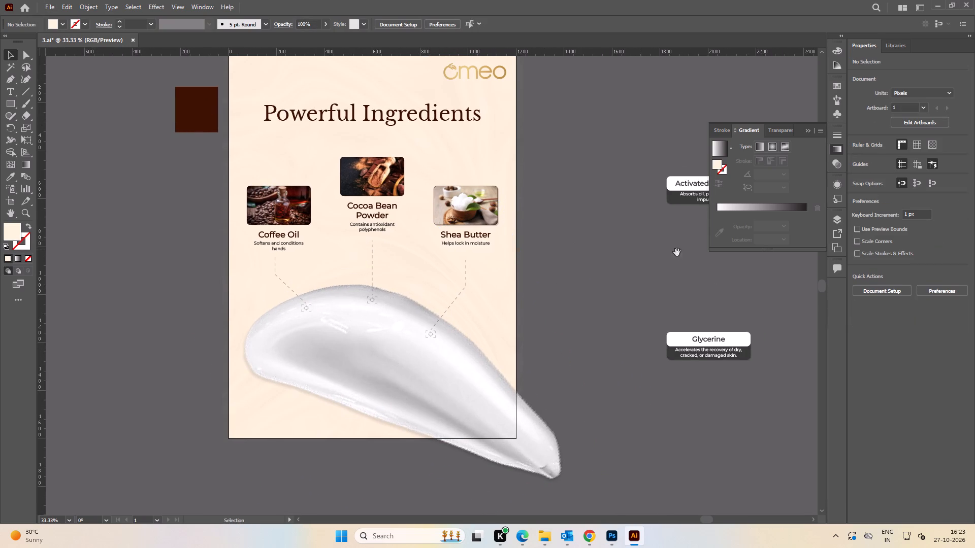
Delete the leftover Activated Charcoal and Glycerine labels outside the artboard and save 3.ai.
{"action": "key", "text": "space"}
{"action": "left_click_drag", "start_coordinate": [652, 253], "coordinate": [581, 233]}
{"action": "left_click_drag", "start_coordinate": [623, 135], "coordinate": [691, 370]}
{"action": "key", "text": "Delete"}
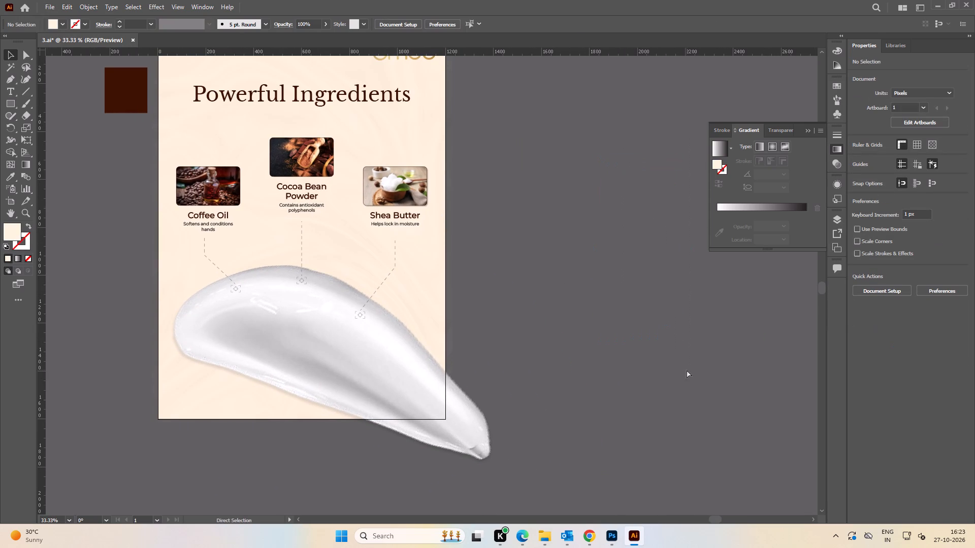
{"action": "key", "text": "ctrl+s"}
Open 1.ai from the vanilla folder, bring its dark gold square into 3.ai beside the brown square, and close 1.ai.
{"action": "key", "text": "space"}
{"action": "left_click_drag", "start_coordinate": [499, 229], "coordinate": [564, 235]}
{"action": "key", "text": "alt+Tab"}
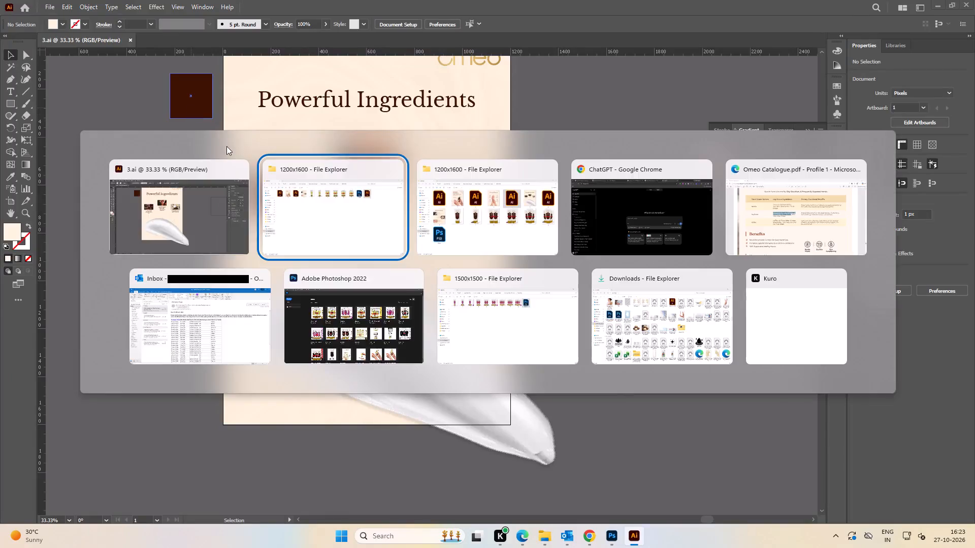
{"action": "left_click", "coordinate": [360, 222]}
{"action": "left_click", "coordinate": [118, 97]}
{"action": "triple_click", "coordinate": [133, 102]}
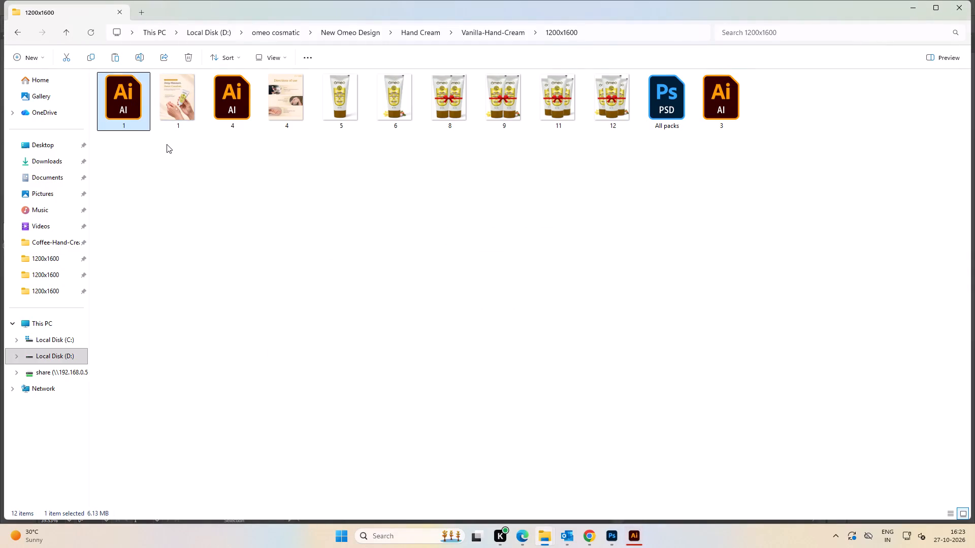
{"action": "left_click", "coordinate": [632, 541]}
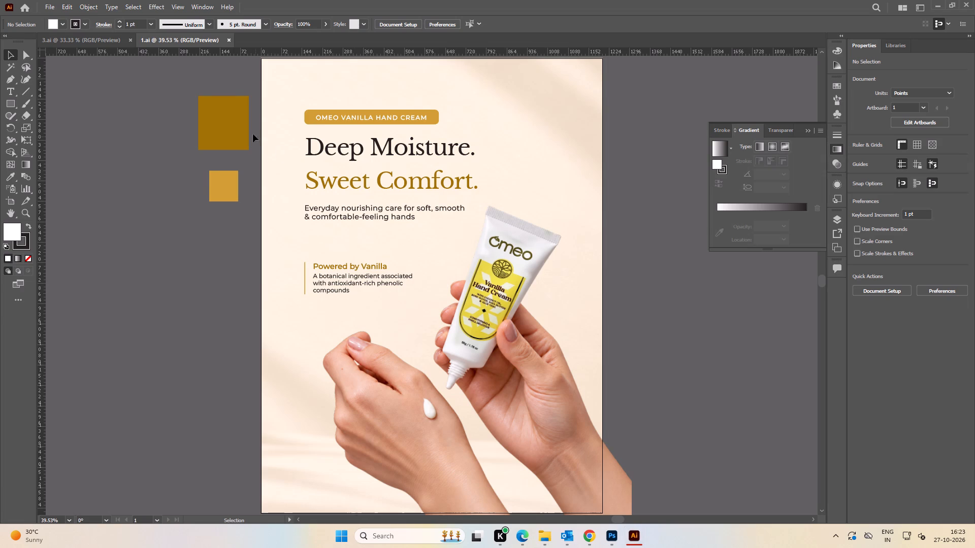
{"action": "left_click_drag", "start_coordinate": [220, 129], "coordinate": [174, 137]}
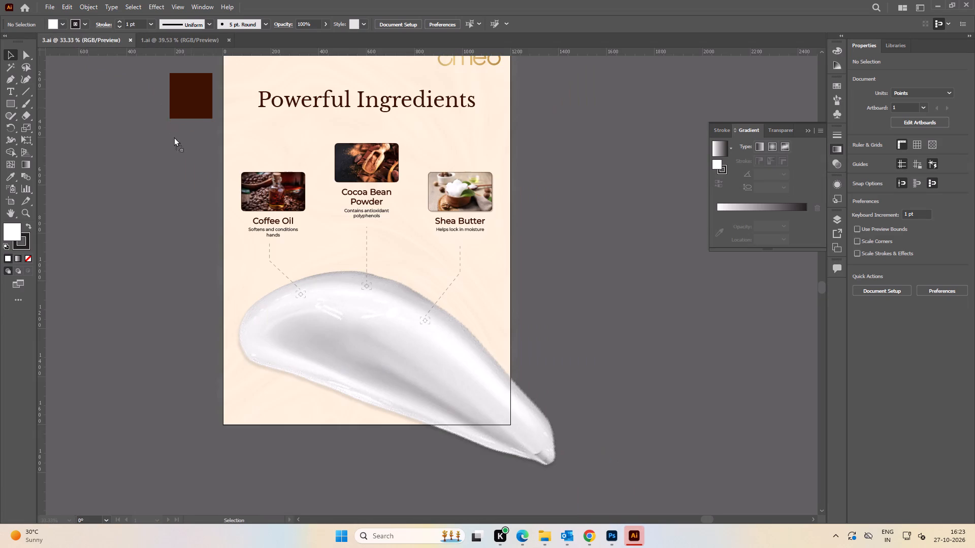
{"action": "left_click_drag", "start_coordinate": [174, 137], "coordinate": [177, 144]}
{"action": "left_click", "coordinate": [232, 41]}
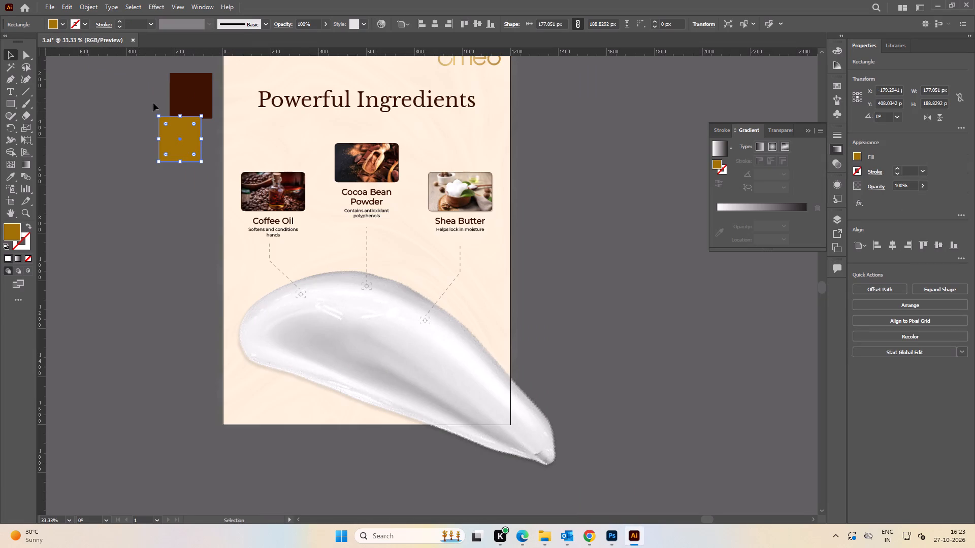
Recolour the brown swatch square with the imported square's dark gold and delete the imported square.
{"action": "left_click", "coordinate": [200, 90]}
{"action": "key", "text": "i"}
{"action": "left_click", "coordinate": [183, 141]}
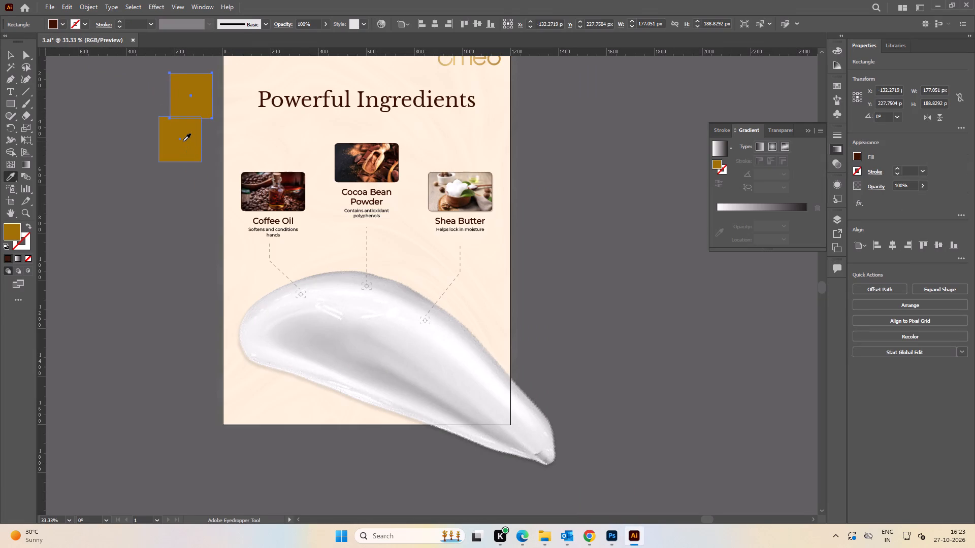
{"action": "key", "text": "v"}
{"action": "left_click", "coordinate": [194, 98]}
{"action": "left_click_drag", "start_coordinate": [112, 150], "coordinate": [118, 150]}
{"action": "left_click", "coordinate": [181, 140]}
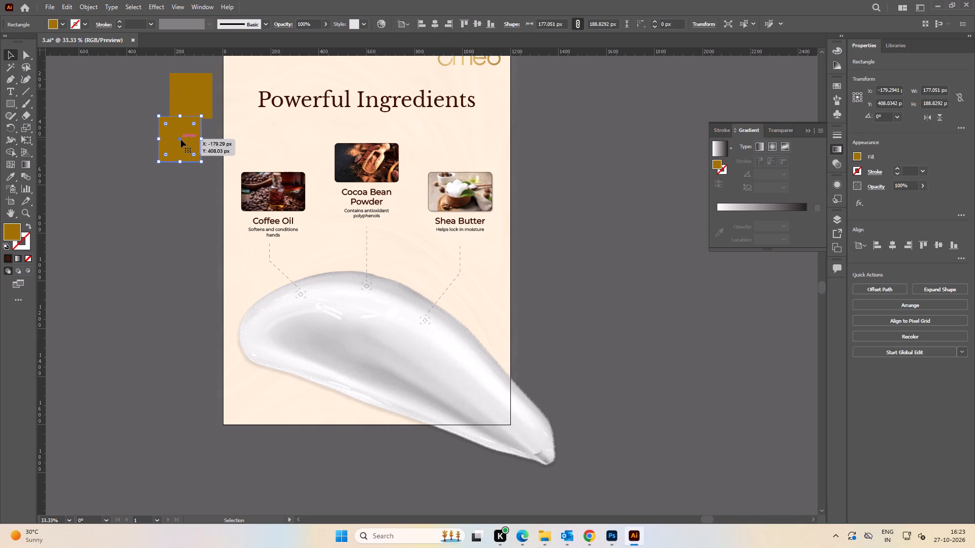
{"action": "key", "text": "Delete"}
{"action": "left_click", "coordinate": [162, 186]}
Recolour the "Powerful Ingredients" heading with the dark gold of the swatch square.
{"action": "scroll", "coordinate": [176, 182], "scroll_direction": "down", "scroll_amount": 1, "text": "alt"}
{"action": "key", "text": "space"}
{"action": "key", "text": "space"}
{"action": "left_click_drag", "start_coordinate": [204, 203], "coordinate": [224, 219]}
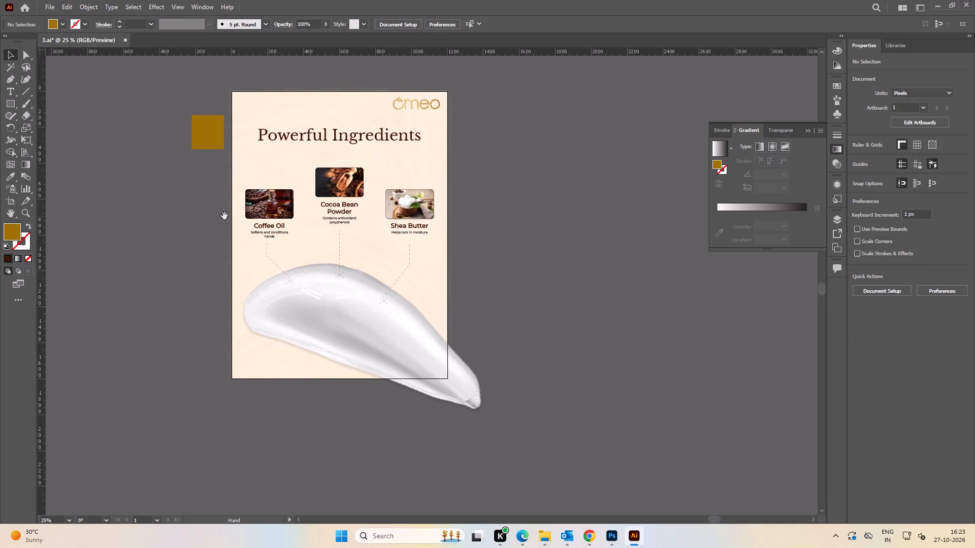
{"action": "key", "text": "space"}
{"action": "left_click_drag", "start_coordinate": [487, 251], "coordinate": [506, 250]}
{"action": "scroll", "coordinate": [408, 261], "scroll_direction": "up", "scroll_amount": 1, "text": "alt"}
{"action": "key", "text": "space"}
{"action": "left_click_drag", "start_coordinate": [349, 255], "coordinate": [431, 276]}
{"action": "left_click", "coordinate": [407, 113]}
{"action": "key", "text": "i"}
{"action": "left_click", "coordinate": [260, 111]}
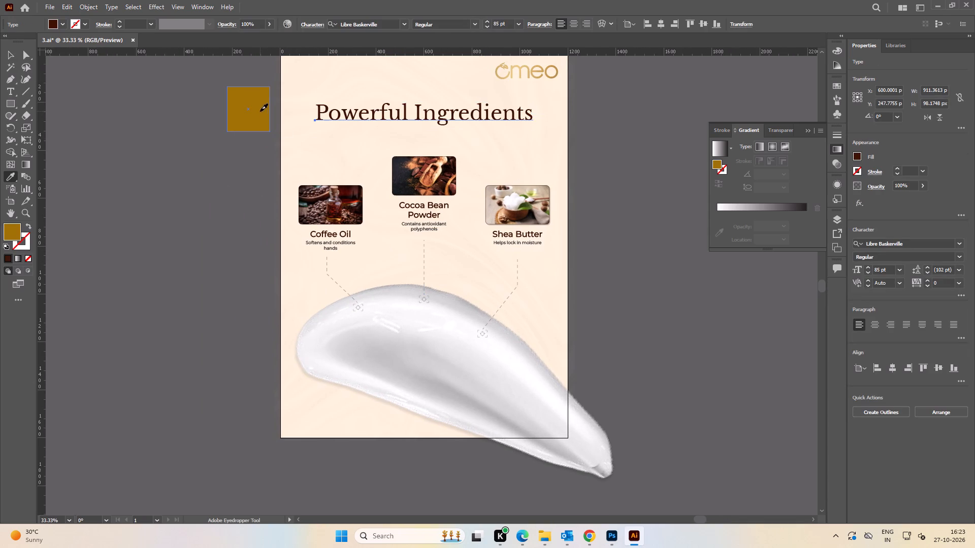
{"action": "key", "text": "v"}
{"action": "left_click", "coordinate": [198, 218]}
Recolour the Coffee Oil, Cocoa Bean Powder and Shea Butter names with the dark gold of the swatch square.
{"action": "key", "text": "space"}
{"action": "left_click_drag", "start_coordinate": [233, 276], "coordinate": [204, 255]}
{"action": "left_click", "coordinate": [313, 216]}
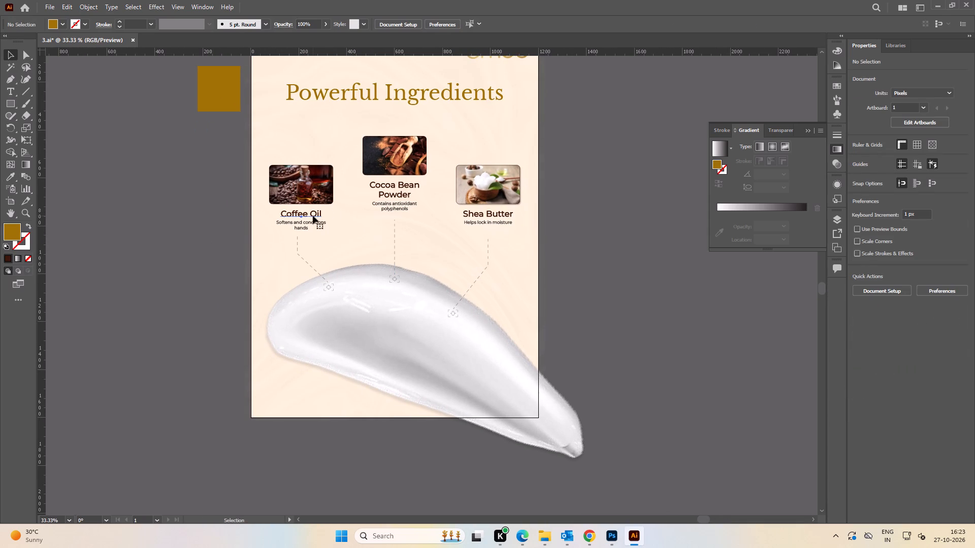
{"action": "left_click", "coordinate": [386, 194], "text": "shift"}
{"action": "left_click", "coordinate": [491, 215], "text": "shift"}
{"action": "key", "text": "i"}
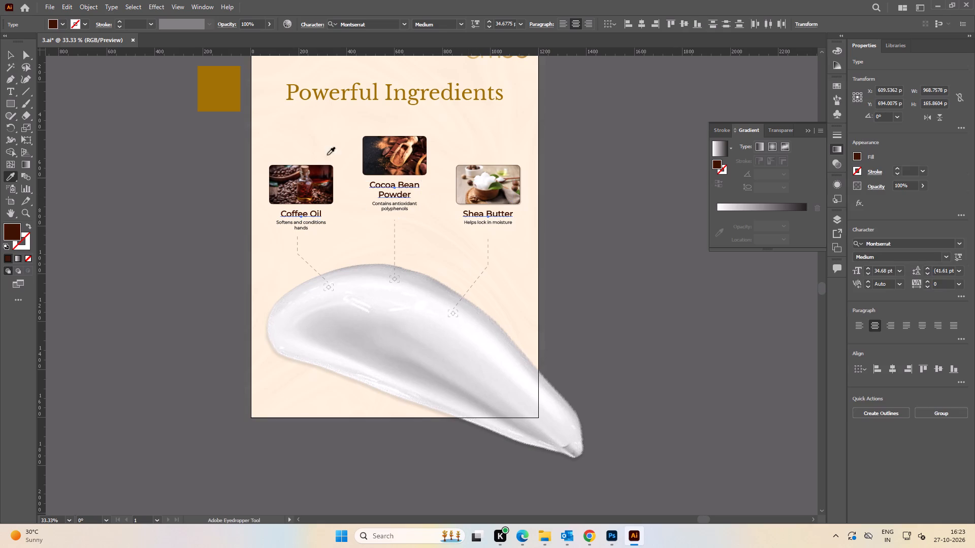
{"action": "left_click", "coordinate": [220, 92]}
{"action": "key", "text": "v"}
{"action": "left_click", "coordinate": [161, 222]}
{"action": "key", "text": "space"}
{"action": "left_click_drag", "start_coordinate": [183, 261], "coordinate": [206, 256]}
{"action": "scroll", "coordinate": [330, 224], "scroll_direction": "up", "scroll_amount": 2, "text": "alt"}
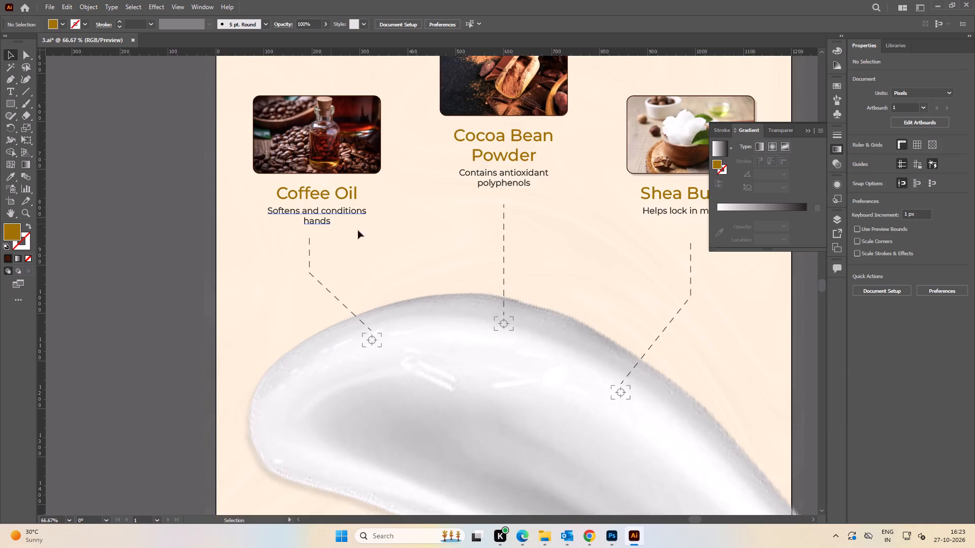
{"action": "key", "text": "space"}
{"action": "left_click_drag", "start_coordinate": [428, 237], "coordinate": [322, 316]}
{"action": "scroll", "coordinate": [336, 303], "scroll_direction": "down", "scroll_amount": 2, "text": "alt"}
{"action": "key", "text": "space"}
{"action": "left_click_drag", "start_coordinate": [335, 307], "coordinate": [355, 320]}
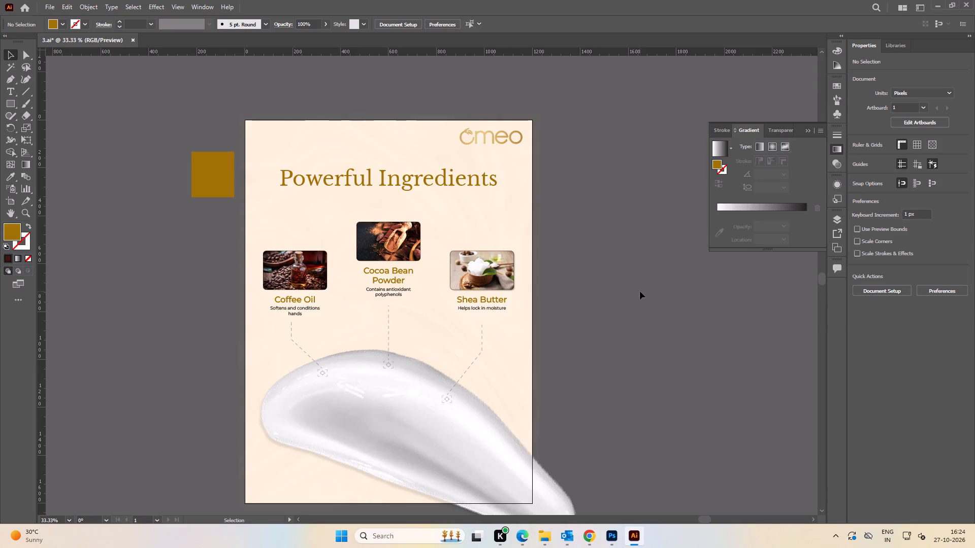
Check the Vanilla hand cream's key active ingredients in Omeo Catalogue.pdf against the three ingredient blocks in 3.ai.
{"action": "key", "text": "alt+Tab"}
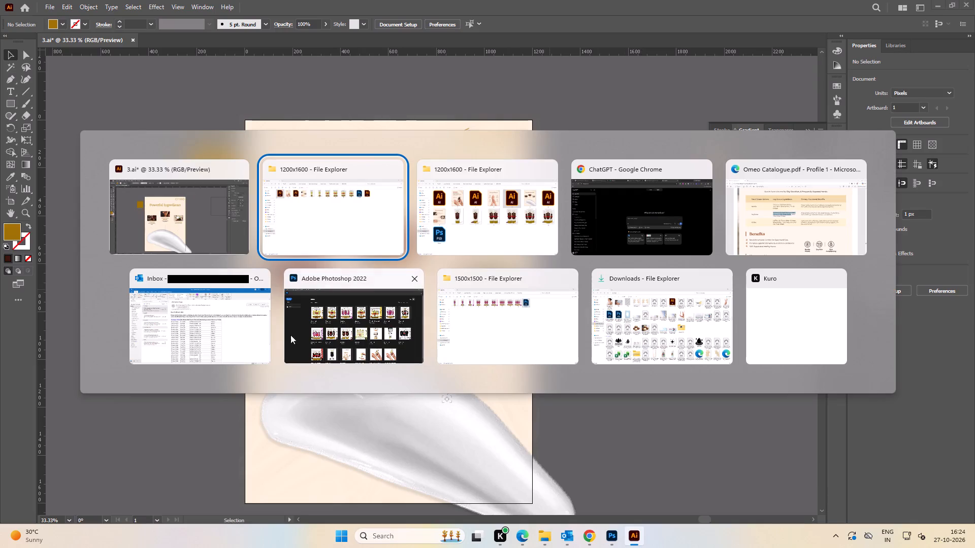
{"action": "left_click", "coordinate": [775, 234], "text": "alt"}
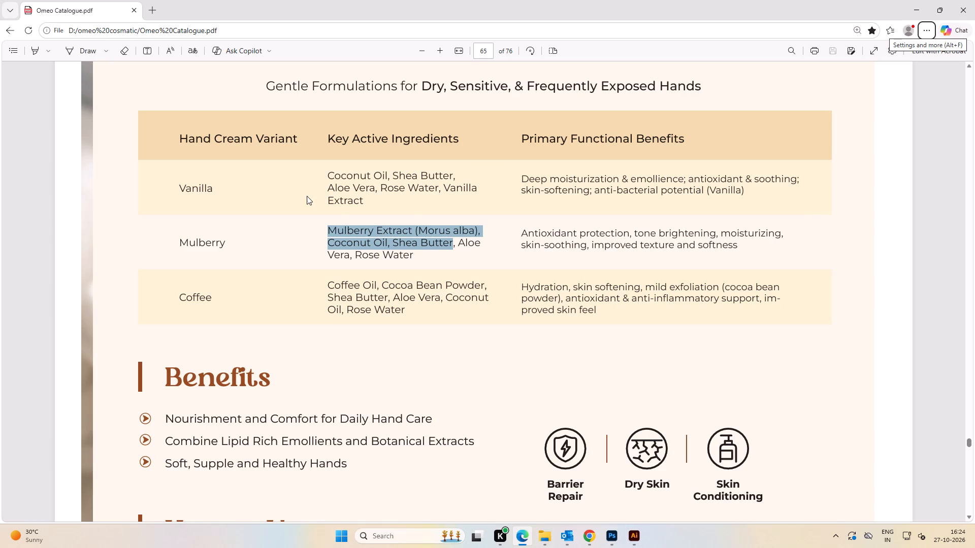
{"action": "left_click", "coordinate": [307, 196]}
{"action": "left_click_drag", "start_coordinate": [319, 167], "coordinate": [388, 187]}
{"action": "left_click", "coordinate": [289, 186]}
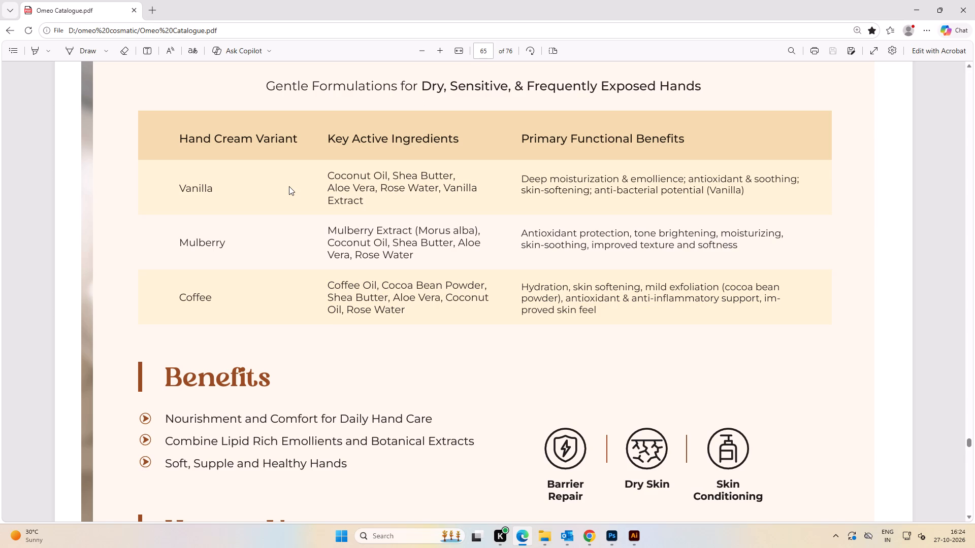
{"action": "left_click_drag", "start_coordinate": [326, 171], "coordinate": [466, 174]}
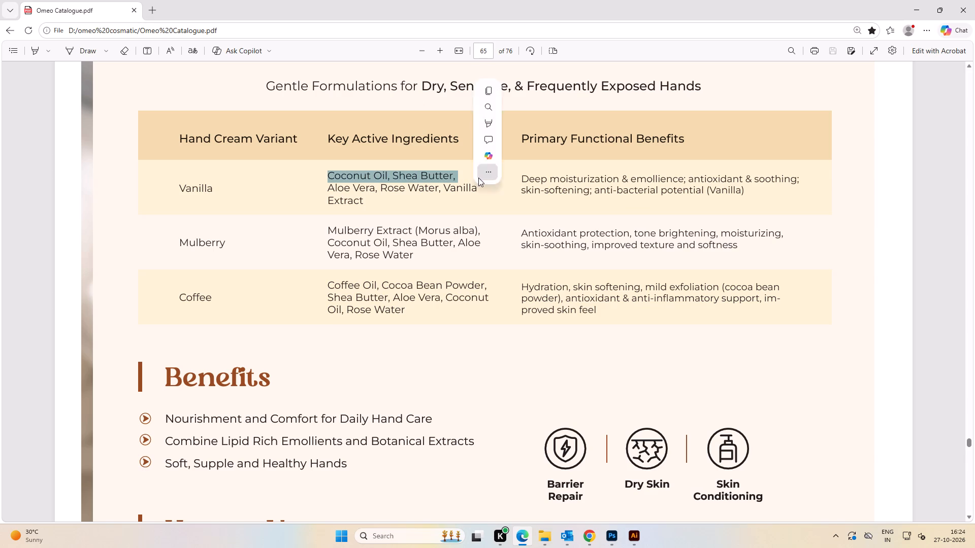
{"action": "key", "text": "alt+Tab"}
{"action": "scroll", "coordinate": [370, 287], "scroll_direction": "up", "scroll_amount": 1, "text": "alt"}
{"action": "key", "text": "space"}
{"action": "left_click_drag", "start_coordinate": [340, 297], "coordinate": [367, 289]}
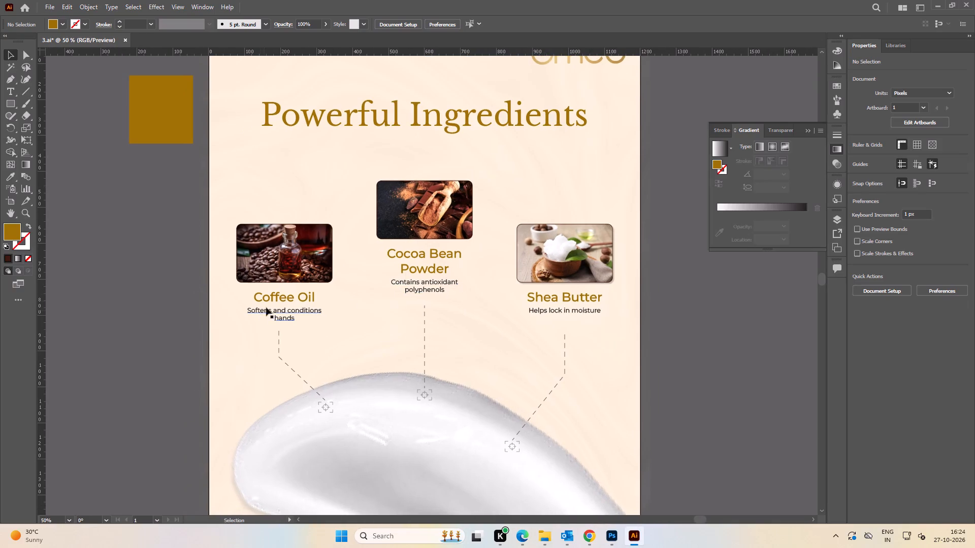
{"action": "key", "text": "space"}
{"action": "left_click_drag", "start_coordinate": [472, 312], "coordinate": [412, 307]}
{"action": "left_click", "coordinate": [664, 296]}
Switch to File Explorer and open the 1200x1600 folder inside Mulberry-Hand-Cream.
{"action": "key", "text": "alt+Tab"}
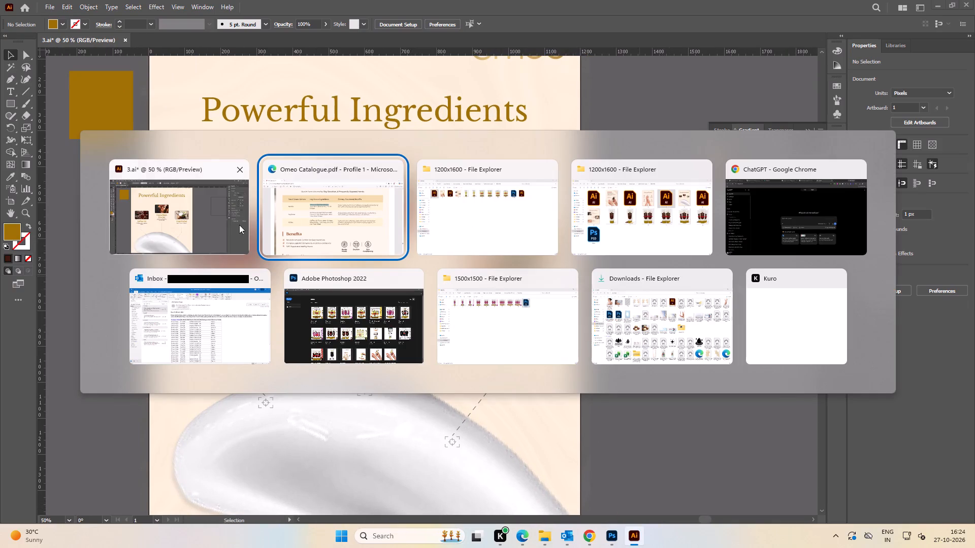
{"action": "left_click", "coordinate": [203, 220], "text": "alt"}
{"action": "key", "text": "alt+Tab"}
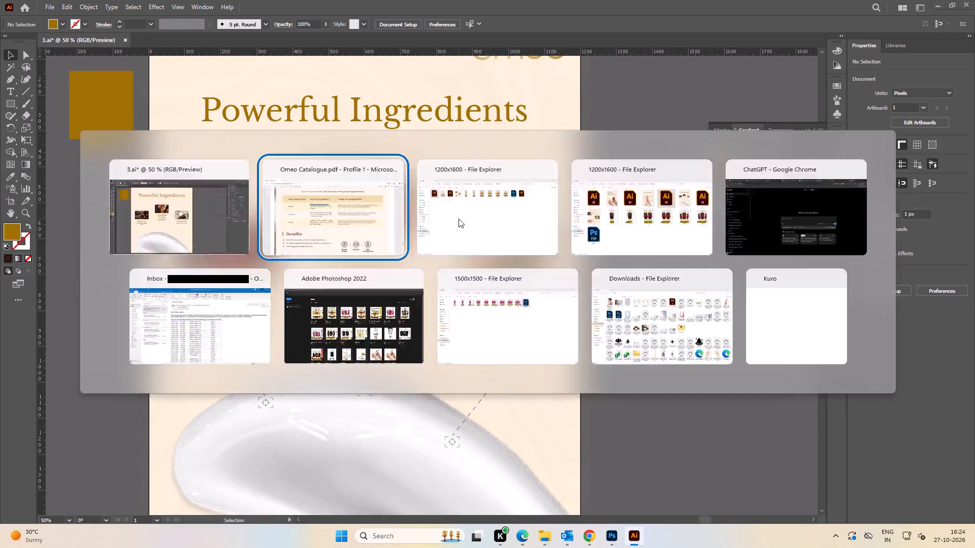
{"action": "key", "text": "alt+Tab"}
{"action": "key", "text": "alt+Tab"}
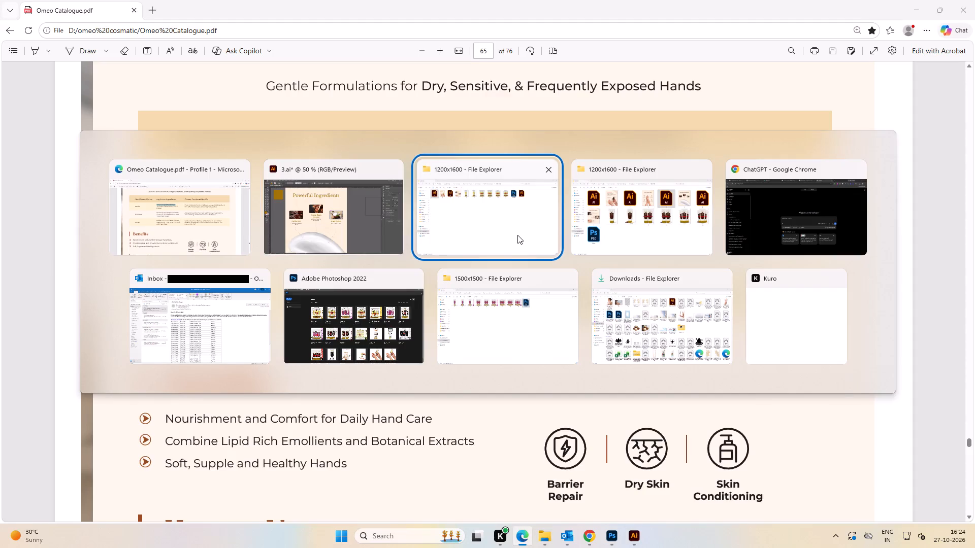
{"action": "left_click", "coordinate": [626, 231], "text": "alt"}
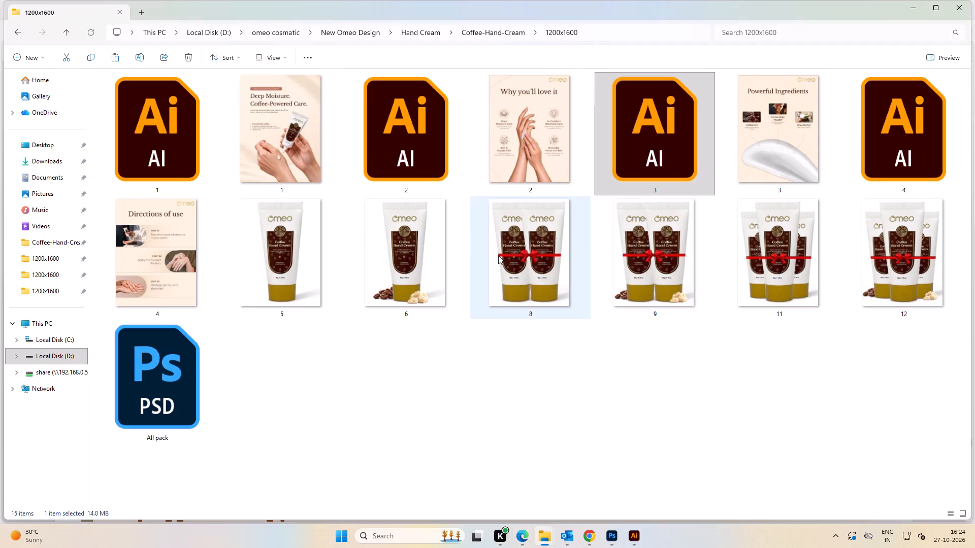
{"action": "key", "text": "BackSpace"}
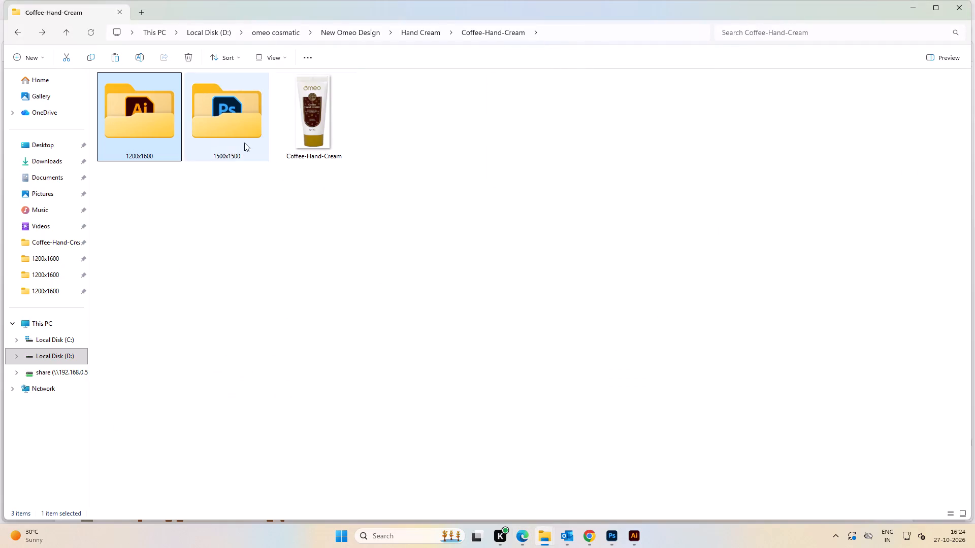
{"action": "key", "text": "BackSpace"}
{"action": "double_click", "coordinate": [282, 138]}
{"action": "double_click", "coordinate": [108, 104]}
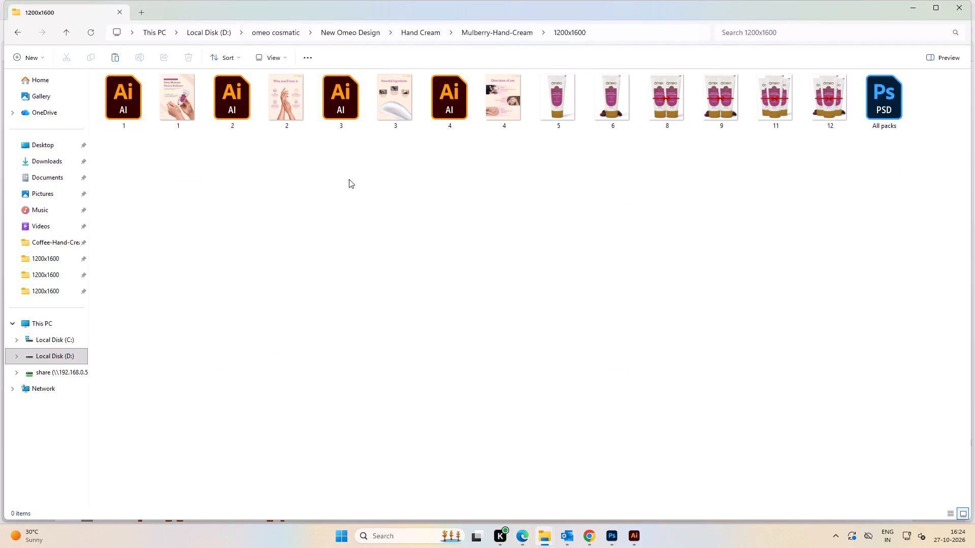
Copy Illustrator file 3 from the mulberry folder into Vanilla-Hand-Cream's 1200x1600 folder, replacing the existing file 3.
{"action": "left_click", "coordinate": [335, 98]}
{"action": "key", "text": "ctrl+c"}
{"action": "key", "text": "ctrl+c"}
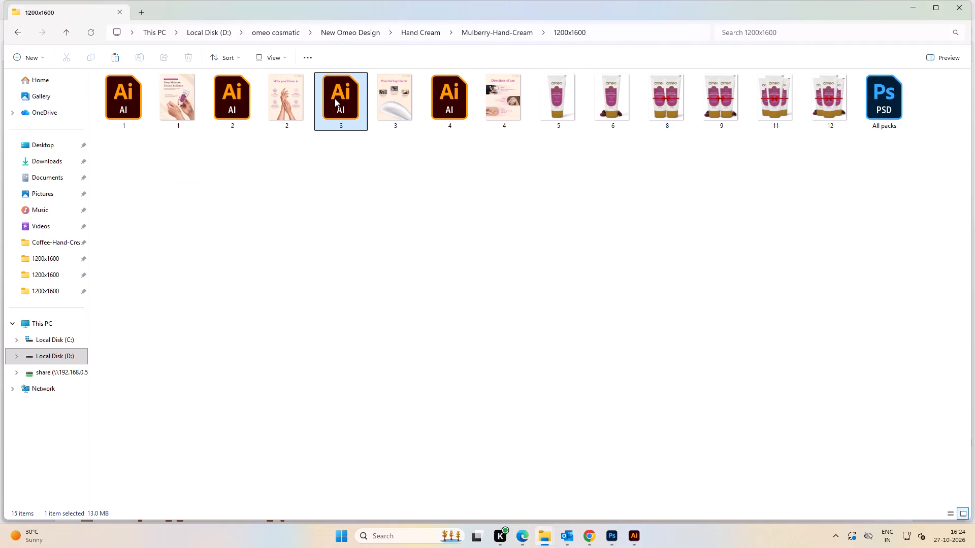
{"action": "key", "text": "alt+Tab"}
{"action": "left_click", "coordinate": [639, 226], "text": "alt"}
{"action": "left_click", "coordinate": [453, 232]}
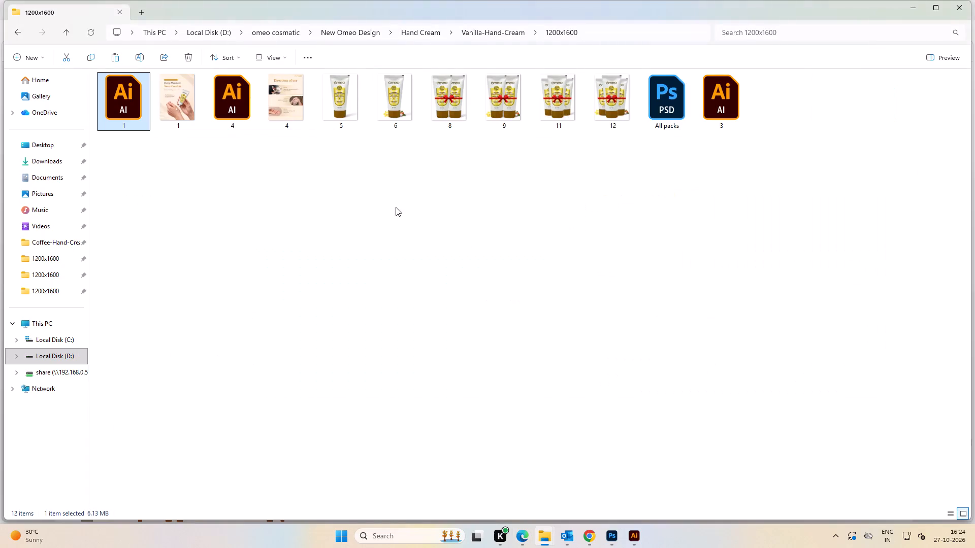
{"action": "key", "text": "ctrl+v"}
{"action": "left_click", "coordinate": [479, 185]}
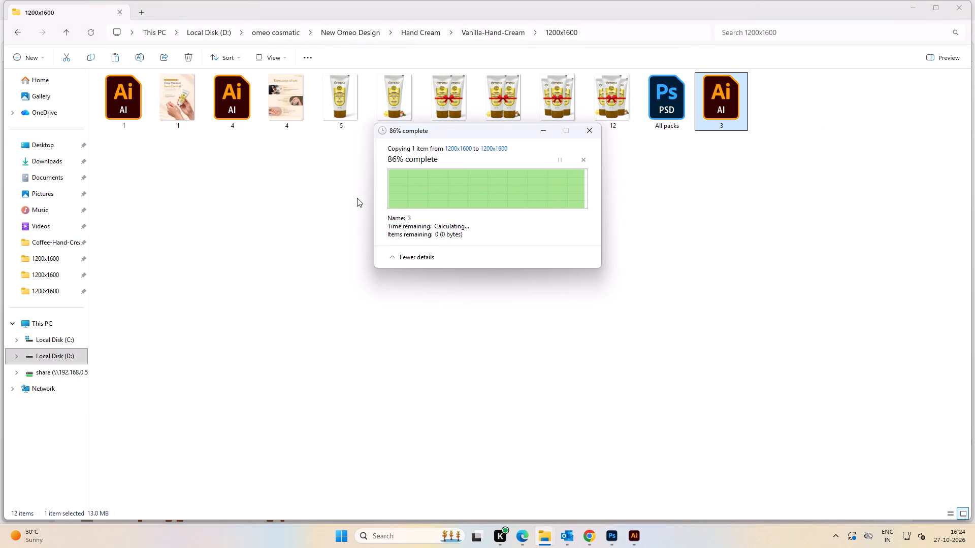
Close the open 3.ai without saving its changes, and close 4.ai as well.
{"action": "double_click", "coordinate": [250, 104]}
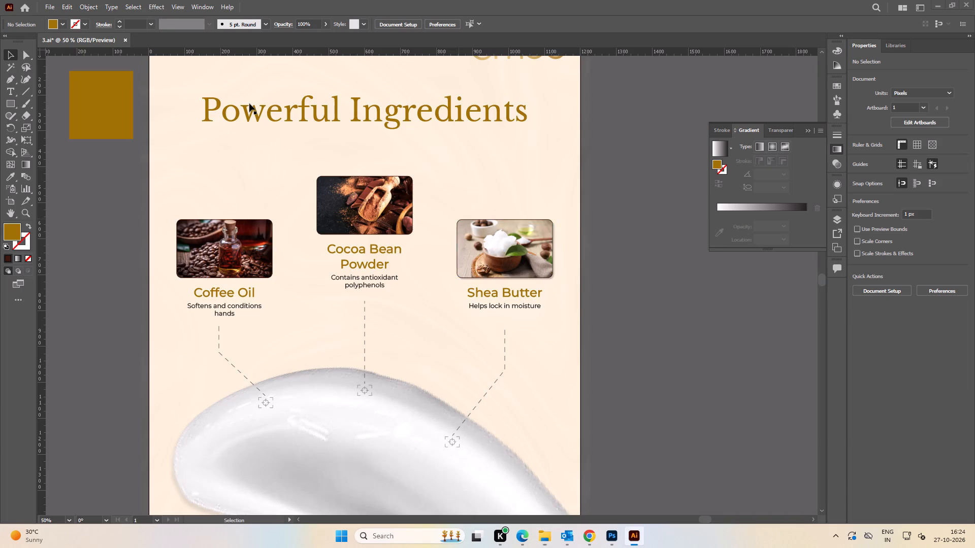
{"action": "left_click", "coordinate": [90, 43]}
{"action": "left_click", "coordinate": [127, 39]}
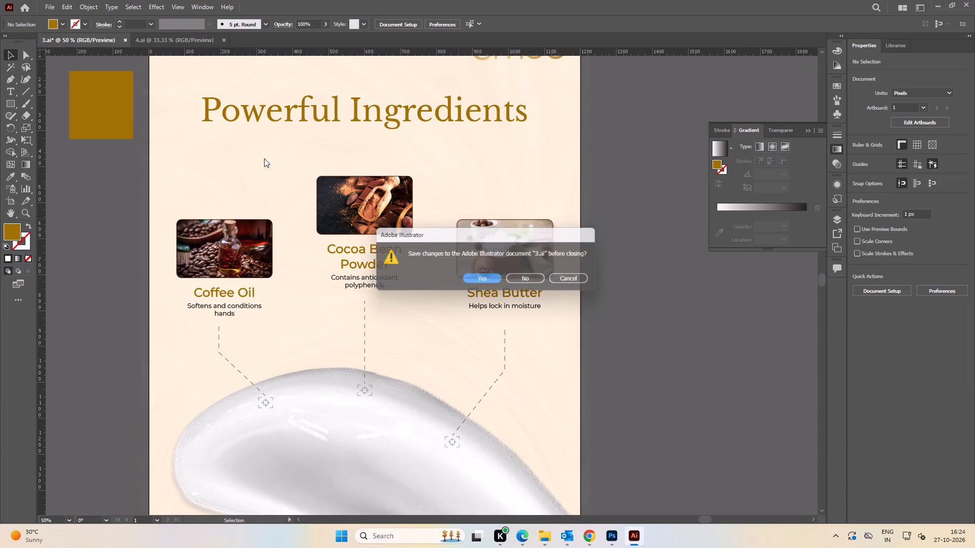
{"action": "left_click", "coordinate": [543, 278]}
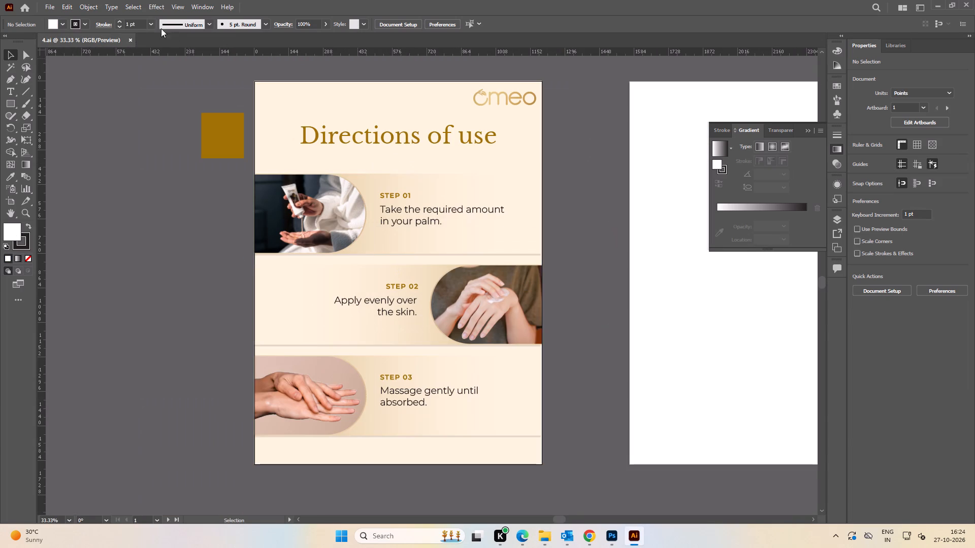
{"action": "left_click", "coordinate": [132, 39]}
Open the copied Illustrator file 3 from Vanilla-Hand-Cream's 1200x1600 folder.
{"action": "key", "text": "alt+Tab"}
{"action": "left_click", "coordinate": [481, 258]}
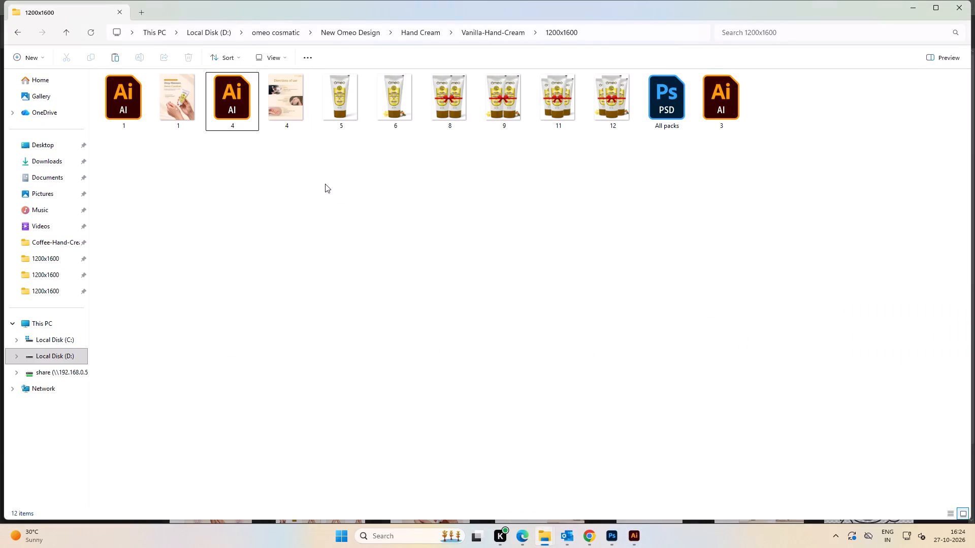
{"action": "double_click", "coordinate": [723, 104]}
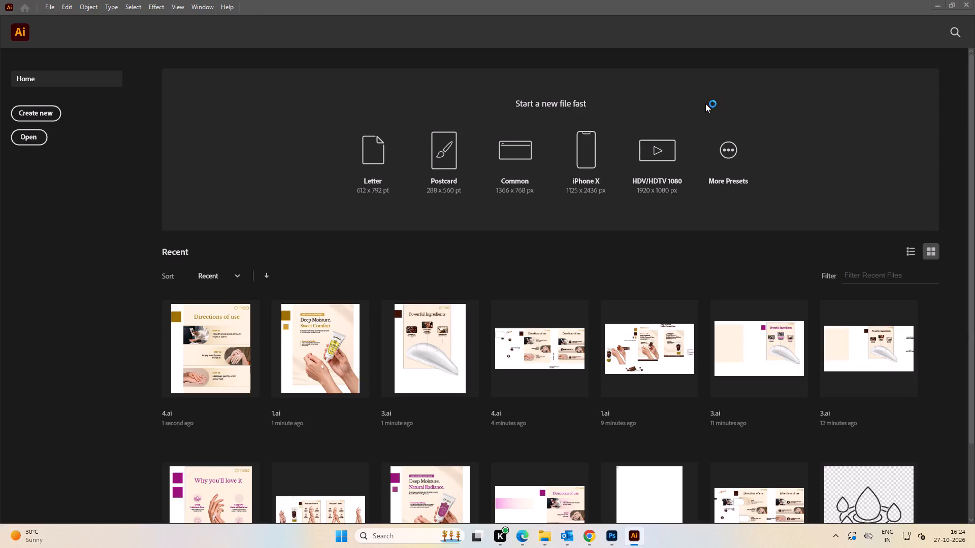
{"action": "scroll", "coordinate": [584, 186], "scroll_direction": "down", "scroll_amount": 1, "text": "alt"}
{"action": "key", "text": "space"}
{"action": "left_click_drag", "start_coordinate": [612, 191], "coordinate": [582, 195]}
{"action": "left_click", "coordinate": [642, 160]}
{"action": "scroll", "coordinate": [417, 179], "scroll_direction": "up", "scroll_amount": 1, "text": "alt"}
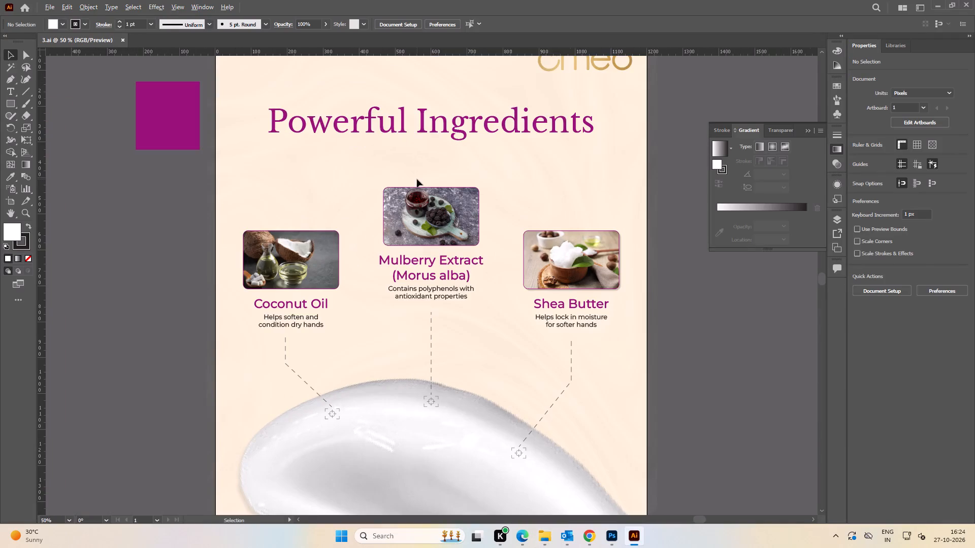
Examine the mulberry Powerful Ingredients artboard and the surrounding canvas in 3.ai.
{"action": "left_click", "coordinate": [409, 121]}
{"action": "left_click", "coordinate": [173, 241]}
{"action": "key", "text": "space"}
{"action": "left_click_drag", "start_coordinate": [176, 239], "coordinate": [217, 238]}
{"action": "left_click", "coordinate": [401, 135]}
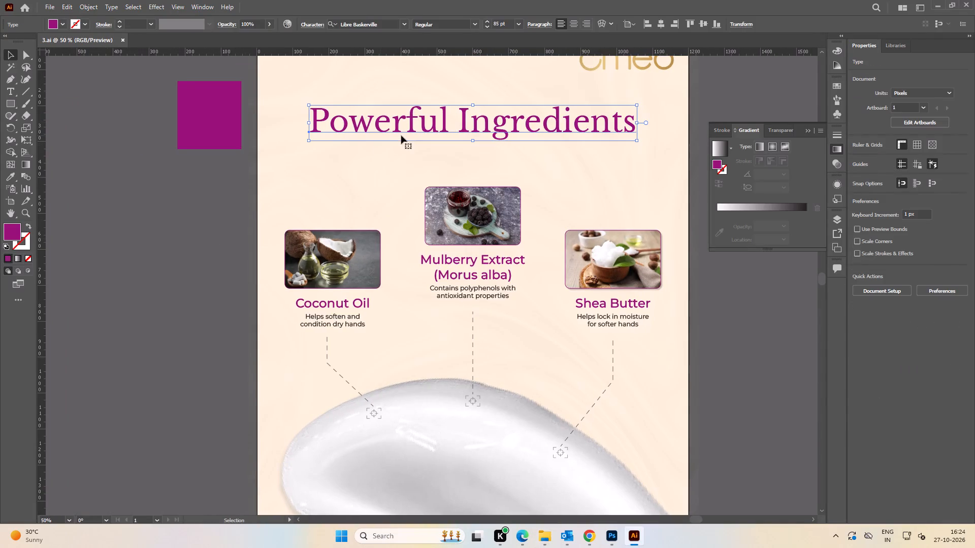
{"action": "left_click", "coordinate": [138, 180]}
{"action": "key", "text": "alt+Tab"}
{"action": "scroll", "coordinate": [226, 178], "scroll_direction": "down", "scroll_amount": 3, "text": "alt"}
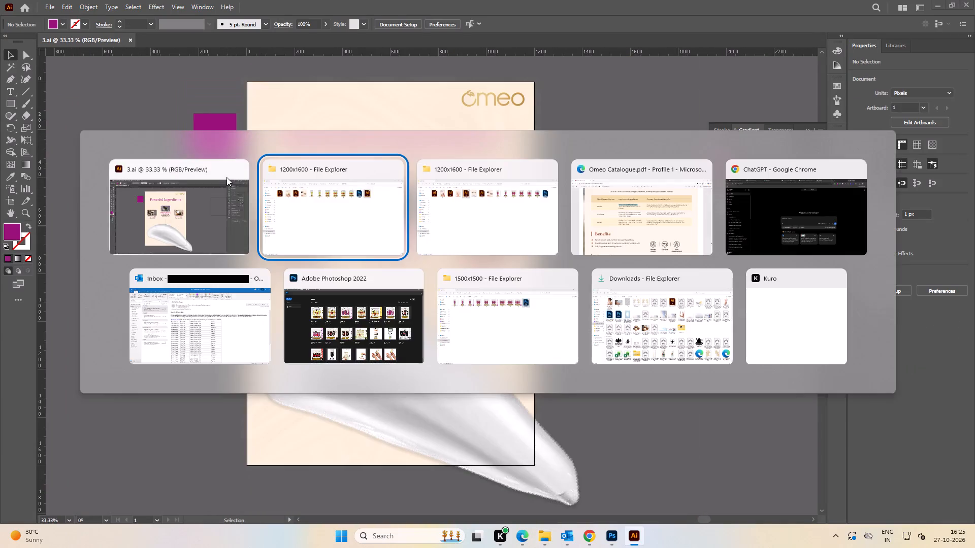
{"action": "key", "text": "alt+Tab"}
{"action": "scroll", "coordinate": [240, 198], "scroll_direction": "down", "scroll_amount": 4, "text": "alt"}
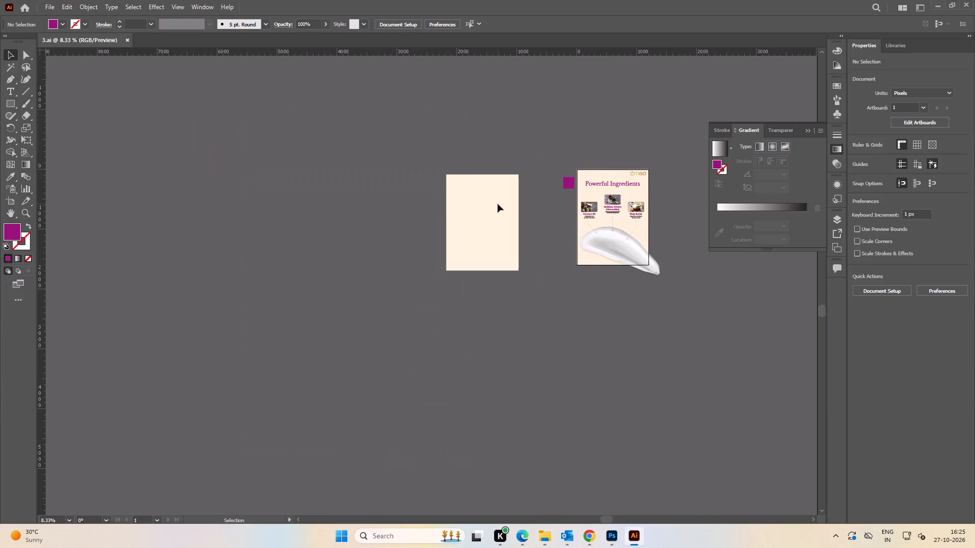
{"action": "left_click", "coordinate": [498, 203]}
{"action": "key", "text": "space"}
{"action": "left_click_drag", "start_coordinate": [419, 173], "coordinate": [260, 174]}
{"action": "scroll", "coordinate": [434, 188], "scroll_direction": "up", "scroll_amount": 2, "text": "alt"}
{"action": "key", "text": "space"}
{"action": "left_click_drag", "start_coordinate": [451, 196], "coordinate": [303, 198]}
{"action": "scroll", "coordinate": [419, 197], "scroll_direction": "up", "scroll_amount": 2, "text": "alt"}
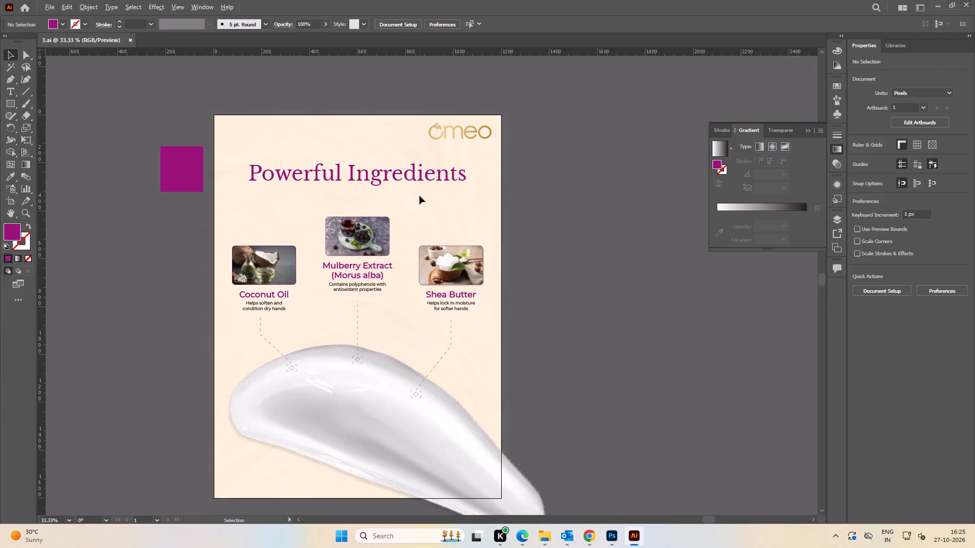
Open vanilla file 1 and bring its dark gold swatch square into 3.ai beside the purple square, closing 1.ai.
{"action": "key", "text": "alt+Tab"}
{"action": "double_click", "coordinate": [133, 108]}
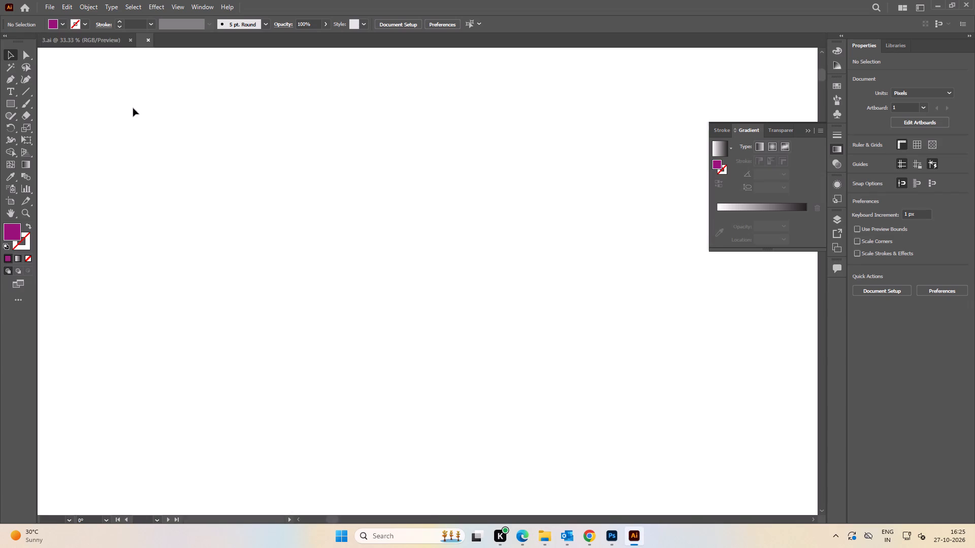
{"action": "left_click_drag", "start_coordinate": [229, 131], "coordinate": [127, 72]}
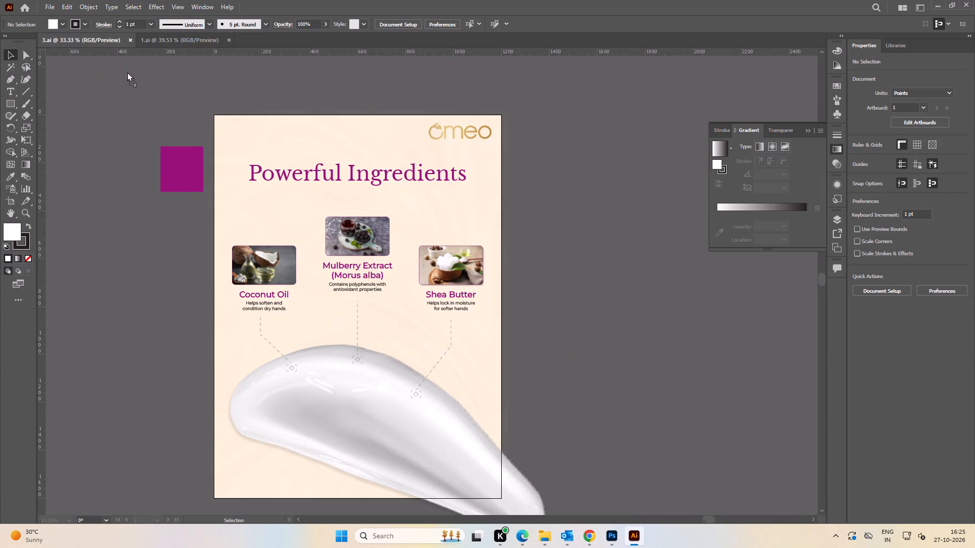
{"action": "left_click_drag", "start_coordinate": [127, 72], "coordinate": [183, 186]}
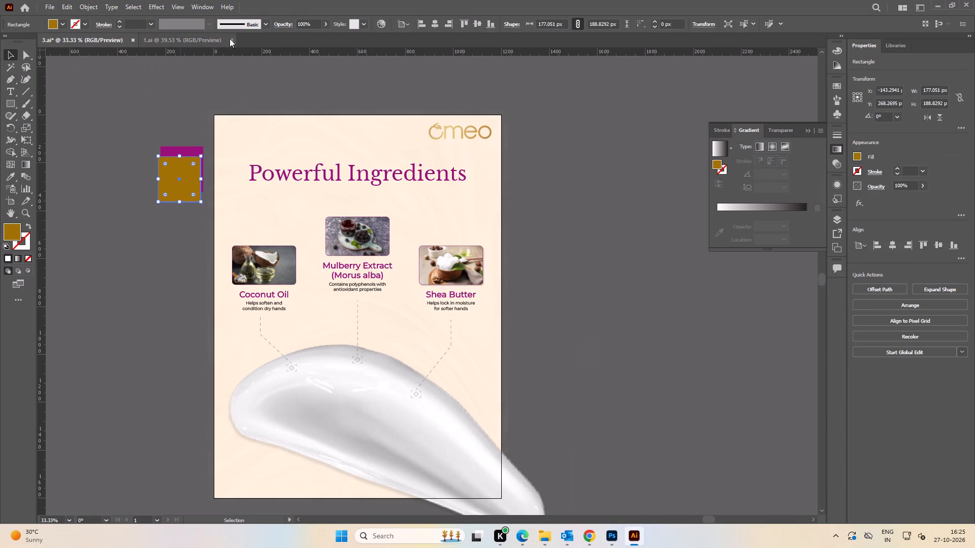
{"action": "left_click", "coordinate": [232, 40]}
Recolour the purple swatch square with the dark gold and delete the square brought over from 1.ai.
{"action": "scroll", "coordinate": [176, 196], "scroll_direction": "up", "scroll_amount": 2, "text": "alt"}
{"action": "left_click_drag", "start_coordinate": [176, 159], "coordinate": [146, 209]}
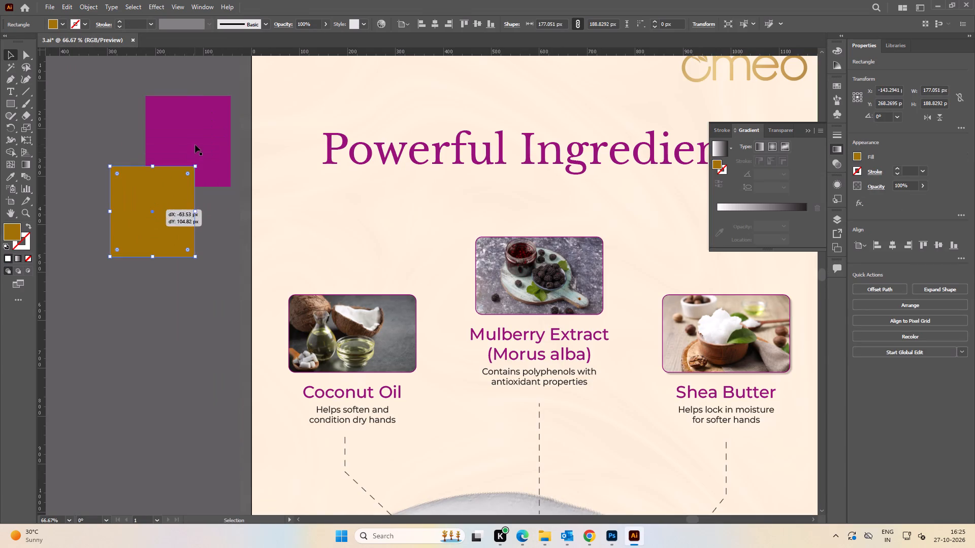
{"action": "left_click", "coordinate": [204, 133]}
{"action": "key", "text": "i"}
{"action": "left_click", "coordinate": [158, 189]}
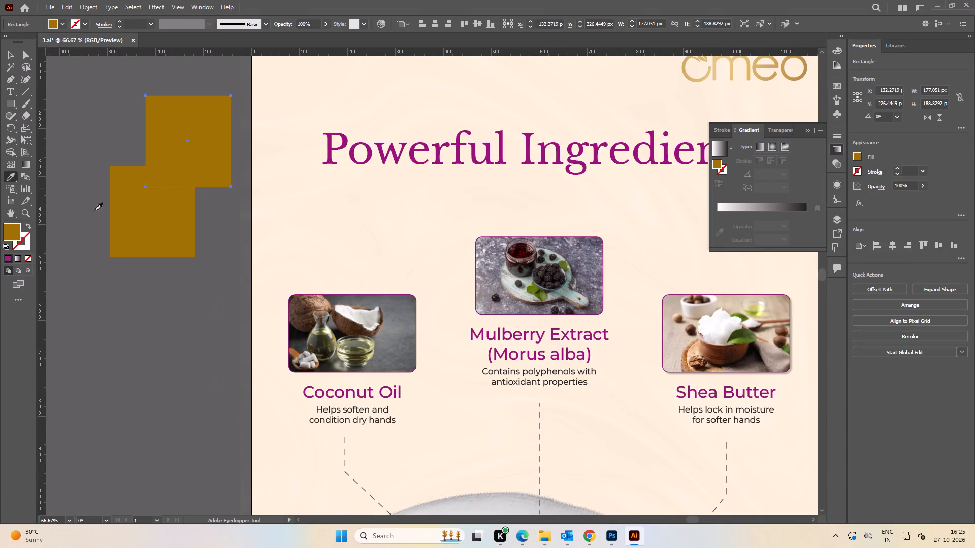
{"action": "key", "text": "c"}
{"action": "key", "text": "v"}
{"action": "left_click", "coordinate": [147, 301]}
{"action": "left_click", "coordinate": [164, 226]}
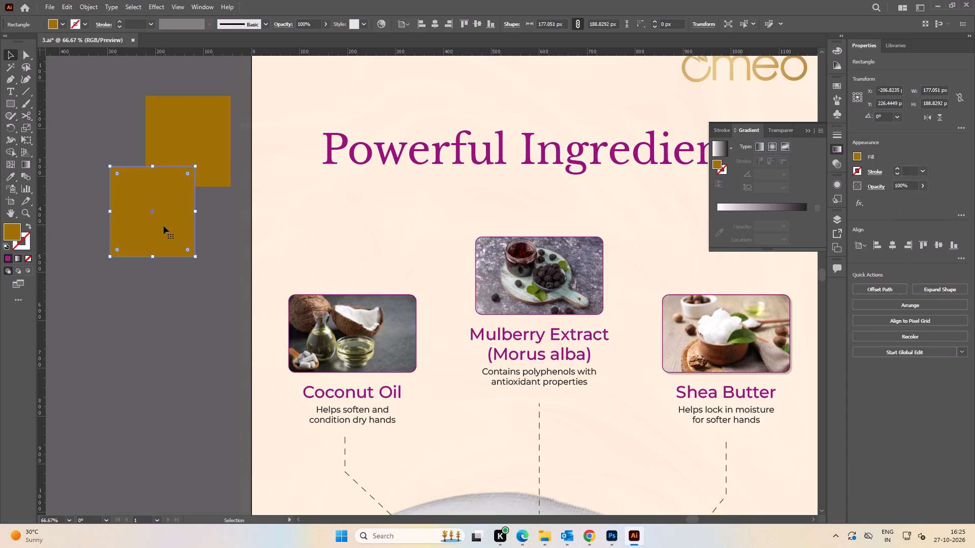
{"action": "key", "text": "Delete"}
Recolour the Powerful Ingredients heading with the dark gold of the swatch square.
{"action": "left_click", "coordinate": [376, 143]}
{"action": "key", "text": "i"}
{"action": "left_click", "coordinate": [187, 138]}
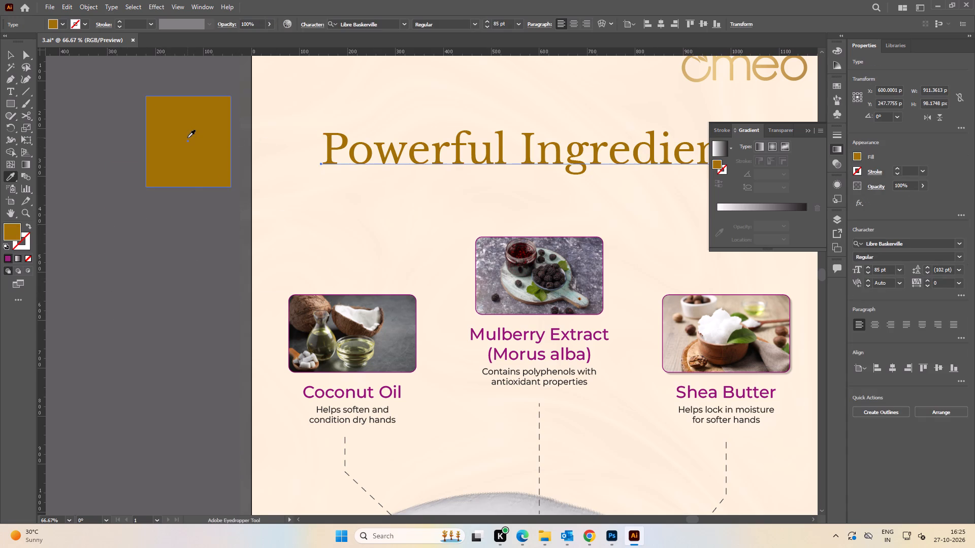
{"action": "key", "text": "v"}
{"action": "left_click", "coordinate": [198, 301], "text": "alt"}
Recolour the Coconut Oil, Mulberry Extract (Morus alba) and Shea Butter names with the dark gold of the swatch square.
{"action": "key", "text": "space"}
{"action": "left_click_drag", "start_coordinate": [216, 326], "coordinate": [93, 223]}
{"action": "left_click", "coordinate": [231, 292]}
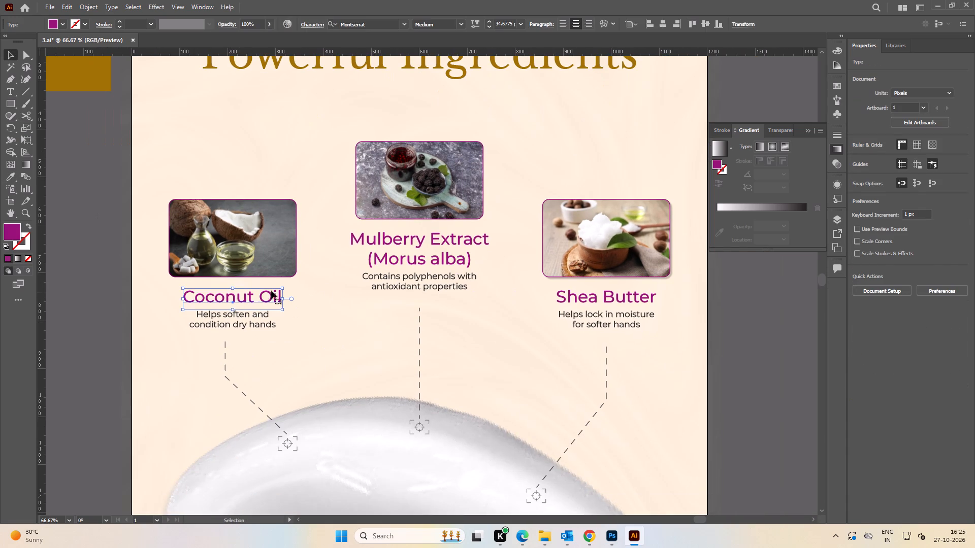
{"action": "left_click", "coordinate": [408, 256], "text": "shift"}
{"action": "left_click", "coordinate": [584, 296], "text": "shift"}
{"action": "key", "text": "space"}
{"action": "left_click_drag", "start_coordinate": [236, 181], "coordinate": [329, 250]}
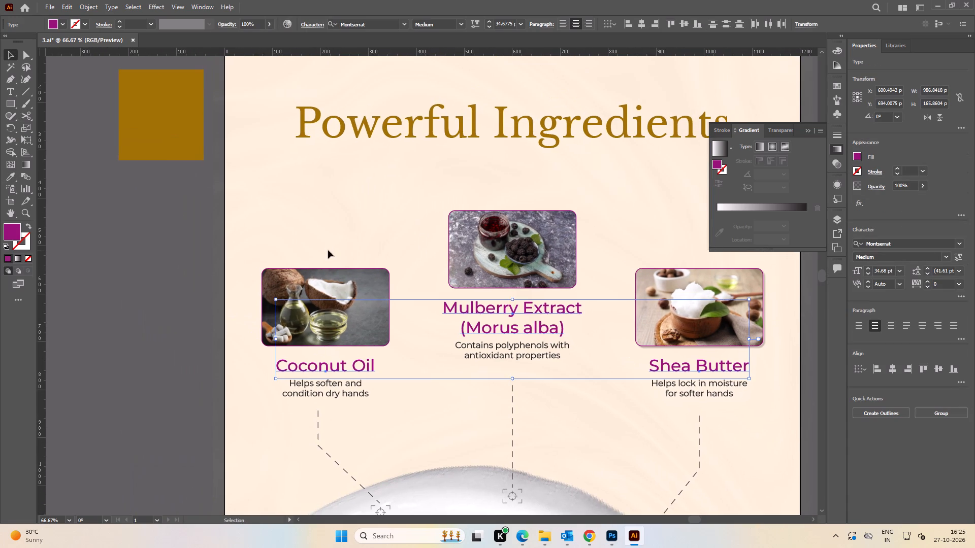
{"action": "key", "text": "i"}
{"action": "left_click", "coordinate": [158, 127]}
{"action": "key", "text": "v"}
{"action": "left_click", "coordinate": [122, 257]}
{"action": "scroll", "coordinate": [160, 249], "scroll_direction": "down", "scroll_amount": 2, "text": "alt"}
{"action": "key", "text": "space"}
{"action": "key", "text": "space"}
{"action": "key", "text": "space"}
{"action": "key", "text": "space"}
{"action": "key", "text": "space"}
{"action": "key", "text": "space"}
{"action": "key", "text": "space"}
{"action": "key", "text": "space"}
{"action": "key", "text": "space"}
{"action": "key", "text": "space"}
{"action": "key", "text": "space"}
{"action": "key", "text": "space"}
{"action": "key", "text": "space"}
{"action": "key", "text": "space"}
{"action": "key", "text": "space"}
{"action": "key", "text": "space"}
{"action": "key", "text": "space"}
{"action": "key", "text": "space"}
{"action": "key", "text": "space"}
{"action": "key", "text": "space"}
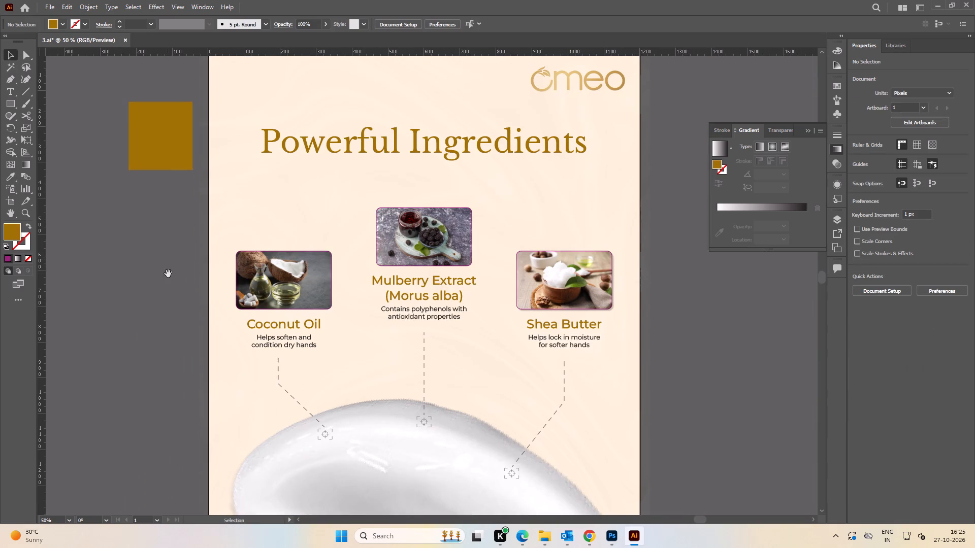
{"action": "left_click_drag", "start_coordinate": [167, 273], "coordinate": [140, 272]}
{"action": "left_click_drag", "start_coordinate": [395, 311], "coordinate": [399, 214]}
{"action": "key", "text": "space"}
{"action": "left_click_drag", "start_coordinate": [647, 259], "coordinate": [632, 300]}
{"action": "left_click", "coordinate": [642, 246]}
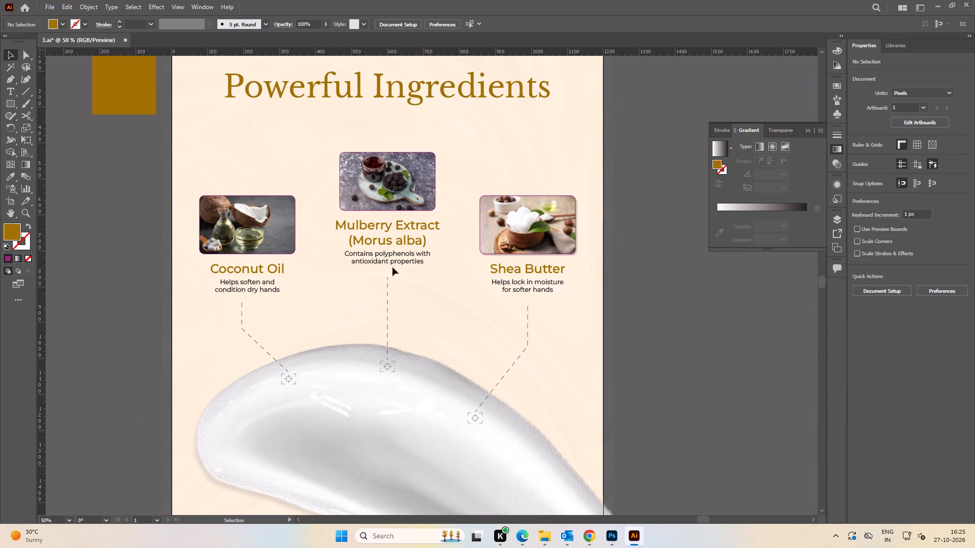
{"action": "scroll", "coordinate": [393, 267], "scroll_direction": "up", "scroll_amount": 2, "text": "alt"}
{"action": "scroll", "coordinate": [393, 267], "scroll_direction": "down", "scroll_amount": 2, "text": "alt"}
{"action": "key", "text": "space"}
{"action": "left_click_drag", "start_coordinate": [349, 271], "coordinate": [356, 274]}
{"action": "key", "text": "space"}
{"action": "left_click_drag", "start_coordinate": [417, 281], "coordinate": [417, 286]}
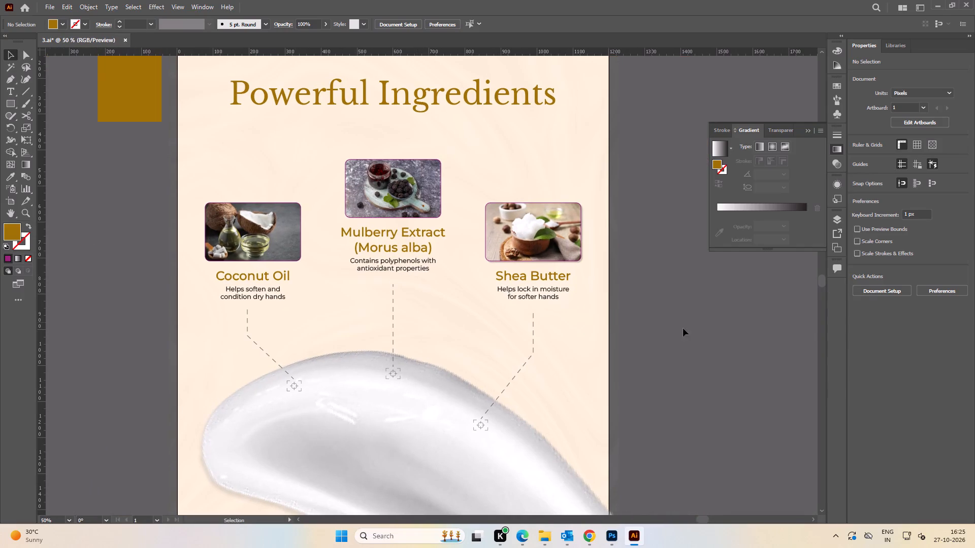
Review the Vanilla hand cream's key active ingredients in Omeo Catalogue.pdf for a replacement for Mulberry Extract.
{"action": "key", "text": "alt+Tab"}
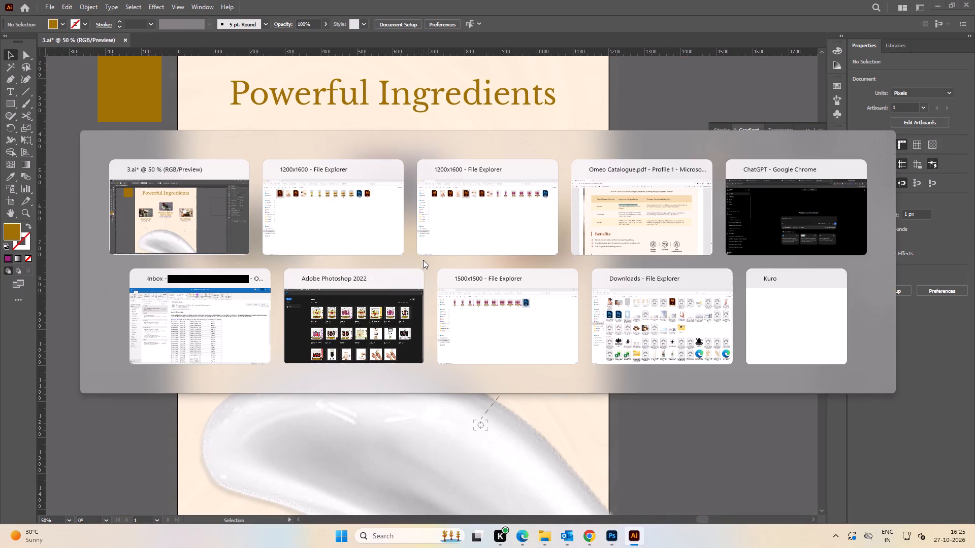
{"action": "key", "text": "alt+Tab"}
{"action": "key", "text": "alt+Tab"}
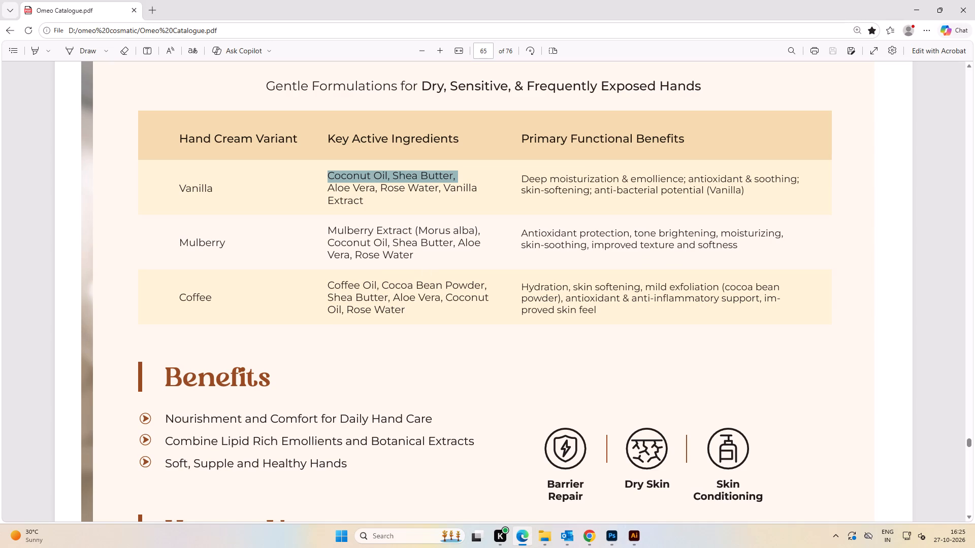
{"action": "left_click", "coordinate": [400, 203]}
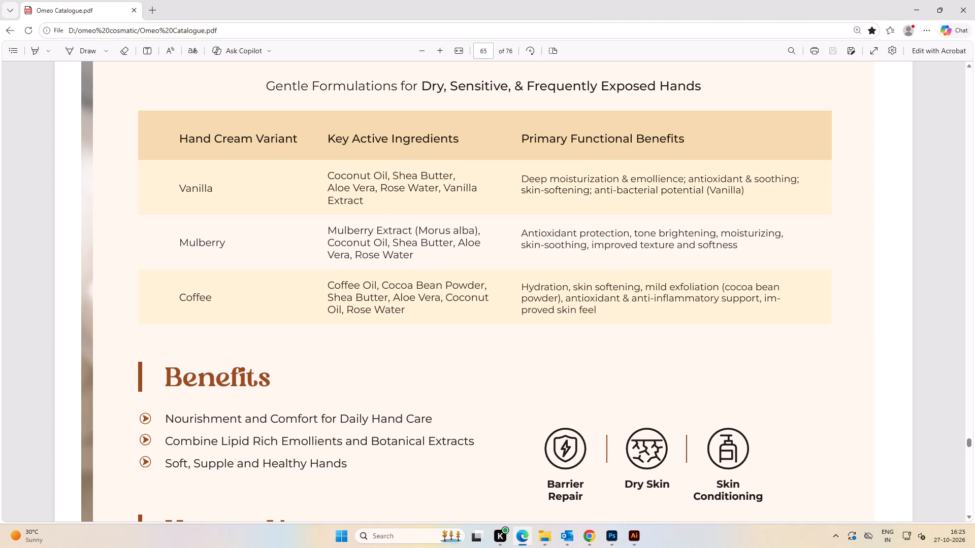
{"action": "left_click_drag", "start_coordinate": [444, 185], "coordinate": [458, 205]}
{"action": "left_click", "coordinate": [391, 203]}
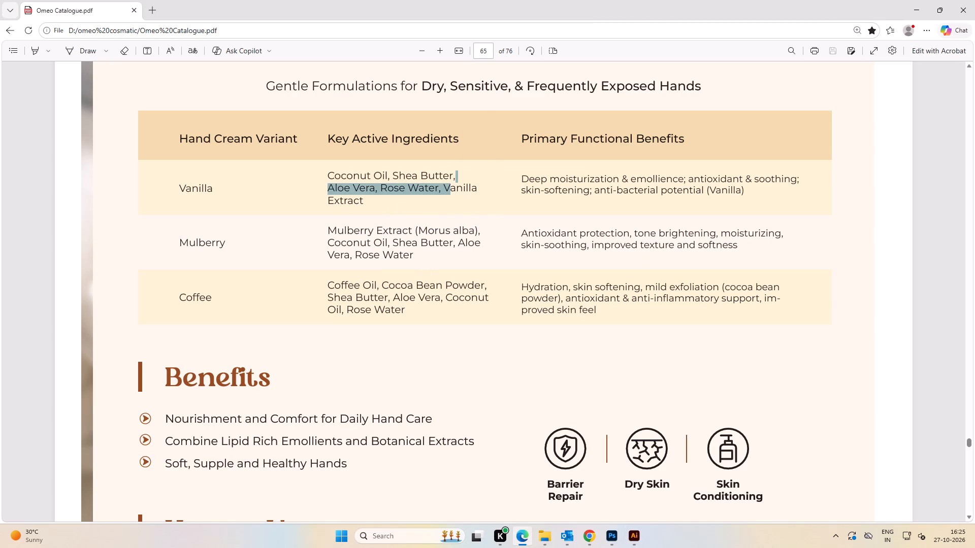
{"action": "left_click_drag", "start_coordinate": [443, 187], "coordinate": [456, 210]}
{"action": "left_click", "coordinate": [385, 191]}
{"action": "left_click_drag", "start_coordinate": [374, 188], "coordinate": [320, 189]}
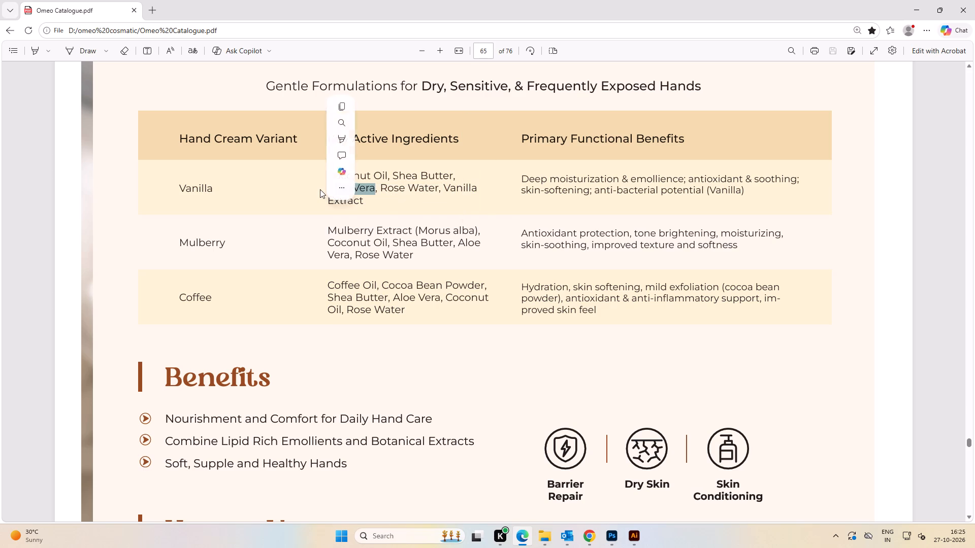
{"action": "left_click", "coordinate": [327, 189]}
{"action": "left_click", "coordinate": [310, 195]}
{"action": "scroll", "coordinate": [349, 185], "scroll_direction": "up", "scroll_amount": 3, "text": "alt"}
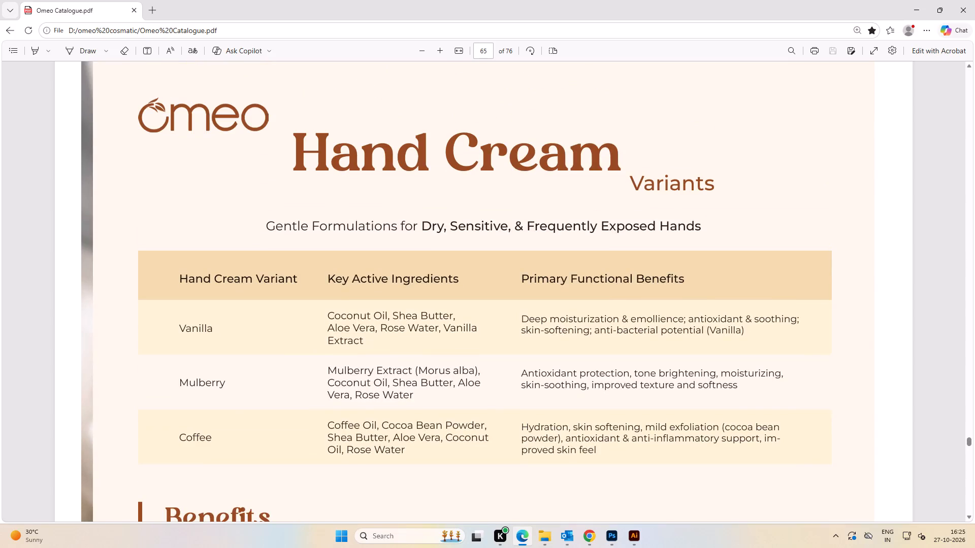
{"action": "scroll", "coordinate": [351, 347], "scroll_direction": "down", "scroll_amount": 5}
{"action": "scroll", "coordinate": [338, 175], "scroll_direction": "up", "scroll_amount": 2}
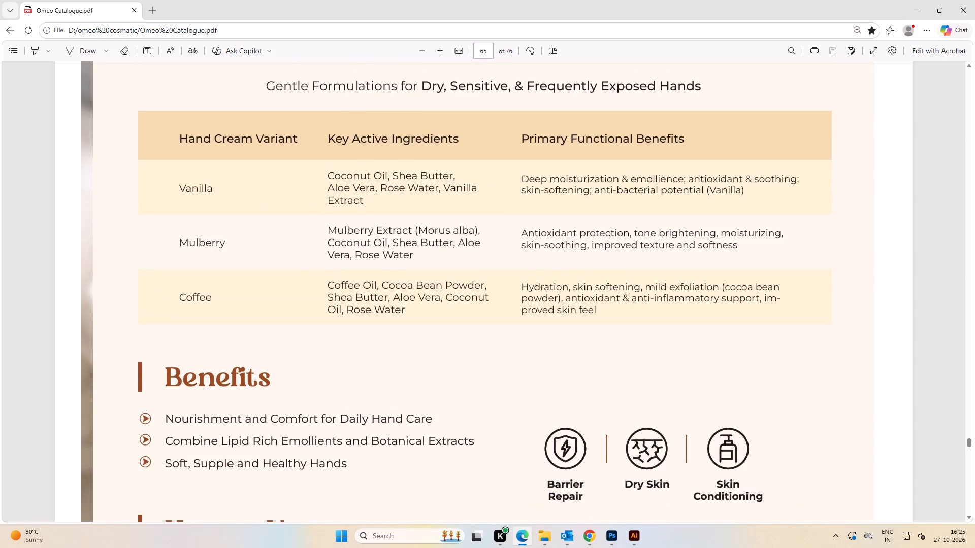
Copy "Aloe Vera" from the Vanilla row of the catalogue table and return to 3.ai in Illustrator.
{"action": "left_click_drag", "start_coordinate": [373, 188], "coordinate": [309, 186]}
{"action": "key", "text": "ctrl+c"}
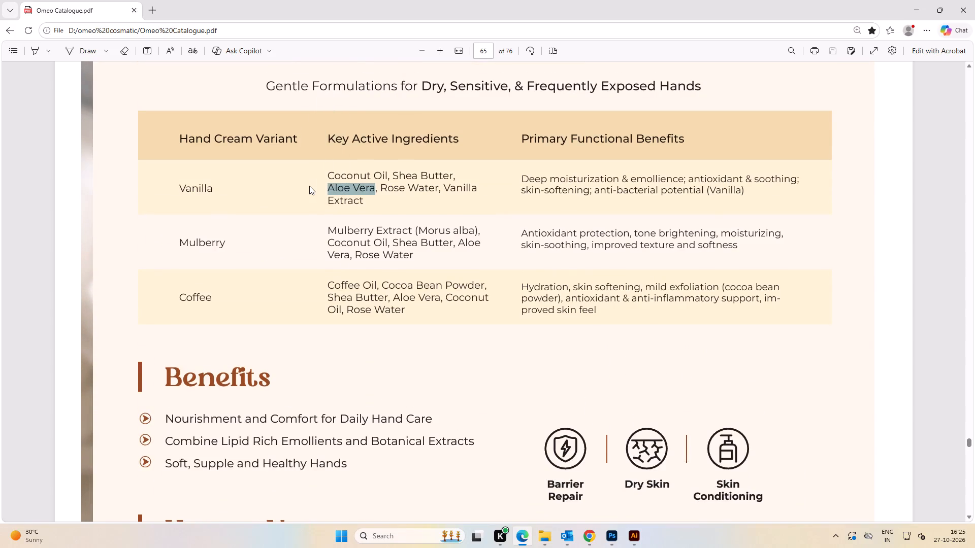
{"action": "key", "text": "alt+Tab"}
{"action": "left_click", "coordinate": [365, 222], "text": "alt"}
{"action": "key", "text": "alt+Tab"}
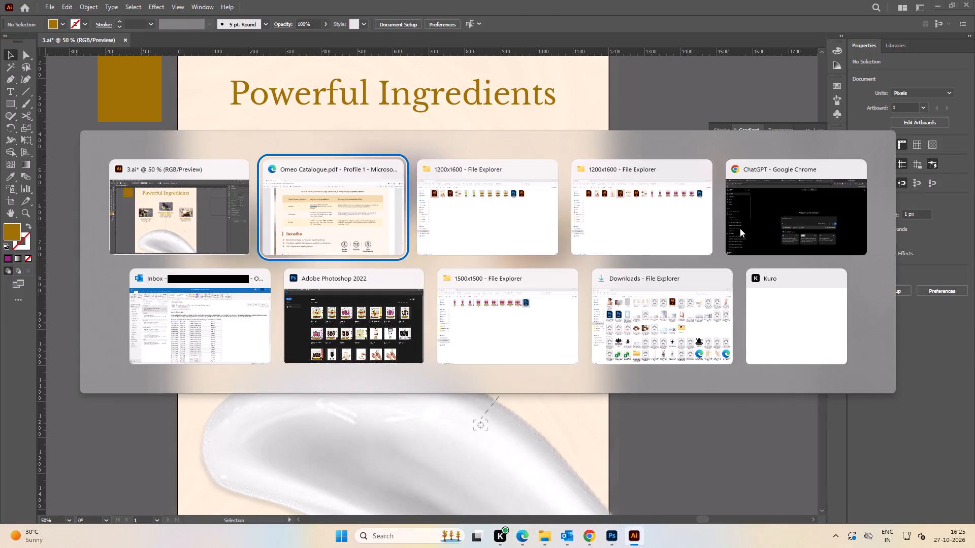
{"action": "left_click", "coordinate": [744, 228], "text": "alt"}
{"action": "key", "text": "alt+Tab"}
{"action": "left_click", "coordinate": [357, 232], "text": "alt"}
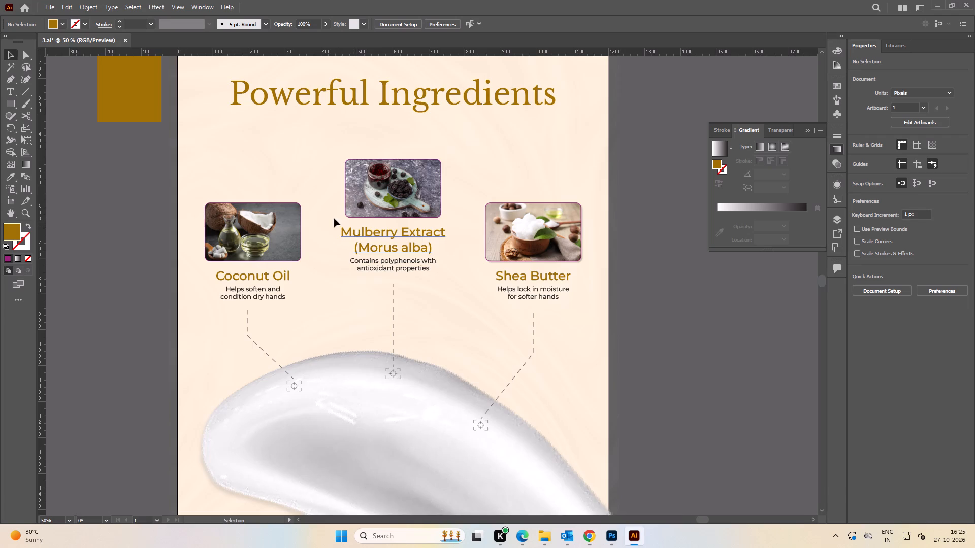
Move the Mulberry Extract (Morus alba) name from under the middle photo to the space above the Shea Butter photo.
{"action": "scroll", "coordinate": [389, 232], "scroll_direction": "up", "scroll_amount": 2, "text": "alt"}
{"action": "key", "text": "space"}
{"action": "left_click_drag", "start_coordinate": [427, 225], "coordinate": [348, 269]}
{"action": "scroll", "coordinate": [348, 265], "scroll_direction": "down", "scroll_amount": 3, "text": "alt"}
{"action": "left_click_drag", "start_coordinate": [347, 267], "coordinate": [442, 212]}
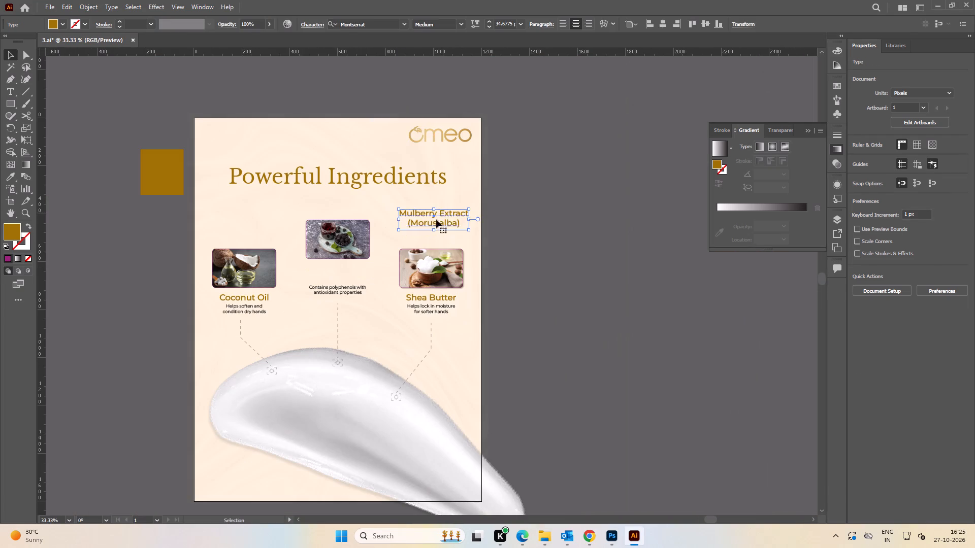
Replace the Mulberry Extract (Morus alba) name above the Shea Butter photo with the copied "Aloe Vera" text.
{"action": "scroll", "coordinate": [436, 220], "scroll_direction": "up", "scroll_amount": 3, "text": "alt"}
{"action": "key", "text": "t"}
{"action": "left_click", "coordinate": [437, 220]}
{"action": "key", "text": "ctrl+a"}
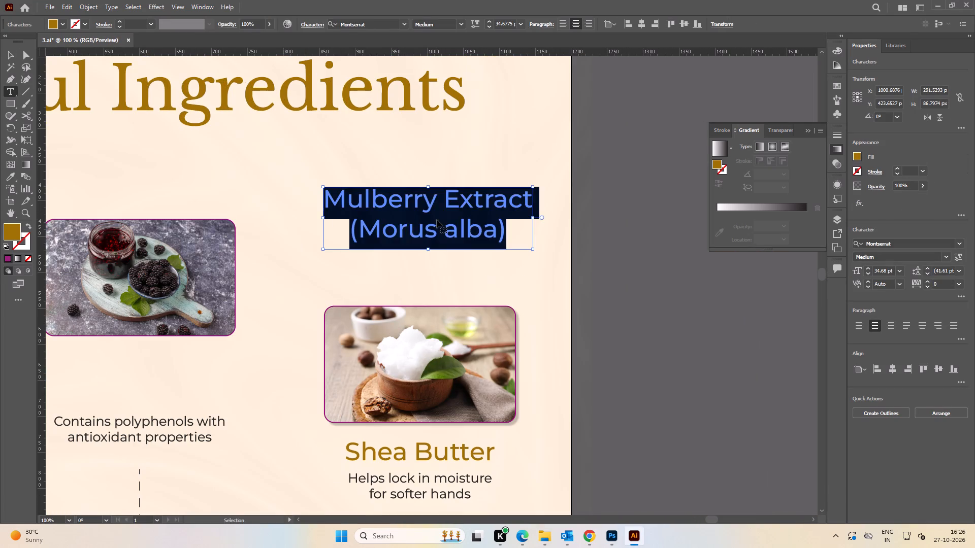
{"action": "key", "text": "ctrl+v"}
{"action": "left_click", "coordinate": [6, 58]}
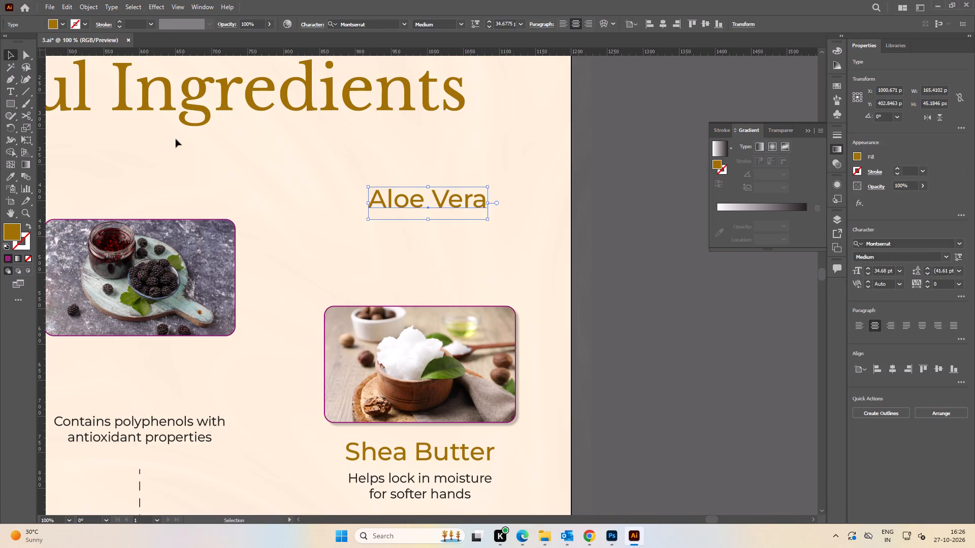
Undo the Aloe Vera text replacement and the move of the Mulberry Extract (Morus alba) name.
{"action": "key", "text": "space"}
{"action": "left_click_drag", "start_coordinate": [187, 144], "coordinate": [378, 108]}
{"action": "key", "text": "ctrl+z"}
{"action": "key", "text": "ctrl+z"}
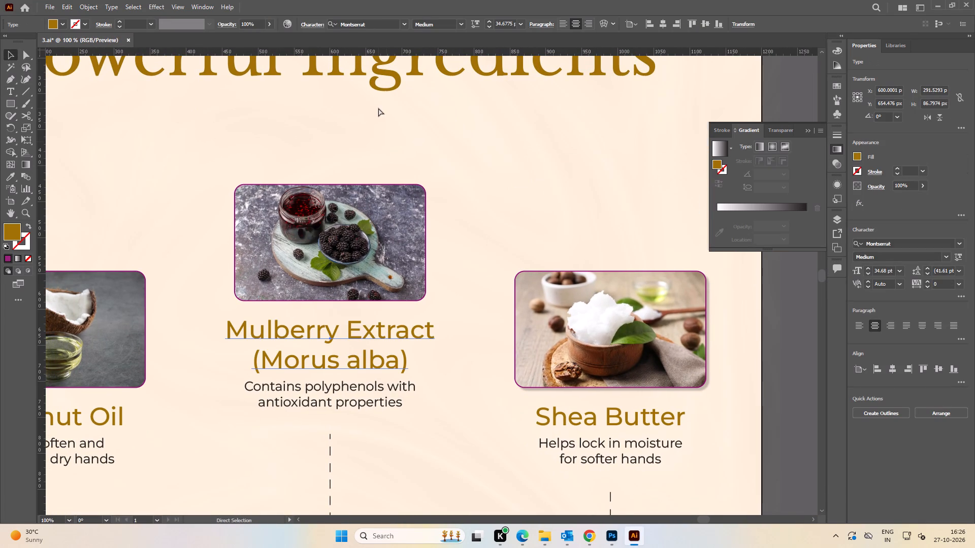
Replace the Mulberry Extract (Morus alba) name under the middle photo with the copied "Aloe Vera" text.
{"action": "key", "text": "t"}
{"action": "left_click", "coordinate": [339, 328]}
{"action": "key", "text": "ctrl+a"}
{"action": "key", "text": "ctrl+v"}
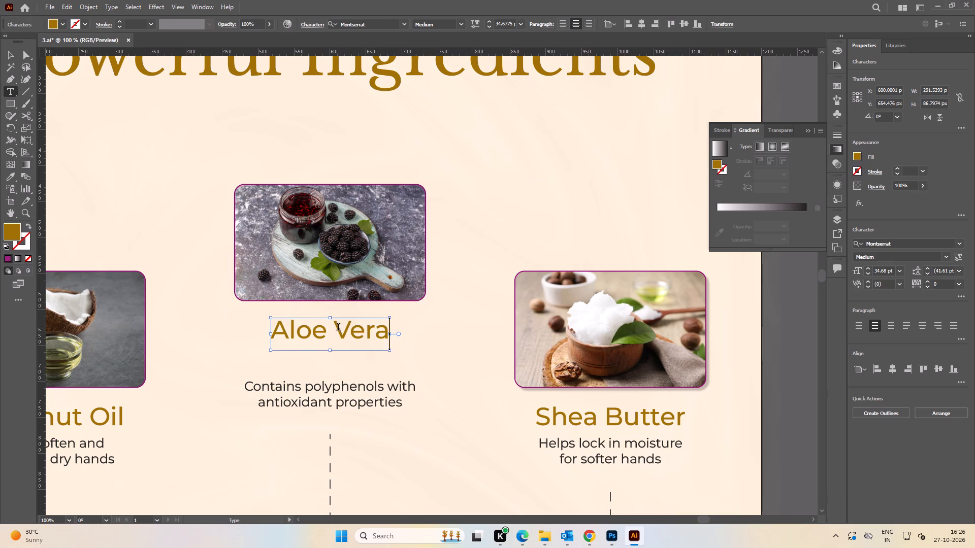
{"action": "left_click", "coordinate": [12, 59]}
{"action": "left_click", "coordinate": [477, 132]}
Move the "Contains polyphenols with antioxidant properties" description up to sit directly beneath the Aloe Vera name.
{"action": "key", "text": "space"}
{"action": "left_click_drag", "start_coordinate": [454, 325], "coordinate": [516, 220]}
{"action": "left_click_drag", "start_coordinate": [417, 280], "coordinate": [415, 252]}
{"action": "left_click", "coordinate": [424, 307]}
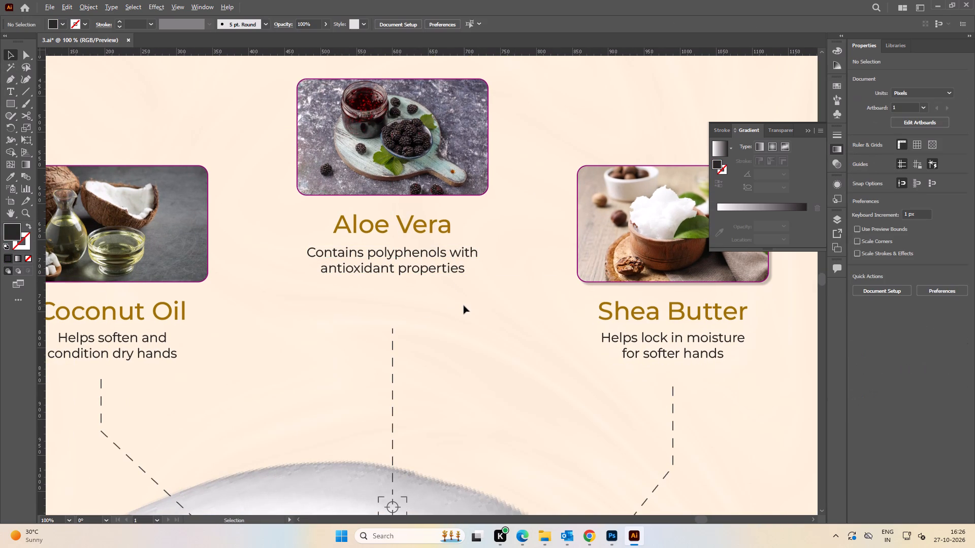
{"action": "scroll", "coordinate": [464, 305], "scroll_direction": "down", "scroll_amount": 1, "text": "alt"}
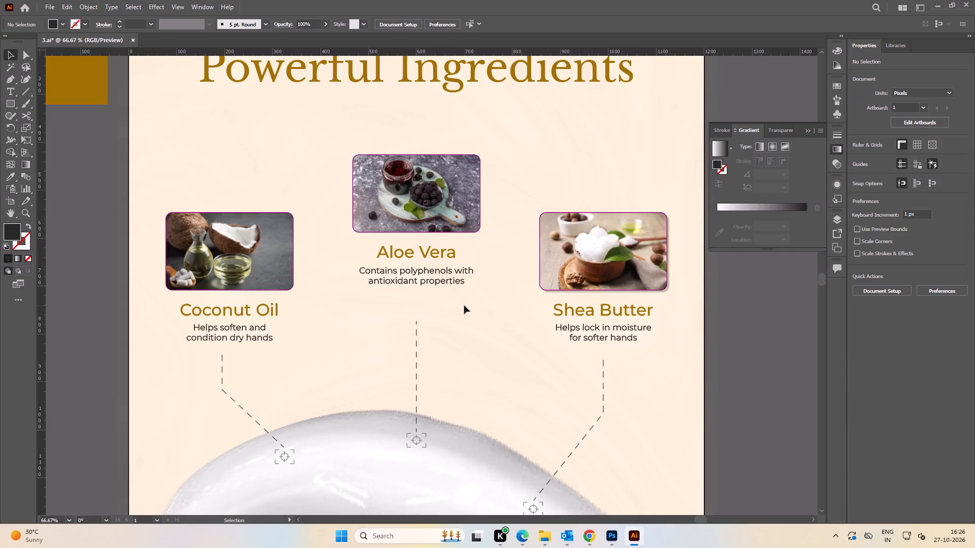
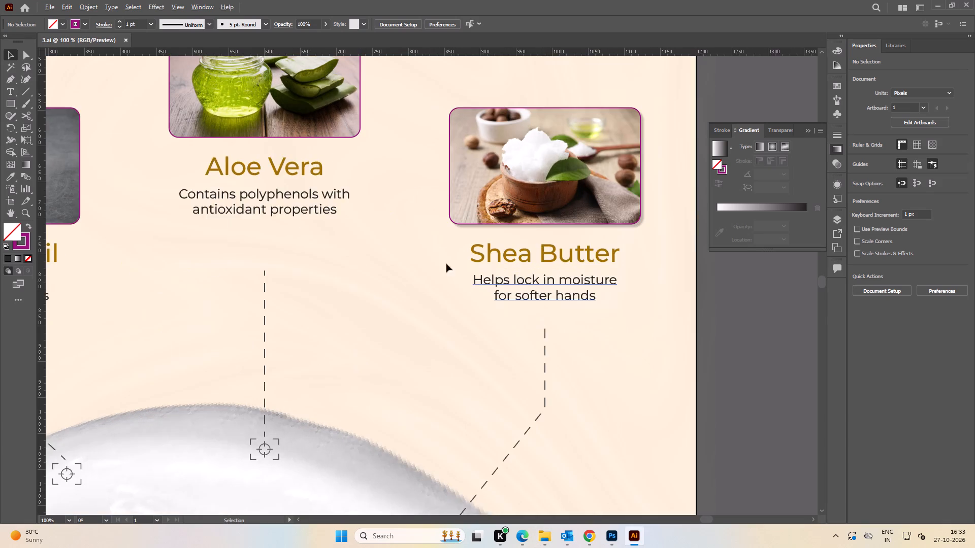
{"action": "key", "text": "space"}
{"action": "left_click_drag", "start_coordinate": [313, 237], "coordinate": [494, 238]}
{"action": "scroll", "coordinate": [466, 224], "scroll_direction": "up", "scroll_amount": 1, "text": "alt"}
{"action": "key", "text": "t"}
{"action": "left_click", "coordinate": [441, 205]}
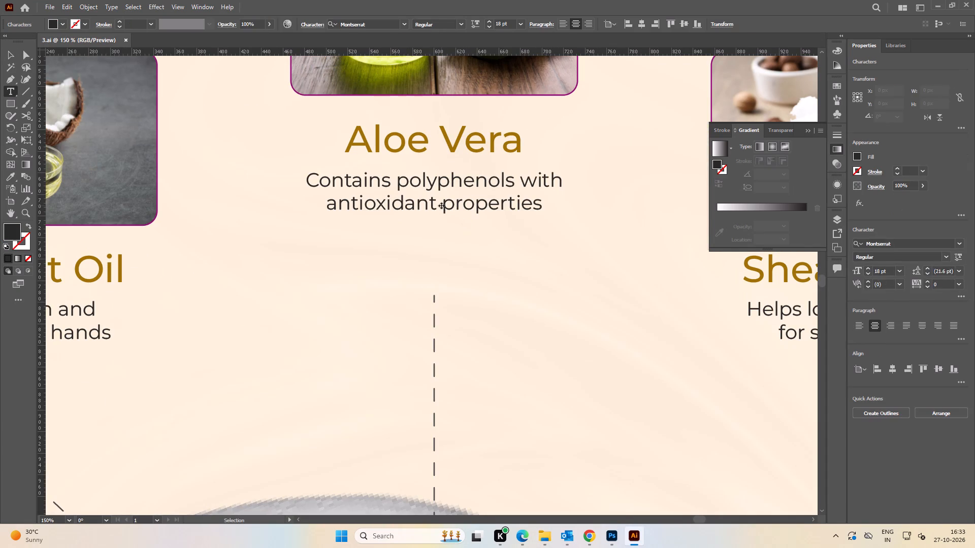
{"action": "key", "text": "ctrl+a"}
{"action": "key", "text": "ctrl+v"}
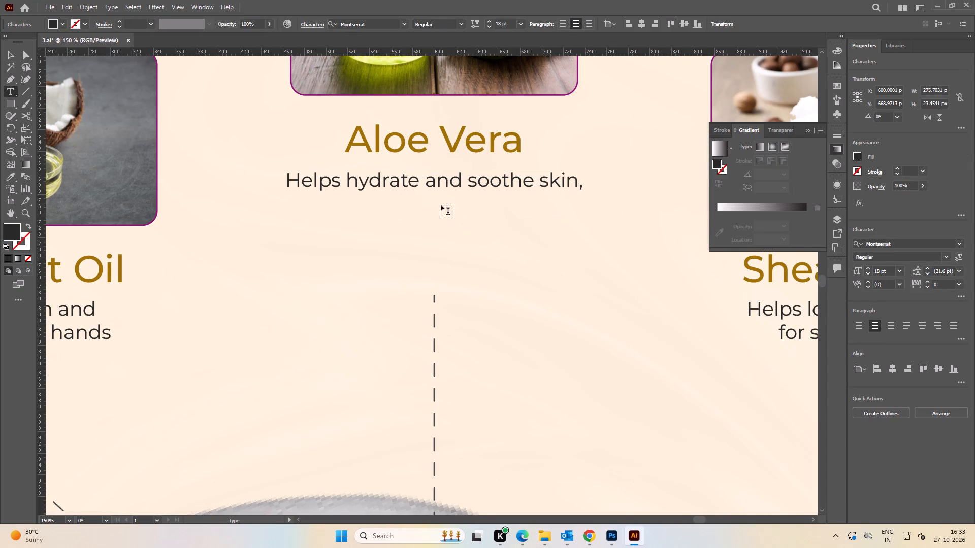
{"action": "key", "text": "BackSpace"}
{"action": "key", "text": "ctrl+Left"}
{"action": "key", "text": "ctrl+Left"}
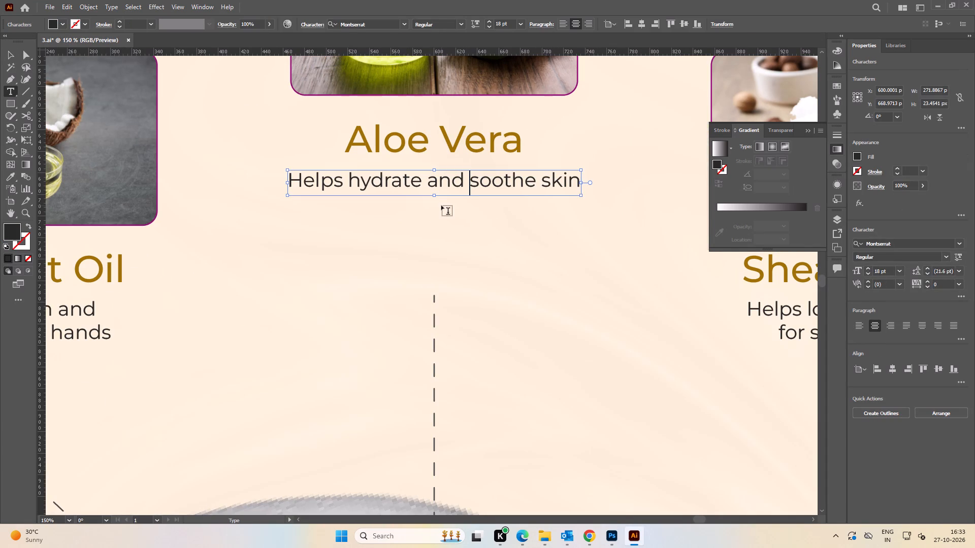
{"action": "key", "text": "BackSpace"}
{"action": "key", "text": "Return"}
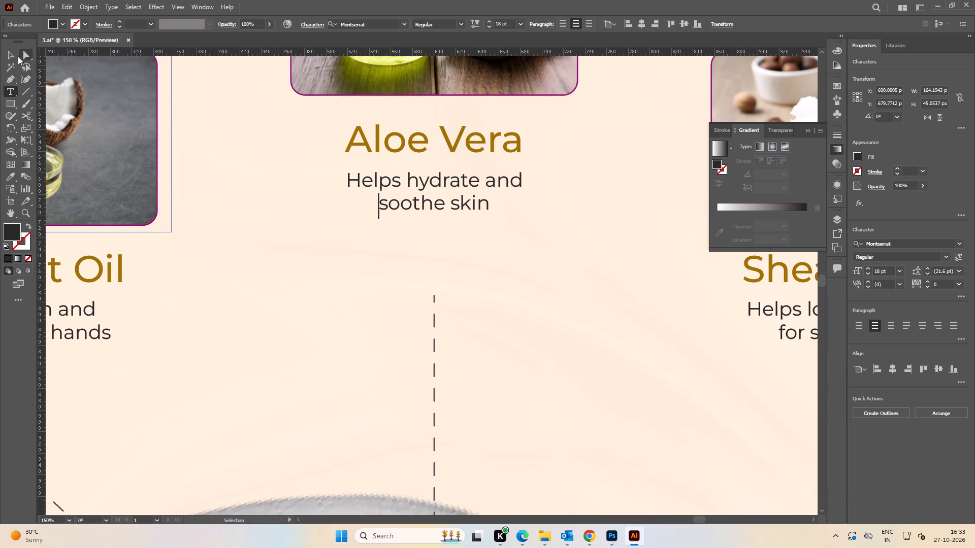
{"action": "left_click", "coordinate": [16, 55]}
{"action": "scroll", "coordinate": [357, 297], "scroll_direction": "down", "scroll_amount": 3, "text": "alt"}
{"action": "left_click", "coordinate": [693, 319]}
{"action": "key", "text": "ctrl+s"}
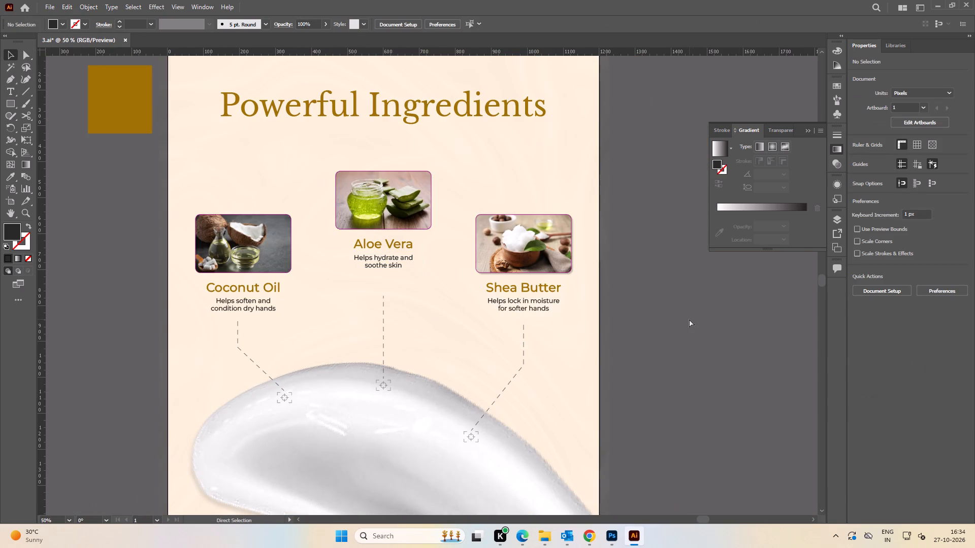
{"action": "key", "text": "ctrl+s"}
Export the artboard for web as a 1200 x 1600 px JPEG High image named 3 in the Vanilla-Hand-Cream 1200x1600 folder.
{"action": "key", "text": "ctrl+alt+shift+s"}
{"action": "left_click", "coordinate": [833, 494]}
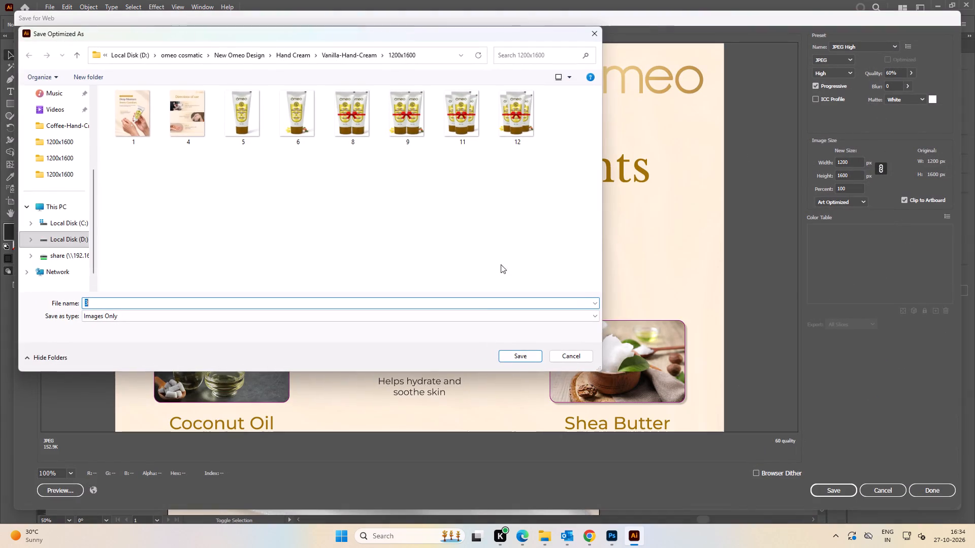
{"action": "left_click", "coordinate": [518, 359]}
Save 3.ai once more and close the document.
{"action": "key", "text": "ctrl+s"}
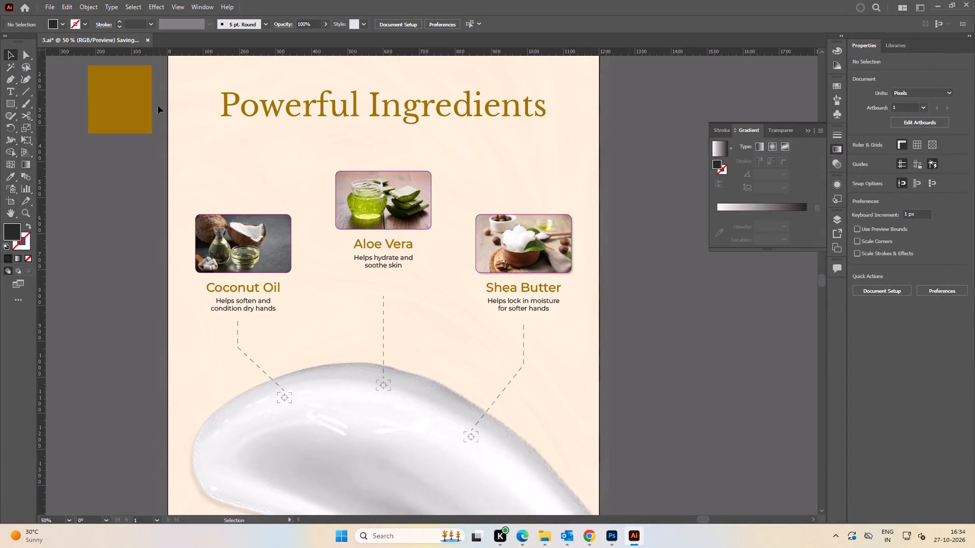
{"action": "left_click", "coordinate": [122, 39]}
Switch to File Explorer and check which files the Vanilla-Hand-Cream 1200x1600 folder contains, ending in the parent Vanilla-Hand-Cream folder.
{"action": "key", "text": "alt+Tab"}
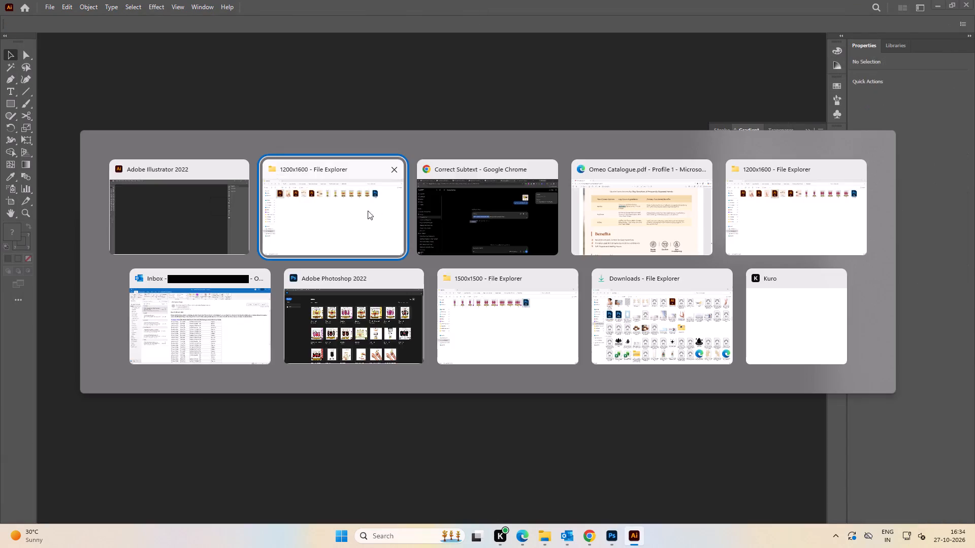
{"action": "left_click", "coordinate": [359, 240]}
{"action": "left_click_drag", "start_coordinate": [843, 183], "coordinate": [213, 123]}
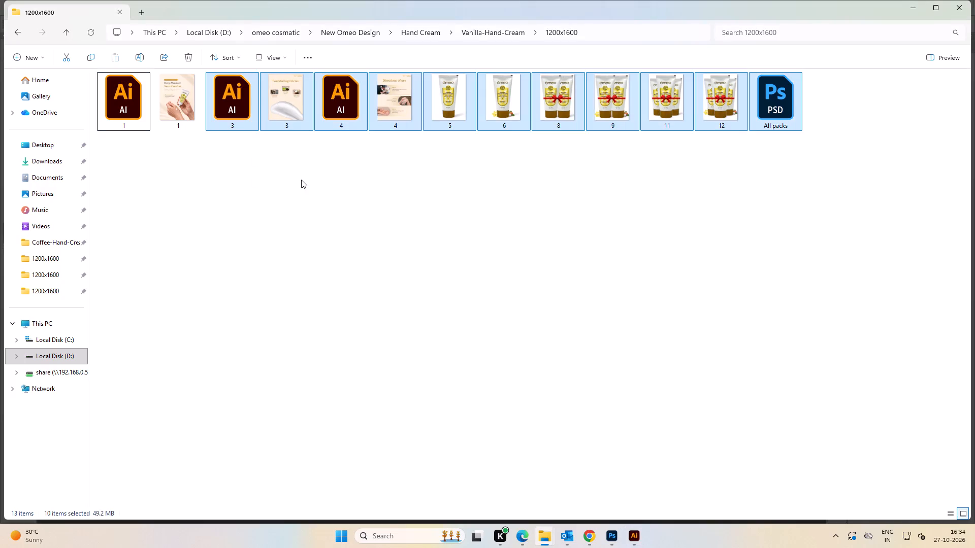
{"action": "left_click", "coordinate": [301, 180]}
{"action": "key", "text": "BackSpace"}
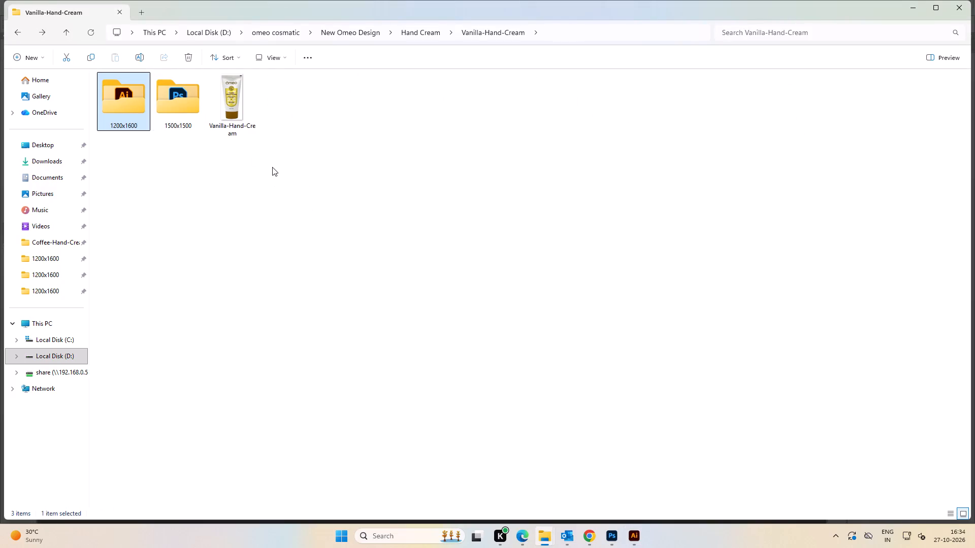
{"action": "key", "text": "BackSpace"}
{"action": "double_click", "coordinate": [460, 158]}
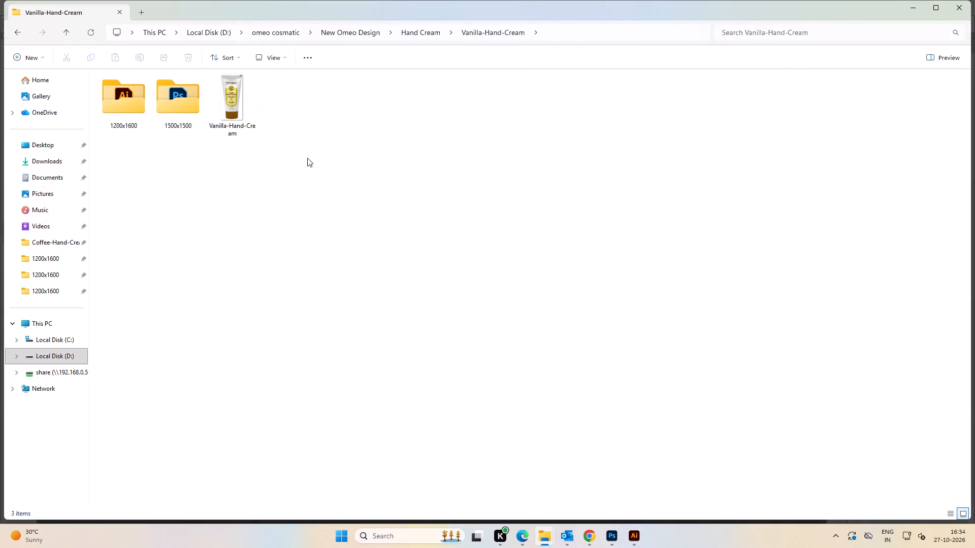
Copy Illustrator file 2 from the Coffee-Hand-Cream 1200x1600 folder into the Vanilla-Hand-Cream 1200x1600 folder.
{"action": "key", "text": "alt+Tab"}
{"action": "left_click", "coordinate": [755, 224], "text": "alt"}
{"action": "left_click", "coordinate": [420, 197]}
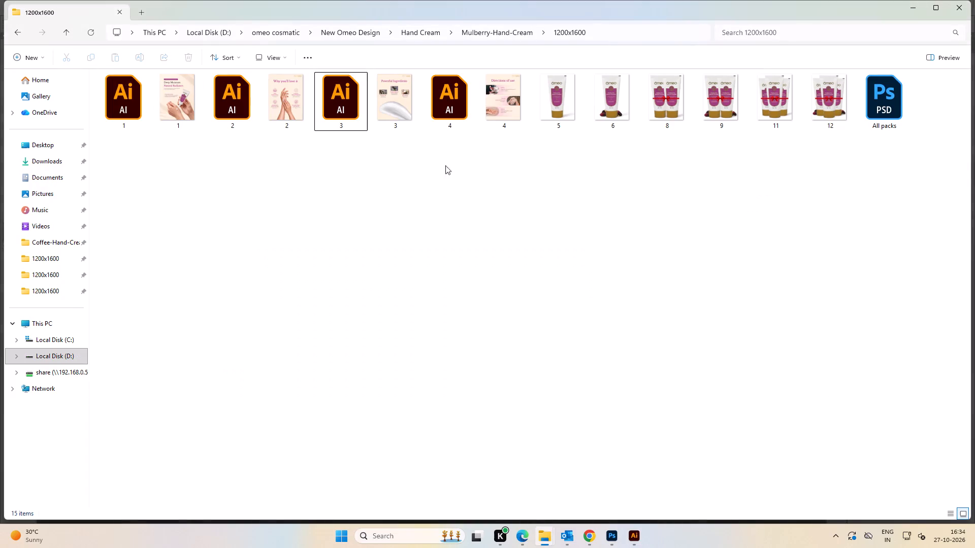
{"action": "key", "text": "BackSpace"}
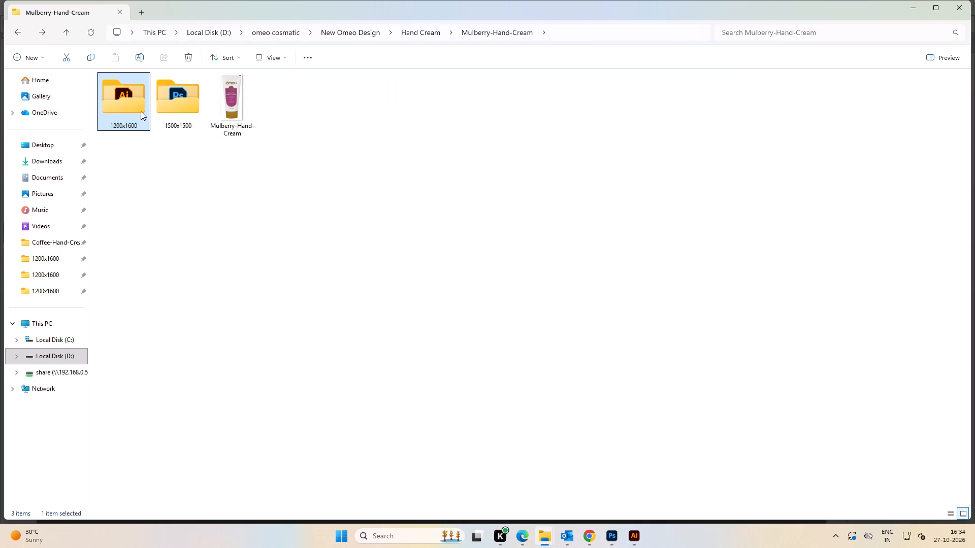
{"action": "key", "text": "BackSpace"}
{"action": "double_click", "coordinate": [186, 119]}
{"action": "double_click", "coordinate": [107, 125]}
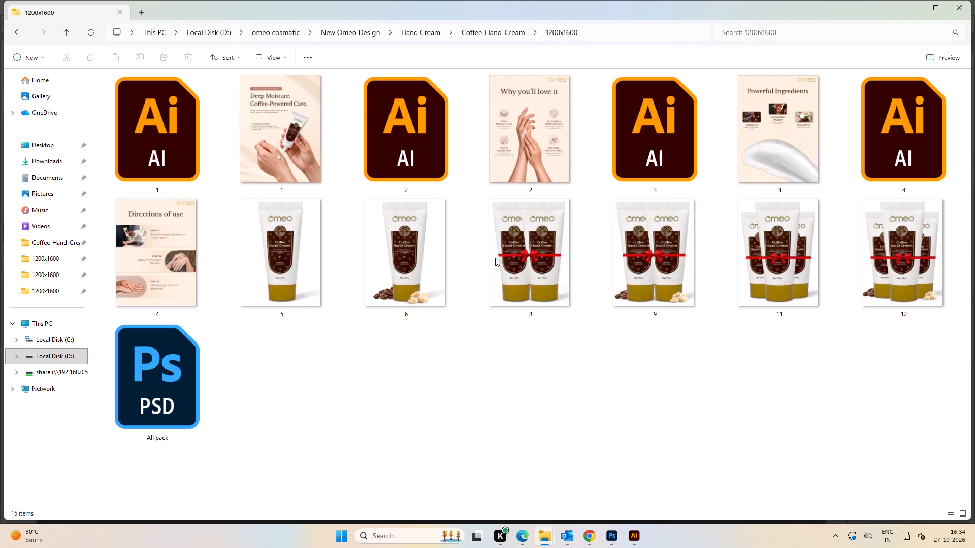
{"action": "left_click", "coordinate": [417, 129]}
{"action": "key", "text": "ctrl+c"}
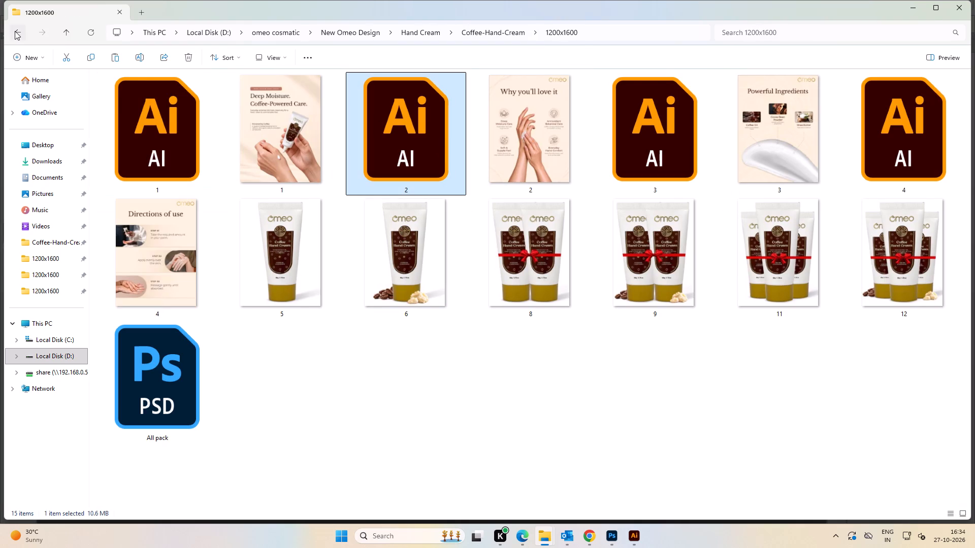
{"action": "left_click", "coordinate": [15, 30]}
{"action": "key", "text": "alt+Tab"}
{"action": "left_click", "coordinate": [375, 246]}
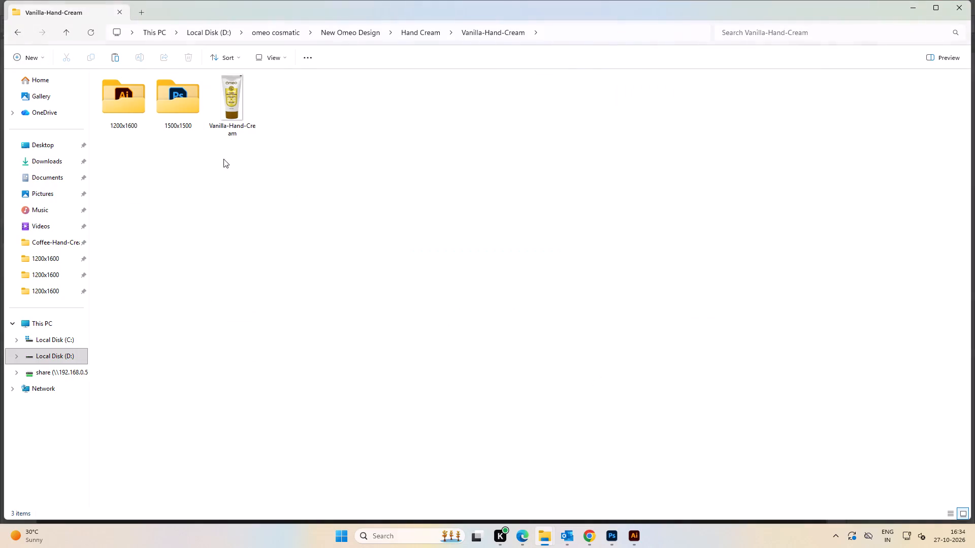
{"action": "double_click", "coordinate": [133, 95]}
{"action": "key", "text": "ctrl+v"}
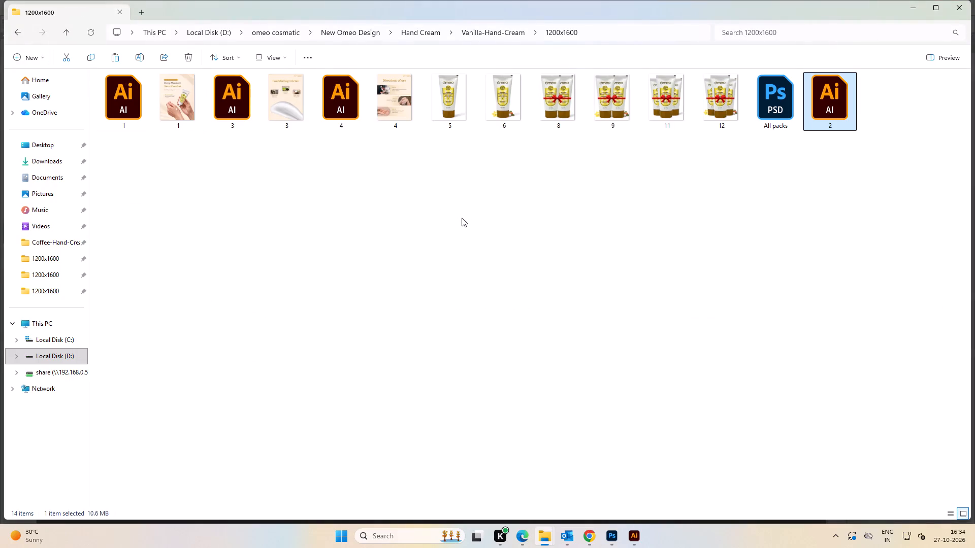
Open the copied 2.ai from the Vanilla-Hand-Cream 1200x1600 folder in Illustrator, closing and relaunching the program.
{"action": "left_click", "coordinate": [770, 213]}
{"action": "double_click", "coordinate": [823, 105]}
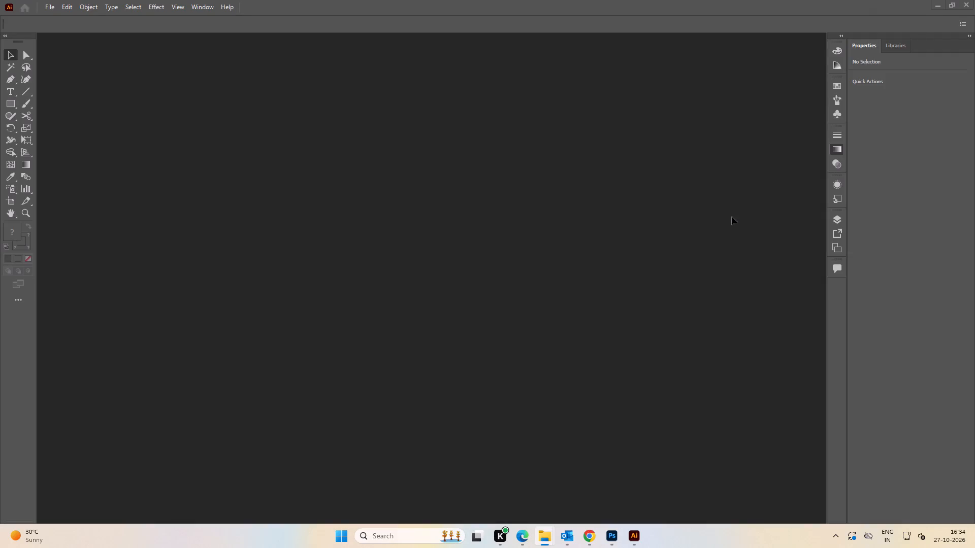
{"action": "key", "text": "alt+Tab"}
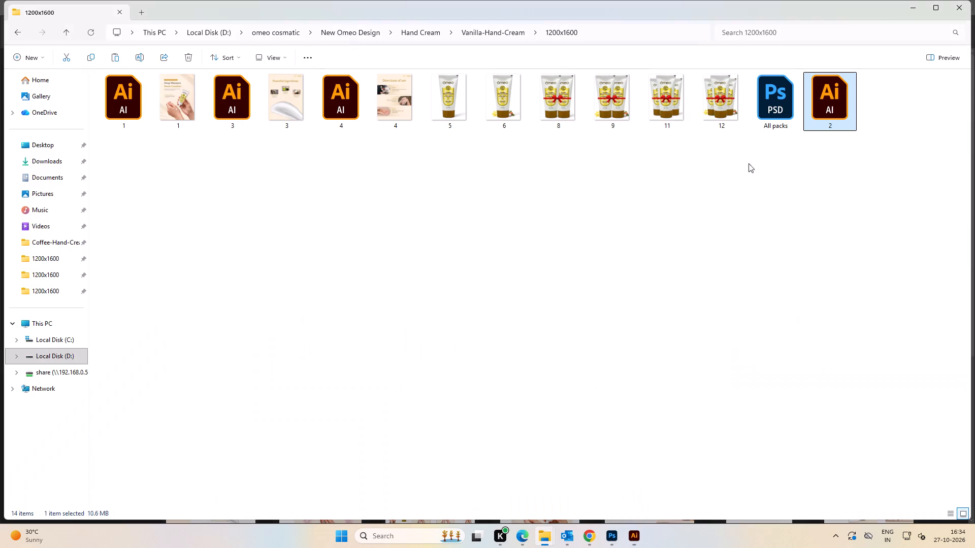
{"action": "double_click", "coordinate": [830, 93]}
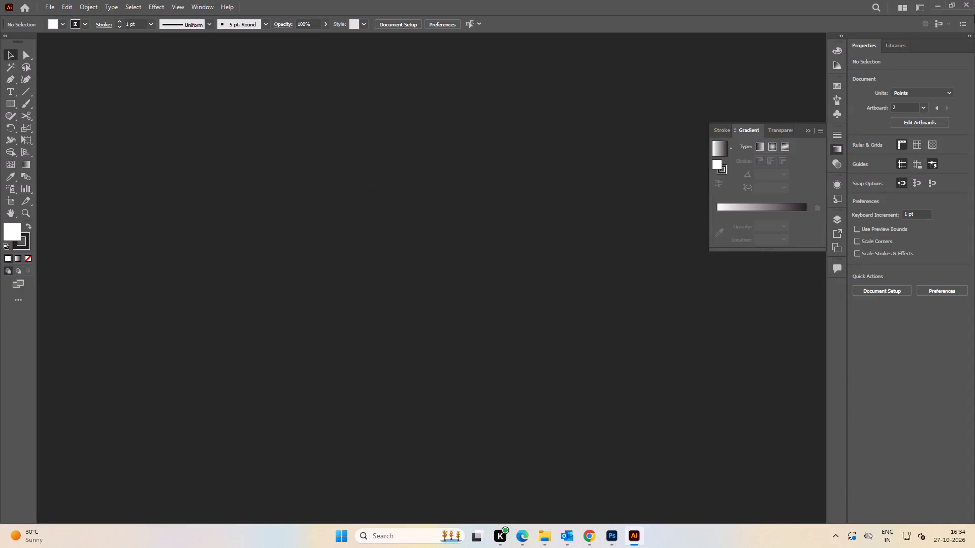
{"action": "left_click", "coordinate": [966, 4]}
{"action": "key", "text": "alt+Tab"}
{"action": "key", "text": "alt+Tab"}
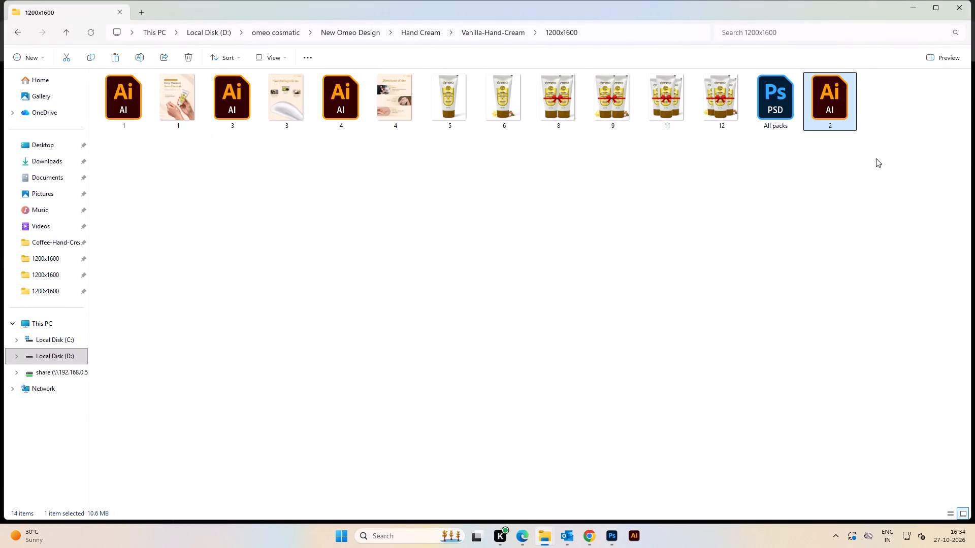
{"action": "double_click", "coordinate": [828, 102]}
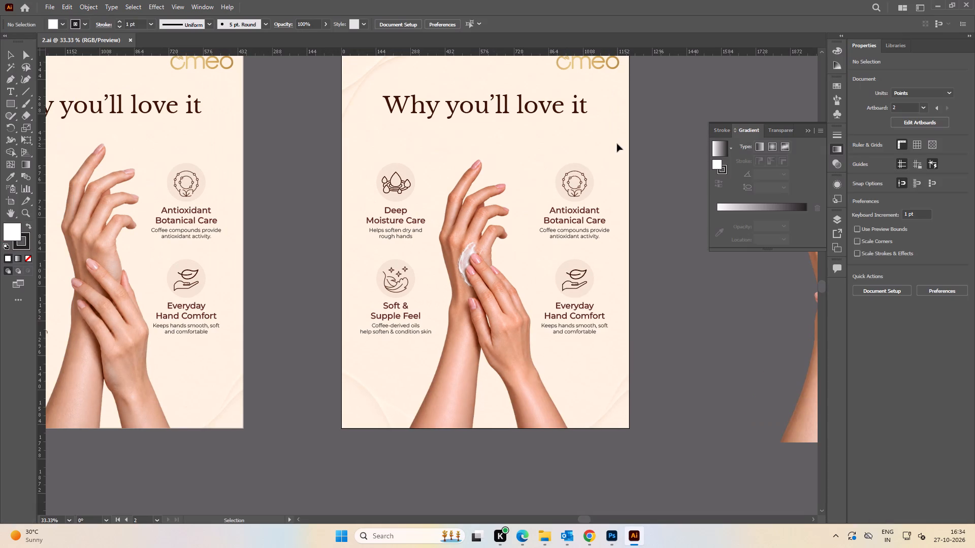
Delete the first "Why you'll love it" design together with the loose hands, coffee tube and colour squares beside it.
{"action": "scroll", "coordinate": [536, 223], "scroll_direction": "down", "scroll_amount": 2, "text": "alt"}
{"action": "key", "text": "space"}
{"action": "left_click_drag", "start_coordinate": [468, 225], "coordinate": [548, 225]}
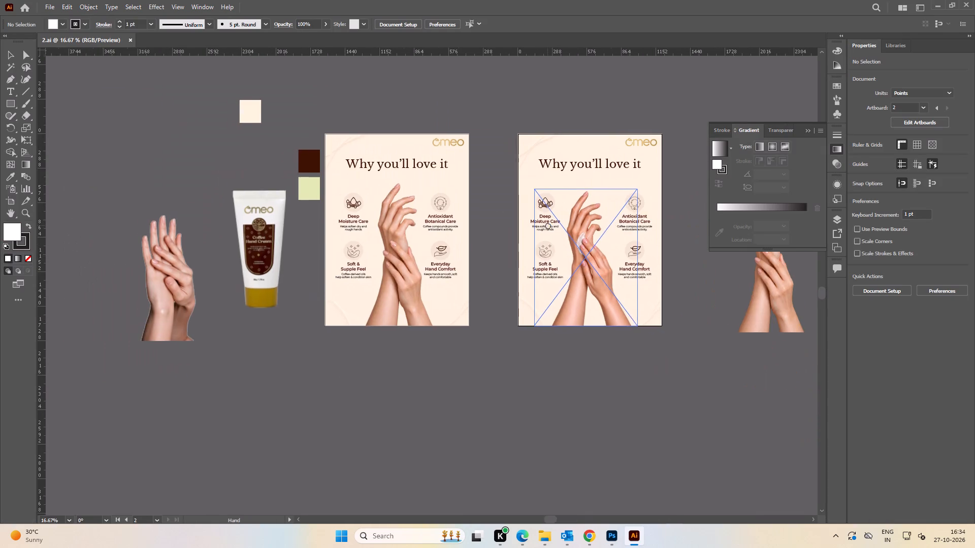
{"action": "left_click_drag", "start_coordinate": [548, 225], "coordinate": [547, 224]}
{"action": "scroll", "coordinate": [327, 146], "scroll_direction": "down", "scroll_amount": 1, "text": "alt"}
{"action": "key", "text": "space"}
{"action": "left_click_drag", "start_coordinate": [295, 138], "coordinate": [319, 190]}
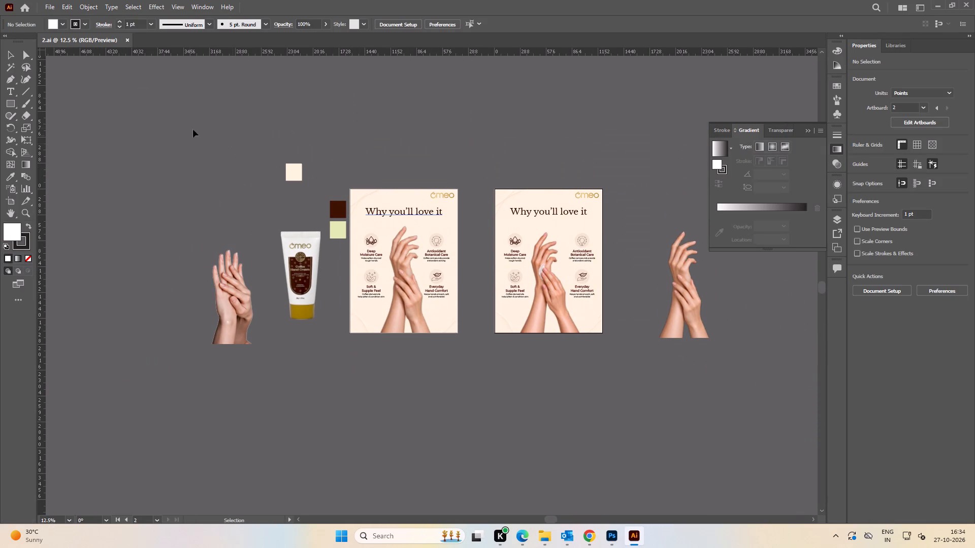
{"action": "left_click_drag", "start_coordinate": [190, 128], "coordinate": [471, 394]}
{"action": "key", "text": "Delete"}
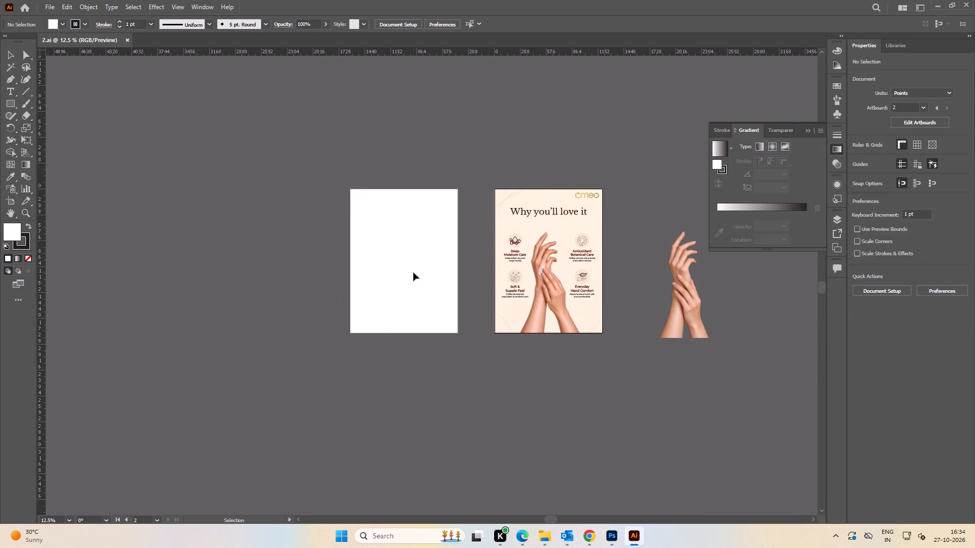
Delete the empty artboard named Artboard 3 copy 2.
{"action": "left_click", "coordinate": [10, 196]}
{"action": "left_click", "coordinate": [384, 219]}
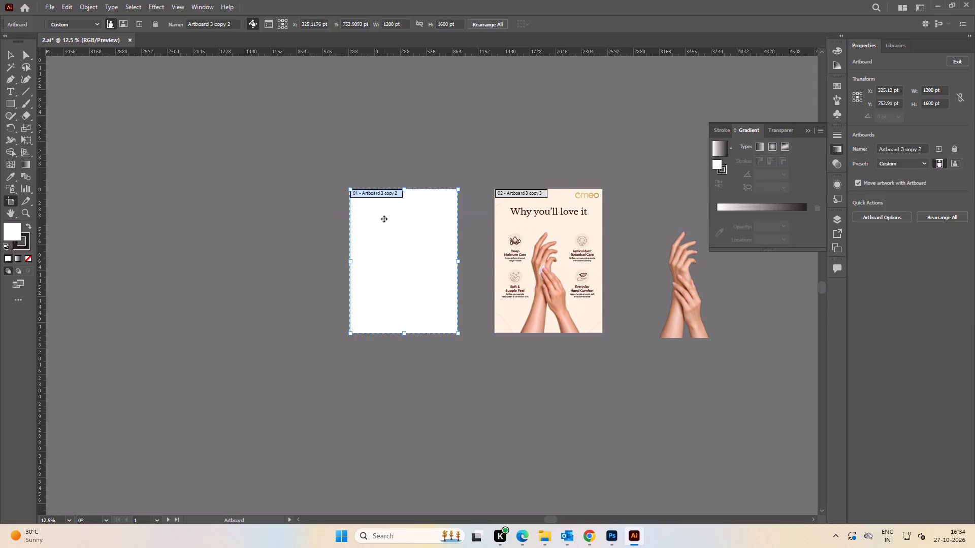
{"action": "key", "text": "Delete"}
{"action": "left_click", "coordinate": [4, 54]}
{"action": "left_click", "coordinate": [183, 116]}
Bring the golden-brown colour square from the vanilla 4.ai into 2.ai beside the artboard's upper corner, and close 4.ai.
{"action": "key", "text": "space"}
{"action": "left_click_drag", "start_coordinate": [400, 202], "coordinate": [220, 191]}
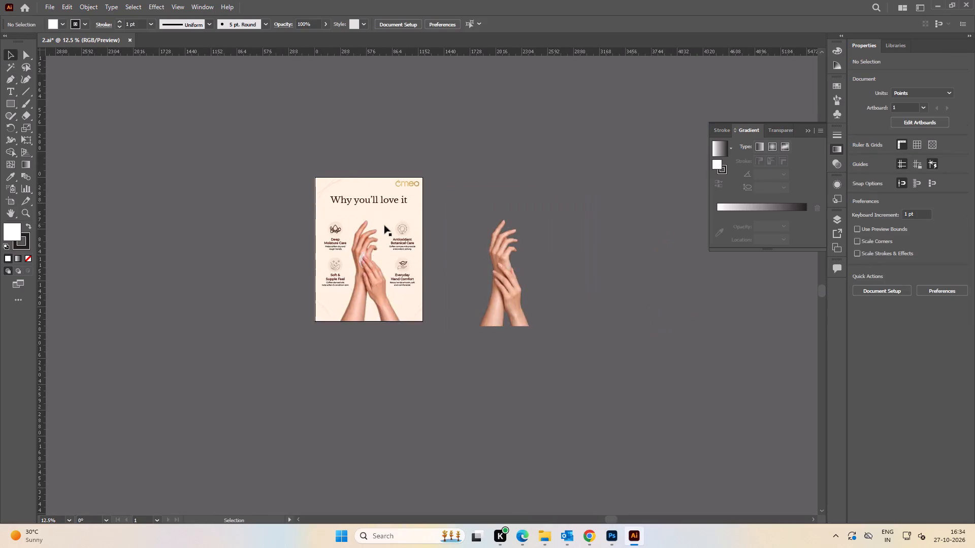
{"action": "scroll", "coordinate": [384, 225], "scroll_direction": "up", "scroll_amount": 3, "text": "alt"}
{"action": "key", "text": "space"}
{"action": "left_click_drag", "start_coordinate": [206, 239], "coordinate": [280, 250]}
{"action": "left_click", "coordinate": [199, 131]}
{"action": "key", "text": "space"}
{"action": "left_click_drag", "start_coordinate": [244, 233], "coordinate": [249, 229]}
{"action": "key", "text": "alt+Tab"}
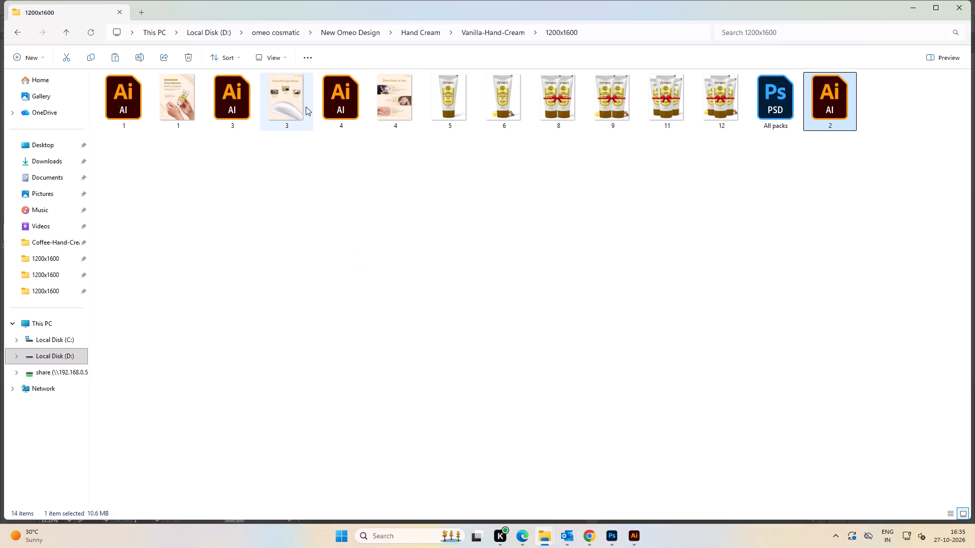
{"action": "double_click", "coordinate": [335, 107]}
{"action": "left_click_drag", "start_coordinate": [223, 142], "coordinate": [196, 79]}
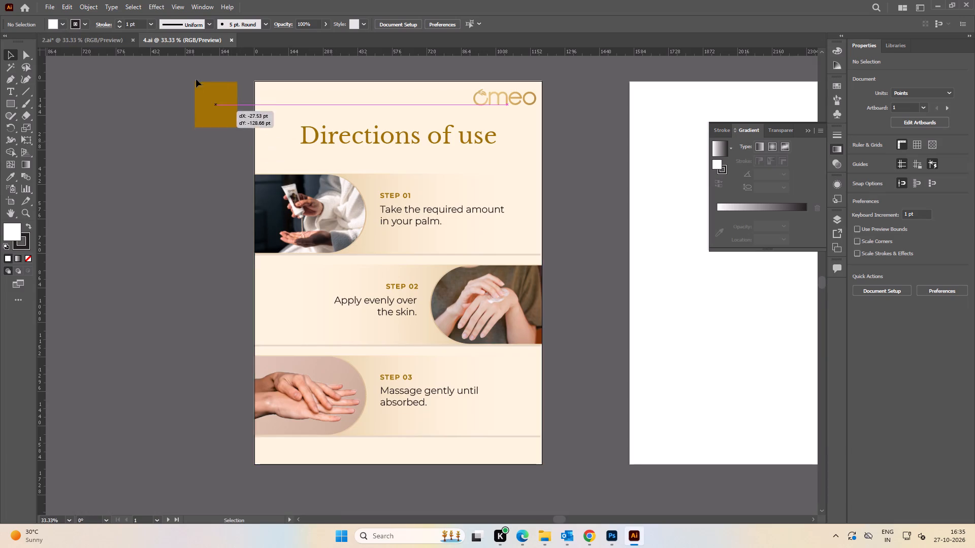
{"action": "left_click_drag", "start_coordinate": [196, 79], "coordinate": [252, 140]}
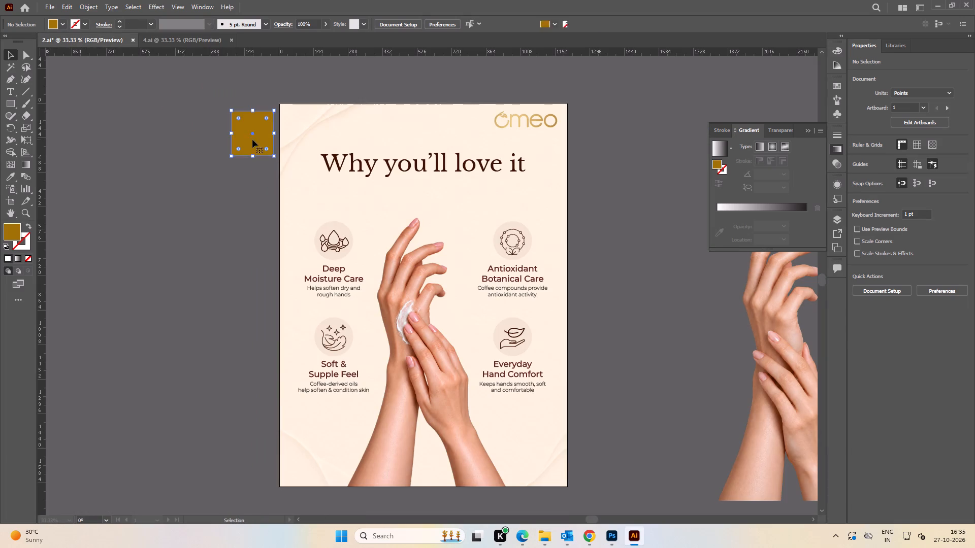
{"action": "left_click", "coordinate": [232, 39]}
{"action": "left_click", "coordinate": [187, 153]}
{"action": "scroll", "coordinate": [242, 140], "scroll_direction": "up", "scroll_amount": 2, "text": "alt"}
{"action": "left_click_drag", "start_coordinate": [275, 133], "coordinate": [277, 147]}
{"action": "left_click", "coordinate": [162, 151]}
Recolour the "Why you'll love it" heading with the golden-brown sampled from the colour square.
{"action": "scroll", "coordinate": [292, 163], "scroll_direction": "down", "scroll_amount": 3, "text": "alt"}
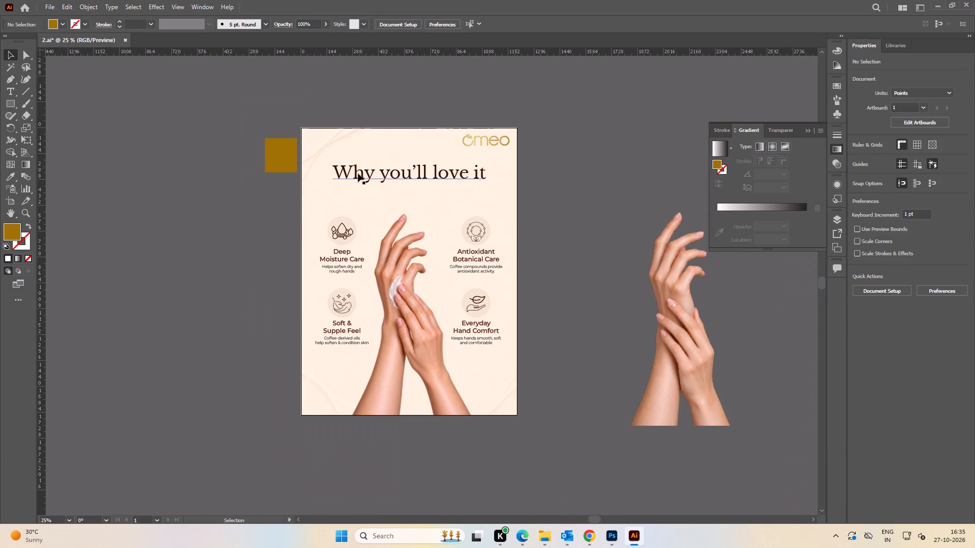
{"action": "left_click", "coordinate": [357, 174]}
{"action": "key", "text": "i"}
{"action": "left_click", "coordinate": [284, 151]}
{"action": "key", "text": "v"}
{"action": "left_click", "coordinate": [161, 207]}
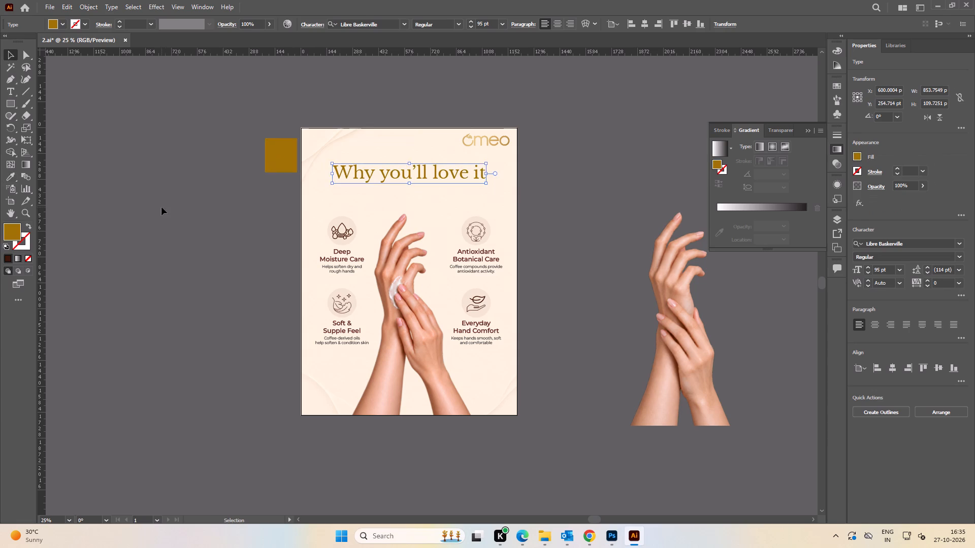
Lock the hands image on the artboard.
{"action": "key", "text": "space"}
{"action": "left_click_drag", "start_coordinate": [169, 241], "coordinate": [201, 228]}
{"action": "scroll", "coordinate": [376, 242], "scroll_direction": "up", "scroll_amount": 2, "text": "alt"}
{"action": "left_click", "coordinate": [496, 280]}
{"action": "scroll", "coordinate": [495, 279], "scroll_direction": "down", "scroll_amount": 2, "text": "alt"}
{"action": "key", "text": "space"}
{"action": "left_click_drag", "start_coordinate": [498, 296], "coordinate": [459, 293]}
{"action": "key", "text": "ctrl+2"}
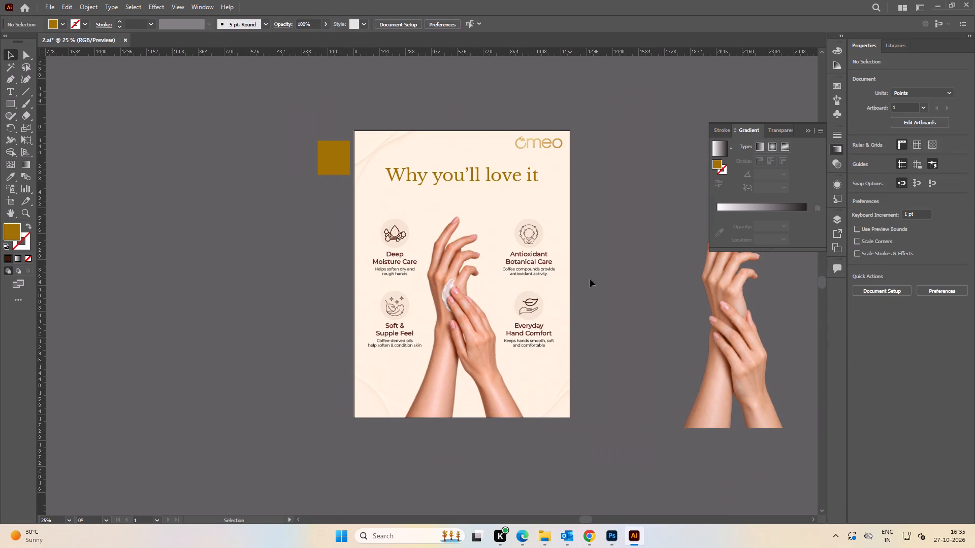
Ungroup the four benefit icons and their text around the hands.
{"action": "scroll", "coordinate": [379, 252], "scroll_direction": "up", "scroll_amount": 1, "text": "alt"}
{"action": "left_click", "coordinate": [402, 268]}
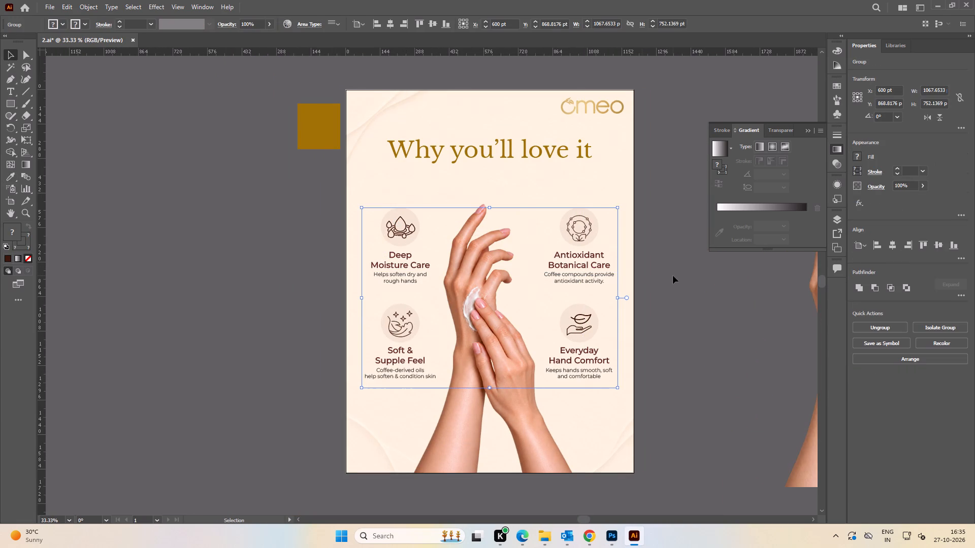
{"action": "key", "text": "ctrl+shift+g"}
{"action": "left_click", "coordinate": [673, 276]}
Select the benefit headings, starting with "Antioxidant Botanical Care".
{"action": "left_click", "coordinate": [567, 265]}
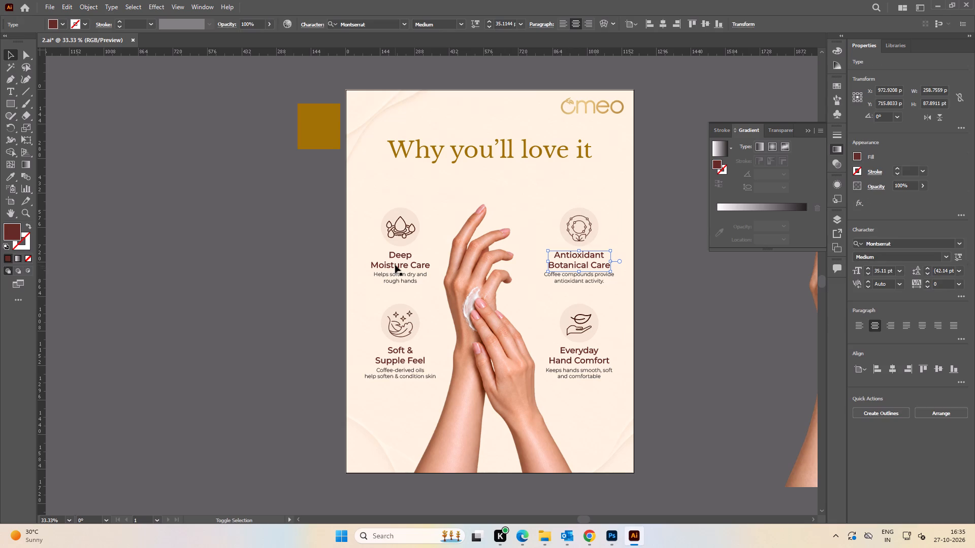
Add the other three benefit headings to the selection and recolour all four with the golden-brown sampled from the colour square.
{"action": "left_click", "coordinate": [395, 265], "text": "shift"}
{"action": "left_click", "coordinate": [415, 357], "text": "shift"}
{"action": "left_click", "coordinate": [584, 357], "text": "shift"}
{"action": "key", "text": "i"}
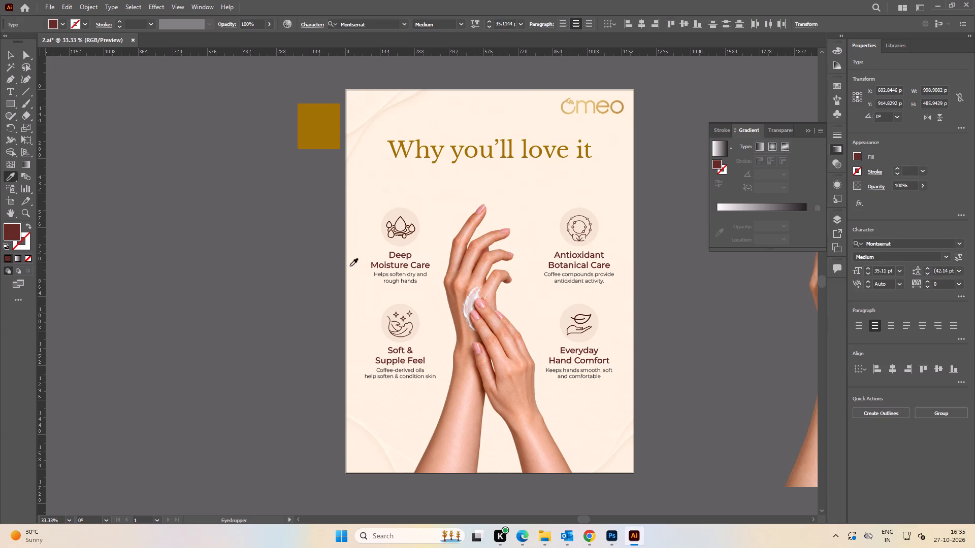
{"action": "left_click", "coordinate": [324, 134]}
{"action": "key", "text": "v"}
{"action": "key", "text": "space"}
{"action": "left_click_drag", "start_coordinate": [260, 284], "coordinate": [207, 273]}
{"action": "left_click", "coordinate": [207, 273]}
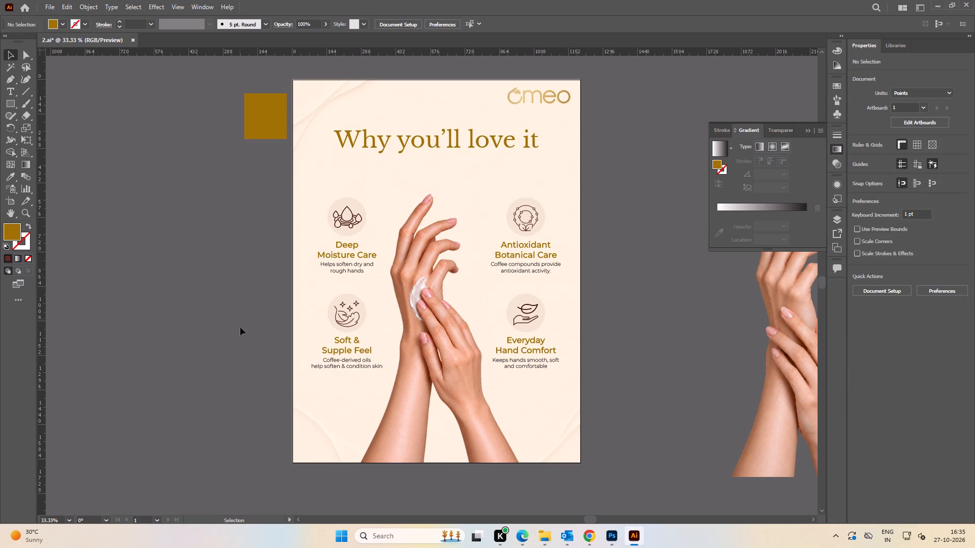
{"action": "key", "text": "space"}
{"action": "left_click_drag", "start_coordinate": [237, 331], "coordinate": [232, 279]}
{"action": "scroll", "coordinate": [337, 183], "scroll_direction": "up", "scroll_amount": 3, "text": "alt"}
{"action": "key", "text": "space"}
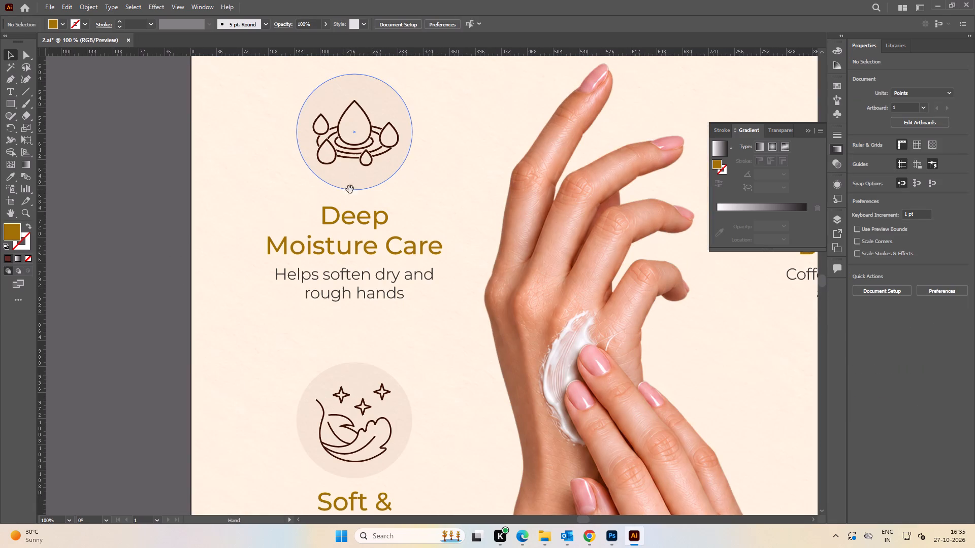
{"action": "left_click", "coordinate": [351, 192]}
{"action": "left_click", "coordinate": [362, 186]}
{"action": "scroll", "coordinate": [348, 189], "scroll_direction": "down", "scroll_amount": 3, "text": "alt"}
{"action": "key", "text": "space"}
{"action": "left_click_drag", "start_coordinate": [262, 180], "coordinate": [274, 215]}
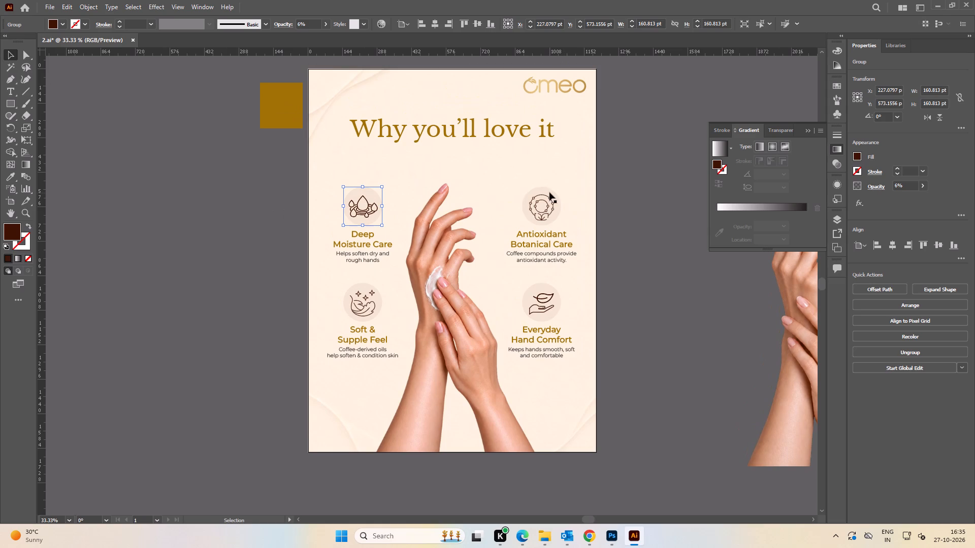
{"action": "left_click", "coordinate": [545, 191], "text": "shift"}
{"action": "left_click", "coordinate": [549, 315], "text": "shift"}
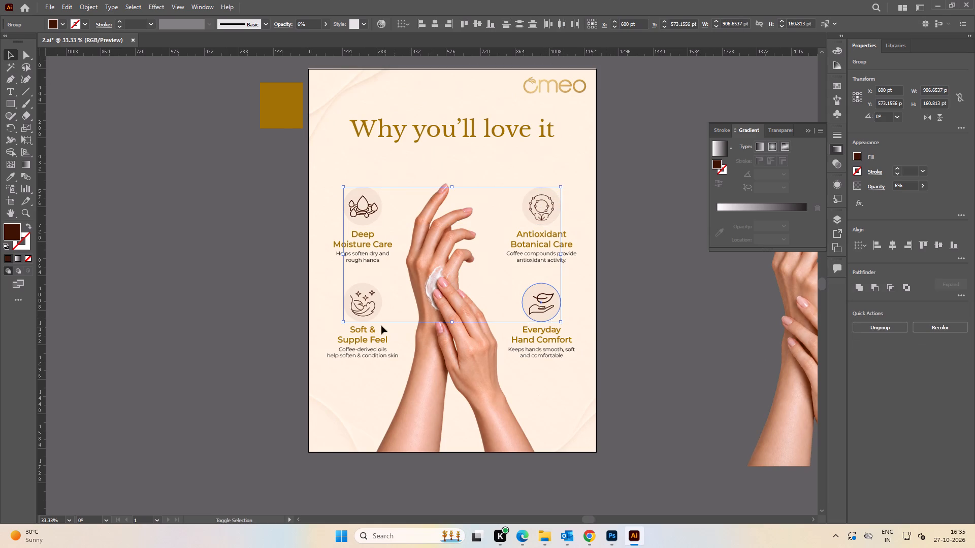
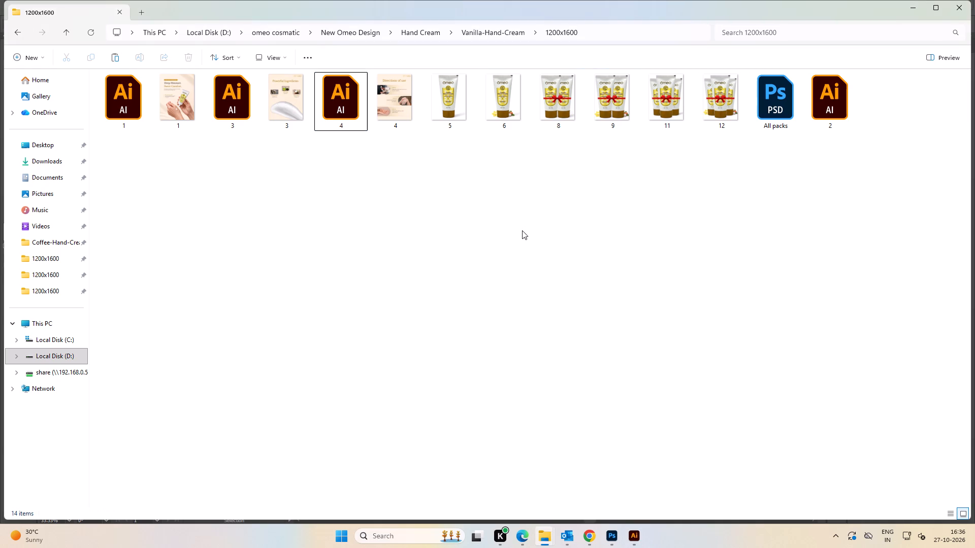
Refresh the file listing of the Vanilla-Hand-Cream 1200x1600 folder.
{"action": "left_click", "coordinate": [522, 230]}
{"action": "right_click", "coordinate": [523, 232]}
{"action": "right_click", "coordinate": [523, 232]}
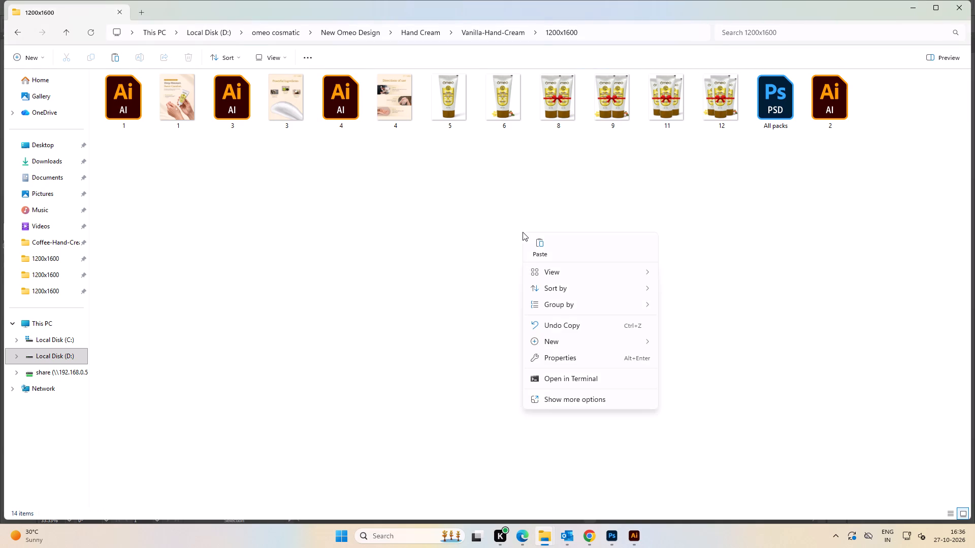
{"action": "left_click", "coordinate": [416, 265]}
{"action": "right_click", "coordinate": [421, 196]}
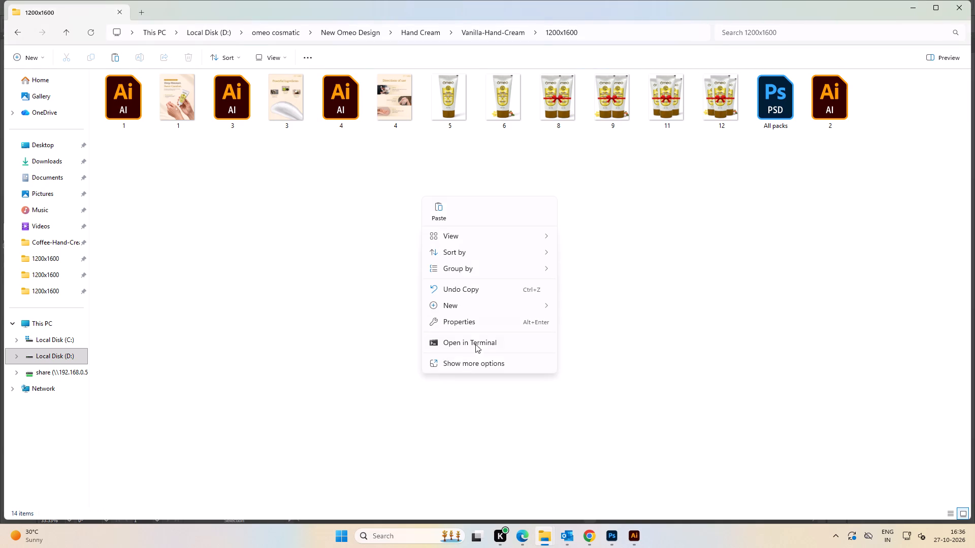
{"action": "left_click", "coordinate": [477, 357]}
{"action": "left_click", "coordinate": [462, 241]}
{"action": "left_click", "coordinate": [323, 236]}
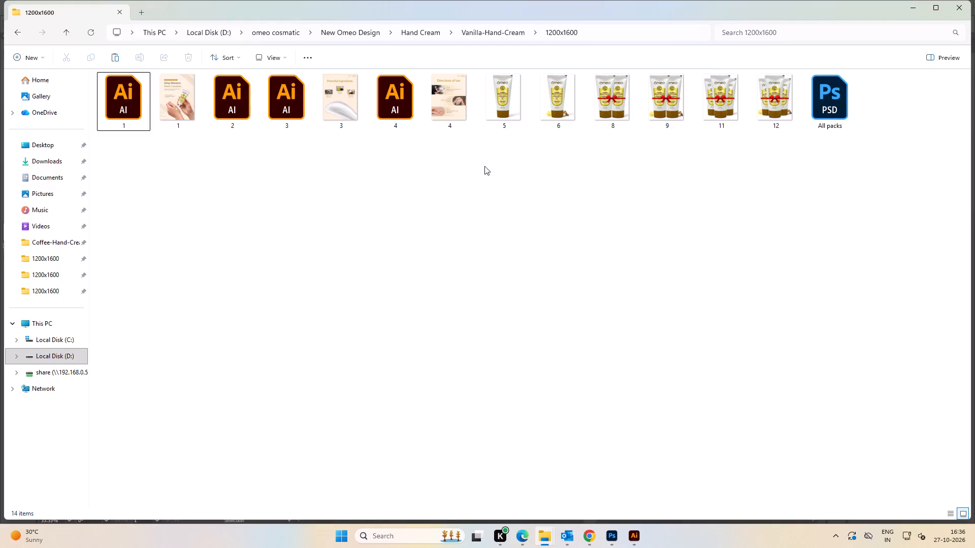
Switch to the File Explorer window showing the Coffee-Hand-Cream folder.
{"action": "key", "text": "alt+Tab"}
{"action": "left_click", "coordinate": [638, 209], "text": "alt"}
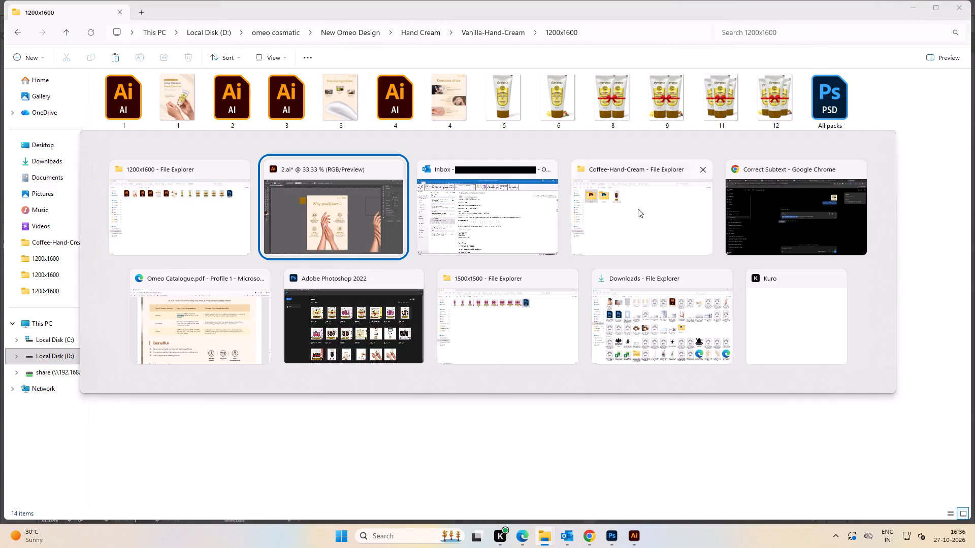
In File Explorer, examine the existing designs in the 1200x1600 folders of Coffee-Hand-Cream and Mulberry-Hand-Cream, and return to the Hand Cream folder.
{"action": "left_click", "coordinate": [491, 223]}
{"action": "double_click", "coordinate": [154, 134]}
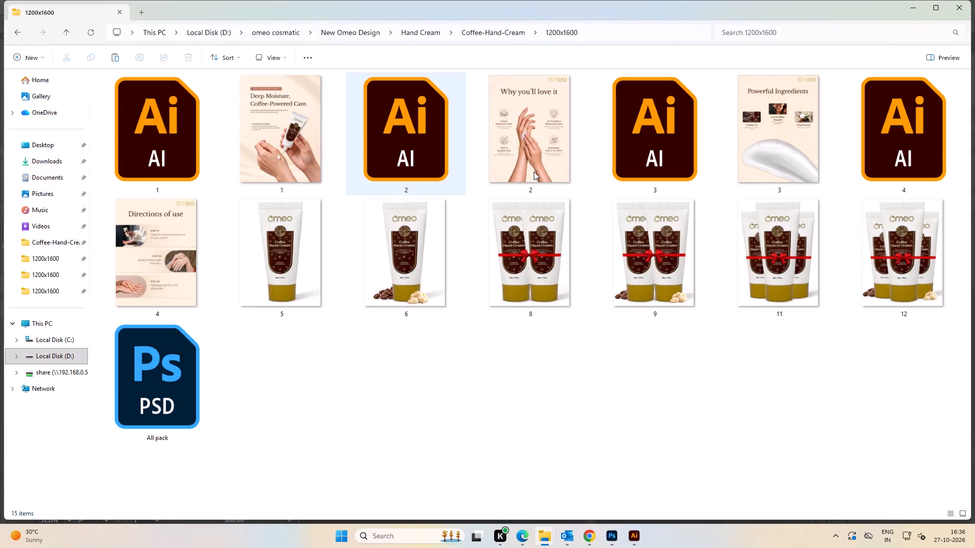
{"action": "key", "text": "BackSpace"}
{"action": "key", "text": "BackSpace"}
{"action": "double_click", "coordinate": [335, 163]}
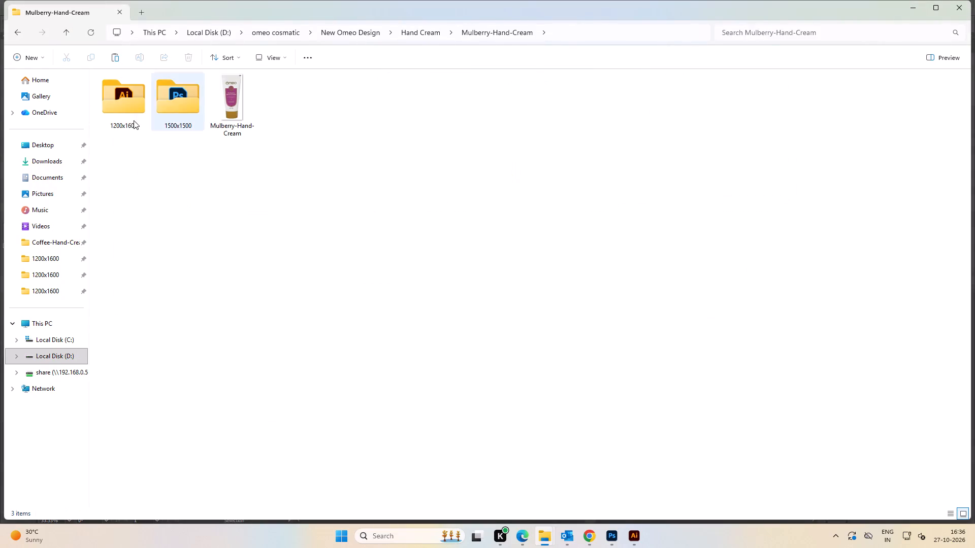
{"action": "double_click", "coordinate": [134, 120]}
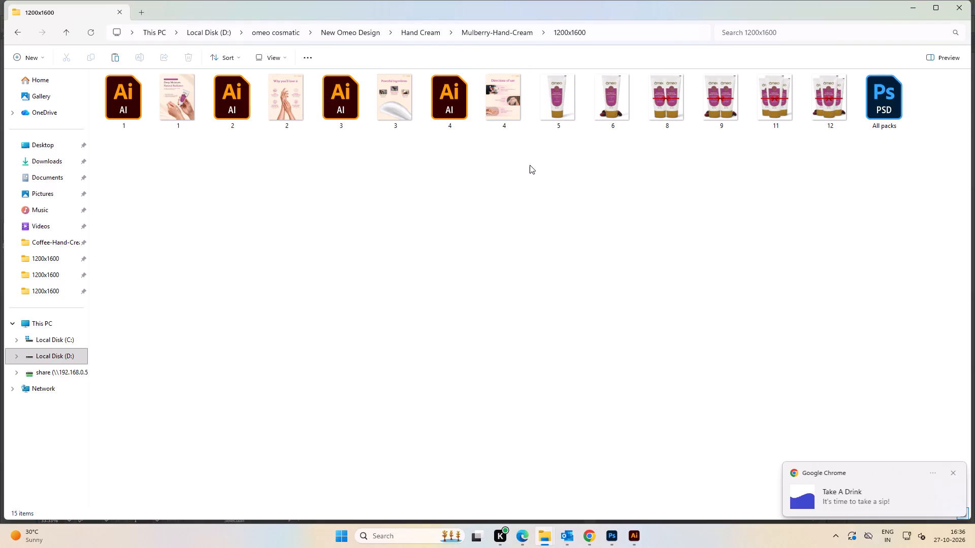
{"action": "left_click", "coordinate": [530, 165]}
{"action": "key", "text": "BackSpace"}
{"action": "left_click", "coordinate": [534, 165]}
{"action": "key", "text": "BackSpace"}
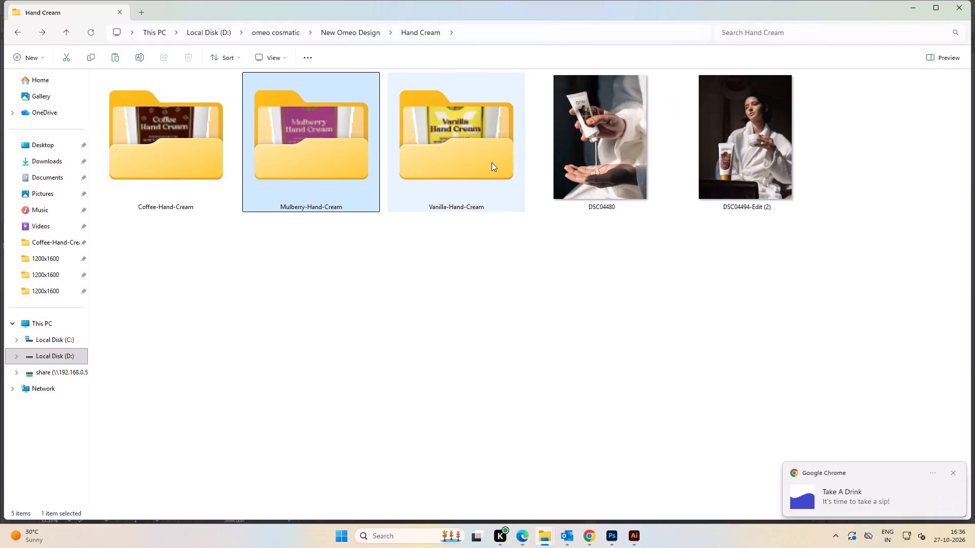
View the 1200x1600 folder of Vanilla-Hand-Cream in File Explorer and switch back to the poster in Illustrator.
{"action": "key", "text": "alt+Tab"}
{"action": "left_click", "coordinate": [507, 207]}
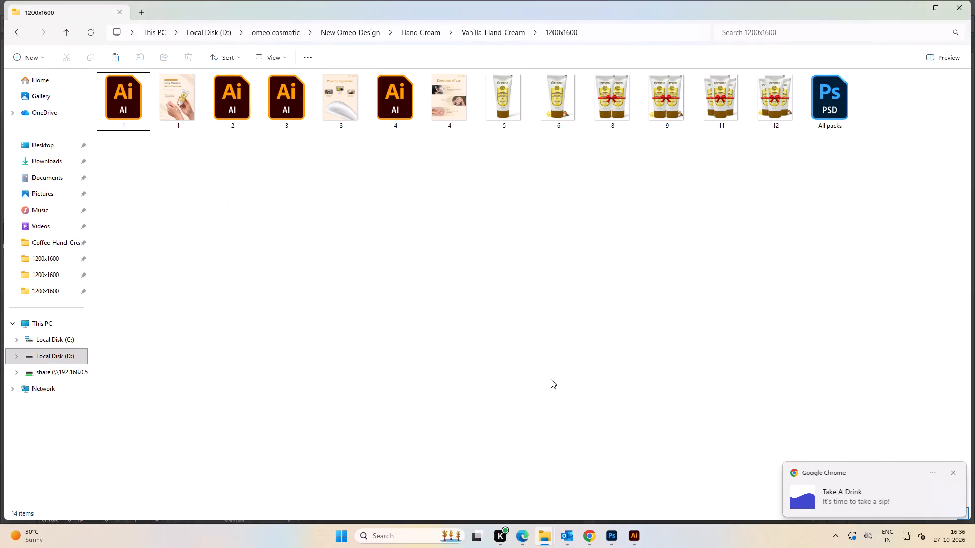
{"action": "left_click", "coordinate": [639, 537]}
Examine the four benefit icons, headings and descriptions around the hands on the poster up close.
{"action": "scroll", "coordinate": [505, 322], "scroll_direction": "up", "scroll_amount": 1, "text": "alt"}
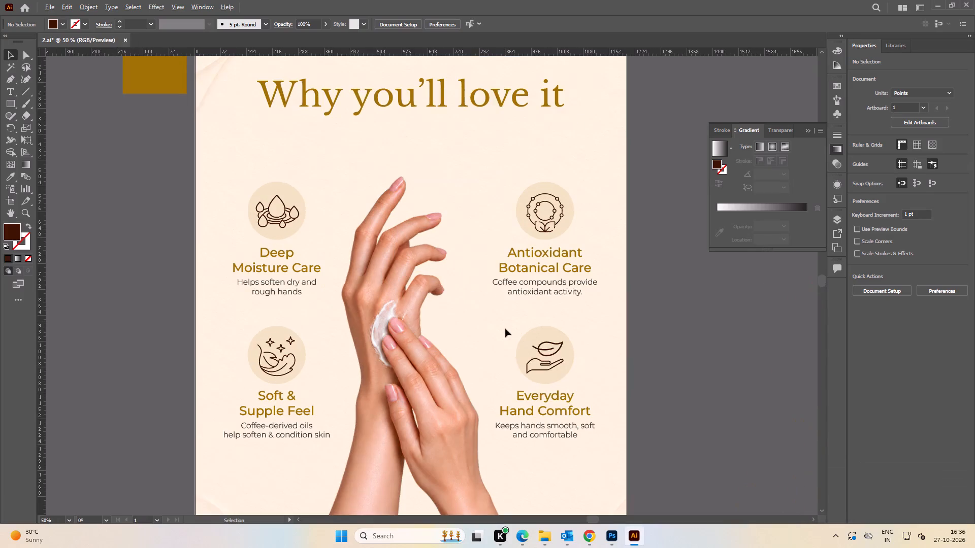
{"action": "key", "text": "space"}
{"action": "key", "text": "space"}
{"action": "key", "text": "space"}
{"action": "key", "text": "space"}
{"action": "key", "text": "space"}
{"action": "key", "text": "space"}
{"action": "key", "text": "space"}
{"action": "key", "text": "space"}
{"action": "left_click_drag", "start_coordinate": [502, 359], "coordinate": [446, 291]}
{"action": "scroll", "coordinate": [384, 279], "scroll_direction": "up", "scroll_amount": 1, "text": "alt"}
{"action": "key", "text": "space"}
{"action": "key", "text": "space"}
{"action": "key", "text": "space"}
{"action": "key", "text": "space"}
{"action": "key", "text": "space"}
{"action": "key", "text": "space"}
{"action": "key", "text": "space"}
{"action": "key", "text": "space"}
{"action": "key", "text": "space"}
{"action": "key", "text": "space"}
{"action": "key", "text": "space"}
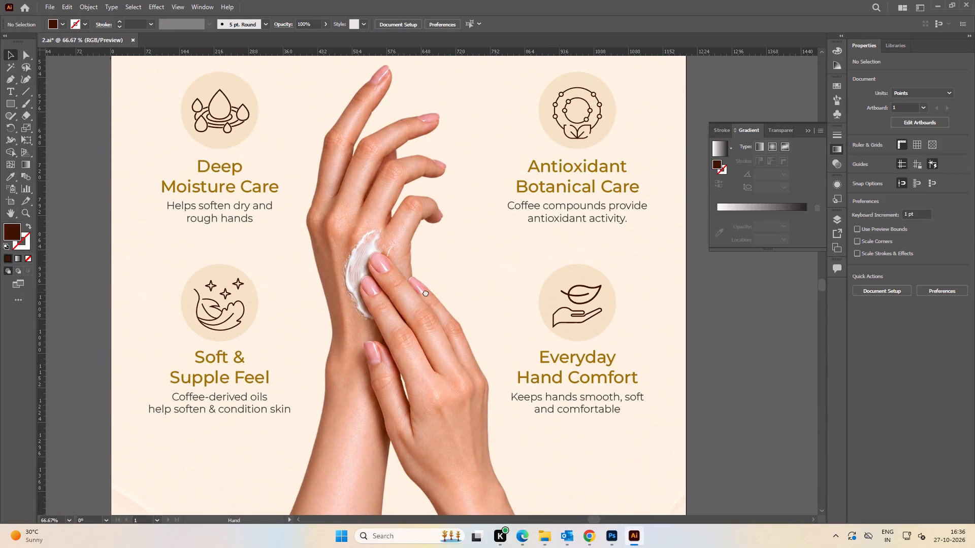
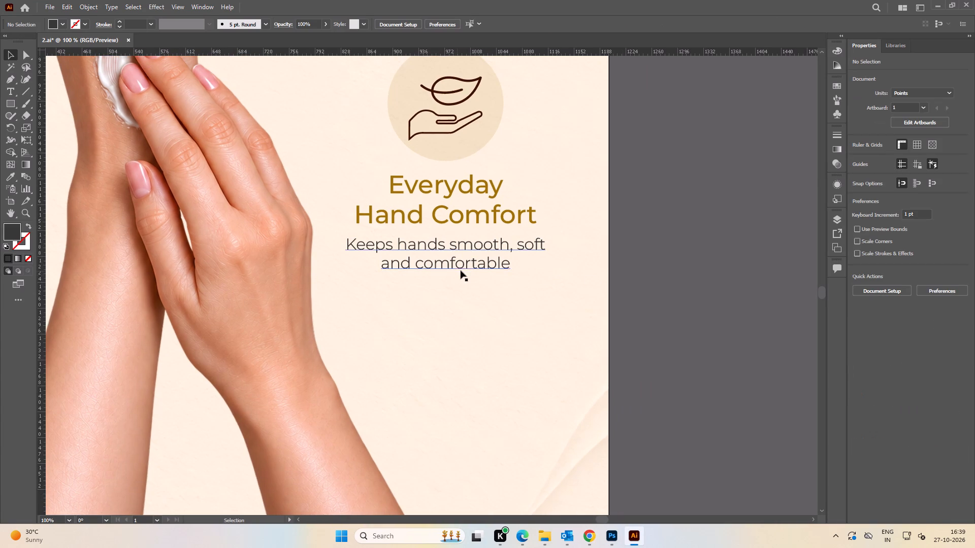
{"action": "scroll", "coordinate": [628, 269], "scroll_direction": "down", "scroll_amount": 4, "text": "alt"}
{"action": "key", "text": "space"}
{"action": "left_click_drag", "start_coordinate": [671, 250], "coordinate": [632, 324]}
{"action": "key", "text": "ctrl+0"}
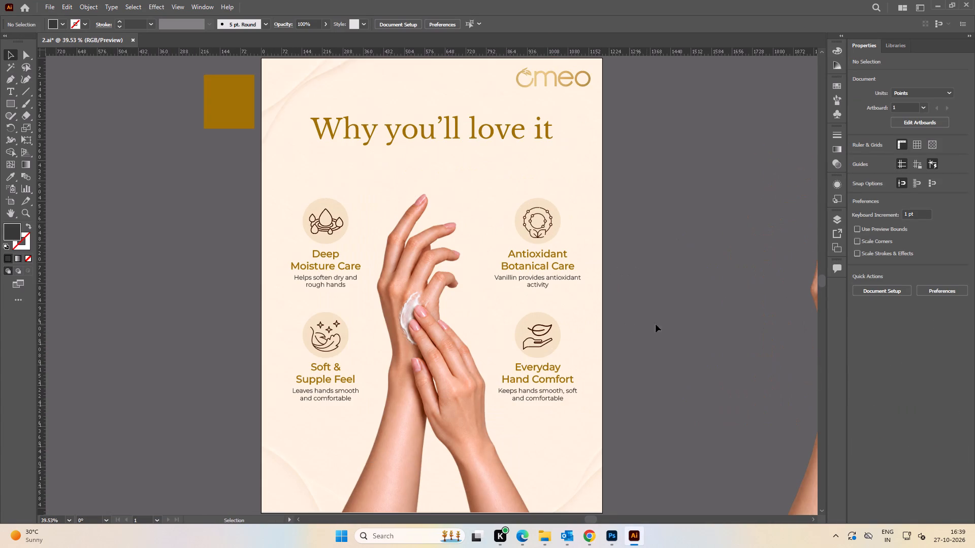
{"action": "left_click", "coordinate": [656, 324]}
{"action": "left_click", "coordinate": [321, 342]}
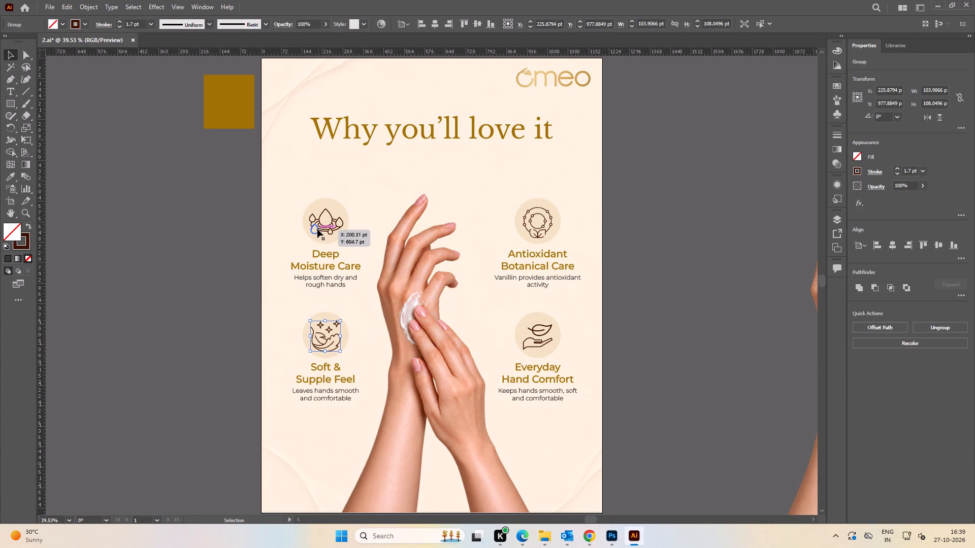
{"action": "left_click", "coordinate": [322, 229], "text": "shift"}
{"action": "left_click", "coordinate": [233, 251]}
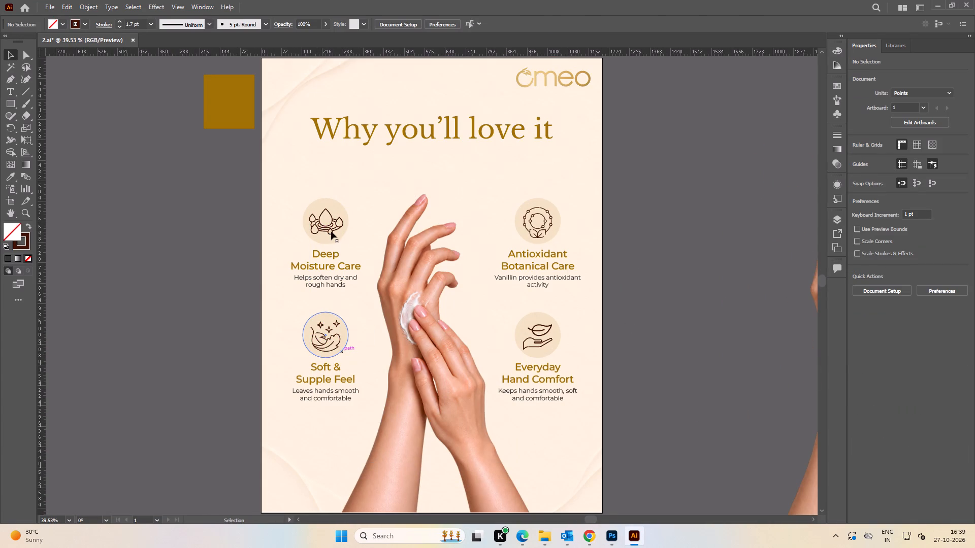
{"action": "left_click", "coordinate": [331, 230]}
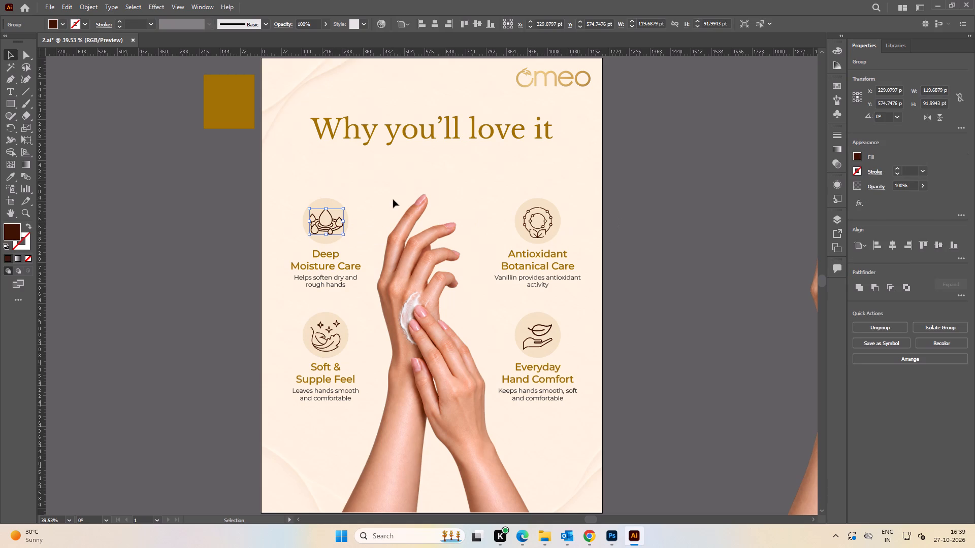
{"action": "key", "text": "i"}
{"action": "left_click", "coordinate": [238, 98]}
{"action": "key", "text": "v"}
{"action": "left_click", "coordinate": [126, 294]}
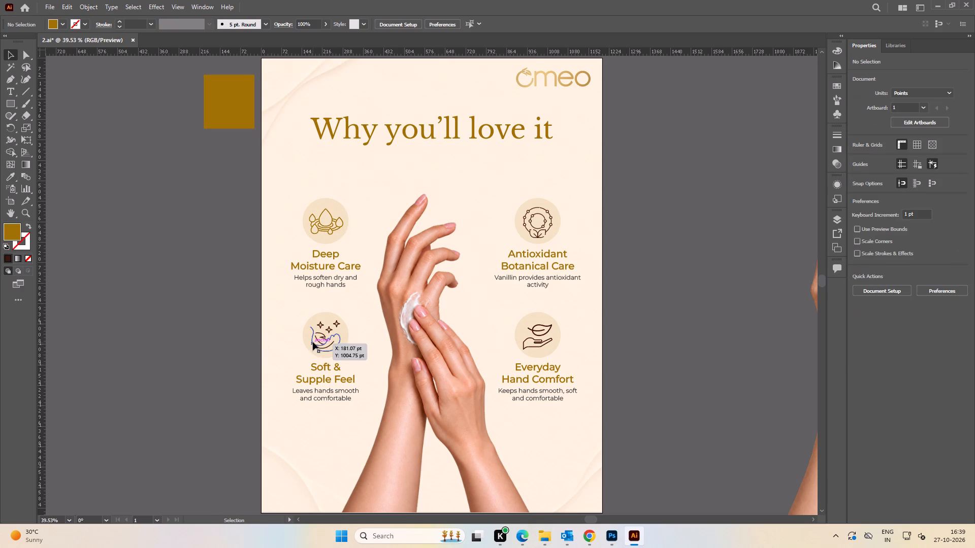
Recolour the outlines of the Soft & Supple Feel and Antioxidant Botanical Care icons with the gold of the colour square.
{"action": "left_click", "coordinate": [313, 341]}
{"action": "left_click", "coordinate": [534, 235], "text": "shift"}
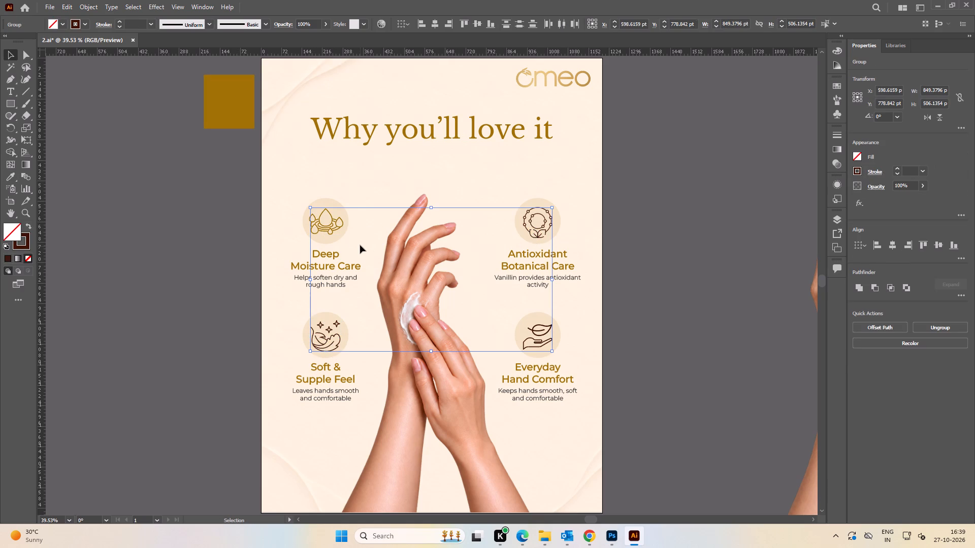
{"action": "type", "text": "ix"}
{"action": "left_click", "coordinate": [233, 101], "text": "shift"}
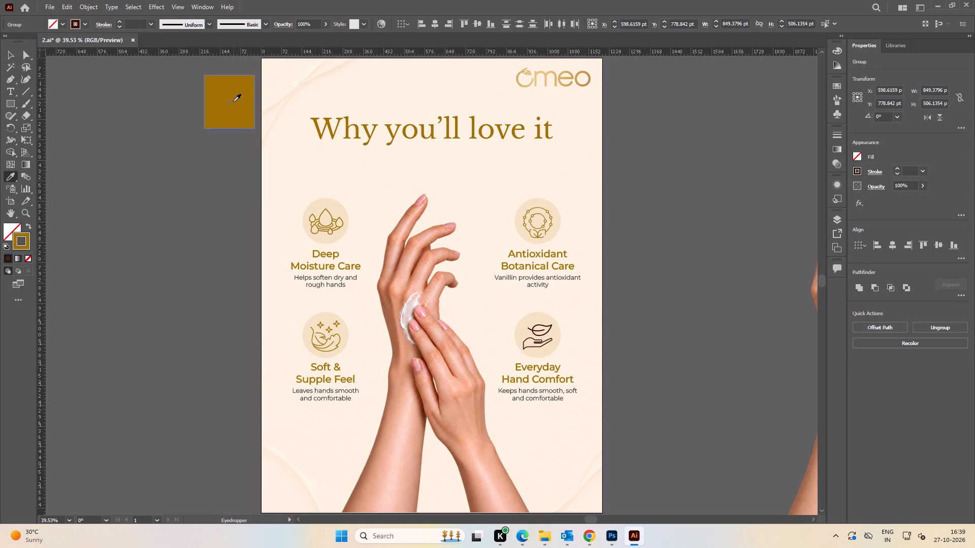
{"action": "key", "text": "v"}
{"action": "left_click", "coordinate": [152, 281]}
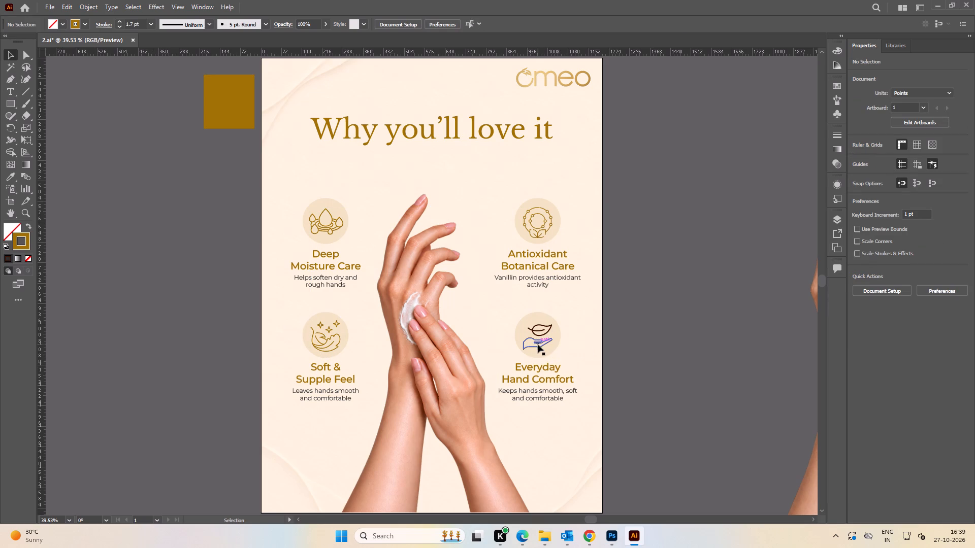
Recolour both the hand outline and the leaf of the Everyday Hand Comfort icon with the gold of its heading.
{"action": "scroll", "coordinate": [557, 374], "scroll_direction": "up", "scroll_amount": 4, "text": "alt"}
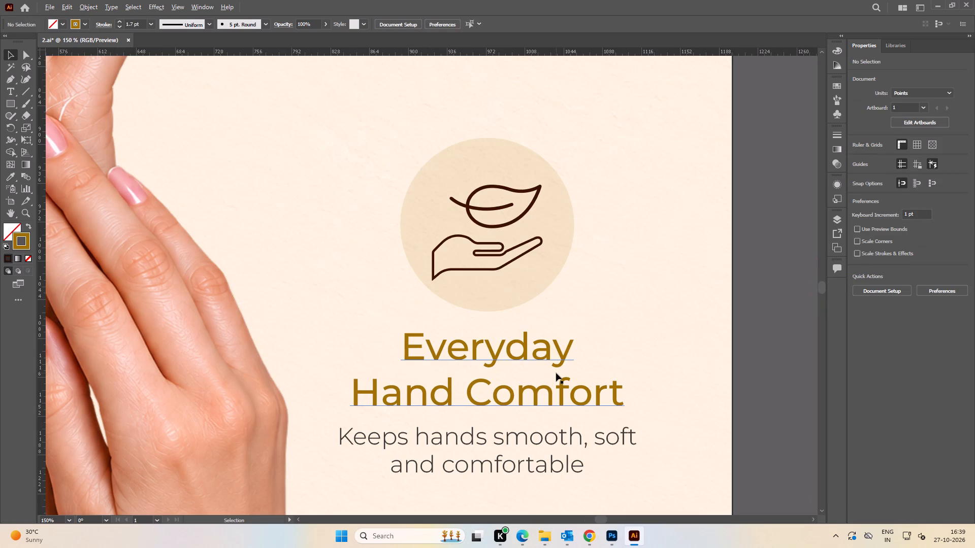
{"action": "left_click", "coordinate": [513, 262]}
{"action": "double_click", "coordinate": [511, 261]}
{"action": "left_click_drag", "start_coordinate": [511, 261], "coordinate": [516, 260]}
{"action": "key", "text": "ctrl+z"}
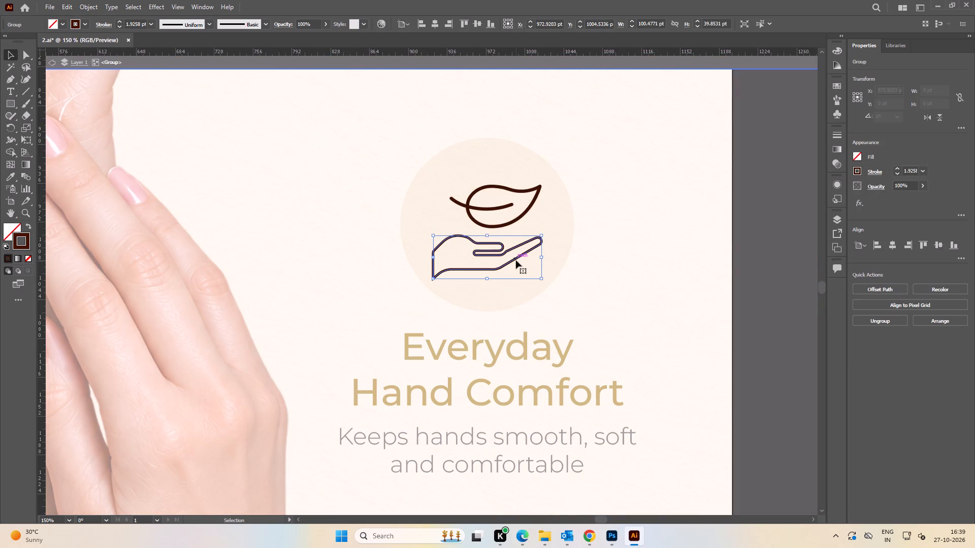
{"action": "key", "text": "i"}
{"action": "left_click", "coordinate": [526, 344], "text": "shift"}
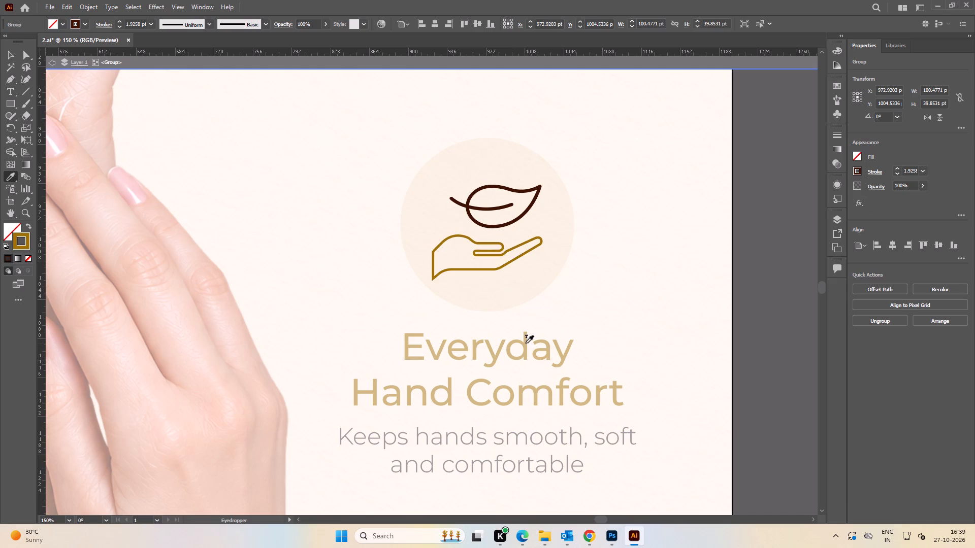
{"action": "key", "text": "v"}
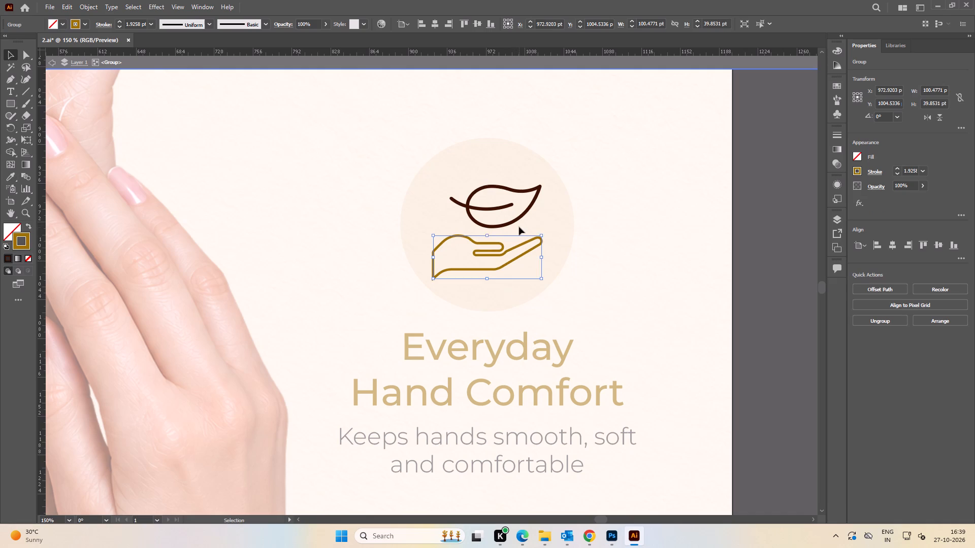
{"action": "left_click", "coordinate": [518, 220]}
{"action": "key", "text": "i"}
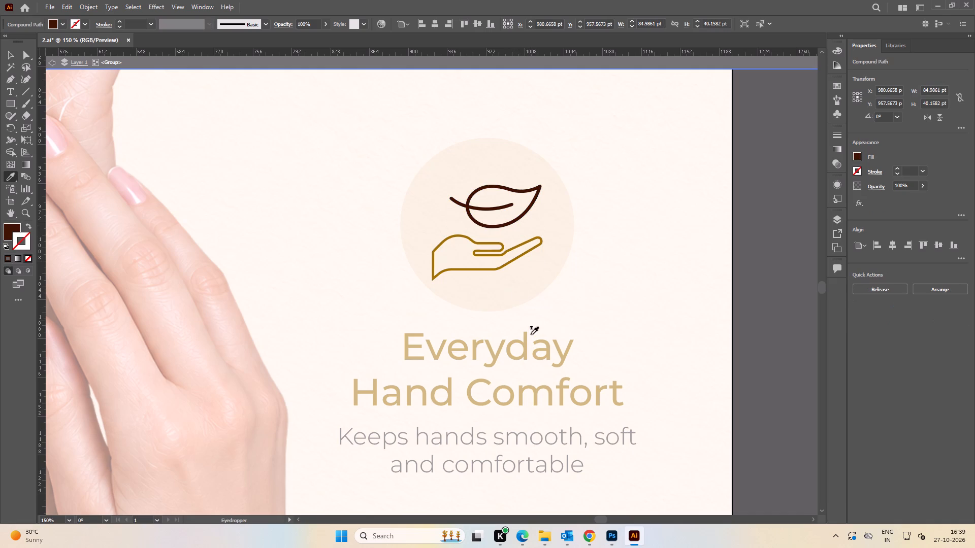
{"action": "left_click", "coordinate": [526, 342]}
{"action": "key", "text": "v"}
{"action": "scroll", "coordinate": [548, 327], "scroll_direction": "down", "scroll_amount": 4, "text": "alt"}
{"action": "double_click", "coordinate": [649, 322]}
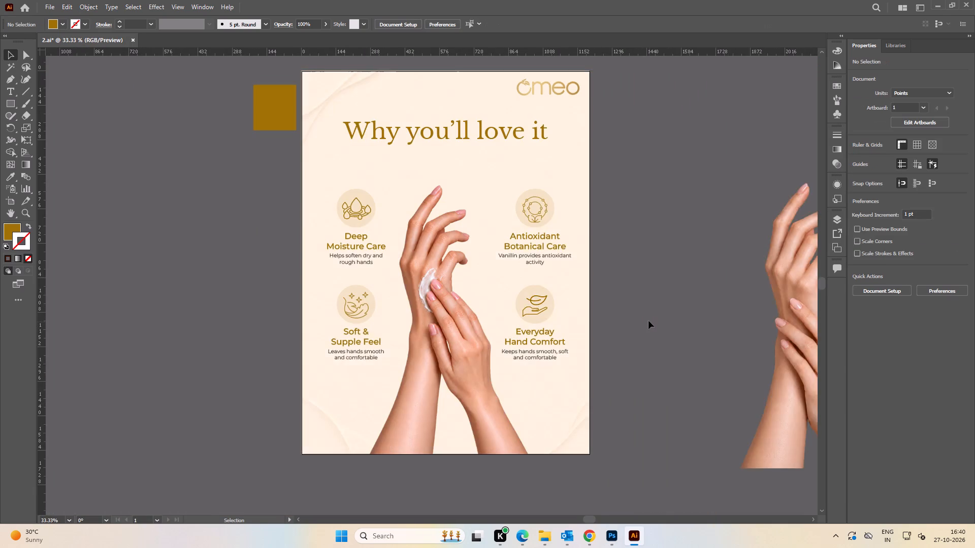
Fit the artboard in view and save the 2.ai design.
{"action": "key", "text": "ctrl+0"}
{"action": "key", "text": "ctrl+s"}
{"action": "key", "text": "ctrl+s"}
{"action": "key", "text": "ctrl+s"}
{"action": "key", "text": "ctrl+s"}
{"action": "key", "text": "ctrl+s"}
{"action": "key", "text": "ctrl+s"}
Export the design for web as a maximum-quality 1200 x 1600 px JPEG named 2 in the Vanilla-Hand-Cream 1200x1600 folder.
{"action": "key", "text": "ctrl+alt+shift+s"}
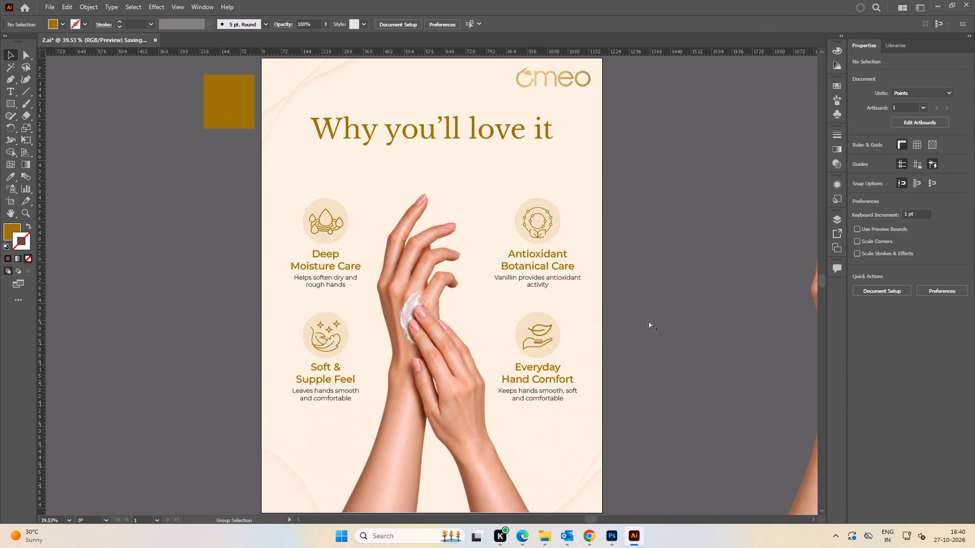
{"action": "left_click", "coordinate": [830, 493]}
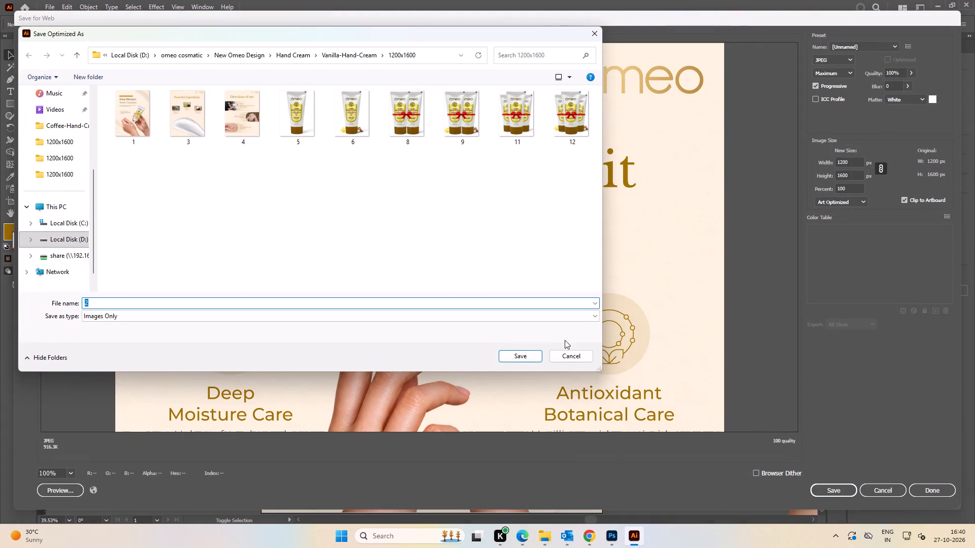
{"action": "left_click", "coordinate": [533, 358]}
Save 2.ai again and close the document.
{"action": "key", "text": "ctrl+s"}
{"action": "key", "text": "ctrl+s"}
{"action": "key", "text": "ctrl+s"}
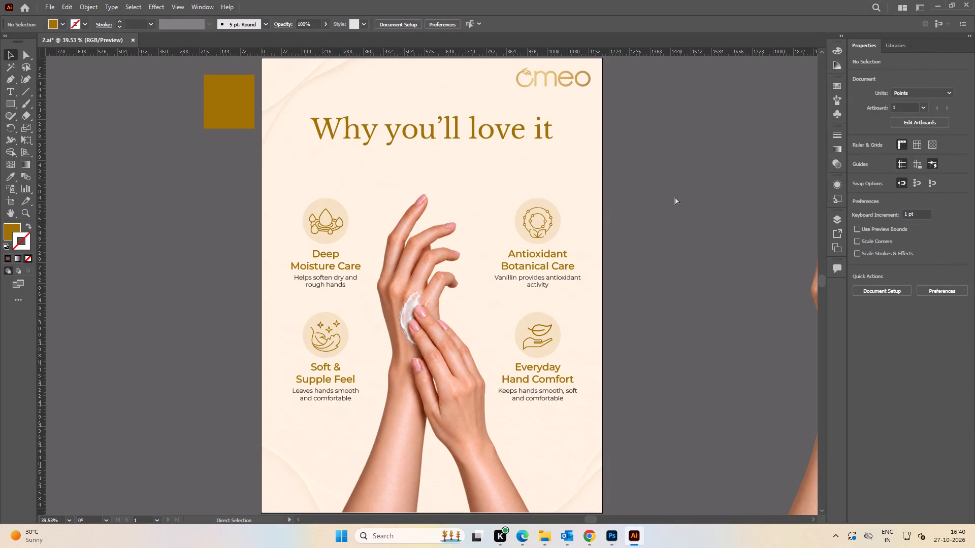
{"action": "key", "text": "ctrl+s"}
{"action": "key", "text": "ctrl+s"}
{"action": "key", "text": "ctrl+s"}
{"action": "key", "text": "ctrl+s"}
{"action": "key", "text": "ctrl+s"}
{"action": "key", "text": "ctrl+s"}
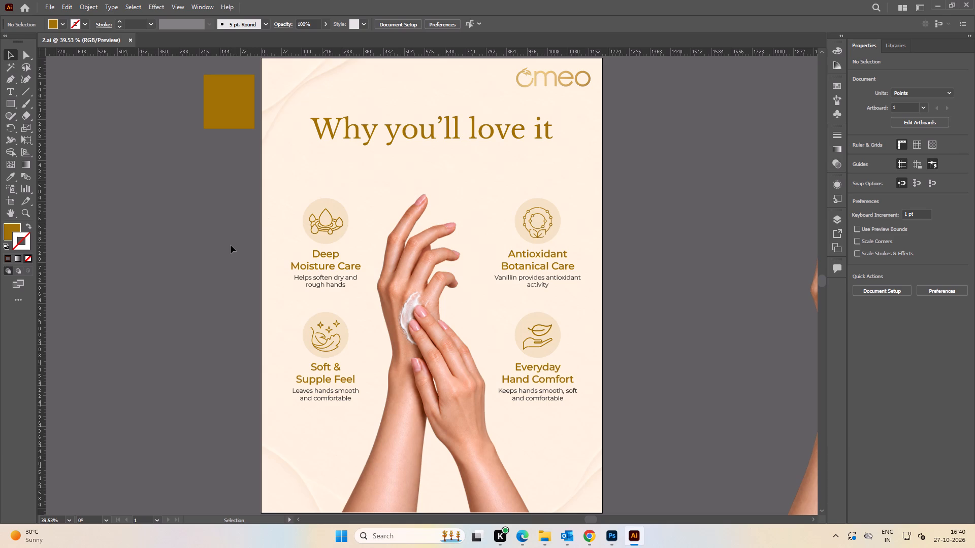
{"action": "key", "text": "ctrl+s"}
{"action": "left_click", "coordinate": [131, 41]}
Switch to File Explorer and check the files in the Vanilla-Hand-Cream 1200x1600 folder.
{"action": "key", "text": "alt+Tab"}
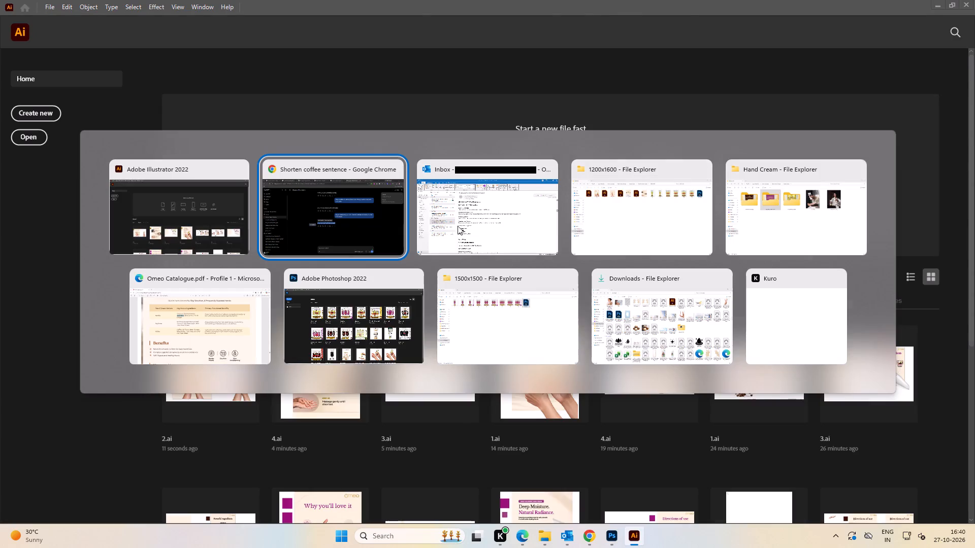
{"action": "left_click", "coordinate": [347, 223], "text": "alt"}
{"action": "key", "text": "alt+Tab"}
{"action": "left_click", "coordinate": [621, 233], "text": "alt"}
{"action": "left_click", "coordinate": [599, 225]}
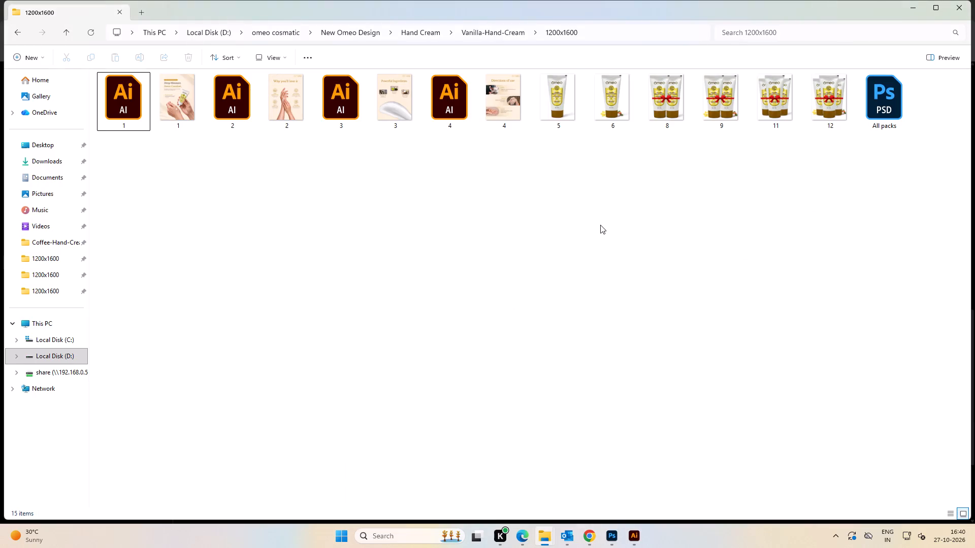
{"action": "left_click", "coordinate": [600, 225]}
Look through the Coffee-Hand-Cream, Mulberry-Hand-Cream and Vanilla-Hand-Cream folders inside the Hand Cream folder.
{"action": "key", "text": "BackSpace"}
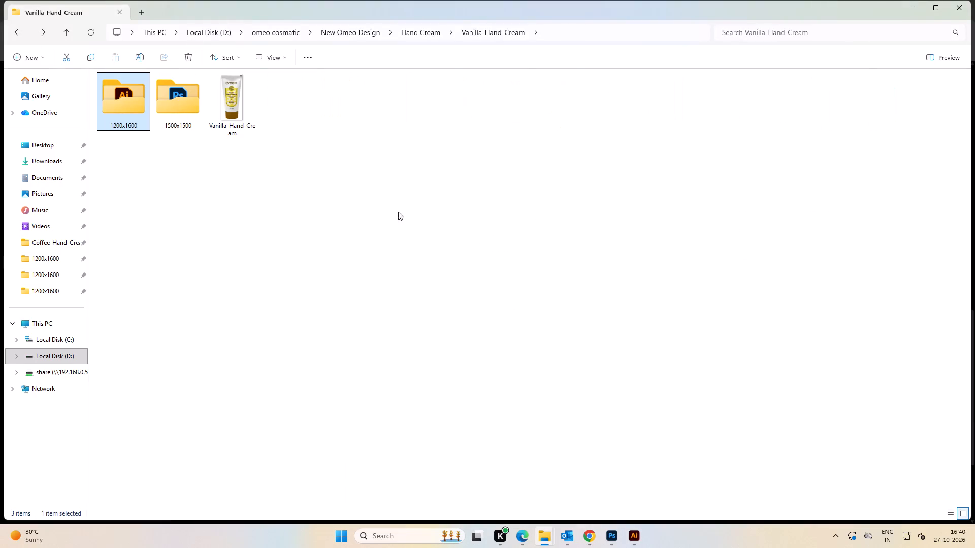
{"action": "key", "text": "BackSpace"}
{"action": "double_click", "coordinate": [196, 133]}
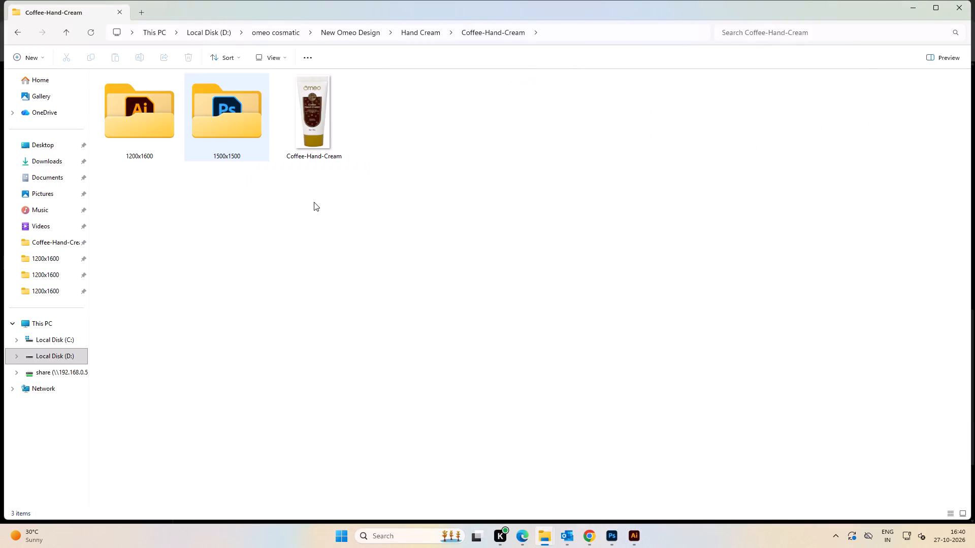
{"action": "key", "text": "BackSpace"}
{"action": "double_click", "coordinate": [244, 122]}
{"action": "key", "text": "BackSpace"}
{"action": "left_click", "coordinate": [358, 123]}
{"action": "double_click", "coordinate": [456, 132]}
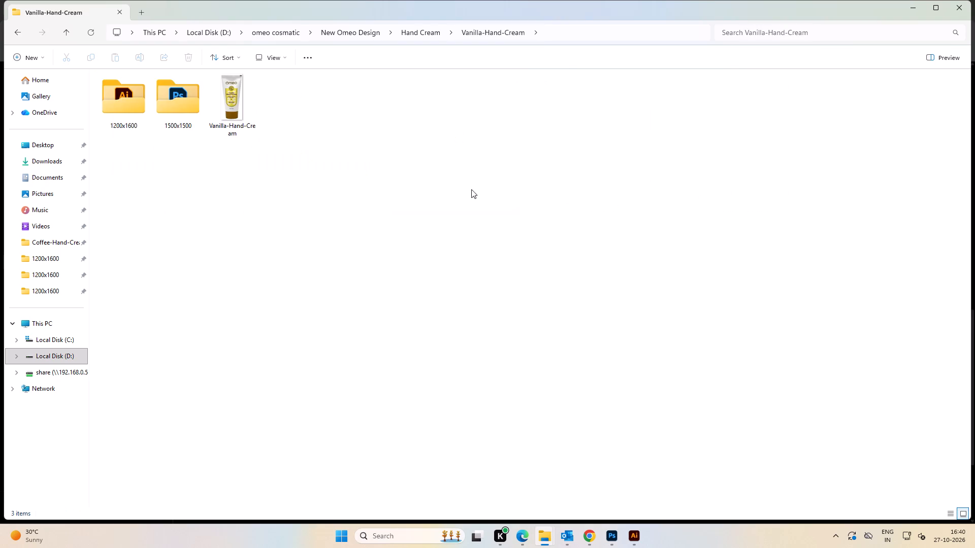
{"action": "key", "text": "BackSpace"}
{"action": "key", "text": "BackSpace"}
{"action": "left_click", "coordinate": [478, 253]}
{"action": "double_click", "coordinate": [345, 296]}
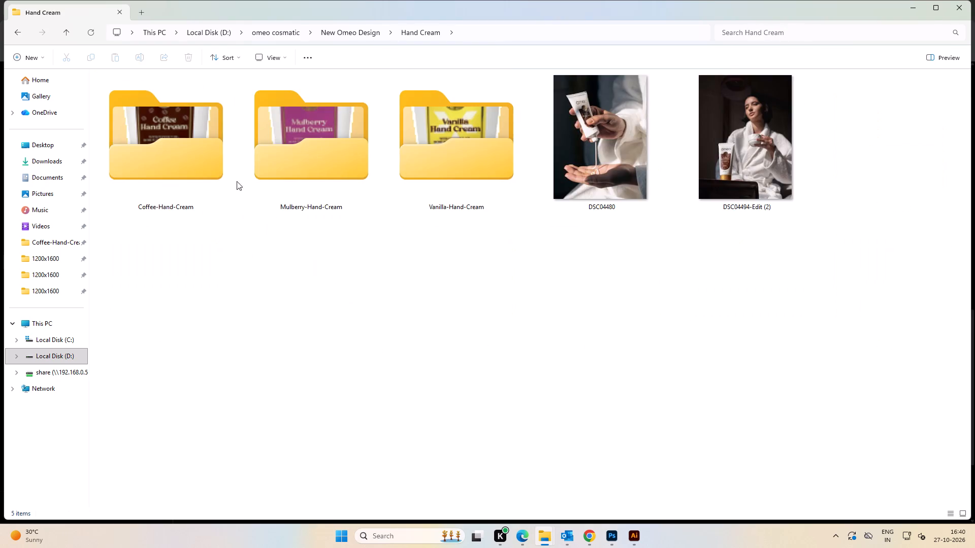
{"action": "double_click", "coordinate": [202, 155]}
{"action": "left_click", "coordinate": [469, 362]}
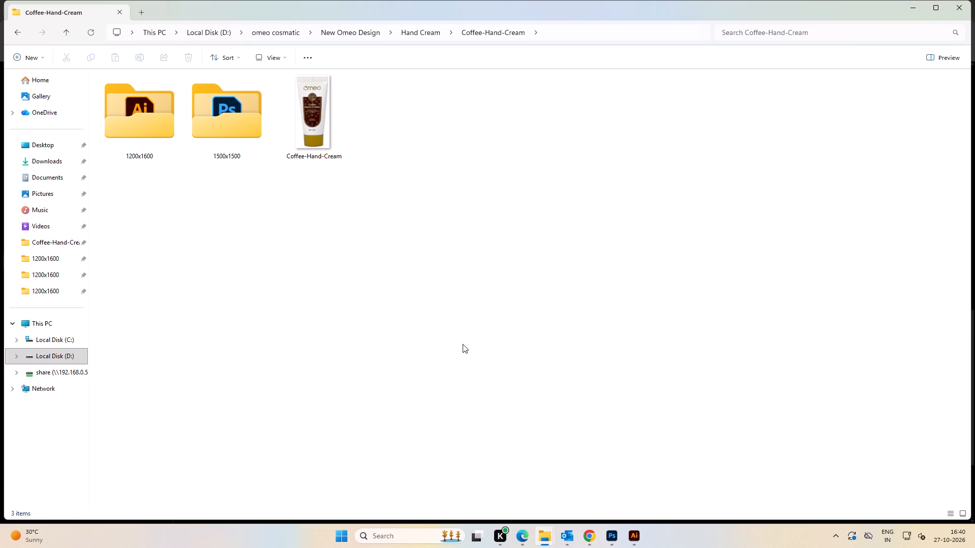
Look into the 1500x1500 folder inside Coffee-Hand-Cream, then return and select the 1200x1600 folder.
{"action": "left_click", "coordinate": [488, 235]}
{"action": "left_click", "coordinate": [411, 172]}
{"action": "left_click", "coordinate": [240, 150]}
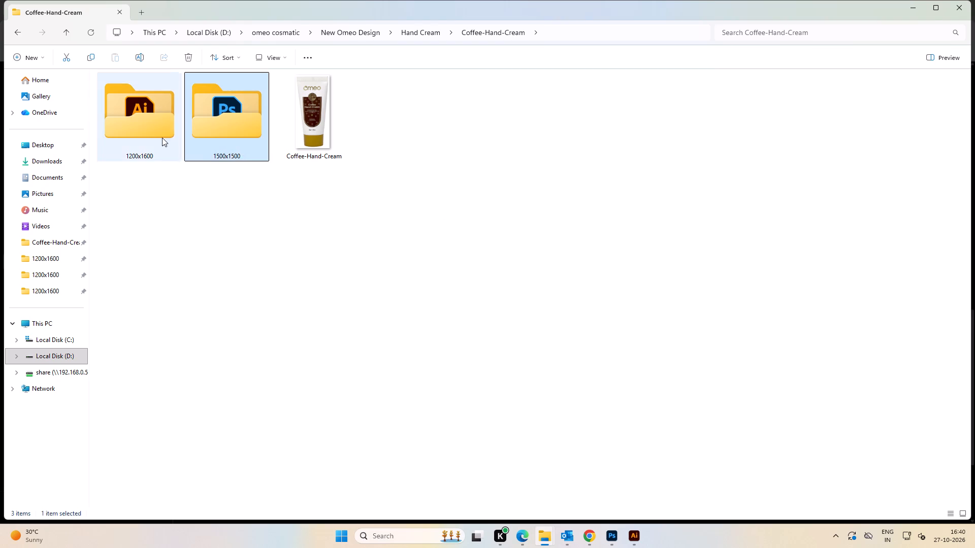
{"action": "left_click", "coordinate": [162, 138]}
{"action": "left_click", "coordinate": [575, 229]}
{"action": "left_click", "coordinate": [164, 123]}
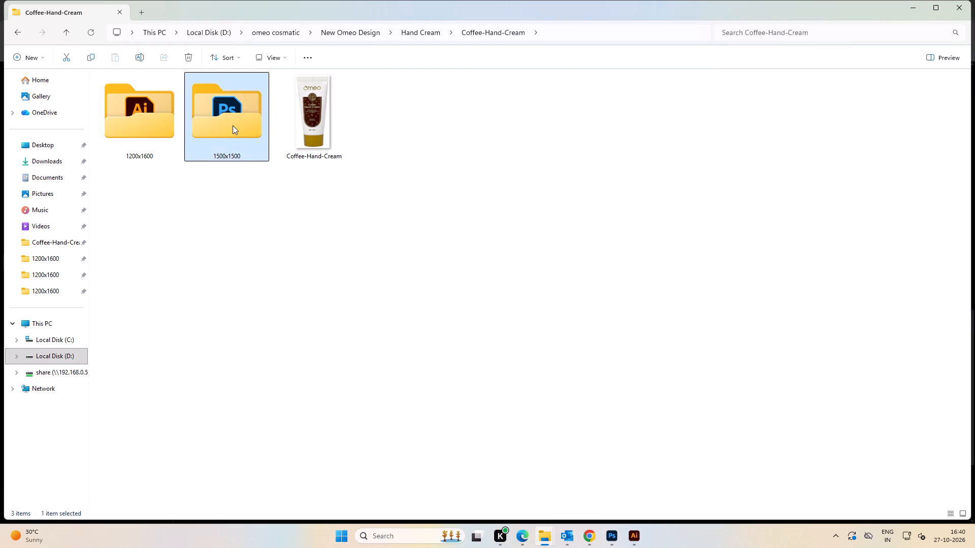
{"action": "double_click", "coordinate": [233, 125]}
{"action": "key", "text": "BackSpace"}
{"action": "left_click", "coordinate": [176, 133]}
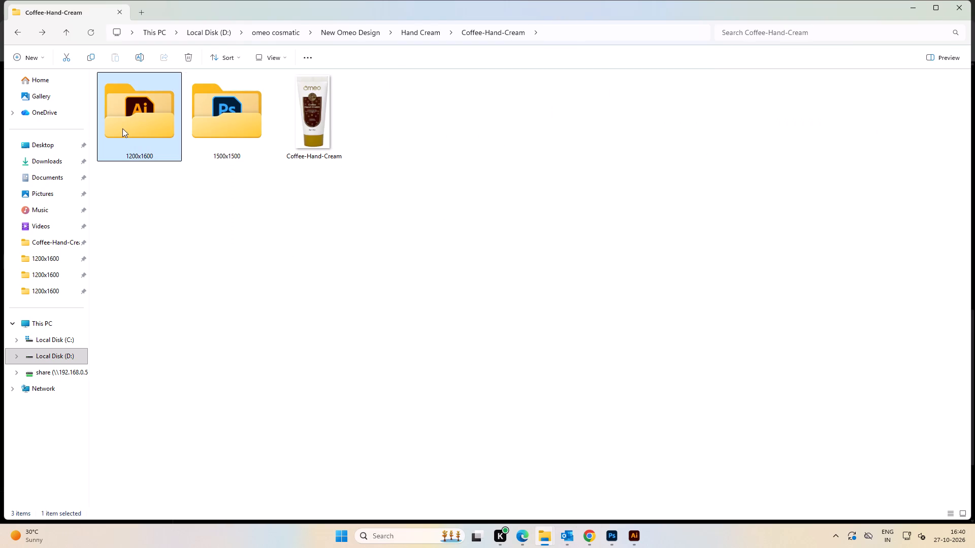
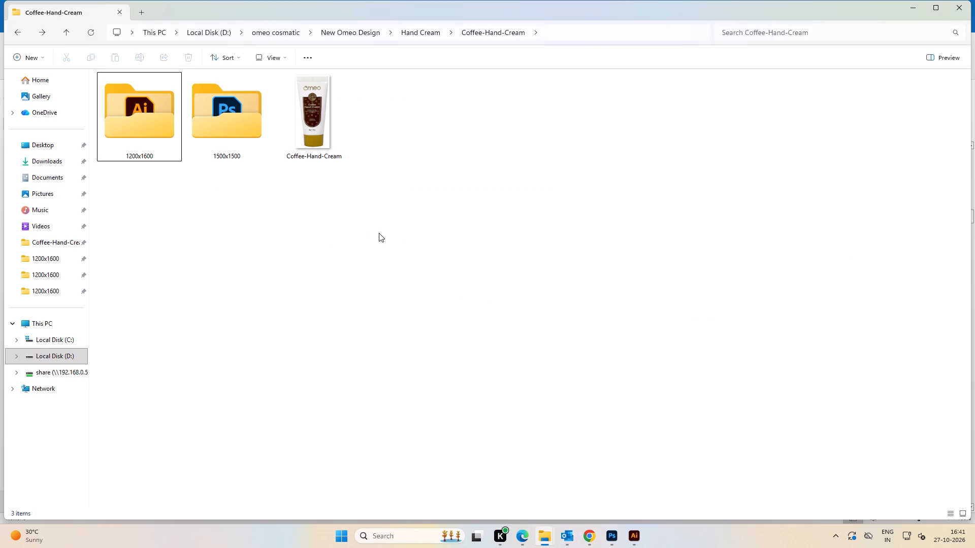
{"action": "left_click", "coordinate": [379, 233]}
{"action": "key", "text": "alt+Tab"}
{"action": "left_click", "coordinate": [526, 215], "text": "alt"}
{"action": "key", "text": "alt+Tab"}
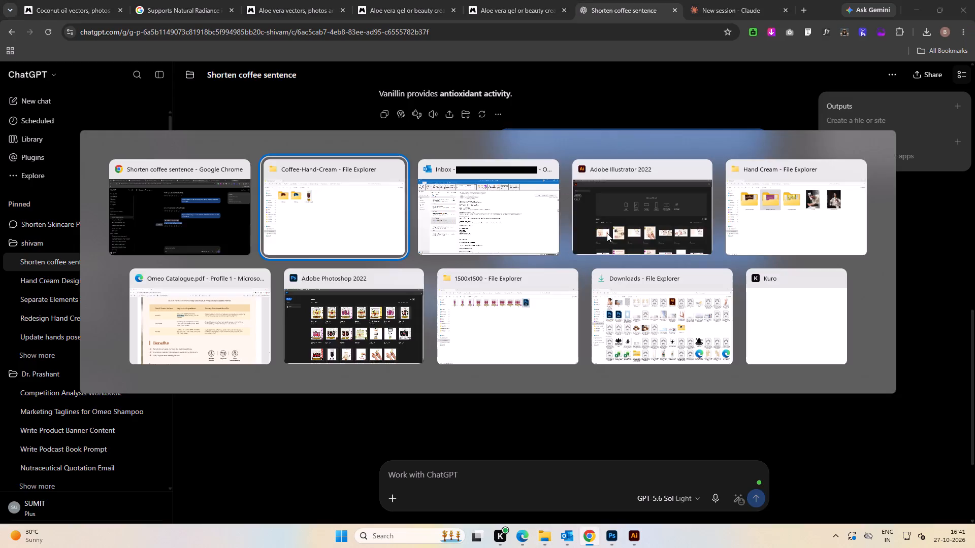
Open the 1500x1500 folder inside Coffee-Hand-Cream in File Explorer to check which files it holds.
{"action": "left_click", "coordinate": [668, 215], "text": "alt"}
{"action": "key", "text": "alt+Tab"}
{"action": "left_click", "coordinate": [781, 232], "text": "alt"}
{"action": "left_click", "coordinate": [507, 302]}
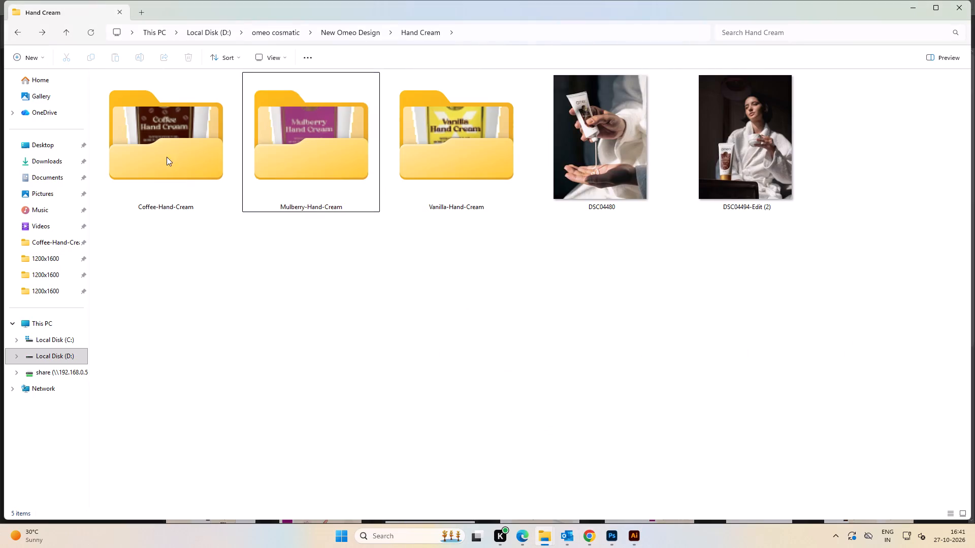
{"action": "double_click", "coordinate": [167, 157]}
{"action": "double_click", "coordinate": [207, 134]}
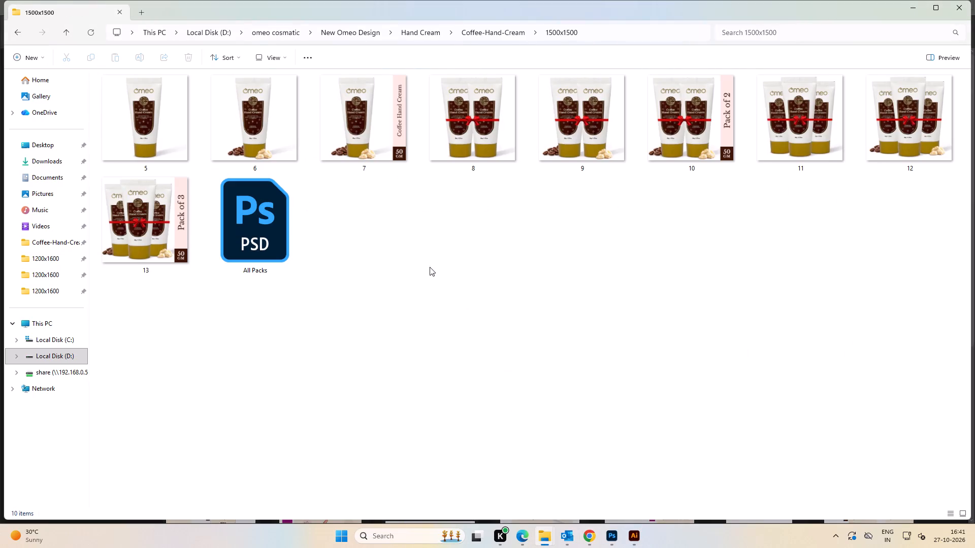
Close both open File Explorer windows showing 1500x1500 folders.
{"action": "key", "text": "alt+Tab"}
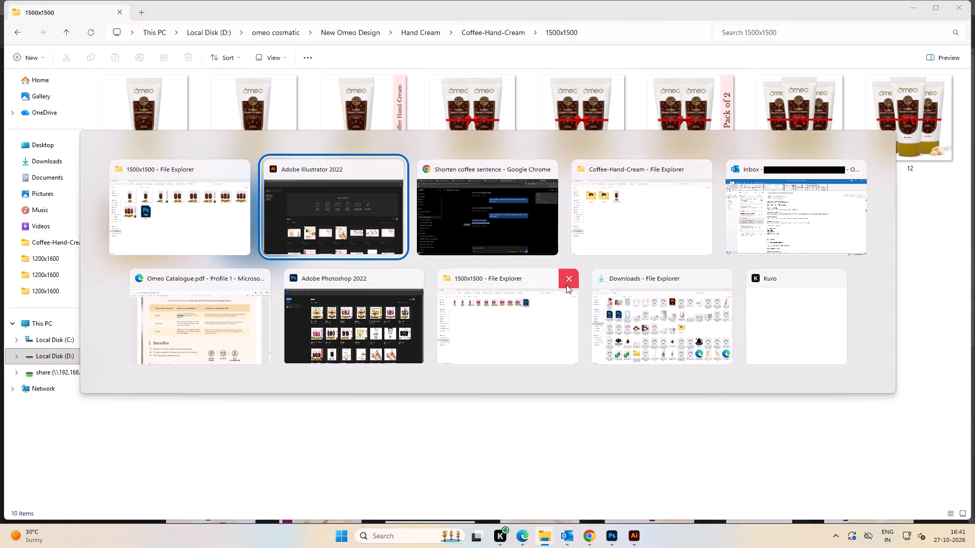
{"action": "left_click", "coordinate": [579, 277], "text": "alt"}
{"action": "key", "text": "alt+Tab"}
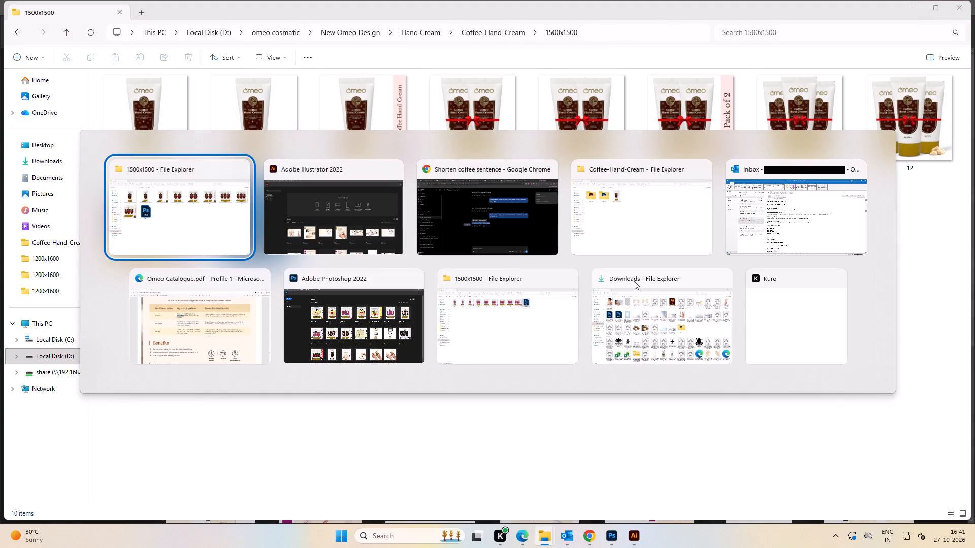
{"action": "key", "text": "alt+Tab"}
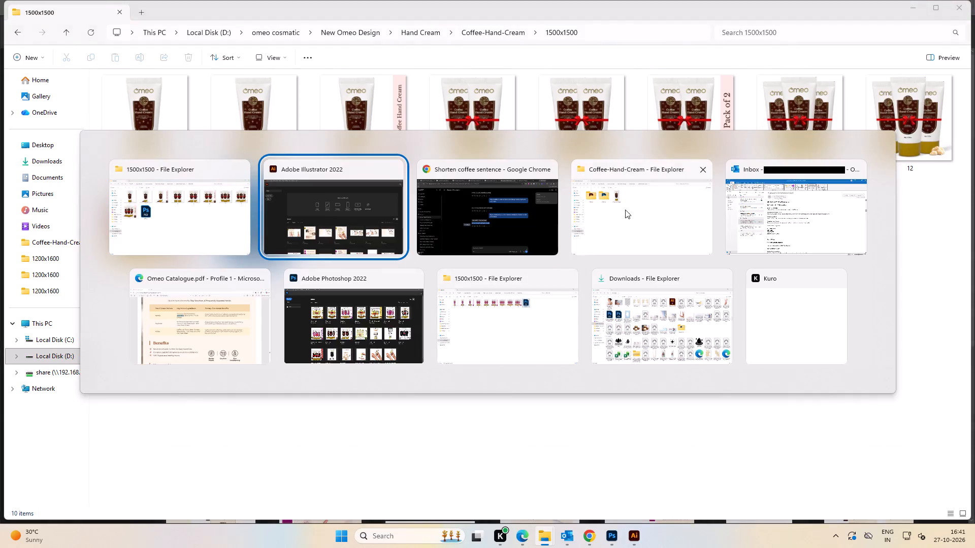
{"action": "left_click", "coordinate": [642, 211], "text": "alt"}
{"action": "key", "text": "alt+Tab"}
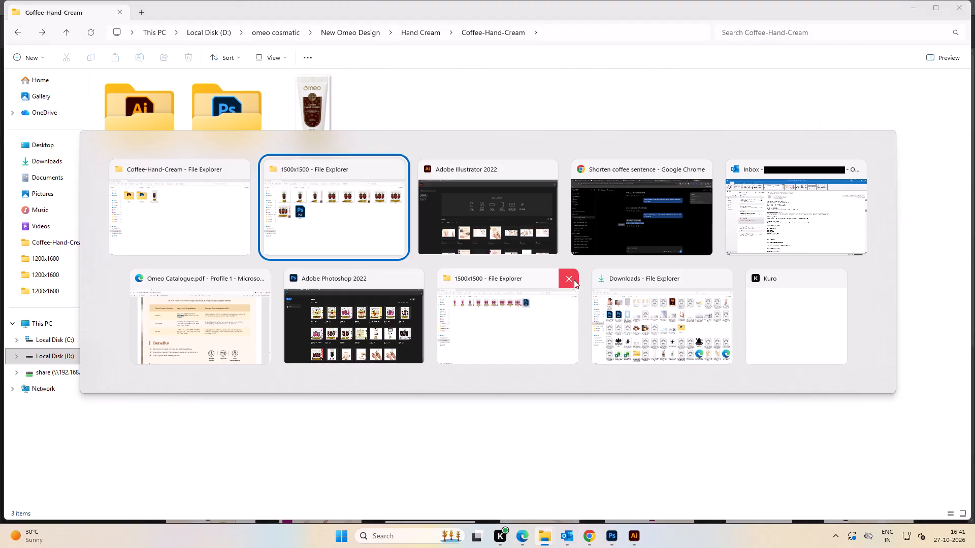
{"action": "left_click", "coordinate": [573, 279], "text": "alt"}
{"action": "left_click", "coordinate": [391, 168], "text": "alt"}
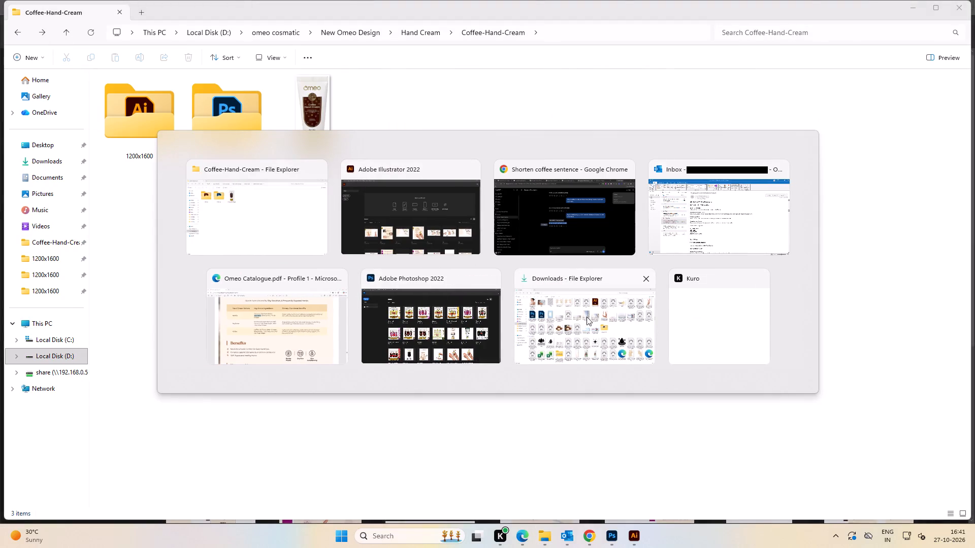
In the Downloads window, browse to omeo cosmatic > New Omeo Design and look through Face Pack > Charcoal > 1200x1600.
{"action": "left_click", "coordinate": [584, 307], "text": "alt"}
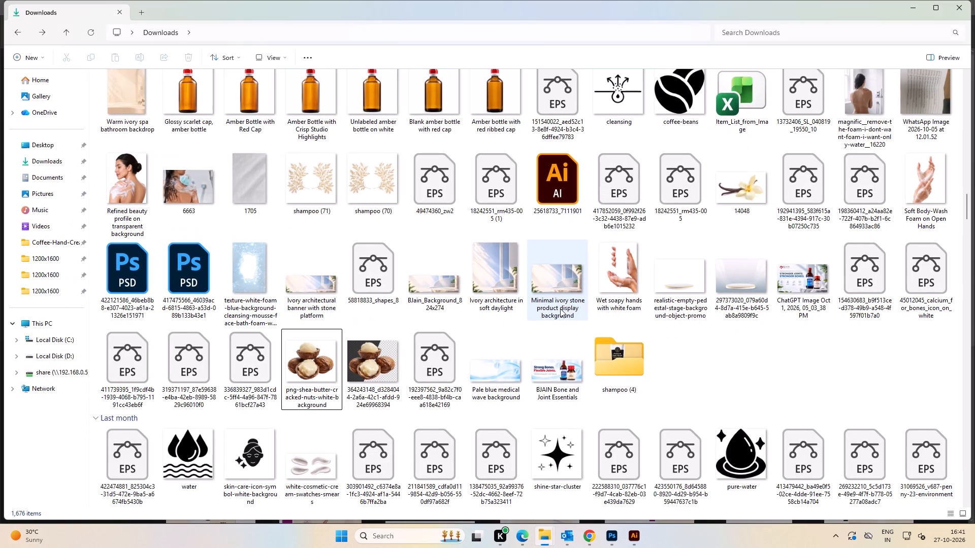
{"action": "left_click", "coordinate": [60, 352]}
{"action": "double_click", "coordinate": [739, 136]}
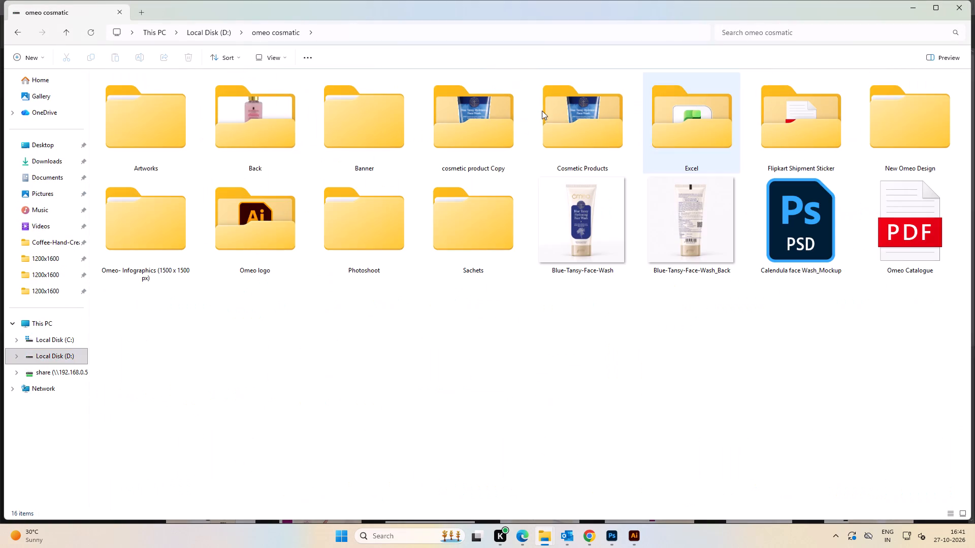
{"action": "left_click", "coordinate": [910, 128]}
{"action": "double_click", "coordinate": [879, 142]}
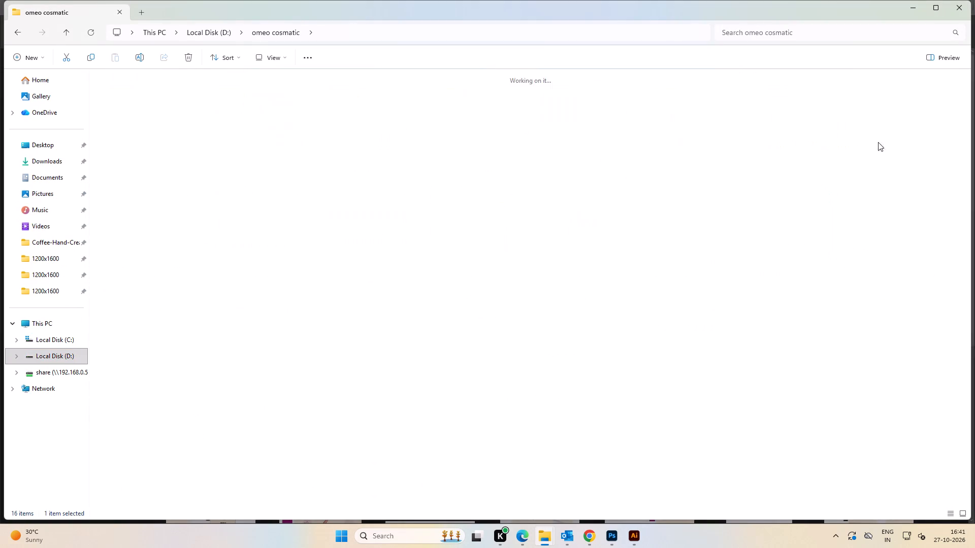
{"action": "left_click", "coordinate": [321, 279]}
{"action": "left_click", "coordinate": [212, 283]}
{"action": "left_click", "coordinate": [319, 270]}
{"action": "left_click_drag", "start_coordinate": [189, 266], "coordinate": [199, 266]}
{"action": "left_click", "coordinate": [299, 262]}
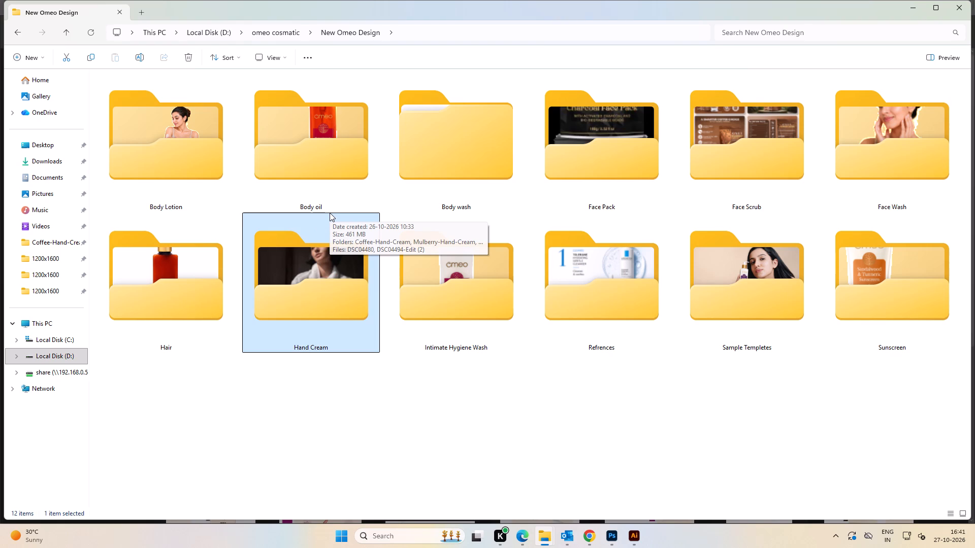
{"action": "double_click", "coordinate": [615, 163]}
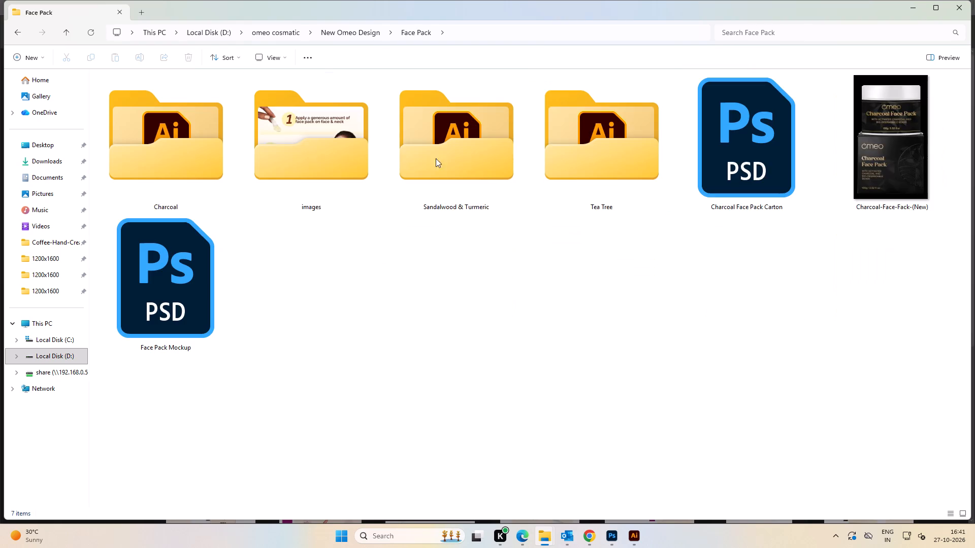
{"action": "double_click", "coordinate": [154, 131]}
{"action": "double_click", "coordinate": [145, 111]}
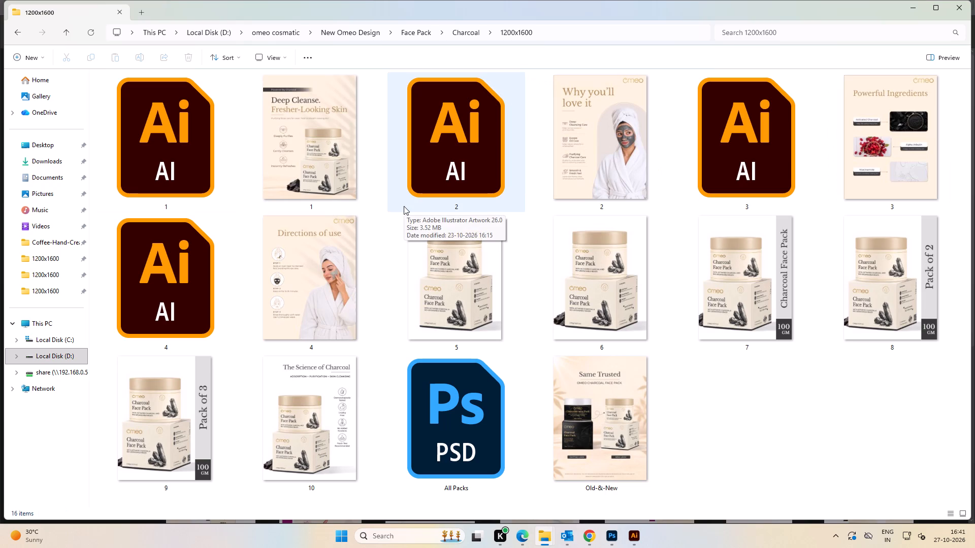
{"action": "key", "text": "BackSpace"}
{"action": "key", "text": "BackSpace"}
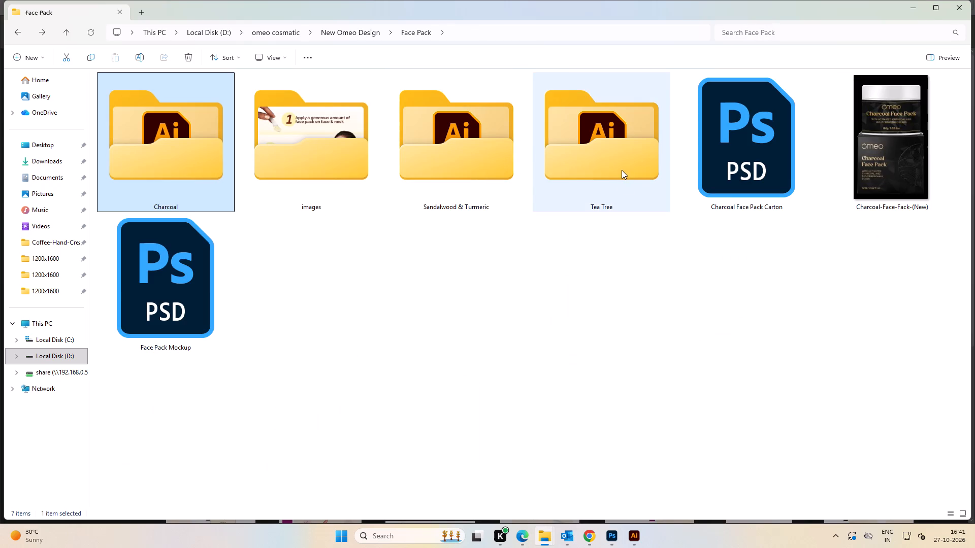
Copy the Illustrator files 2, 3 and 4 from the Face Scrub > Charcoal > 1500x1500 folder.
{"action": "key", "text": "BackSpace"}
{"action": "left_click", "coordinate": [742, 179]}
{"action": "double_click", "coordinate": [723, 179]}
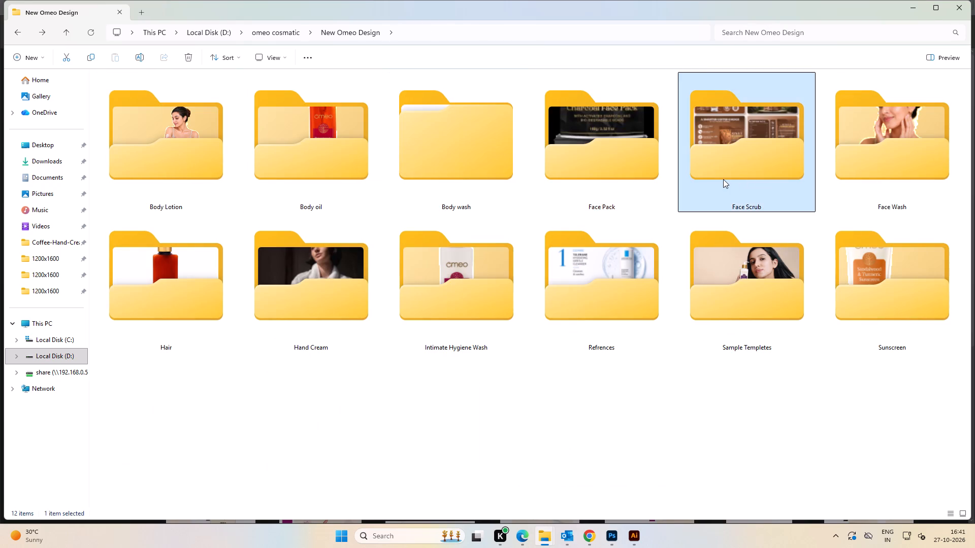
{"action": "double_click", "coordinate": [172, 120]}
{"action": "double_click", "coordinate": [178, 115]}
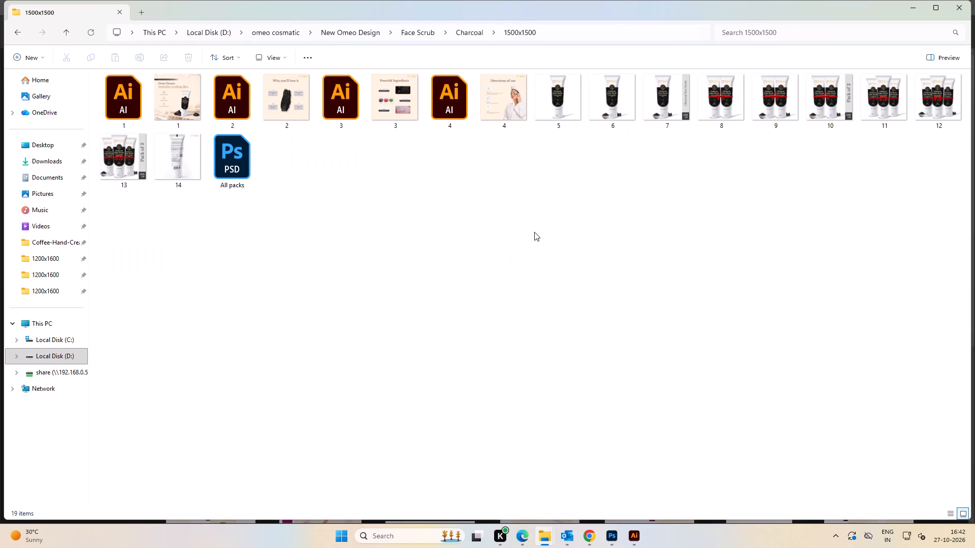
{"action": "left_click", "coordinate": [224, 99]}
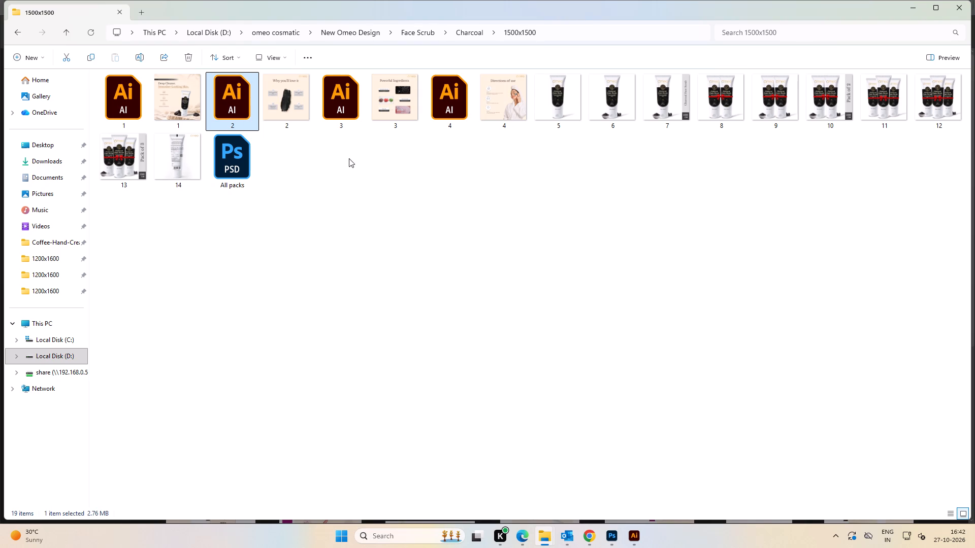
{"action": "left_click", "coordinate": [338, 115], "text": "ctrl"}
{"action": "left_click", "coordinate": [444, 116], "text": "ctrl"}
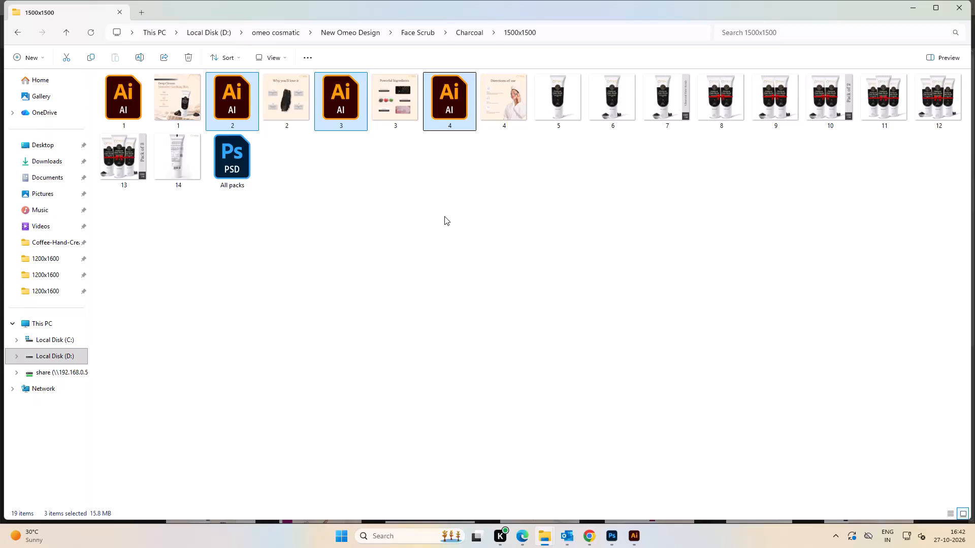
{"action": "key", "text": "ctrl+c"}
{"action": "key", "text": "ctrl+c"}
{"action": "key", "text": "ctrl+c"}
{"action": "key", "text": "ctrl+c"}
Paste the copied Illustrator files into the Hand Cream > Coffee-Hand-Cream > 1500x1500 folder.
{"action": "key", "text": "alt+Tab"}
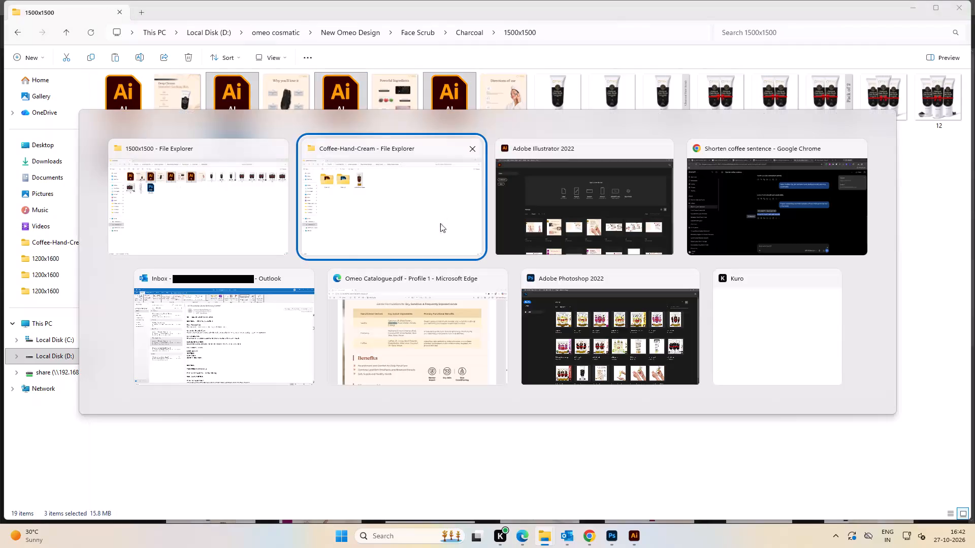
{"action": "left_click", "coordinate": [439, 266]}
{"action": "left_click", "coordinate": [408, 202]}
{"action": "double_click", "coordinate": [211, 102]}
{"action": "left_click", "coordinate": [466, 225]}
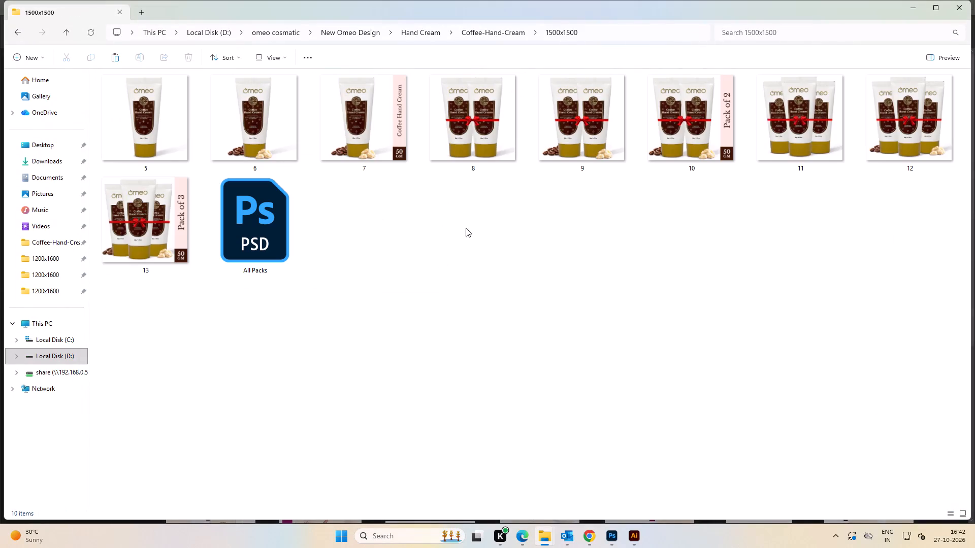
{"action": "left_click", "coordinate": [397, 284]}
{"action": "key", "text": "BackSpace"}
{"action": "key", "text": "BackSpace"}
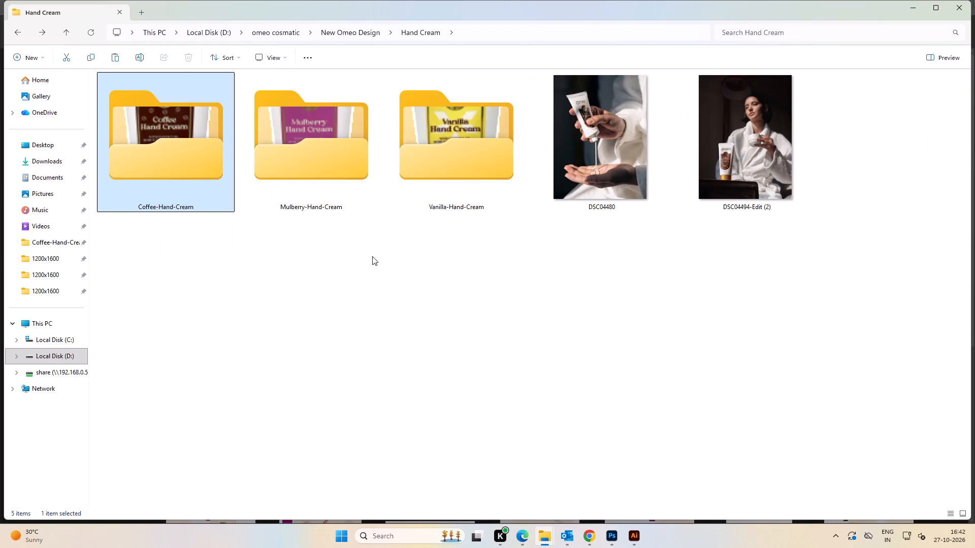
{"action": "double_click", "coordinate": [166, 141]}
{"action": "double_click", "coordinate": [223, 136]}
{"action": "key", "text": "ctrl+v"}
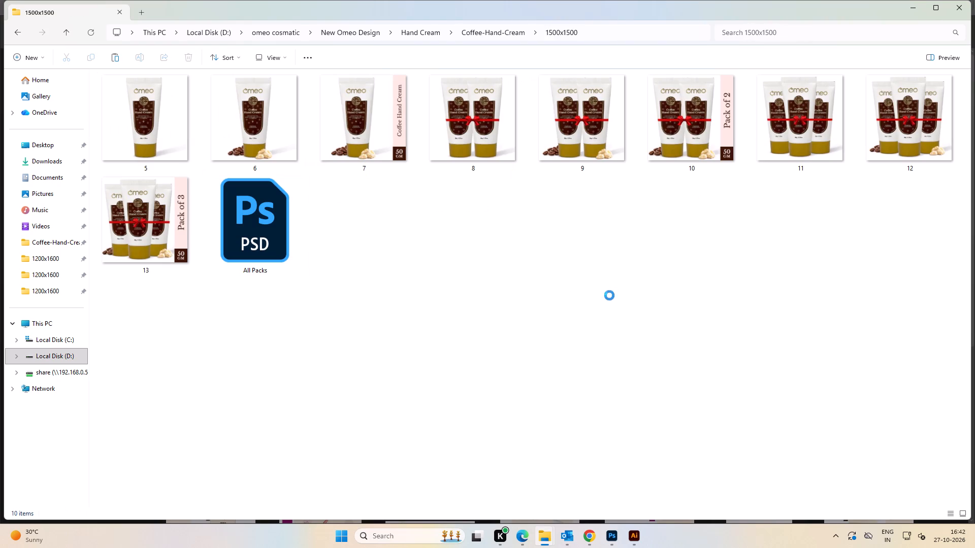
{"action": "left_click", "coordinate": [710, 284]}
{"action": "left_click", "coordinate": [703, 285]}
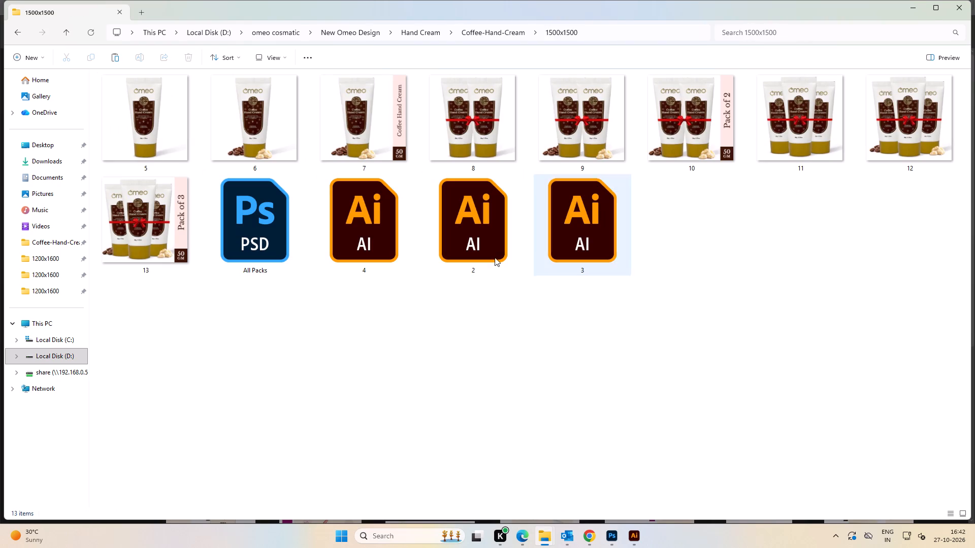
Open the pasted 2.ai from the Coffee-Hand-Cream 1500x1500 folder in Illustrator.
{"action": "double_click", "coordinate": [436, 234]}
{"action": "scroll", "coordinate": [617, 259], "scroll_direction": "down", "scroll_amount": 3, "text": "alt"}
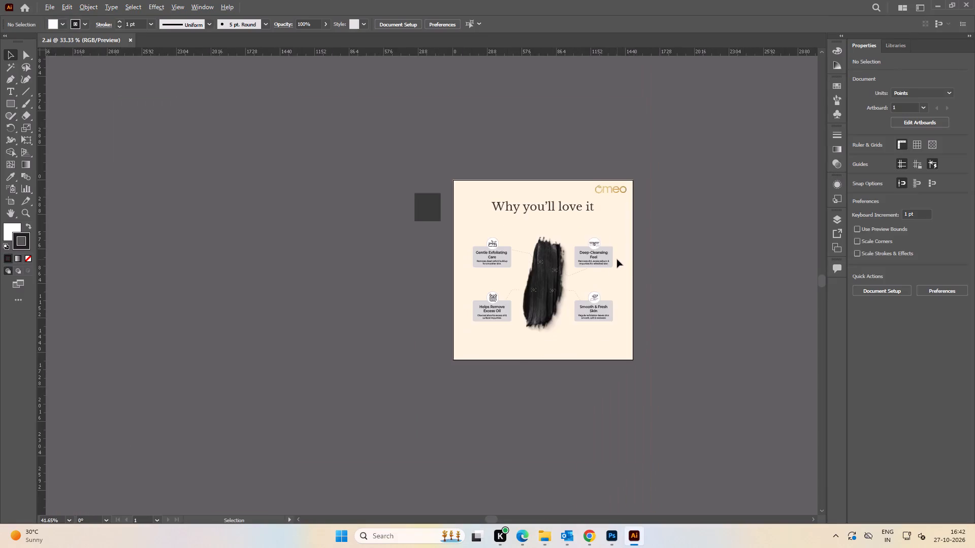
{"action": "key", "text": "space"}
{"action": "left_click_drag", "start_coordinate": [643, 272], "coordinate": [572, 272]}
Also open 2.ai from the Coffee-Hand-Cream 1200x1600 folder in Illustrator.
{"action": "key", "text": "alt+Tab"}
{"action": "key", "text": "BackSpace"}
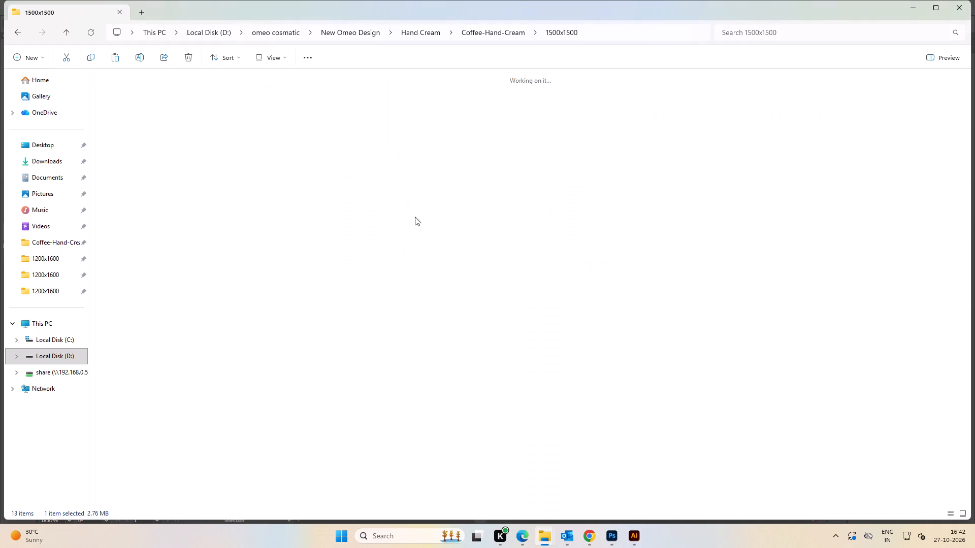
{"action": "double_click", "coordinate": [132, 136]}
{"action": "double_click", "coordinate": [392, 141]}
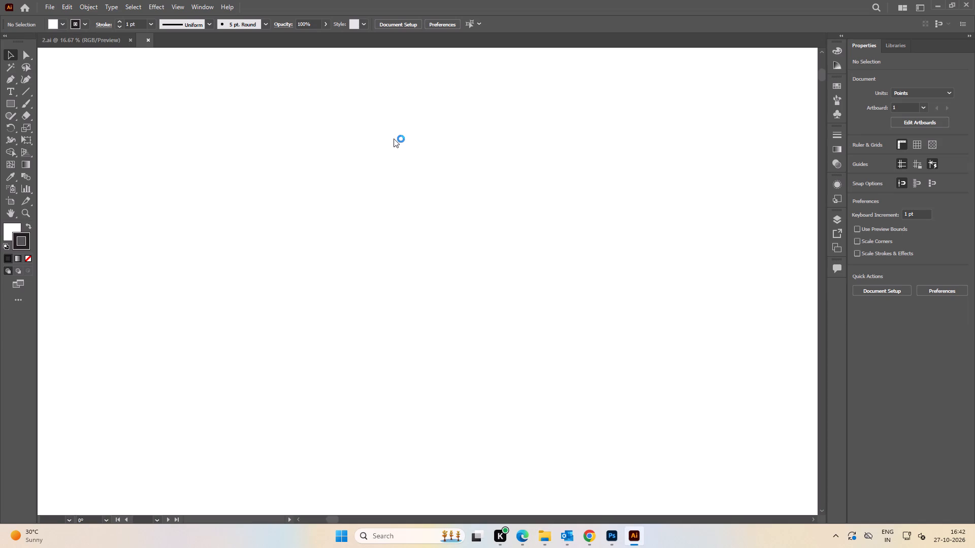
{"action": "scroll", "coordinate": [418, 265], "scroll_direction": "down", "scroll_amount": 3, "text": "alt"}
{"action": "key", "text": "space"}
{"action": "left_click_drag", "start_coordinate": [467, 272], "coordinate": [431, 272]}
Transfer the hands image and four benefit icons with text from the 1200x1600 artboard into the square 2.ai document, beside its artboard.
{"action": "left_click", "coordinate": [500, 252]}
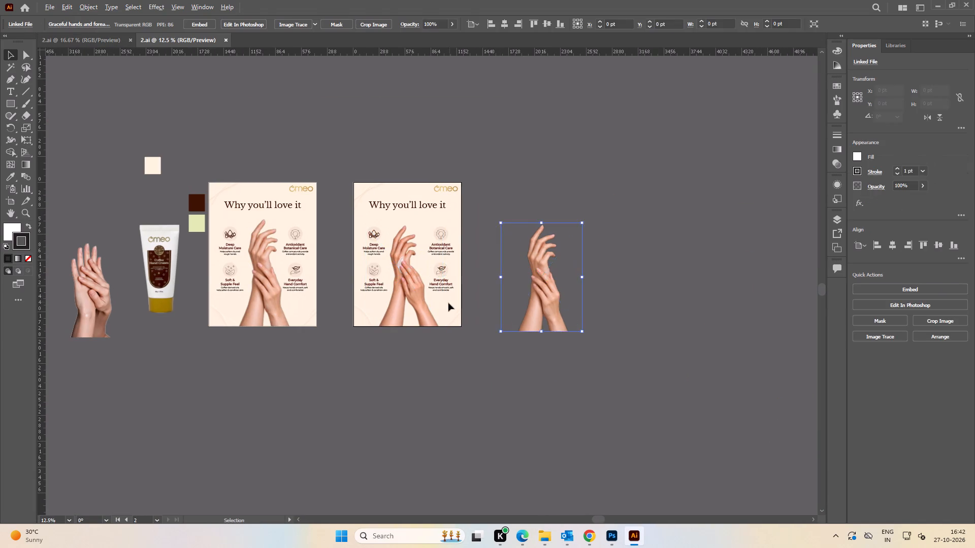
{"action": "scroll", "coordinate": [448, 303], "scroll_direction": "up", "scroll_amount": 2, "text": "alt"}
{"action": "left_click", "coordinate": [476, 373]}
{"action": "left_click_drag", "start_coordinate": [483, 397], "coordinate": [234, 139]}
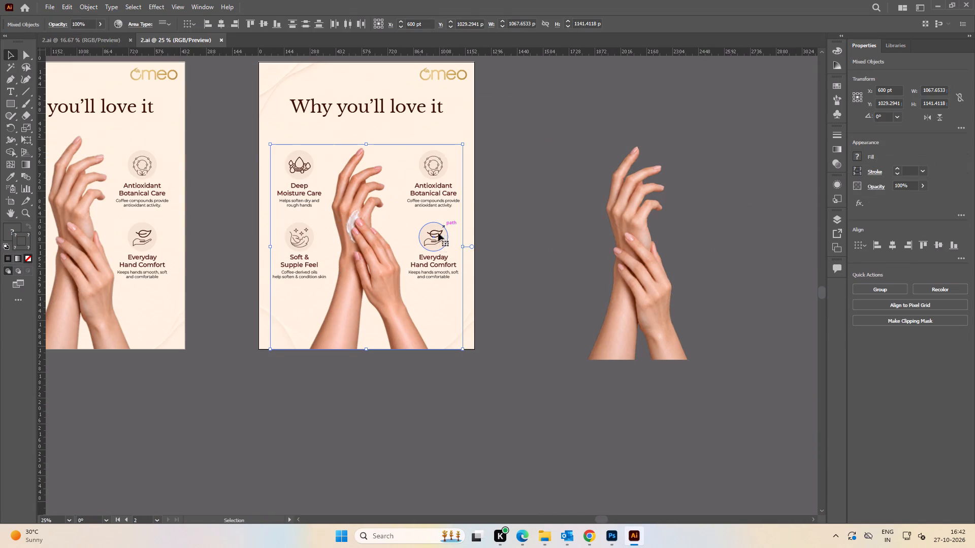
{"action": "left_click_drag", "start_coordinate": [432, 258], "coordinate": [464, 256]}
{"action": "key", "text": "ctrl+z"}
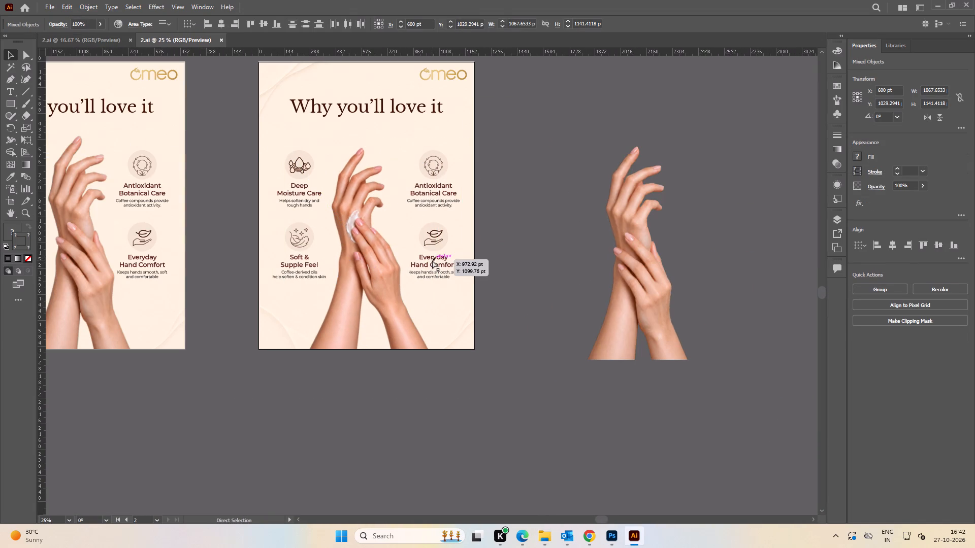
{"action": "left_click_drag", "start_coordinate": [432, 264], "coordinate": [102, 41]}
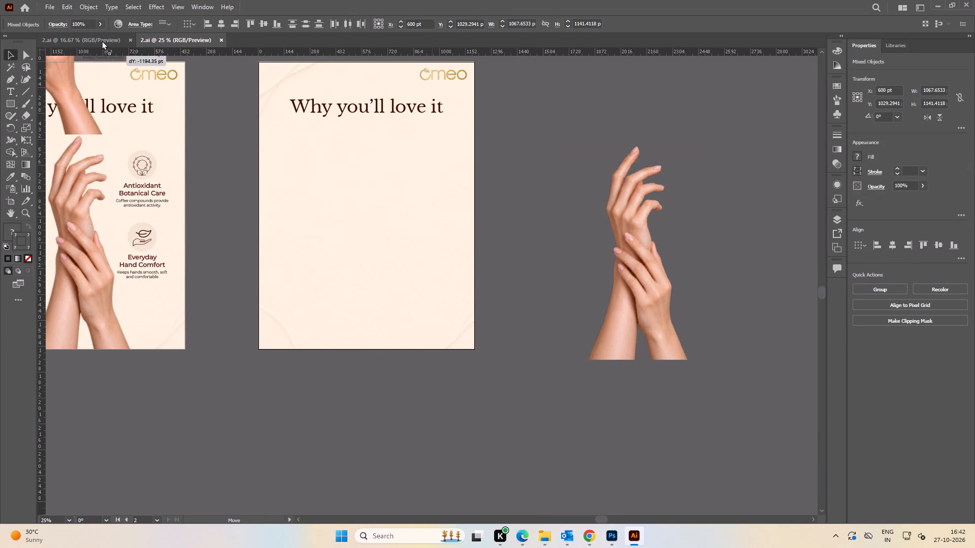
{"action": "left_click_drag", "start_coordinate": [102, 41], "coordinate": [283, 302]}
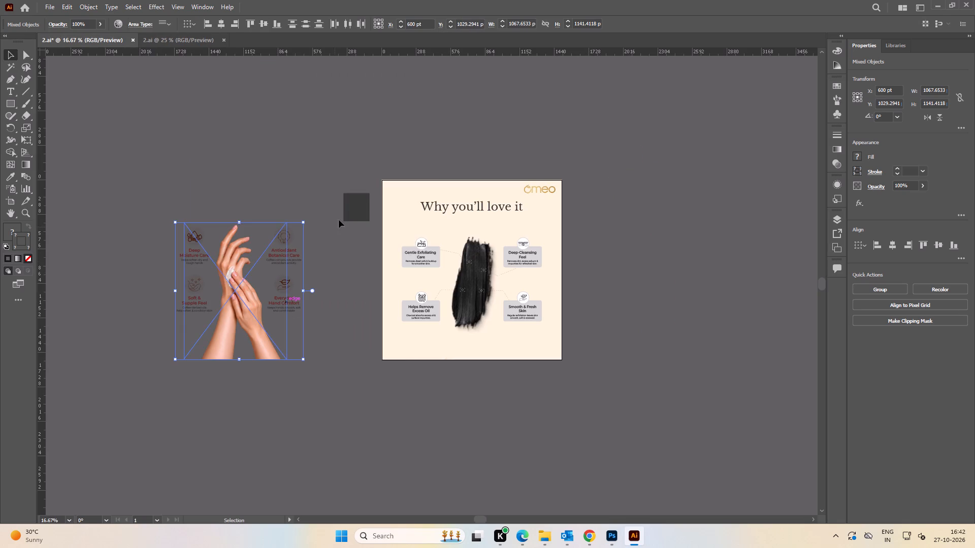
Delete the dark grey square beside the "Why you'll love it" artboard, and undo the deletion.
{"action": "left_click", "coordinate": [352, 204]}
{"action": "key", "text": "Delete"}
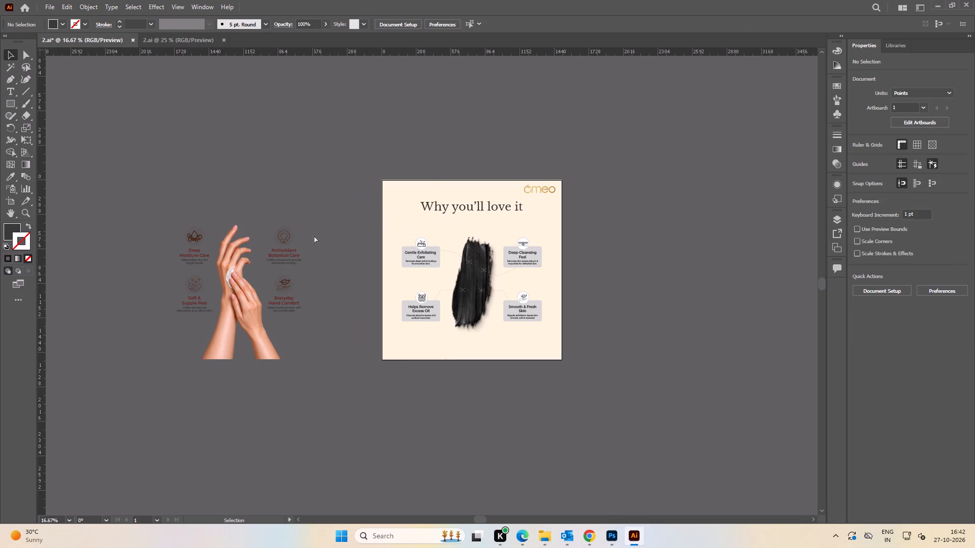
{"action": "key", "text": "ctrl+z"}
Recolour the dark grey square beside the artboard with the dark brown sampled from the Deep Moisture Care icon.
{"action": "scroll", "coordinate": [283, 189], "scroll_direction": "up", "scroll_amount": 3, "text": "alt"}
{"action": "key", "text": "space"}
{"action": "left_click_drag", "start_coordinate": [370, 340], "coordinate": [337, 230]}
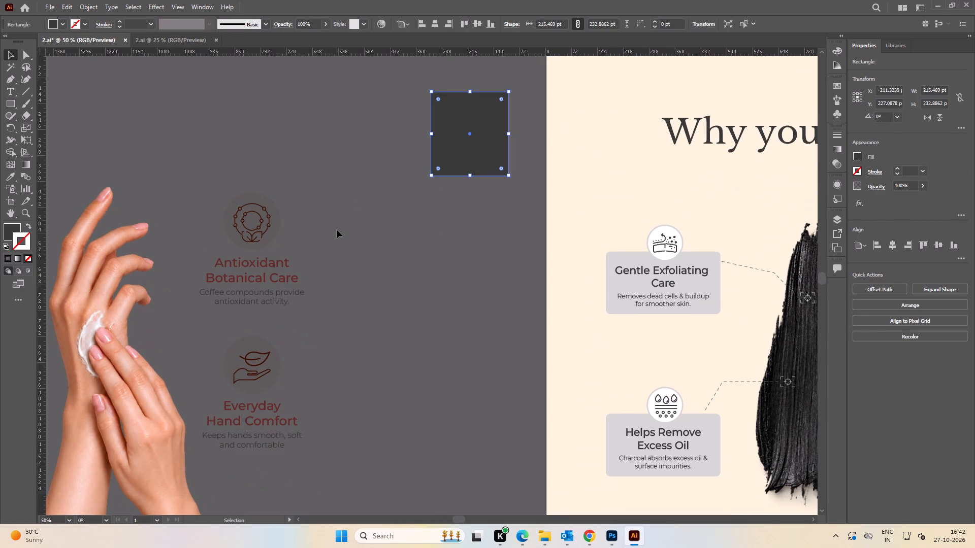
{"action": "key", "text": "i"}
{"action": "left_click", "coordinate": [268, 215]}
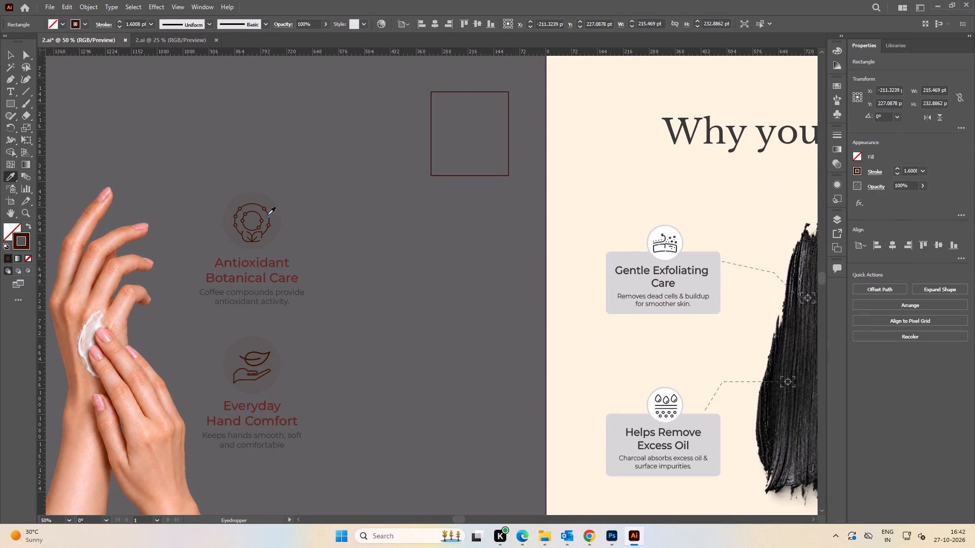
{"action": "key", "text": "ctrl+z"}
{"action": "key", "text": "space"}
{"action": "left_click_drag", "start_coordinate": [175, 175], "coordinate": [405, 143]}
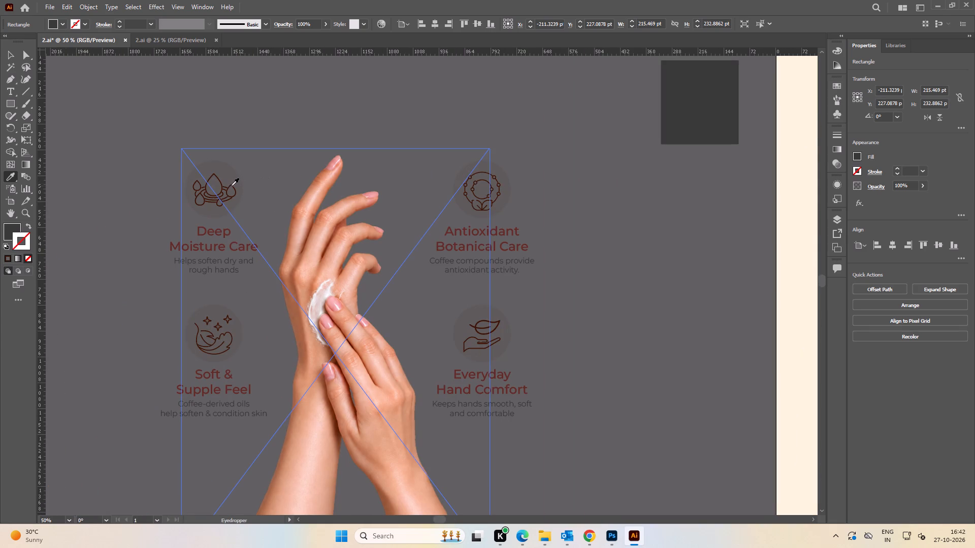
{"action": "left_click", "coordinate": [230, 184]}
{"action": "key", "text": "ctrl+z"}
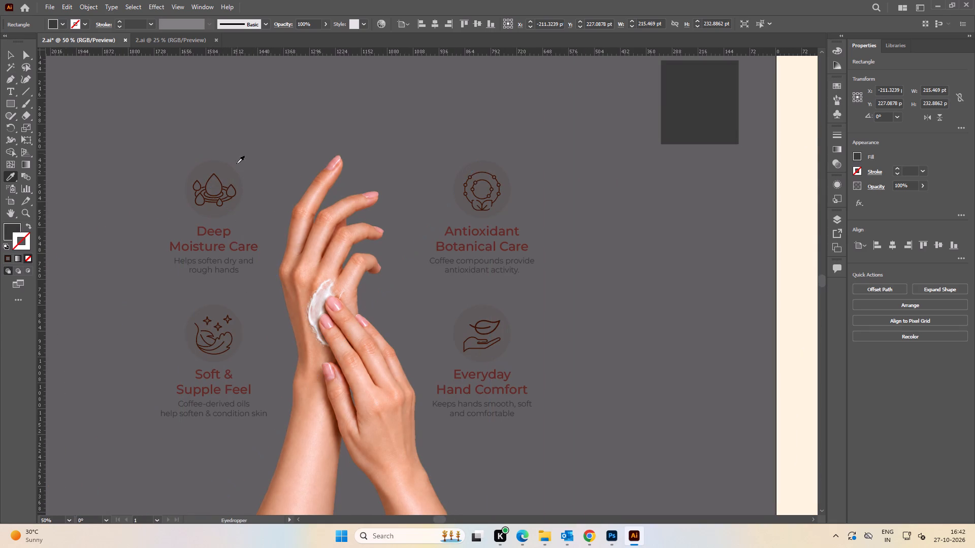
{"action": "left_click", "coordinate": [222, 190]}
{"action": "key", "text": "v"}
{"action": "left_click", "coordinate": [603, 229]}
Delete the charcoal smear and its four benefit callouts from the square "Why you'll love it" artboard.
{"action": "scroll", "coordinate": [603, 229], "scroll_direction": "down", "scroll_amount": 3, "text": "alt"}
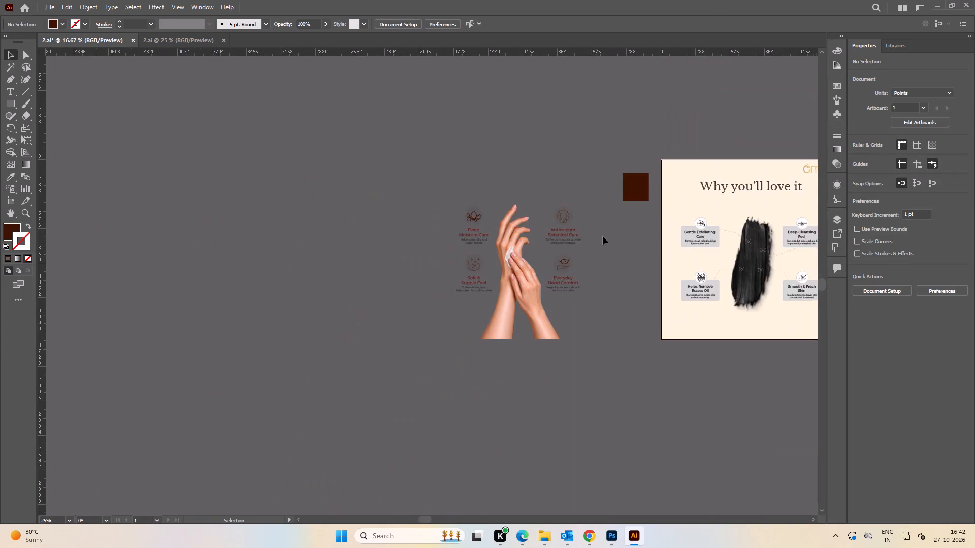
{"action": "key", "text": "space"}
{"action": "left_click_drag", "start_coordinate": [605, 270], "coordinate": [350, 259]}
{"action": "left_click_drag", "start_coordinate": [424, 200], "coordinate": [594, 298]}
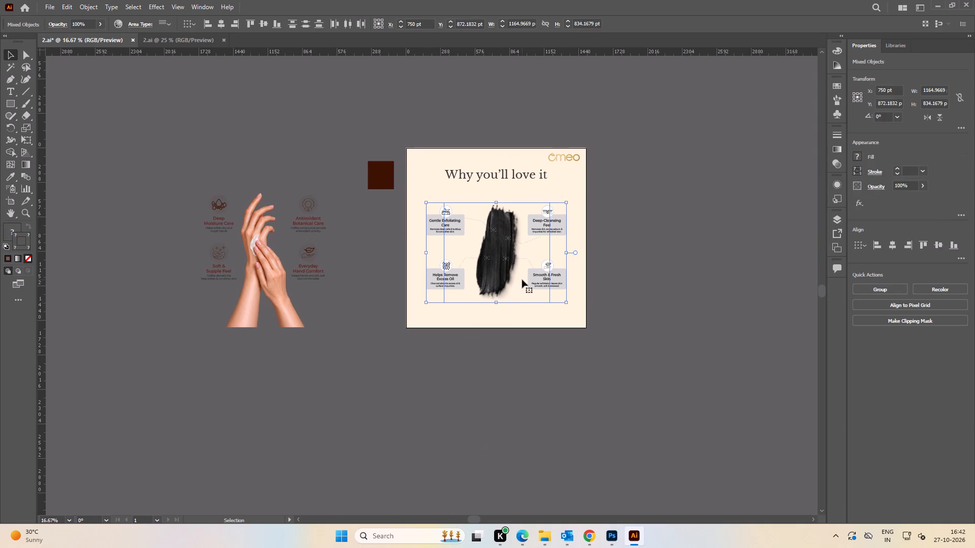
{"action": "key", "text": "Delete"}
{"action": "left_click", "coordinate": [597, 259]}
Move the hands image and four coffee benefit icons with text onto the square artboard, below the heading.
{"action": "key", "text": "space"}
{"action": "left_click_drag", "start_coordinate": [419, 272], "coordinate": [439, 269]}
{"action": "left_click_drag", "start_coordinate": [169, 174], "coordinate": [206, 204]}
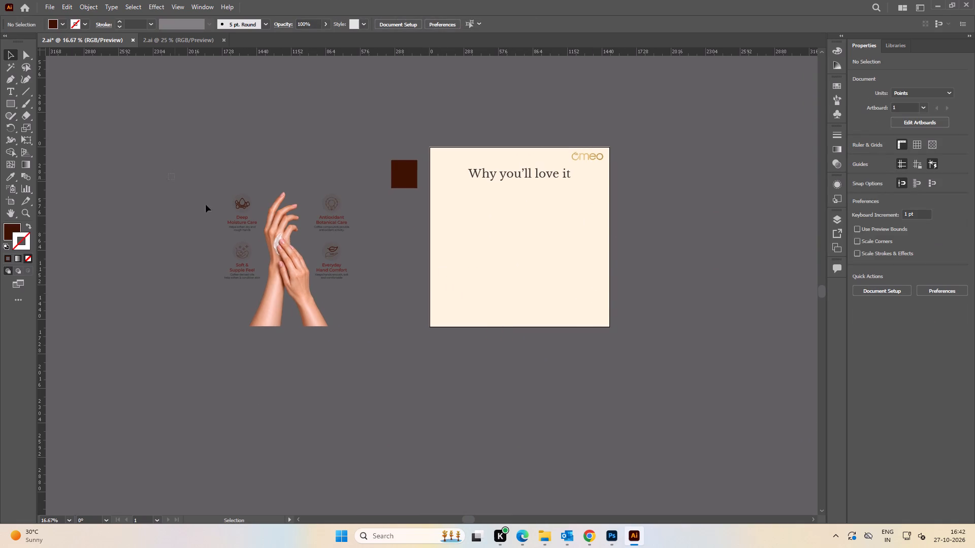
{"action": "left_click_drag", "start_coordinate": [206, 204], "coordinate": [350, 332]}
{"action": "left_click_drag", "start_coordinate": [312, 306], "coordinate": [541, 314]}
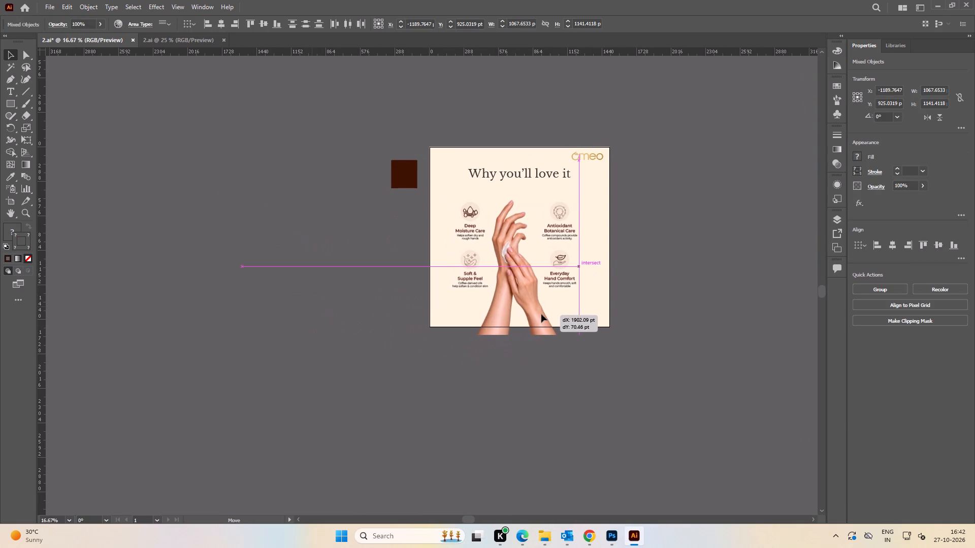
{"action": "left_click_drag", "start_coordinate": [541, 314], "coordinate": [544, 314]}
Recolour the "Why you'll love it" heading with the dark brown sampled from the square beside the artboard.
{"action": "key", "text": "space"}
{"action": "left_click_drag", "start_coordinate": [653, 267], "coordinate": [651, 292]}
{"action": "scroll", "coordinate": [544, 220], "scroll_direction": "up", "scroll_amount": 2, "text": "alt"}
{"action": "left_click", "coordinate": [472, 166]}
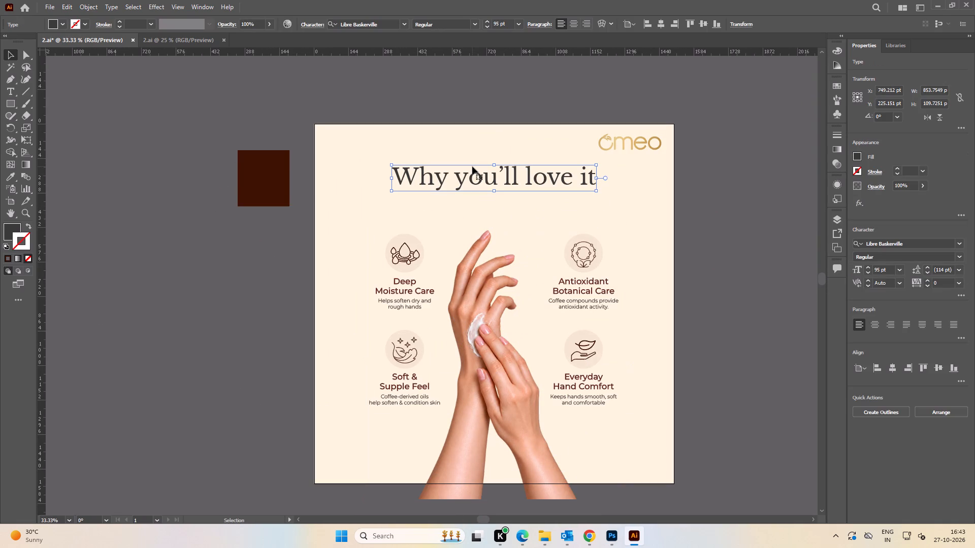
{"action": "key", "text": "i"}
{"action": "left_click", "coordinate": [264, 181]}
{"action": "key", "text": "v"}
{"action": "left_click", "coordinate": [264, 284]}
Embed the linked hands image in the square document.
{"action": "key", "text": "space"}
{"action": "left_click_drag", "start_coordinate": [265, 334], "coordinate": [242, 226]}
{"action": "left_click", "coordinate": [300, 125]}
{"action": "left_click", "coordinate": [483, 257]}
{"action": "key", "text": "space"}
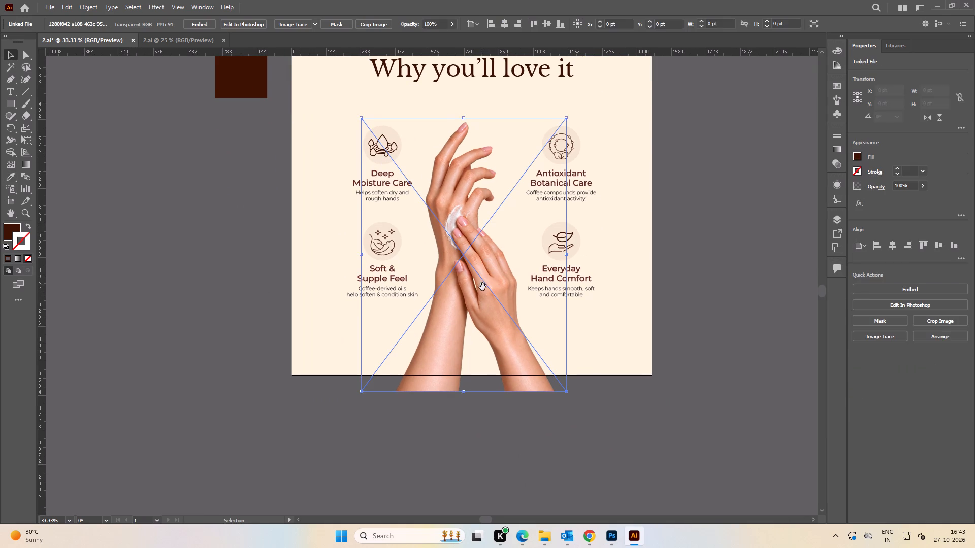
{"action": "left_click_drag", "start_coordinate": [483, 285], "coordinate": [450, 252]}
{"action": "left_click", "coordinate": [865, 288]}
Raise the hands image so the wrists meet the artboard's bottom edge, centre it horizontally, and shift it slightly left.
{"action": "key", "text": "space"}
{"action": "left_click_drag", "start_coordinate": [636, 199], "coordinate": [672, 286]}
{"action": "left_click_drag", "start_coordinate": [466, 290], "coordinate": [466, 283]}
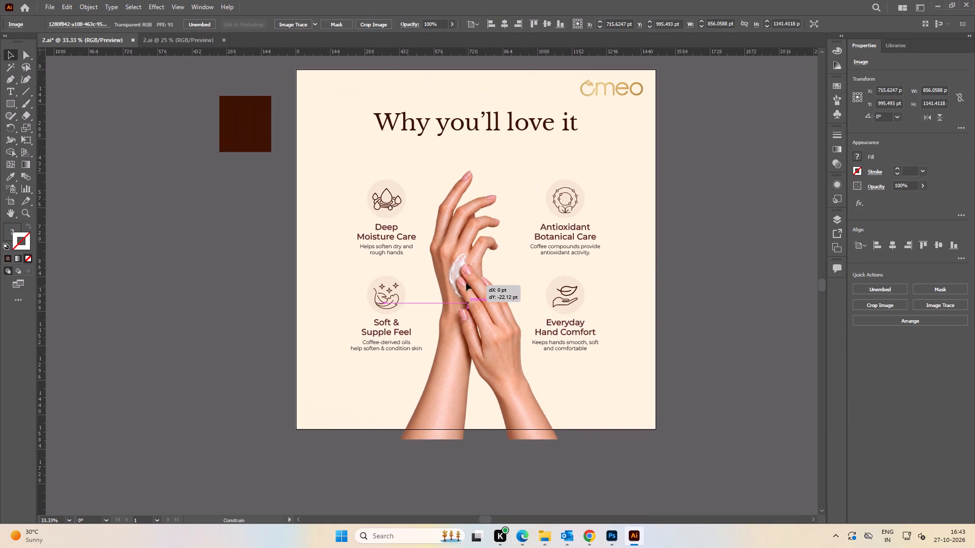
{"action": "left_click_drag", "start_coordinate": [466, 283], "coordinate": [466, 275]}
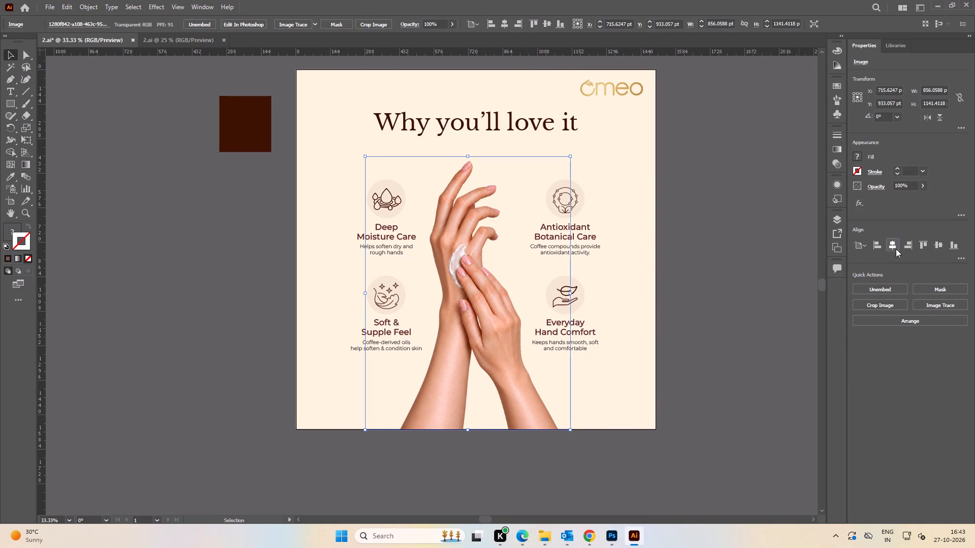
{"action": "left_click", "coordinate": [895, 248]}
{"action": "left_click", "coordinate": [950, 245]}
{"action": "left_click_drag", "start_coordinate": [490, 342], "coordinate": [484, 342], "text": "shift"}
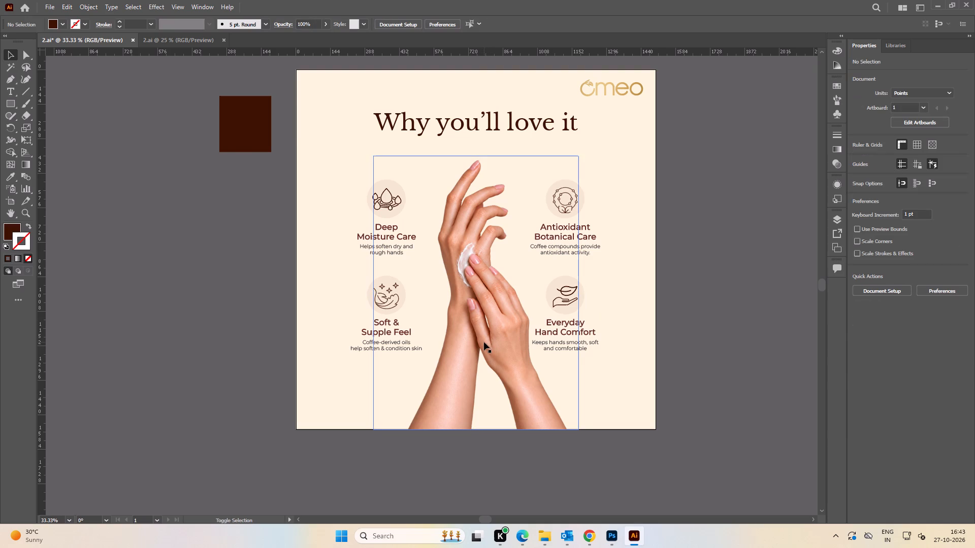
{"action": "left_click_drag", "start_coordinate": [484, 342], "coordinate": [482, 342], "text": "shift"}
{"action": "left_click", "coordinate": [696, 340]}
{"action": "left_click_drag", "start_coordinate": [499, 366], "coordinate": [487, 366]}
{"action": "left_click", "coordinate": [687, 336]}
{"action": "key", "text": "space"}
{"action": "left_click_drag", "start_coordinate": [667, 336], "coordinate": [679, 337]}
Ungroup the four benefit icons and their text, leaving the hands image out of the selection.
{"action": "left_click", "coordinate": [258, 239]}
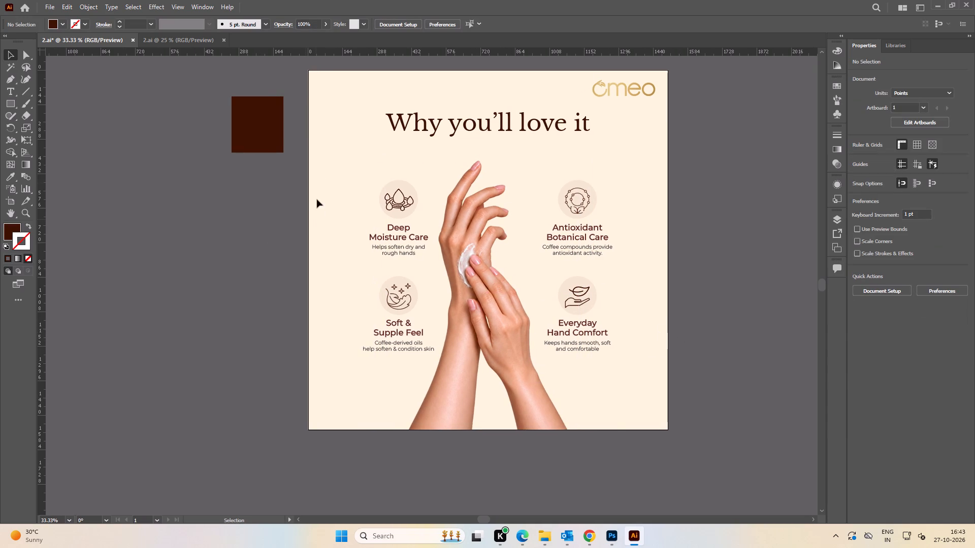
{"action": "left_click_drag", "start_coordinate": [322, 178], "coordinate": [422, 383]}
{"action": "left_click", "coordinate": [502, 348], "text": "shift"}
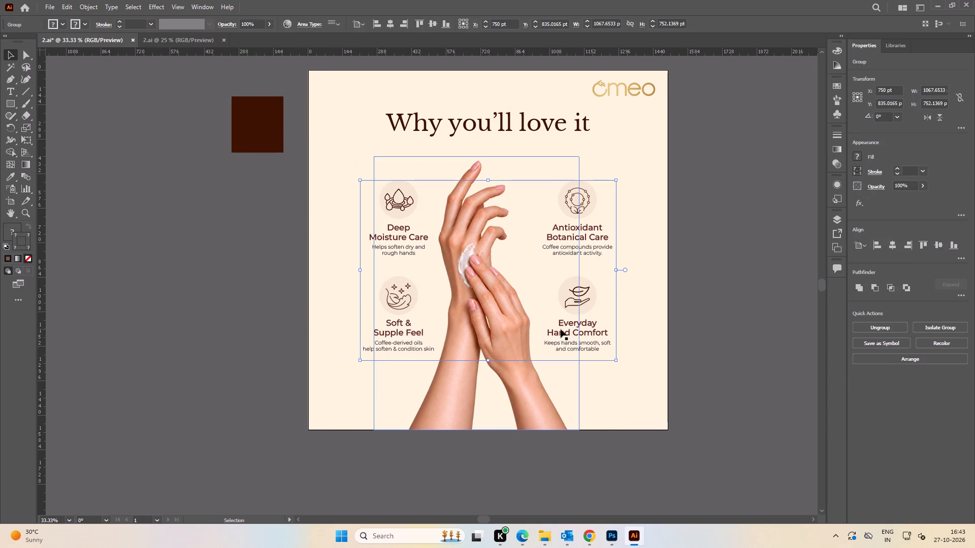
{"action": "key", "text": "ctrl+shift+g"}
{"action": "left_click", "coordinate": [695, 283]}
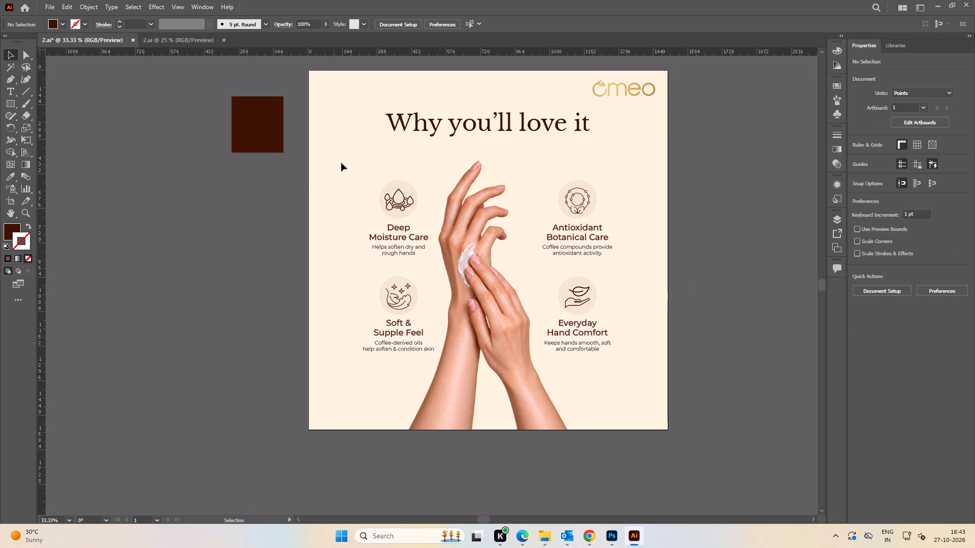
Lock the hands image in place.
{"action": "left_click_drag", "start_coordinate": [345, 162], "coordinate": [421, 371]}
{"action": "left_click", "coordinate": [499, 348], "text": "shift"}
{"action": "left_click", "coordinate": [247, 329]}
{"action": "left_click", "coordinate": [512, 335]}
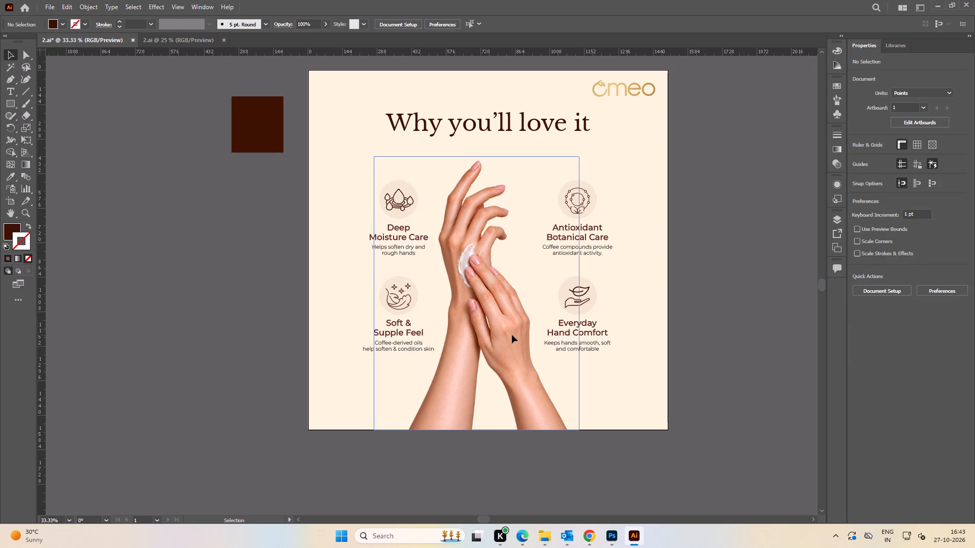
{"action": "key", "text": "ctrl+2"}
Move the left and right benefit columns horizontally outward, away from the hands.
{"action": "left_click_drag", "start_coordinate": [351, 175], "coordinate": [411, 360]}
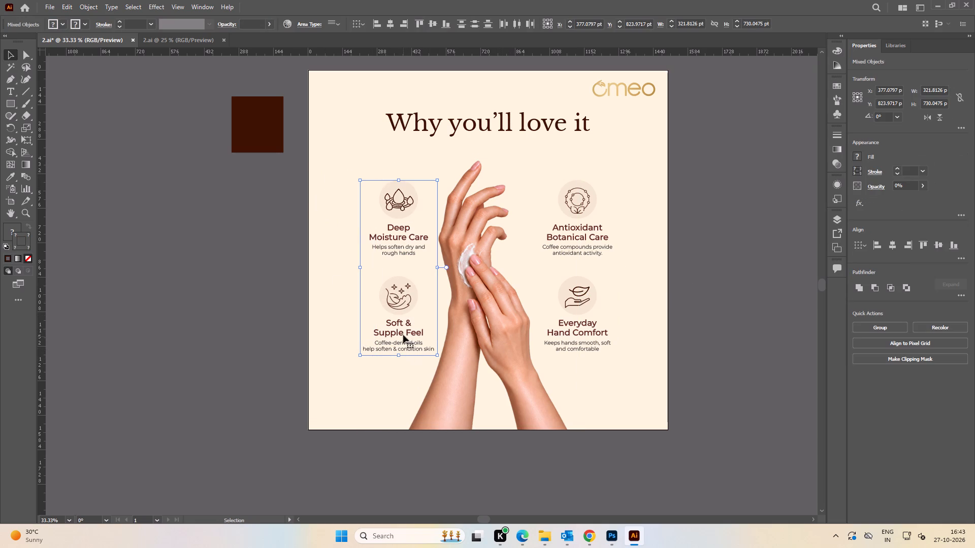
{"action": "left_click_drag", "start_coordinate": [406, 331], "coordinate": [380, 331]}
{"action": "left_click", "coordinate": [258, 314]}
{"action": "left_click_drag", "start_coordinate": [655, 373], "coordinate": [575, 163]}
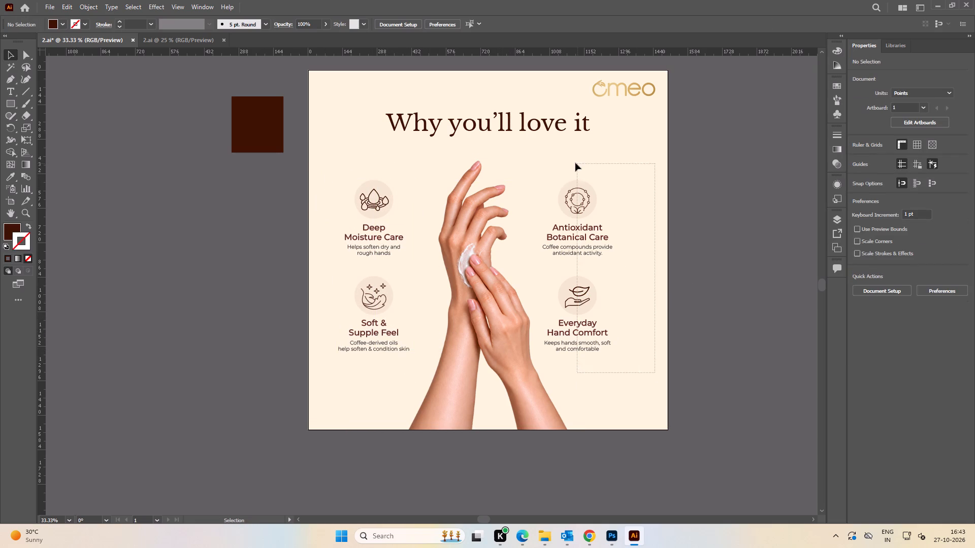
{"action": "left_click_drag", "start_coordinate": [575, 163], "coordinate": [574, 162]}
{"action": "left_click_drag", "start_coordinate": [581, 237], "coordinate": [593, 236]}
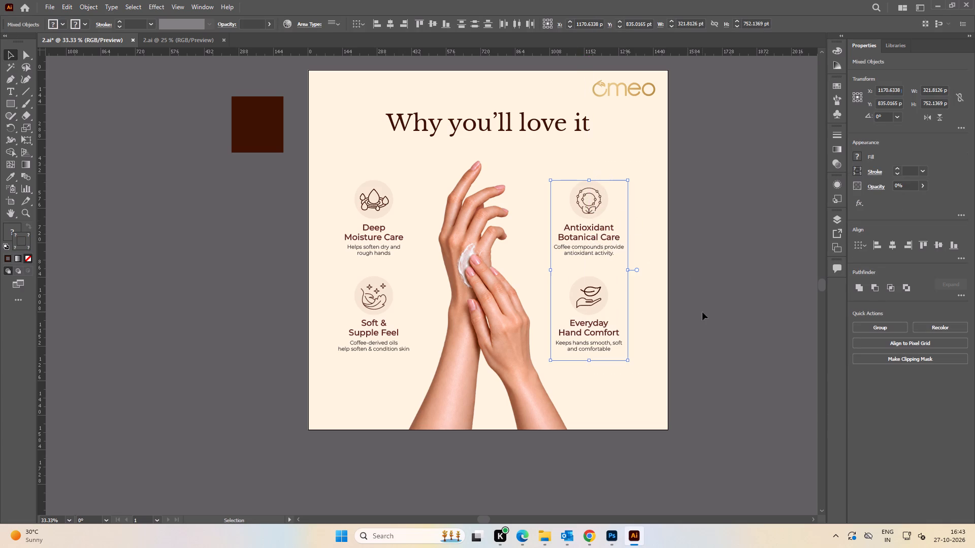
{"action": "left_click", "coordinate": [702, 312]}
Group all four benefit blocks and centre the group horizontally on the artboard.
{"action": "left_click_drag", "start_coordinate": [713, 367], "coordinate": [328, 165]}
{"action": "key", "text": "ctrl+g"}
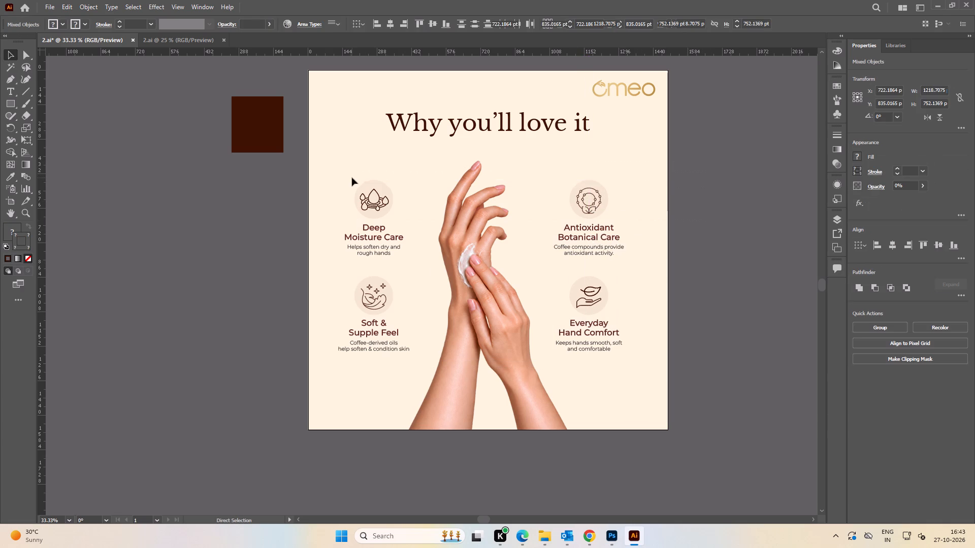
{"action": "left_click", "coordinate": [894, 243]}
{"action": "left_click", "coordinate": [699, 227]}
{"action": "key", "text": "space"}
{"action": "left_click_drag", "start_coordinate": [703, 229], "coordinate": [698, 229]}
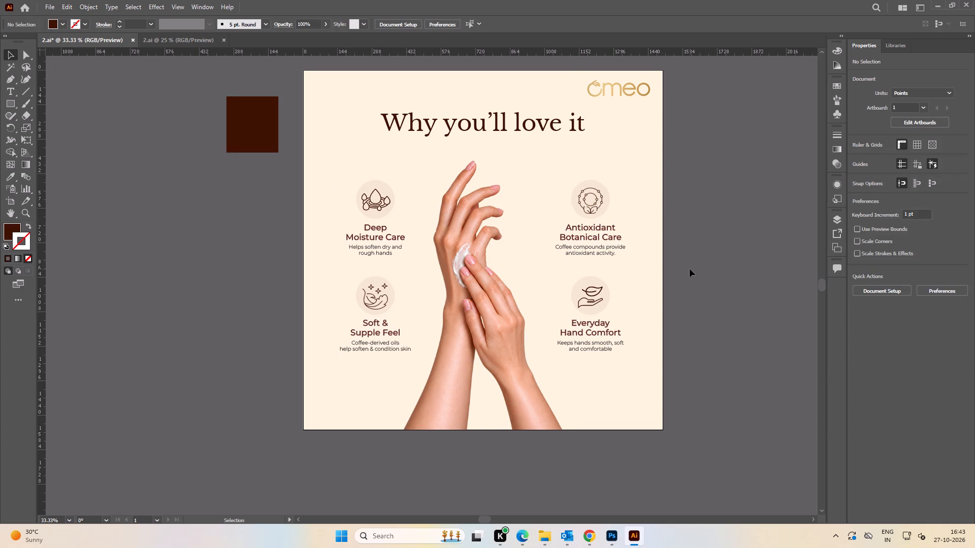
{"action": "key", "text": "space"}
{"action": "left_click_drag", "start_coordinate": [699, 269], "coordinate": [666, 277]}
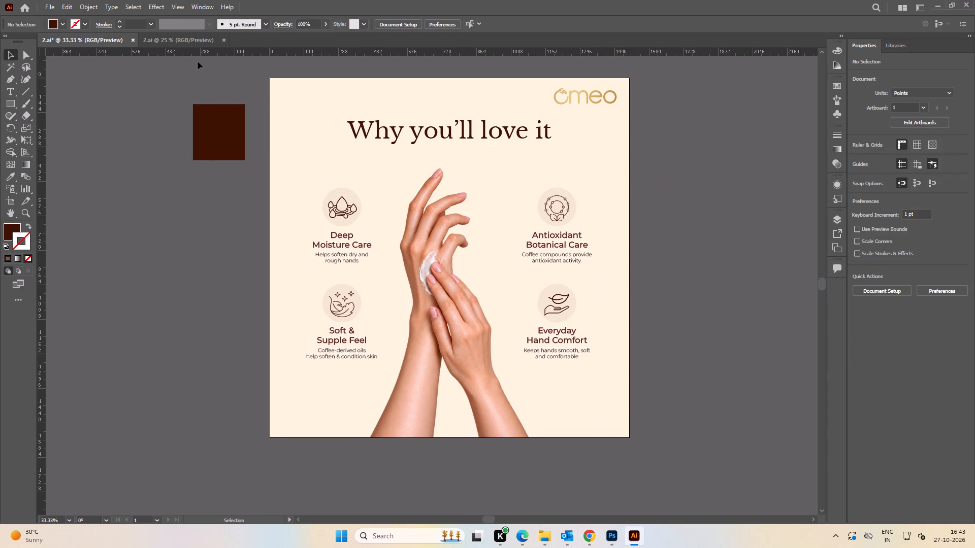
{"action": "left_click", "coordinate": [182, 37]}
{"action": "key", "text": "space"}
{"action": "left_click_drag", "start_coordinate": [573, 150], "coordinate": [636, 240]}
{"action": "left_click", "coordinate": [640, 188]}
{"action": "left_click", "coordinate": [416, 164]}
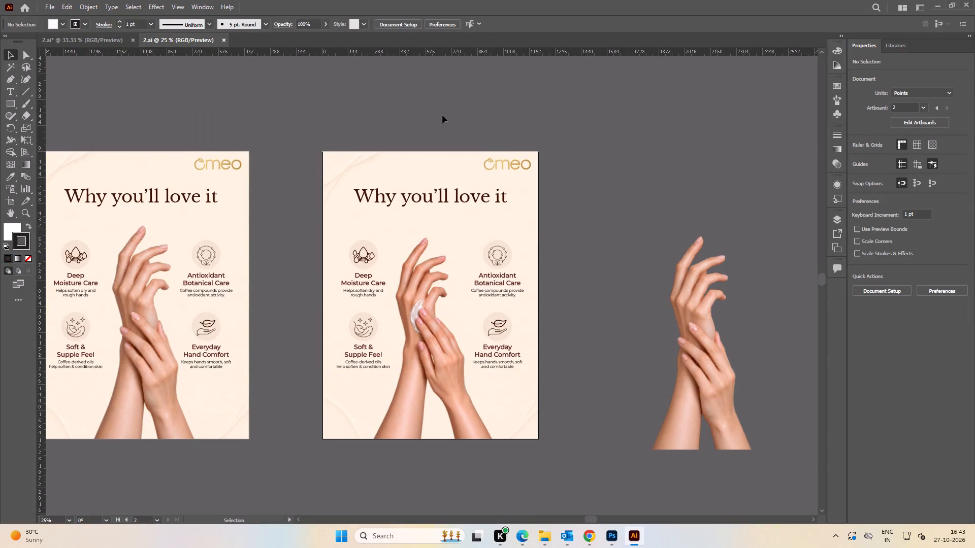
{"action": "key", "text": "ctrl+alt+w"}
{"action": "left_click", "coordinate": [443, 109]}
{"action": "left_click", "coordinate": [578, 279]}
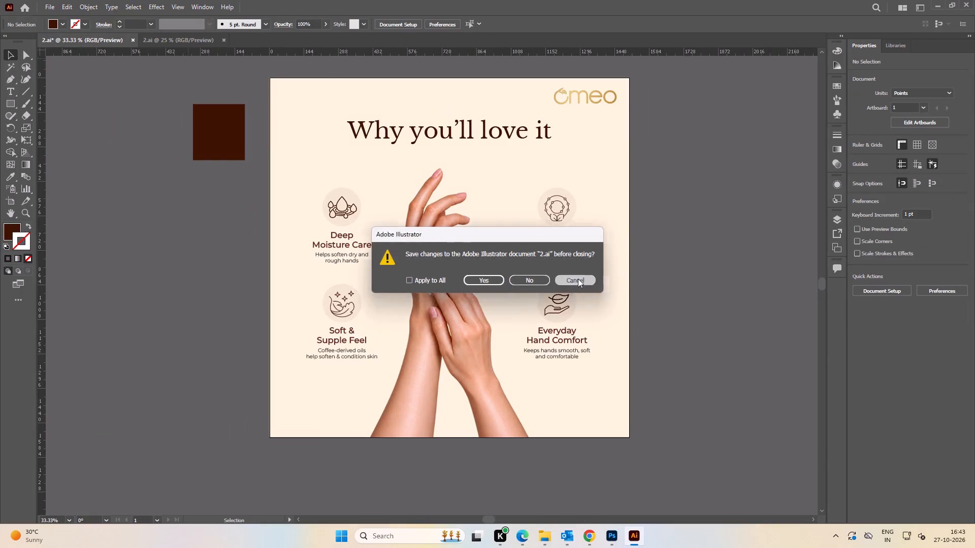
Reopen 2.ai from the Coffee-Hand-Cream 1200x1600 folder in File Explorer.
{"action": "key", "text": "alt+Tab"}
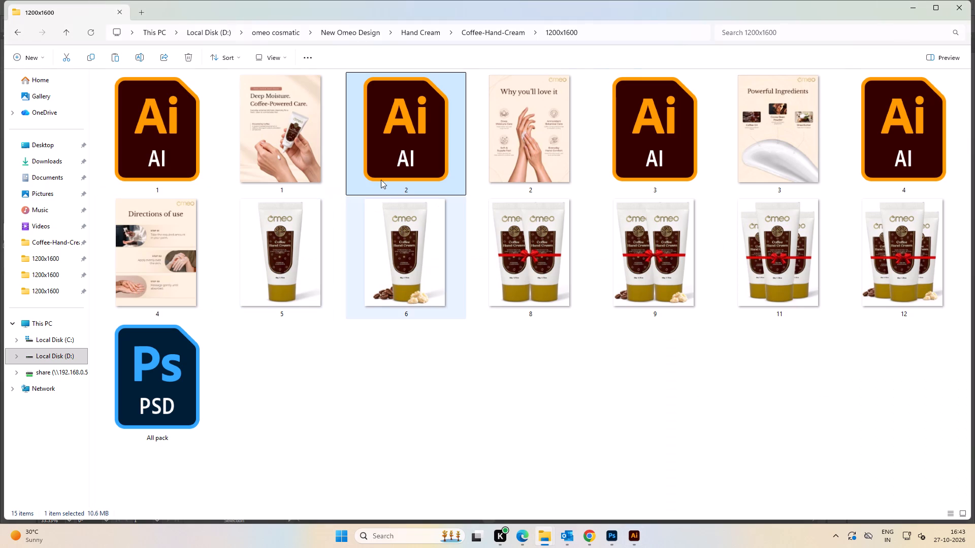
{"action": "double_click", "coordinate": [397, 145]}
Unlock the objects in the 1200x1600 document and transfer its textured background into the square document, beside the artboard.
{"action": "key", "text": "space"}
{"action": "left_click_drag", "start_coordinate": [507, 142], "coordinate": [457, 208]}
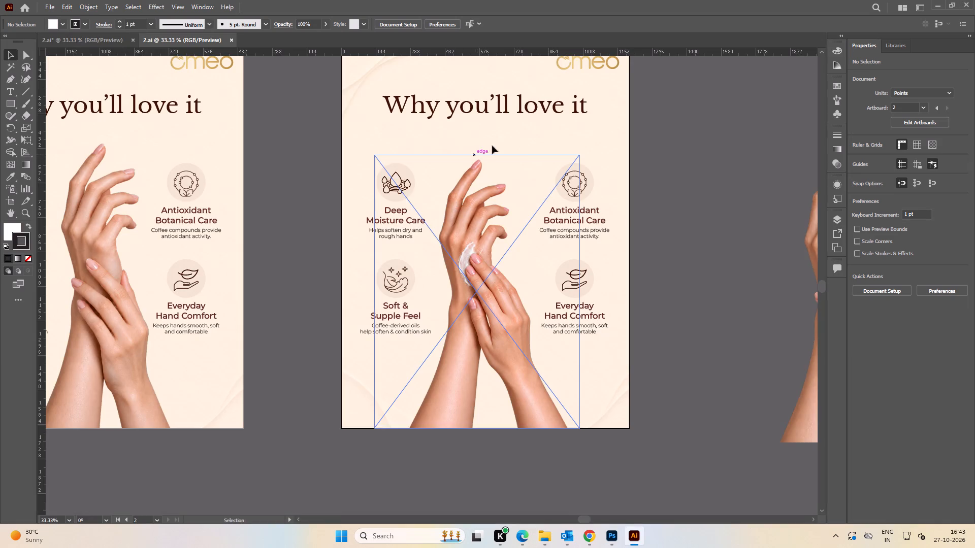
{"action": "key", "text": "space"}
{"action": "left_click_drag", "start_coordinate": [499, 131], "coordinate": [394, 249]}
{"action": "left_click", "coordinate": [370, 152]}
{"action": "key", "text": "ctrl+alt+2"}
{"action": "left_click", "coordinate": [382, 124]}
{"action": "left_click_drag", "start_coordinate": [379, 187], "coordinate": [384, 164]}
{"action": "key", "text": "ctrl+z"}
{"action": "left_click_drag", "start_coordinate": [374, 191], "coordinate": [363, 189]}
{"action": "scroll", "coordinate": [366, 188], "scroll_direction": "down", "scroll_amount": 1, "text": "alt"}
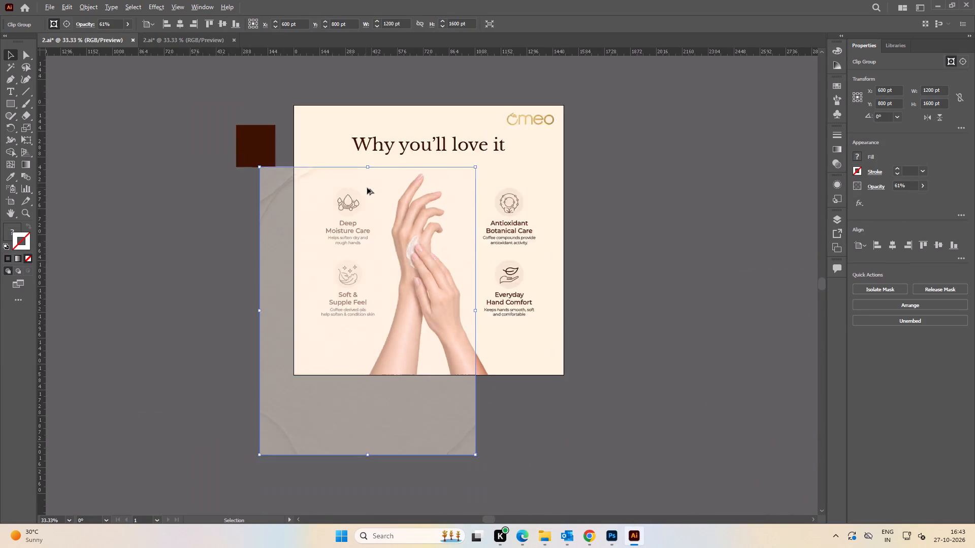
{"action": "scroll", "coordinate": [367, 188], "scroll_direction": "down", "scroll_amount": 2, "text": "alt"}
{"action": "left_click_drag", "start_coordinate": [387, 248], "coordinate": [219, 180]}
Release the textured background's clipping mask and move the texture image away from the mask rectangle.
{"action": "key", "text": "space"}
{"action": "scroll", "coordinate": [172, 177], "scroll_direction": "up", "scroll_amount": 1}
{"action": "right_click", "coordinate": [172, 177]}
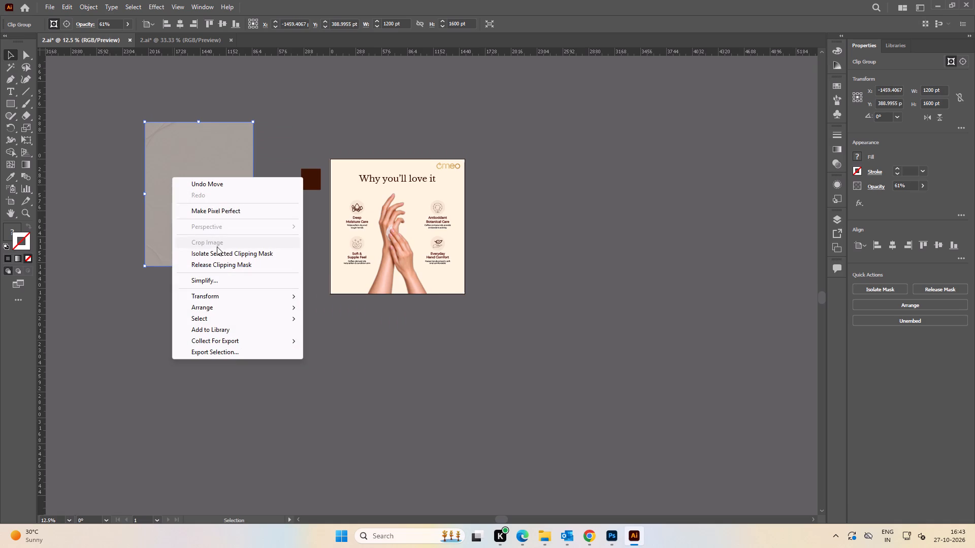
{"action": "left_click", "coordinate": [225, 264]}
{"action": "left_click", "coordinate": [259, 325]}
{"action": "key", "text": "space"}
{"action": "left_click_drag", "start_coordinate": [241, 321], "coordinate": [265, 327]}
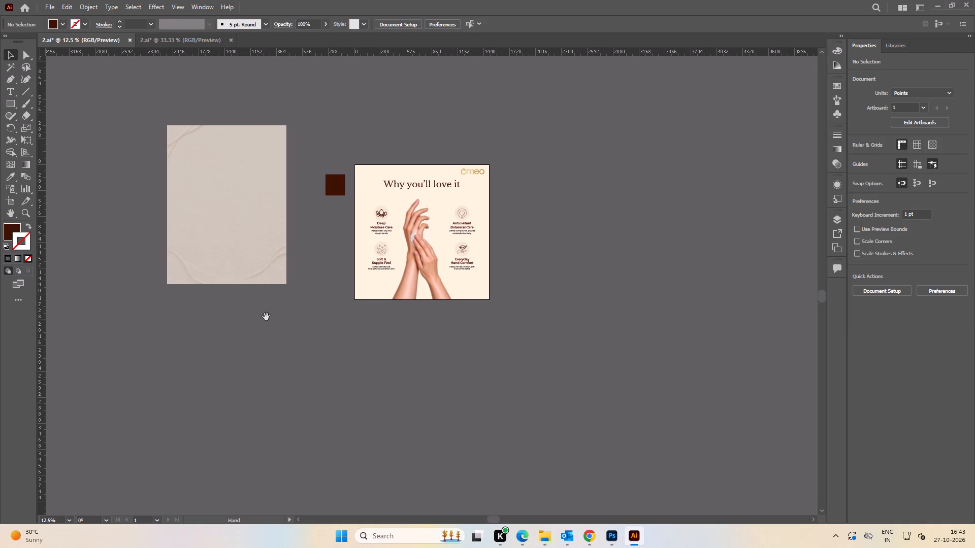
{"action": "left_click_drag", "start_coordinate": [275, 280], "coordinate": [161, 280]}
Give the released mask rectangle a 1 pt stroke.
{"action": "left_click_drag", "start_coordinate": [275, 283], "coordinate": [233, 222]}
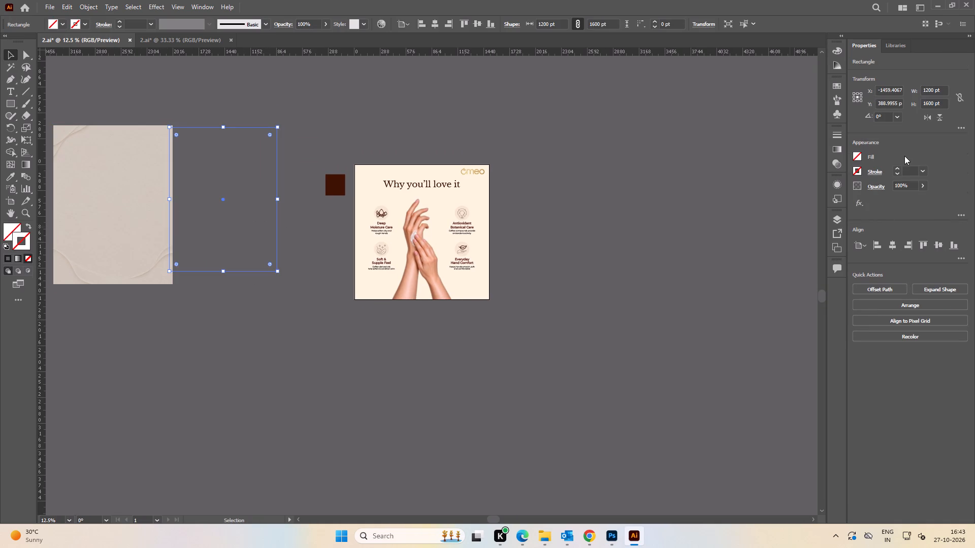
{"action": "left_click", "coordinate": [898, 167]}
{"action": "left_click", "coordinate": [687, 246]}
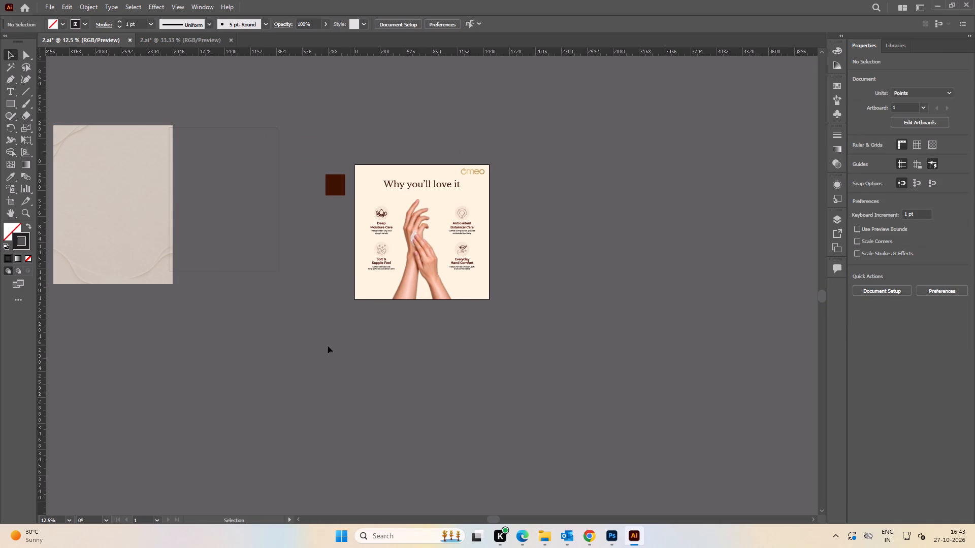
Resize the released mask rectangle to 1500 pt wide and 1500 pt high.
{"action": "left_click_drag", "start_coordinate": [291, 295], "coordinate": [258, 252]}
{"action": "left_click", "coordinate": [936, 93]}
{"action": "key", "text": "ctrl+a"}
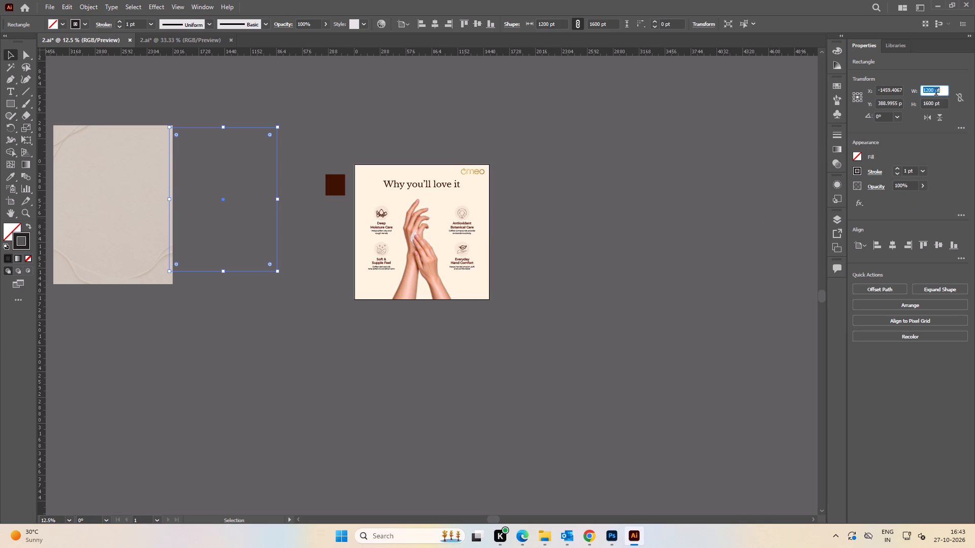
{"action": "type", "text": "1500"}
{"action": "key", "text": "Tab"}
{"action": "type", "text": "1500"}
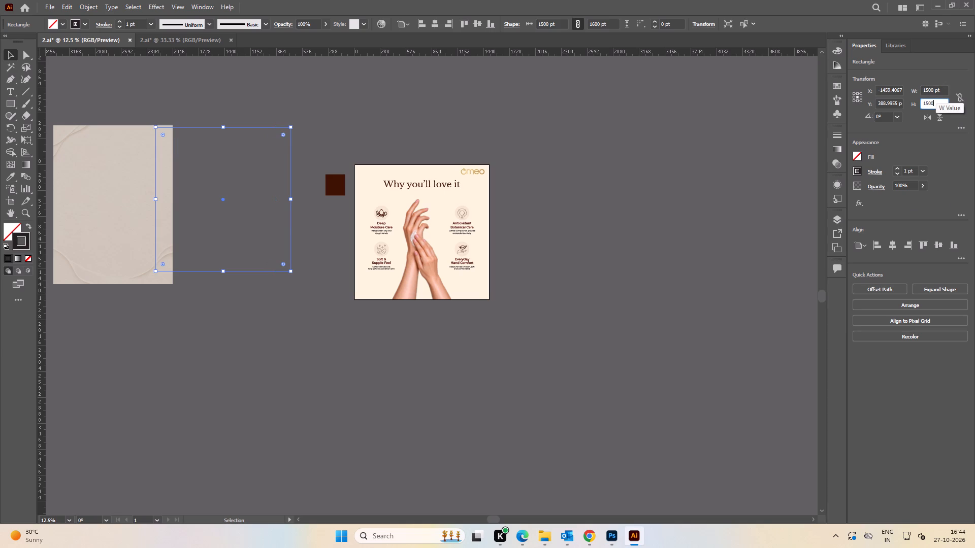
{"action": "key", "text": "Return"}
{"action": "left_click", "coordinate": [263, 102]}
{"action": "key", "text": "space"}
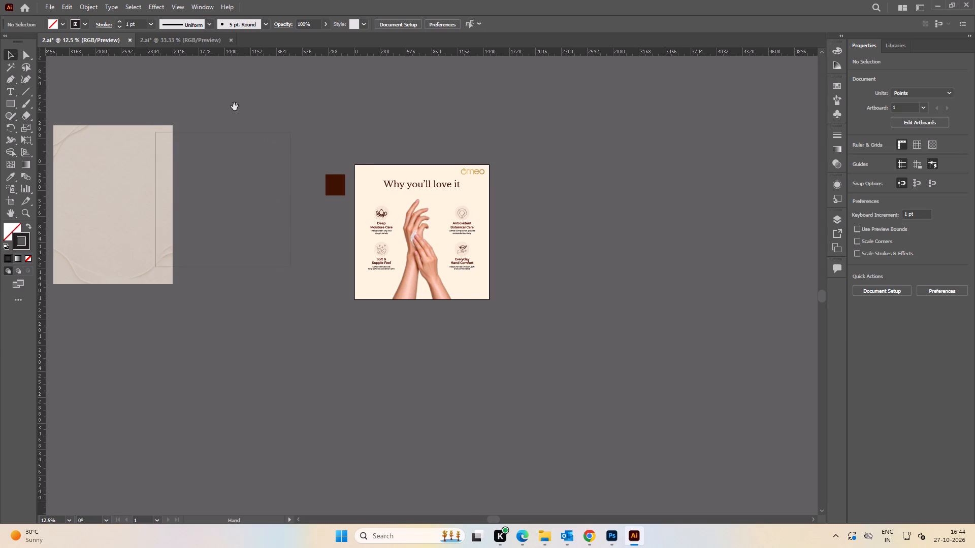
Move the texture image over the 1500 pt square, stretch it to about 1442 pt wide, and align their left and top edges.
{"action": "left_click_drag", "start_coordinate": [226, 109], "coordinate": [304, 101]}
{"action": "left_click_drag", "start_coordinate": [189, 162], "coordinate": [295, 180]}
{"action": "scroll", "coordinate": [291, 176], "scroll_direction": "up", "scroll_amount": 2, "text": "alt"}
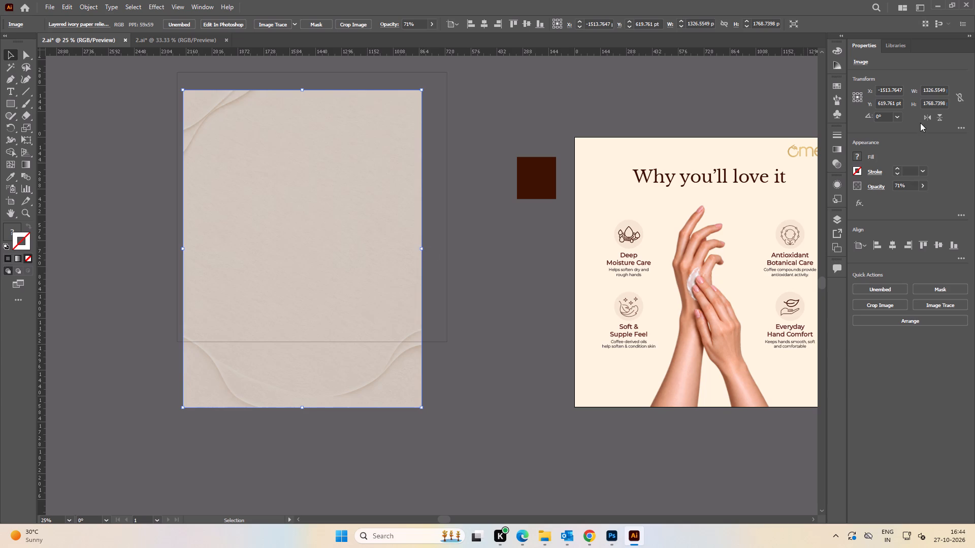
{"action": "left_click_drag", "start_coordinate": [421, 249], "coordinate": [429, 249]}
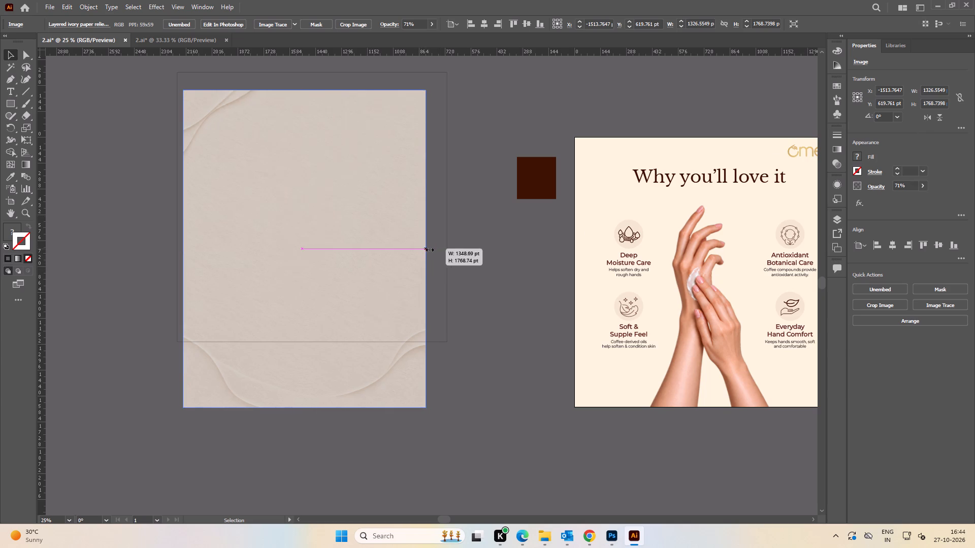
{"action": "left_click_drag", "start_coordinate": [429, 249], "coordinate": [441, 250]}
{"action": "left_click_drag", "start_coordinate": [411, 258], "coordinate": [404, 237]}
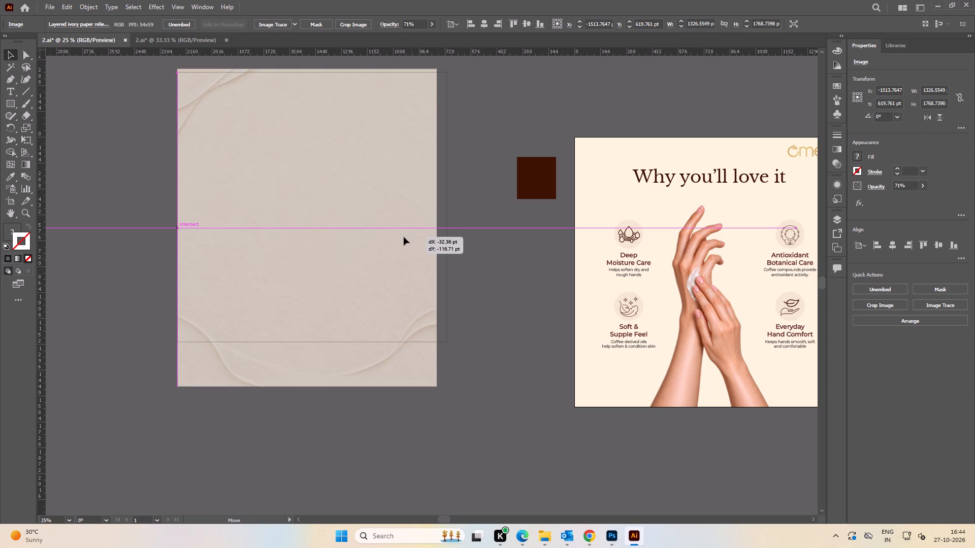
{"action": "left_click_drag", "start_coordinate": [404, 237], "coordinate": [403, 240]}
{"action": "left_click_drag", "start_coordinate": [476, 257], "coordinate": [386, 215]}
{"action": "left_click", "coordinate": [877, 242]}
{"action": "left_click", "coordinate": [922, 244]}
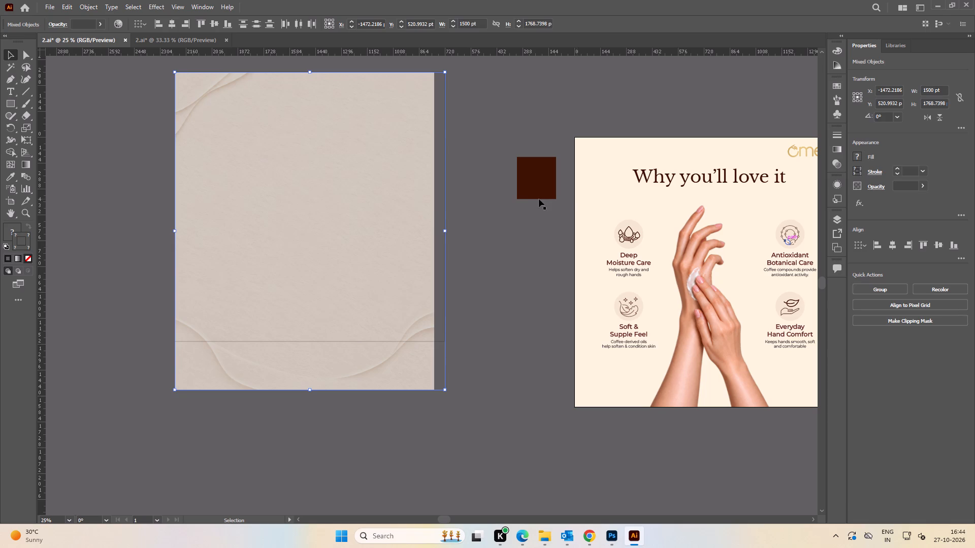
Stretch the texture image to about 1515 pt wide and reduce its height to about 1684 pt, keeping the square covered.
{"action": "left_click", "coordinate": [495, 215]}
{"action": "left_click", "coordinate": [412, 224]}
{"action": "left_click_drag", "start_coordinate": [436, 232], "coordinate": [446, 232]}
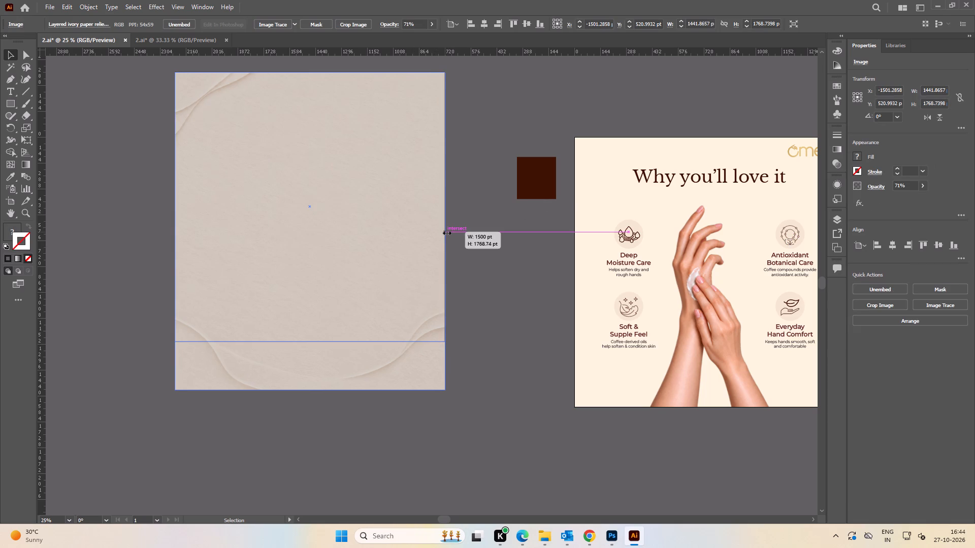
{"action": "left_click_drag", "start_coordinate": [446, 232], "coordinate": [448, 232]}
{"action": "left_click", "coordinate": [474, 257]}
{"action": "left_click_drag", "start_coordinate": [470, 289], "coordinate": [359, 234]}
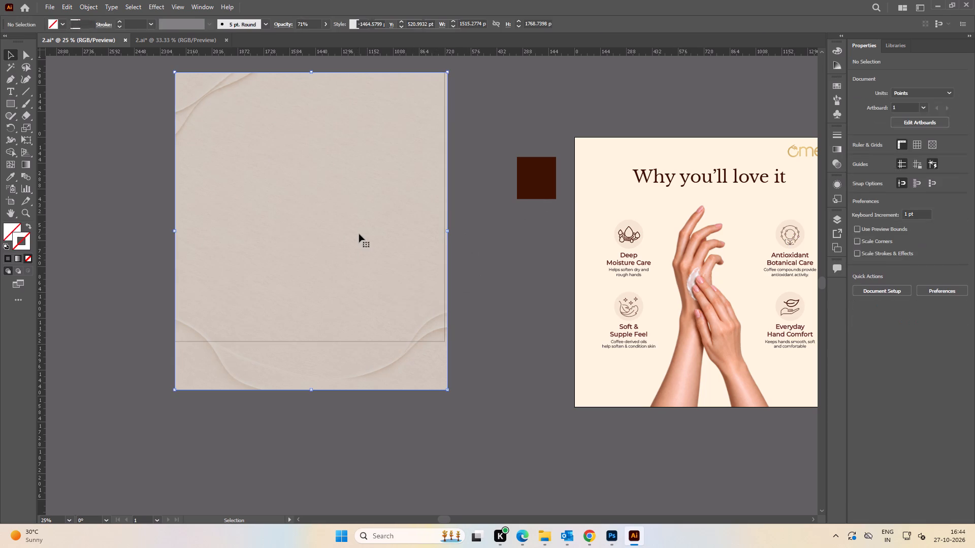
{"action": "left_click", "coordinate": [510, 356]}
{"action": "left_click", "coordinate": [392, 369]}
{"action": "left_click_drag", "start_coordinate": [311, 388], "coordinate": [311, 374]}
Make a clipping mask from the square rectangle and the texture image beneath it.
{"action": "left_click", "coordinate": [477, 296]}
{"action": "left_click_drag", "start_coordinate": [495, 398], "coordinate": [326, 233]}
{"action": "right_click", "coordinate": [324, 233]}
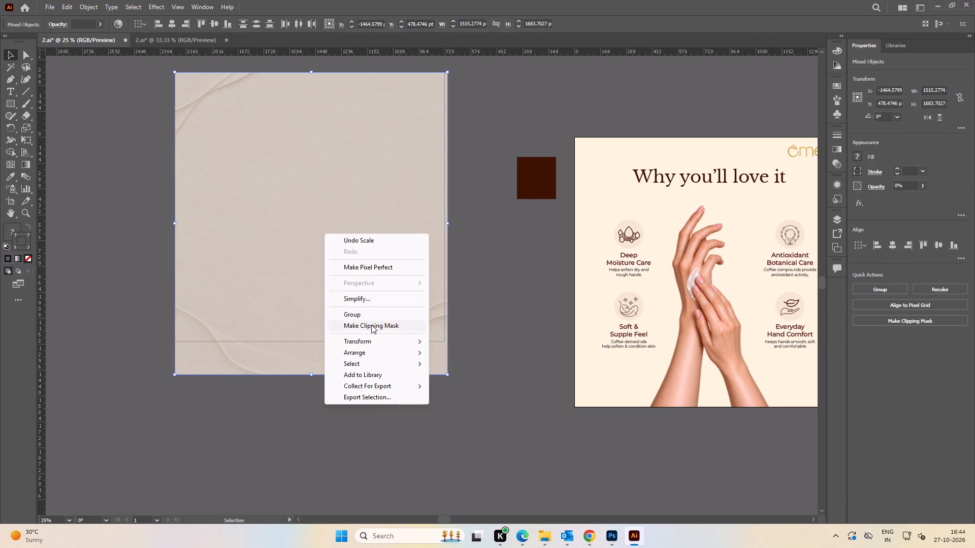
{"action": "left_click", "coordinate": [371, 325]}
{"action": "left_click", "coordinate": [516, 284]}
Bring the heading, logo, icons and feature texts to the front, and unlock all objects in the square document.
{"action": "scroll", "coordinate": [476, 265], "scroll_direction": "down", "scroll_amount": 2, "text": "alt"}
{"action": "key", "text": "space"}
{"action": "left_click_drag", "start_coordinate": [473, 266], "coordinate": [401, 295]}
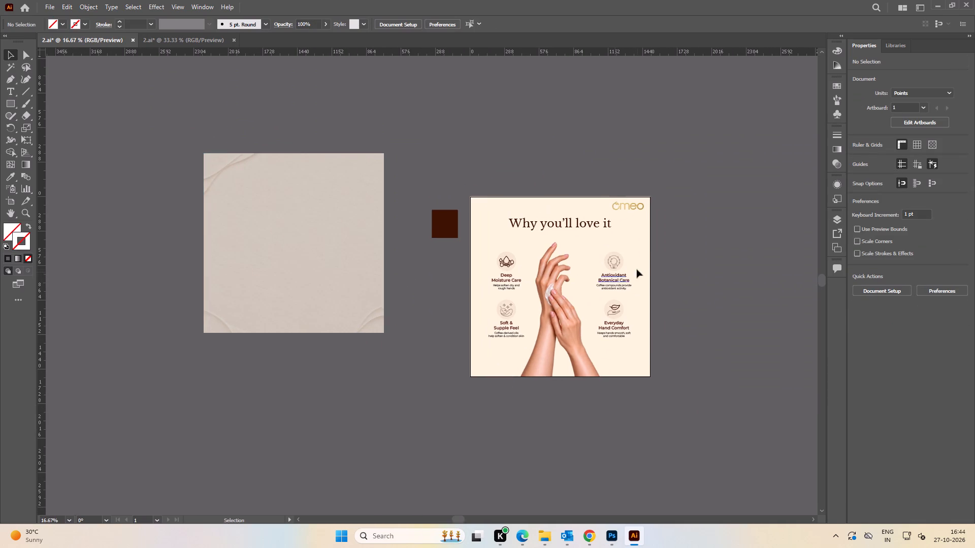
{"action": "key", "text": "space"}
{"action": "left_click_drag", "start_coordinate": [624, 268], "coordinate": [568, 256]}
{"action": "left_click", "coordinate": [473, 154]}
{"action": "left_click_drag", "start_coordinate": [430, 154], "coordinate": [638, 376]}
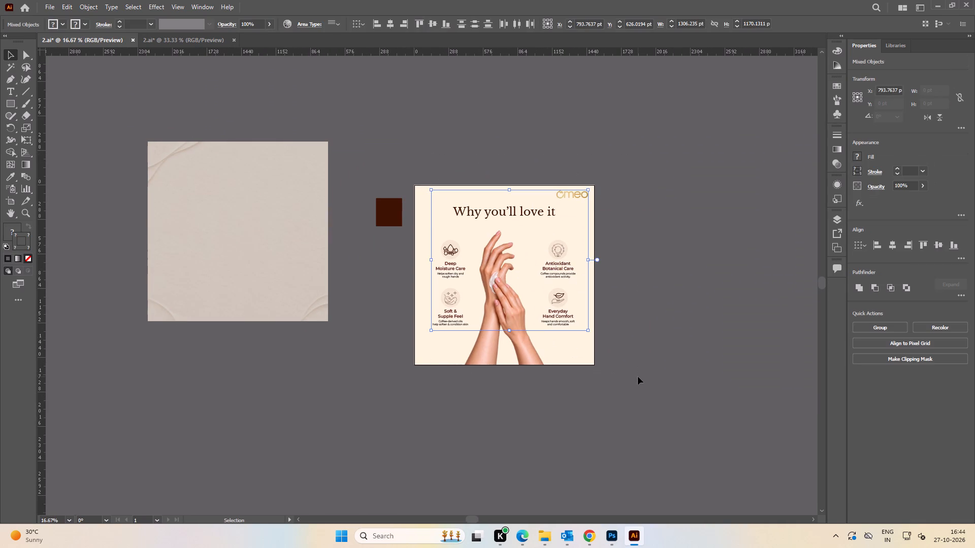
{"action": "key", "text": "ctrl+shift+bracketright"}
{"action": "key", "text": "ctrl+alt+2"}
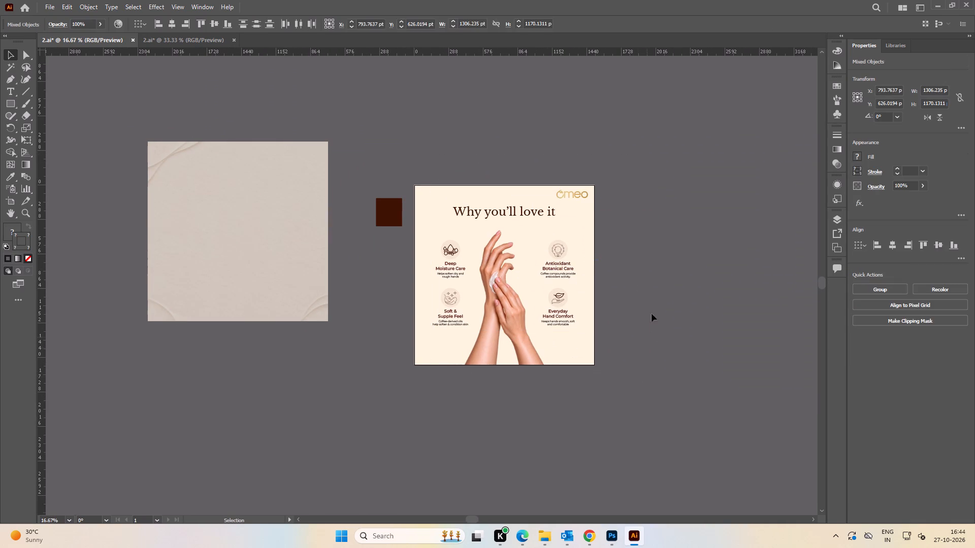
{"action": "left_click", "coordinate": [658, 292]}
Center the clipped texture on the artboard and stack it behind the design, with the cream rectangle at the very back.
{"action": "left_click", "coordinate": [418, 166]}
{"action": "scroll", "coordinate": [429, 218], "scroll_direction": "up", "scroll_amount": 1, "text": "alt"}
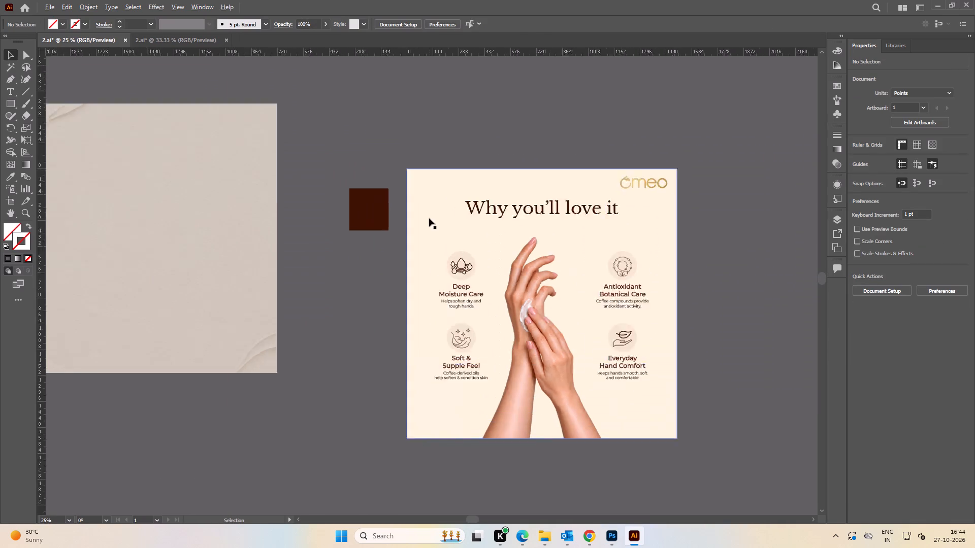
{"action": "scroll", "coordinate": [429, 218], "scroll_direction": "up", "scroll_amount": 1, "text": "alt"}
{"action": "left_click", "coordinate": [176, 231]}
{"action": "left_click", "coordinate": [886, 245]}
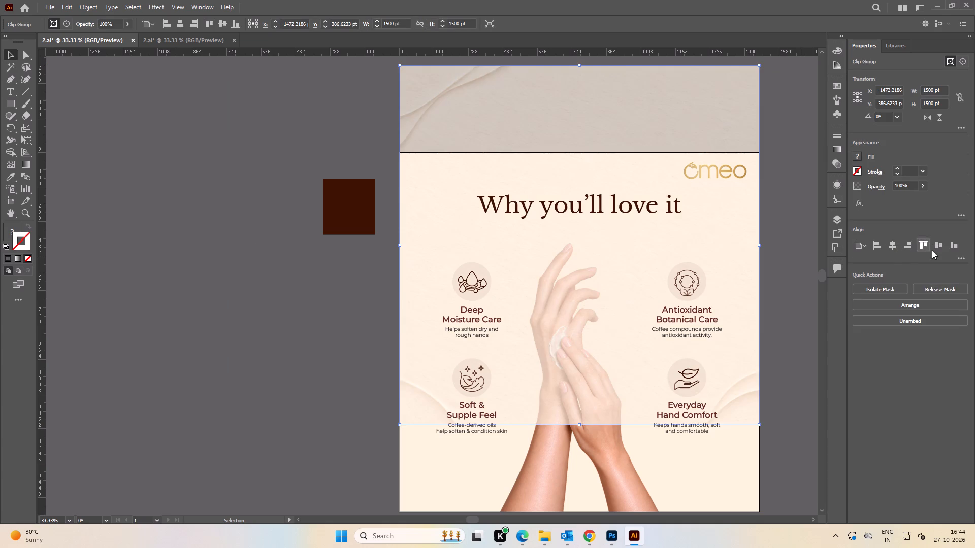
{"action": "left_click", "coordinate": [935, 247]}
{"action": "key", "text": "ctrl+shift+bracketleft"}
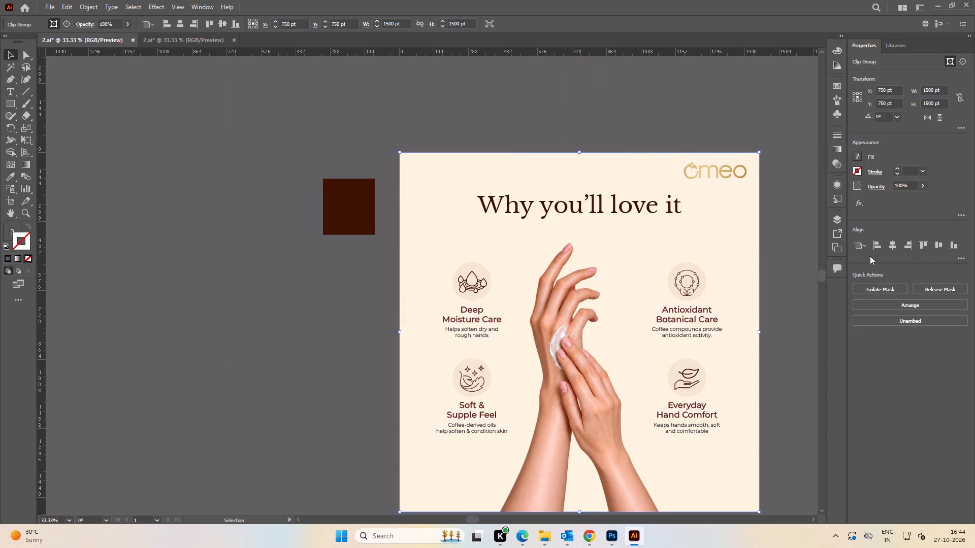
{"action": "key", "text": "space"}
{"action": "left_click_drag", "start_coordinate": [771, 187], "coordinate": [675, 191]}
{"action": "left_click", "coordinate": [717, 204]}
{"action": "left_click", "coordinate": [542, 179]}
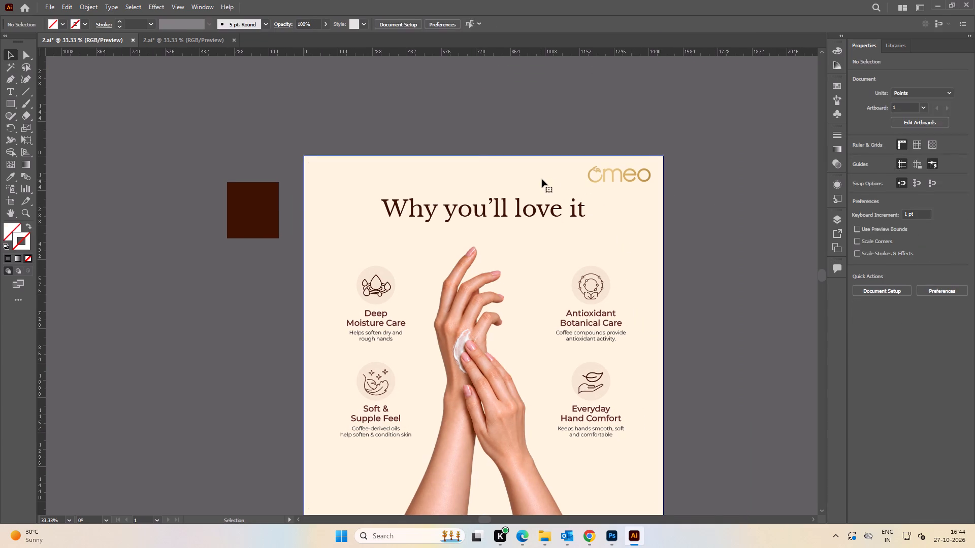
{"action": "key", "text": "ctrl+shift+bracketleft"}
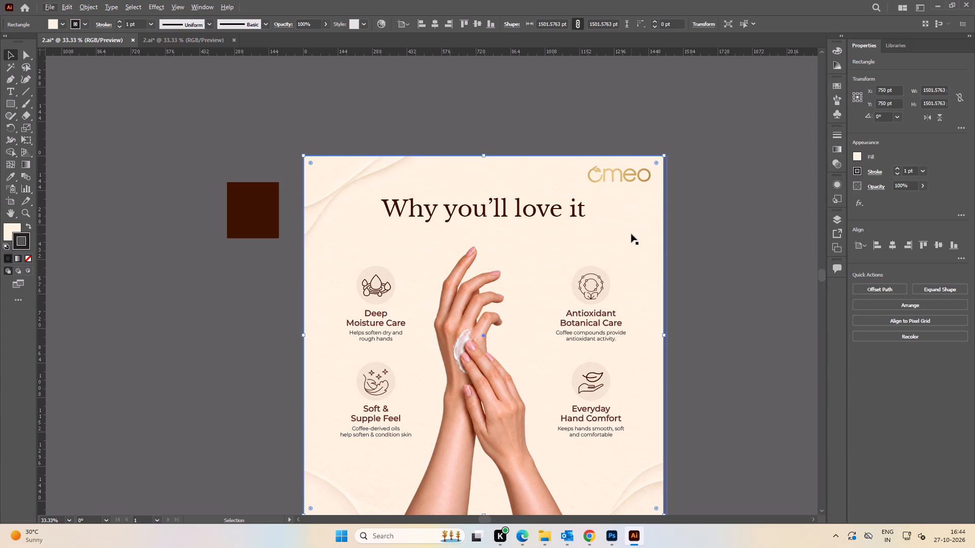
Lock the textured background and cream rectangle behind the design.
{"action": "left_click", "coordinate": [775, 229]}
{"action": "key", "text": "space"}
{"action": "left_click", "coordinate": [789, 237]}
{"action": "left_click_drag", "start_coordinate": [428, 120], "coordinate": [475, 176]}
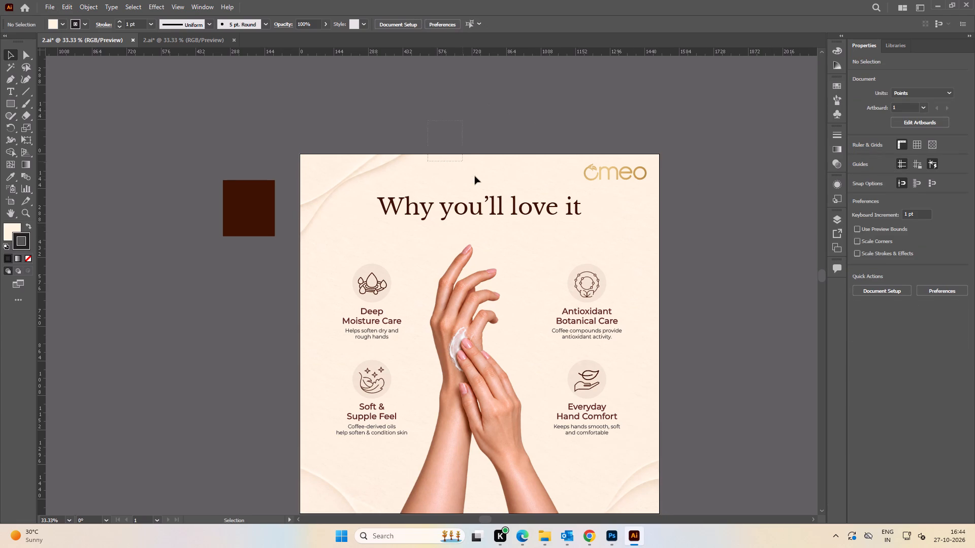
{"action": "left_click_drag", "start_coordinate": [475, 176], "coordinate": [475, 176]}
{"action": "key", "text": "ctrl+2"}
Scale the hands image down proportionally to about 836 x 1115 pt, keeping its bottom edge on the artboard's lower edge.
{"action": "scroll", "coordinate": [484, 258], "scroll_direction": "down", "scroll_amount": 2, "text": "alt"}
{"action": "key", "text": "space"}
{"action": "left_click_drag", "start_coordinate": [500, 296], "coordinate": [452, 251]}
{"action": "left_click", "coordinate": [611, 254]}
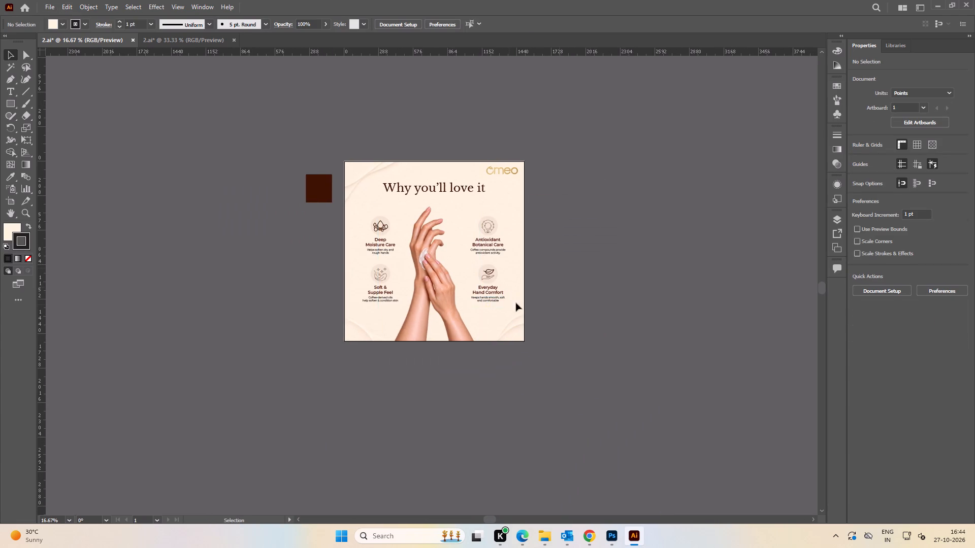
{"action": "scroll", "coordinate": [509, 304], "scroll_direction": "up", "scroll_amount": 2, "text": "alt"}
{"action": "key", "text": "space"}
{"action": "left_click_drag", "start_coordinate": [402, 294], "coordinate": [482, 331]}
{"action": "scroll", "coordinate": [477, 305], "scroll_direction": "down", "scroll_amount": 1, "text": "alt"}
{"action": "key", "text": "space"}
{"action": "left_click", "coordinate": [479, 301]}
{"action": "left_click_drag", "start_coordinate": [677, 304], "coordinate": [671, 305]}
{"action": "left_click", "coordinate": [421, 309]}
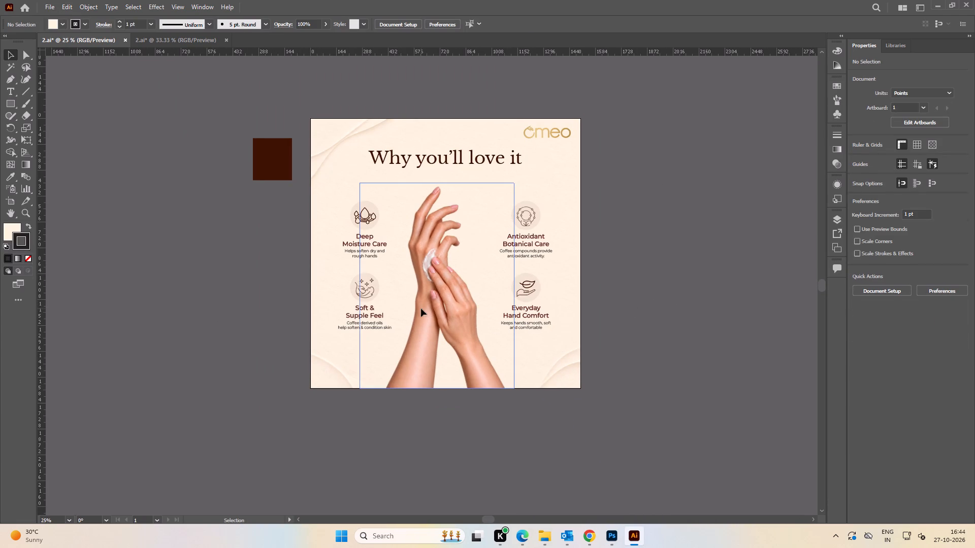
{"action": "scroll", "coordinate": [413, 244], "scroll_direction": "up", "scroll_amount": 1, "text": "alt"}
{"action": "left_click_drag", "start_coordinate": [445, 160], "coordinate": [445, 165], "text": "shift"}
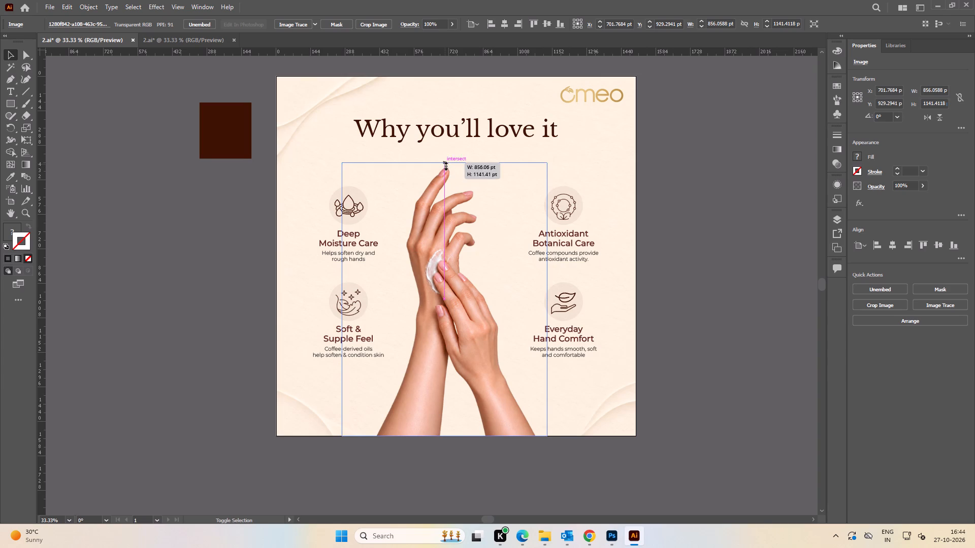
{"action": "left_click_drag", "start_coordinate": [445, 165], "coordinate": [445, 168], "text": "shift"}
{"action": "scroll", "coordinate": [446, 173], "scroll_direction": "down", "scroll_amount": 1, "text": "alt"}
{"action": "key", "text": "space"}
{"action": "left_click_drag", "start_coordinate": [443, 233], "coordinate": [451, 226]}
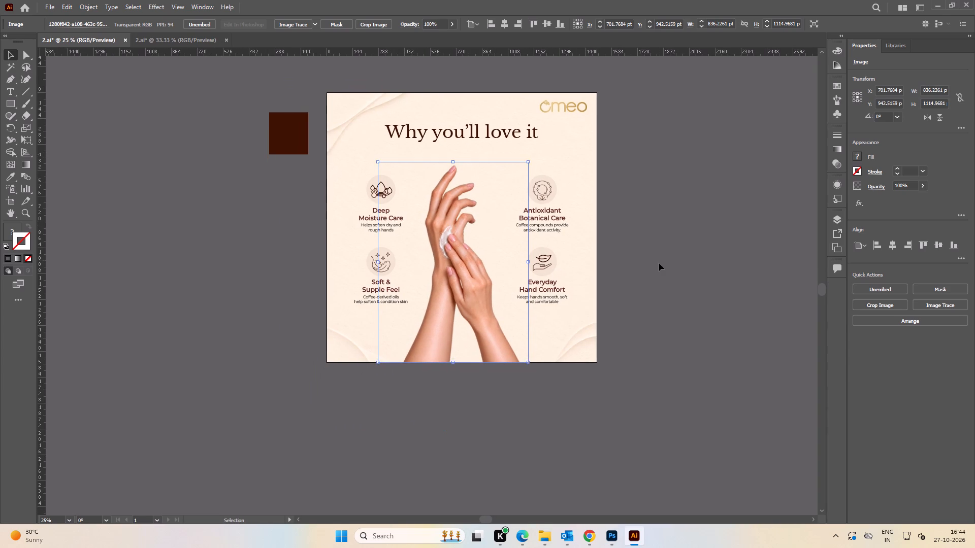
{"action": "left_click", "coordinate": [660, 263]}
Center the group of four feature icons and texts horizontally on the artboard.
{"action": "scroll", "coordinate": [469, 331], "scroll_direction": "up", "scroll_amount": 1, "text": "alt"}
{"action": "left_click", "coordinate": [469, 300], "text": "shift"}
{"action": "left_click", "coordinate": [694, 280]}
{"action": "key", "text": "space"}
{"action": "left_click_drag", "start_coordinate": [674, 262], "coordinate": [685, 282]}
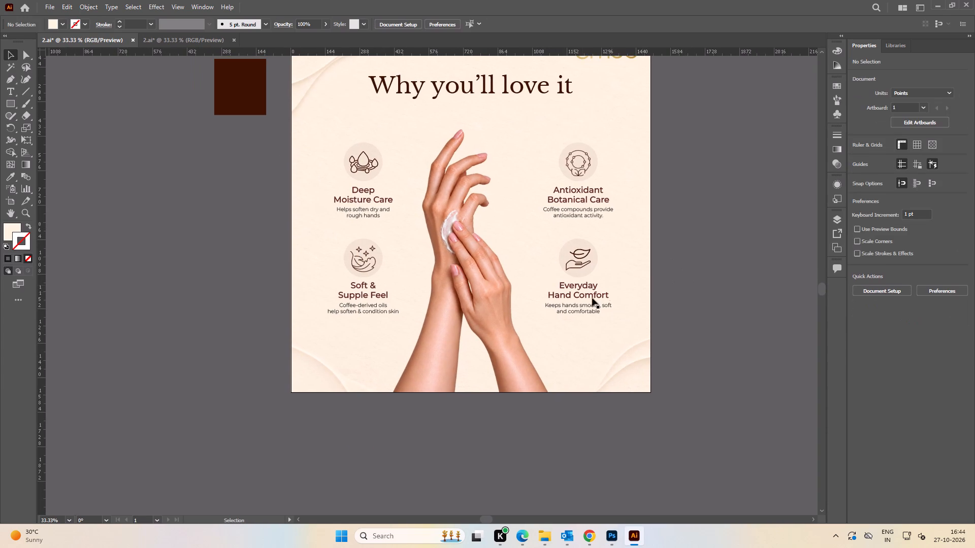
{"action": "left_click", "coordinate": [581, 301]}
{"action": "left_click", "coordinate": [890, 243]}
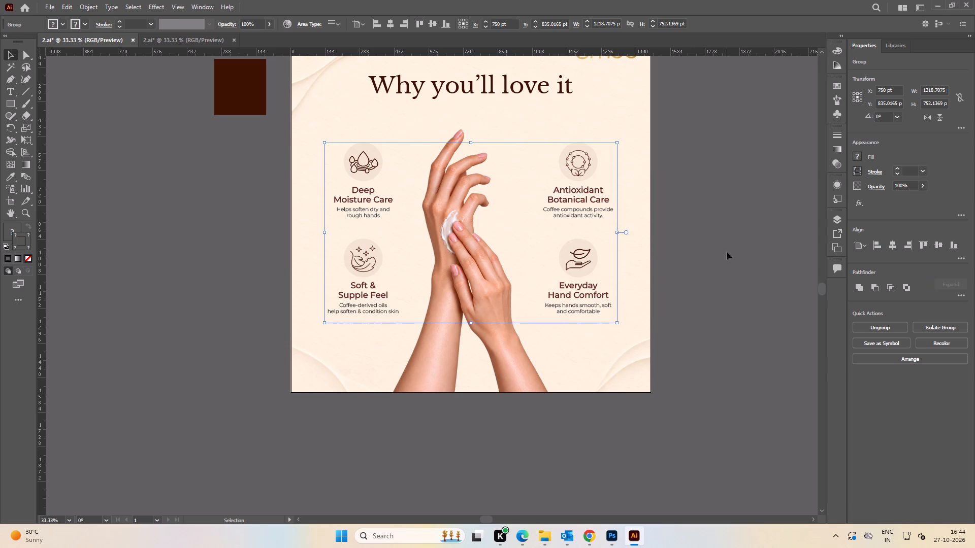
{"action": "key", "text": "space"}
{"action": "left_click_drag", "start_coordinate": [718, 259], "coordinate": [700, 259]}
{"action": "left_click", "coordinate": [700, 259]}
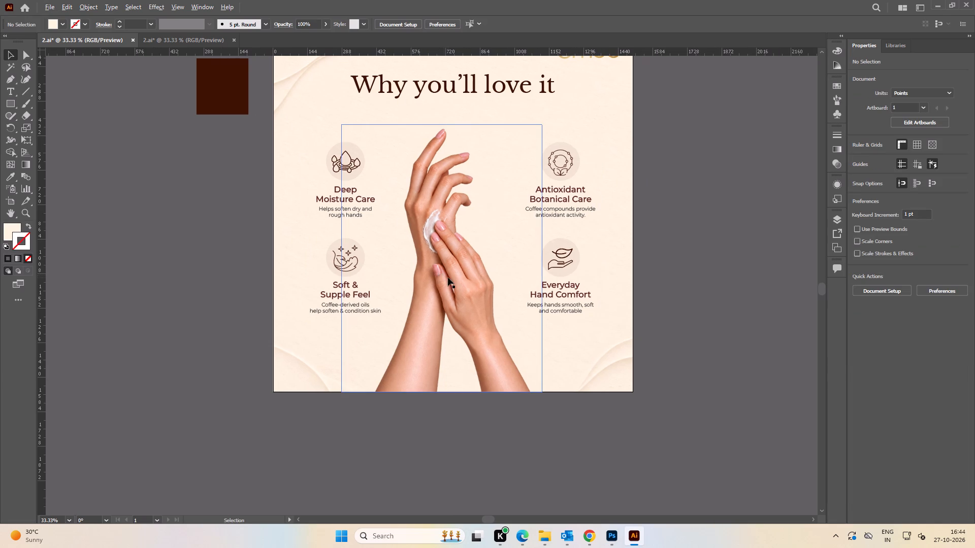
Shift the hands image slightly to the right, to about X 712.5 pt.
{"action": "scroll", "coordinate": [448, 278], "scroll_direction": "up", "scroll_amount": 1, "text": "alt"}
{"action": "left_click", "coordinate": [467, 283]}
{"action": "scroll", "coordinate": [471, 282], "scroll_direction": "down", "scroll_amount": 3, "text": "alt"}
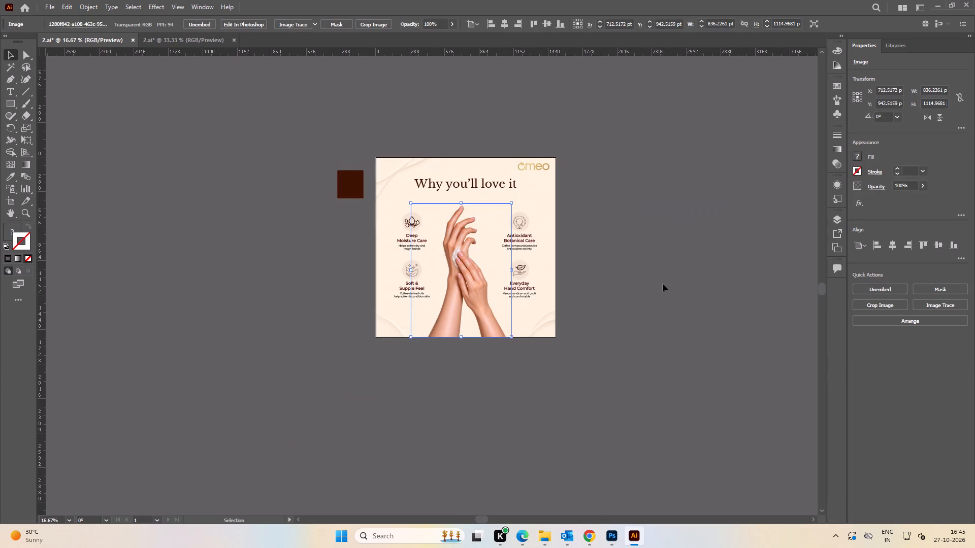
{"action": "left_click", "coordinate": [663, 284]}
Save the finished square "Why you'll love it" design, 2.ai.
{"action": "key", "text": "space"}
{"action": "left_click_drag", "start_coordinate": [660, 278], "coordinate": [659, 285]}
{"action": "key", "text": "ctrl+0"}
{"action": "key", "text": "ctrl+s"}
{"action": "key", "text": "ctrl+s"}
{"action": "key", "text": "ctrl+s"}
{"action": "key", "text": "ctrl+s"}
{"action": "key", "text": "ctrl+s"}
{"action": "key", "text": "ctrl+s"}
{"action": "key", "text": "ctrl+s"}
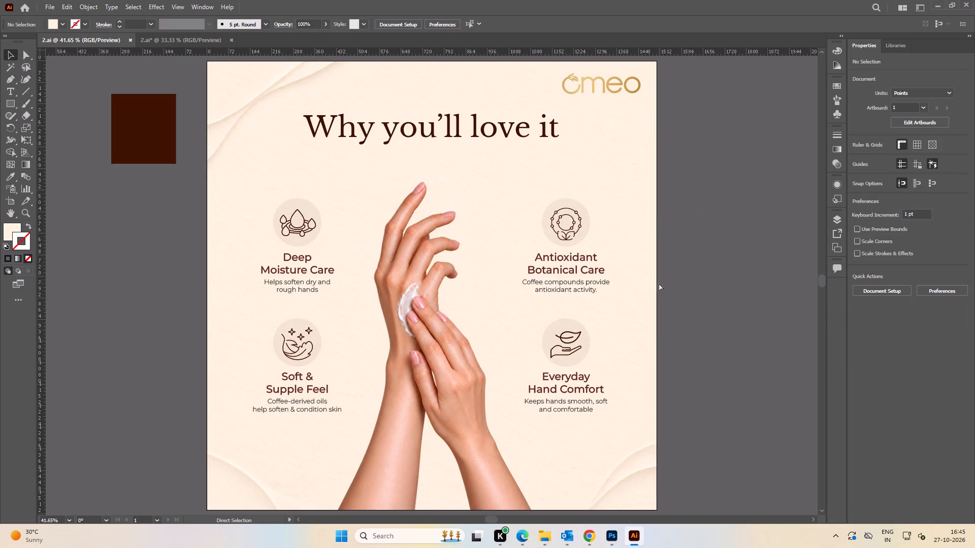
{"action": "key", "text": "ctrl+s"}
Export the design for web with the JPEG High preset as 2 in the Coffee-Hand-Cream 1500x1500 folder, and save the document.
{"action": "key", "text": "ctrl+alt+shift+s"}
{"action": "left_click", "coordinate": [828, 492]}
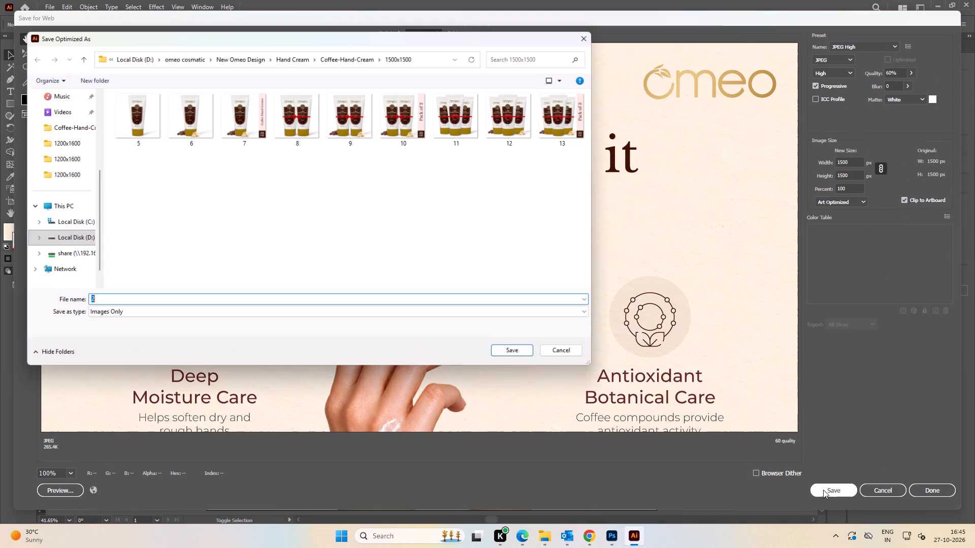
{"action": "left_click", "coordinate": [519, 349]}
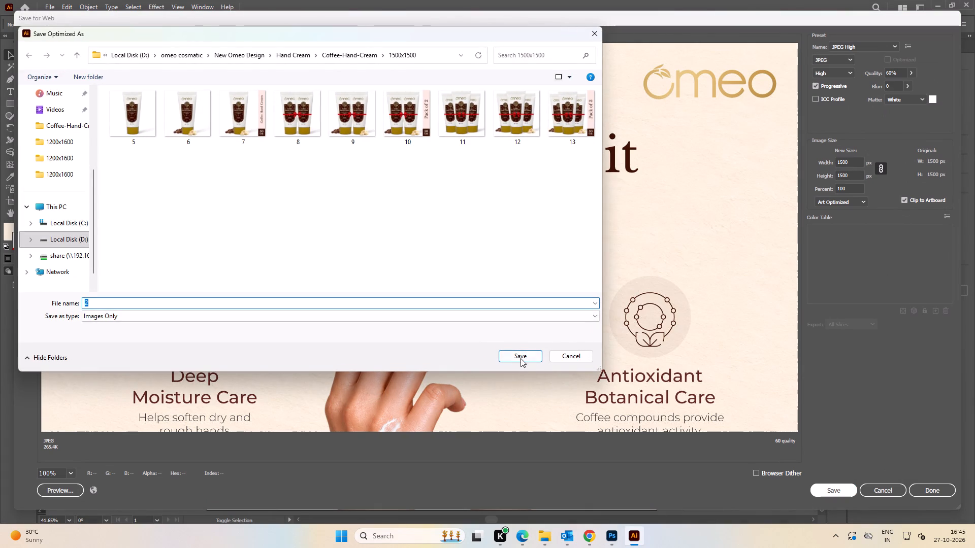
{"action": "left_click", "coordinate": [521, 358]}
{"action": "key", "text": "ctrl+s"}
Close the square 2.ai and the 1200x1600 2.ai, discarding the unsaved changes in the 1200x1600 document.
{"action": "left_click", "coordinate": [147, 214]}
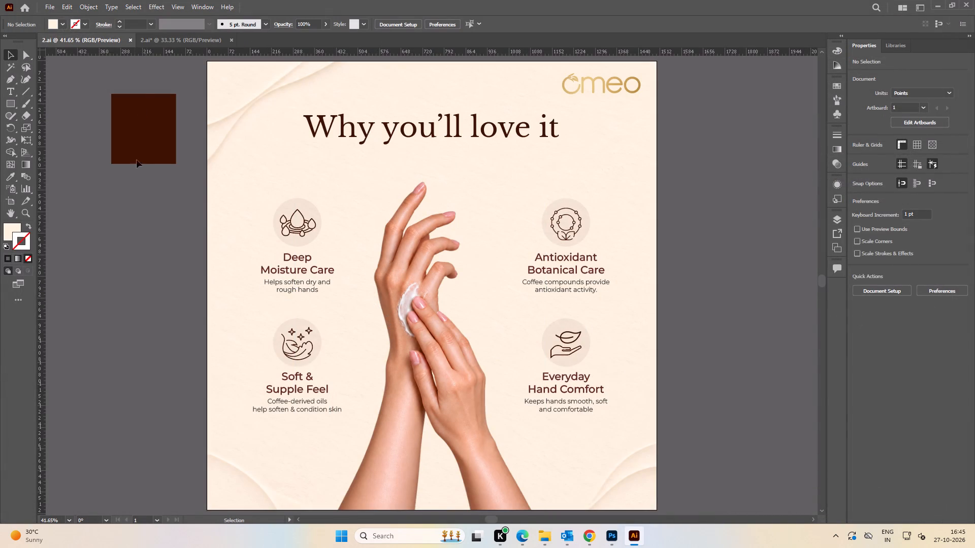
{"action": "left_click", "coordinate": [129, 39]}
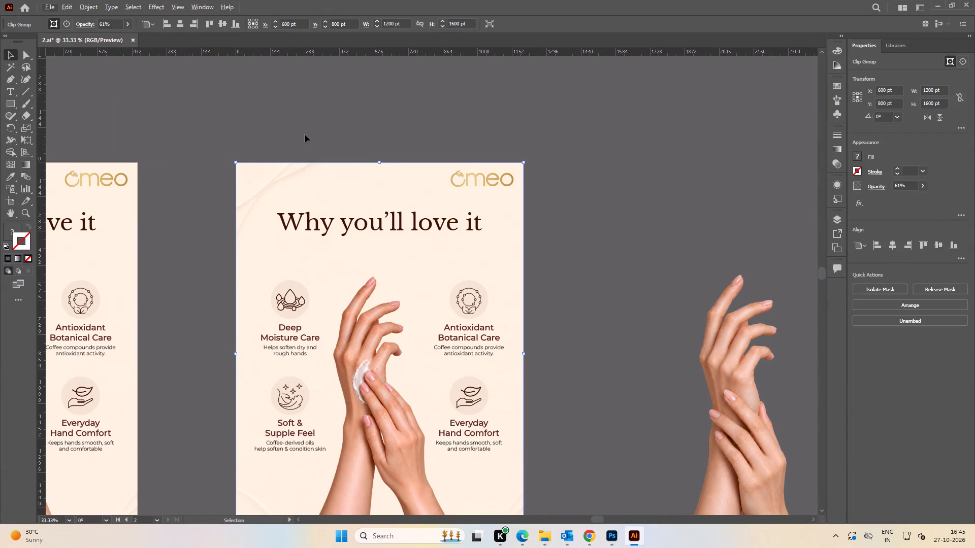
{"action": "left_click", "coordinate": [305, 134]}
{"action": "left_click", "coordinate": [132, 39]}
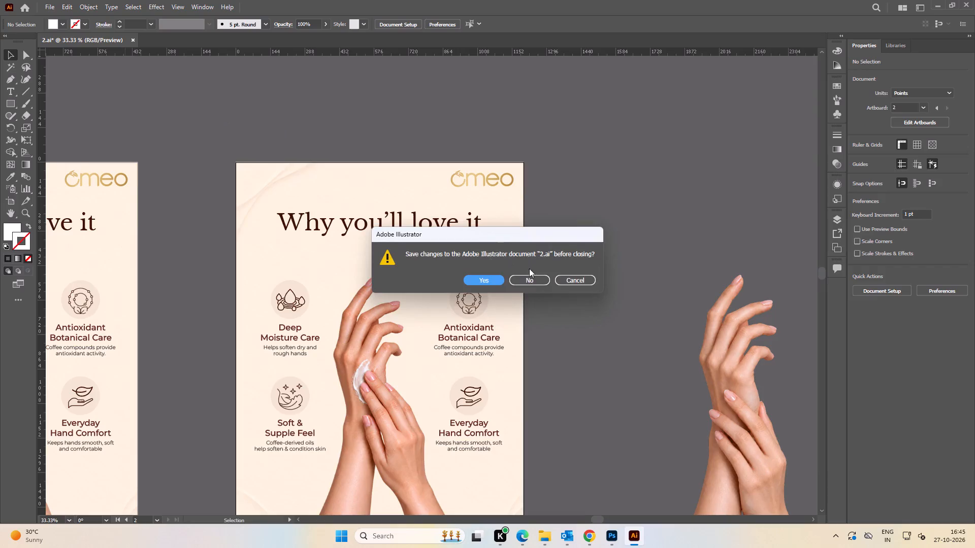
{"action": "left_click", "coordinate": [535, 281]}
Open 3.ai from the Hand Cream > Coffee-Hand-Cream > 1500x1500 folder.
{"action": "key", "text": "alt+Tab"}
{"action": "left_click", "coordinate": [555, 224], "text": "alt"}
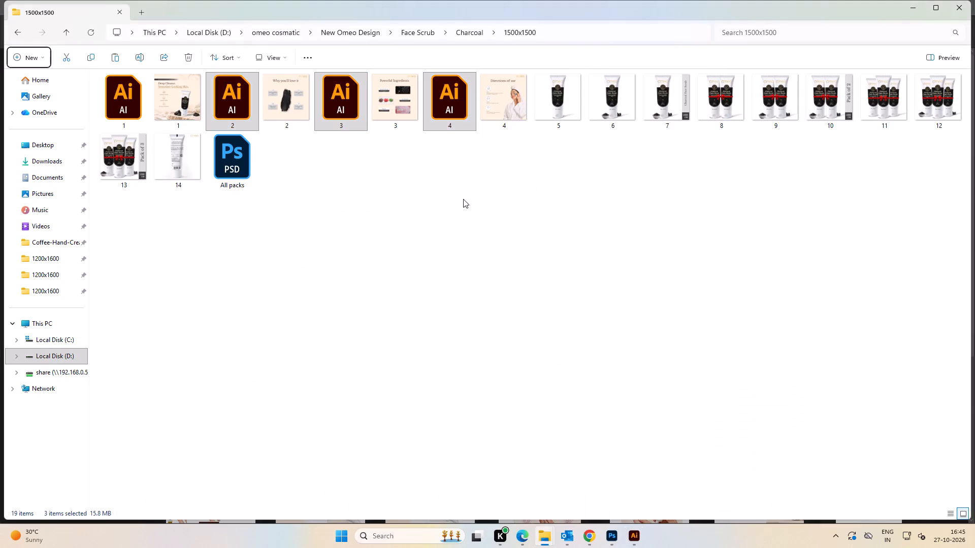
{"action": "key", "text": "alt+Tab"}
{"action": "left_click", "coordinate": [173, 210], "text": "alt"}
{"action": "left_click", "coordinate": [356, 37]}
{"action": "double_click", "coordinate": [280, 288]}
{"action": "double_click", "coordinate": [175, 143]}
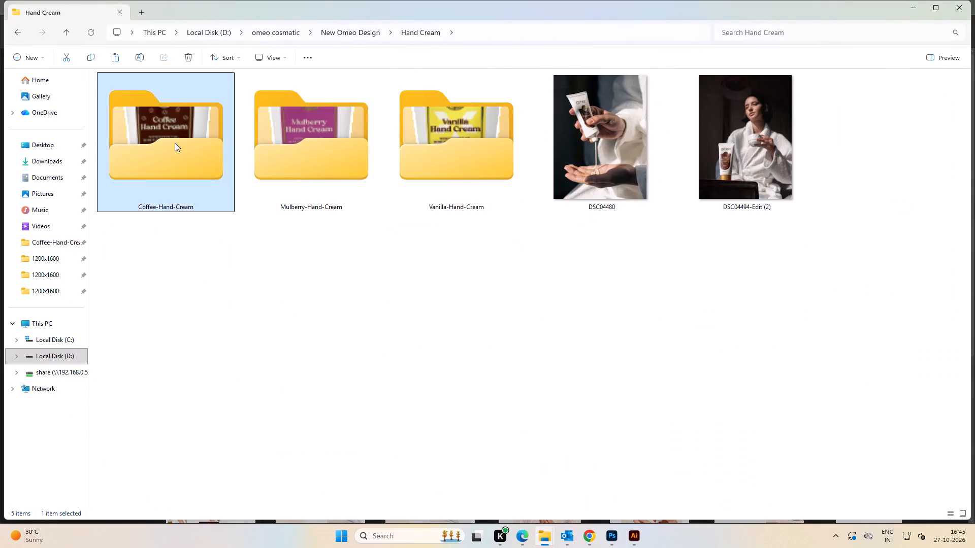
{"action": "key", "text": "alt+Tab"}
{"action": "key", "text": "alt+Tab"}
{"action": "key", "text": "alt+Tab"}
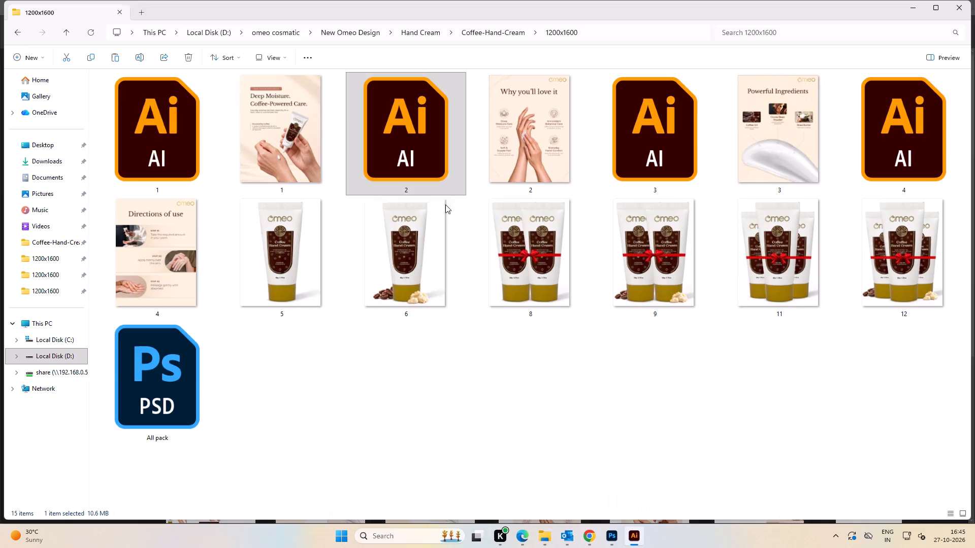
{"action": "key", "text": "alt+Tab"}
{"action": "left_click", "coordinate": [574, 216], "text": "alt"}
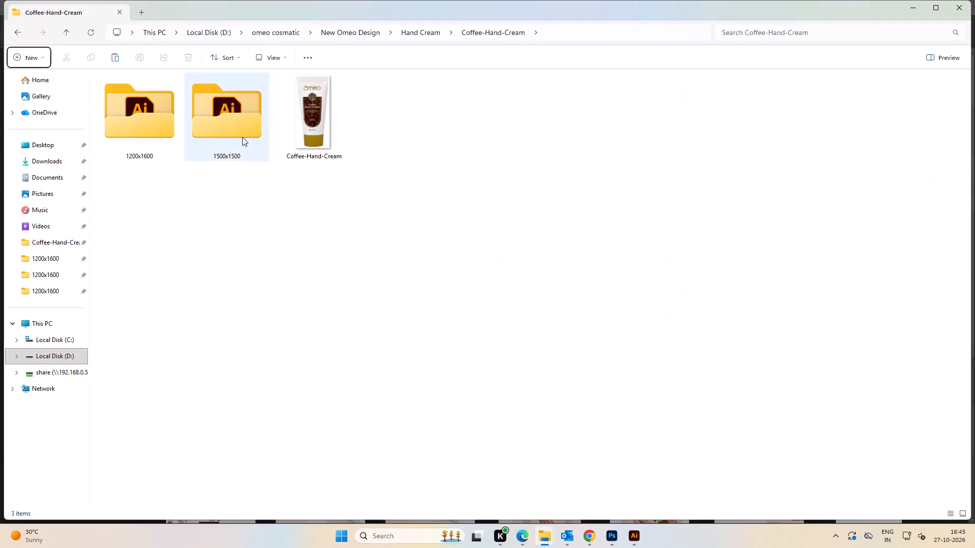
{"action": "double_click", "coordinate": [242, 137]}
{"action": "left_click", "coordinate": [475, 268]}
{"action": "left_click", "coordinate": [404, 342]}
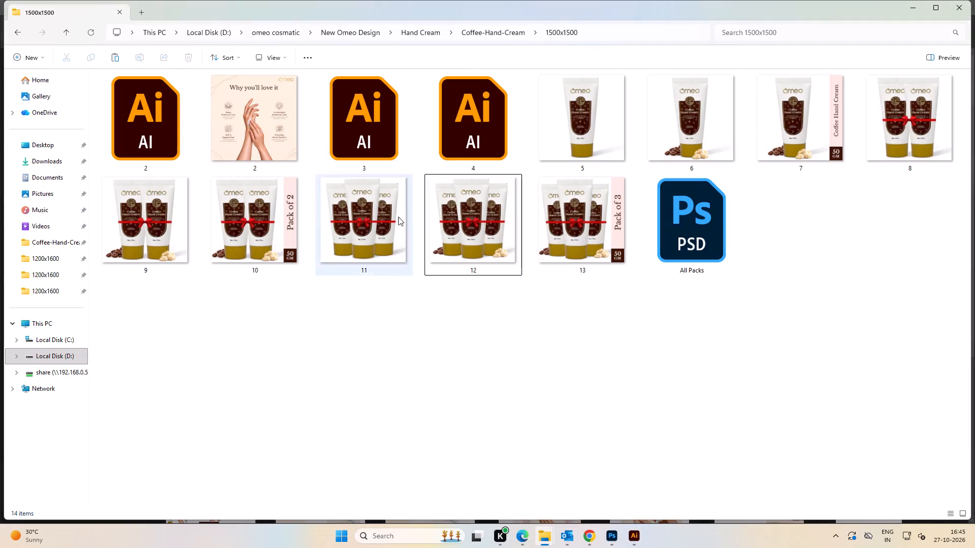
{"action": "double_click", "coordinate": [386, 130]}
Delete all the charcoal ingredient images, labels and arrows below the "Powerful Ingredients" title.
{"action": "scroll", "coordinate": [491, 258], "scroll_direction": "down", "scroll_amount": 4, "text": "alt"}
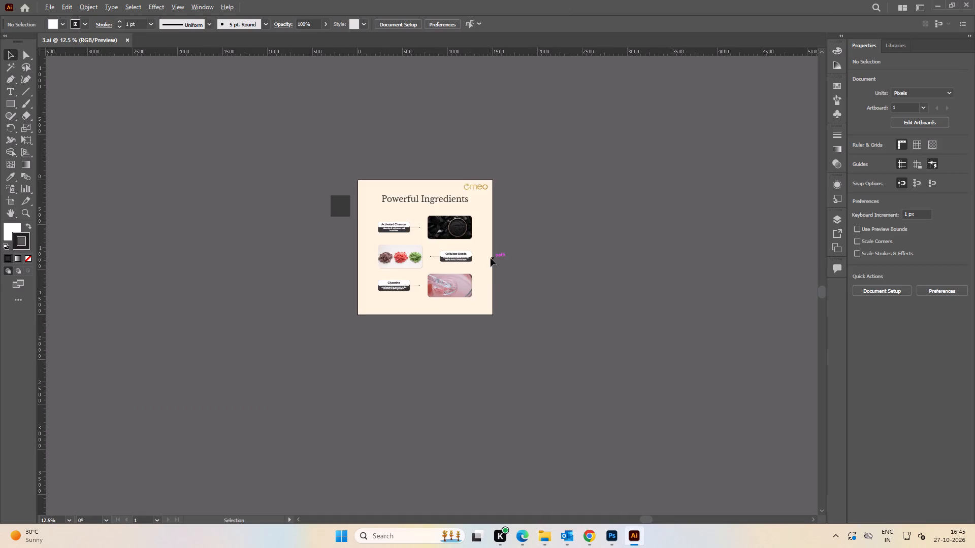
{"action": "scroll", "coordinate": [480, 257], "scroll_direction": "down", "scroll_amount": 1, "text": "alt"}
{"action": "scroll", "coordinate": [438, 270], "scroll_direction": "up", "scroll_amount": 2, "text": "alt"}
{"action": "key", "text": "space"}
{"action": "left_click_drag", "start_coordinate": [645, 276], "coordinate": [527, 289]}
{"action": "left_click", "coordinate": [569, 299]}
{"action": "left_click_drag", "start_coordinate": [585, 359], "coordinate": [371, 195]}
{"action": "key", "text": "Delete"}
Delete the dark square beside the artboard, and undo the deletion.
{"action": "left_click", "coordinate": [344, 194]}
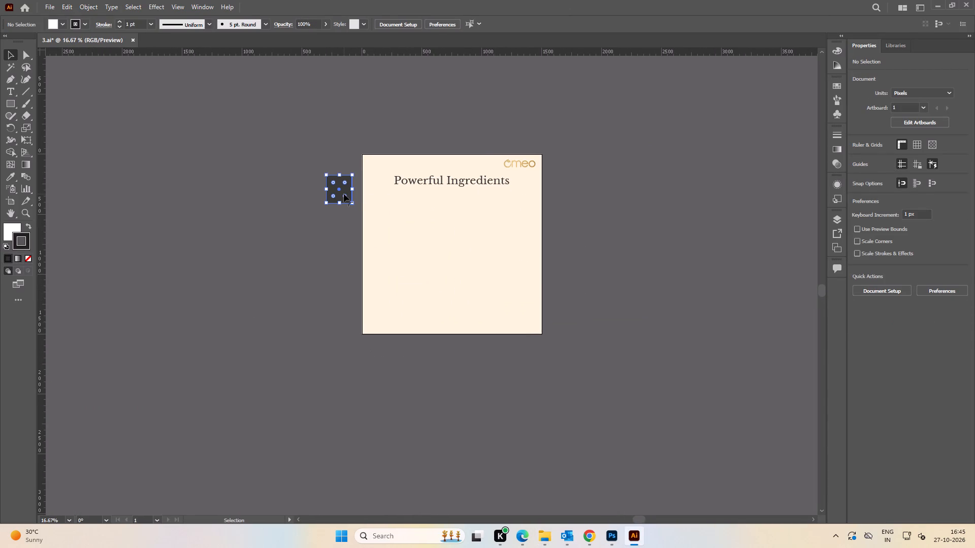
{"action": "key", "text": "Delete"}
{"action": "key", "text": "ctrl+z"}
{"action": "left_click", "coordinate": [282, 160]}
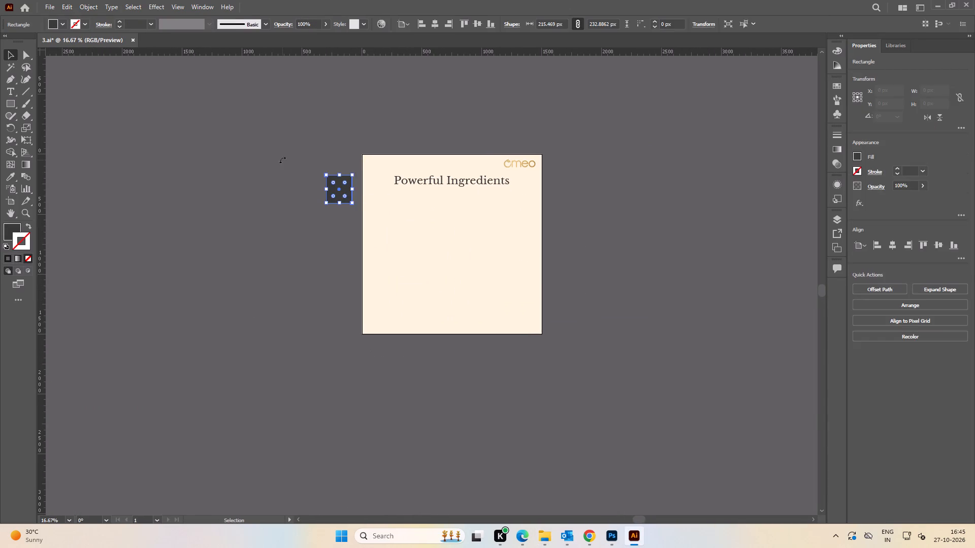
Open the Powerful Ingredients design 3.ai from the Coffee-Hand-Cream 1200x1600 folder.
{"action": "key", "text": "alt+Tab"}
{"action": "left_click", "coordinate": [435, 244], "text": "alt"}
{"action": "left_click", "coordinate": [472, 293]}
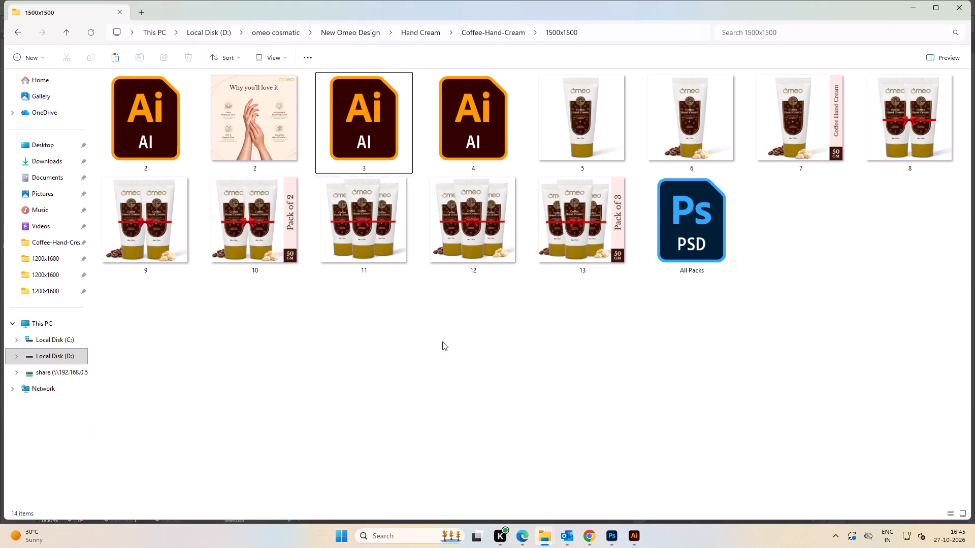
{"action": "key", "text": "alt+Tab"}
{"action": "key", "text": "alt+Tab"}
{"action": "left_click", "coordinate": [489, 392]}
{"action": "double_click", "coordinate": [667, 157]}
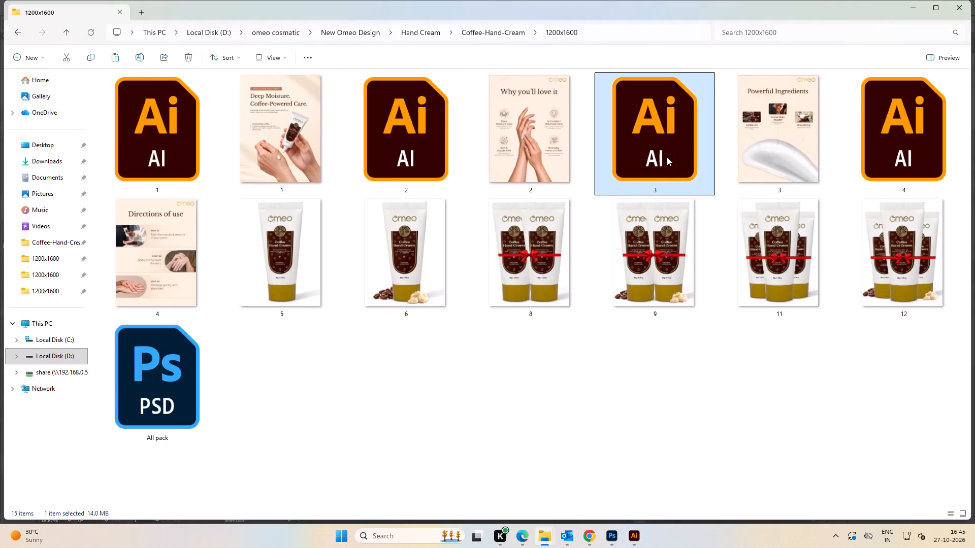
Examine the ingredient images, labels and cream swatch in the 1200x1600 Powerful Ingredients design.
{"action": "scroll", "coordinate": [633, 252], "scroll_direction": "down", "scroll_amount": 2, "text": "alt"}
{"action": "key", "text": "space"}
{"action": "left_click_drag", "start_coordinate": [648, 313], "coordinate": [606, 238]}
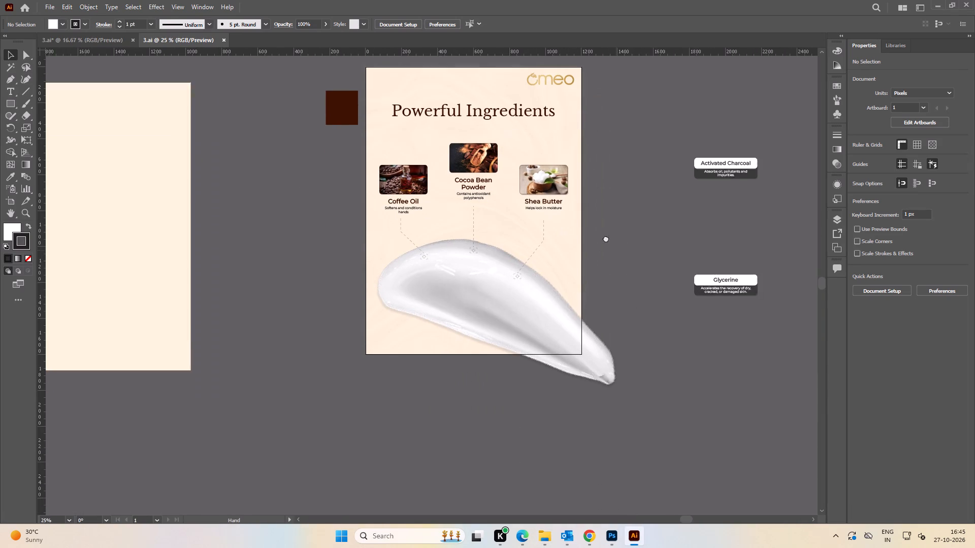
{"action": "left_click_drag", "start_coordinate": [606, 238], "coordinate": [604, 236]}
{"action": "left_click", "coordinate": [622, 258]}
{"action": "key", "text": "space"}
{"action": "left_click_drag", "start_coordinate": [614, 202], "coordinate": [643, 275]}
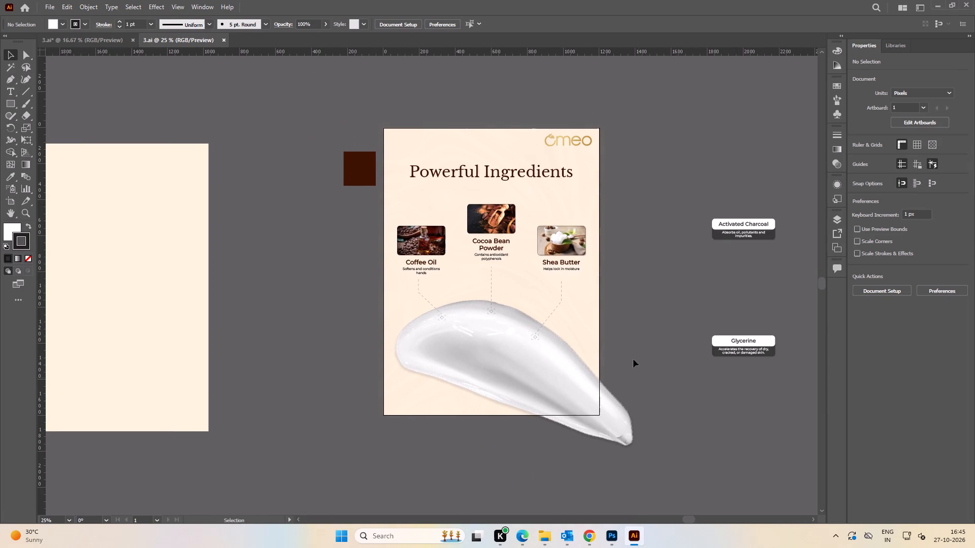
{"action": "scroll", "coordinate": [518, 212], "scroll_direction": "up", "scroll_amount": 8, "text": "alt"}
{"action": "scroll", "coordinate": [555, 187], "scroll_direction": "down", "scroll_amount": 4, "text": "alt"}
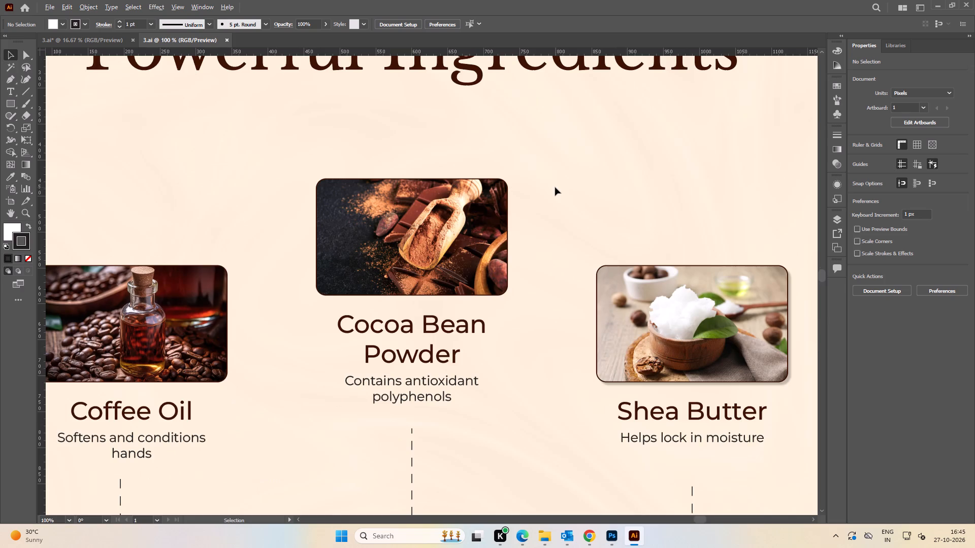
{"action": "scroll", "coordinate": [555, 187], "scroll_direction": "down", "scroll_amount": 4, "text": "alt"}
{"action": "key", "text": "space"}
{"action": "left_click_drag", "start_coordinate": [671, 217], "coordinate": [623, 219]}
Unlock everything in the 1200x1600 design and bring its whole layout with the dark brown square into the square 3.ai, left of the artboard.
{"action": "left_click", "coordinate": [626, 204]}
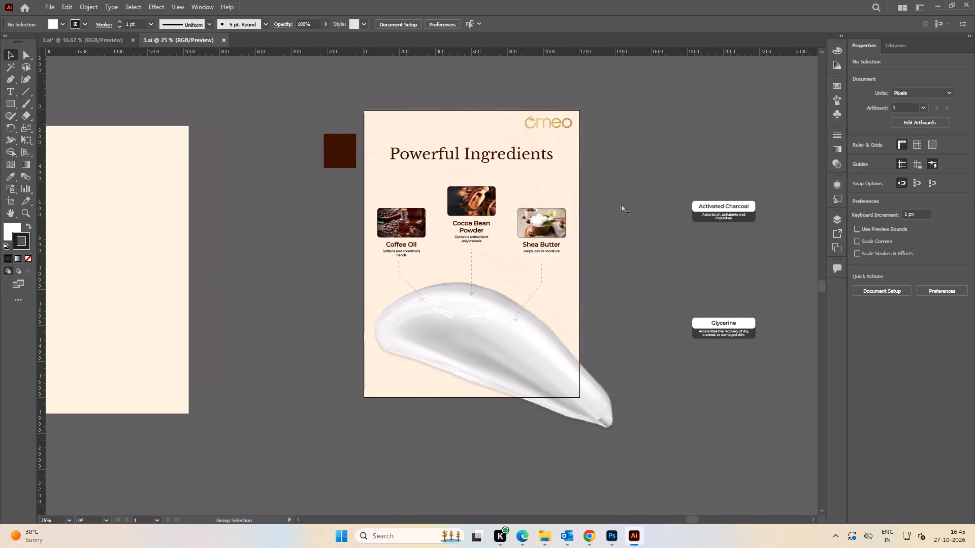
{"action": "key", "text": "ctrl+alt+2"}
{"action": "left_click", "coordinate": [637, 234]}
{"action": "left_click_drag", "start_coordinate": [649, 456], "coordinate": [314, 83]}
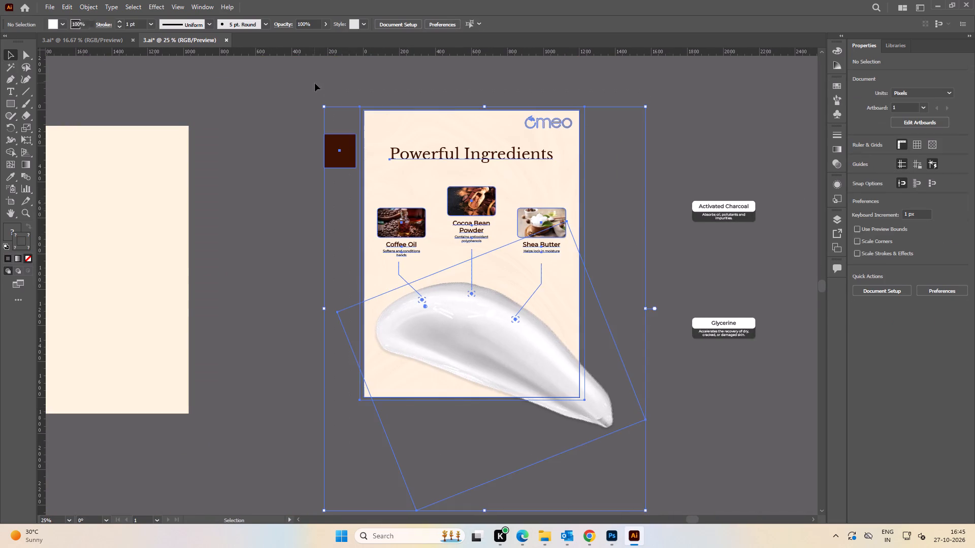
{"action": "left_click_drag", "start_coordinate": [529, 277], "coordinate": [473, 314]}
{"action": "key", "text": "ctrl+z"}
{"action": "left_click_drag", "start_coordinate": [502, 315], "coordinate": [259, 169]}
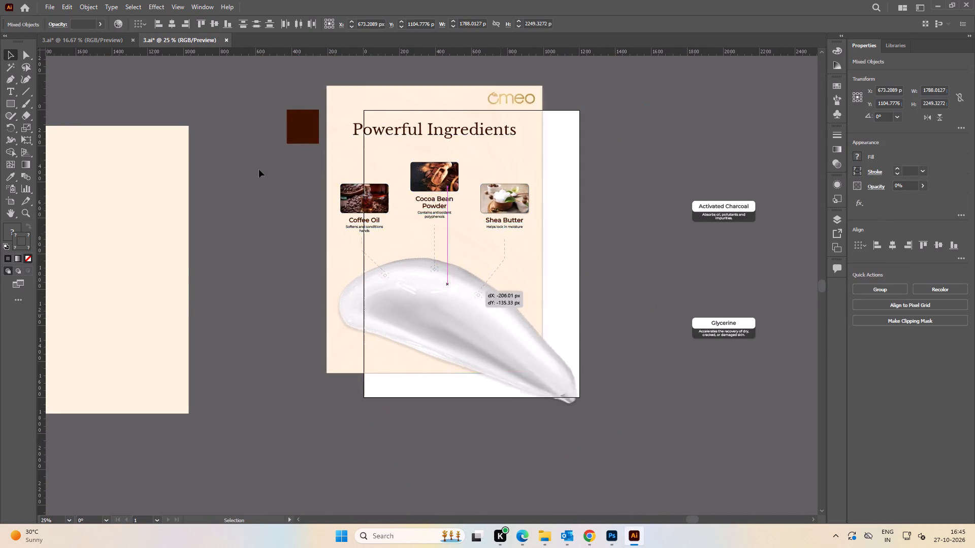
{"action": "left_click_drag", "start_coordinate": [259, 169], "coordinate": [231, 257]}
{"action": "key", "text": "space"}
{"action": "key", "text": "space"}
{"action": "key", "text": "space"}
{"action": "key", "text": "space"}
{"action": "key", "text": "space"}
{"action": "key", "text": "space"}
{"action": "key", "text": "space"}
{"action": "key", "text": "space"}
{"action": "key", "text": "space"}
{"action": "key", "text": "space"}
{"action": "key", "text": "space"}
{"action": "key", "text": "space"}
{"action": "key", "text": "space"}
{"action": "key", "text": "space"}
{"action": "key", "text": "space"}
{"action": "key", "text": "space"}
{"action": "key", "text": "space"}
{"action": "key", "text": "space"}
{"action": "key", "text": "space"}
{"action": "key", "text": "space"}
{"action": "left_click_drag", "start_coordinate": [172, 244], "coordinate": [331, 254]}
{"action": "left_click_drag", "start_coordinate": [232, 233], "coordinate": [329, 254]}
{"action": "left_click_drag", "start_coordinate": [319, 266], "coordinate": [322, 284]}
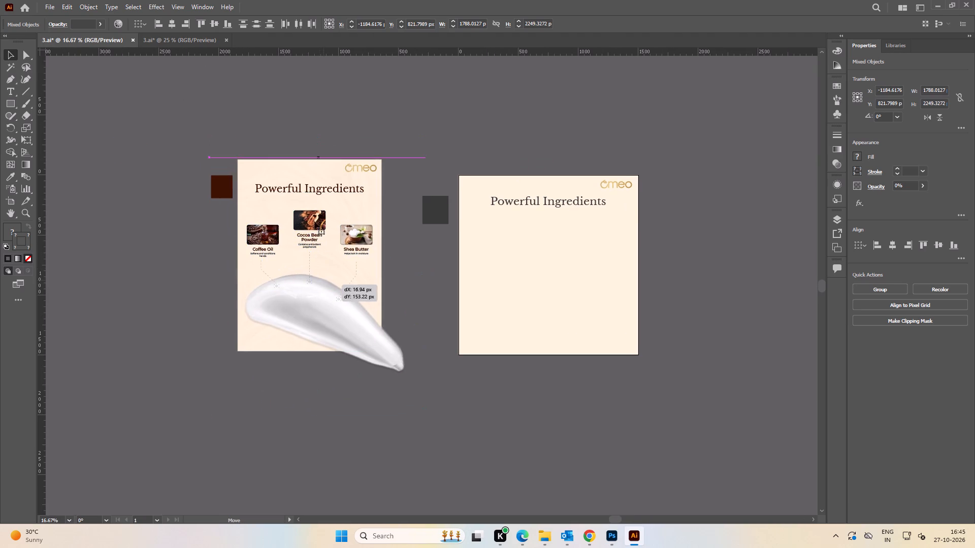
{"action": "left_click", "coordinate": [318, 98]}
Move the textured background image from the imported coffee layout onto the square artboard.
{"action": "scroll", "coordinate": [291, 158], "scroll_direction": "up", "scroll_amount": 1, "text": "alt"}
{"action": "left_click_drag", "start_coordinate": [309, 180], "coordinate": [353, 180]}
{"action": "key", "text": "ctrl+z"}
{"action": "left_click_drag", "start_coordinate": [293, 177], "coordinate": [398, 190]}
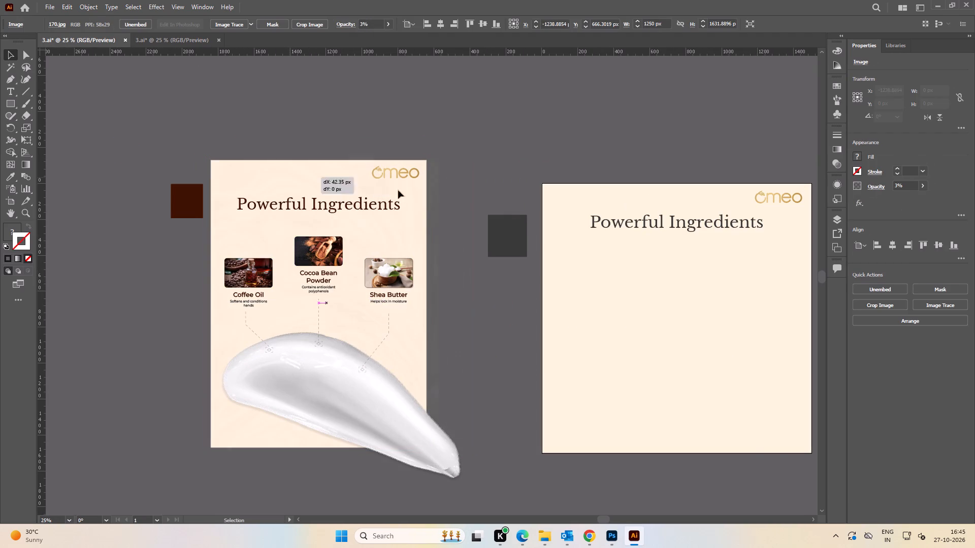
{"action": "left_click_drag", "start_coordinate": [398, 190], "coordinate": [639, 221]}
{"action": "key", "text": "space"}
{"action": "left_click_drag", "start_coordinate": [685, 231], "coordinate": [464, 112]}
{"action": "left_click_drag", "start_coordinate": [454, 197], "coordinate": [449, 166]}
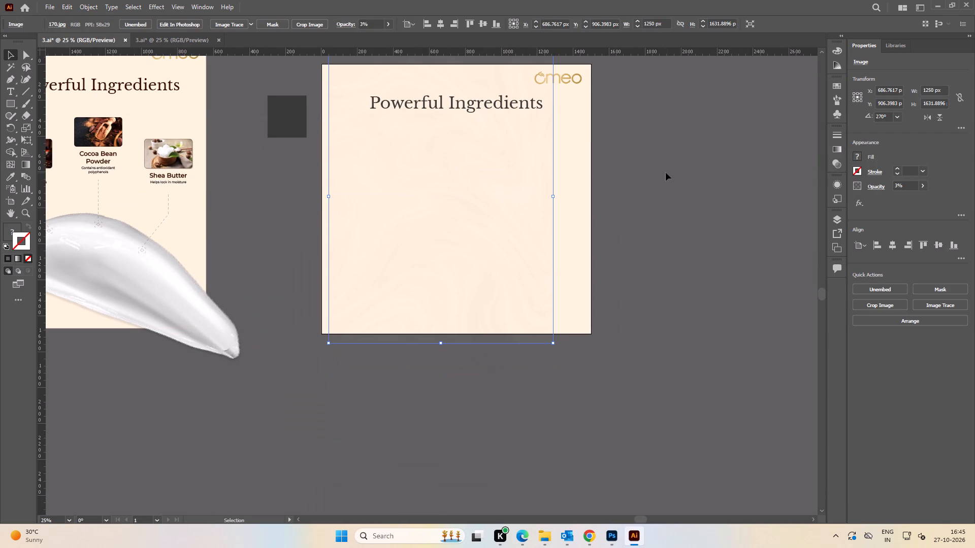
Resize the texture image to 1500 x 1500 px and centre it horizontally and vertically on the artboard.
{"action": "left_click", "coordinate": [926, 91]}
{"action": "key", "text": "ctrl+a"}
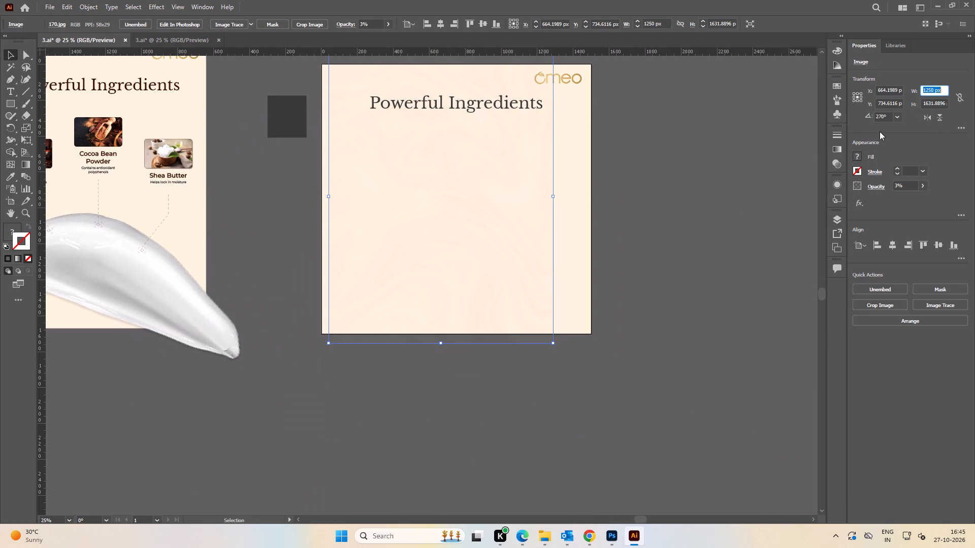
{"action": "key", "text": "1"}
{"action": "key", "text": "5"}
{"action": "type", "text": "00"}
{"action": "key", "text": "Tab"}
{"action": "type", "text": "1500"}
{"action": "key", "text": "Return"}
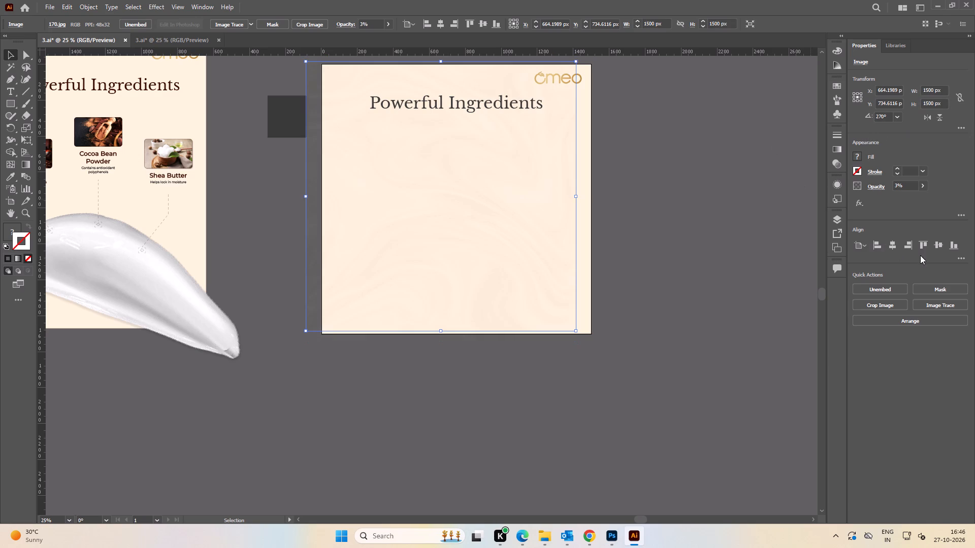
{"action": "left_click", "coordinate": [893, 246]}
{"action": "left_click", "coordinate": [936, 246]}
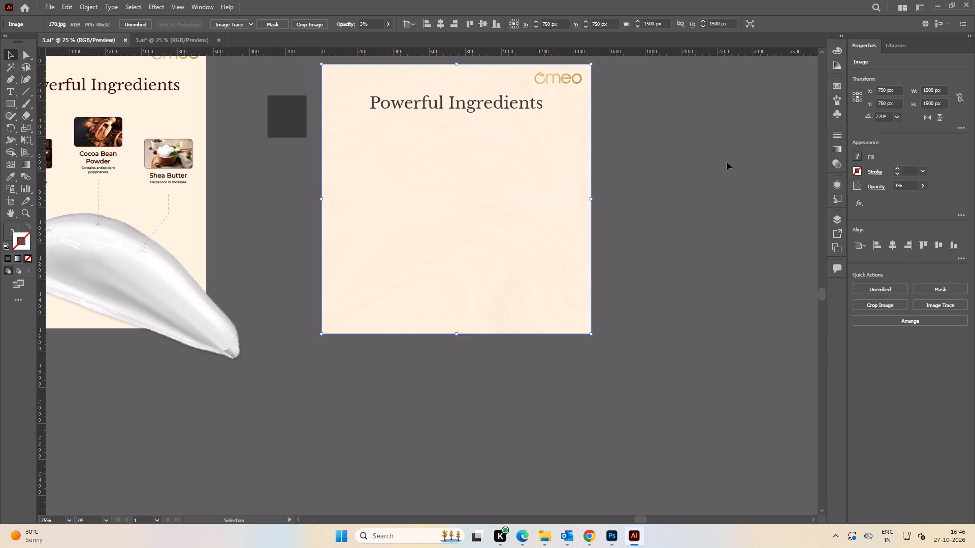
Set the texture image's opacity to 5% and bring it to the front.
{"action": "left_click_drag", "start_coordinate": [911, 187], "coordinate": [881, 188]}
{"action": "left_click_drag", "start_coordinate": [881, 188], "coordinate": [879, 188]}
{"action": "key", "text": "5"}
{"action": "key", "text": "Return"}
{"action": "key", "text": "space"}
{"action": "left_click_drag", "start_coordinate": [684, 153], "coordinate": [694, 189]}
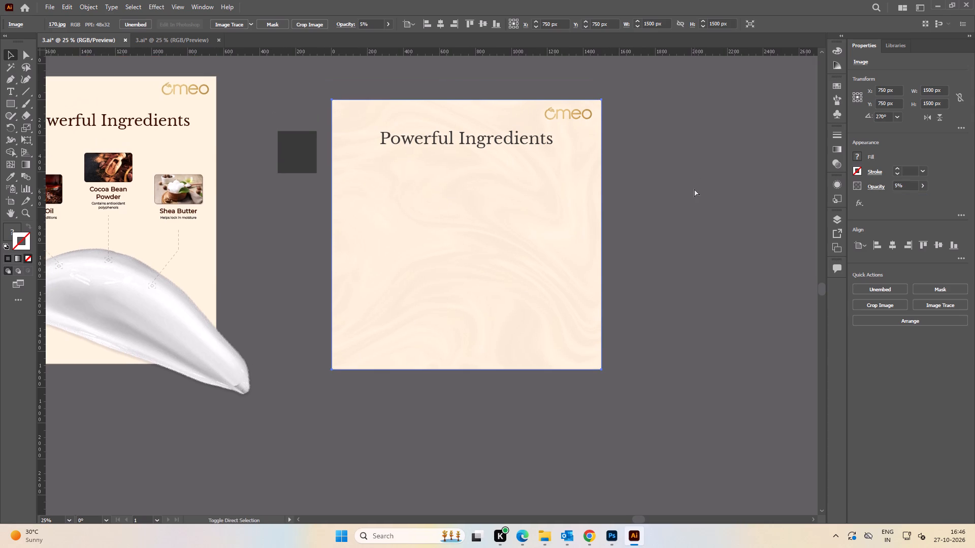
{"action": "key", "text": "ctrl+shift+bracketright"}
{"action": "key", "text": "ctrl+shift+bracketright"}
Move the texture image horizontally to the right so it only partly overlaps the artboard.
{"action": "scroll", "coordinate": [482, 192], "scroll_direction": "up", "scroll_amount": 2, "text": "alt"}
{"action": "left_click_drag", "start_coordinate": [486, 192], "coordinate": [495, 193]}
{"action": "key", "text": "ctrl+z"}
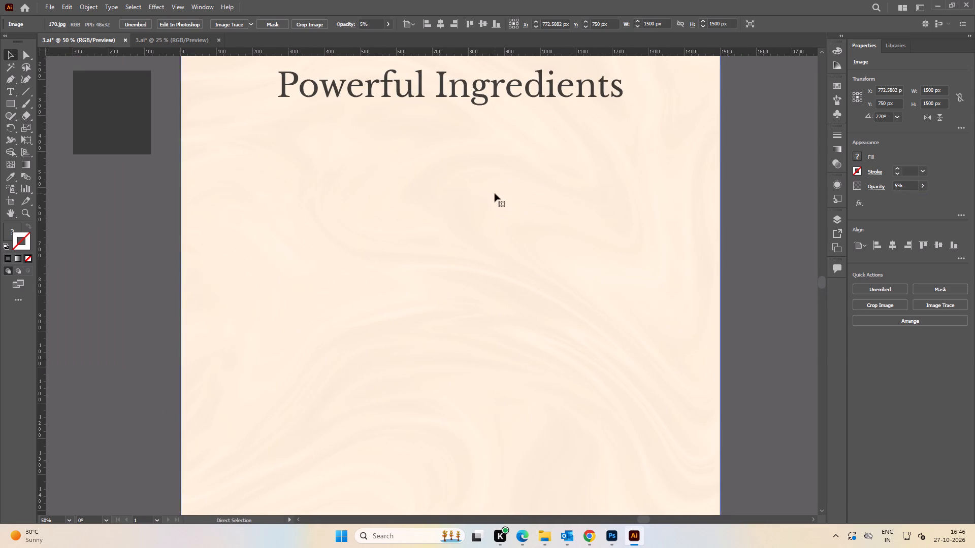
{"action": "scroll", "coordinate": [507, 190], "scroll_direction": "down", "scroll_amount": 2, "text": "alt"}
{"action": "key", "text": "space"}
{"action": "left_click_drag", "start_coordinate": [517, 201], "coordinate": [482, 207]}
{"action": "left_click_drag", "start_coordinate": [437, 212], "coordinate": [554, 212]}
Unlock all objects in the square design and bring the "Powerful Ingredients" title to the front.
{"action": "left_click", "coordinate": [317, 150]}
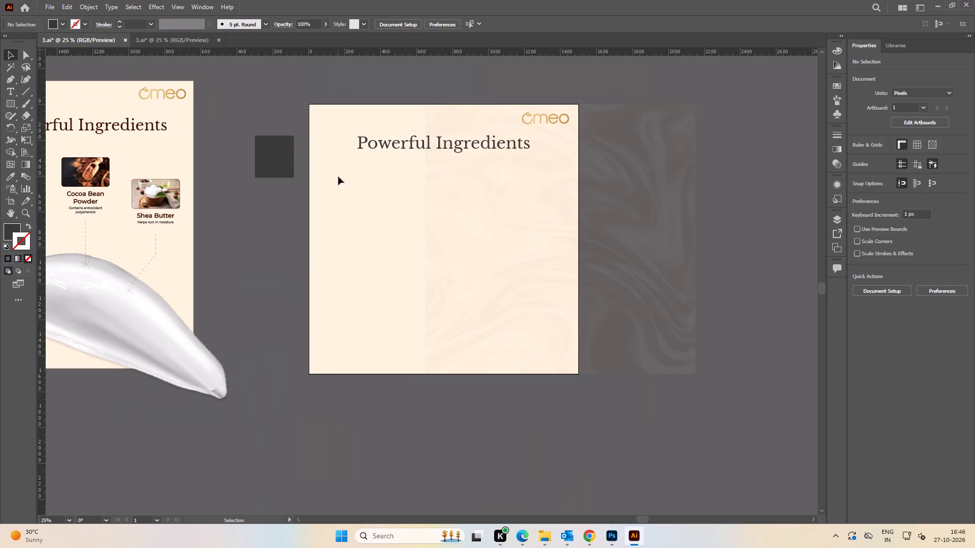
{"action": "key", "text": "ctrl+alt+2"}
{"action": "left_click", "coordinate": [382, 66]}
{"action": "left_click", "coordinate": [363, 107]}
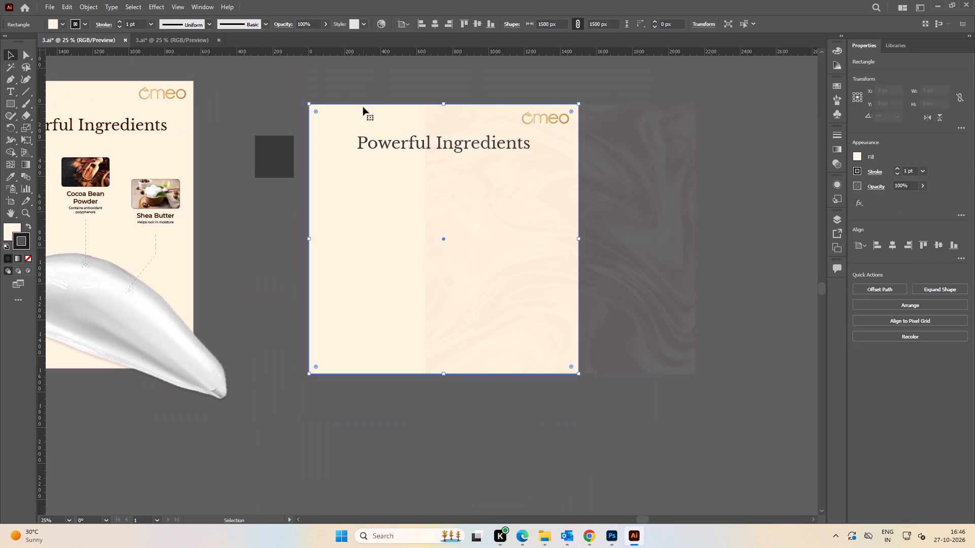
{"action": "left_click", "coordinate": [383, 144]}
{"action": "key", "text": "ctrl+shift+bracketright"}
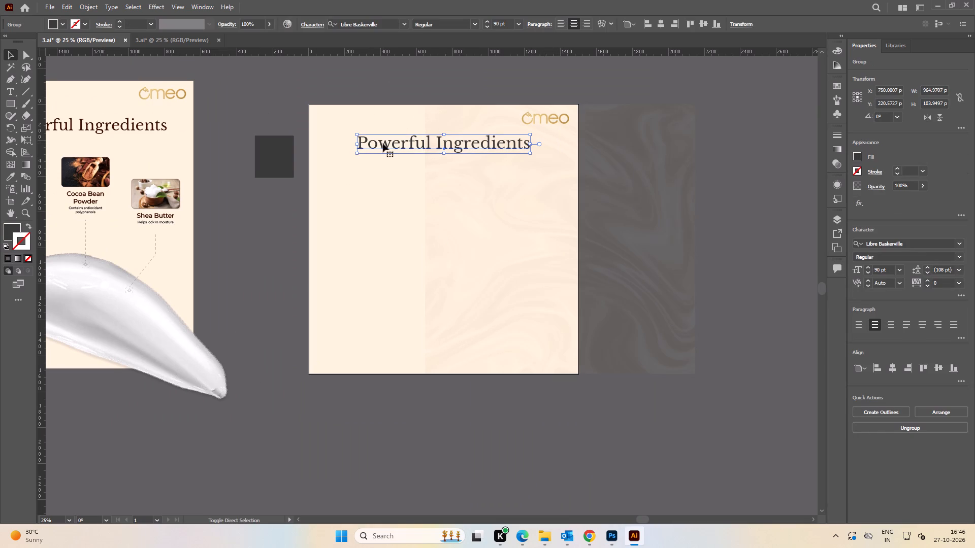
Move the texture image fully off the artboard, flush against its right edge at X 2250 px.
{"action": "left_click_drag", "start_coordinate": [577, 178], "coordinate": [731, 180]}
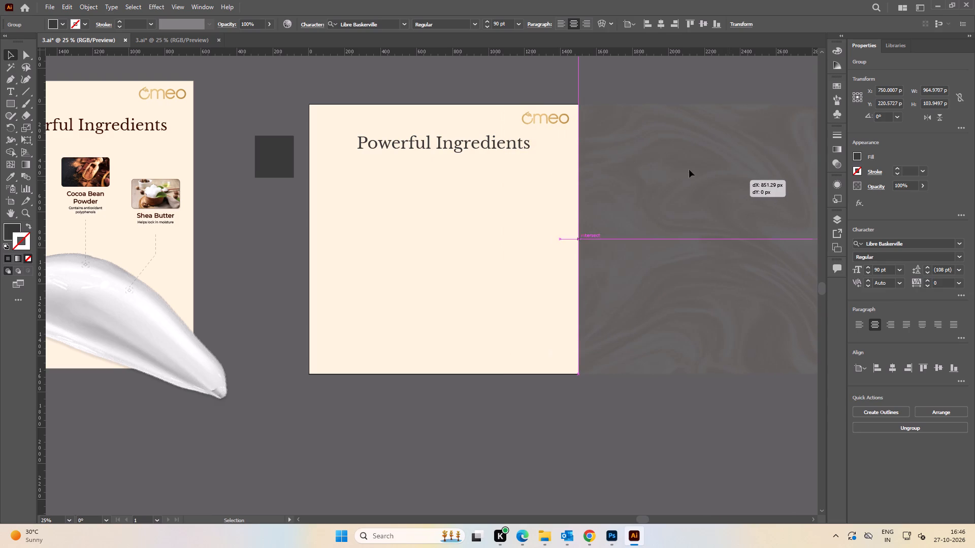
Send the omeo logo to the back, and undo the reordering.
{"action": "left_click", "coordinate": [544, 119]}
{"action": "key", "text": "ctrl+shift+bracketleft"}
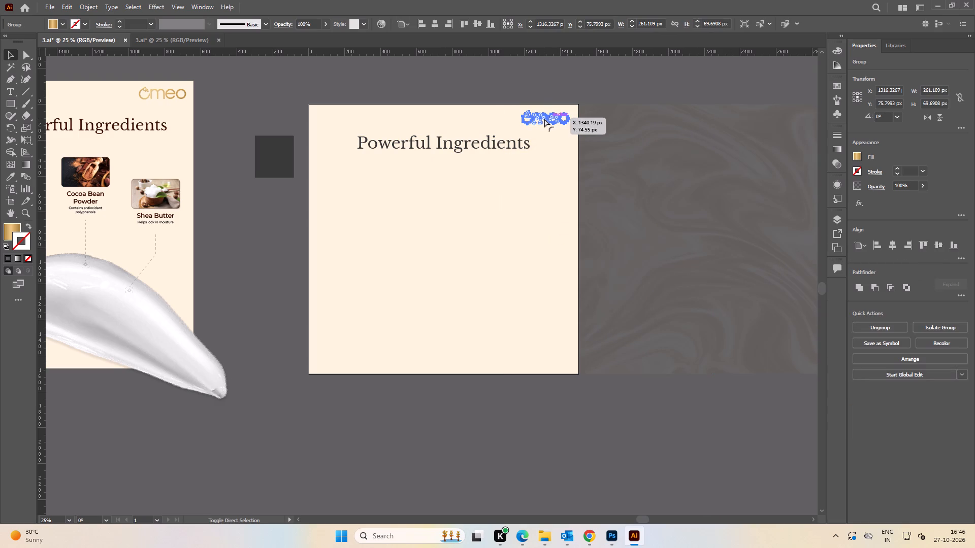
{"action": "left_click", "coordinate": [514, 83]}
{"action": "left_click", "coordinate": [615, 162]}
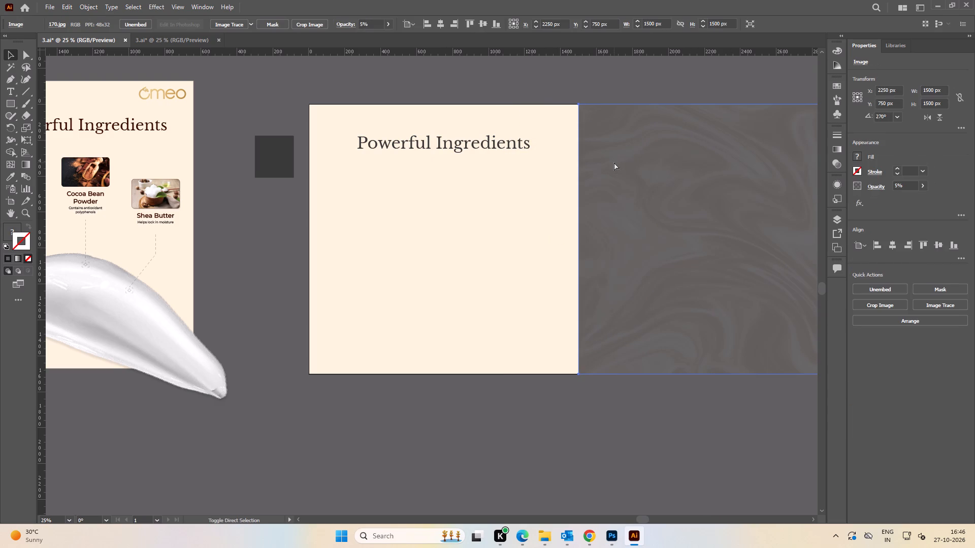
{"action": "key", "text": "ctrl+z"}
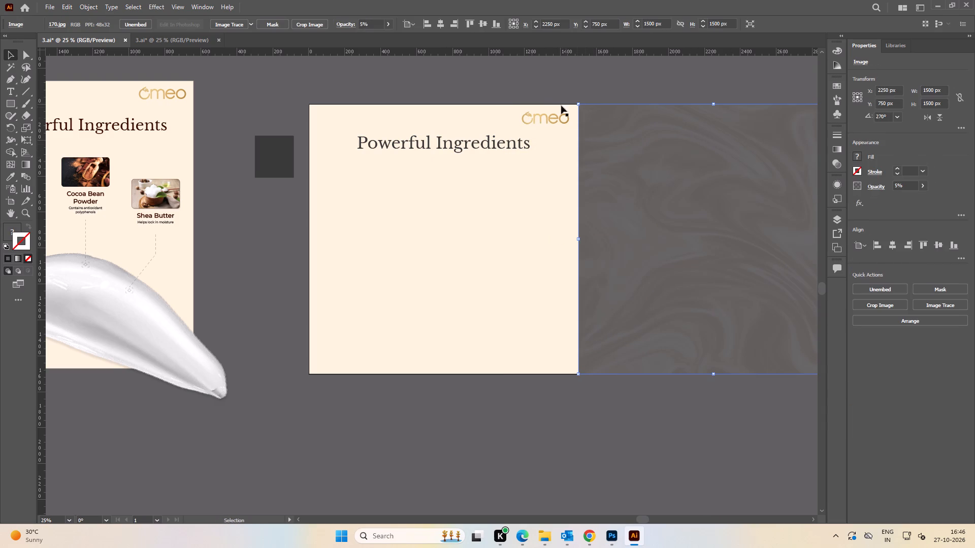
Bring the omeo logo to the front.
{"action": "left_click", "coordinate": [542, 77]}
{"action": "left_click", "coordinate": [534, 119]}
{"action": "key", "text": "ctrl+shift+bracketright"}
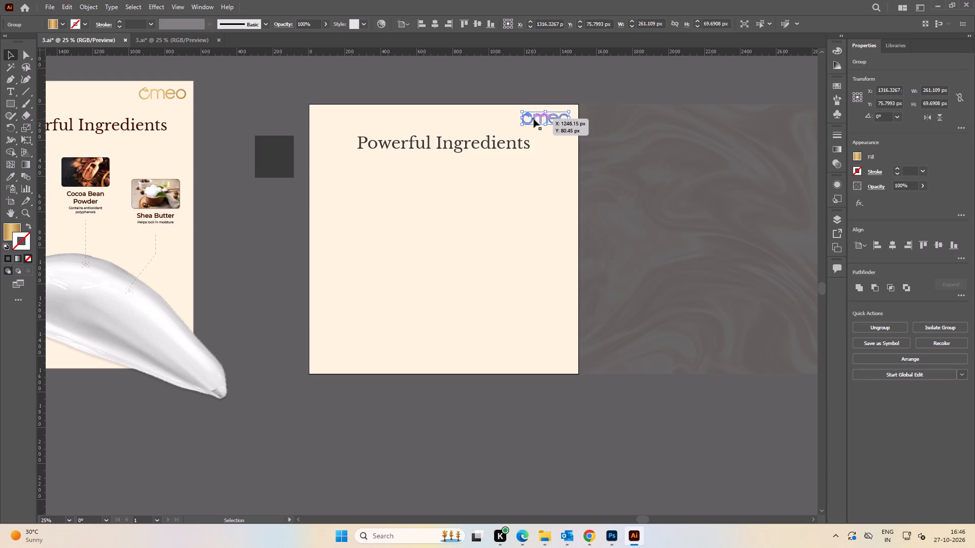
Bring the square design's "Powerful Ingredients" title to the front.
{"action": "left_click", "coordinate": [501, 145]}
{"action": "key", "text": "ctrl+shift+bracketright"}
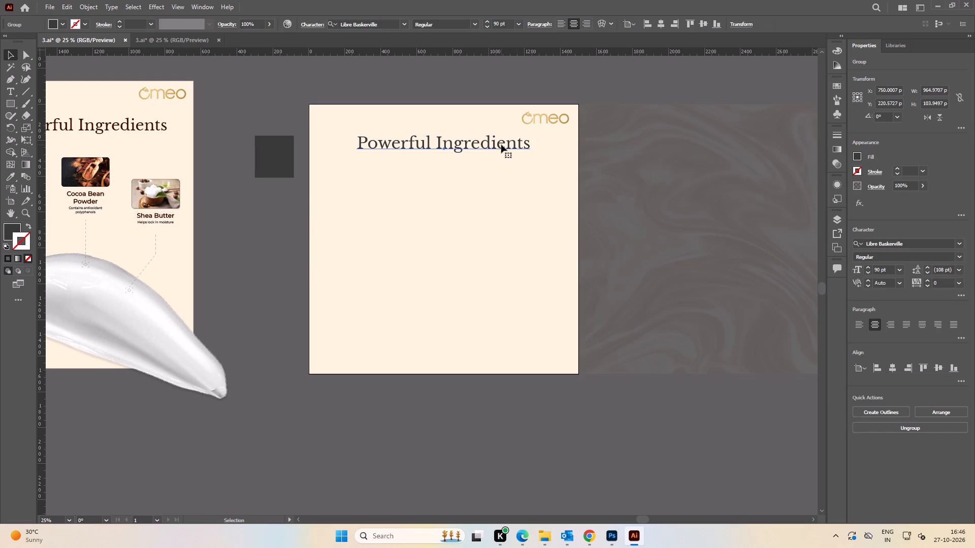
Centre the off-artboard texture image horizontally on the 1500x1500 artboard.
{"action": "left_click", "coordinate": [637, 184]}
{"action": "left_click", "coordinate": [889, 245]}
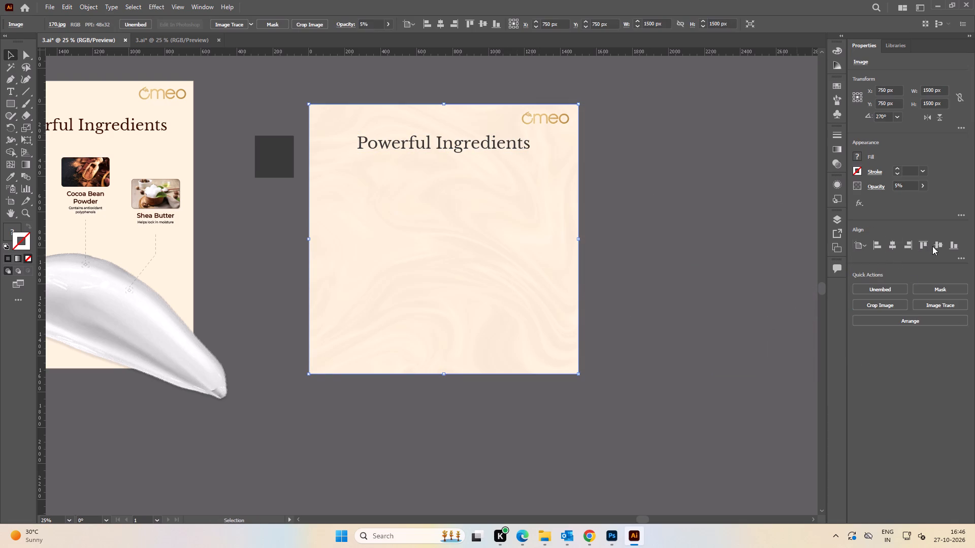
{"action": "left_click_drag", "start_coordinate": [933, 246], "coordinate": [929, 247]}
{"action": "left_click", "coordinate": [671, 157]}
Set the texture image's opacity to 4%.
{"action": "key", "text": "space"}
{"action": "left_click_drag", "start_coordinate": [665, 148], "coordinate": [703, 163]}
{"action": "left_click", "coordinate": [543, 228]}
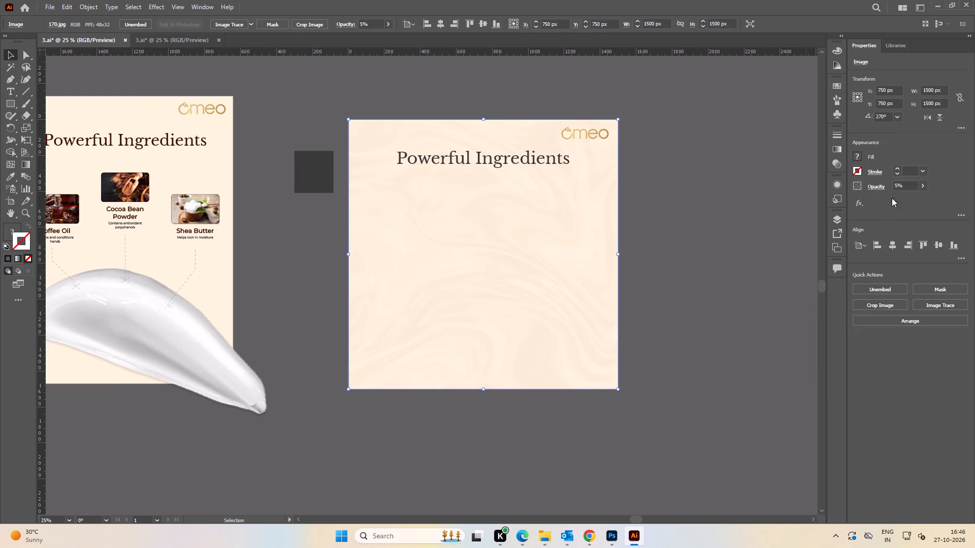
{"action": "left_click_drag", "start_coordinate": [905, 186], "coordinate": [880, 188]}
{"action": "key", "text": "4"}
{"action": "key", "text": "Return"}
Lock the square design's cream background together with the texture image.
{"action": "left_click", "coordinate": [835, 168]}
{"action": "double_click", "coordinate": [430, 78]}
{"action": "left_click_drag", "start_coordinate": [437, 87], "coordinate": [488, 140]}
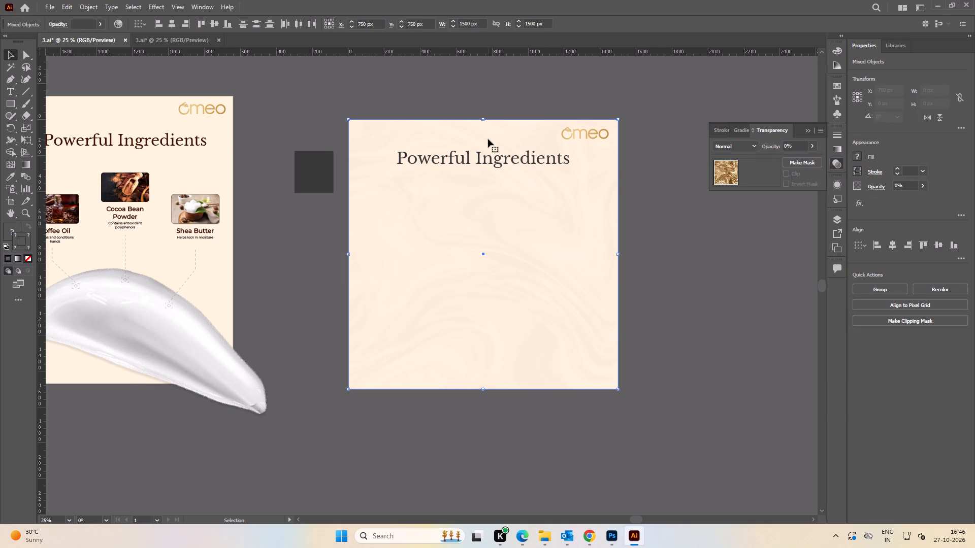
{"action": "key", "text": "ctrl+2"}
Recolour the square design's title with the dark brown sampled from the swatch beside the 1200x1600 design.
{"action": "key", "text": "space"}
{"action": "left_click_drag", "start_coordinate": [367, 132], "coordinate": [463, 136]}
{"action": "left_click", "coordinate": [529, 160]}
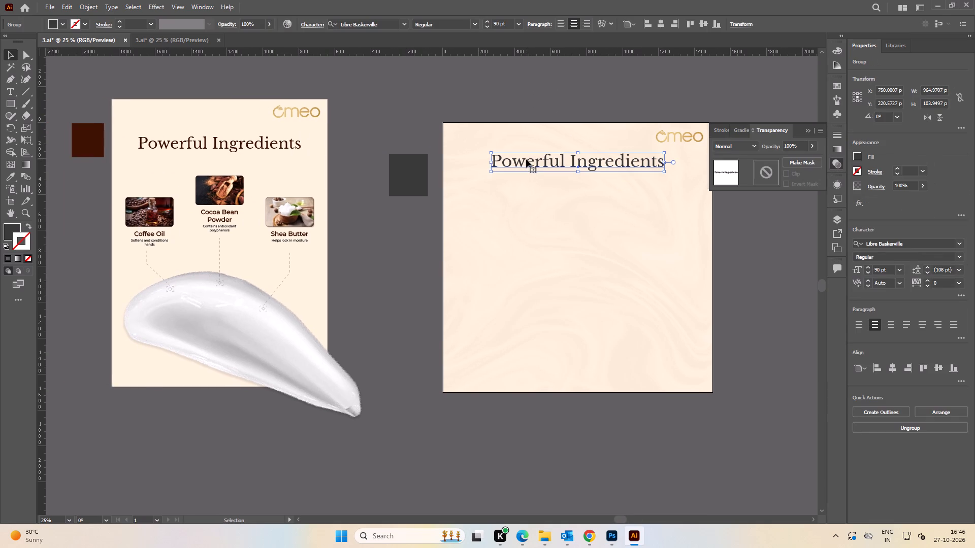
{"action": "key", "text": "i"}
{"action": "left_click", "coordinate": [95, 140]}
{"action": "key", "text": "v"}
{"action": "left_click", "coordinate": [355, 243]}
Delete the cream background rectangle and the omeo logo from the 1200x1600 design.
{"action": "key", "text": "space"}
{"action": "left_click_drag", "start_coordinate": [357, 258], "coordinate": [370, 253]}
{"action": "key", "text": "space"}
{"action": "left_click_drag", "start_coordinate": [370, 269], "coordinate": [403, 267]}
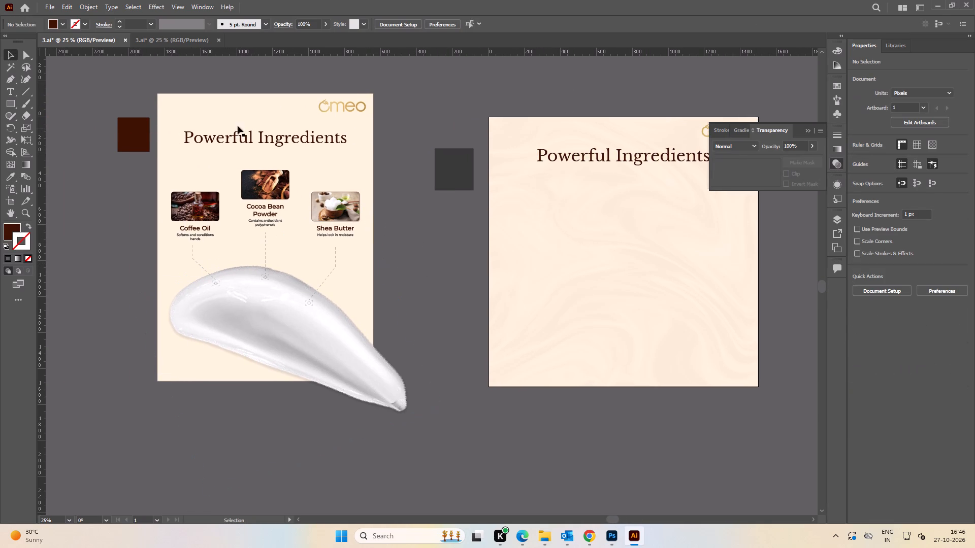
{"action": "left_click", "coordinate": [231, 116]}
{"action": "key", "text": "ctrl+z"}
{"action": "key", "text": "space"}
{"action": "key", "text": "space"}
{"action": "key", "text": "space"}
{"action": "key", "text": "space"}
{"action": "left_click_drag", "start_coordinate": [210, 78], "coordinate": [233, 108]}
{"action": "left_click_drag", "start_coordinate": [223, 100], "coordinate": [266, 139]}
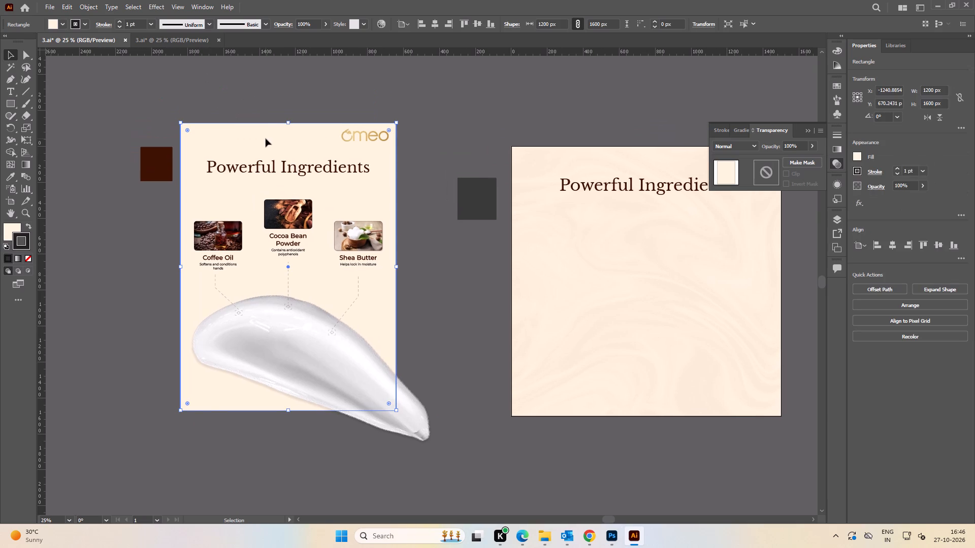
{"action": "key", "text": "Delete"}
{"action": "key", "text": "space"}
{"action": "left_click_drag", "start_coordinate": [352, 286], "coordinate": [378, 285]}
{"action": "left_click", "coordinate": [244, 124]}
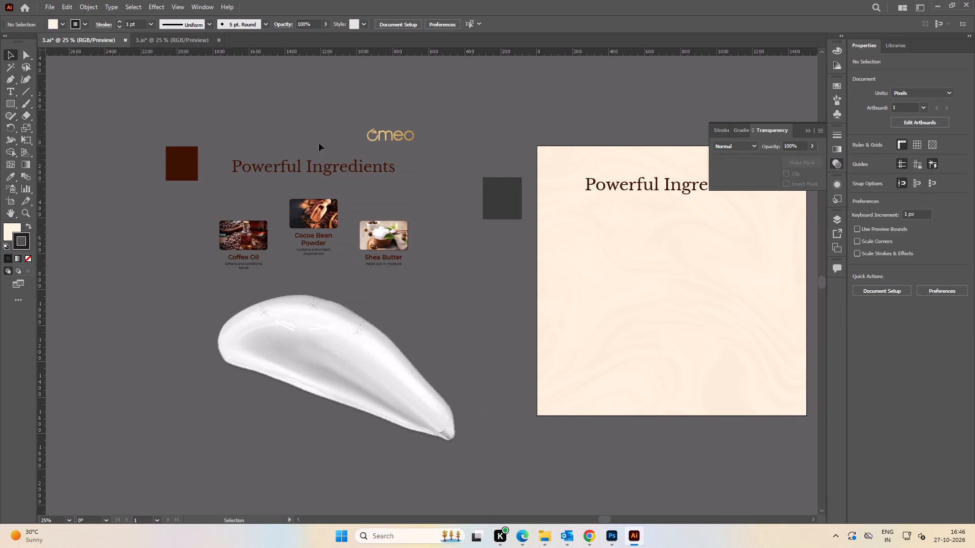
{"action": "left_click", "coordinate": [380, 135]}
{"action": "key", "text": "Delete"}
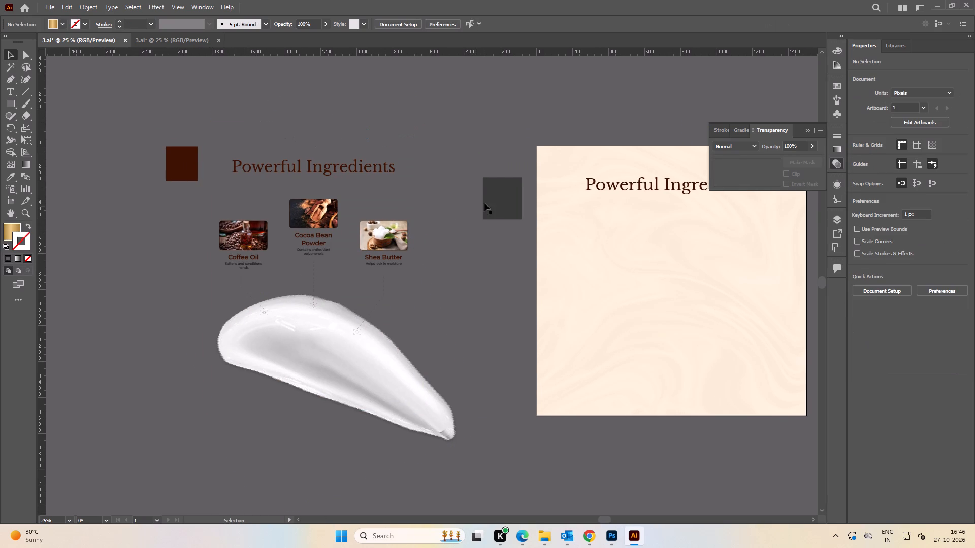
Recolour the charcoal swatch beside the square artboard with the dark brown of the other swatch.
{"action": "left_click", "coordinate": [495, 199]}
{"action": "key", "text": "i"}
{"action": "left_click", "coordinate": [181, 160]}
{"action": "key", "text": "v"}
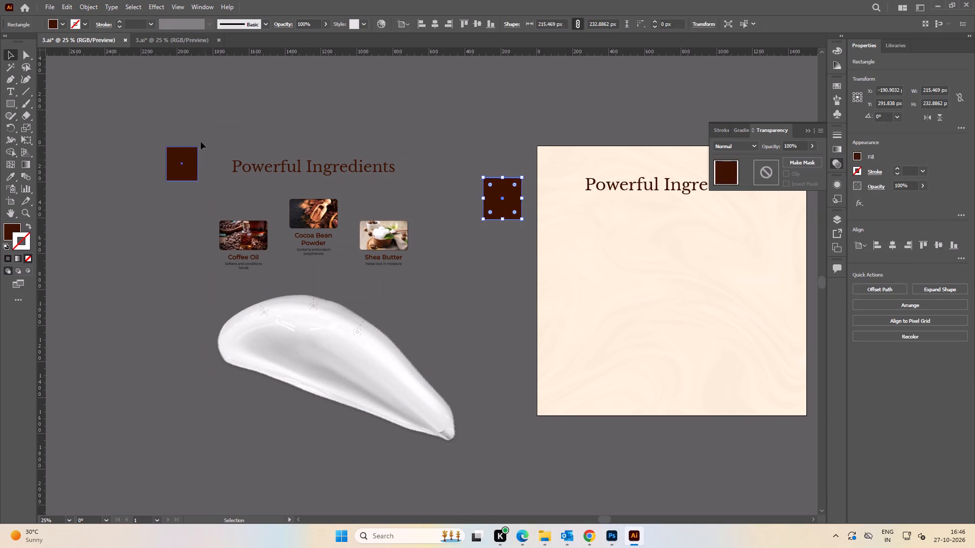
{"action": "left_click", "coordinate": [193, 121]}
Delete the original dark brown swatch beside the 1200x1600 design's ingredients.
{"action": "left_click_drag", "start_coordinate": [162, 136], "coordinate": [190, 181]}
{"action": "key", "text": "Delete"}
Delete the "Powerful Ingredients" title belonging to the 1200x1600 design.
{"action": "left_click_drag", "start_coordinate": [200, 124], "coordinate": [430, 417]}
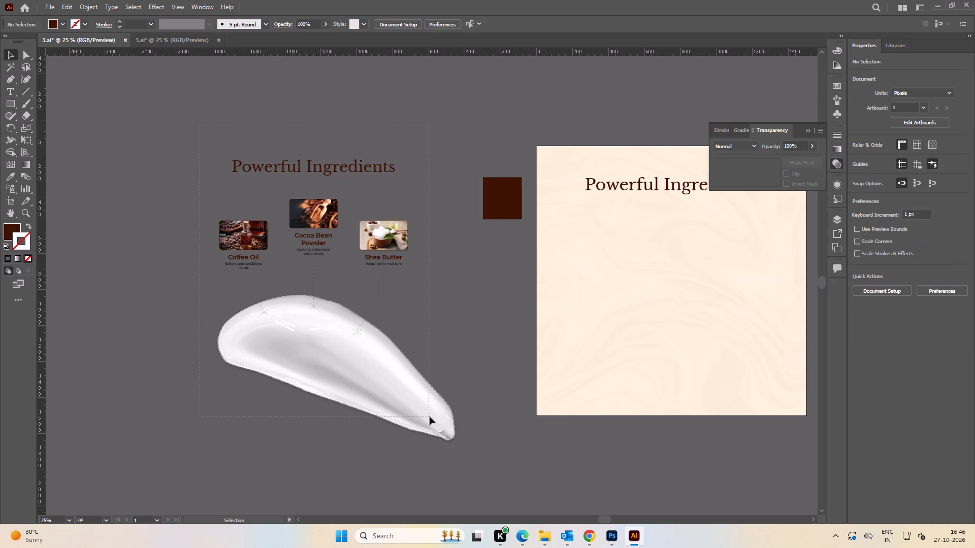
{"action": "left_click_drag", "start_coordinate": [430, 417], "coordinate": [430, 416]}
{"action": "left_click", "coordinate": [132, 161]}
{"action": "left_click", "coordinate": [312, 178]}
{"action": "left_click", "coordinate": [311, 170]}
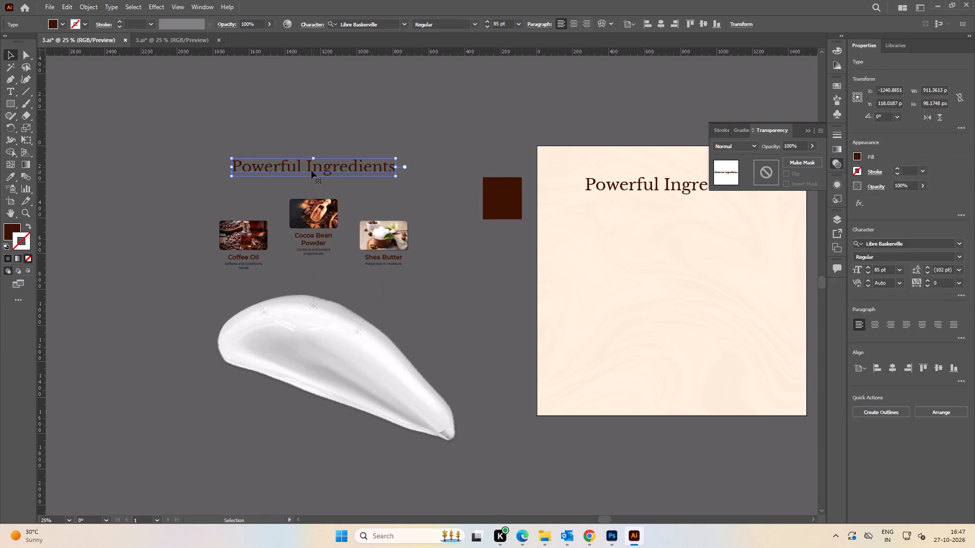
{"action": "key", "text": "Delete"}
Move all remaining ingredient images, labels, callout lines, target markers and the cream smear onto the square artboard below the title.
{"action": "left_click_drag", "start_coordinate": [245, 150], "coordinate": [409, 408]}
{"action": "key", "text": "space"}
{"action": "left_click_drag", "start_coordinate": [409, 404], "coordinate": [389, 321]}
{"action": "left_click", "coordinate": [125, 163]}
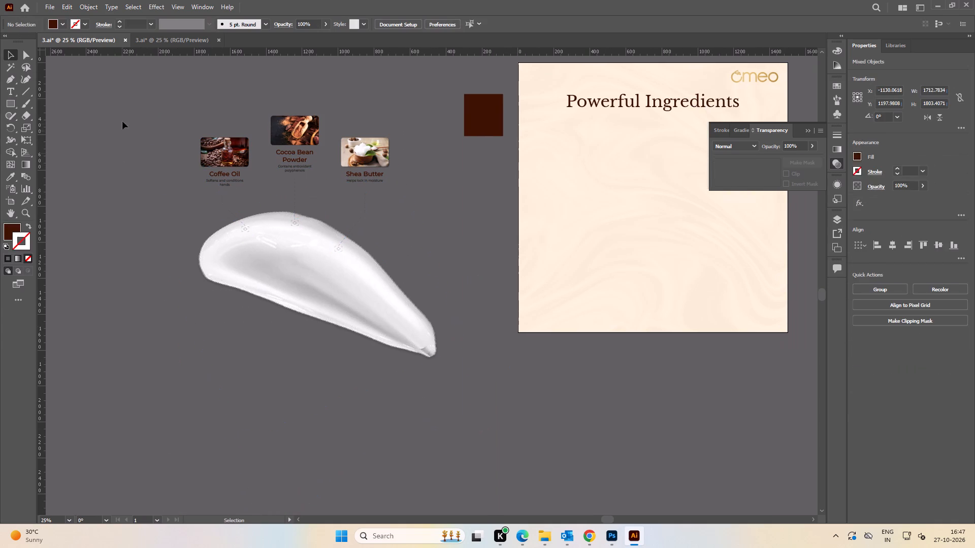
{"action": "left_click_drag", "start_coordinate": [132, 123], "coordinate": [410, 328]}
{"action": "key", "text": "space"}
{"action": "left_click_drag", "start_coordinate": [401, 320], "coordinate": [306, 302]}
{"action": "left_click_drag", "start_coordinate": [222, 254], "coordinate": [579, 270]}
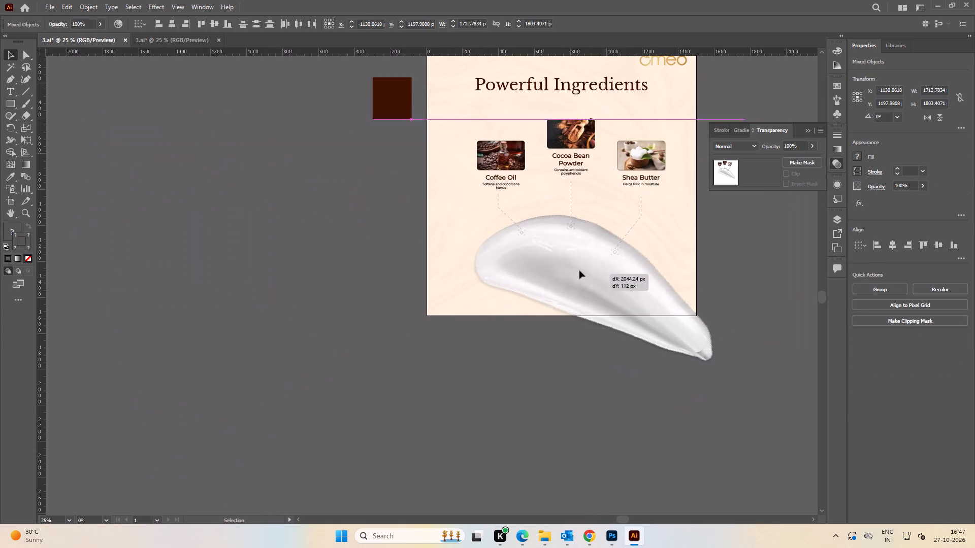
{"action": "left_click_drag", "start_coordinate": [579, 270], "coordinate": [570, 267]}
Shift the ingredients and cream smear down about 31 px and right about 52 px on the artboard.
{"action": "key", "text": "space"}
{"action": "left_click_drag", "start_coordinate": [560, 254], "coordinate": [459, 290]}
{"action": "scroll", "coordinate": [465, 252], "scroll_direction": "up", "scroll_amount": 1, "text": "alt"}
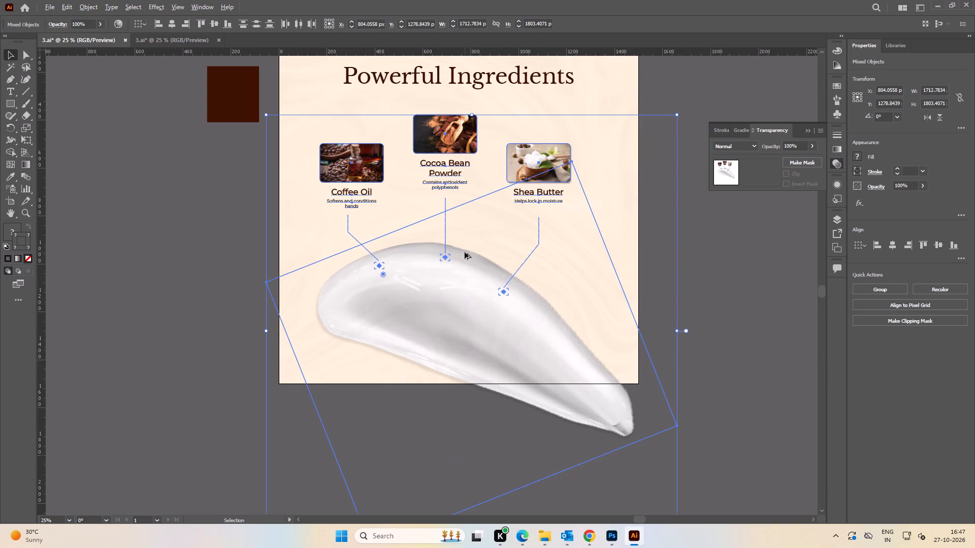
{"action": "left_click_drag", "start_coordinate": [465, 258], "coordinate": [464, 267]}
{"action": "left_click_drag", "start_coordinate": [460, 270], "coordinate": [467, 270]}
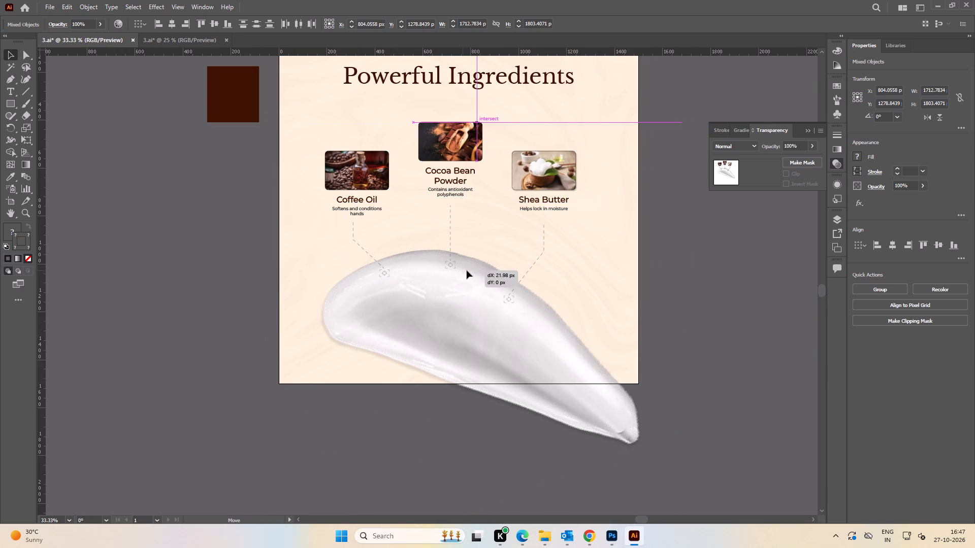
{"action": "left_click_drag", "start_coordinate": [467, 270], "coordinate": [471, 270]}
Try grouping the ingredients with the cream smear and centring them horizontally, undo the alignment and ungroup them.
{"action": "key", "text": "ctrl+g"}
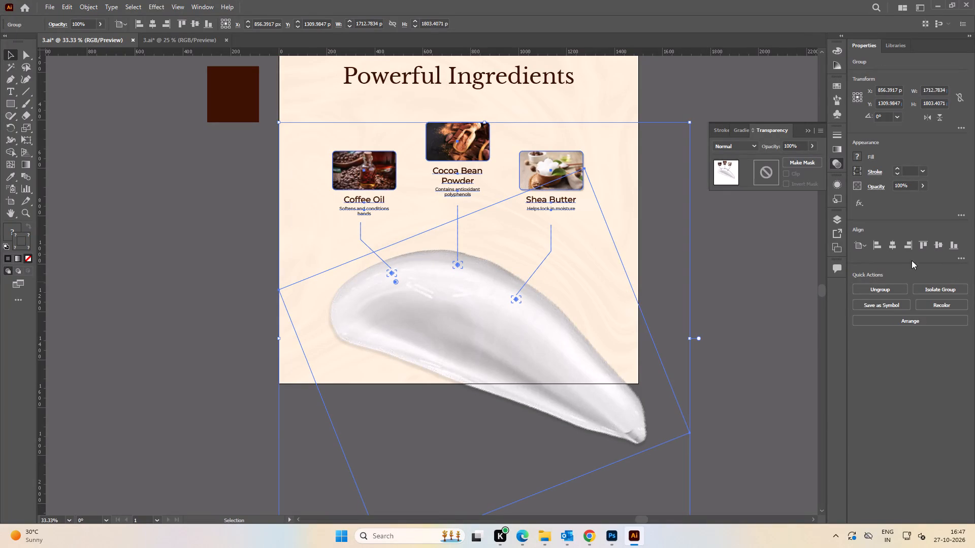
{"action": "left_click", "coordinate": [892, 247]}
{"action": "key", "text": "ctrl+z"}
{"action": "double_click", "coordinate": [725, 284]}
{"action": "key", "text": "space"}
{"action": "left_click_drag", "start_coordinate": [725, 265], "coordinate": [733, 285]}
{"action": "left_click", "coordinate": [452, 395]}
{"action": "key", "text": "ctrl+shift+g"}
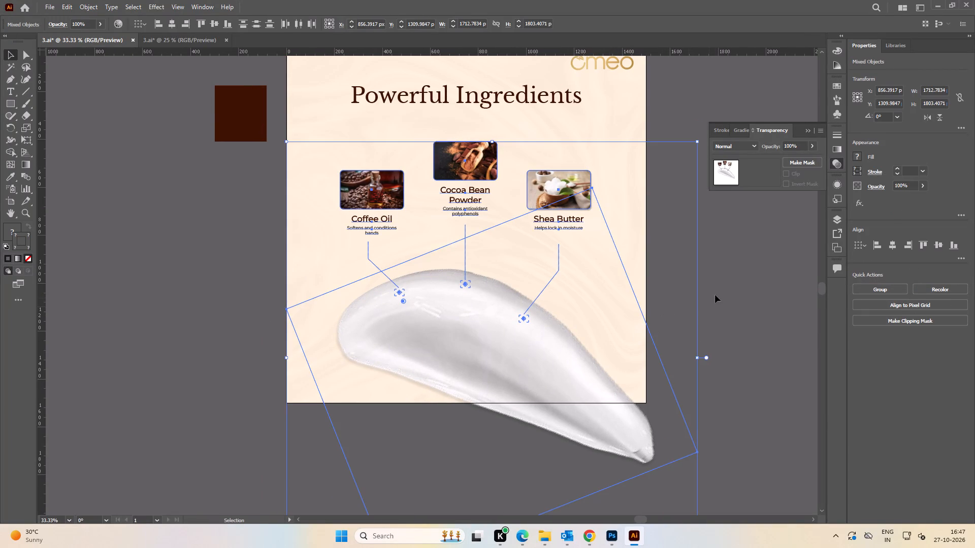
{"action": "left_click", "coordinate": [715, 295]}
Group the three ingredients with their callout lines, excluding the cream smear, and centre the group horizontally on the artboard.
{"action": "key", "text": "space"}
{"action": "left_click_drag", "start_coordinate": [732, 262], "coordinate": [745, 300]}
{"action": "scroll", "coordinate": [474, 186], "scroll_direction": "up", "scroll_amount": 1, "text": "alt"}
{"action": "left_click", "coordinate": [282, 171]}
{"action": "left_click_drag", "start_coordinate": [256, 166], "coordinate": [681, 330]}
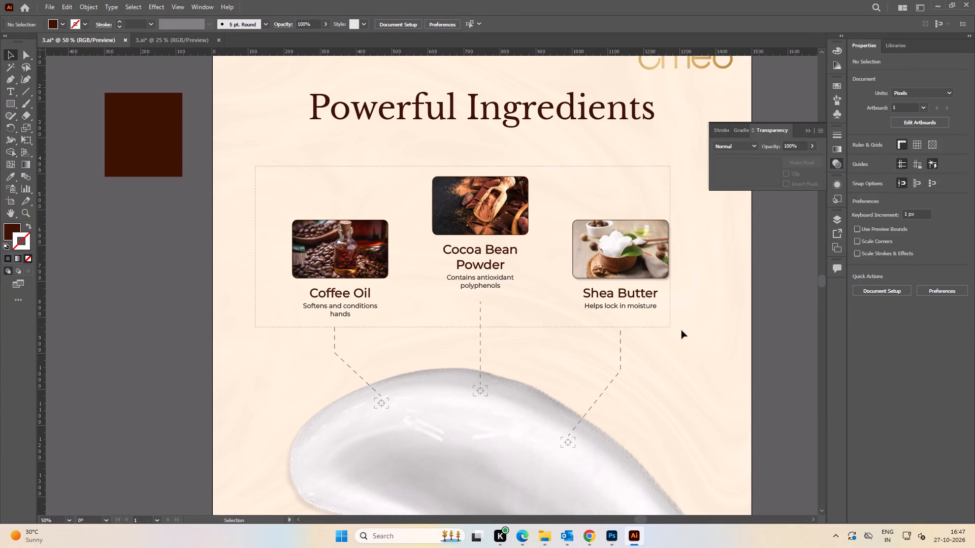
{"action": "left_click_drag", "start_coordinate": [681, 330], "coordinate": [693, 337]}
{"action": "scroll", "coordinate": [600, 326], "scroll_direction": "down", "scroll_amount": 2, "text": "alt"}
{"action": "key", "text": "space"}
{"action": "left_click_drag", "start_coordinate": [598, 391], "coordinate": [564, 329]}
{"action": "left_click", "coordinate": [532, 363], "text": "shift"}
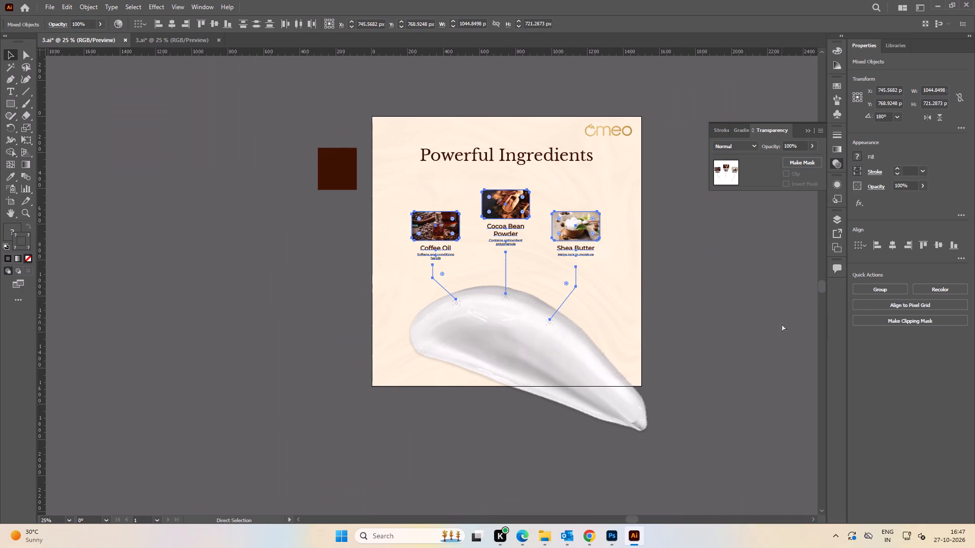
{"action": "key", "text": "ctrl+g"}
{"action": "left_click", "coordinate": [889, 247]}
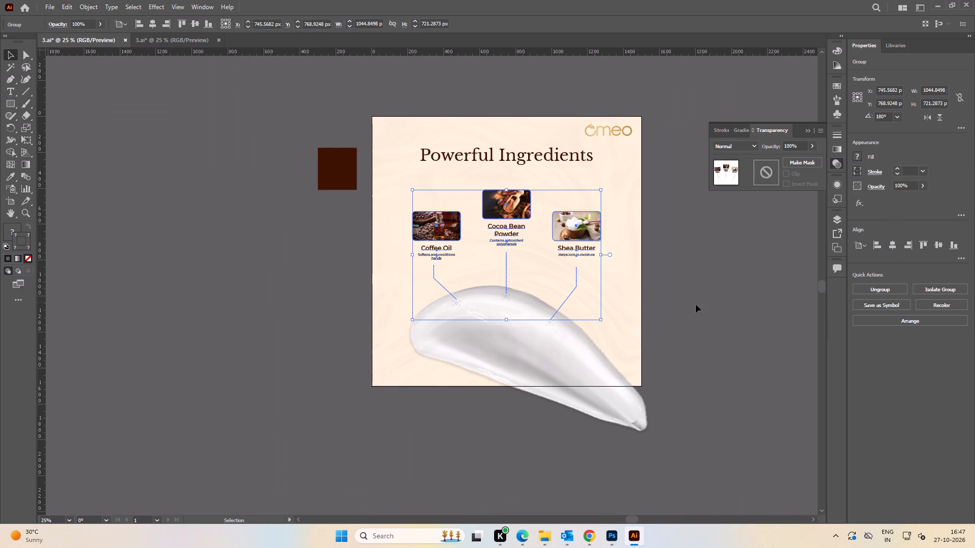
Rotate the cream smear slightly counterclockwise and shift it a little to the left.
{"action": "left_click", "coordinate": [695, 305]}
{"action": "key", "text": "space"}
{"action": "left_click_drag", "start_coordinate": [709, 316], "coordinate": [694, 307]}
{"action": "scroll", "coordinate": [500, 332], "scroll_direction": "up", "scroll_amount": 2, "text": "alt"}
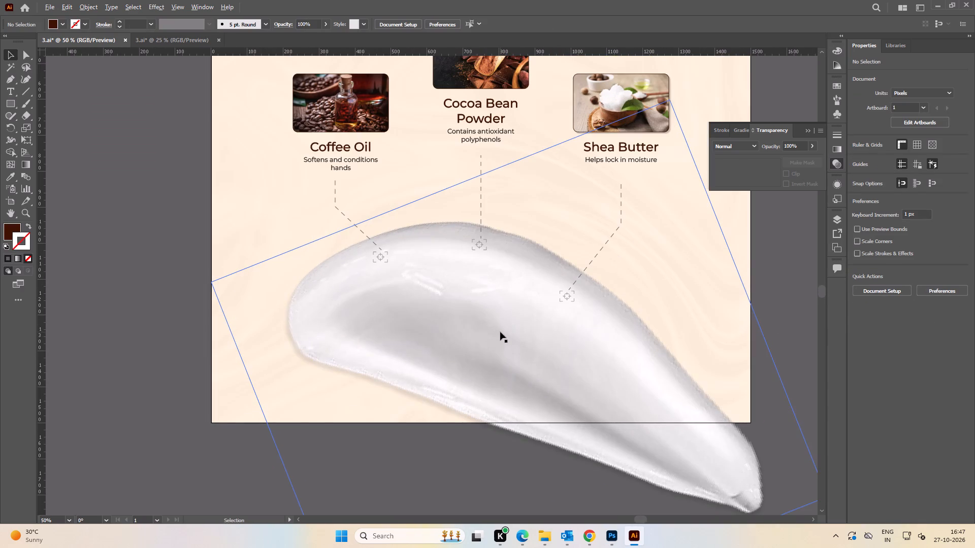
{"action": "scroll", "coordinate": [500, 332], "scroll_direction": "down", "scroll_amount": 1, "text": "alt"}
{"action": "left_click", "coordinate": [586, 364]}
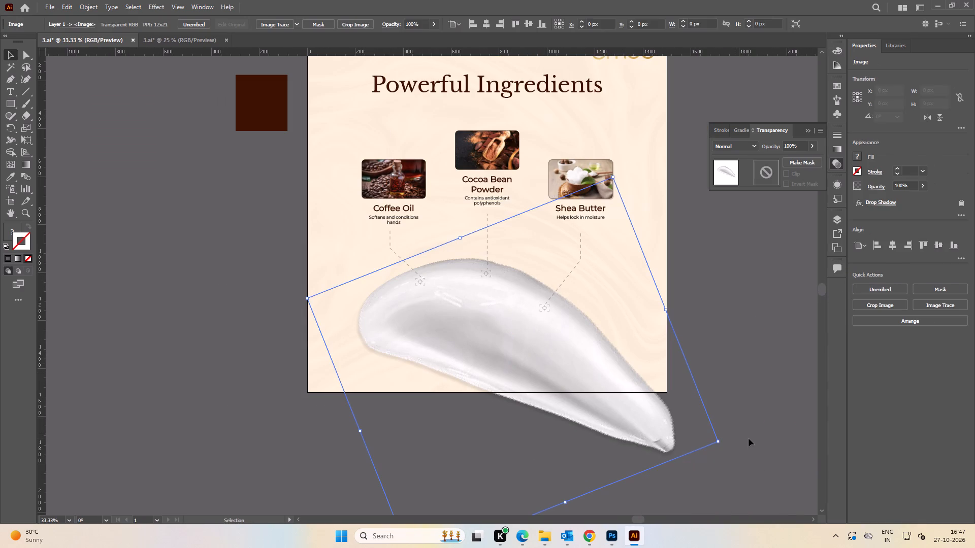
{"action": "left_click_drag", "start_coordinate": [723, 443], "coordinate": [729, 421]}
{"action": "left_click_drag", "start_coordinate": [592, 381], "coordinate": [578, 380]}
{"action": "left_click", "coordinate": [738, 335]}
Move the cream smear straight up about 30 px.
{"action": "key", "text": "space"}
{"action": "left_click_drag", "start_coordinate": [733, 290], "coordinate": [763, 351]}
{"action": "scroll", "coordinate": [470, 234], "scroll_direction": "up", "scroll_amount": 2, "text": "alt"}
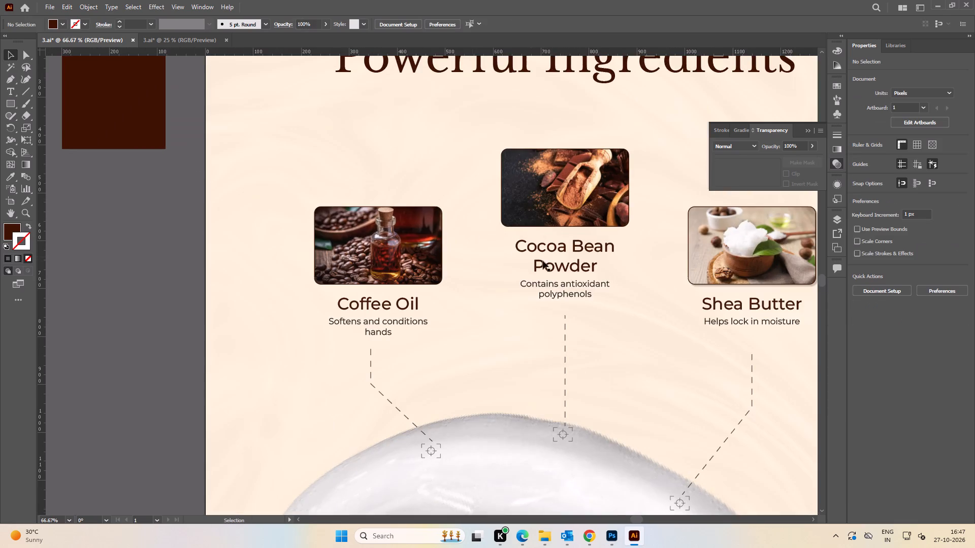
{"action": "scroll", "coordinate": [543, 261], "scroll_direction": "down", "scroll_amount": 3, "text": "alt"}
{"action": "key", "text": "space"}
{"action": "left_click_drag", "start_coordinate": [554, 296], "coordinate": [517, 270]}
{"action": "scroll", "coordinate": [530, 359], "scroll_direction": "up", "scroll_amount": 2, "text": "alt"}
{"action": "left_click_drag", "start_coordinate": [532, 359], "coordinate": [531, 347]}
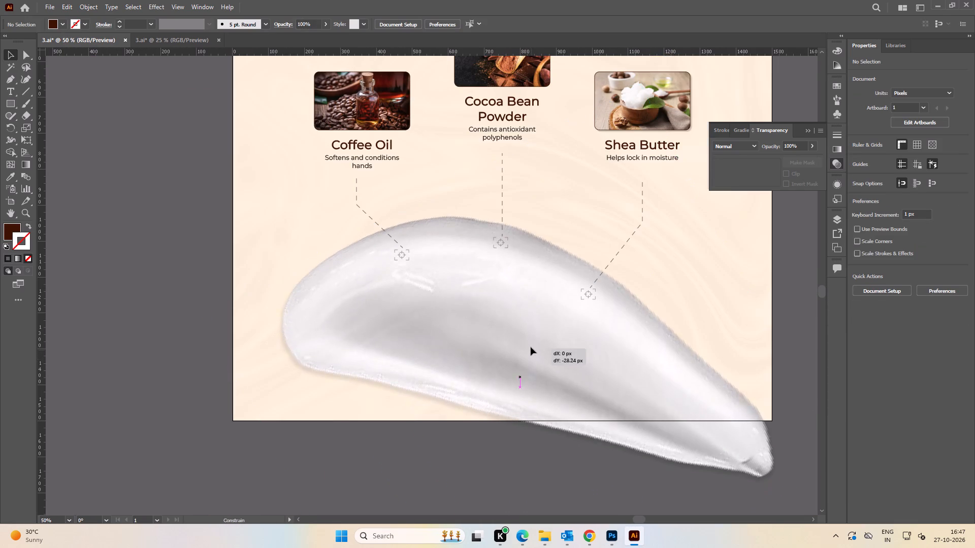
{"action": "left_click_drag", "start_coordinate": [531, 347], "coordinate": [531, 346]}
{"action": "scroll", "coordinate": [526, 336], "scroll_direction": "down", "scroll_amount": 3, "text": "alt"}
{"action": "left_click", "coordinate": [665, 308]}
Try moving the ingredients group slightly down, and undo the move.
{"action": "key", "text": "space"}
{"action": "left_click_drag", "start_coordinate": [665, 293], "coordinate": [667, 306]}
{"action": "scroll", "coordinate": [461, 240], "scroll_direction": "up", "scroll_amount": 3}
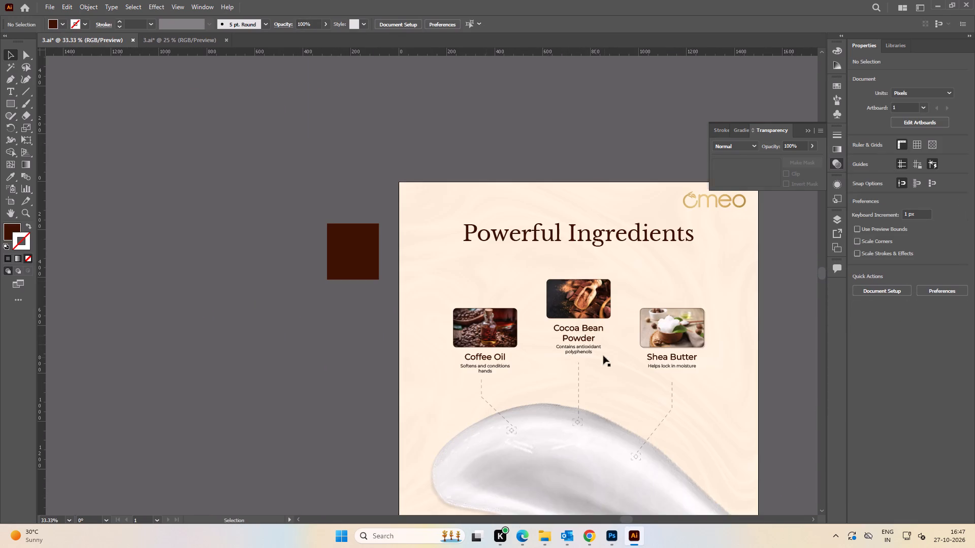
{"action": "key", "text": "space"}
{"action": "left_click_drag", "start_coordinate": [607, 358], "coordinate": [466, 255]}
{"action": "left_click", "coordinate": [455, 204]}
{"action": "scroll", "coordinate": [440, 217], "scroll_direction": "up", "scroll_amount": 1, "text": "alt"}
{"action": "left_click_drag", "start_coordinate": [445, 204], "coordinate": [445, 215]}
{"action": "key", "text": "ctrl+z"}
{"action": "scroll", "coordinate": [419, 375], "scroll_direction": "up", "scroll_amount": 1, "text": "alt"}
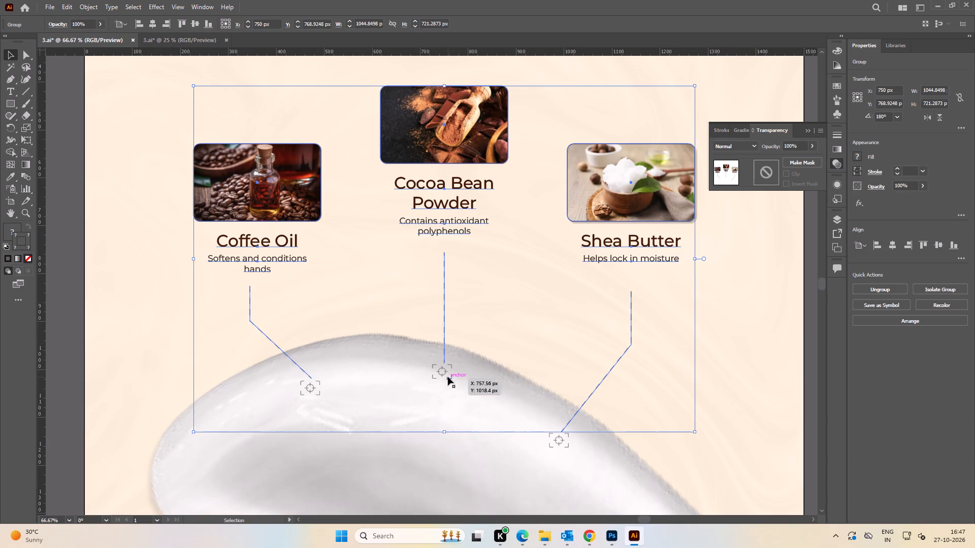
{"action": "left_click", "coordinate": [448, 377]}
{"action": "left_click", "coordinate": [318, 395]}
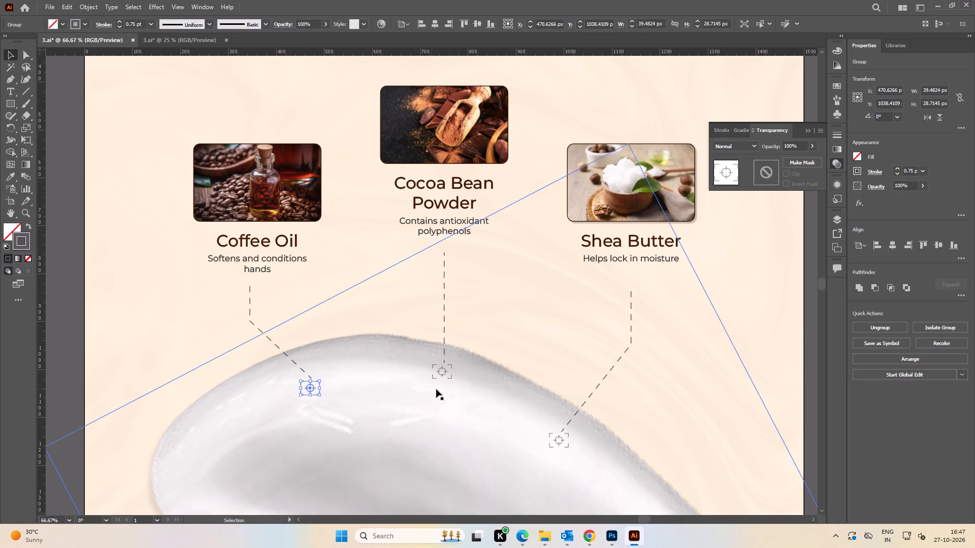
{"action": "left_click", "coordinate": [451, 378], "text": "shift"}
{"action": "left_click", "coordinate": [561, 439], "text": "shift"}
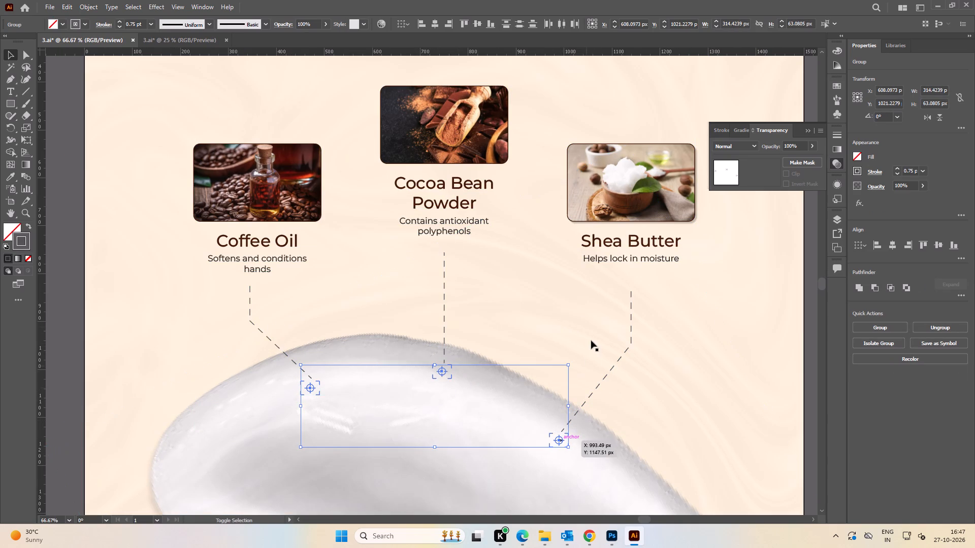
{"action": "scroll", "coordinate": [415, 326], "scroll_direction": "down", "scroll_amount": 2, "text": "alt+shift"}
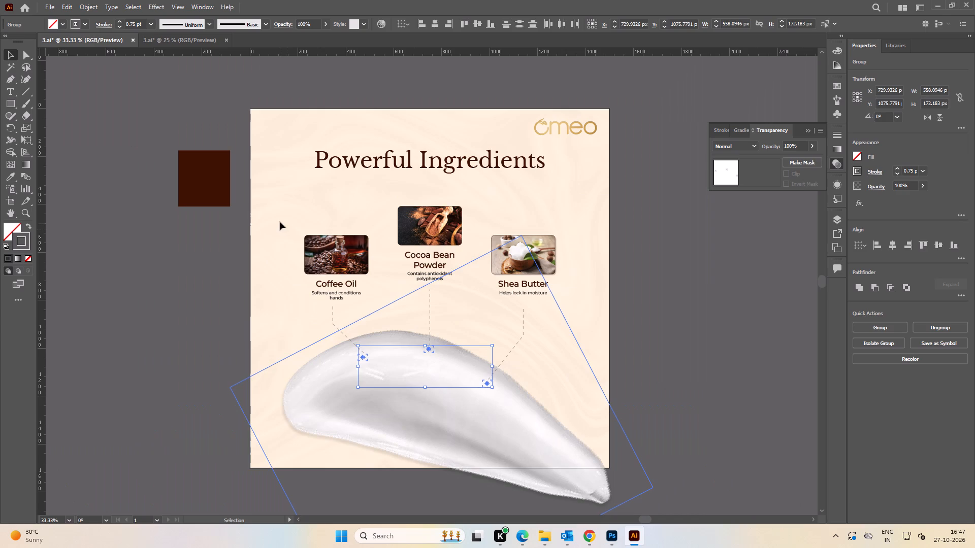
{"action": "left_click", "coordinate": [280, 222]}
Ungroup the ingredients, callout lines and target markers, leaving out the cream smear.
{"action": "left_click_drag", "start_coordinate": [266, 200], "coordinate": [599, 405]}
{"action": "left_click", "coordinate": [506, 450], "text": "shift"}
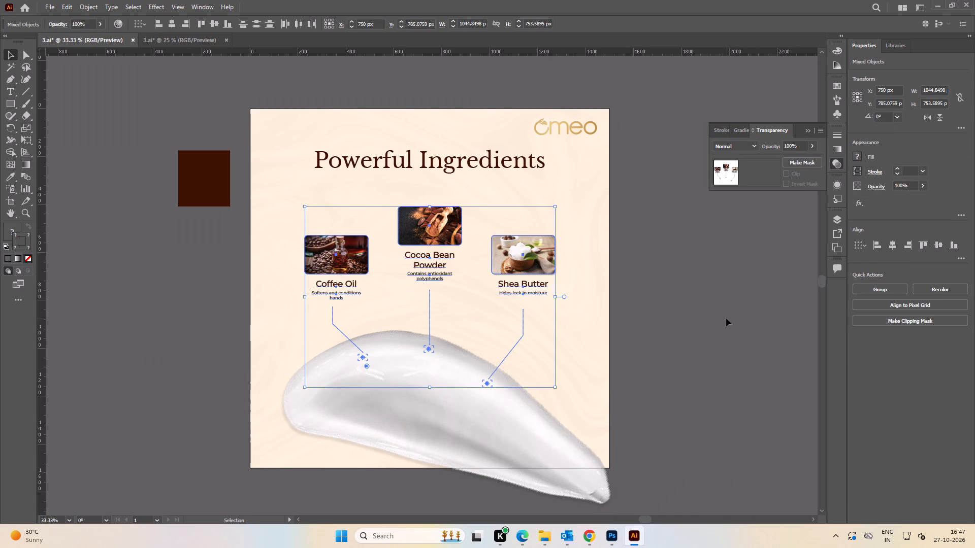
{"action": "key", "text": "ctrl+shift+g"}
{"action": "left_click", "coordinate": [726, 318]}
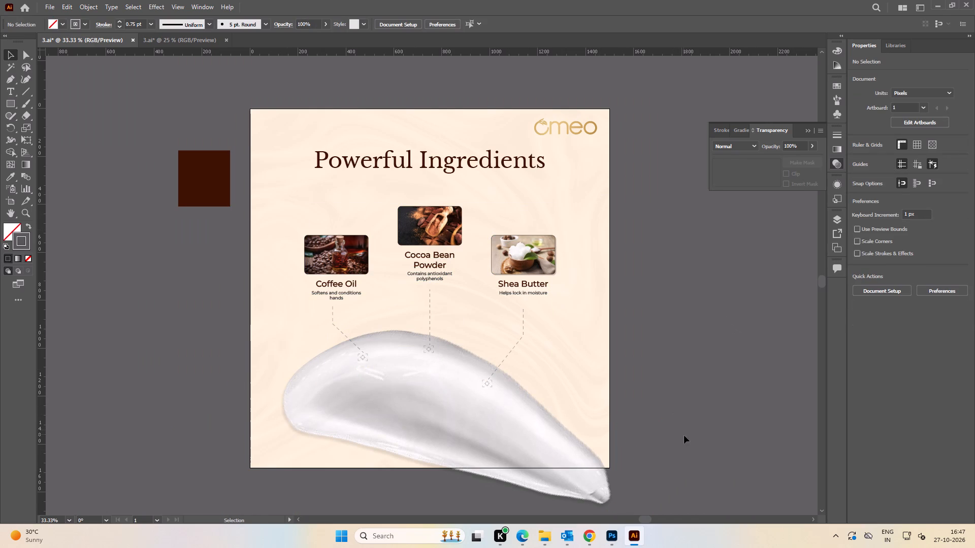
Group the ingredients, callout lines and target markers without the cream smear, and centre the group horizontally on the artboard.
{"action": "left_click_drag", "start_coordinate": [684, 435], "coordinate": [271, 193]}
{"action": "left_click", "coordinate": [448, 394], "text": "shift"}
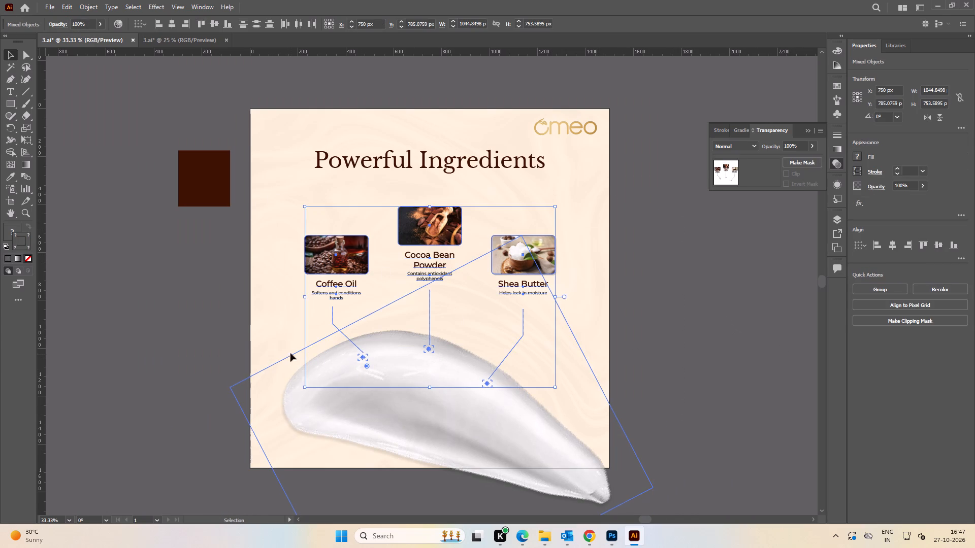
{"action": "key", "text": "ctrl+g"}
{"action": "left_click", "coordinate": [889, 242]}
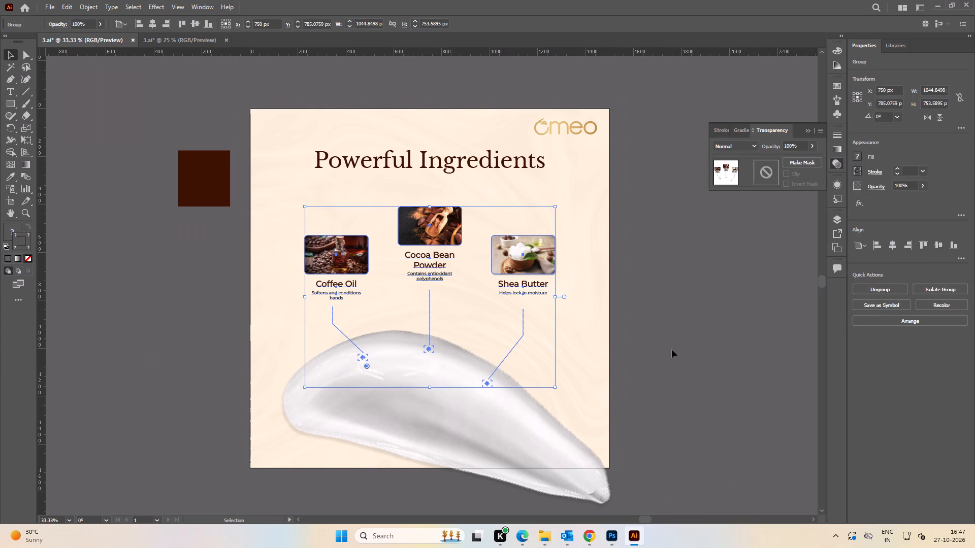
Nudge the ingredients group straight down a few pixels.
{"action": "scroll", "coordinate": [459, 232], "scroll_direction": "up", "scroll_amount": 2, "text": "alt"}
{"action": "left_click_drag", "start_coordinate": [430, 228], "coordinate": [430, 232]}
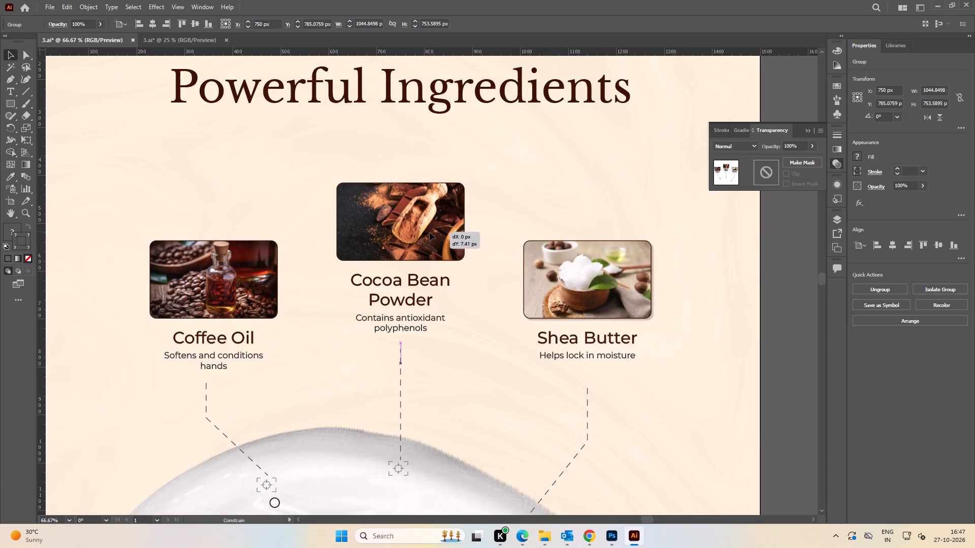
{"action": "left_click_drag", "start_coordinate": [430, 232], "coordinate": [430, 233]}
{"action": "scroll", "coordinate": [430, 233], "scroll_direction": "down", "scroll_amount": 3, "text": "alt"}
{"action": "left_click", "coordinate": [643, 298]}
Fit the artboard in the window and save the Powerful Ingredients document.
{"action": "key", "text": "ctrl+0"}
{"action": "key", "text": "ctrl+s"}
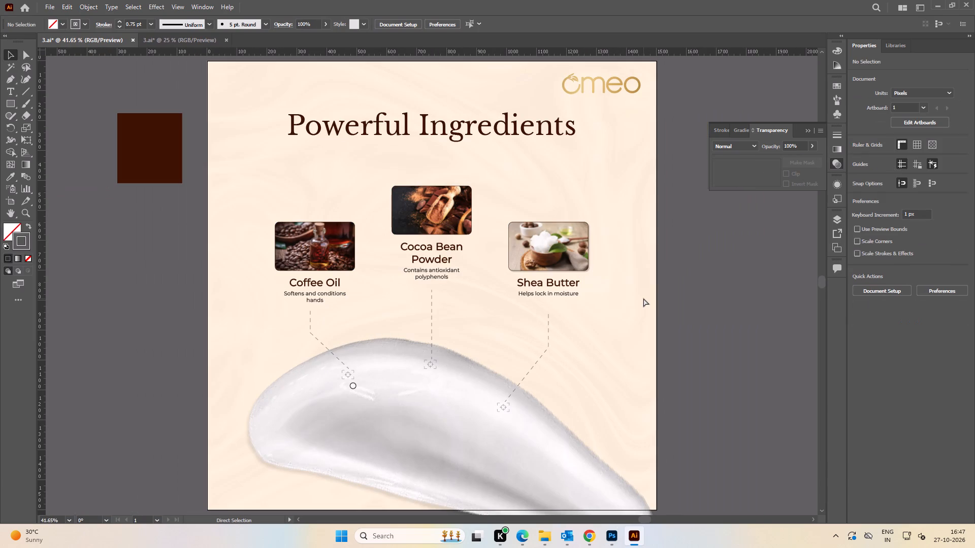
{"action": "key", "text": "ctrl+s"}
{"action": "key", "text": "ctrl+s"}
{"action": "key", "text": "ctrl+s"}
{"action": "key", "text": "ctrl+s"}
{"action": "key", "text": "ctrl+s"}
Export the design for web as a 1500 x 1500 px JPEG High named 3 in the 1500x1500 folder, and save the document.
{"action": "key", "text": "ctrl+alt+shift+s"}
{"action": "left_click", "coordinate": [837, 498]}
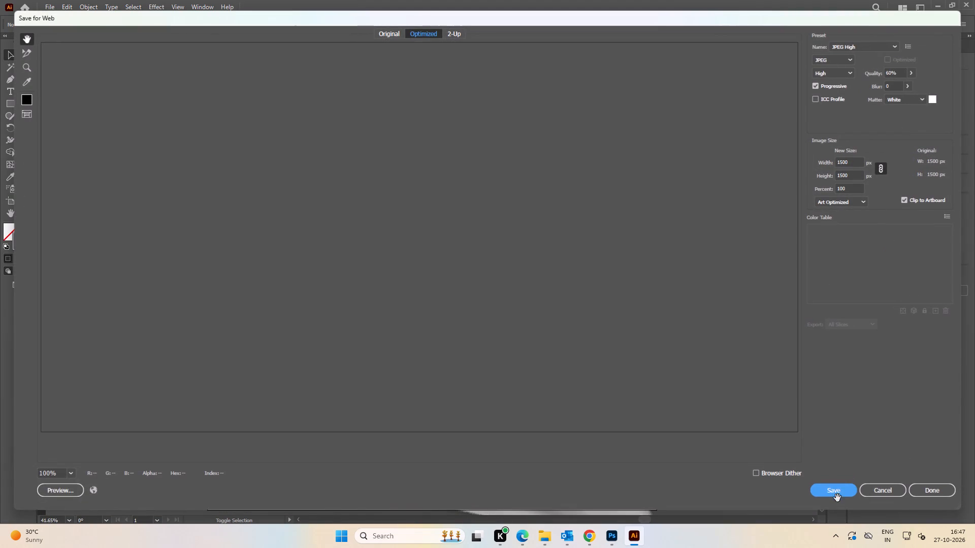
{"action": "left_click", "coordinate": [829, 487]}
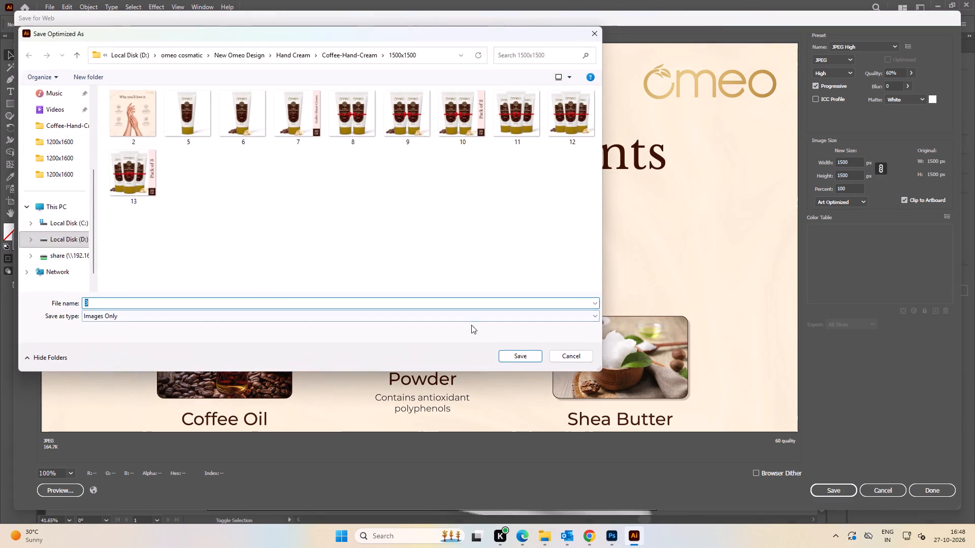
{"action": "left_click", "coordinate": [518, 355]}
{"action": "key", "text": "ctrl+s"}
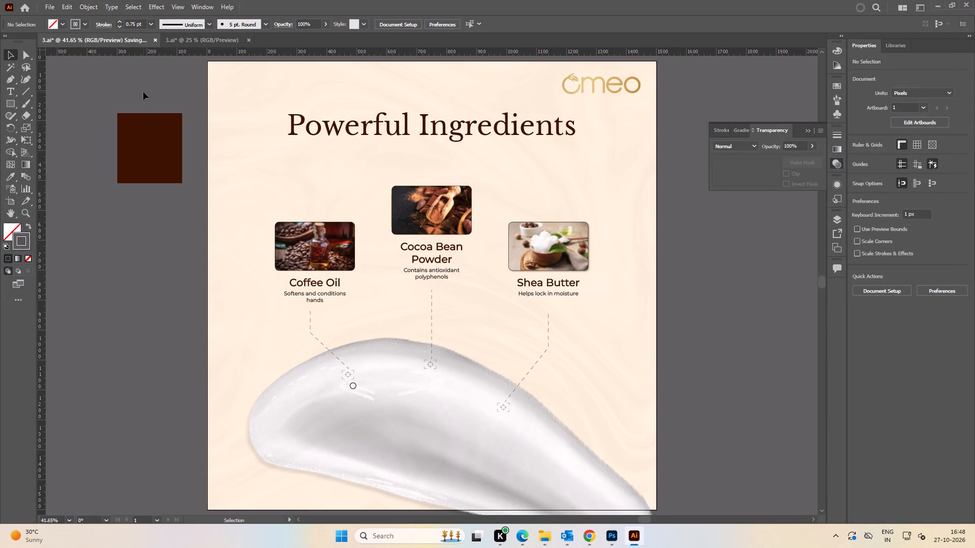
Copy the dark brown swatch square beside the artboard.
{"action": "left_click", "coordinate": [143, 92]}
{"action": "left_click", "coordinate": [163, 128]}
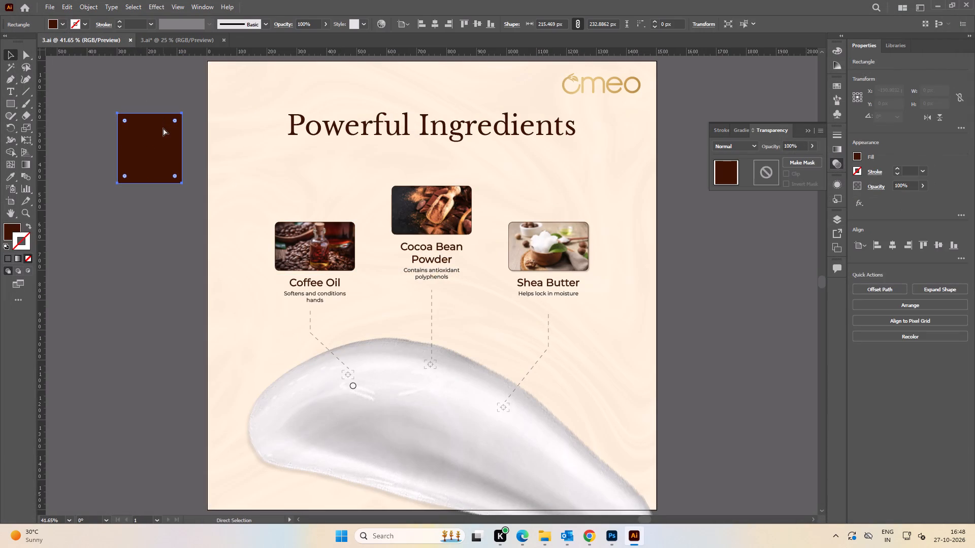
{"action": "key", "text": "ctrl+c"}
Close both 3.ai documents, discarding the unsaved changes in the second one.
{"action": "left_click", "coordinate": [138, 93]}
{"action": "left_click", "coordinate": [155, 40]}
{"action": "left_click", "coordinate": [130, 39]}
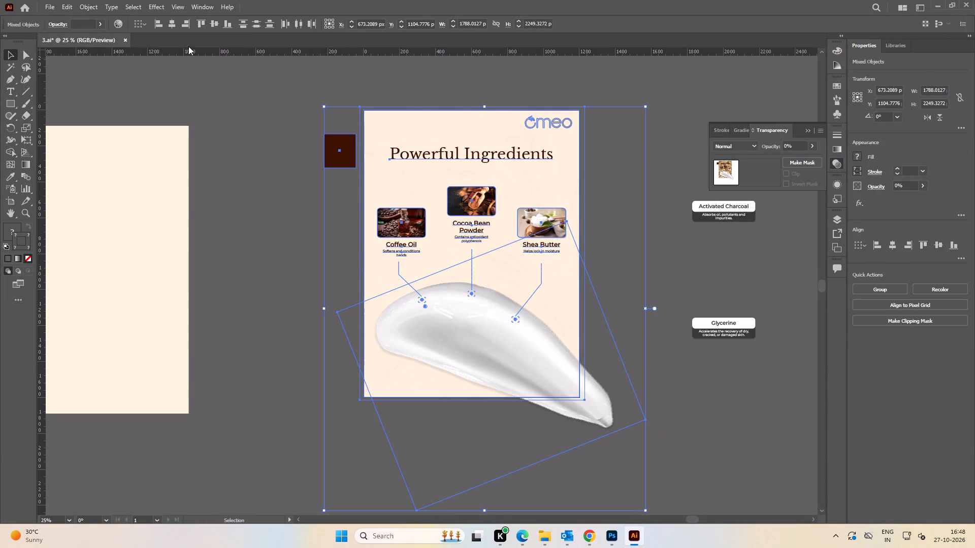
{"action": "left_click", "coordinate": [124, 39]}
{"action": "left_click", "coordinate": [525, 282]}
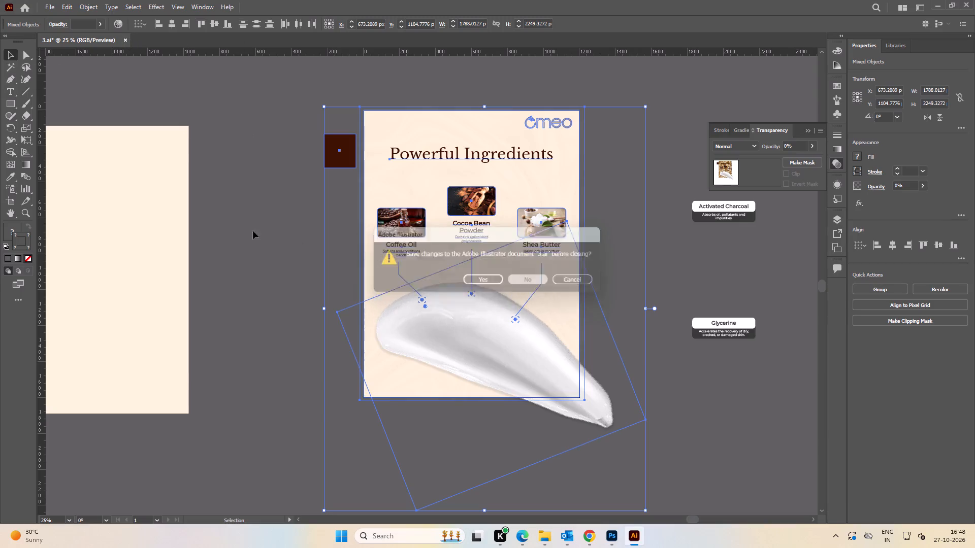
Open 4.ai from the Coffee-Hand-Cream 1500x1500 folder.
{"action": "key", "text": "alt+Tab"}
{"action": "left_click", "coordinate": [512, 357]}
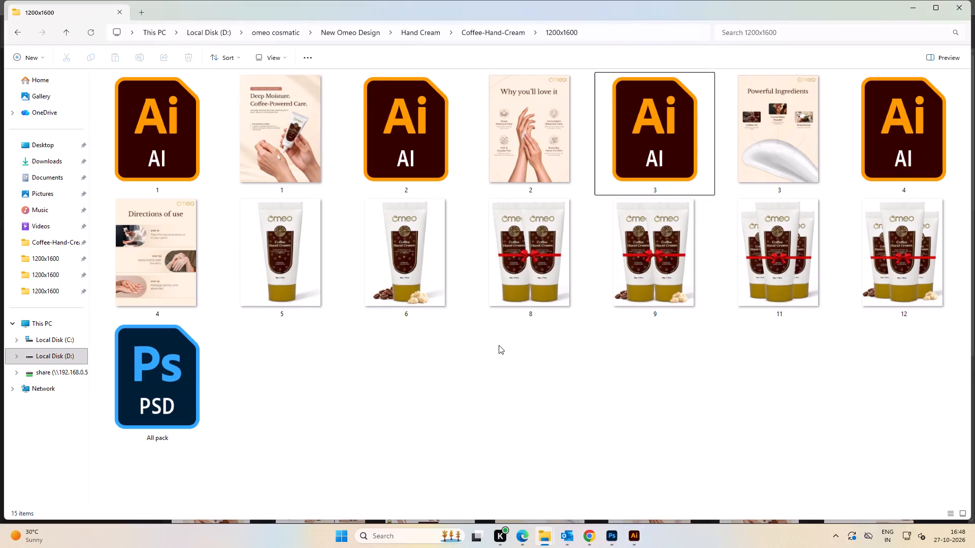
{"action": "key", "text": "alt+Tab"}
{"action": "key", "text": "alt+Tab"}
{"action": "left_click", "coordinate": [602, 376]}
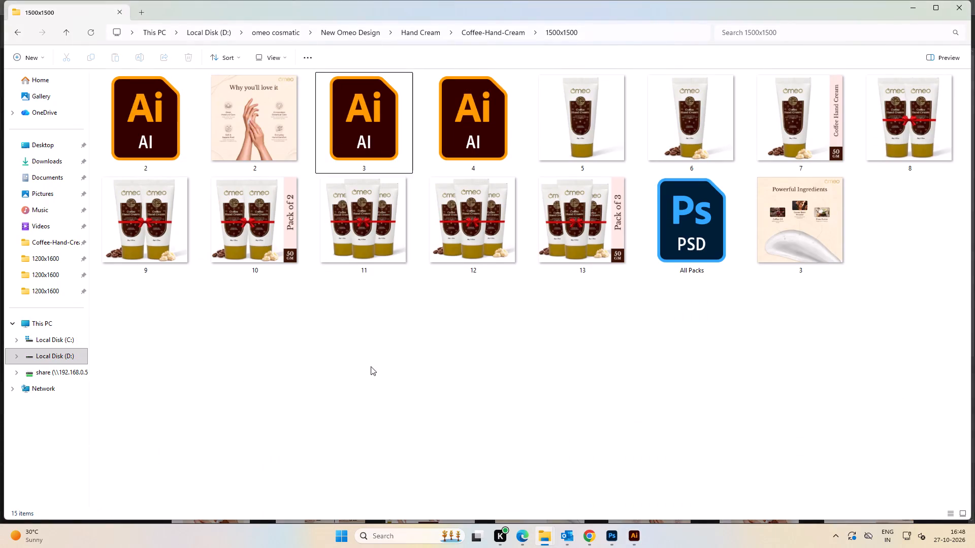
{"action": "left_click", "coordinate": [693, 344]}
{"action": "double_click", "coordinate": [475, 144]}
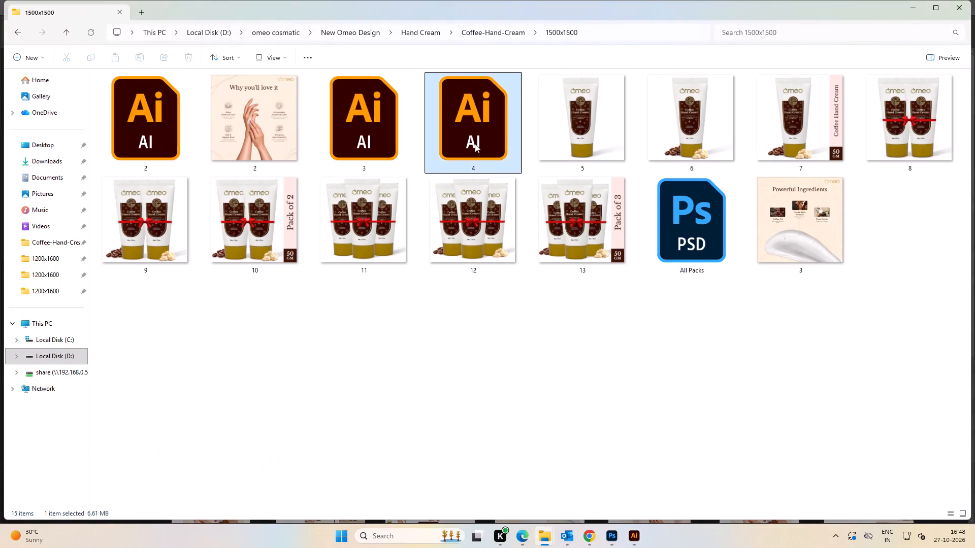
Delete the leftover objects and round icon lying outside the Directions of use artboard, keeping the grey and gold swatches.
{"action": "scroll", "coordinate": [458, 237], "scroll_direction": "down", "scroll_amount": 3, "text": "alt"}
{"action": "key", "text": "space"}
{"action": "left_click_drag", "start_coordinate": [523, 276], "coordinate": [484, 260]}
{"action": "scroll", "coordinate": [593, 264], "scroll_direction": "down", "scroll_amount": 3, "text": "alt"}
{"action": "left_click_drag", "start_coordinate": [387, 204], "coordinate": [444, 326]}
{"action": "key", "text": "Delete"}
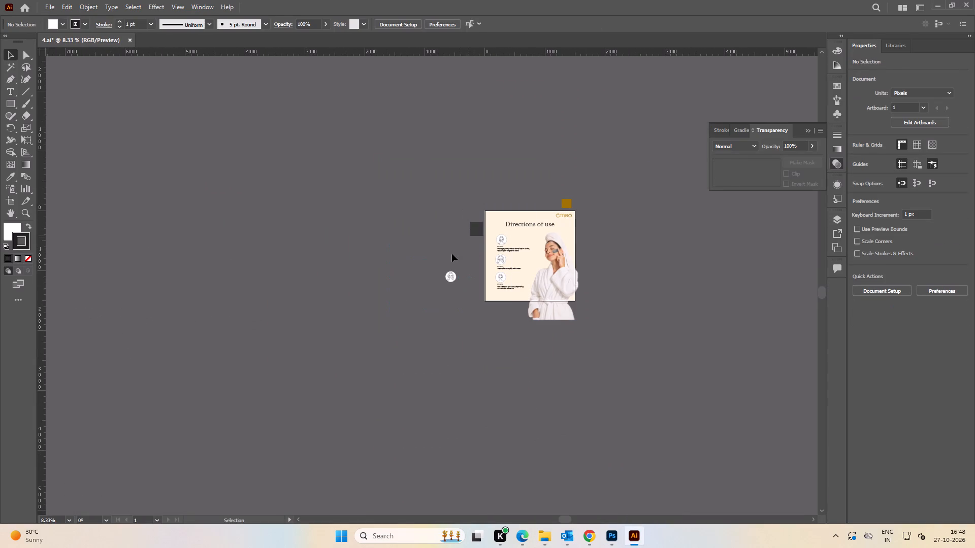
{"action": "left_click_drag", "start_coordinate": [428, 259], "coordinate": [460, 316]}
{"action": "key", "text": "Delete"}
Paste the dark brown swatch, apply its fill to the grey square beside the artboard, and delete the pasted copy.
{"action": "key", "text": "ctrl+v"}
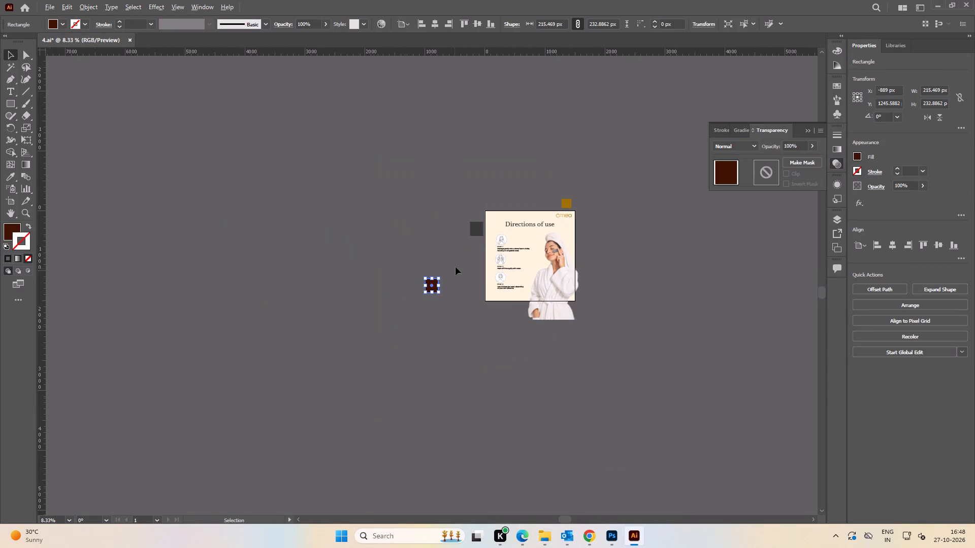
{"action": "scroll", "coordinate": [456, 267], "scroll_direction": "up", "scroll_amount": 1, "text": "alt"}
{"action": "scroll", "coordinate": [456, 267], "scroll_direction": "down", "scroll_amount": 1, "text": "alt"}
{"action": "scroll", "coordinate": [456, 267], "scroll_direction": "up", "scroll_amount": 1, "text": "alt"}
{"action": "left_click", "coordinate": [493, 207]}
{"action": "key", "text": "i"}
{"action": "left_click", "coordinate": [418, 294]}
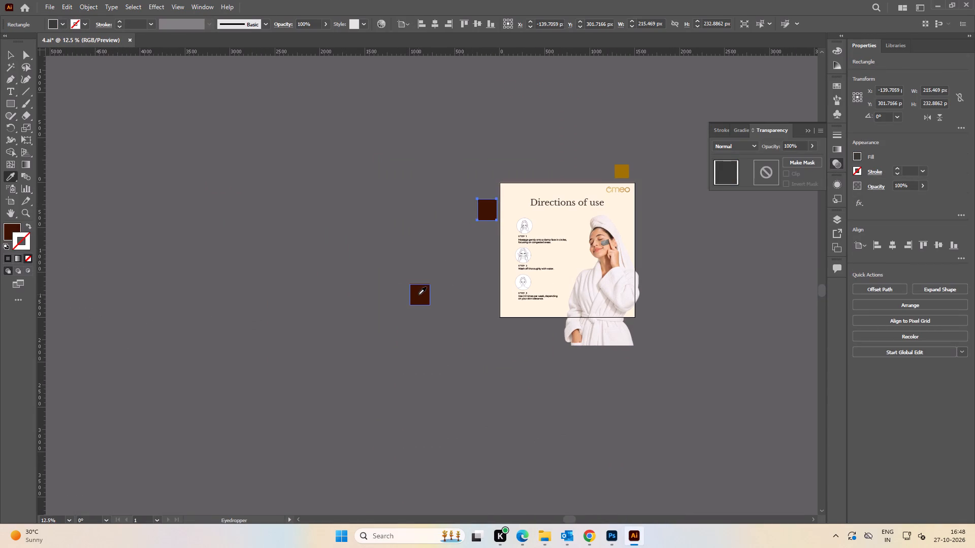
{"action": "key", "text": "v"}
{"action": "left_click", "coordinate": [335, 272]}
{"action": "left_click_drag", "start_coordinate": [369, 258], "coordinate": [433, 333]}
{"action": "key", "text": "Delete"}
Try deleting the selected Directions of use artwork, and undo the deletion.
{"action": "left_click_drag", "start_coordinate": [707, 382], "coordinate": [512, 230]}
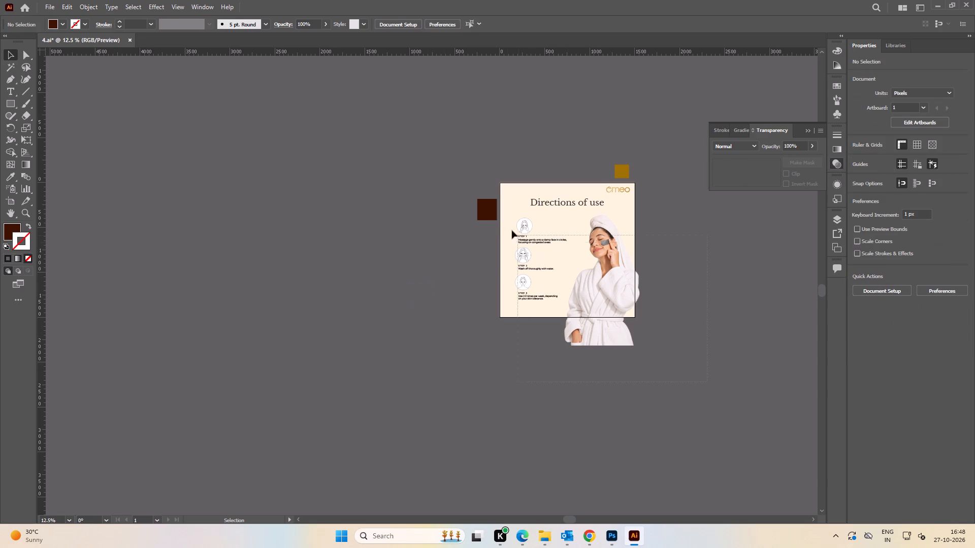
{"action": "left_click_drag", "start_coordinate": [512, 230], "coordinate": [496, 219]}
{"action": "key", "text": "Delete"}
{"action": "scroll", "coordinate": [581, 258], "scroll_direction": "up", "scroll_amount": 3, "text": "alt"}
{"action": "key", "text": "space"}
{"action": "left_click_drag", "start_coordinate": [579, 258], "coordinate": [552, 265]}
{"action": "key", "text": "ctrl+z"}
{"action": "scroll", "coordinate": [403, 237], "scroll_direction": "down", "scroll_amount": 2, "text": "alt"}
Delete the woman in the bathrobe and the three step icons with their texts, keeping the heading, logo and background.
{"action": "left_click", "coordinate": [308, 213]}
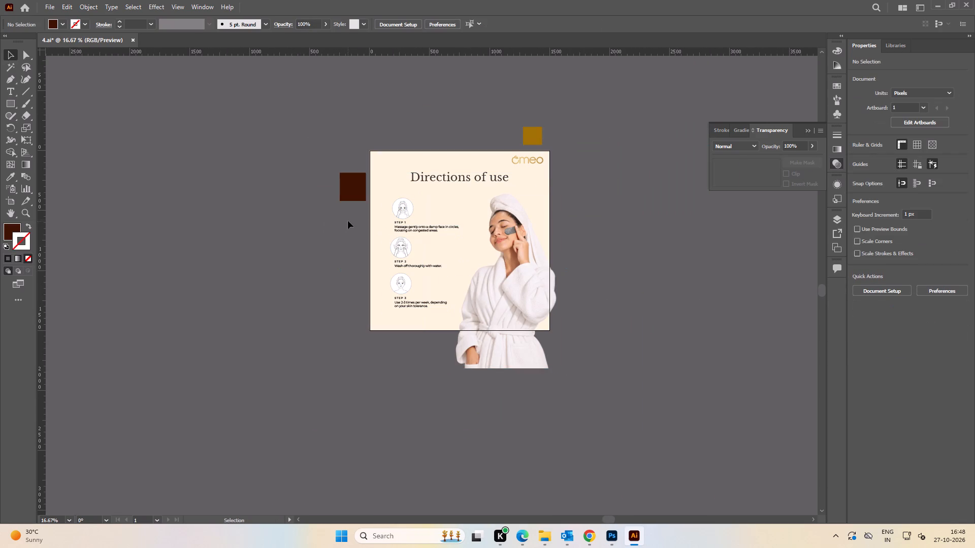
{"action": "left_click_drag", "start_coordinate": [347, 219], "coordinate": [552, 360]}
{"action": "key", "text": "Delete"}
{"action": "left_click", "coordinate": [654, 291]}
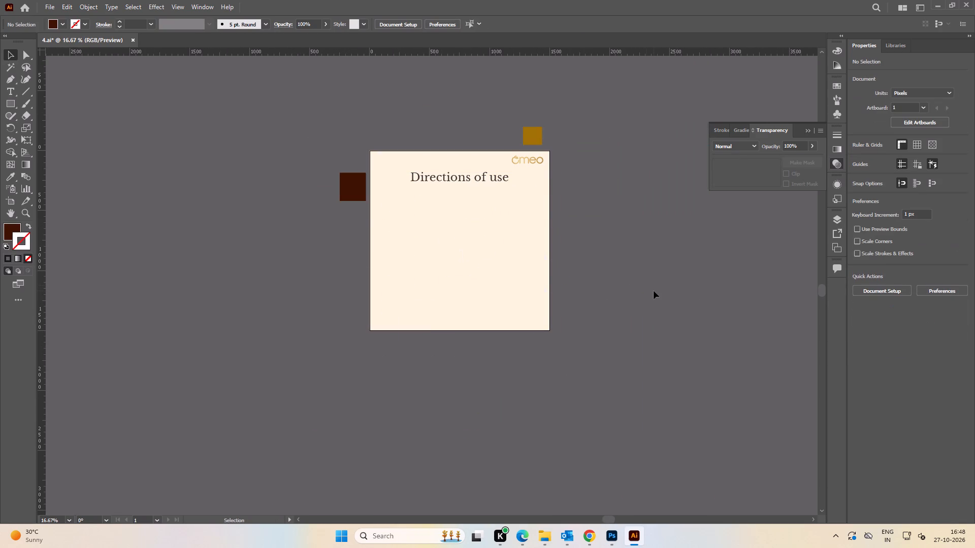
Delete the gold swatch square above the artboard.
{"action": "scroll", "coordinate": [445, 180], "scroll_direction": "up", "scroll_amount": 3, "text": "alt"}
{"action": "scroll", "coordinate": [445, 180], "scroll_direction": "down", "scroll_amount": 3, "text": "alt"}
{"action": "key", "text": "space"}
{"action": "left_click_drag", "start_coordinate": [479, 238], "coordinate": [447, 237]}
{"action": "left_click", "coordinate": [601, 211]}
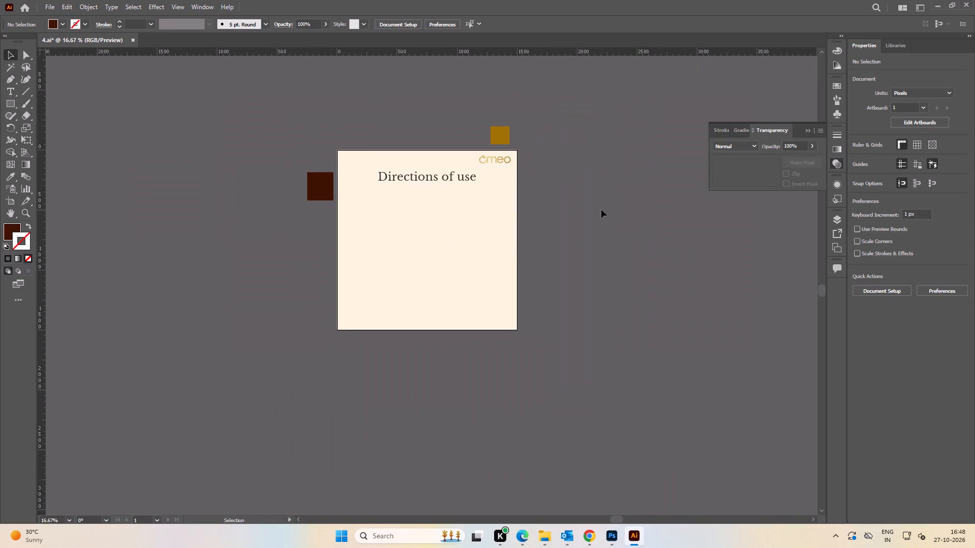
{"action": "scroll", "coordinate": [471, 183], "scroll_direction": "up", "scroll_amount": 2, "text": "alt"}
{"action": "left_click", "coordinate": [517, 102]}
{"action": "key", "text": "Delete"}
{"action": "left_click", "coordinate": [595, 136]}
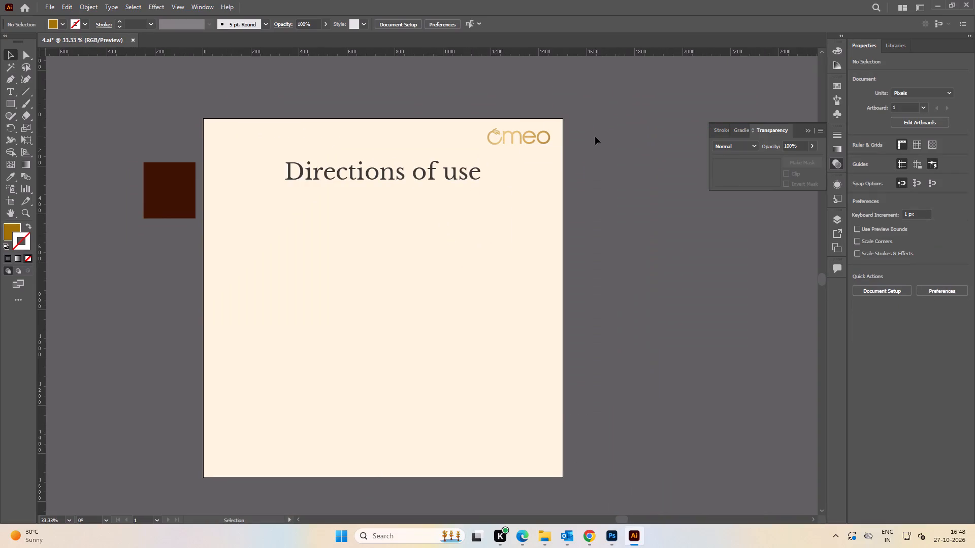
Reopen 3.ai from the 1500x1500 folder, compare its heading's text settings with the Directions of use heading, and close 3.ai.
{"action": "key", "text": "alt+Tab"}
{"action": "left_click", "coordinate": [617, 380]}
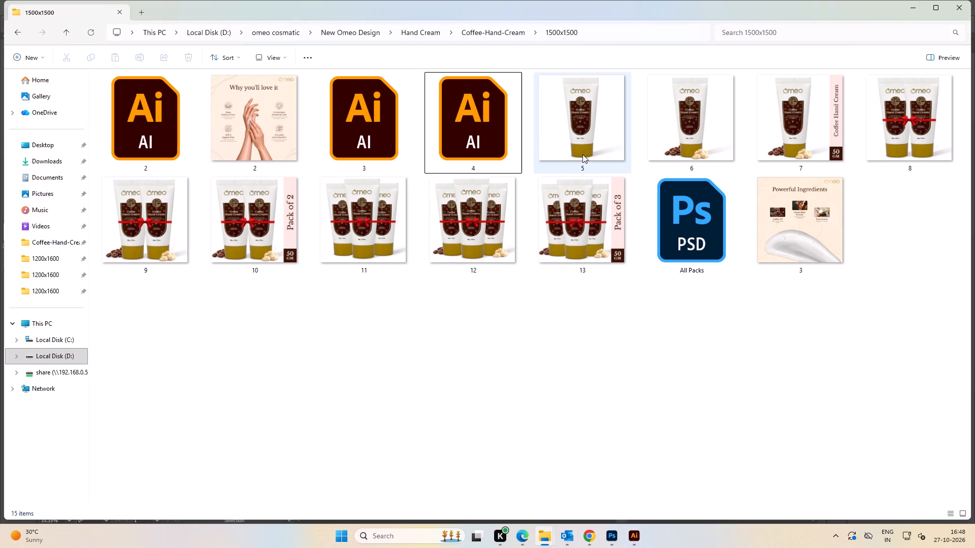
{"action": "double_click", "coordinate": [372, 121]}
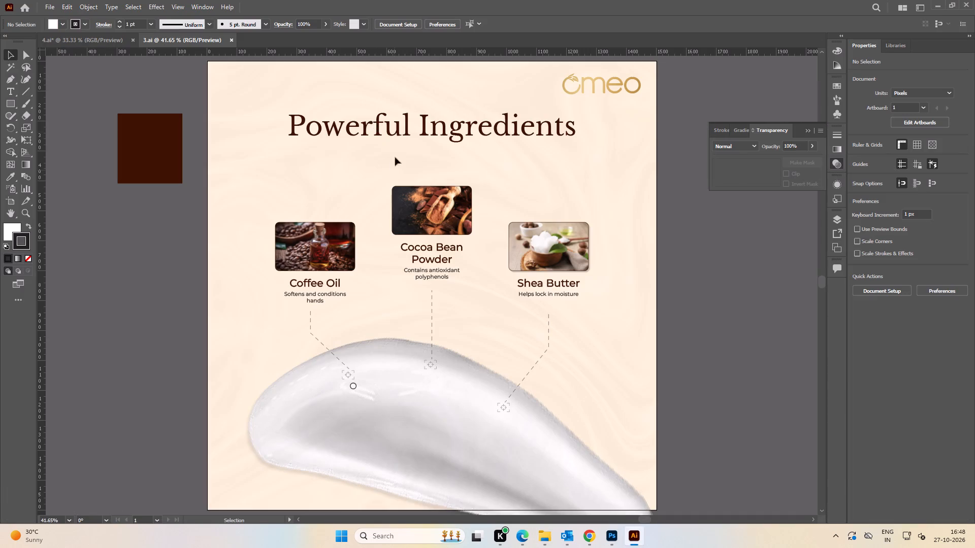
{"action": "left_click", "coordinate": [393, 133]}
{"action": "scroll", "coordinate": [286, 189], "scroll_direction": "down", "scroll_amount": 1, "text": "alt"}
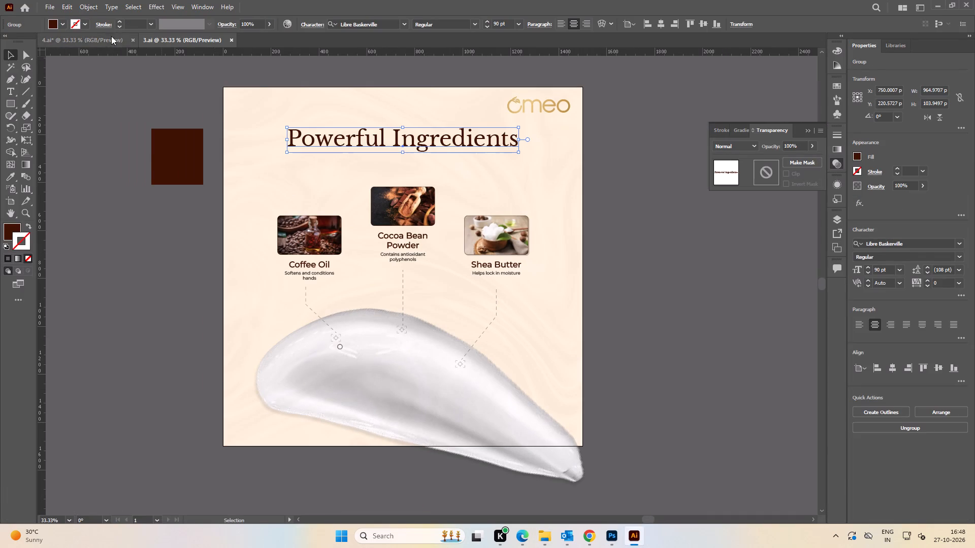
{"action": "left_click", "coordinate": [111, 36]}
{"action": "left_click", "coordinate": [352, 181]}
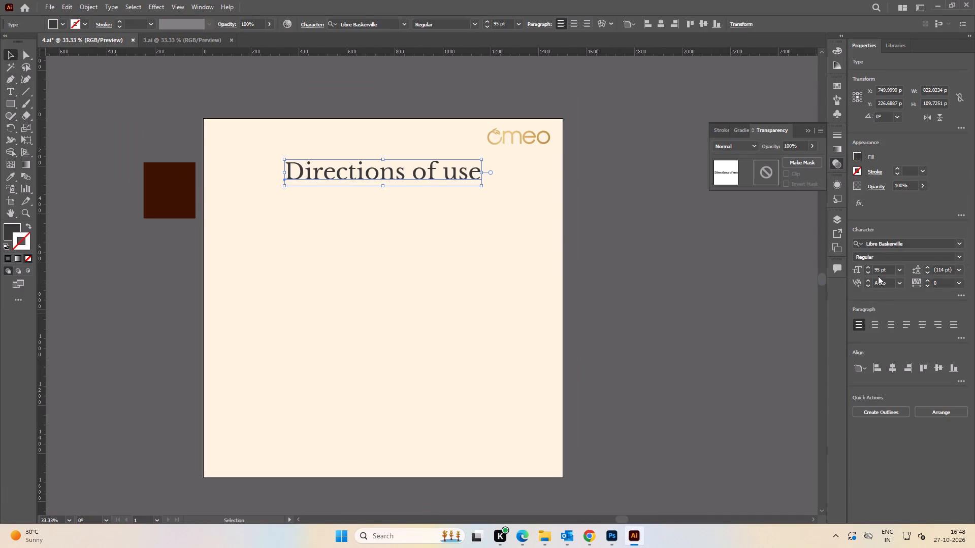
{"action": "left_click", "coordinate": [637, 251]}
{"action": "key", "text": "space"}
{"action": "left_click_drag", "start_coordinate": [516, 237], "coordinate": [537, 258]}
{"action": "left_click", "coordinate": [167, 37]}
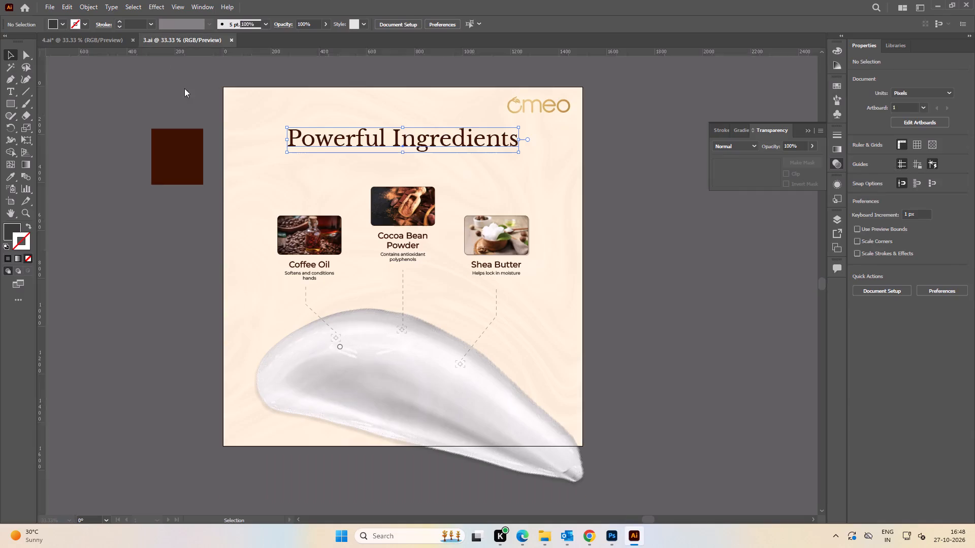
{"action": "left_click", "coordinate": [156, 72]}
{"action": "left_click", "coordinate": [232, 40]}
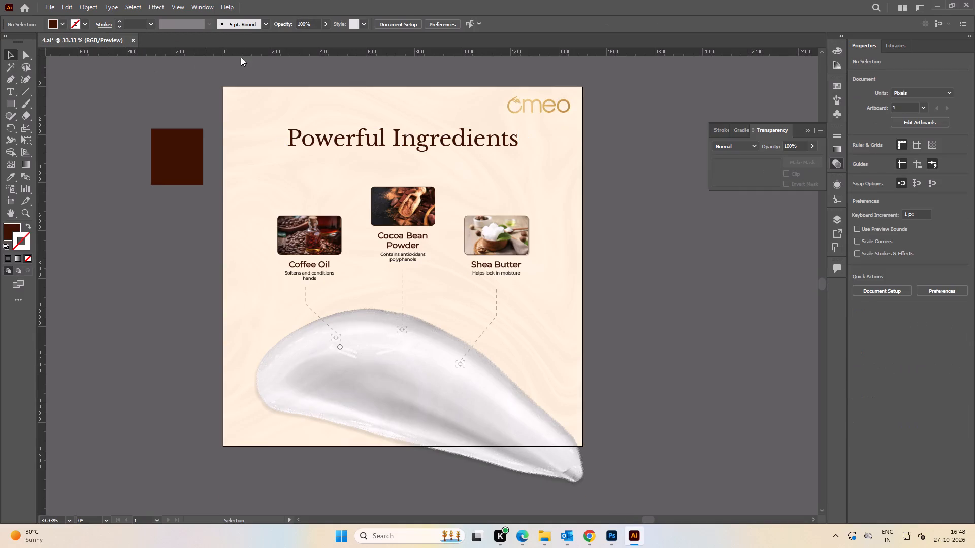
Open 4.ai from the Coffee-Hand-Cream 1200x1600 folder.
{"action": "key", "text": "alt+Tab"}
{"action": "left_click", "coordinate": [648, 355]}
{"action": "key", "text": "alt+Tab"}
{"action": "key", "text": "alt+Tab"}
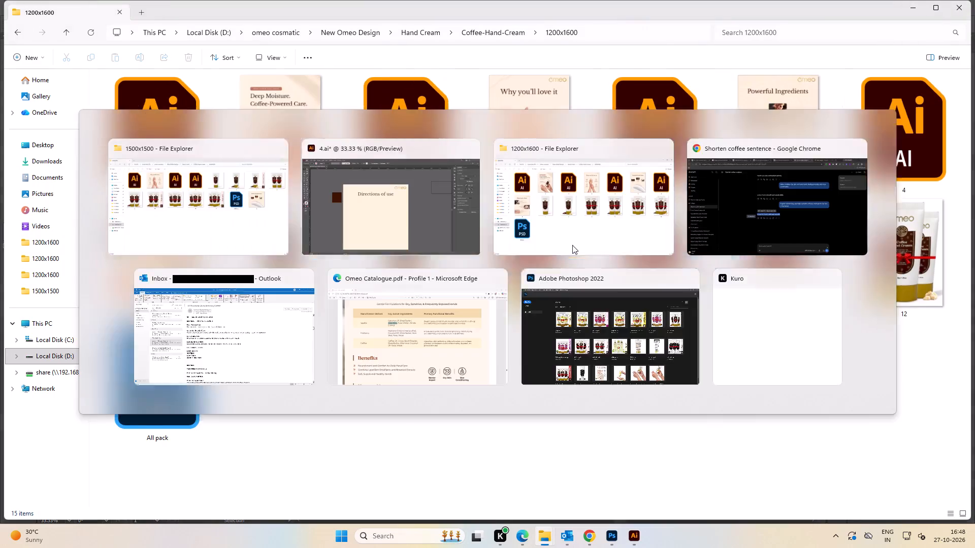
{"action": "left_click", "coordinate": [906, 167]}
{"action": "double_click", "coordinate": [898, 161]}
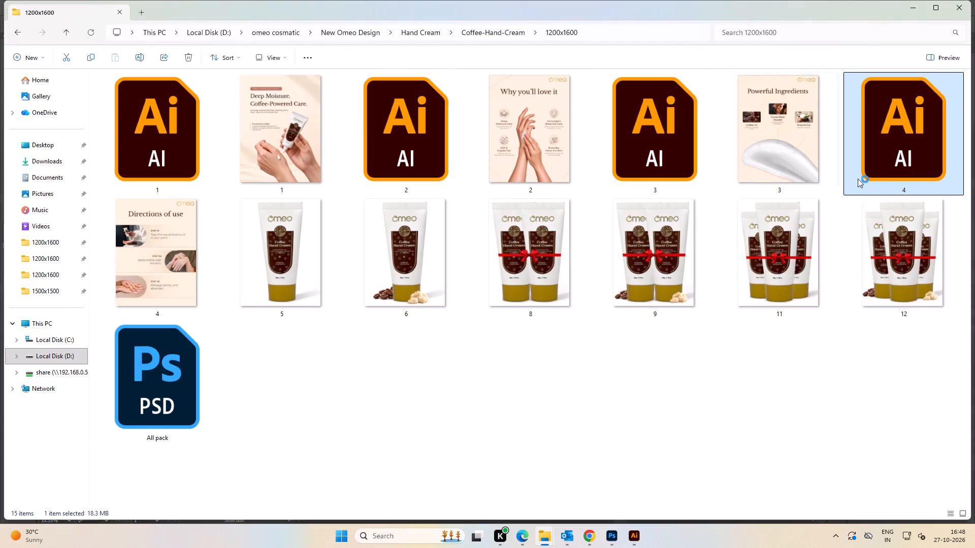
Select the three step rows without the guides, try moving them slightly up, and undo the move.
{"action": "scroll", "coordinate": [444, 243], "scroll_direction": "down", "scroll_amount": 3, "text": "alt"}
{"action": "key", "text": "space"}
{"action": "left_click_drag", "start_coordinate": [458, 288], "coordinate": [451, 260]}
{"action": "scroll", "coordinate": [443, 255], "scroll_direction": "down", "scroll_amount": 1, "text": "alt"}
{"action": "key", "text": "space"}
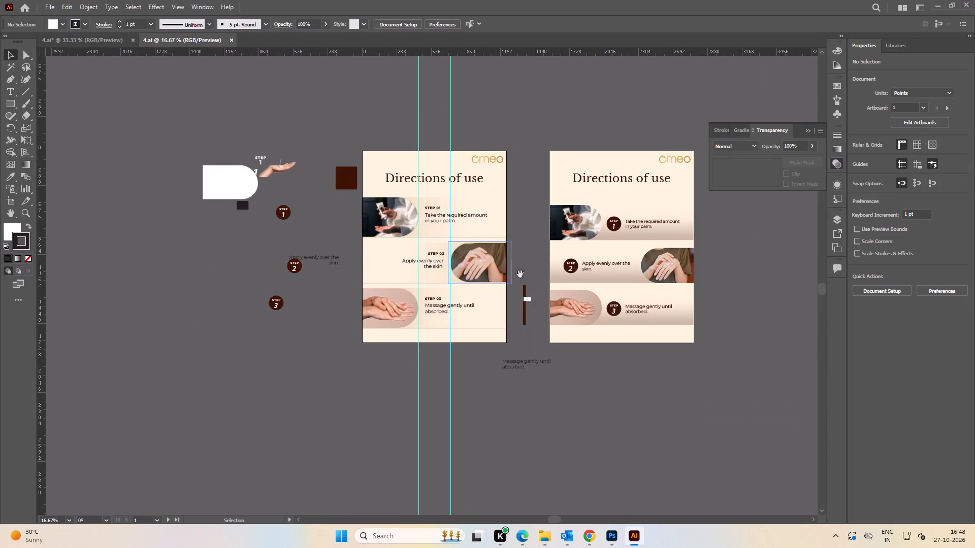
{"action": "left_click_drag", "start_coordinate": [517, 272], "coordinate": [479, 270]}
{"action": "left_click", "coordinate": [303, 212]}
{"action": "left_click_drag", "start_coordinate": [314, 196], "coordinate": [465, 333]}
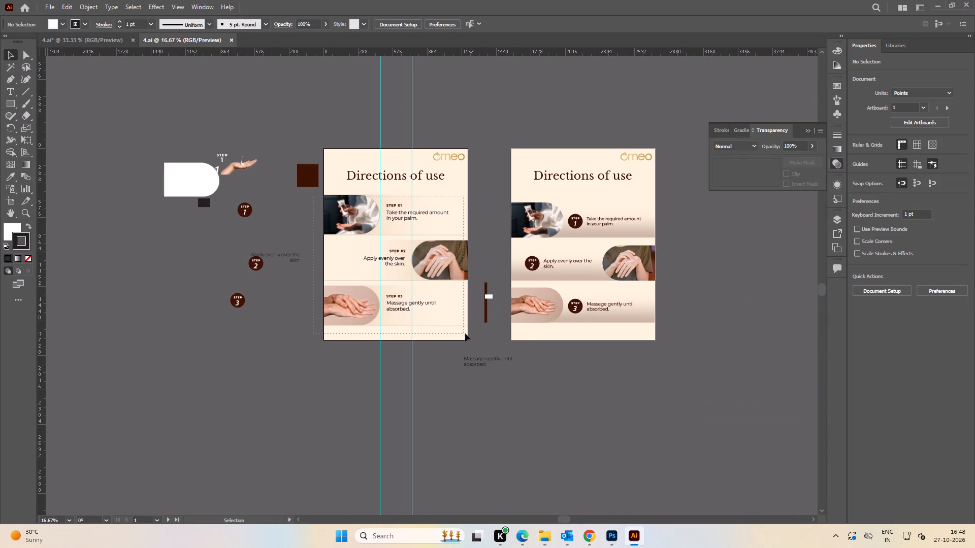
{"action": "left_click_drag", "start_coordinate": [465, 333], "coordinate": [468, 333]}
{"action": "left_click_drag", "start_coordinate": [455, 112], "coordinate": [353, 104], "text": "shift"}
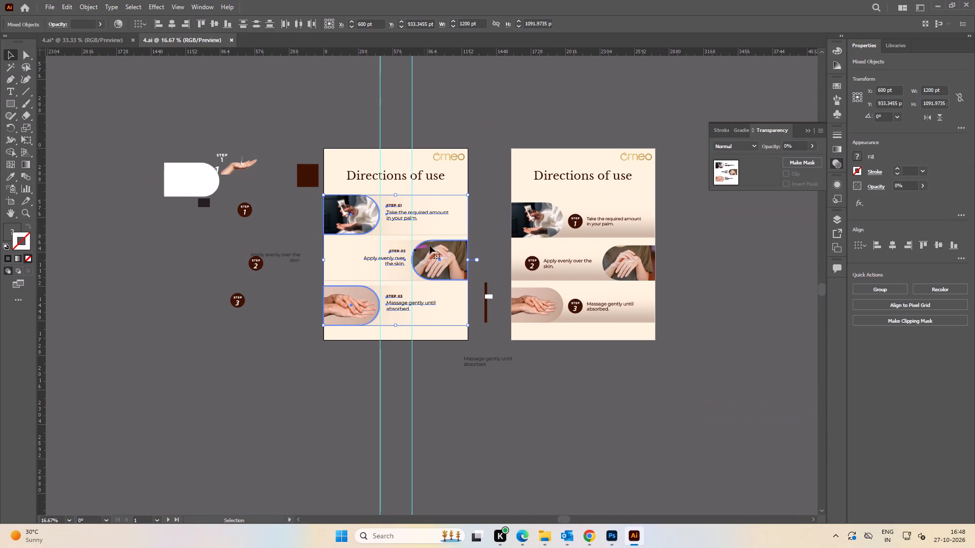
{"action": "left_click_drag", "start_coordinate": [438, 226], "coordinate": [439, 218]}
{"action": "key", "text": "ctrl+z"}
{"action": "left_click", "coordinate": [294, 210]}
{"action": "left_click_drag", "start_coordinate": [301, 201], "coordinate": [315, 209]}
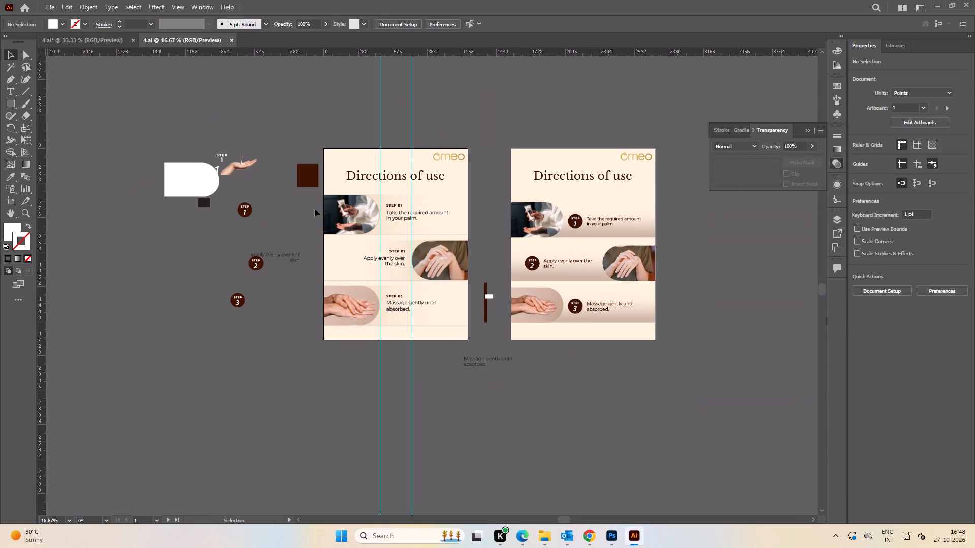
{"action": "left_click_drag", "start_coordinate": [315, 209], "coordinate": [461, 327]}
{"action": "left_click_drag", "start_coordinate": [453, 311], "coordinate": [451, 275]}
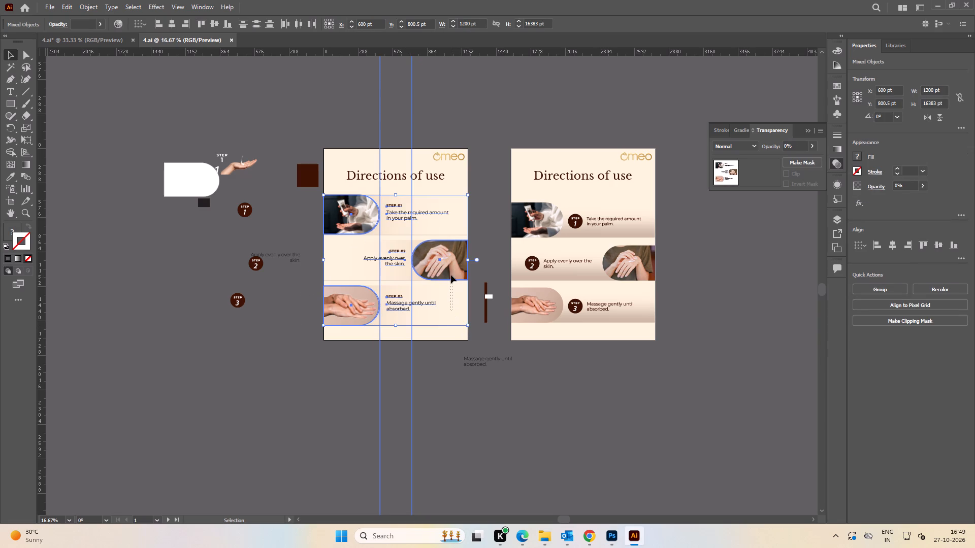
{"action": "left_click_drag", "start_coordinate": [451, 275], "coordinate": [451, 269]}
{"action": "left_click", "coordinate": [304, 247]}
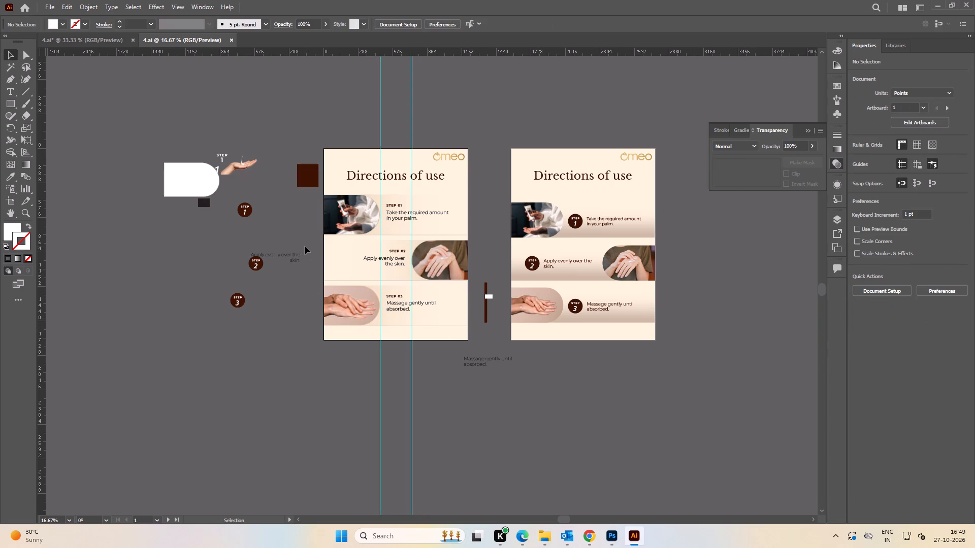
Unlock all locked objects in the 1200x1600 Directions of use document.
{"action": "key", "text": "ctrl+alt+2"}
{"action": "left_click", "coordinate": [330, 126]}
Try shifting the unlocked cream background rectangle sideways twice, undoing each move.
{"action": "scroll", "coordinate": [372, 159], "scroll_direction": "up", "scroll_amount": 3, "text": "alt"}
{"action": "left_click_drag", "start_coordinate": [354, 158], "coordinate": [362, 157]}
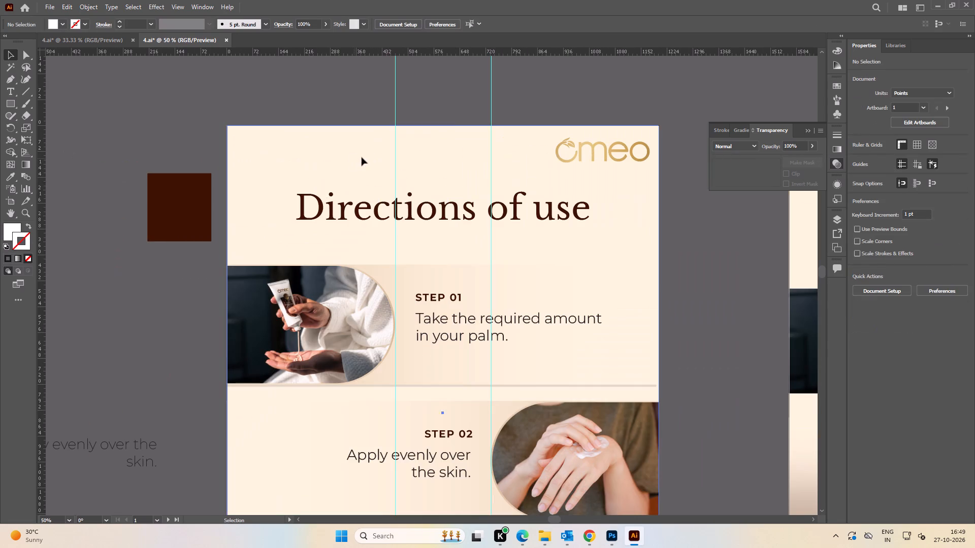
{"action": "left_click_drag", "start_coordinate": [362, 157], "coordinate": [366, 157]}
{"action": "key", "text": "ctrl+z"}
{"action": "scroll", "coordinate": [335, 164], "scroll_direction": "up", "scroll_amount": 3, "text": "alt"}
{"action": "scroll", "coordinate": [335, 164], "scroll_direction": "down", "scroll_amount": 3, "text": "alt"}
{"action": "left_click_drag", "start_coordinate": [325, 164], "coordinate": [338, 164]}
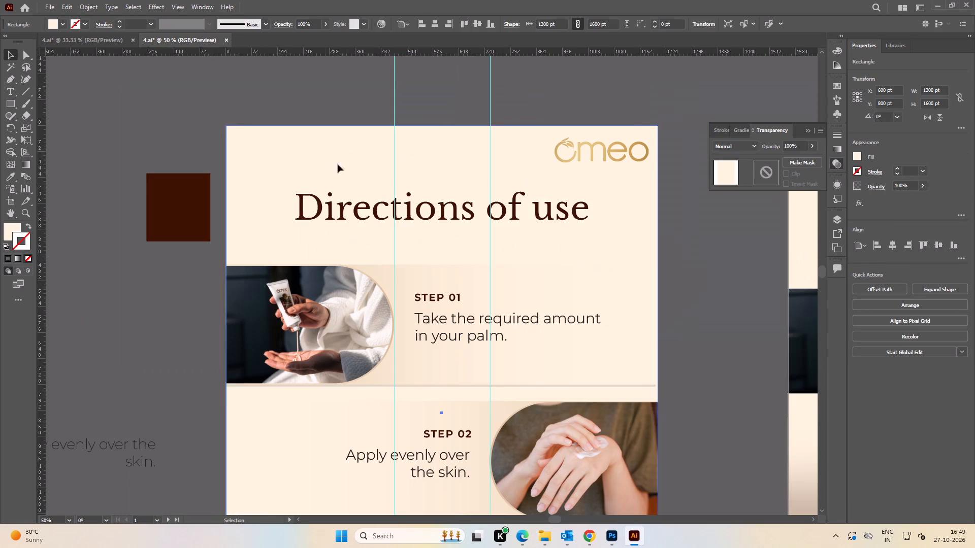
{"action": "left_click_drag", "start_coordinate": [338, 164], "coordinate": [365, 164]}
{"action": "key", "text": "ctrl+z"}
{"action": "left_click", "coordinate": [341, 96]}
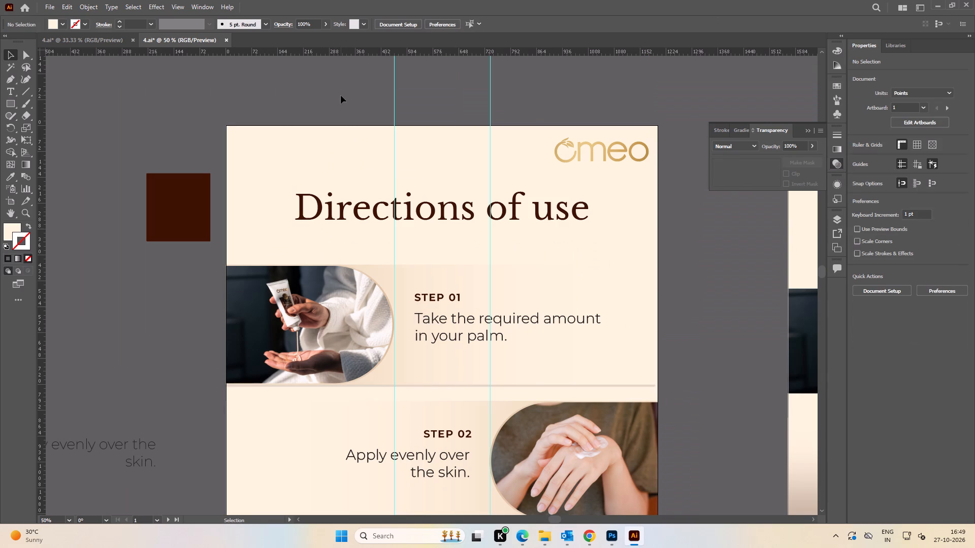
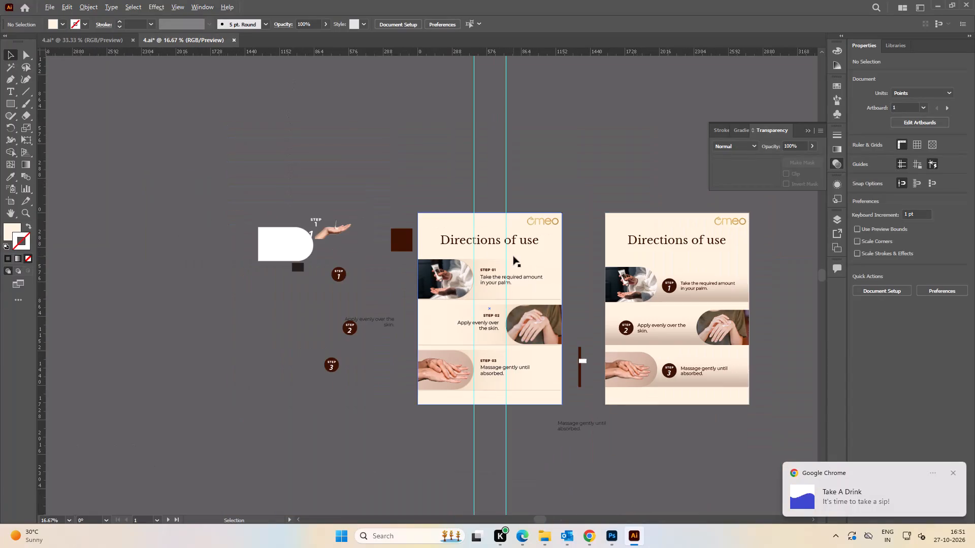
Lock the two vertical guides in the 1200x1600 document and test that they can no longer be selected.
{"action": "key", "text": "space"}
{"action": "left_click_drag", "start_coordinate": [549, 257], "coordinate": [507, 256]}
{"action": "left_click", "coordinate": [528, 154]}
{"action": "left_click_drag", "start_coordinate": [522, 156], "coordinate": [367, 121]}
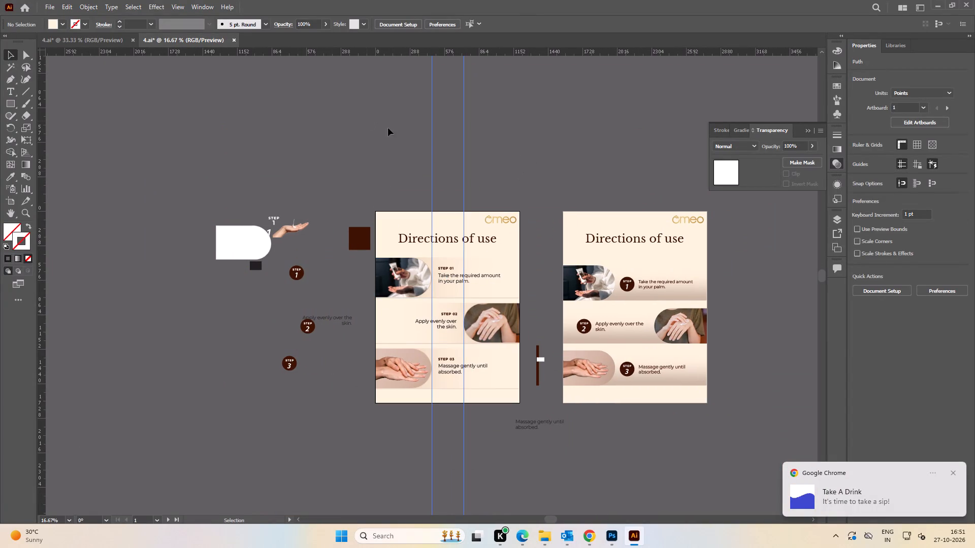
{"action": "key", "text": "ctrl+shift+semicolon"}
{"action": "left_click", "coordinate": [579, 143]}
{"action": "left_click_drag", "start_coordinate": [552, 141], "coordinate": [379, 112]}
{"action": "left_click", "coordinate": [549, 140]}
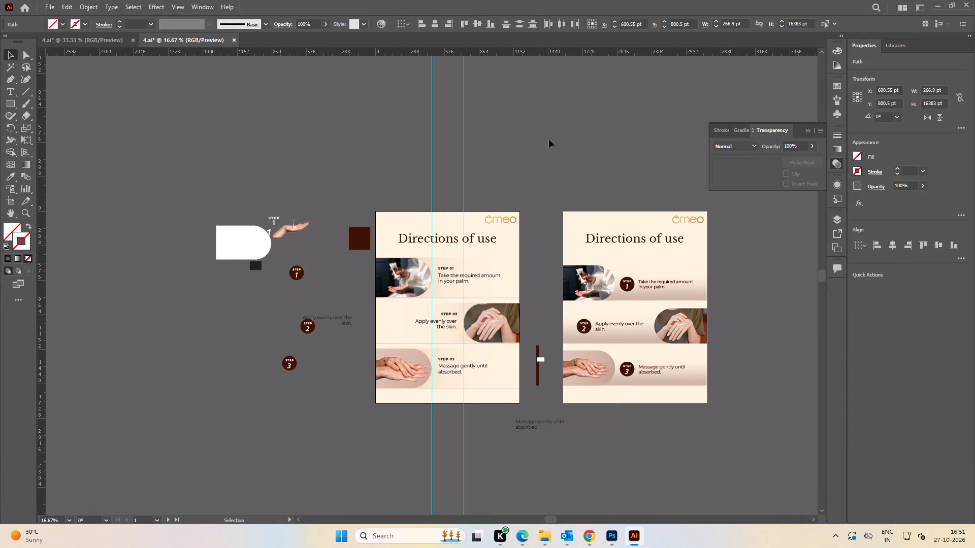
{"action": "key", "text": "ctrl+shift+semicolon"}
{"action": "key", "text": "ctrl+shift+semicolon"}
{"action": "left_click_drag", "start_coordinate": [543, 140], "coordinate": [381, 112]}
{"action": "left_click", "coordinate": [516, 130]}
{"action": "key", "text": "ctrl+shift+apostrophe"}
{"action": "key", "text": "ctrl+shift+apostrophe"}
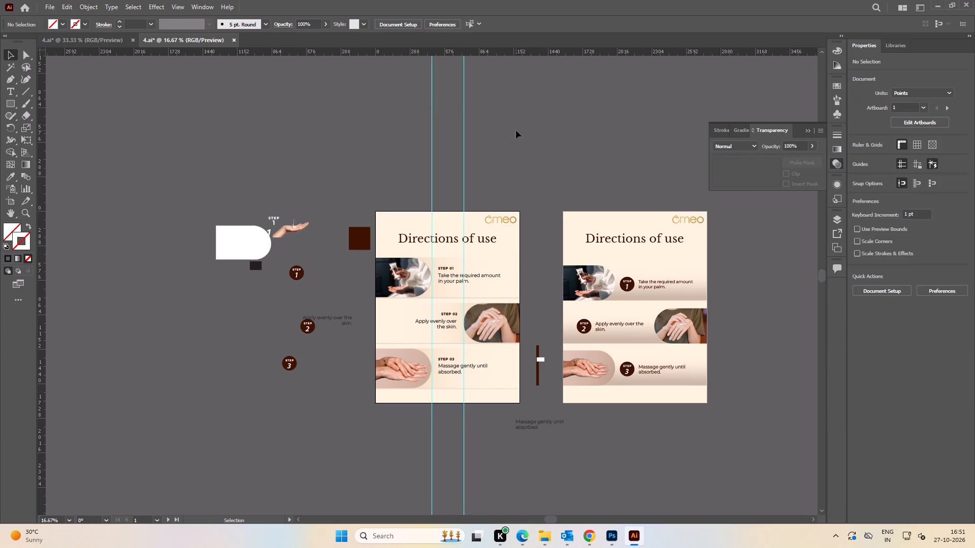
{"action": "left_click_drag", "start_coordinate": [513, 131], "coordinate": [382, 118]}
{"action": "left_click", "coordinate": [617, 141]}
{"action": "key", "text": "ctrl+alt+semicolon"}
{"action": "key", "text": "ctrl+alt+semicolon"}
{"action": "left_click_drag", "start_coordinate": [595, 138], "coordinate": [380, 112]}
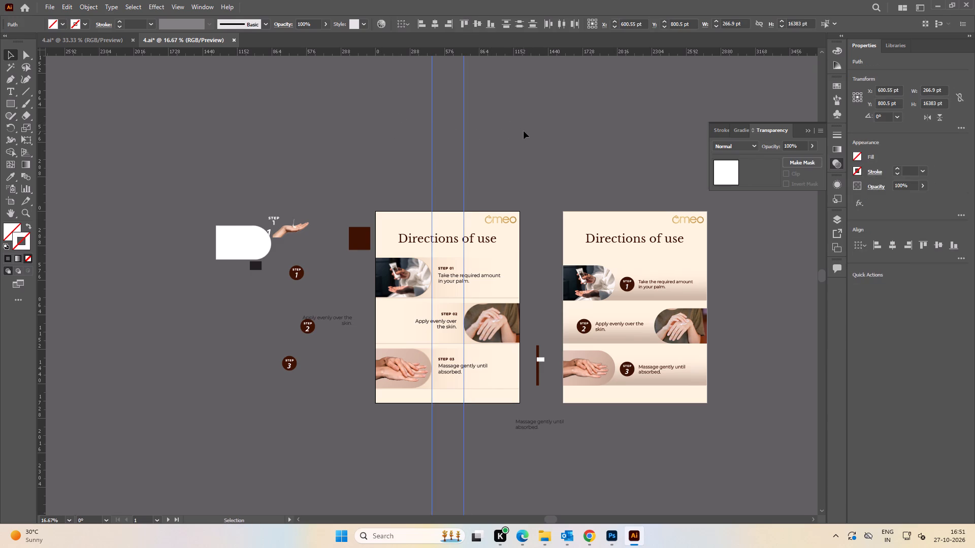
{"action": "left_click", "coordinate": [524, 131]}
{"action": "key", "text": "ctrl+alt+semicolon"}
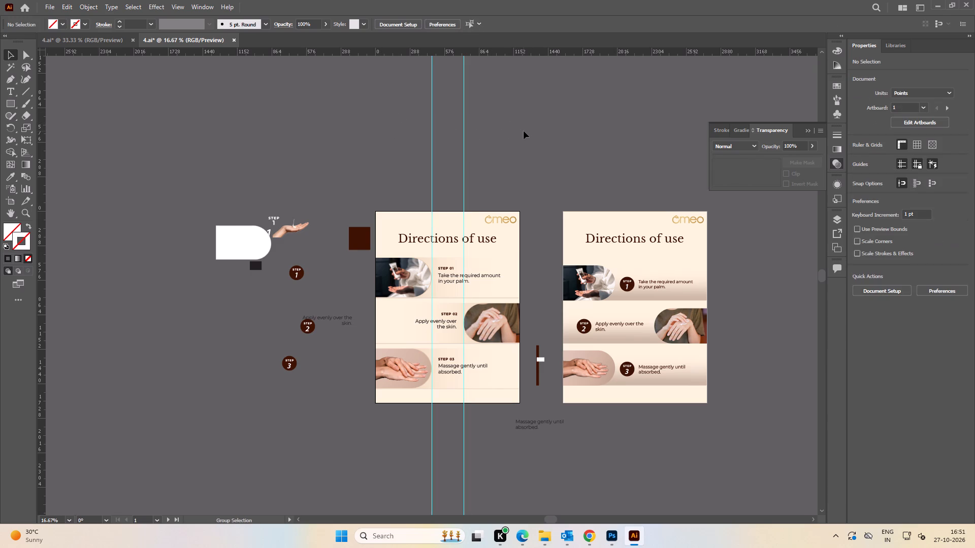
{"action": "left_click_drag", "start_coordinate": [520, 140], "coordinate": [359, 130]}
{"action": "left_click_drag", "start_coordinate": [547, 154], "coordinate": [432, 140]}
{"action": "left_click_drag", "start_coordinate": [432, 140], "coordinate": [327, 133]}
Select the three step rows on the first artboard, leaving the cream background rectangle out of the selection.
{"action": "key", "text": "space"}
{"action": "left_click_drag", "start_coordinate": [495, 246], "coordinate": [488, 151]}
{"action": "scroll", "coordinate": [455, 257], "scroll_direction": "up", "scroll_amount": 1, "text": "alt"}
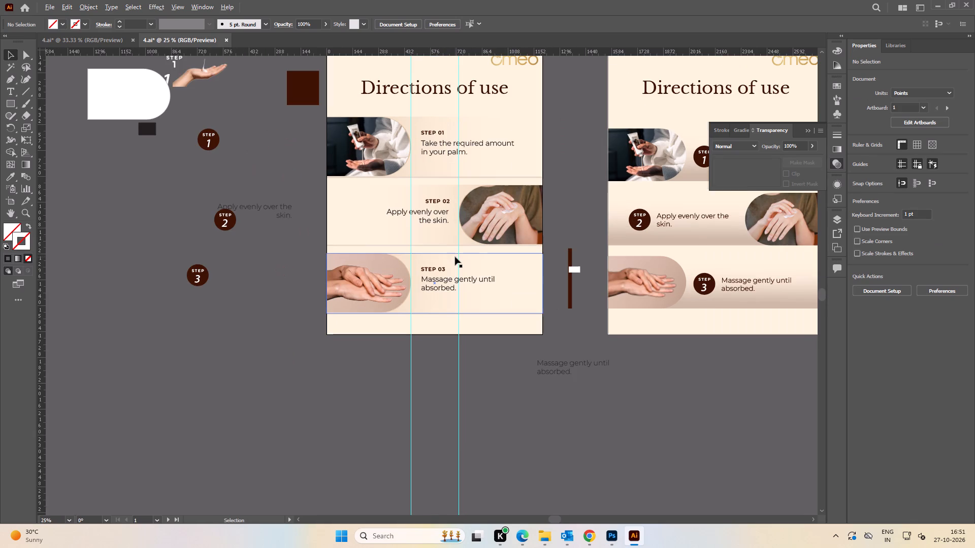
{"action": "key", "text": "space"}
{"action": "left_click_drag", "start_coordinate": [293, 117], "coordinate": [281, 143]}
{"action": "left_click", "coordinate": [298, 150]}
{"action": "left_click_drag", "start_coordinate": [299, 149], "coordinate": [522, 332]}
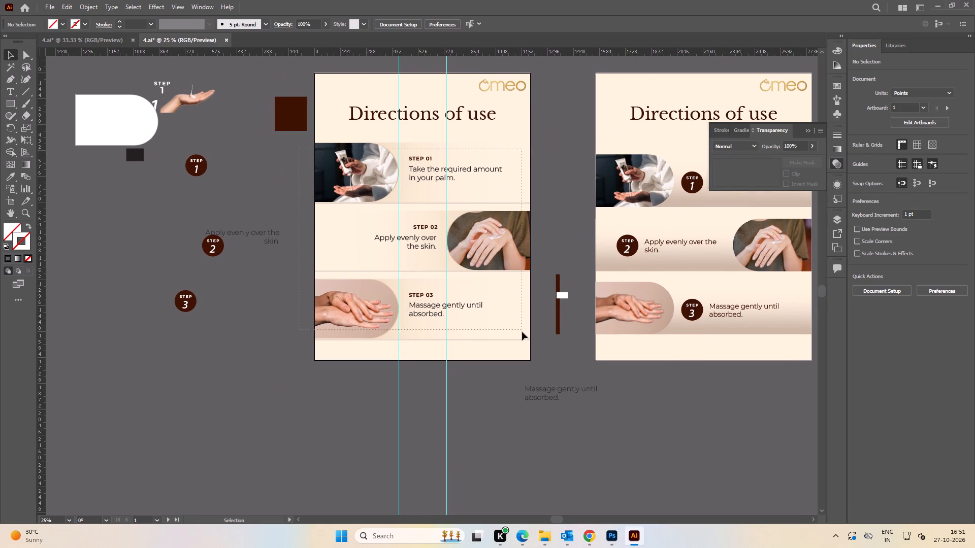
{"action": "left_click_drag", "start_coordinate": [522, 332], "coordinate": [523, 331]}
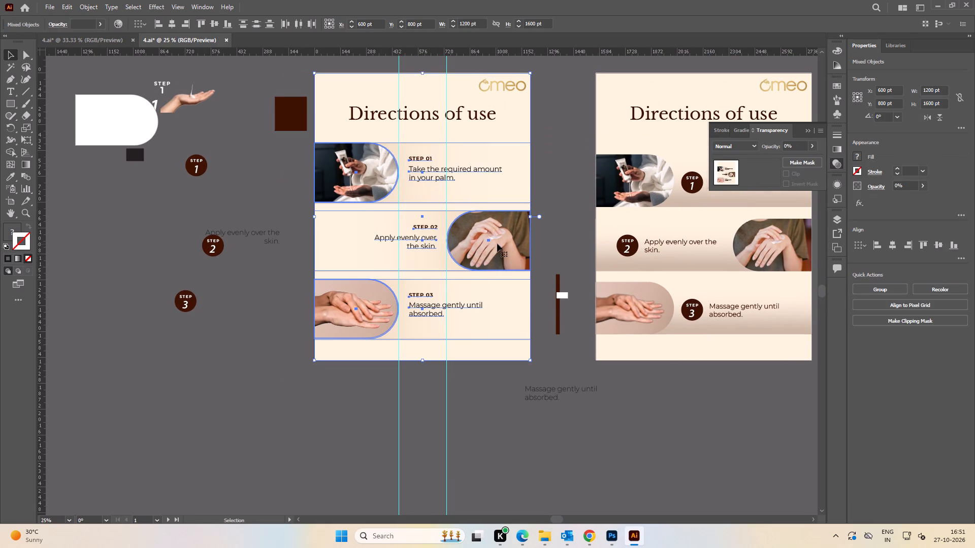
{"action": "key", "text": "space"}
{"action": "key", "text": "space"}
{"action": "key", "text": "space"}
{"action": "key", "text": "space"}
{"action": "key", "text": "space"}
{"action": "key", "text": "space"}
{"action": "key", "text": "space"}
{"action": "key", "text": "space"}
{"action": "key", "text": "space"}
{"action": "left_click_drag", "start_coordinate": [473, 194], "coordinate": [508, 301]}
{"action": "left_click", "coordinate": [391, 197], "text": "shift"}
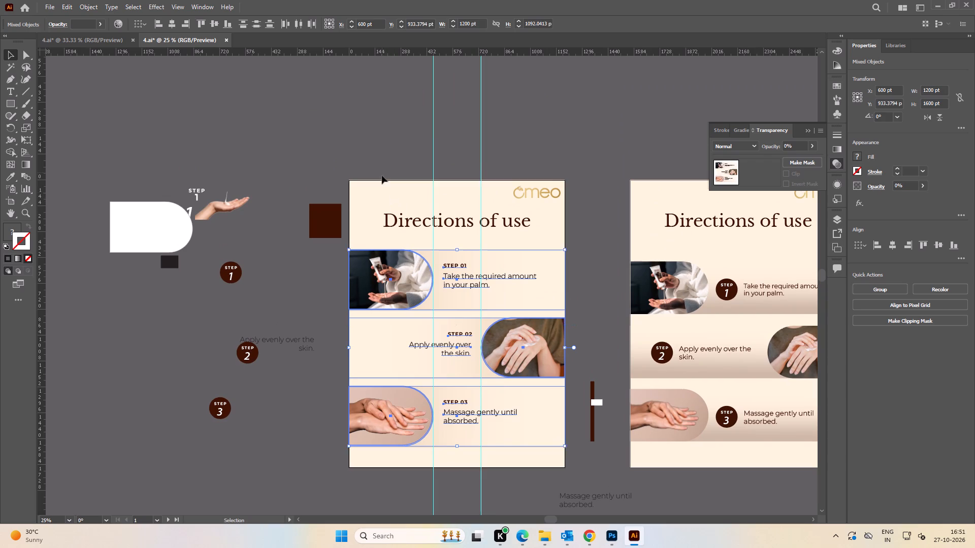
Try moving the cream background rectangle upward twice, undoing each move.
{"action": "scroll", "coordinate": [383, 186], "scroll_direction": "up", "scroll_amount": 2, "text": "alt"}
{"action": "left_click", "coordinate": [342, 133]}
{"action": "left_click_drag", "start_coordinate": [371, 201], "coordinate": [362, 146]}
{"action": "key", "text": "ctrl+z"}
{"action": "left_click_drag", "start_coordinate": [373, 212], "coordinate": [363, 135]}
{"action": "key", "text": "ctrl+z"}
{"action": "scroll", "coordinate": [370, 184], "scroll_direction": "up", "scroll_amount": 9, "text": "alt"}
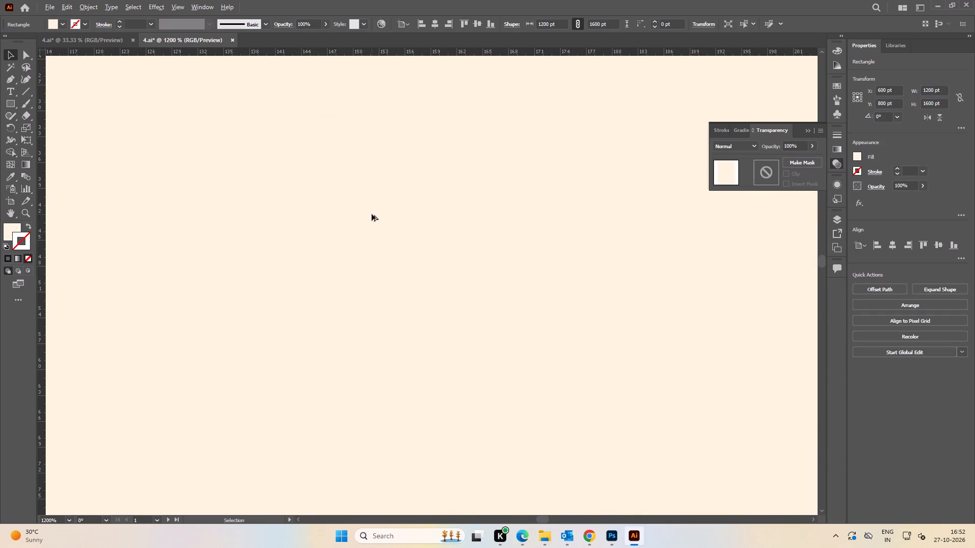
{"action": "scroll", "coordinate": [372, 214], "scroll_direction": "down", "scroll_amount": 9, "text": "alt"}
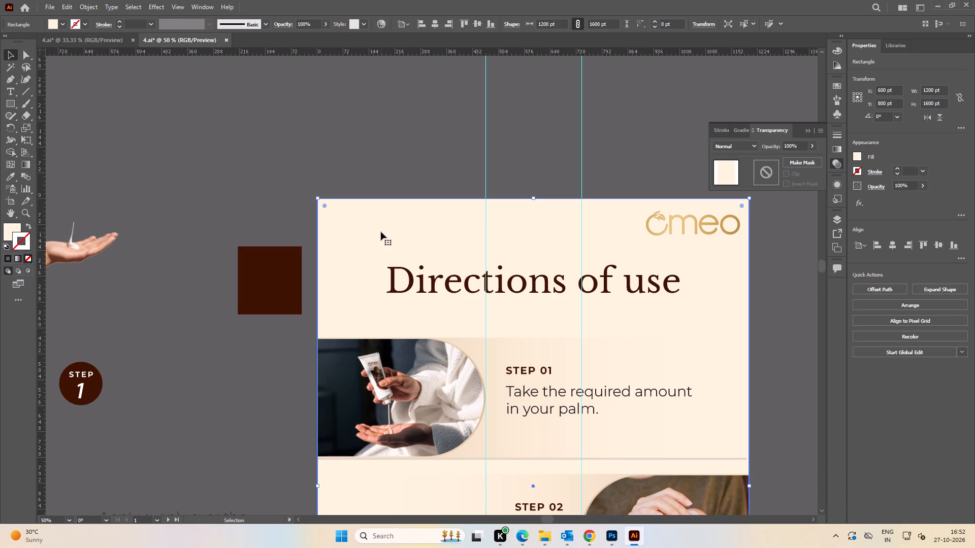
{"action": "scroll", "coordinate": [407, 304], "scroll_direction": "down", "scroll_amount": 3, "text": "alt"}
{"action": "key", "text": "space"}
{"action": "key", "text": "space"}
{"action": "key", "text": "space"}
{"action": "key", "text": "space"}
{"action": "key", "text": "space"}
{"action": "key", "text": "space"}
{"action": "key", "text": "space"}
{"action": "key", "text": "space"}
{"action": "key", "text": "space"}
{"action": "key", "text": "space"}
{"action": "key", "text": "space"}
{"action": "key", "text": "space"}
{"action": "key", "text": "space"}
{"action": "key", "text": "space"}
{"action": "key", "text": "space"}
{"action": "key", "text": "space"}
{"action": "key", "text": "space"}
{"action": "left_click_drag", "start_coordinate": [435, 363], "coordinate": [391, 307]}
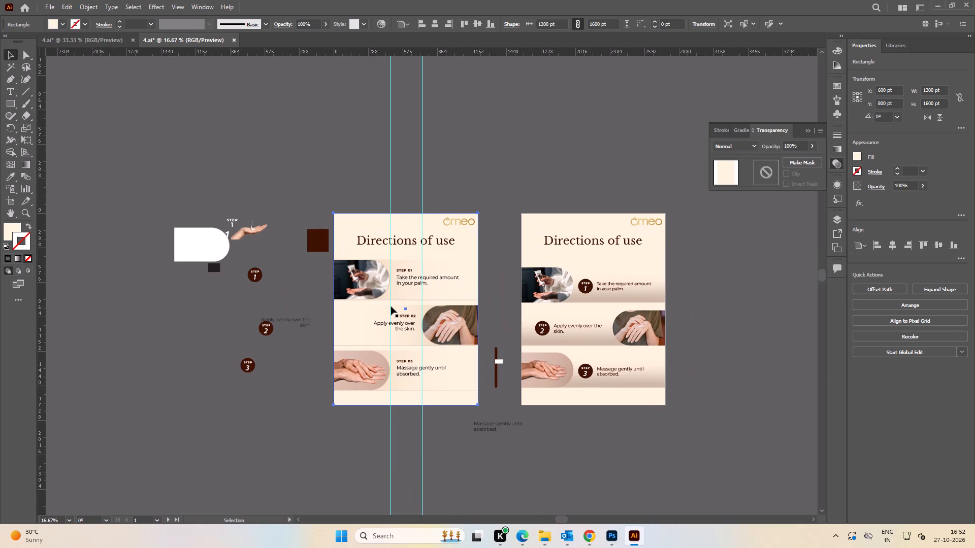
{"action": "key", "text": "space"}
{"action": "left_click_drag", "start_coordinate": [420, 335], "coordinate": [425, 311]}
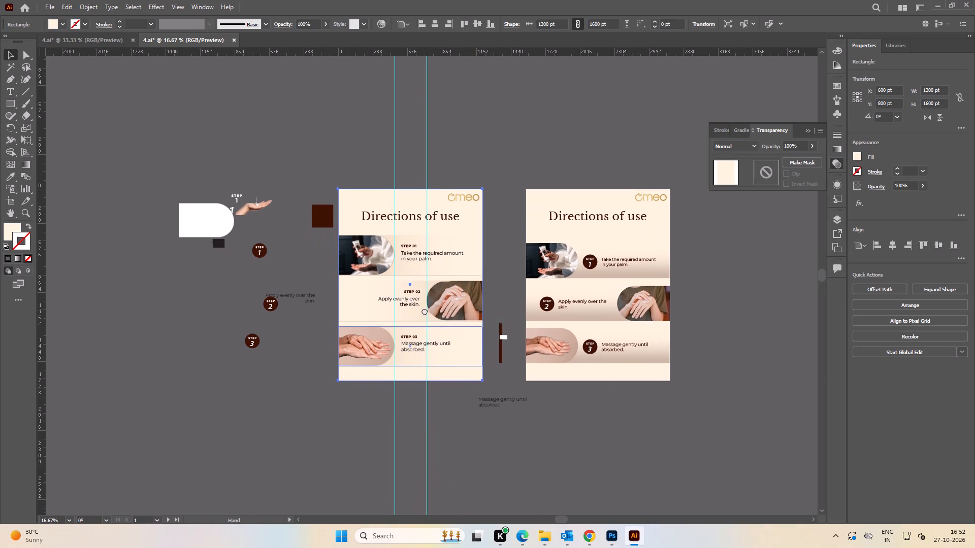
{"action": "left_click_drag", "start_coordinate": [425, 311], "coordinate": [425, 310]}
Select the three step rows without the cream background, undoing an accidental move, and copy them.
{"action": "left_click", "coordinate": [326, 242]}
{"action": "scroll", "coordinate": [339, 239], "scroll_direction": "up", "scroll_amount": 2, "text": "alt"}
{"action": "key", "text": "space"}
{"action": "left_click_drag", "start_coordinate": [333, 259], "coordinate": [278, 207]}
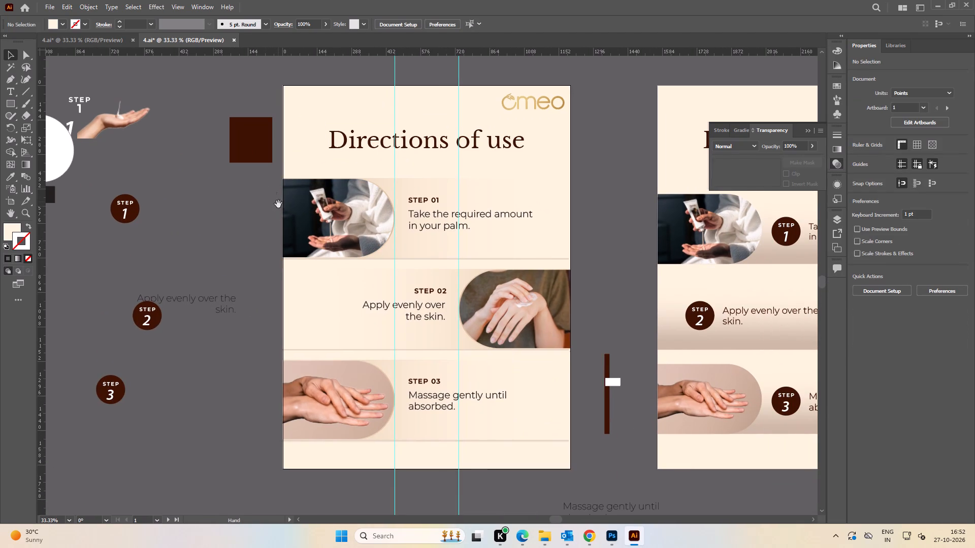
{"action": "left_click_drag", "start_coordinate": [266, 180], "coordinate": [565, 438]}
{"action": "left_click_drag", "start_coordinate": [543, 415], "coordinate": [542, 394]}
{"action": "key", "text": "ctrl+z"}
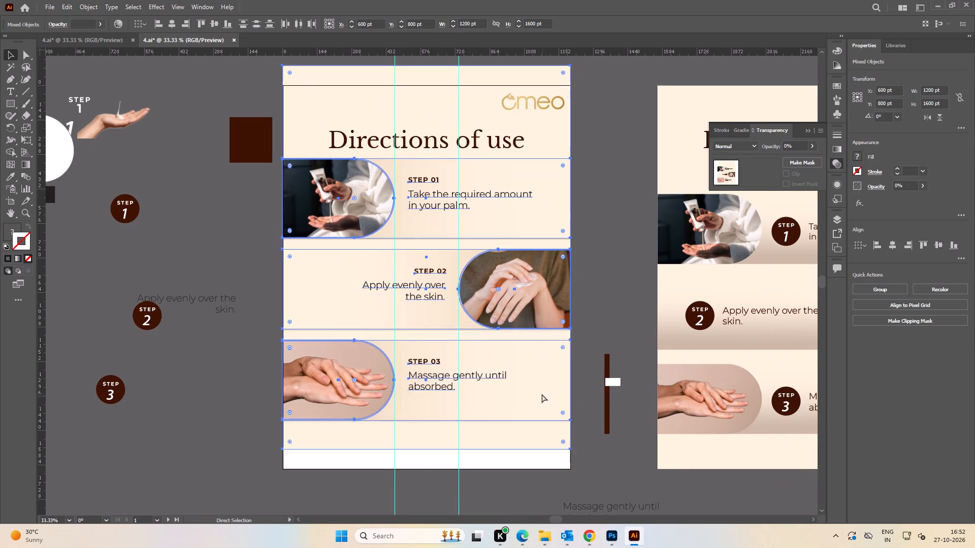
{"action": "left_click", "coordinate": [302, 108], "text": "shift"}
{"action": "key", "text": "ctrl+c"}
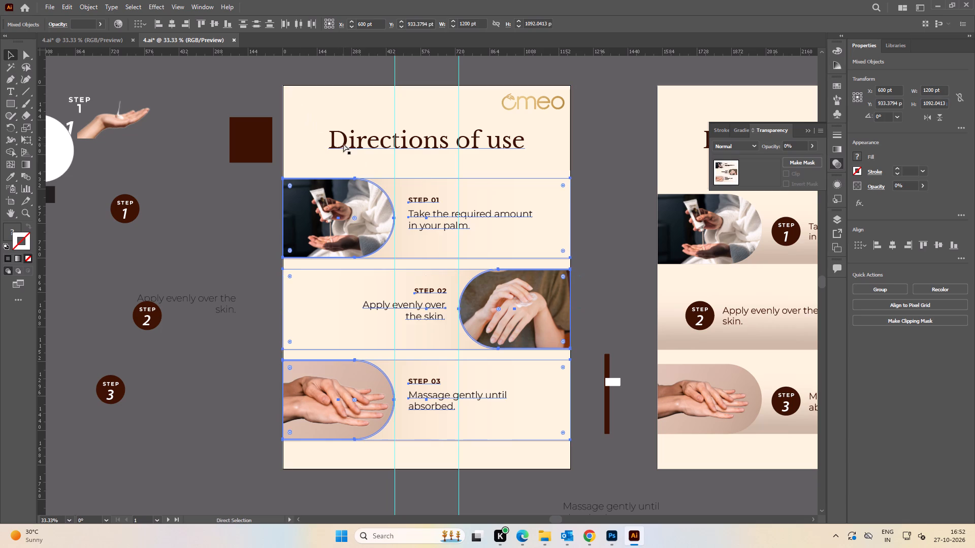
{"action": "key", "text": "ctrl+c"}
Switch to the 1500x1500 document and recolour the "Directions of use" heading with the dark brown sampled from the reference square.
{"action": "left_click", "coordinate": [88, 36]}
{"action": "scroll", "coordinate": [353, 160], "scroll_direction": "down", "scroll_amount": 2, "text": "alt"}
{"action": "key", "text": "space"}
{"action": "key", "text": "space"}
{"action": "key", "text": "space"}
{"action": "key", "text": "space"}
{"action": "key", "text": "space"}
{"action": "key", "text": "space"}
{"action": "key", "text": "space"}
{"action": "key", "text": "space"}
{"action": "key", "text": "space"}
{"action": "key", "text": "space"}
{"action": "key", "text": "space"}
{"action": "key", "text": "space"}
{"action": "key", "text": "space"}
{"action": "key", "text": "space"}
{"action": "key", "text": "space"}
{"action": "key", "text": "space"}
{"action": "key", "text": "space"}
{"action": "key", "text": "space"}
{"action": "key", "text": "space"}
{"action": "key", "text": "space"}
{"action": "left_click_drag", "start_coordinate": [389, 258], "coordinate": [378, 187]}
{"action": "left_click_drag", "start_coordinate": [374, 224], "coordinate": [374, 230]}
{"action": "left_click_drag", "start_coordinate": [336, 106], "coordinate": [351, 153]}
{"action": "left_click", "coordinate": [355, 153]}
{"action": "left_click", "coordinate": [355, 159]}
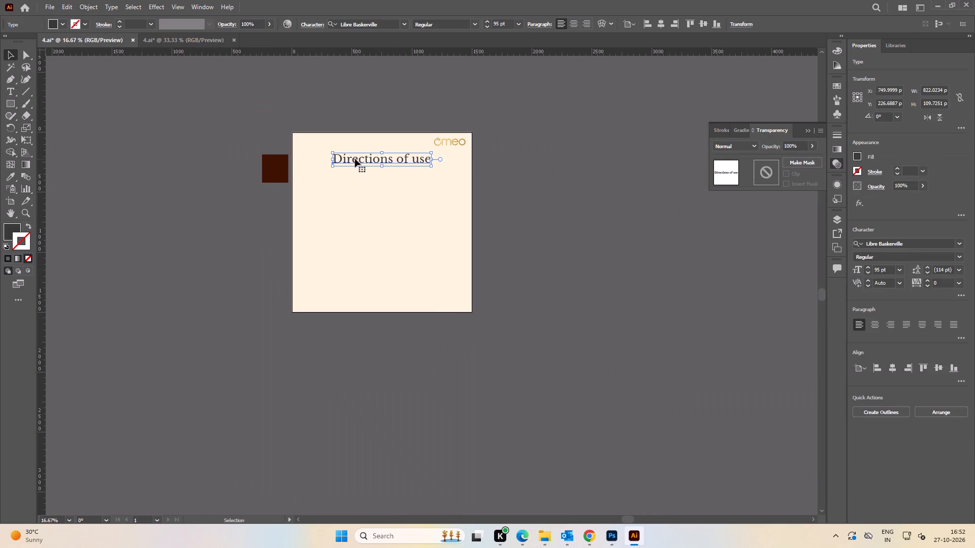
{"action": "key", "text": "i"}
{"action": "left_click", "coordinate": [283, 162]}
{"action": "key", "text": "v"}
{"action": "left_click", "coordinate": [208, 146]}
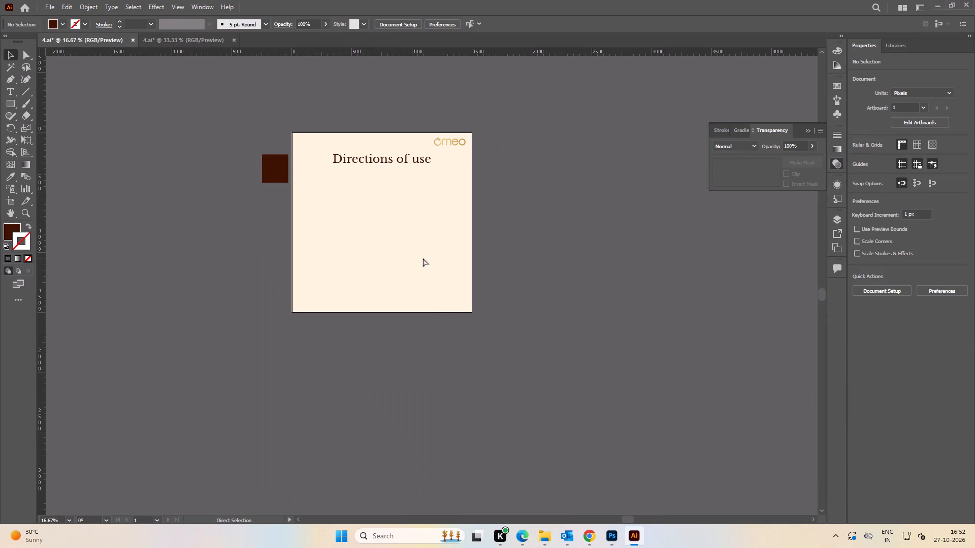
Paste the three step rows in front and move them onto the pasteboard to the left of the artboard.
{"action": "key", "text": "ctrl+f"}
{"action": "scroll", "coordinate": [407, 265], "scroll_direction": "up", "scroll_amount": 2, "text": "alt"}
{"action": "key", "text": "space"}
{"action": "left_click_drag", "start_coordinate": [379, 243], "coordinate": [389, 270]}
{"action": "left_click_drag", "start_coordinate": [290, 252], "coordinate": [297, 251]}
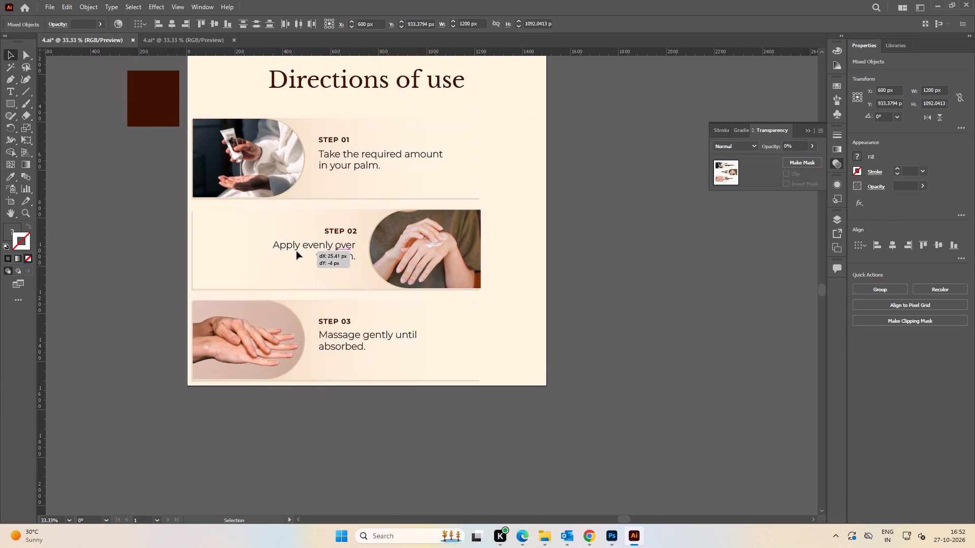
{"action": "left_click_drag", "start_coordinate": [297, 251], "coordinate": [291, 243]}
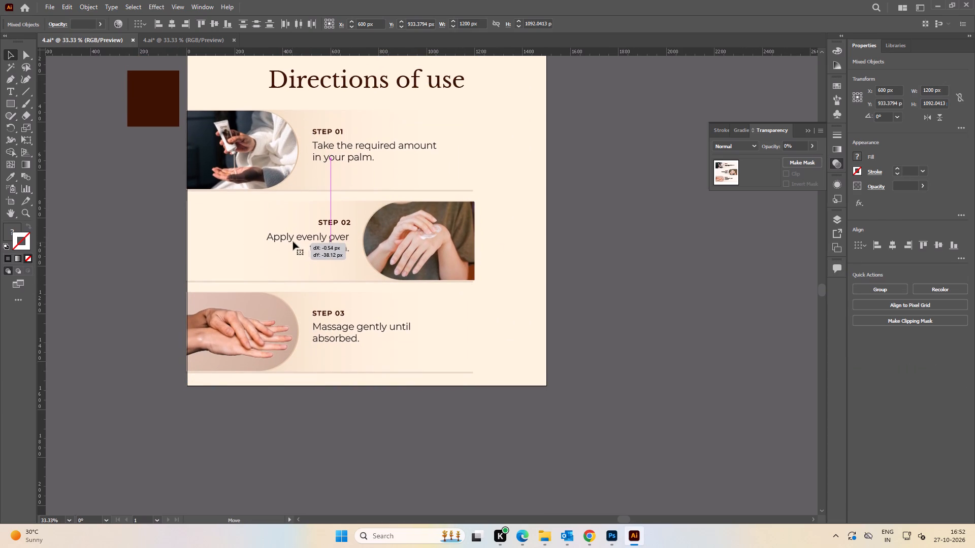
{"action": "scroll", "coordinate": [451, 251], "scroll_direction": "down", "scroll_amount": 1, "text": "alt"}
{"action": "key", "text": "space"}
{"action": "key", "text": "space"}
{"action": "key", "text": "space"}
{"action": "key", "text": "space"}
{"action": "key", "text": "space"}
{"action": "key", "text": "space"}
{"action": "key", "text": "space"}
{"action": "key", "text": "space"}
{"action": "key", "text": "space"}
{"action": "key", "text": "space"}
{"action": "key", "text": "space"}
{"action": "left_click_drag", "start_coordinate": [338, 245], "coordinate": [558, 249]}
{"action": "left_click_drag", "start_coordinate": [583, 250], "coordinate": [268, 249]}
{"action": "left_click", "coordinate": [266, 100]}
{"action": "key", "text": "space"}
{"action": "left_click_drag", "start_coordinate": [244, 116], "coordinate": [289, 116]}
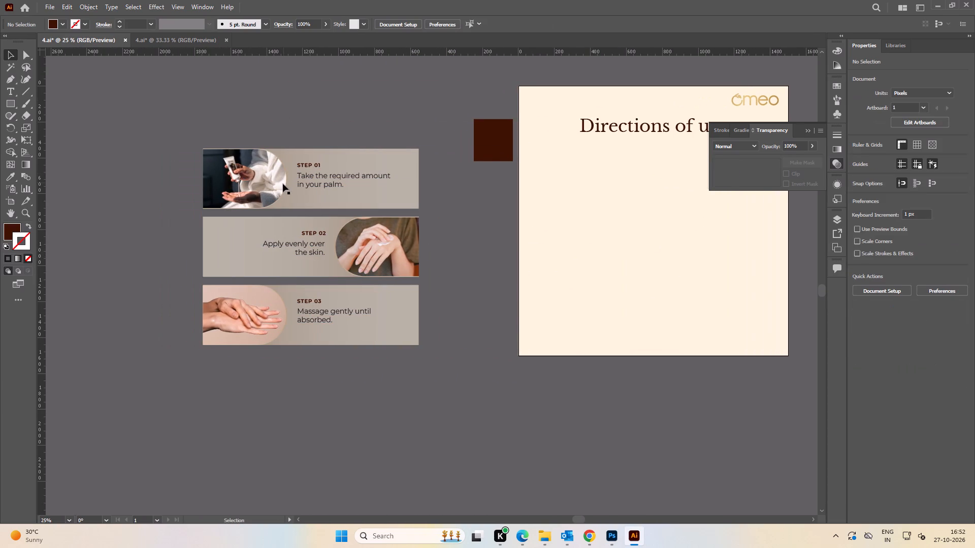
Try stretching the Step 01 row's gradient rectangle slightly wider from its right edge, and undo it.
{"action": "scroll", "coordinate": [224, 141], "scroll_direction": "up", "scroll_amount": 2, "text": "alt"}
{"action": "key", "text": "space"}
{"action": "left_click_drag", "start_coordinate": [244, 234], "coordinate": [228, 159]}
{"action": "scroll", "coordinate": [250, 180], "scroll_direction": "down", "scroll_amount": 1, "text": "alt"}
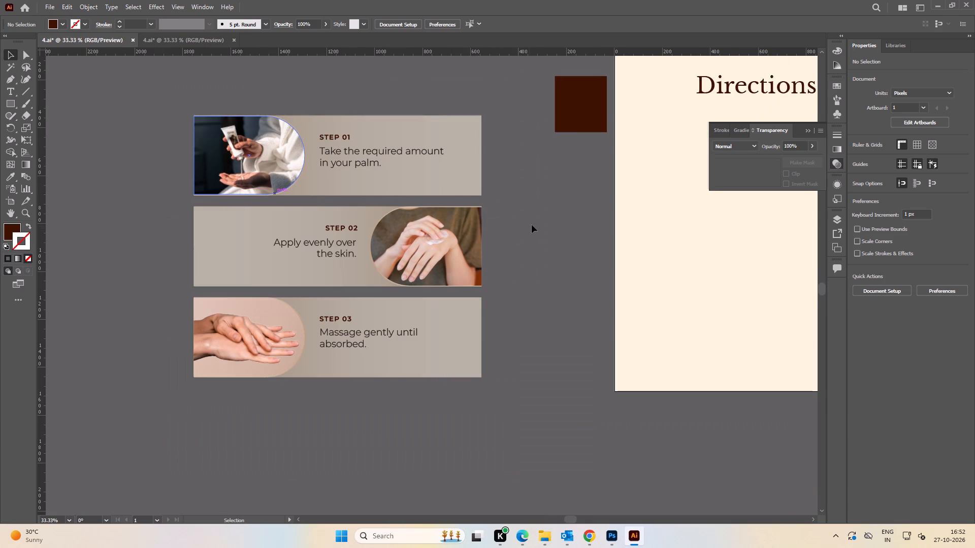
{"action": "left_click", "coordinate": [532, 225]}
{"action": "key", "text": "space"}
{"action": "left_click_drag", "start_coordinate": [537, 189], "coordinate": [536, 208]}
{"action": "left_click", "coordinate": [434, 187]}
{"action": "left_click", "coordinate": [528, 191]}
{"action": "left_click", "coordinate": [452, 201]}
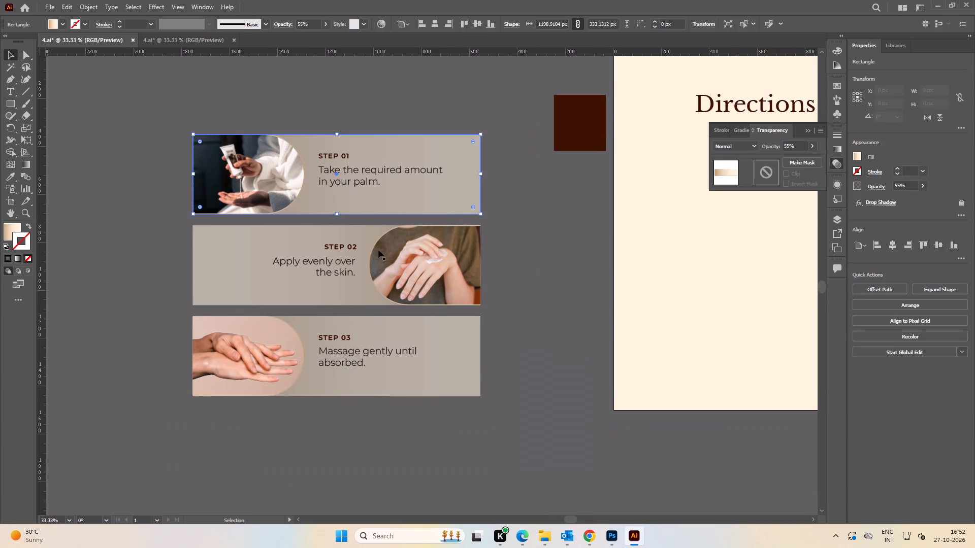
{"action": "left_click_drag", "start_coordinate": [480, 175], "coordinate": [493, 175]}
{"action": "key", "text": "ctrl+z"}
Set the width of the Step 01 row's gradient background rectangle to 1500 px.
{"action": "left_click", "coordinate": [515, 198]}
{"action": "left_click", "coordinate": [463, 196]}
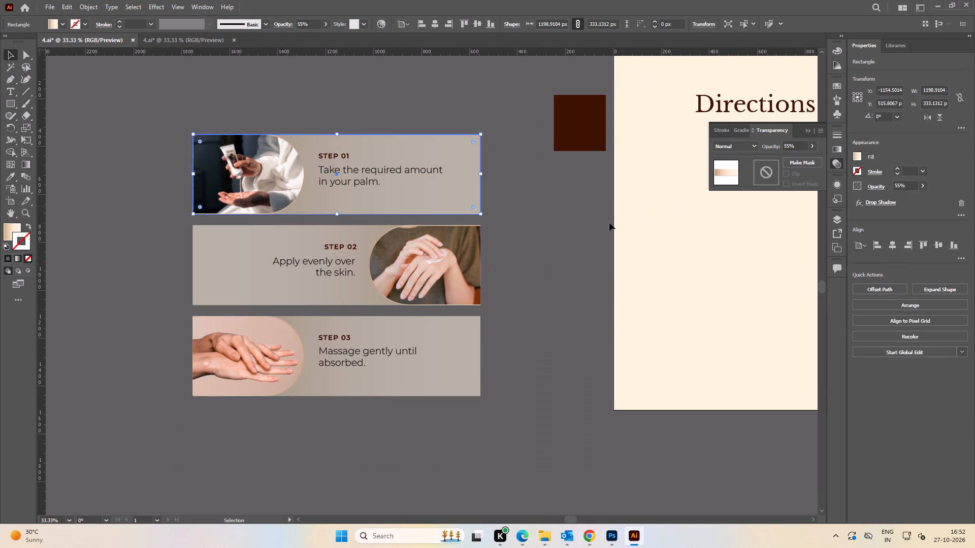
{"action": "left_click", "coordinate": [537, 232]}
{"action": "left_click", "coordinate": [537, 232]}
{"action": "left_click", "coordinate": [463, 192]}
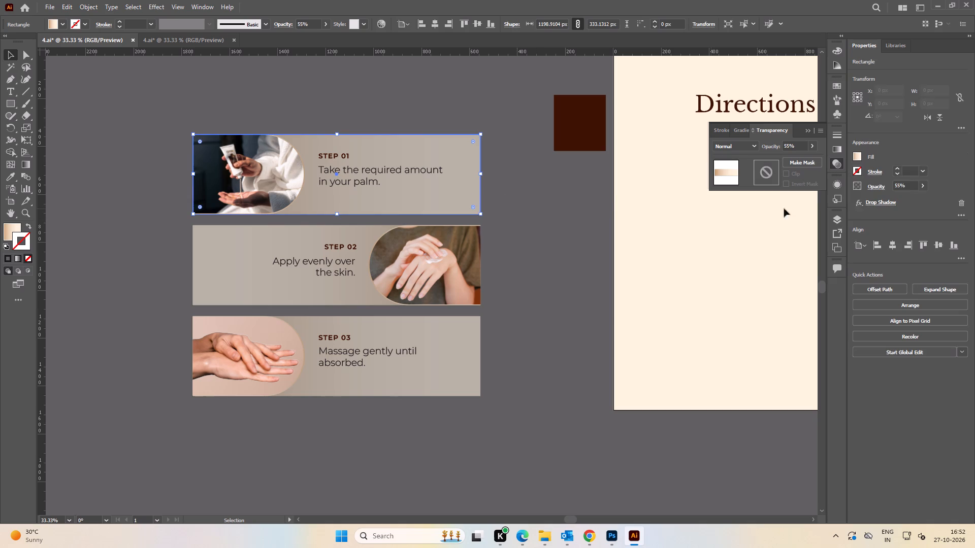
{"action": "left_click", "coordinate": [929, 92]}
{"action": "key", "text": "ctrl+a"}
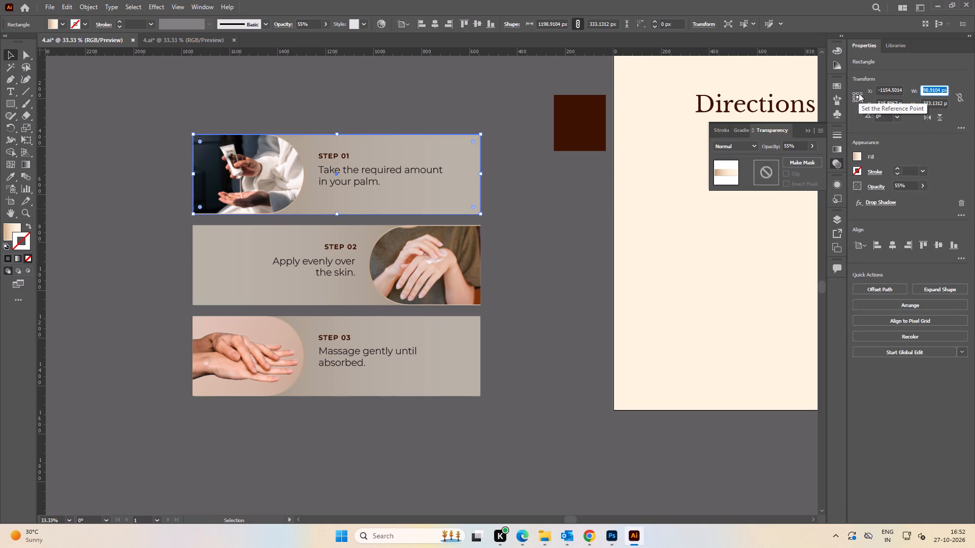
{"action": "type", "text": "1500"}
{"action": "key", "text": "Return"}
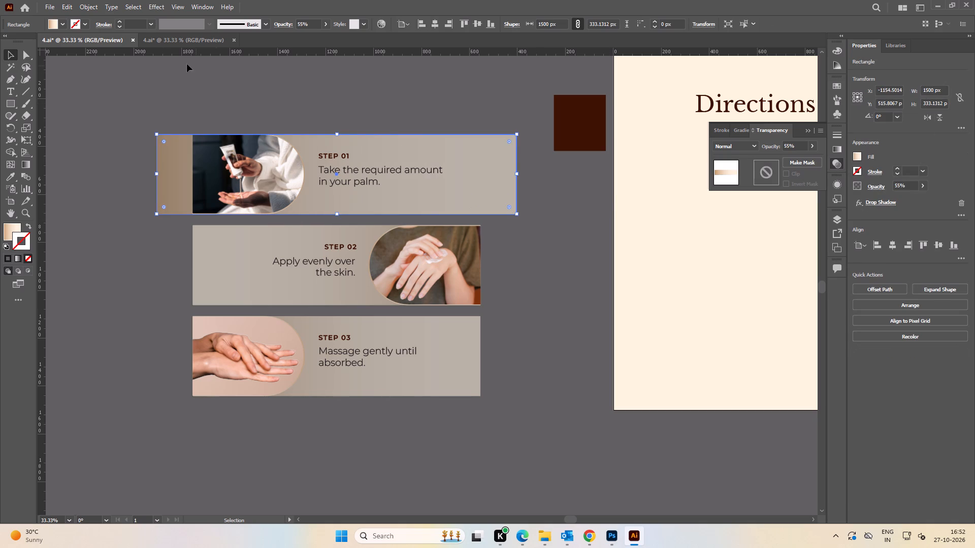
Set the width of the Step 02 row's gradient background rectangle to 1500 px.
{"action": "left_click", "coordinate": [157, 118]}
{"action": "key", "text": "space"}
{"action": "key", "text": "space"}
{"action": "key", "text": "space"}
{"action": "left_click_drag", "start_coordinate": [161, 281], "coordinate": [188, 232]}
{"action": "left_click", "coordinate": [252, 212]}
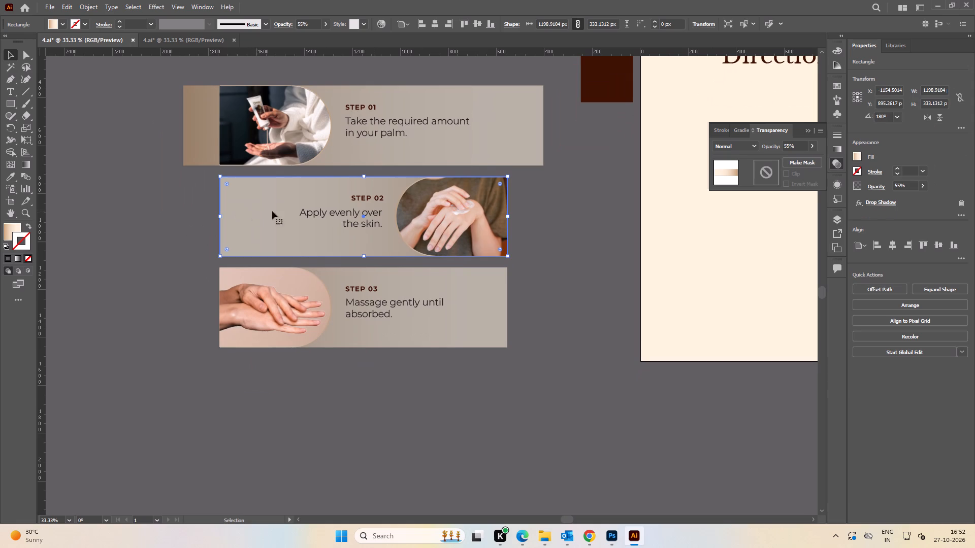
{"action": "left_click", "coordinate": [932, 91]}
{"action": "key", "text": "ctrl+a"}
{"action": "key", "text": "1"}
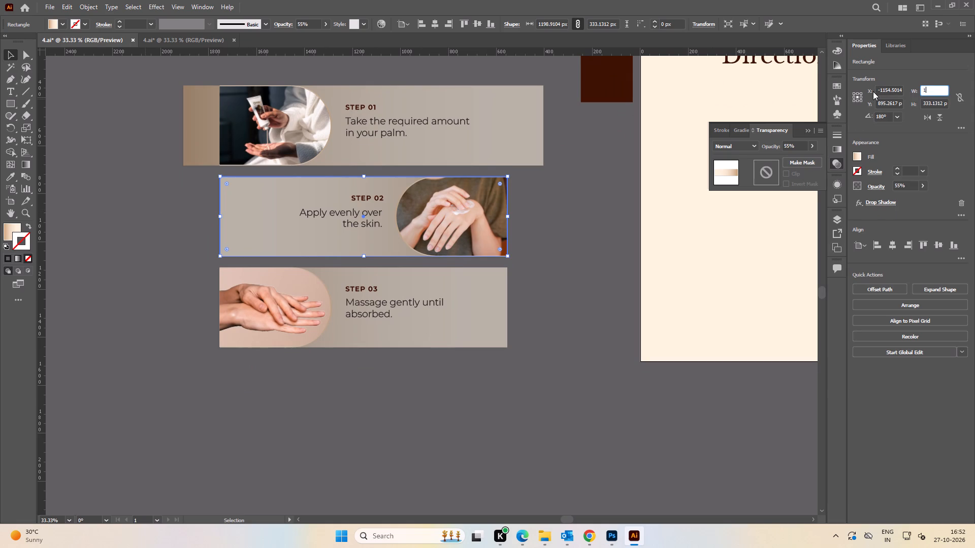
{"action": "key", "text": "5"}
{"action": "type", "text": "00"}
{"action": "key", "text": "Return"}
{"action": "left_click", "coordinate": [509, 364]}
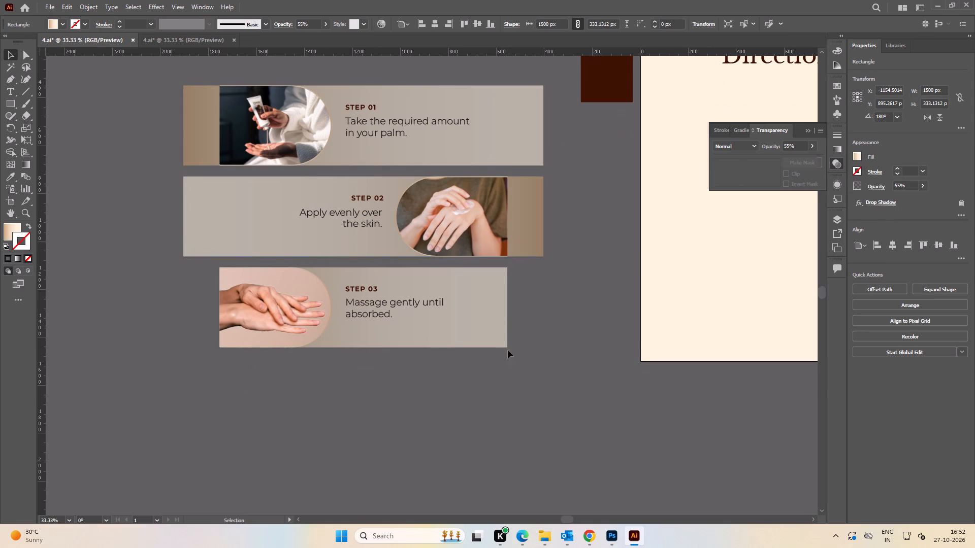
Set the width of the Step 03 row's gradient background rectangle to 1500 px.
{"action": "left_click", "coordinate": [491, 312]}
{"action": "left_click", "coordinate": [930, 87]}
{"action": "key", "text": "ctrl+a"}
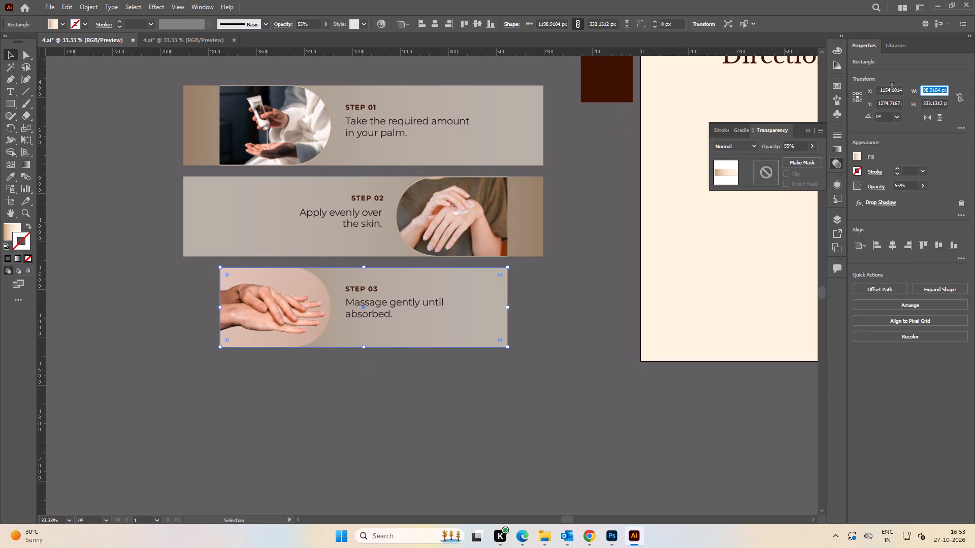
{"action": "type", "text": "1500"}
{"action": "key", "text": "Return"}
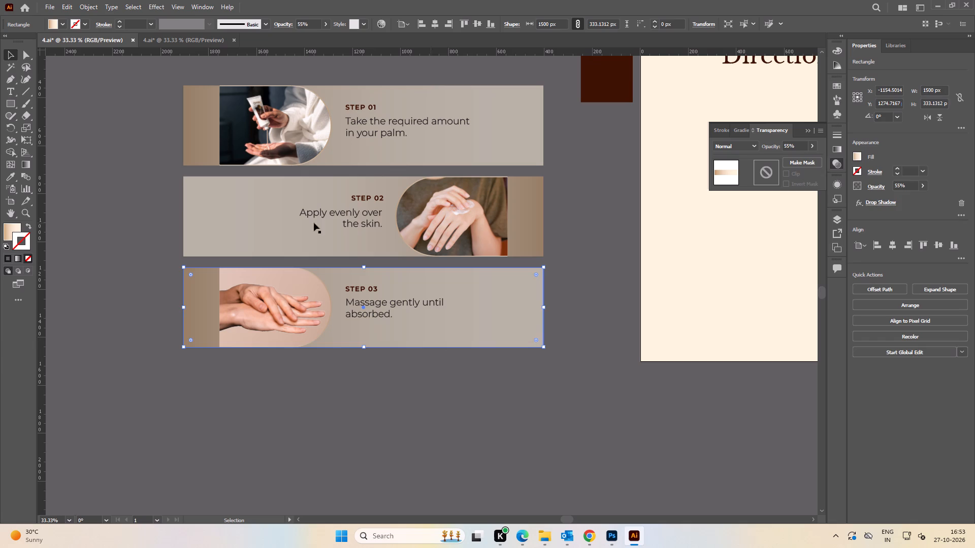
{"action": "left_click", "coordinate": [78, 177]}
Align the Step 01 photo to the left edge of its gradient background rectangle.
{"action": "key", "text": "space"}
{"action": "left_click_drag", "start_coordinate": [134, 157], "coordinate": [158, 158]}
{"action": "left_click", "coordinate": [311, 123]}
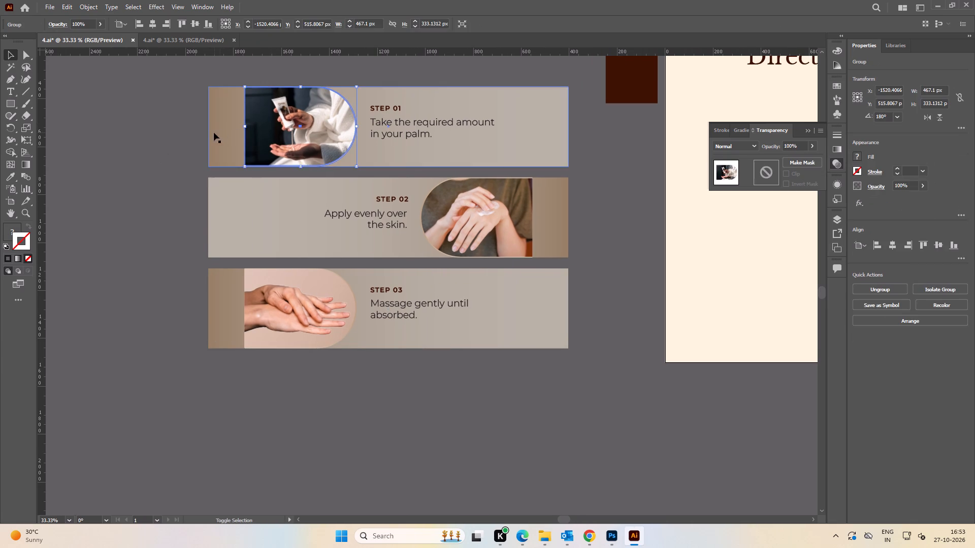
{"action": "left_click", "coordinate": [214, 132], "text": "shift"}
{"action": "left_click", "coordinate": [222, 144]}
{"action": "left_click", "coordinate": [874, 248]}
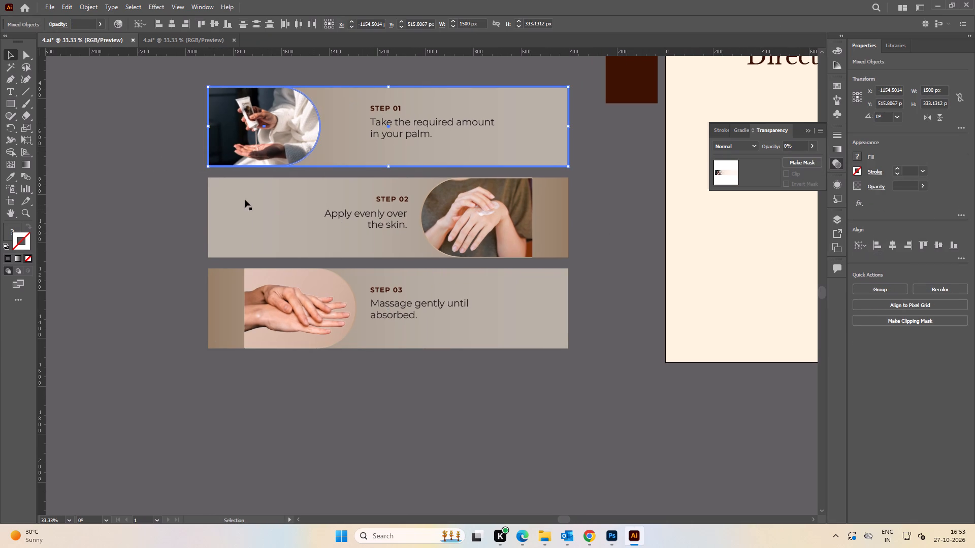
{"action": "left_click", "coordinate": [205, 191]}
Align the Step 02 photo to the right edge of its gradient background rectangle.
{"action": "left_click", "coordinate": [279, 221]}
{"action": "left_click", "coordinate": [535, 229], "text": "shift"}
{"action": "left_click", "coordinate": [303, 217]}
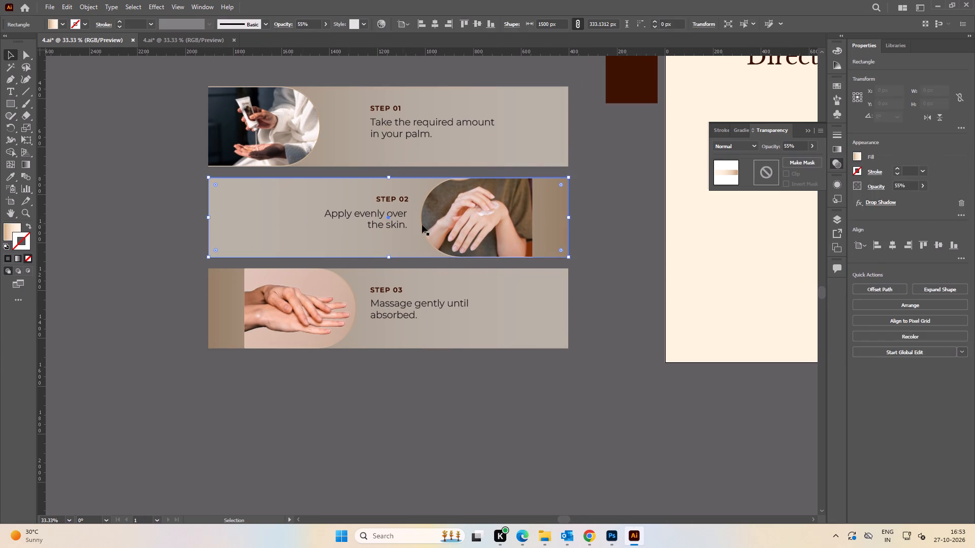
{"action": "left_click", "coordinate": [492, 223], "text": "shift"}
{"action": "left_click", "coordinate": [309, 218]}
{"action": "left_click", "coordinate": [906, 249]}
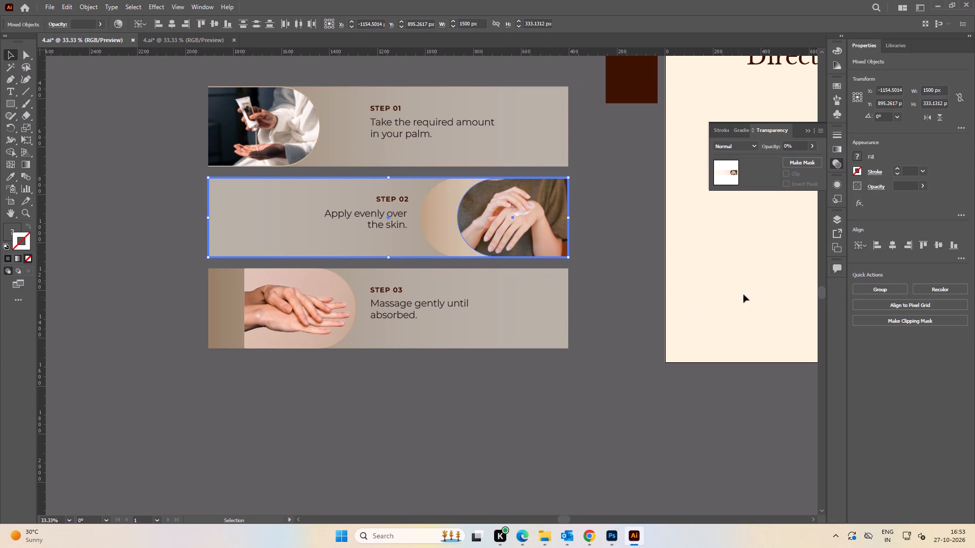
{"action": "left_click", "coordinate": [603, 356]}
Align the Step 03 photo to the left edge of its gradient background rectangle.
{"action": "left_click", "coordinate": [526, 311]}
{"action": "left_click", "coordinate": [263, 309], "text": "shift"}
{"action": "left_click", "coordinate": [225, 317]}
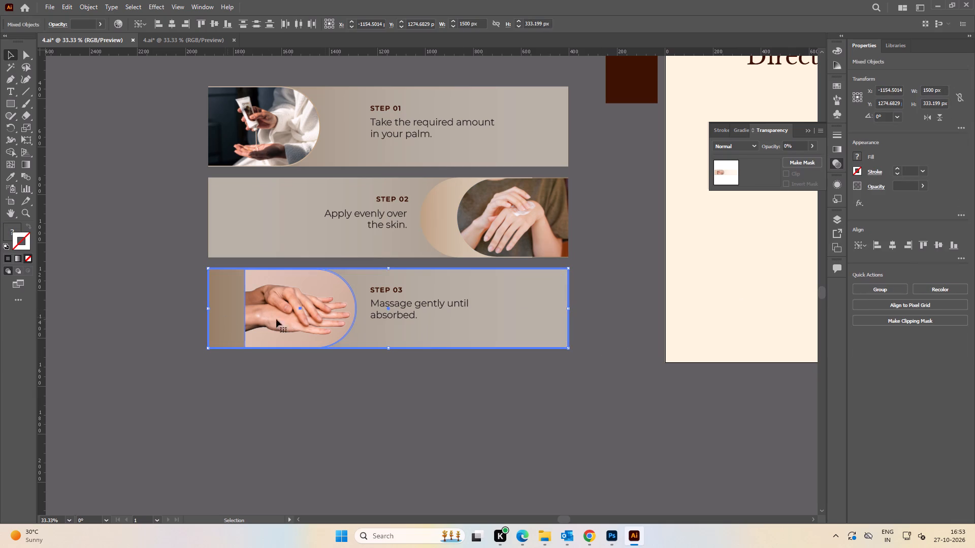
{"action": "left_click", "coordinate": [875, 245]}
{"action": "left_click", "coordinate": [549, 377]}
Move all three step rows from the pasteboard onto the artboard, below the "Directions of use" heading.
{"action": "scroll", "coordinate": [549, 377], "scroll_direction": "down", "scroll_amount": 2, "text": "alt"}
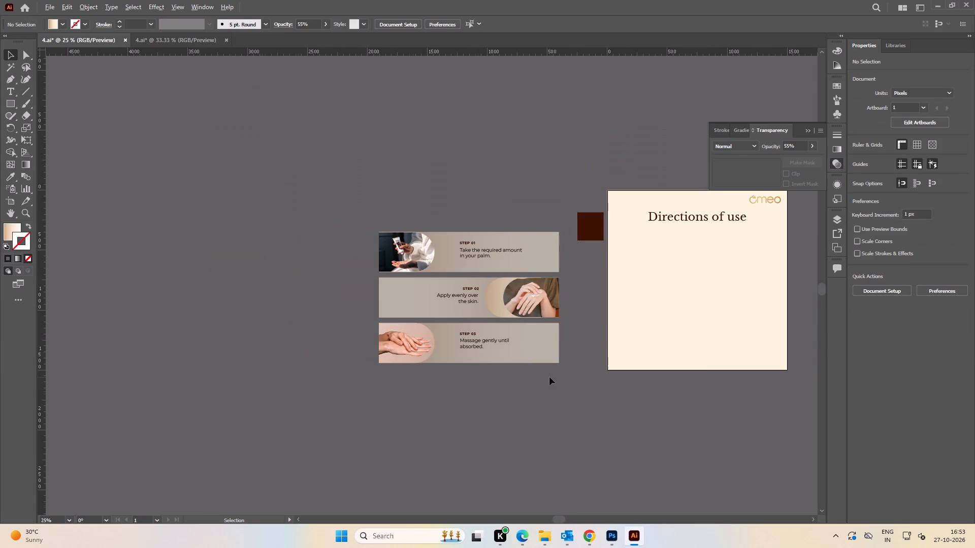
{"action": "key", "text": "space"}
{"action": "key", "text": "space"}
{"action": "key", "text": "space"}
{"action": "key", "text": "space"}
{"action": "key", "text": "space"}
{"action": "left_click", "coordinate": [557, 392]}
{"action": "left_click_drag", "start_coordinate": [562, 405], "coordinate": [558, 398]}
{"action": "left_click_drag", "start_coordinate": [558, 403], "coordinate": [398, 210]}
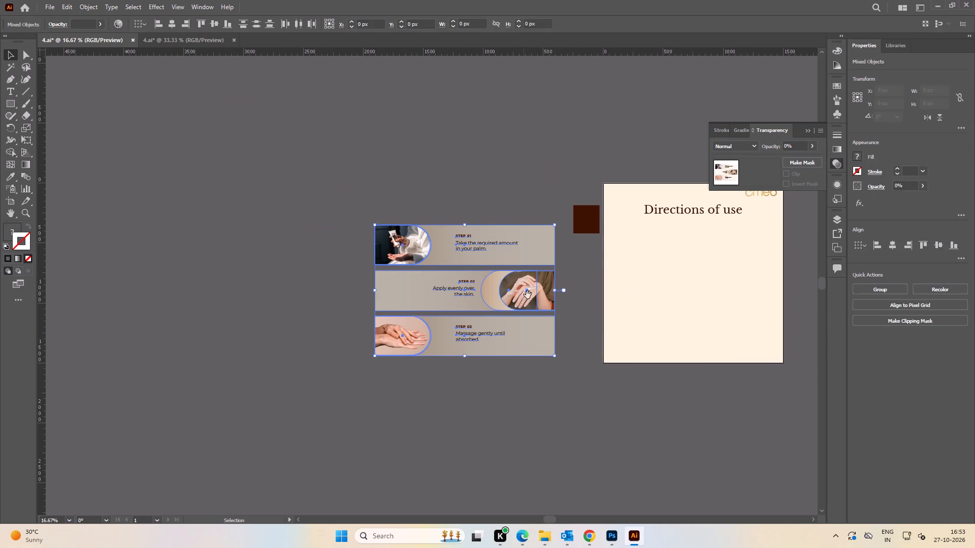
{"action": "key", "text": "space"}
{"action": "left_click_drag", "start_coordinate": [530, 298], "coordinate": [442, 261]}
{"action": "left_click_drag", "start_coordinate": [444, 265], "coordinate": [676, 274]}
{"action": "key", "text": "space"}
{"action": "left_click_drag", "start_coordinate": [674, 272], "coordinate": [559, 265]}
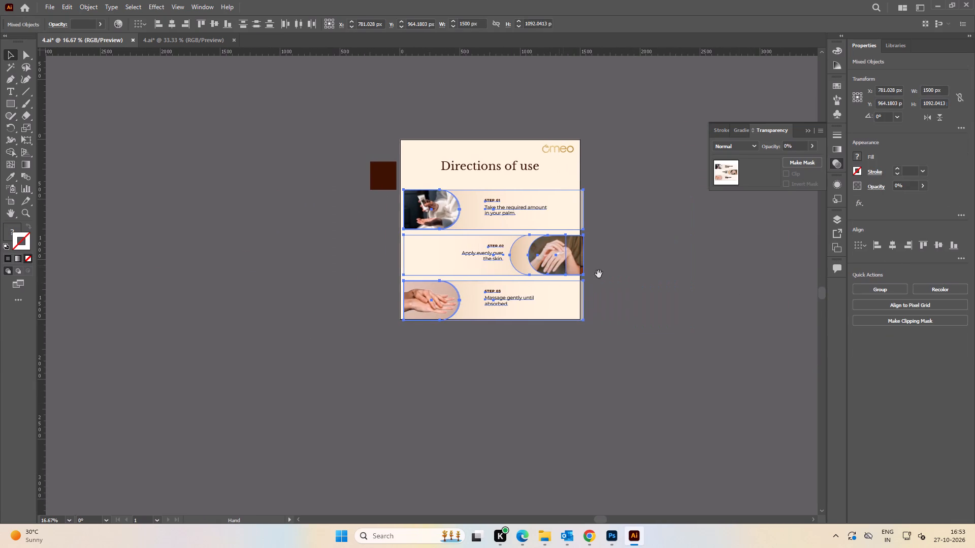
Group the three step rows and centre the group horizontally on the artboard.
{"action": "key", "text": "ctrl+g"}
{"action": "left_click", "coordinate": [893, 244]}
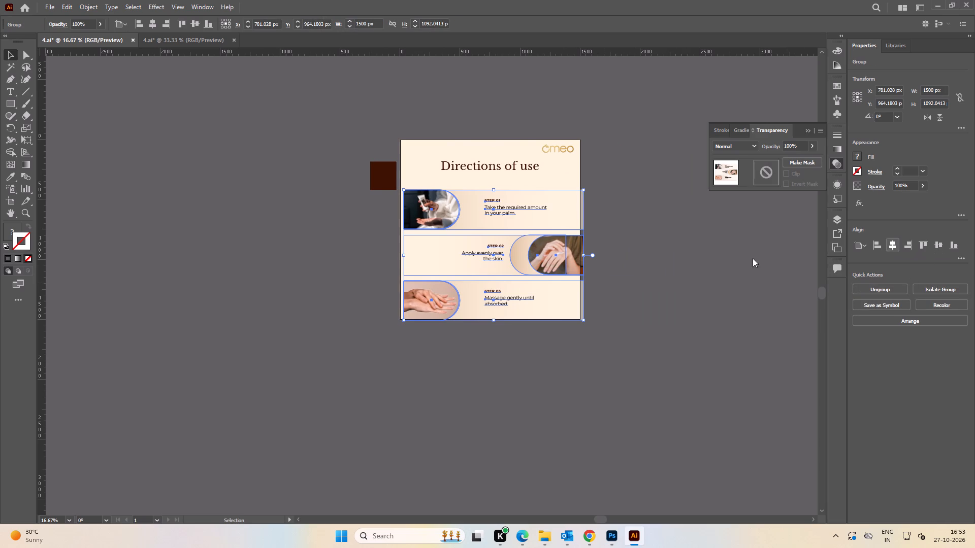
Move the grouped step rows up about 56 px, closer to the "Directions of use" heading.
{"action": "scroll", "coordinate": [481, 230], "scroll_direction": "up", "scroll_amount": 3, "text": "alt"}
{"action": "key", "text": "space"}
{"action": "scroll", "coordinate": [580, 277], "scroll_direction": "down", "scroll_amount": 2, "text": "alt"}
{"action": "key", "text": "space"}
{"action": "left_click_drag", "start_coordinate": [590, 259], "coordinate": [590, 281]}
{"action": "scroll", "coordinate": [584, 244], "scroll_direction": "up", "scroll_amount": 2, "text": "alt"}
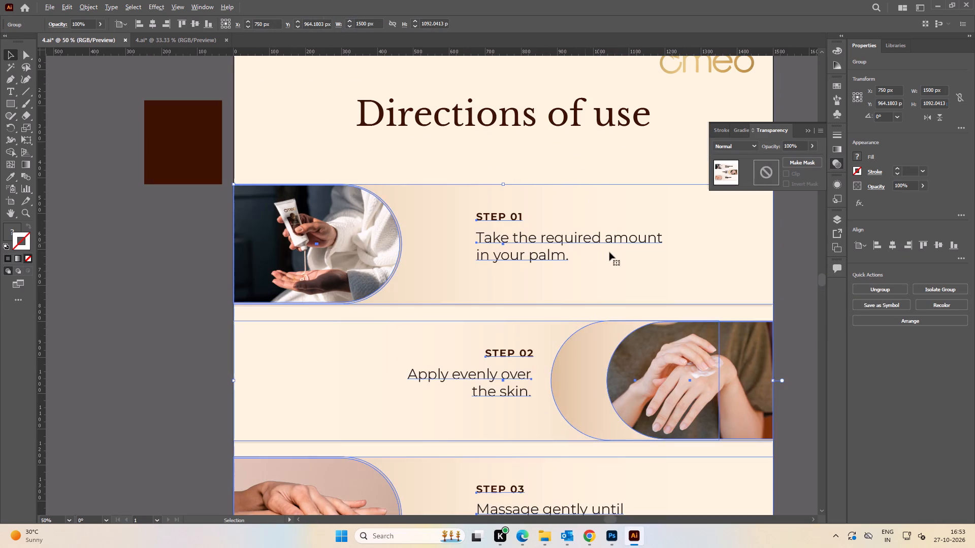
{"action": "left_click_drag", "start_coordinate": [610, 253], "coordinate": [613, 227]}
{"action": "scroll", "coordinate": [613, 226], "scroll_direction": "down", "scroll_amount": 3, "text": "alt"}
{"action": "left_click", "coordinate": [732, 289]}
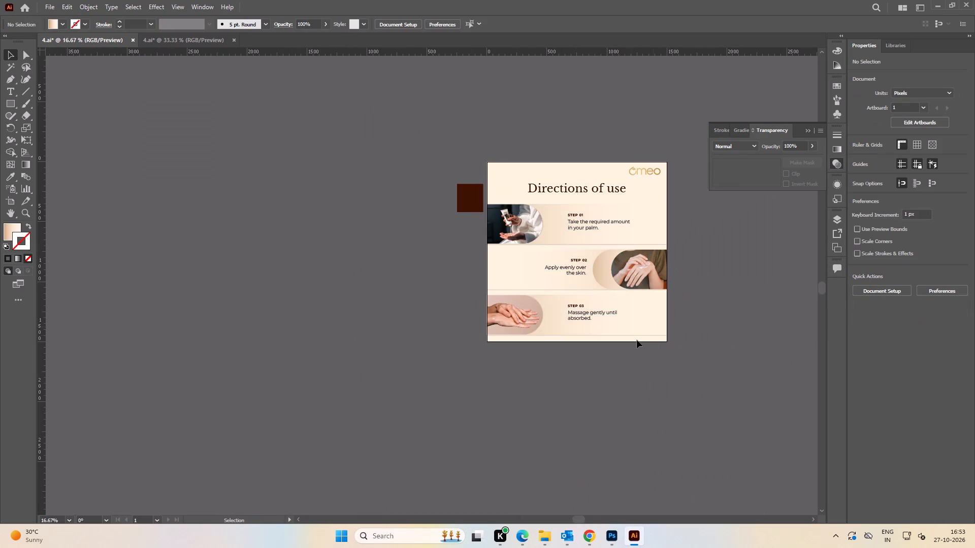
{"action": "scroll", "coordinate": [621, 339], "scroll_direction": "up", "scroll_amount": 4, "text": "alt"}
{"action": "left_click_drag", "start_coordinate": [652, 275], "coordinate": [652, 279]}
{"action": "scroll", "coordinate": [652, 276], "scroll_direction": "down", "scroll_amount": 4, "text": "alt"}
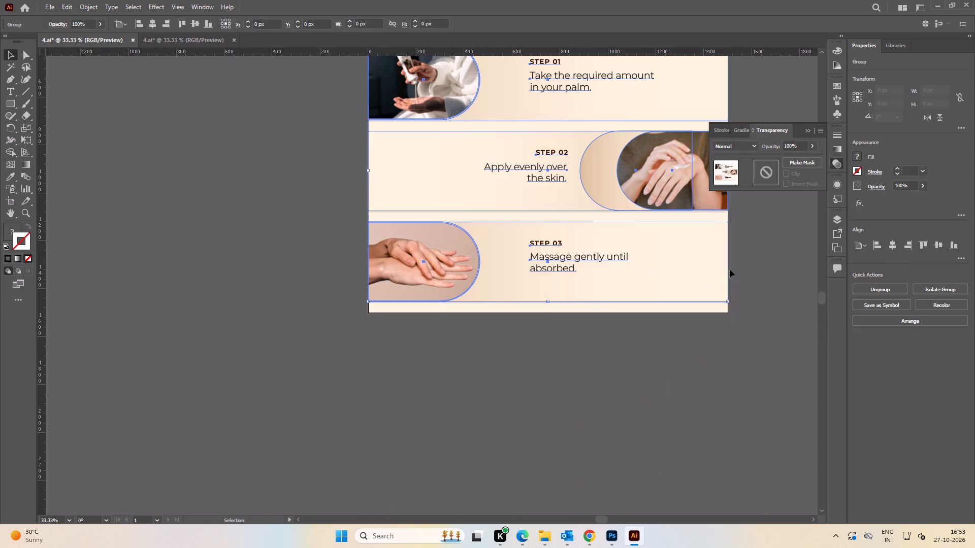
{"action": "left_click", "coordinate": [755, 266]}
{"action": "scroll", "coordinate": [754, 255], "scroll_direction": "down", "scroll_amount": 2}
{"action": "key", "text": "space"}
{"action": "left_click_drag", "start_coordinate": [751, 250], "coordinate": [643, 278]}
{"action": "left_click", "coordinate": [667, 262]}
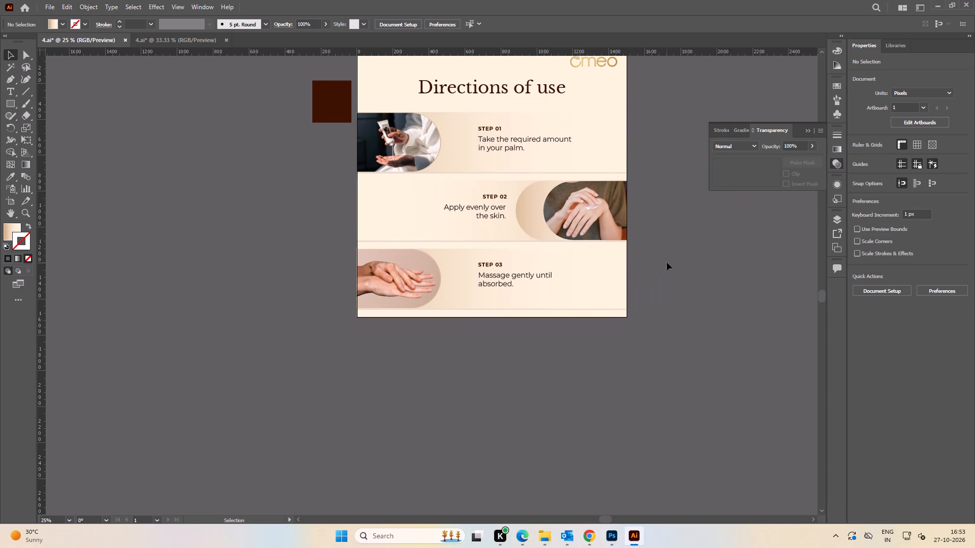
Ungroup the step rows and align Step 02's rounded gradient shape to the artboard's right edge, behind its photo.
{"action": "scroll", "coordinate": [584, 205], "scroll_direction": "up", "scroll_amount": 3, "text": "alt"}
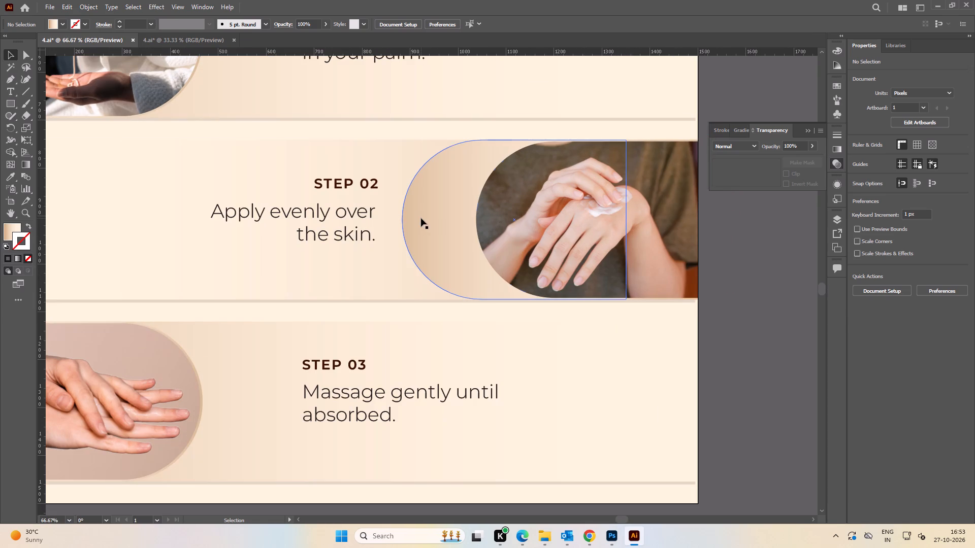
{"action": "left_click", "coordinate": [421, 218]}
{"action": "key", "text": "ctrl+shift+g"}
{"action": "left_click", "coordinate": [726, 270]}
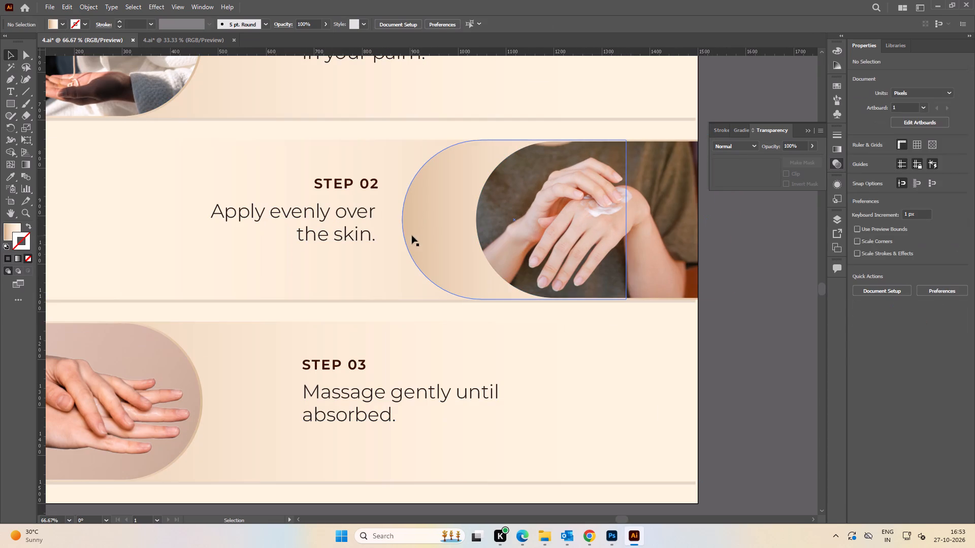
{"action": "left_click", "coordinate": [412, 235]}
{"action": "left_click", "coordinate": [680, 245], "text": "shift"}
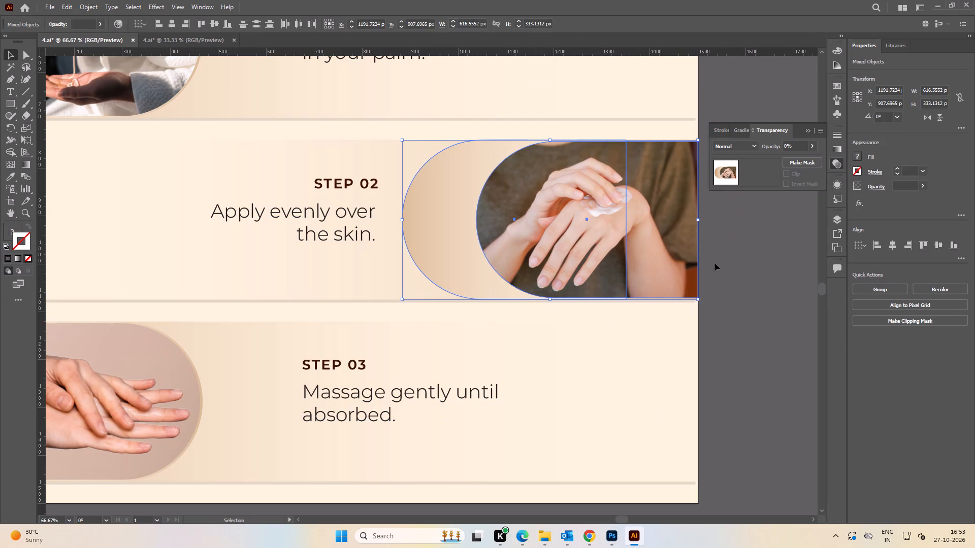
{"action": "left_click", "coordinate": [742, 263]}
{"action": "left_click", "coordinate": [435, 237]}
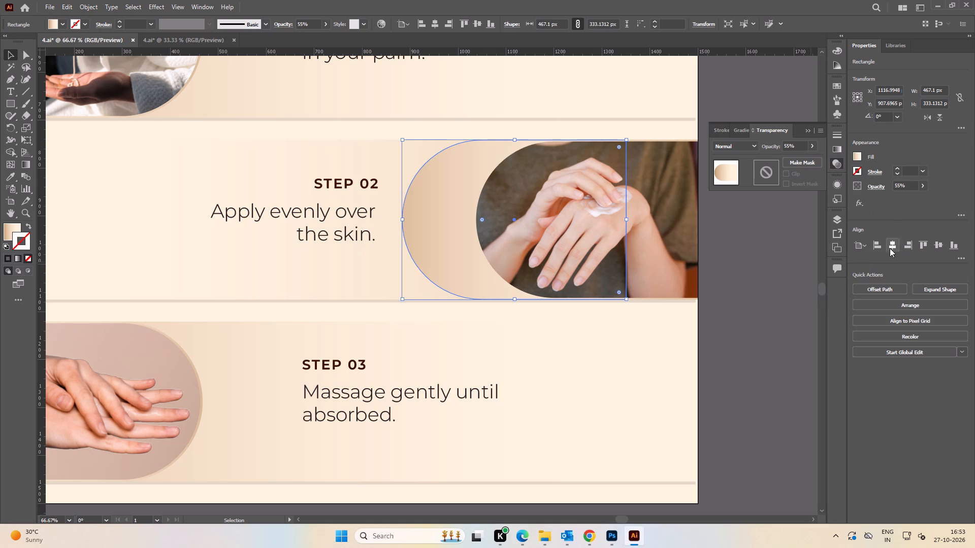
{"action": "left_click", "coordinate": [911, 247]}
{"action": "left_click", "coordinate": [735, 269]}
{"action": "scroll", "coordinate": [708, 256], "scroll_direction": "down", "scroll_amount": 3, "text": "alt"}
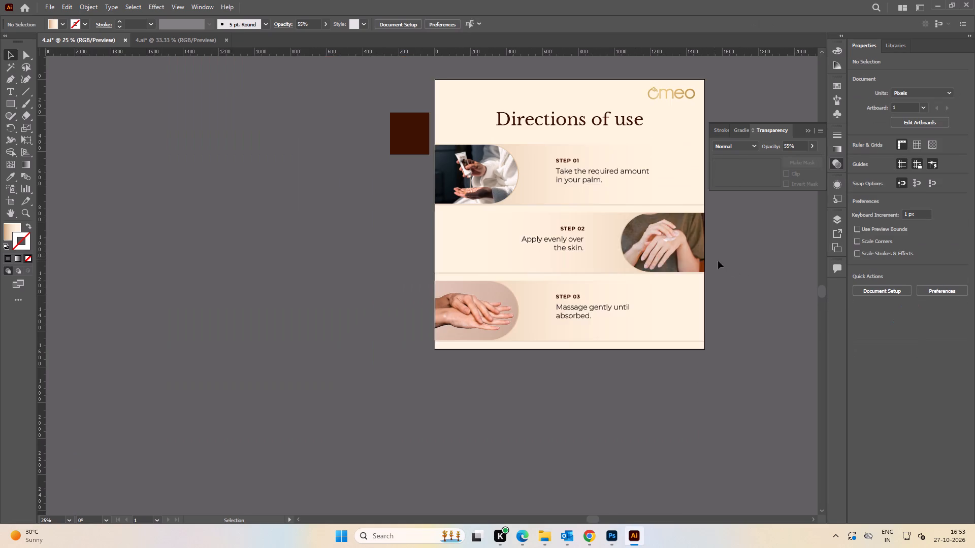
Duplicate all three step rows onto the pasteboard, about 2480 px to the left of the originals.
{"action": "key", "text": "space"}
{"action": "left_click_drag", "start_coordinate": [722, 261], "coordinate": [641, 289]}
{"action": "left_click", "coordinate": [674, 276]}
{"action": "key", "text": "space"}
{"action": "left_click", "coordinate": [704, 251]}
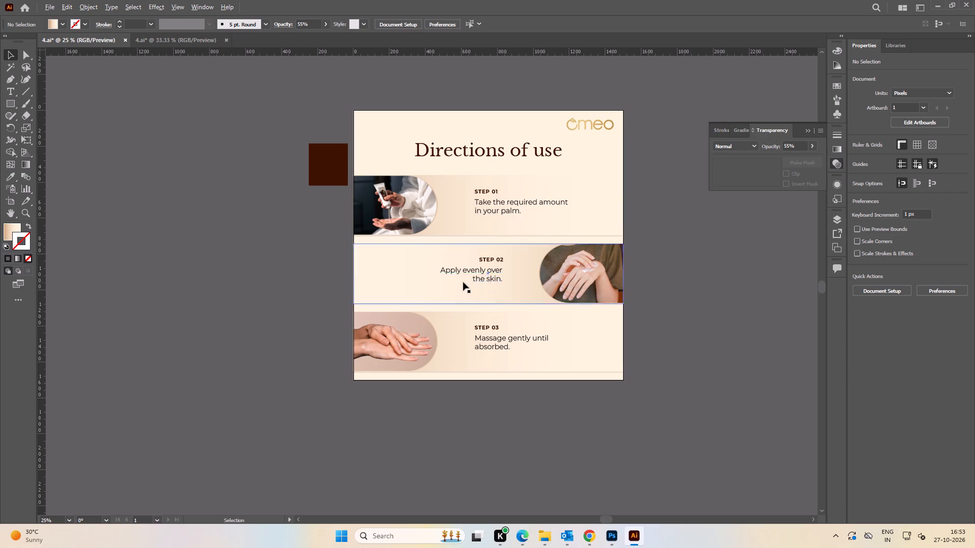
{"action": "scroll", "coordinate": [463, 282], "scroll_direction": "up", "scroll_amount": 2, "text": "alt"}
{"action": "scroll", "coordinate": [510, 286], "scroll_direction": "down", "scroll_amount": 3, "text": "alt"}
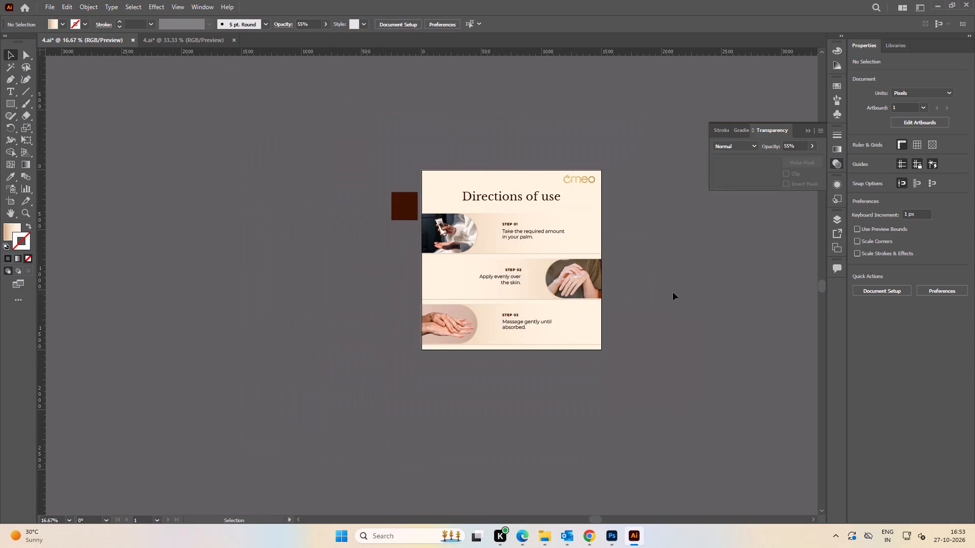
{"action": "left_click", "coordinate": [673, 292]}
{"action": "key", "text": "space"}
{"action": "left_click_drag", "start_coordinate": [639, 333], "coordinate": [655, 333]}
{"action": "left_click_drag", "start_coordinate": [664, 364], "coordinate": [446, 217]}
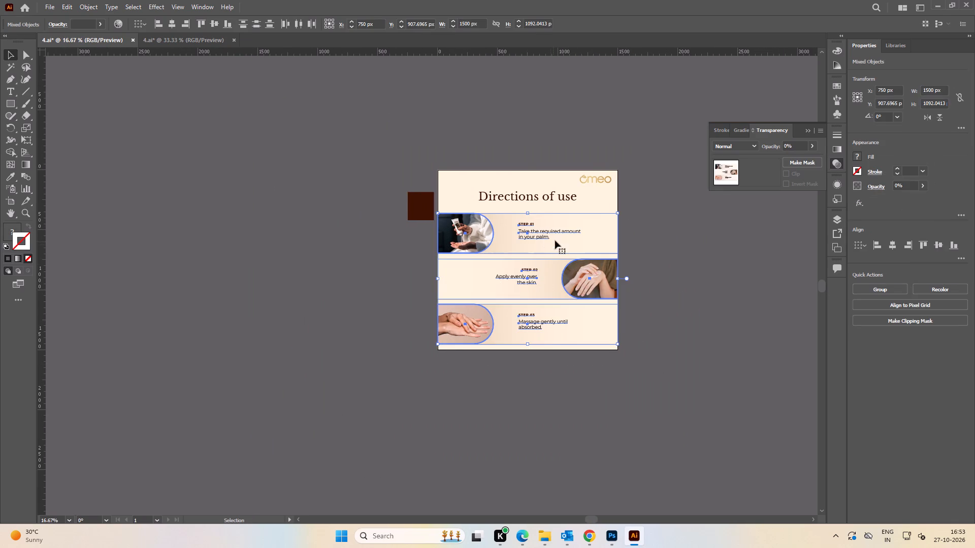
{"action": "left_click_drag", "start_coordinate": [556, 240], "coordinate": [307, 244]}
{"action": "key", "text": "ctrl+z"}
{"action": "left_click_drag", "start_coordinate": [523, 236], "coordinate": [278, 237], "text": "alt"}
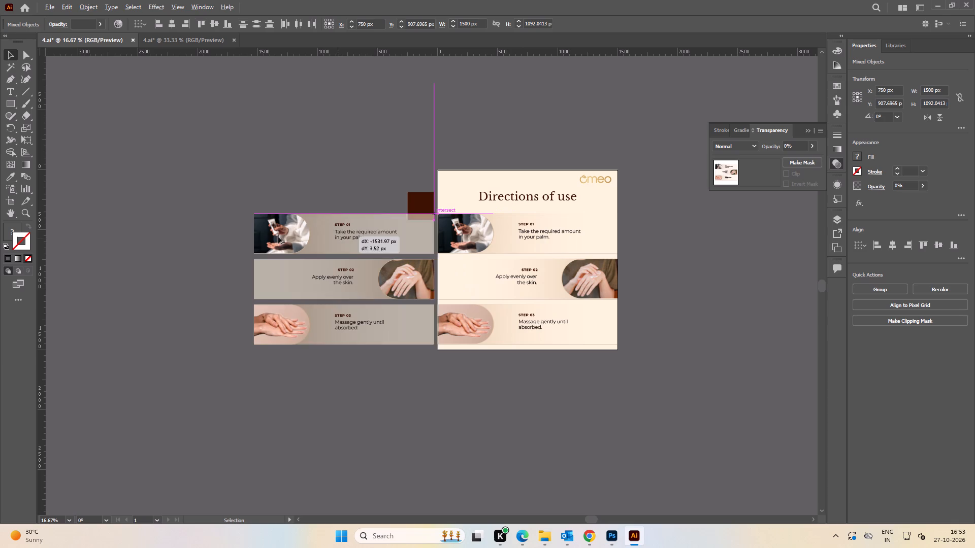
{"action": "left_click_drag", "start_coordinate": [278, 237], "coordinate": [225, 236], "text": "alt"}
{"action": "left_click", "coordinate": [178, 185]}
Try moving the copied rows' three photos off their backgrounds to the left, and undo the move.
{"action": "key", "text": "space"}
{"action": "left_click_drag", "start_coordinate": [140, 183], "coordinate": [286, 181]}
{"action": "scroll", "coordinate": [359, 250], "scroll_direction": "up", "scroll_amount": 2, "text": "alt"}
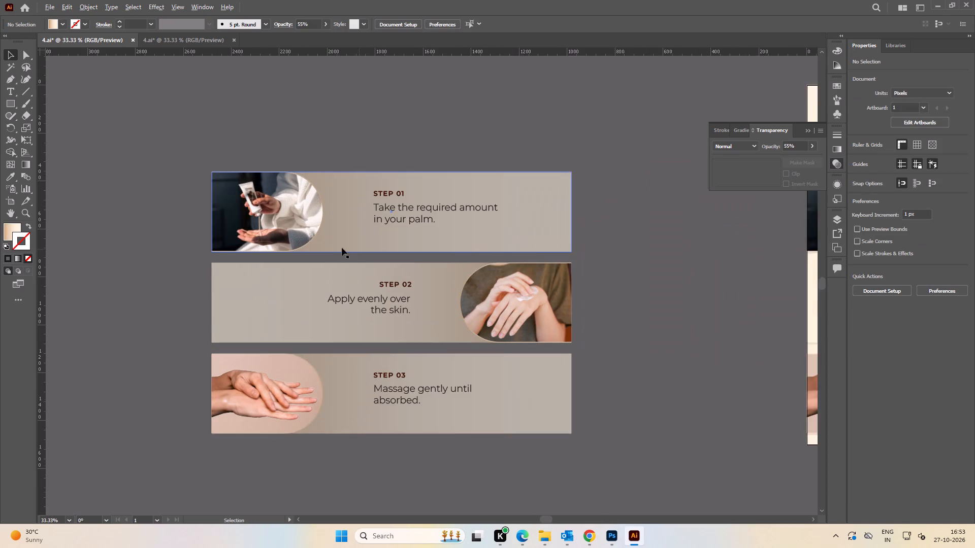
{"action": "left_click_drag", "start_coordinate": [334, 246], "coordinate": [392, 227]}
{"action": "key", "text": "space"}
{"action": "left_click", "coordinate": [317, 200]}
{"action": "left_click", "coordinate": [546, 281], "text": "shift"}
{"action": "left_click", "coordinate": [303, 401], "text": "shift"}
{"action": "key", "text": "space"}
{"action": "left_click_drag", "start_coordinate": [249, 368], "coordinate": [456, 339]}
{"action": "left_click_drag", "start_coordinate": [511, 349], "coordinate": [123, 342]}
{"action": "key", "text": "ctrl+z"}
Group the copied Step 02 photo with its rounded gradient shape.
{"action": "key", "text": "space"}
{"action": "left_click_drag", "start_coordinate": [308, 293], "coordinate": [109, 291]}
{"action": "left_click", "coordinate": [714, 281]}
{"action": "left_click_drag", "start_coordinate": [695, 278], "coordinate": [537, 249]}
{"action": "left_click", "coordinate": [440, 285], "text": "shift"}
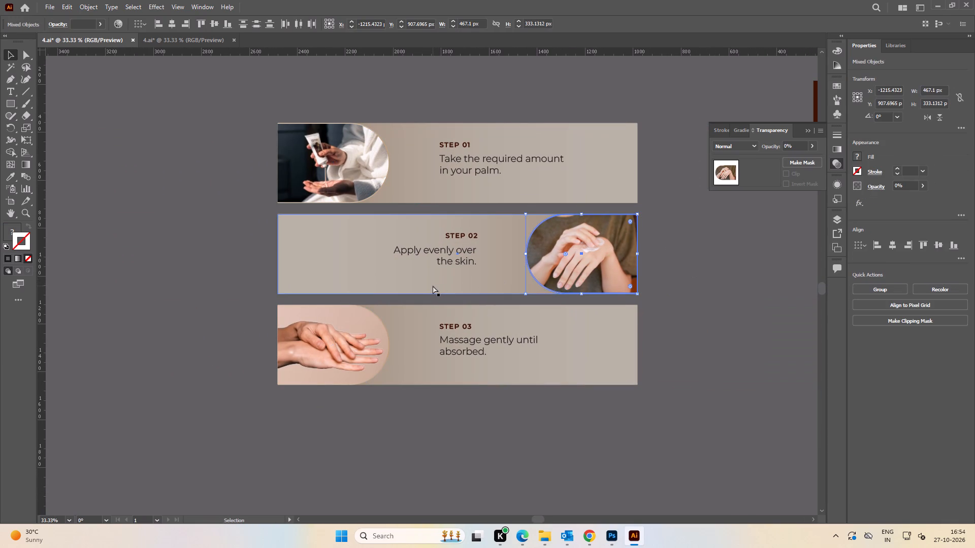
{"action": "key", "text": "ctrl+g"}
Move the three copied photos off their gradient rows, about 2110 px further left on the pasteboard.
{"action": "left_click", "coordinate": [361, 181], "text": "shift"}
{"action": "left_click", "coordinate": [305, 364], "text": "shift"}
{"action": "scroll", "coordinate": [356, 337], "scroll_direction": "down", "scroll_amount": 3, "text": "alt"}
{"action": "key", "text": "space"}
{"action": "left_click_drag", "start_coordinate": [244, 325], "coordinate": [414, 328]}
{"action": "left_click_drag", "start_coordinate": [498, 339], "coordinate": [244, 335]}
{"action": "key", "text": "space"}
{"action": "left_click_drag", "start_coordinate": [470, 352], "coordinate": [334, 348]}
{"action": "left_click", "coordinate": [606, 320]}
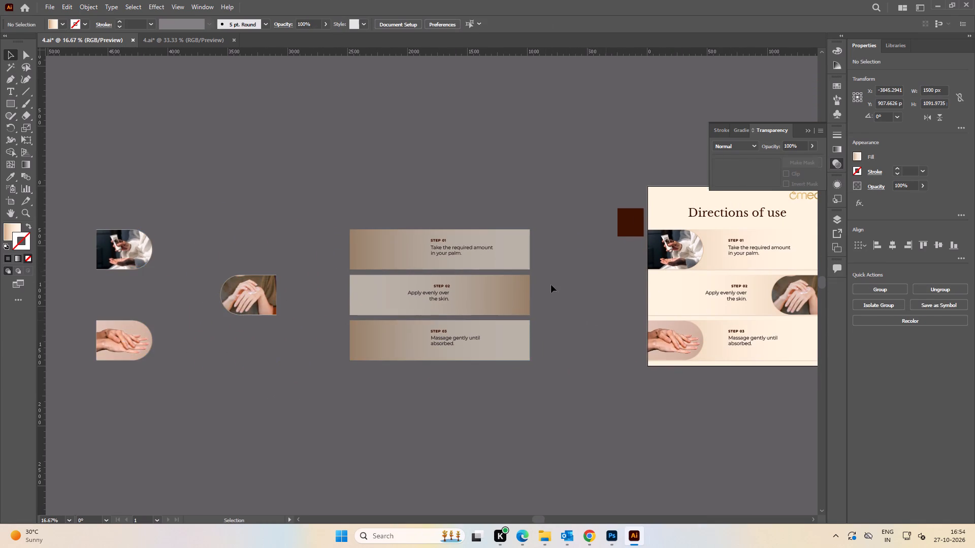
Set the height of the copied Step 01 row's gradient rectangle to 280 px.
{"action": "scroll", "coordinate": [510, 252], "scroll_direction": "up", "scroll_amount": 2, "text": "alt"}
{"action": "left_click", "coordinate": [510, 252]}
{"action": "left_click", "coordinate": [935, 105]}
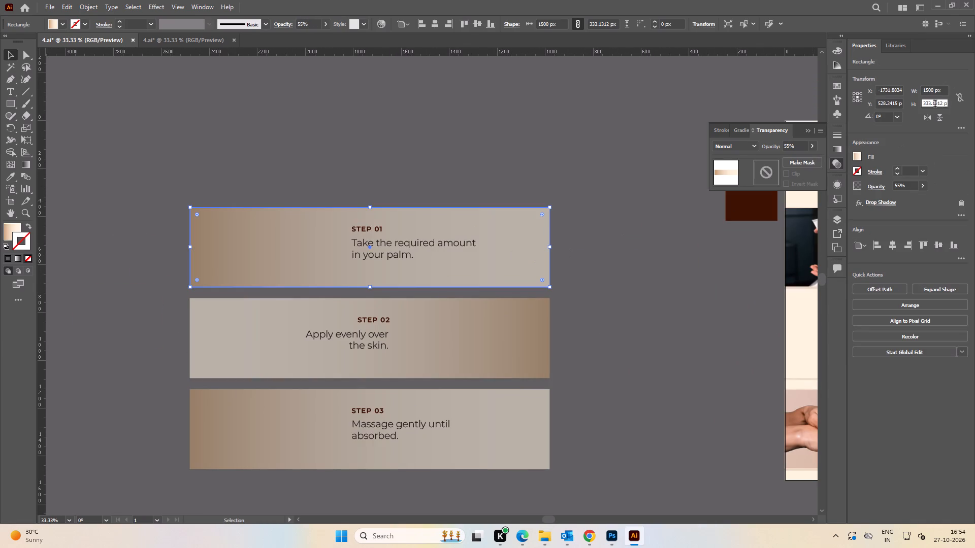
{"action": "key", "text": "ctrl+a"}
{"action": "type", "text": "280"}
{"action": "key", "text": "Return"}
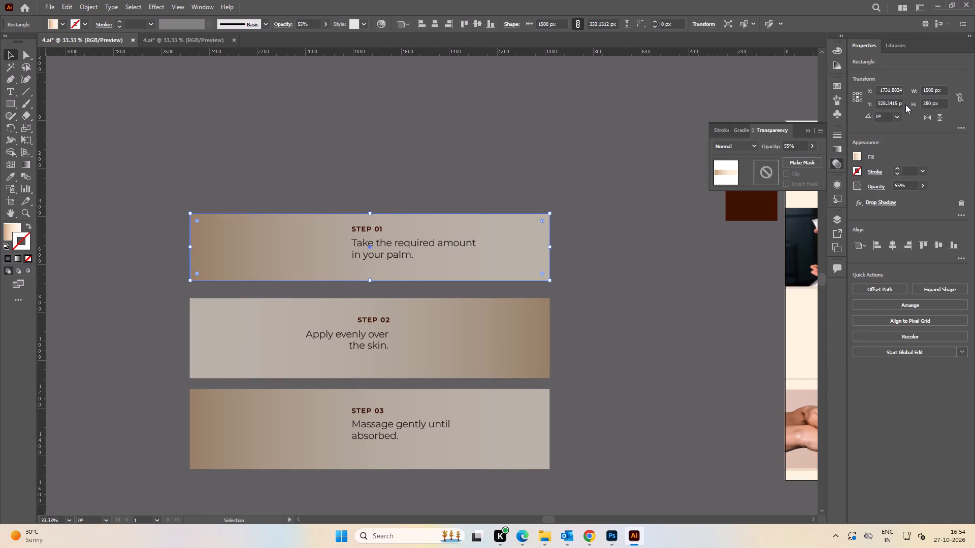
{"action": "left_click", "coordinate": [604, 273]}
Set the height of the copied Step 02 row's gradient rectangle to 280 px.
{"action": "key", "text": "space"}
{"action": "left_click_drag", "start_coordinate": [588, 324], "coordinate": [566, 219]}
{"action": "left_click", "coordinate": [478, 233]}
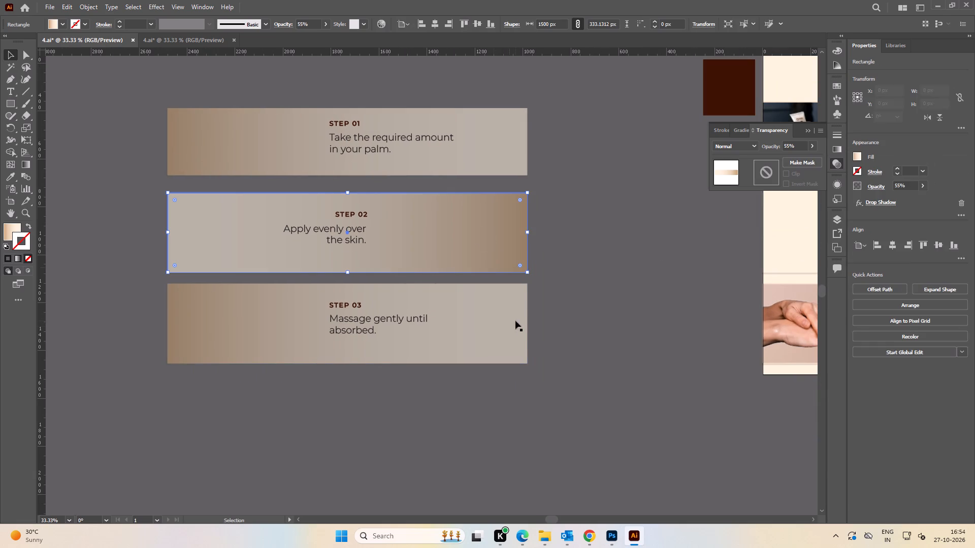
{"action": "left_click", "coordinate": [937, 104]}
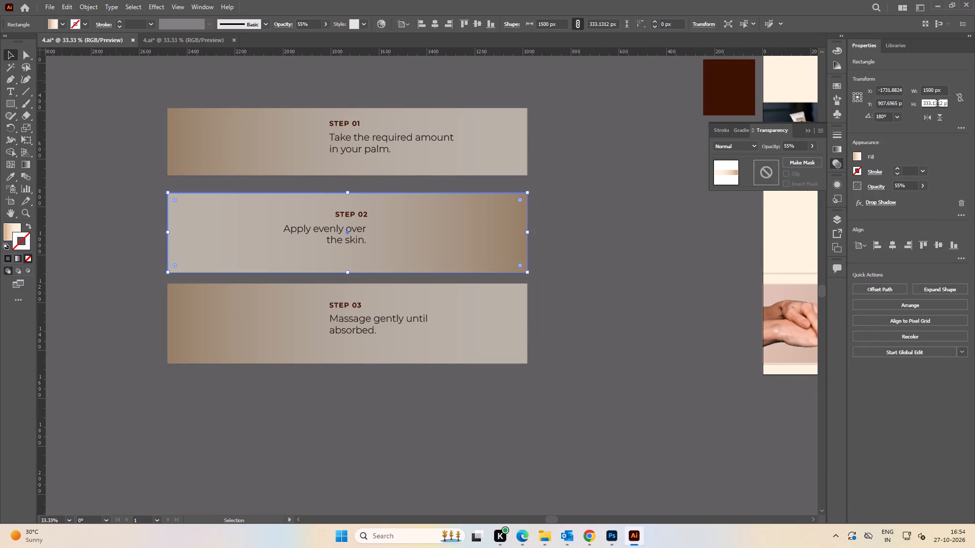
{"action": "key", "text": "ctrl+a"}
{"action": "type", "text": "280"}
{"action": "key", "text": "Return"}
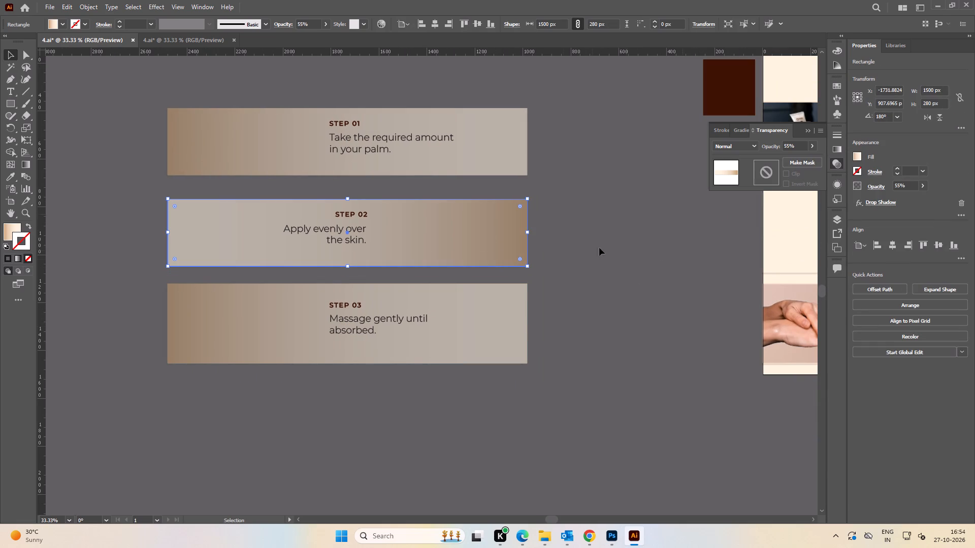
Set the height of the copied Step 03 row's gradient rectangle to 280 px.
{"action": "left_click", "coordinate": [542, 265]}
{"action": "left_click", "coordinate": [504, 310]}
{"action": "left_click", "coordinate": [929, 106]}
{"action": "key", "text": "ctrl+a"}
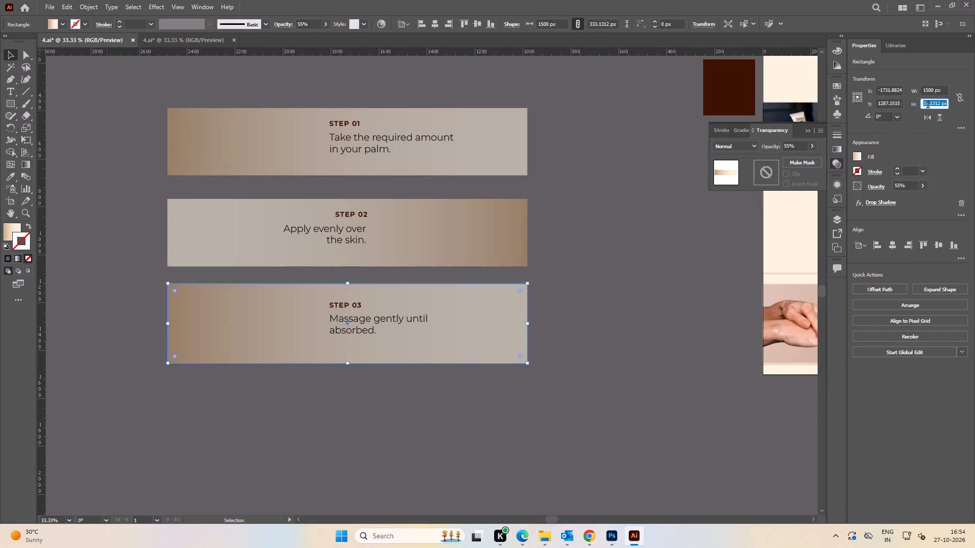
{"action": "type", "text": "280"}
{"action": "key", "text": "Return"}
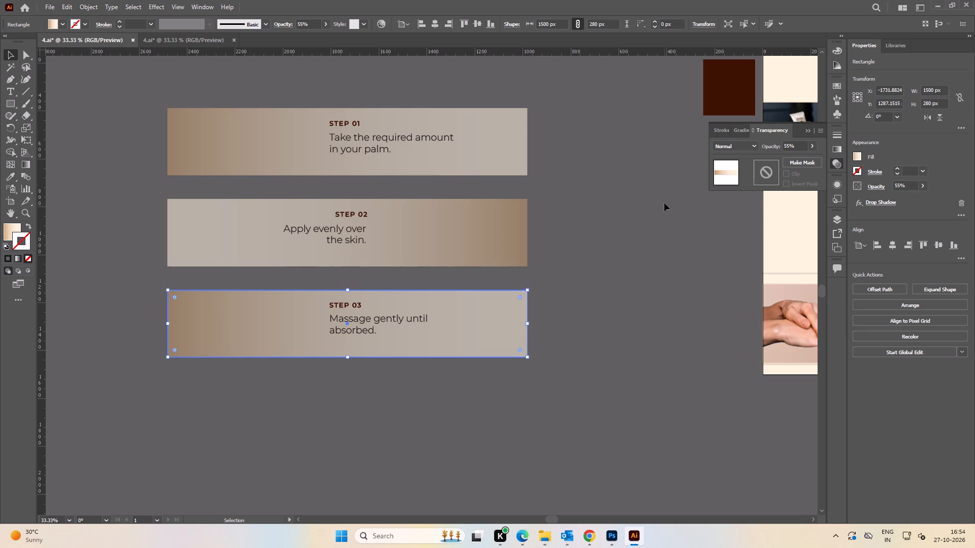
{"action": "left_click", "coordinate": [664, 203]}
{"action": "left_click", "coordinate": [570, 207]}
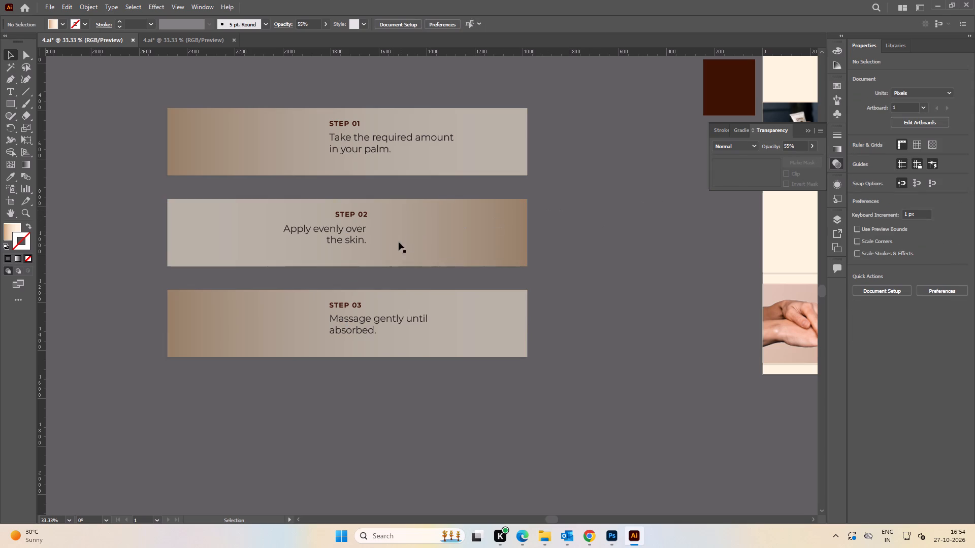
Move the copied Step 02 row up about 50 px and the Step 03 row up about 100 px to close the gaps.
{"action": "left_click_drag", "start_coordinate": [579, 267], "coordinate": [296, 213]}
{"action": "scroll", "coordinate": [386, 225], "scroll_direction": "up", "scroll_amount": 1, "text": "alt"}
{"action": "left_click_drag", "start_coordinate": [405, 236], "coordinate": [405, 218]}
{"action": "left_click", "coordinate": [664, 404]}
{"action": "left_click_drag", "start_coordinate": [654, 432], "coordinate": [348, 353]}
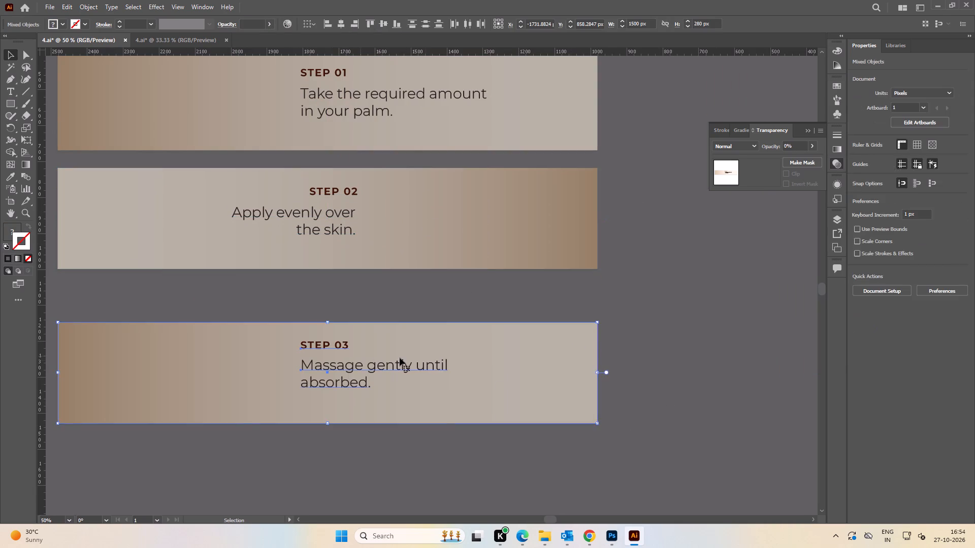
{"action": "left_click_drag", "start_coordinate": [447, 361], "coordinate": [445, 327]}
{"action": "left_click", "coordinate": [687, 320]}
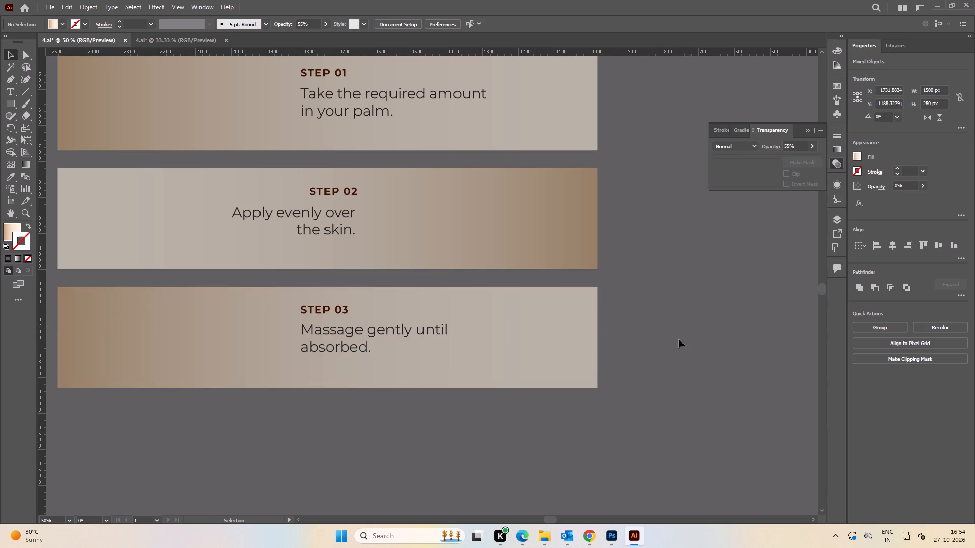
Group each of the three copied step rows separately with its own text.
{"action": "left_click_drag", "start_coordinate": [670, 363], "coordinate": [315, 326]}
{"action": "left_click", "coordinate": [627, 354]}
{"action": "left_click_drag", "start_coordinate": [658, 419], "coordinate": [267, 297]}
{"action": "key", "text": "ctrl+g"}
{"action": "left_click_drag", "start_coordinate": [693, 268], "coordinate": [260, 176]}
{"action": "key", "text": "ctrl+g"}
{"action": "left_click_drag", "start_coordinate": [679, 130], "coordinate": [244, 81]}
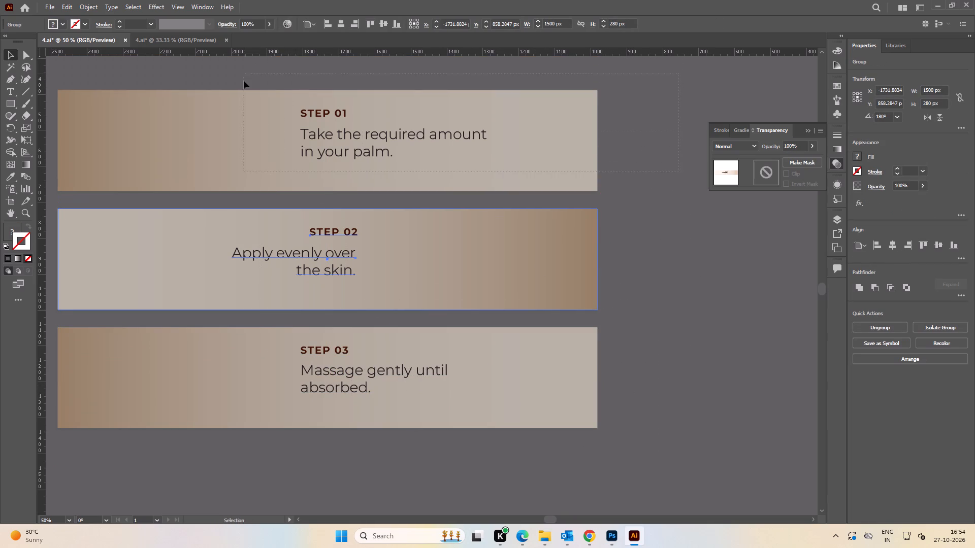
{"action": "left_click_drag", "start_coordinate": [244, 81], "coordinate": [244, 99]}
{"action": "key", "text": "ctrl+g"}
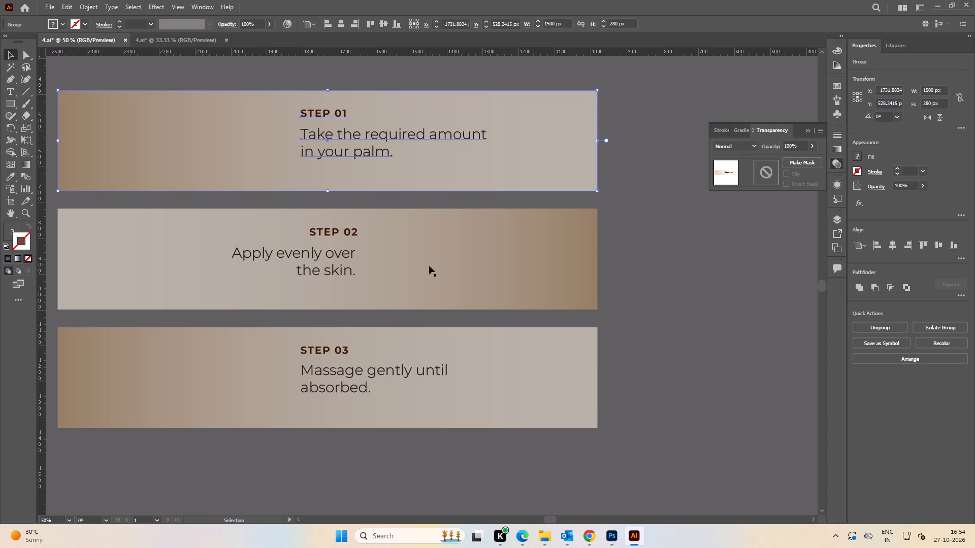
Distribute the three grouped step rows evenly in the vertical direction.
{"action": "left_click", "coordinate": [431, 270], "text": "shift"}
{"action": "left_click", "coordinate": [437, 351], "text": "shift"}
{"action": "left_click", "coordinate": [424, 26]}
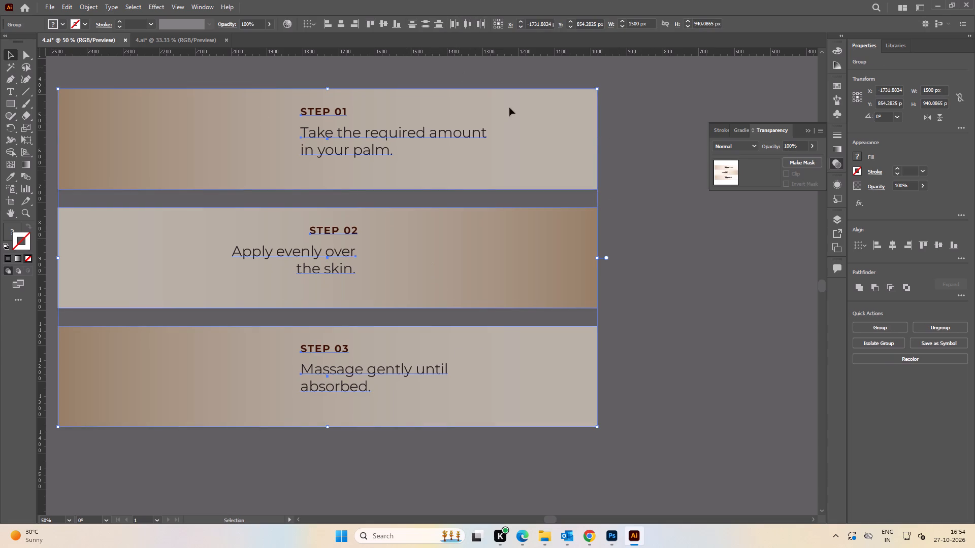
{"action": "double_click", "coordinate": [683, 228]}
Ungroup all three copied step rows.
{"action": "left_click_drag", "start_coordinate": [661, 441], "coordinate": [318, 123]}
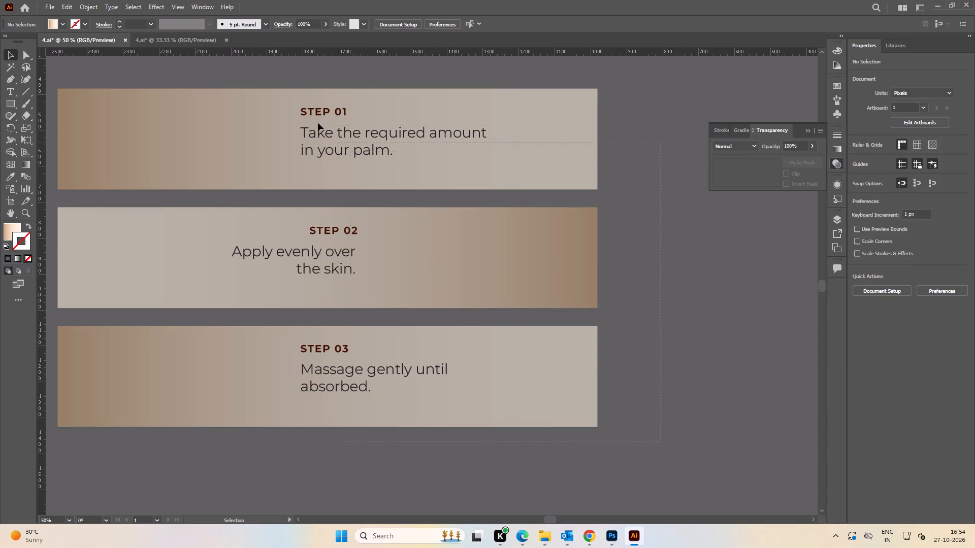
{"action": "left_click_drag", "start_coordinate": [318, 123], "coordinate": [292, 103]}
{"action": "key", "text": "ctrl+shift+g"}
{"action": "left_click", "coordinate": [705, 177]}
Group the artboard's original three step rows with their photos and move them about 2150 px right, off the artboard.
{"action": "scroll", "coordinate": [635, 148], "scroll_direction": "down", "scroll_amount": 2, "text": "alt"}
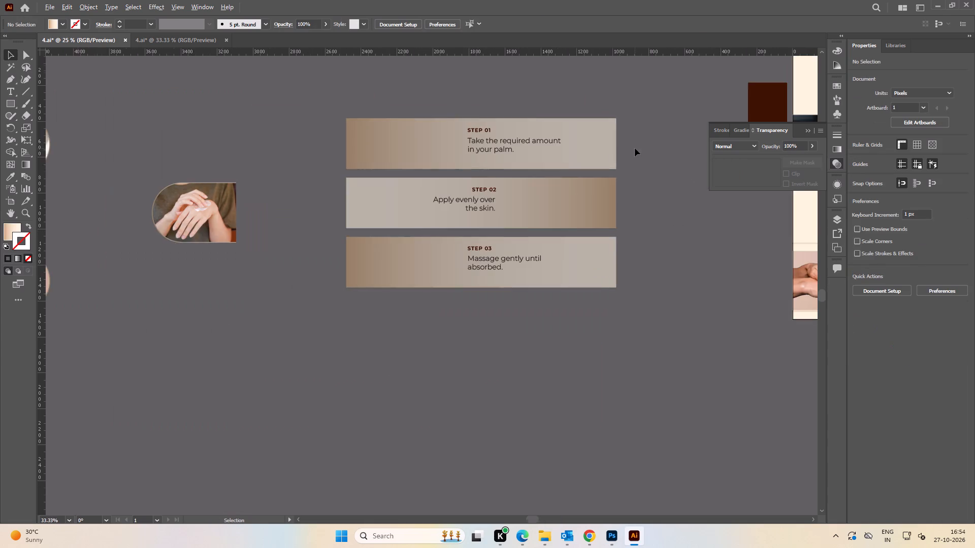
{"action": "key", "text": "space"}
{"action": "left_click_drag", "start_coordinate": [635, 164], "coordinate": [582, 163]}
{"action": "left_click", "coordinate": [582, 163]}
{"action": "scroll", "coordinate": [589, 177], "scroll_direction": "down", "scroll_amount": 2, "text": "alt"}
{"action": "key", "text": "space"}
{"action": "key", "text": "space"}
{"action": "key", "text": "space"}
{"action": "key", "text": "space"}
{"action": "key", "text": "space"}
{"action": "key", "text": "space"}
{"action": "key", "text": "space"}
{"action": "left_click_drag", "start_coordinate": [592, 177], "coordinate": [416, 176]}
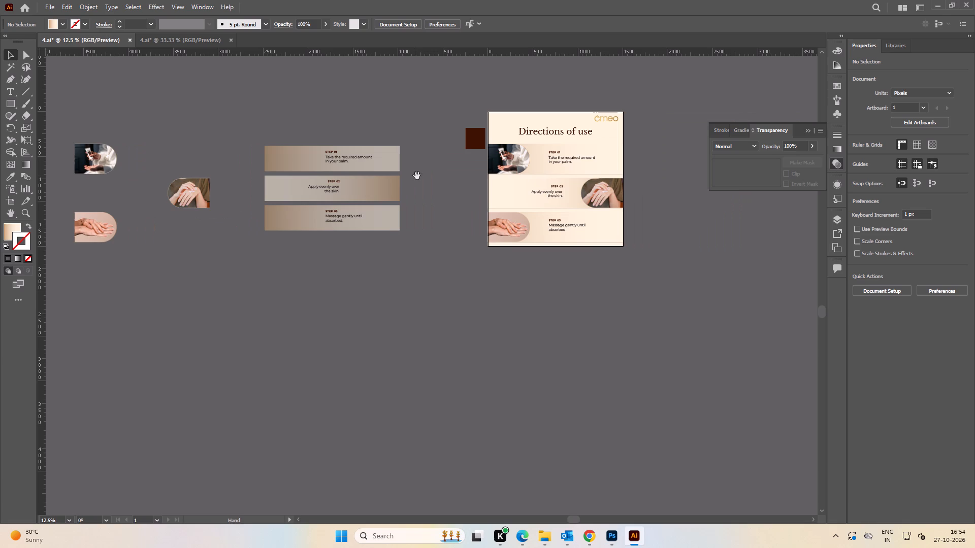
{"action": "key", "text": "space"}
{"action": "left_click_drag", "start_coordinate": [435, 182], "coordinate": [352, 185]}
{"action": "left_click_drag", "start_coordinate": [503, 202], "coordinate": [516, 201]}
{"action": "key", "text": "ctrl+z"}
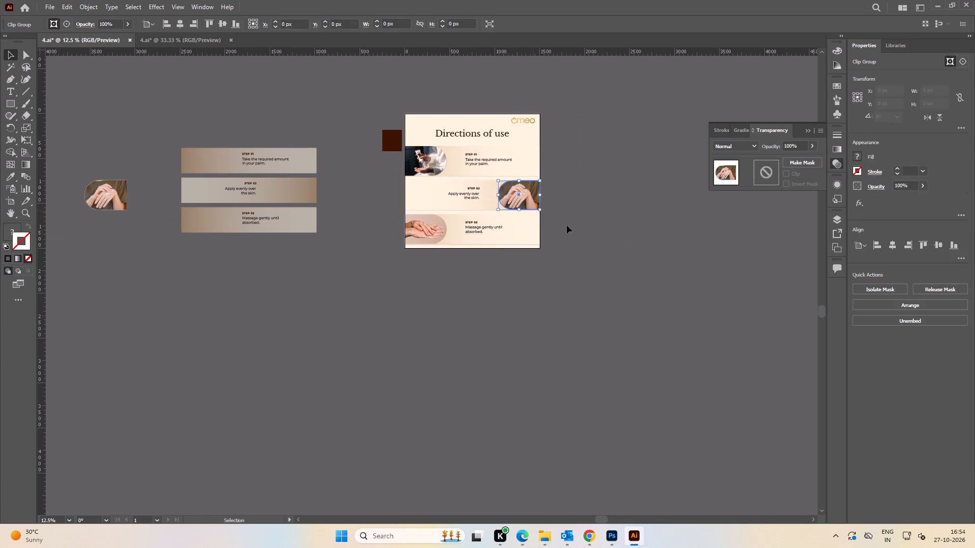
{"action": "left_click", "coordinate": [617, 234]}
{"action": "left_click_drag", "start_coordinate": [593, 277], "coordinate": [411, 151]}
{"action": "key", "text": "ctrl+g"}
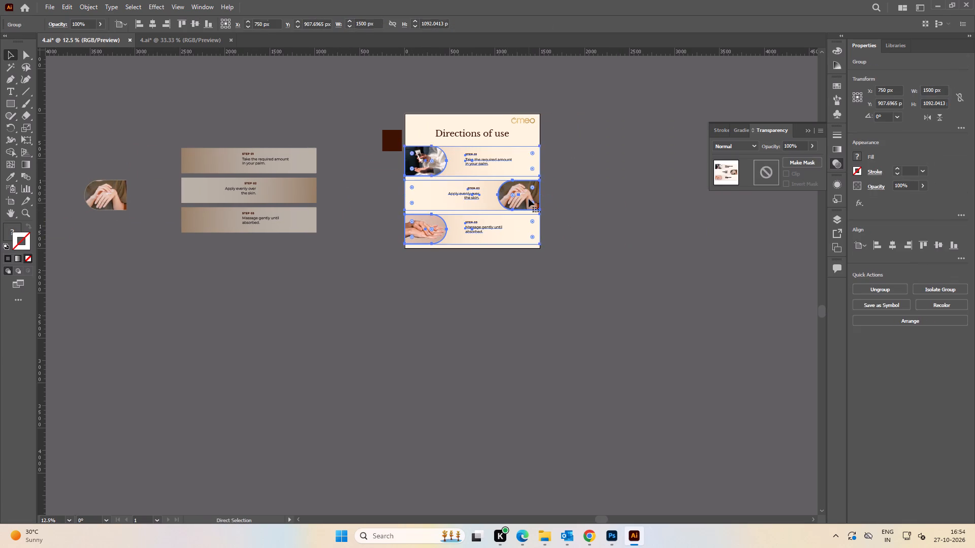
{"action": "left_click_drag", "start_coordinate": [435, 167], "coordinate": [628, 179]}
{"action": "left_click", "coordinate": [463, 184]}
Move the three 280 px rows with their texts about 2450 px right onto the artboard below the Directions of use heading.
{"action": "left_click_drag", "start_coordinate": [248, 116], "coordinate": [272, 227]}
{"action": "left_click", "coordinate": [195, 95]}
{"action": "left_click_drag", "start_coordinate": [177, 120], "coordinate": [315, 244]}
{"action": "left_click_drag", "start_coordinate": [270, 190], "coordinate": [493, 203]}
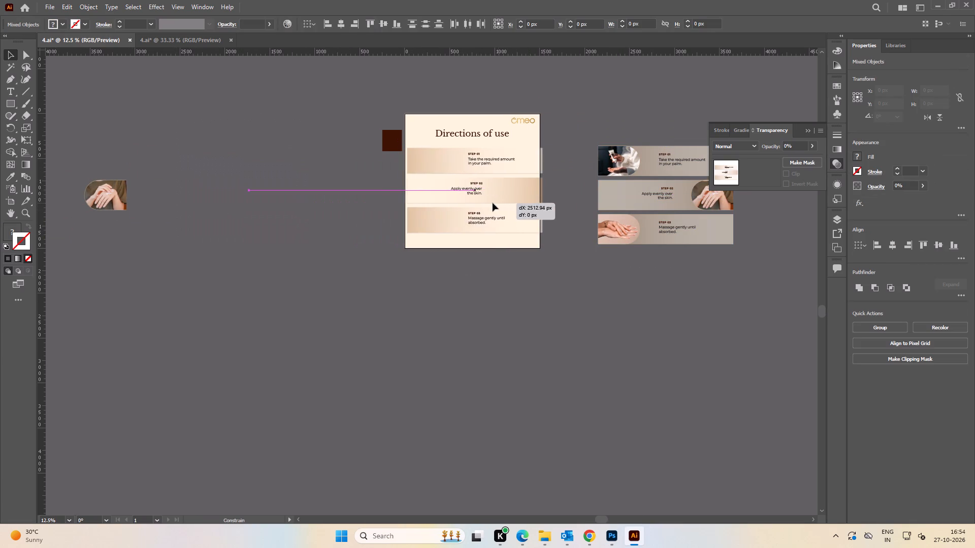
{"action": "left_click_drag", "start_coordinate": [493, 203], "coordinate": [490, 203]}
{"action": "scroll", "coordinate": [502, 199], "scroll_direction": "up", "scroll_amount": 3, "text": "alt"}
{"action": "key", "text": "space"}
{"action": "left_click_drag", "start_coordinate": [503, 197], "coordinate": [509, 227]}
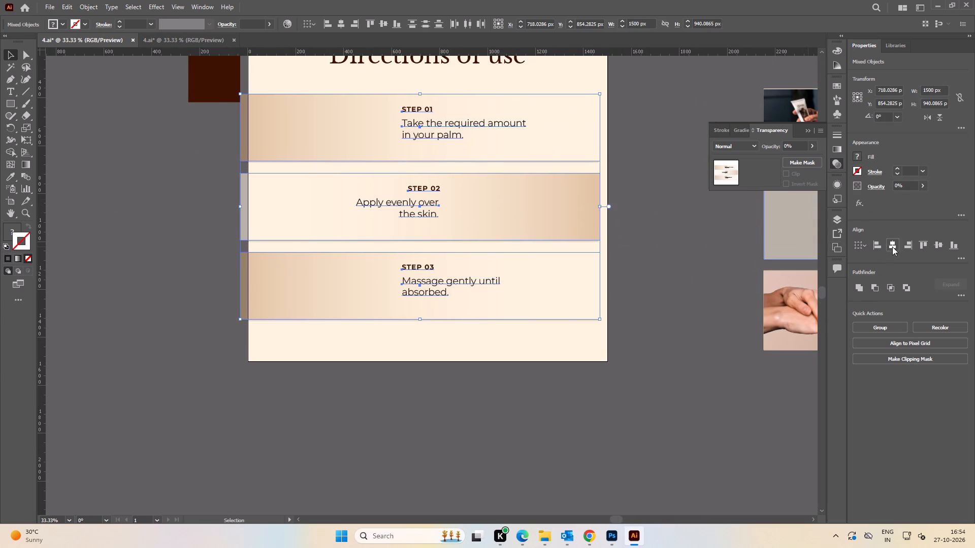
Align the three gradient rows and their texts to the horizontal centre.
{"action": "left_click", "coordinate": [892, 247]}
{"action": "scroll", "coordinate": [460, 221], "scroll_direction": "down", "scroll_amount": 1, "text": "alt"}
{"action": "left_click_drag", "start_coordinate": [511, 209], "coordinate": [511, 215]}
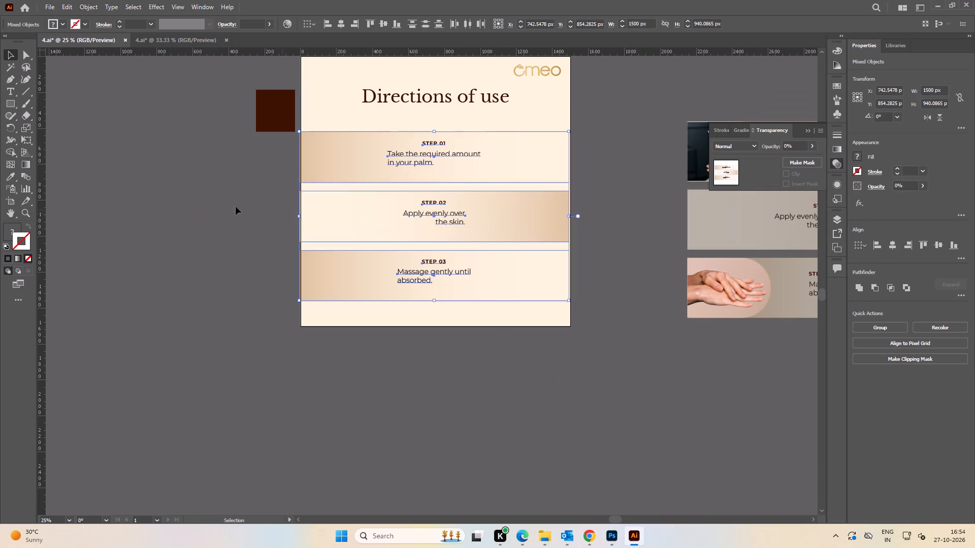
{"action": "left_click", "coordinate": [232, 206]}
{"action": "left_click", "coordinate": [504, 210]}
{"action": "left_click", "coordinate": [890, 245]}
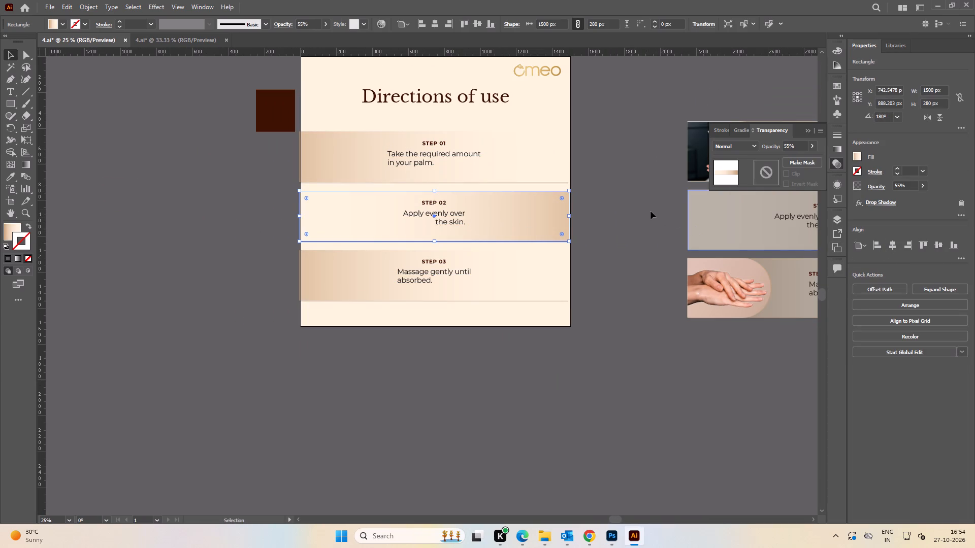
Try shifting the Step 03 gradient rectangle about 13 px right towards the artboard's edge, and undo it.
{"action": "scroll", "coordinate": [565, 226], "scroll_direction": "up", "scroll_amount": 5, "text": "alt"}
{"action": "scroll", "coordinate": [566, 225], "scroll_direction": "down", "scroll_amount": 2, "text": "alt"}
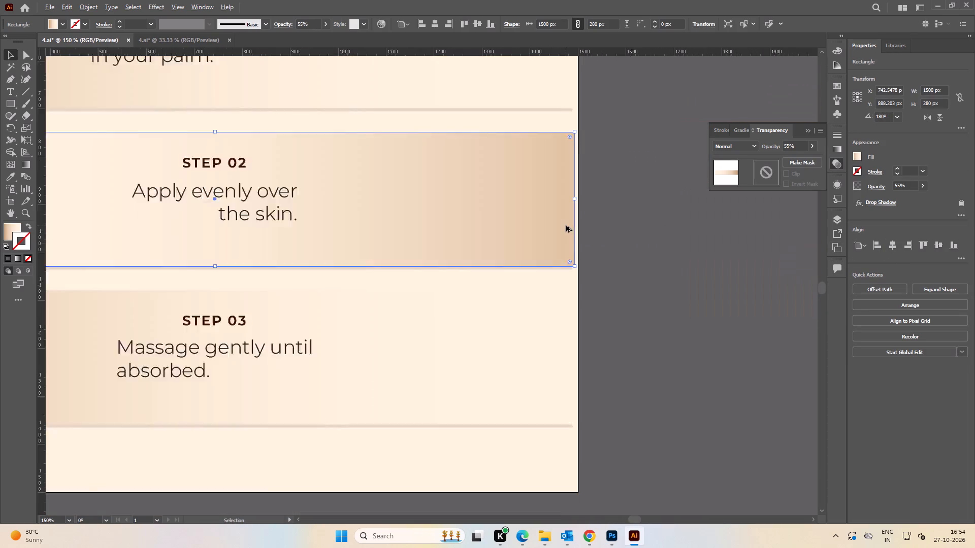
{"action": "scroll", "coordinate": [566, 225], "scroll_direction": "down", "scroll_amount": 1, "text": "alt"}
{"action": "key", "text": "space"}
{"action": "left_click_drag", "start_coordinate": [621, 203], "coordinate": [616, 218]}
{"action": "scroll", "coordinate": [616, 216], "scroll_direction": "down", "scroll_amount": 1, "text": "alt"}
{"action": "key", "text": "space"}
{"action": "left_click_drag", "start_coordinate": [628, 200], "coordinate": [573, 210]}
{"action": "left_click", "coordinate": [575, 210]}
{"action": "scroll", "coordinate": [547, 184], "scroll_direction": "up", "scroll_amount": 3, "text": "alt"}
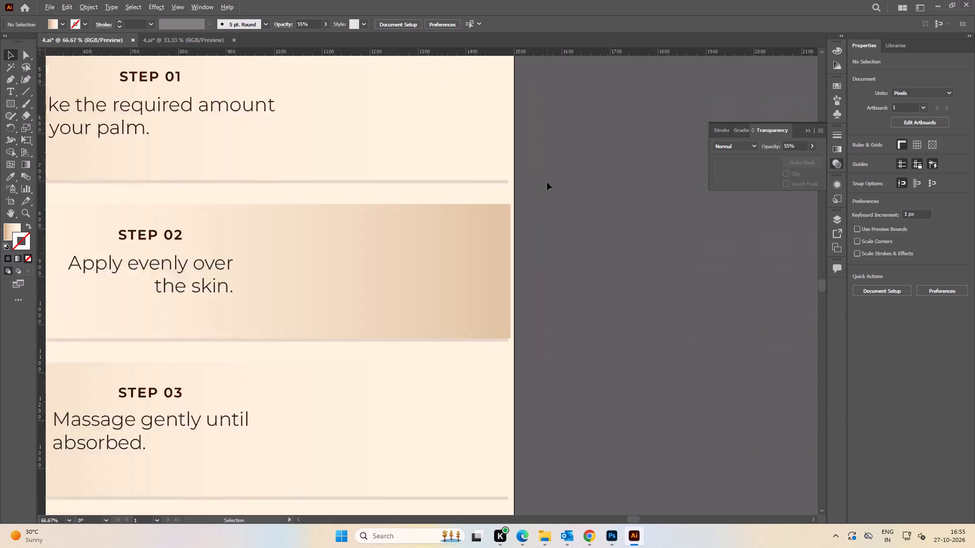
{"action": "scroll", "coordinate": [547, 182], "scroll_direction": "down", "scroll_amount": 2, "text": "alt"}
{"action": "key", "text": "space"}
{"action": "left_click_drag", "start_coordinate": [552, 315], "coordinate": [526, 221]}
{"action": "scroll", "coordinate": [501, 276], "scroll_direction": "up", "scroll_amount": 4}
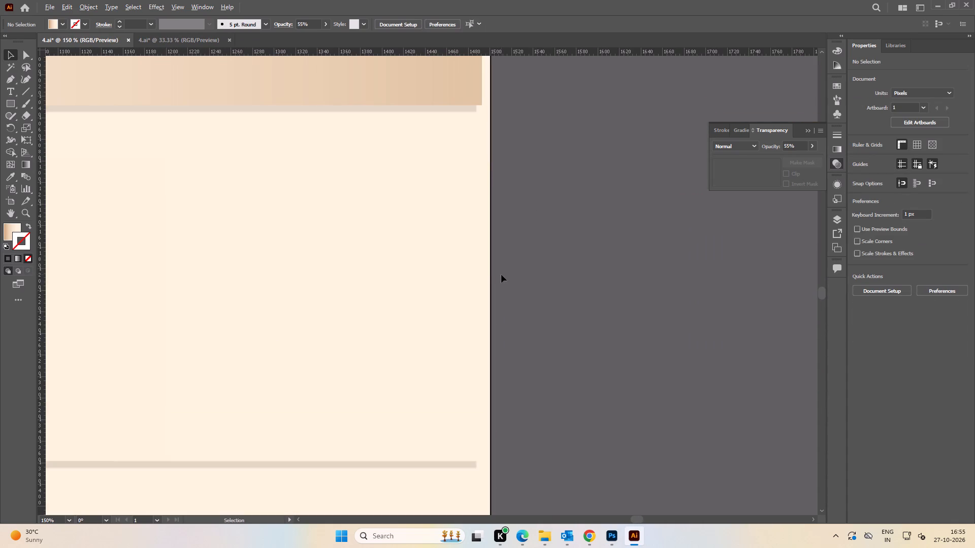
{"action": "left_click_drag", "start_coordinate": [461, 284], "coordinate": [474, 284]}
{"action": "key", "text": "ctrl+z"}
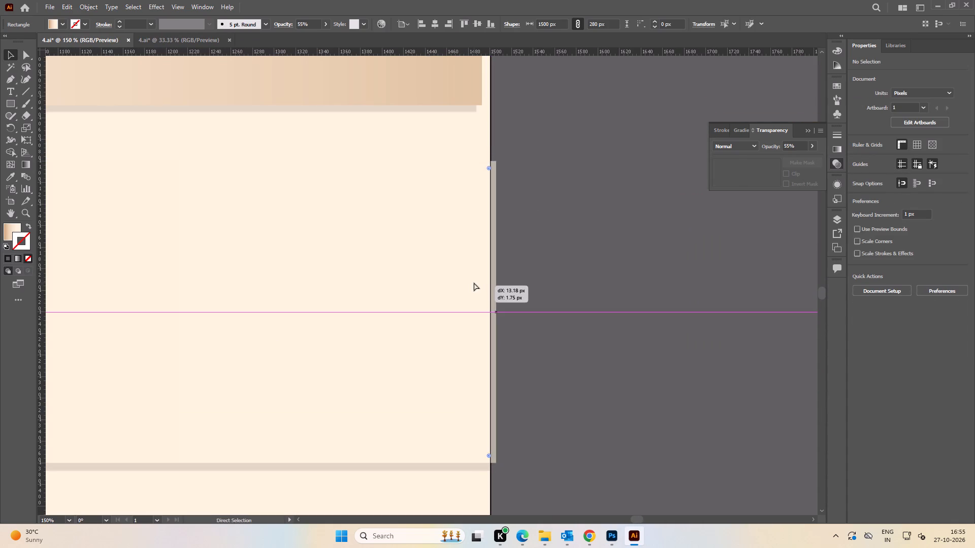
Shift all three rows and their texts slightly right so the rectangles sit flush with the artboard's side edges.
{"action": "scroll", "coordinate": [537, 235], "scroll_direction": "down", "scroll_amount": 4, "text": "alt"}
{"action": "left_click", "coordinate": [557, 274]}
{"action": "key", "text": "space"}
{"action": "left_click_drag", "start_coordinate": [553, 264], "coordinate": [573, 313]}
{"action": "left_click_drag", "start_coordinate": [569, 348], "coordinate": [202, 128]}
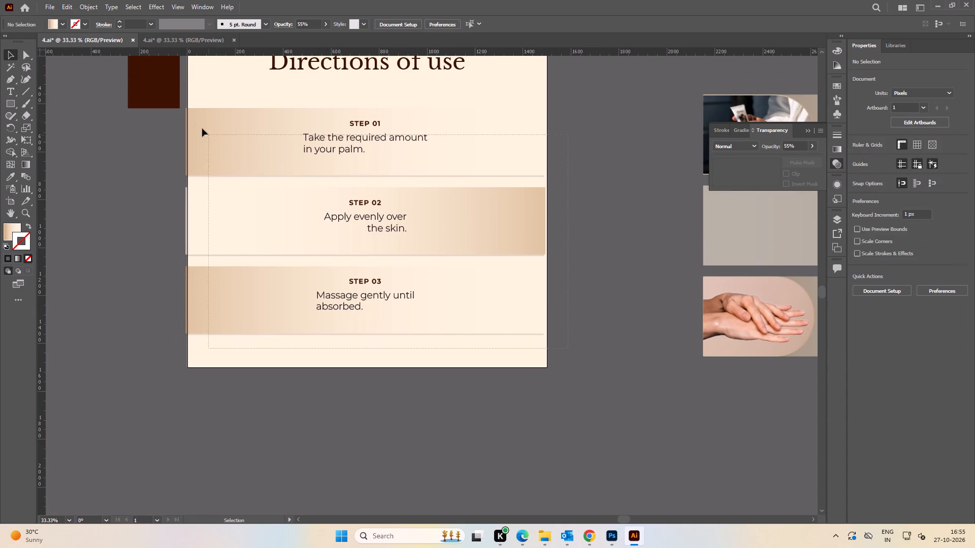
{"action": "left_click_drag", "start_coordinate": [202, 128], "coordinate": [194, 115]}
{"action": "scroll", "coordinate": [174, 156], "scroll_direction": "up", "scroll_amount": 4, "text": "alt"}
{"action": "left_click_drag", "start_coordinate": [288, 177], "coordinate": [297, 177]}
{"action": "scroll", "coordinate": [294, 168], "scroll_direction": "down", "scroll_amount": 5, "text": "alt"}
{"action": "key", "text": "space"}
{"action": "left_click_drag", "start_coordinate": [467, 204], "coordinate": [370, 202]}
{"action": "left_click", "coordinate": [495, 192]}
{"action": "scroll", "coordinate": [443, 213], "scroll_direction": "up", "scroll_amount": 3, "text": "alt"}
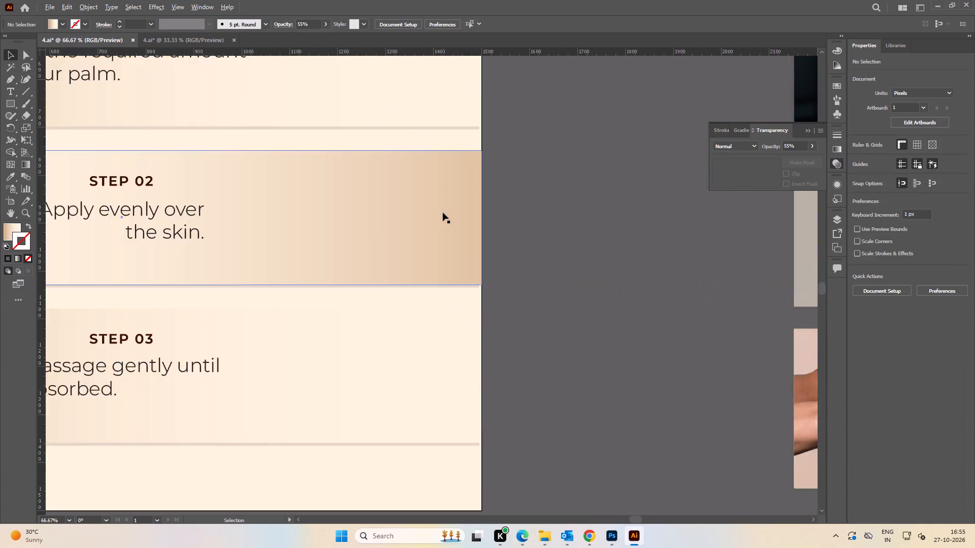
{"action": "scroll", "coordinate": [443, 213], "scroll_direction": "down", "scroll_amount": 2, "text": "alt"}
{"action": "key", "text": "space"}
{"action": "left_click_drag", "start_coordinate": [361, 204], "coordinate": [393, 206]}
Move the three copied photos about 2800 px right across the pasteboard, close to the artboard.
{"action": "scroll", "coordinate": [395, 202], "scroll_direction": "down", "scroll_amount": 2}
{"action": "left_click", "coordinate": [480, 200]}
{"action": "key", "text": "space"}
{"action": "left_click_drag", "start_coordinate": [473, 201], "coordinate": [521, 199]}
{"action": "scroll", "coordinate": [514, 176], "scroll_direction": "down", "scroll_amount": 2, "text": "alt"}
{"action": "key", "text": "space"}
{"action": "left_click_drag", "start_coordinate": [193, 183], "coordinate": [460, 183]}
{"action": "left_click_drag", "start_coordinate": [181, 110], "coordinate": [380, 269]}
{"action": "key", "text": "space"}
{"action": "left_click_drag", "start_coordinate": [424, 240], "coordinate": [279, 256]}
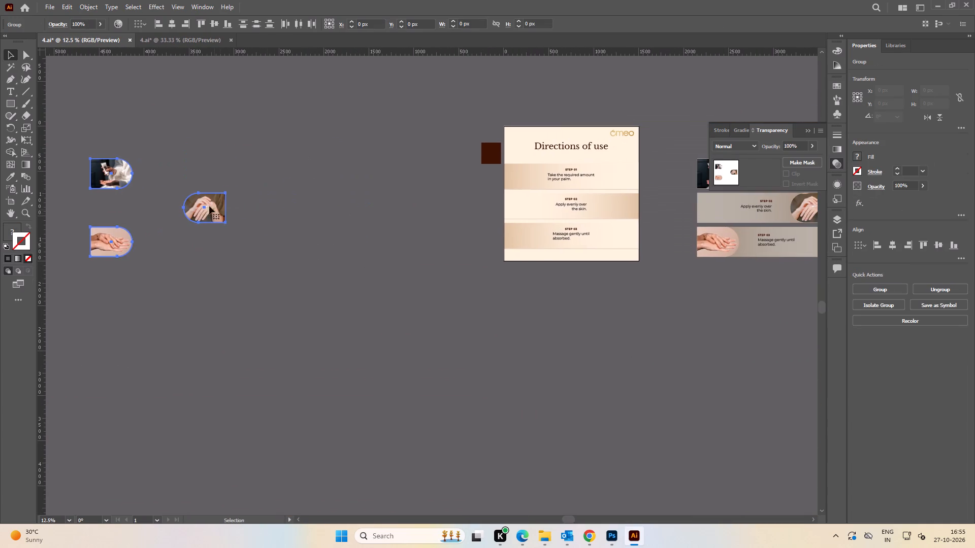
{"action": "left_click_drag", "start_coordinate": [209, 205], "coordinate": [460, 209]}
{"action": "left_click", "coordinate": [445, 257]}
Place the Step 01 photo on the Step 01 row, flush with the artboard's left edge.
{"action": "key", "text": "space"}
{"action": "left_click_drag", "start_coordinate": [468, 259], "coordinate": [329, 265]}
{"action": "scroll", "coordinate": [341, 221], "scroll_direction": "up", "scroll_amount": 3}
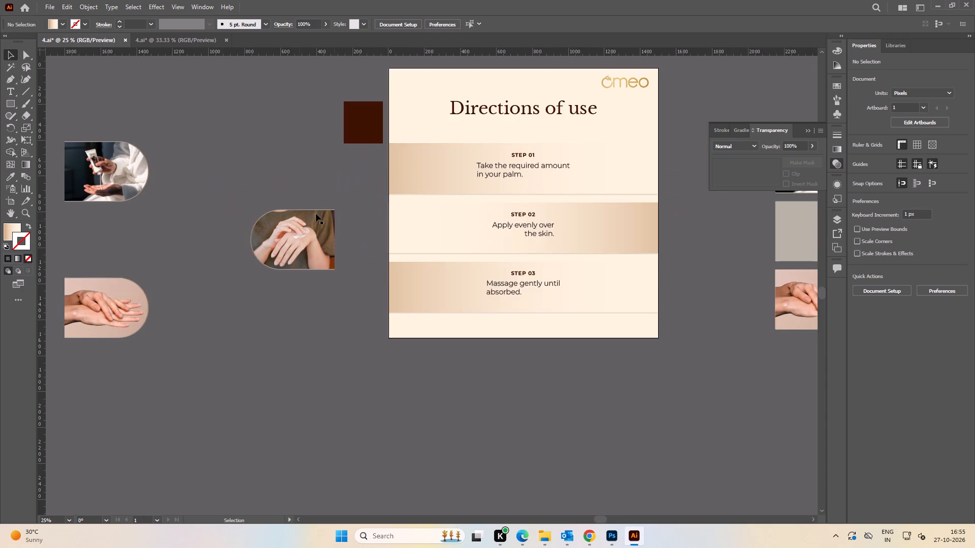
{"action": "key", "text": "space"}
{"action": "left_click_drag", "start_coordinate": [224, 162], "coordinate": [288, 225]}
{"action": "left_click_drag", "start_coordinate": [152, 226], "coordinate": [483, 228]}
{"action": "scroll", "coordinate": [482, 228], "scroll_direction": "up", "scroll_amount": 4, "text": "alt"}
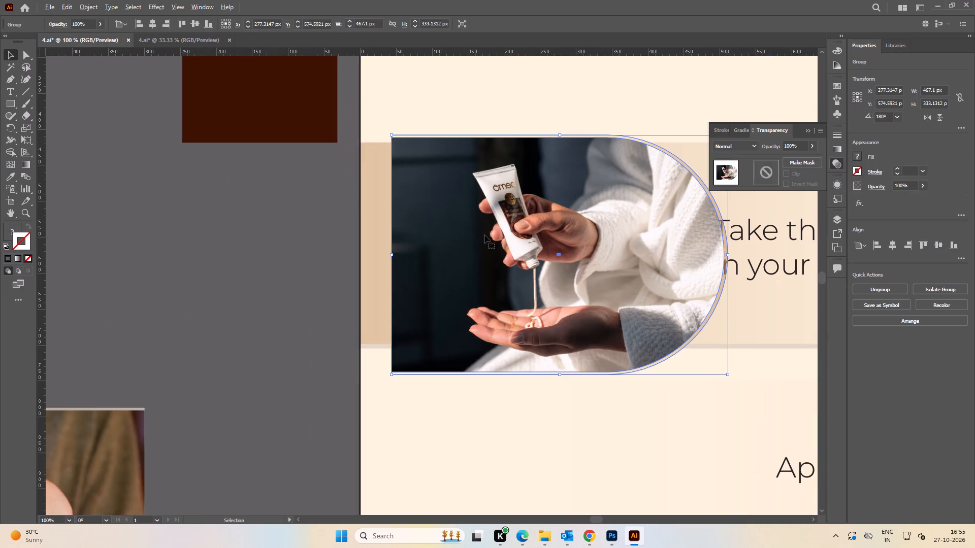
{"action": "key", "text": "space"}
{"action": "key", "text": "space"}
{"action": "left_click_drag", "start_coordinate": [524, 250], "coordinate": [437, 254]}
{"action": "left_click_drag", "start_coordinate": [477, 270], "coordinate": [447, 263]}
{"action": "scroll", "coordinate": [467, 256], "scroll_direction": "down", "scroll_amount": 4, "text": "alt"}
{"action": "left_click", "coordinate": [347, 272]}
Move the Step 01 photo off the artboard onto the pasteboard at about X -791 px, Y 256 px.
{"action": "key", "text": "space"}
{"action": "left_click_drag", "start_coordinate": [349, 276], "coordinate": [183, 231]}
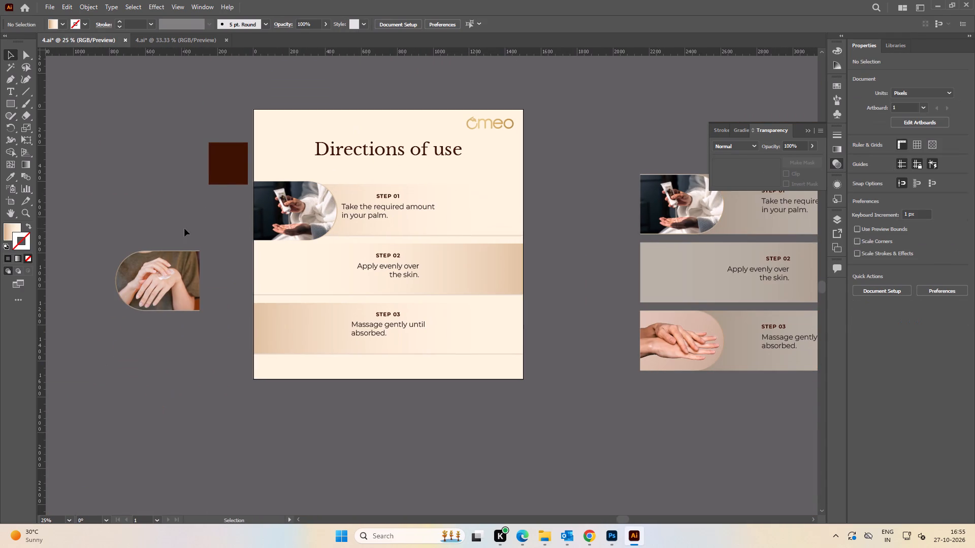
{"action": "key", "text": "space"}
{"action": "left_click_drag", "start_coordinate": [142, 223], "coordinate": [344, 255]}
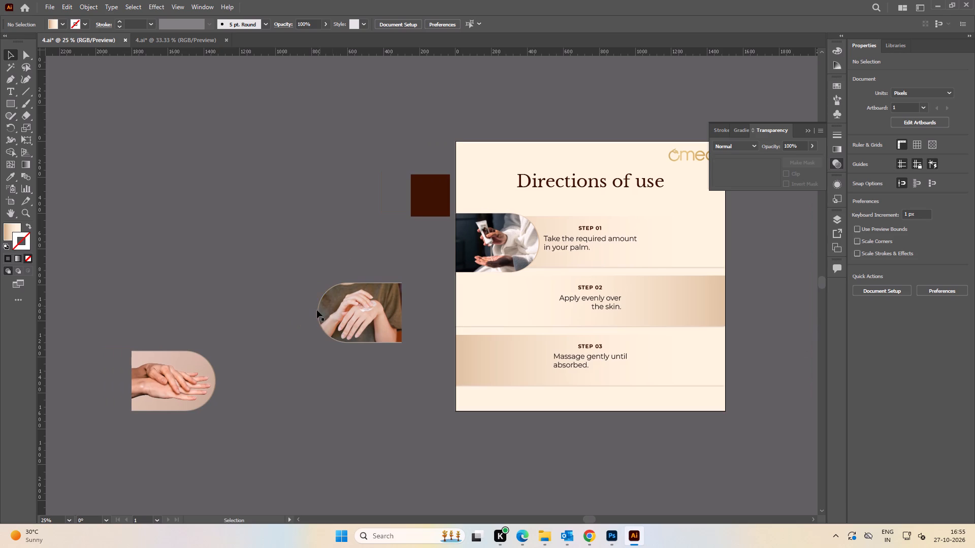
{"action": "key", "text": "space"}
{"action": "left_click_drag", "start_coordinate": [367, 328], "coordinate": [341, 351]}
{"action": "left_click_drag", "start_coordinate": [265, 235], "coordinate": [270, 236]}
{"action": "left_click_drag", "start_coordinate": [472, 271], "coordinate": [288, 215]}
{"action": "scroll", "coordinate": [264, 210], "scroll_direction": "up", "scroll_amount": 2, "text": "alt"}
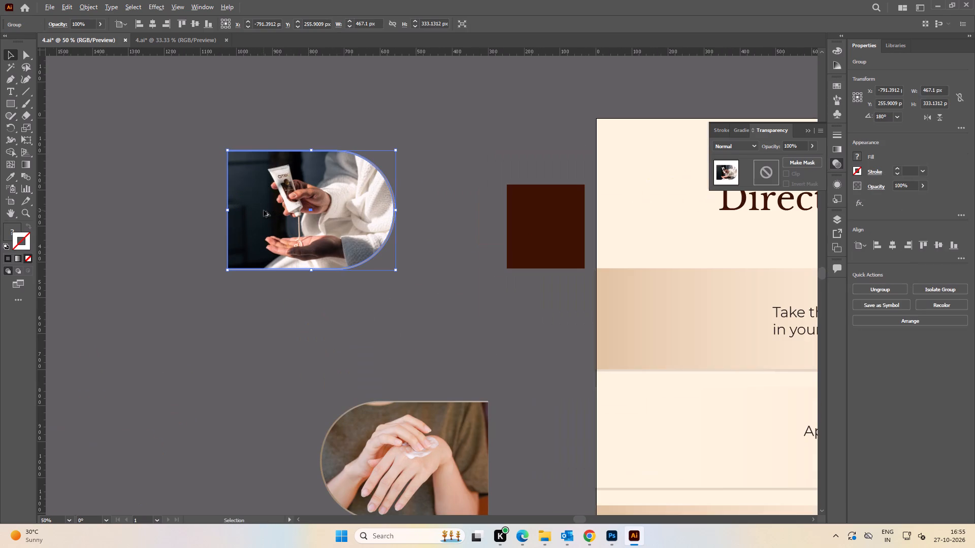
{"action": "left_click", "coordinate": [140, 203]}
Ungroup the Step 01 photo from its rounded gradient shape and move the photo about 680 px left.
{"action": "scroll", "coordinate": [296, 212], "scroll_direction": "up", "scroll_amount": 2, "text": "alt"}
{"action": "key", "text": "space"}
{"action": "left_click_drag", "start_coordinate": [212, 211], "coordinate": [280, 222]}
{"action": "left_click", "coordinate": [291, 223]}
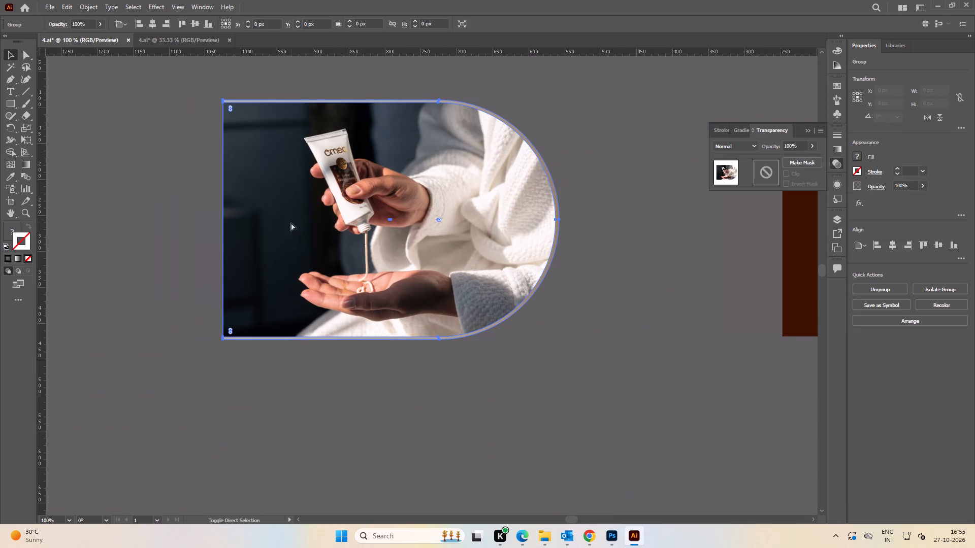
{"action": "key", "text": "ctrl+shift+g"}
{"action": "left_click_drag", "start_coordinate": [132, 193], "coordinate": [138, 194]}
{"action": "scroll", "coordinate": [360, 239], "scroll_direction": "down", "scroll_amount": 2, "text": "alt"}
{"action": "key", "text": "space"}
{"action": "left_click_drag", "start_coordinate": [301, 232], "coordinate": [373, 234]}
{"action": "left_click_drag", "start_coordinate": [427, 239], "coordinate": [182, 236]}
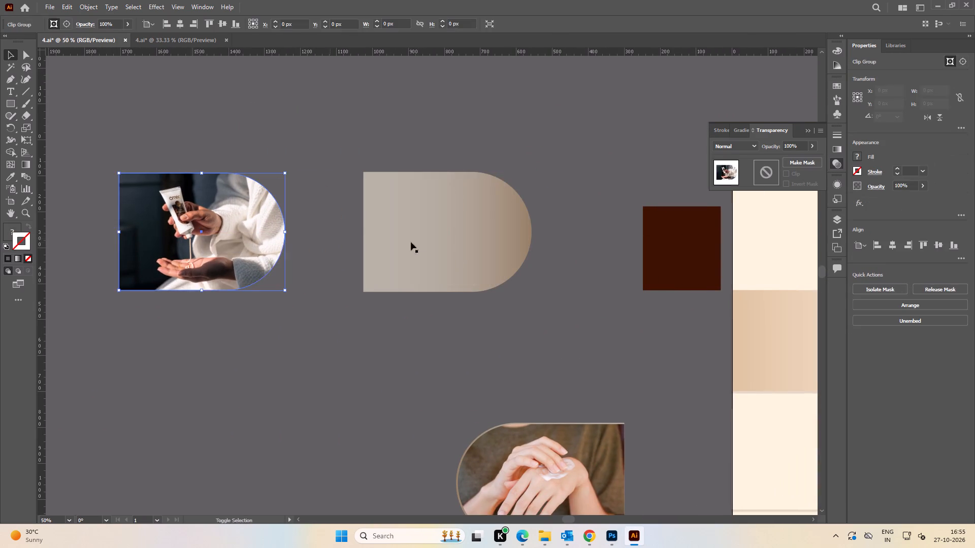
Remove the corner rounding from the Step 01 gradient shape, making its corners square.
{"action": "left_click", "coordinate": [418, 241]}
{"action": "key", "text": "space"}
{"action": "left_click_drag", "start_coordinate": [464, 239], "coordinate": [384, 239]}
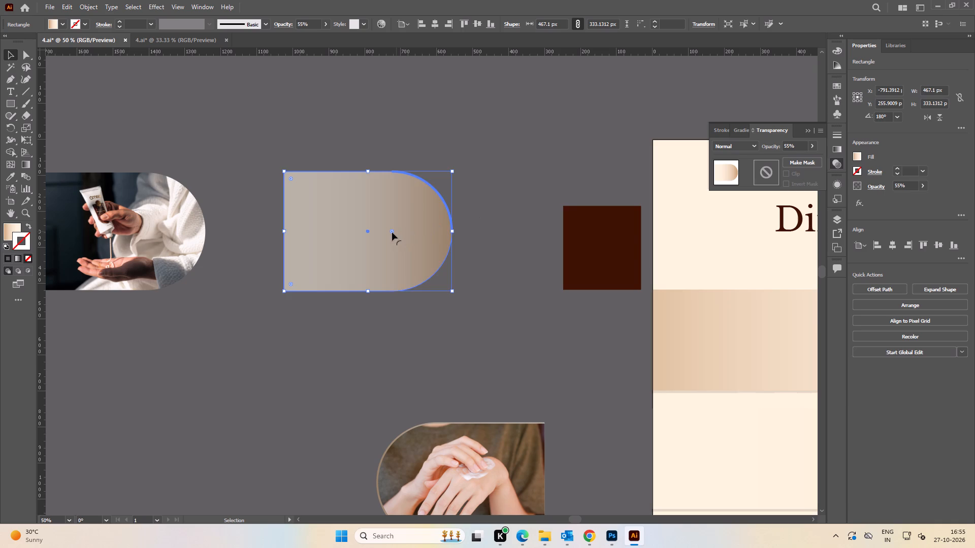
{"action": "left_click_drag", "start_coordinate": [392, 232], "coordinate": [583, 201]}
{"action": "left_click", "coordinate": [522, 155]}
Set the height of the Step 01 photo's gradient shape to 280 px.
{"action": "left_click", "coordinate": [410, 220]}
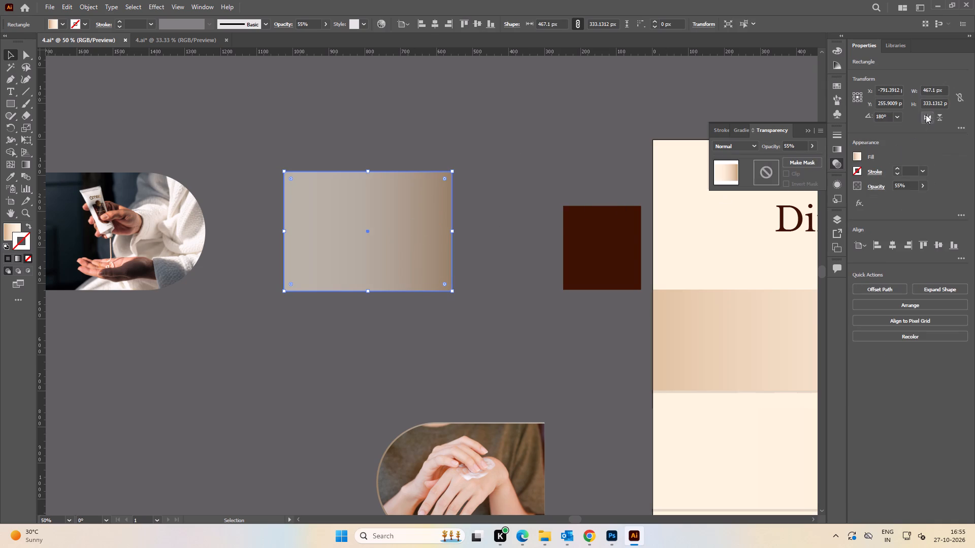
{"action": "left_click", "coordinate": [930, 100]}
{"action": "key", "text": "ctrl+a"}
{"action": "key", "text": "2"}
{"action": "type", "text": "80"}
{"action": "key", "text": "Return"}
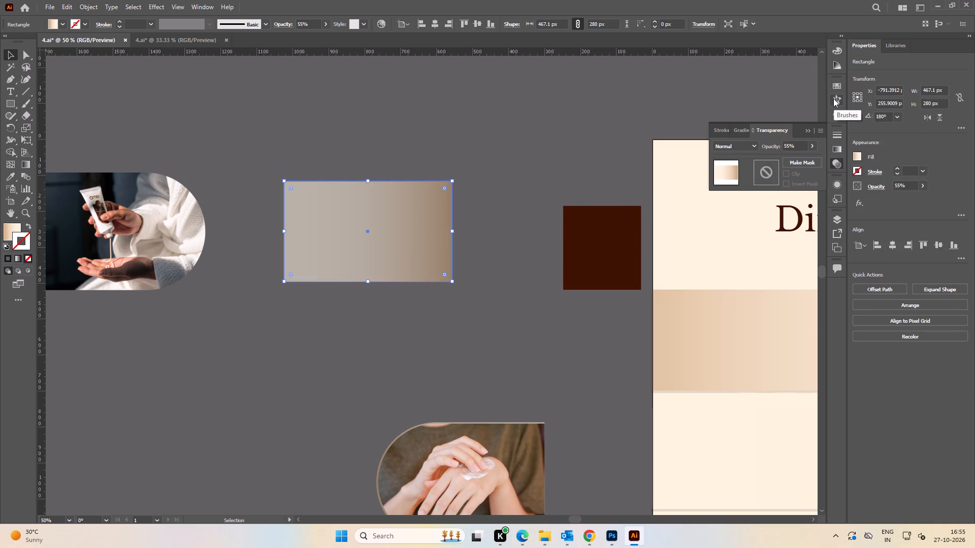
{"action": "left_click", "coordinate": [475, 66]}
Fully round the two right corners of the Step 01 gradient shape, giving it a semicircular right end.
{"action": "left_click", "coordinate": [421, 231]}
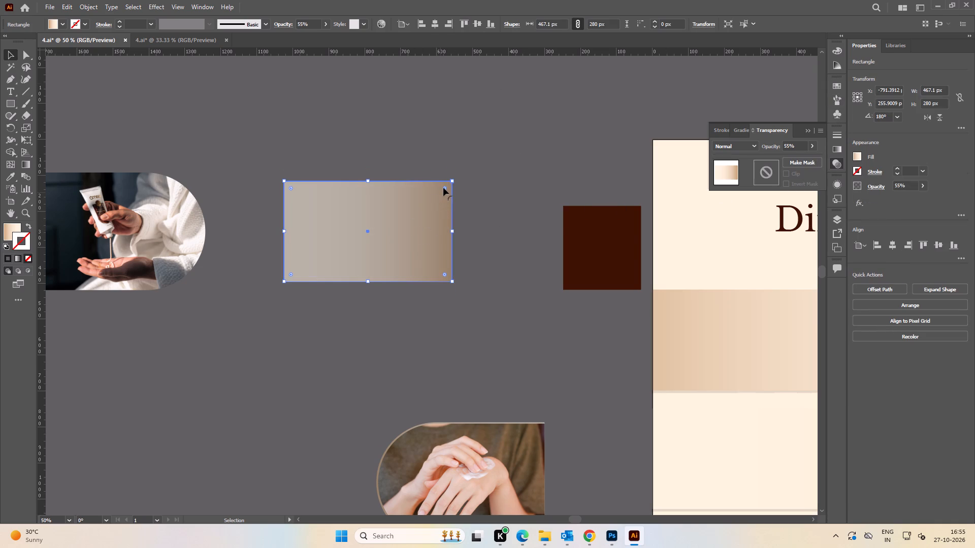
{"action": "left_click", "coordinate": [444, 188]}
{"action": "left_click", "coordinate": [444, 275], "text": "shift"}
{"action": "left_click_drag", "start_coordinate": [444, 275], "coordinate": [80, 197]}
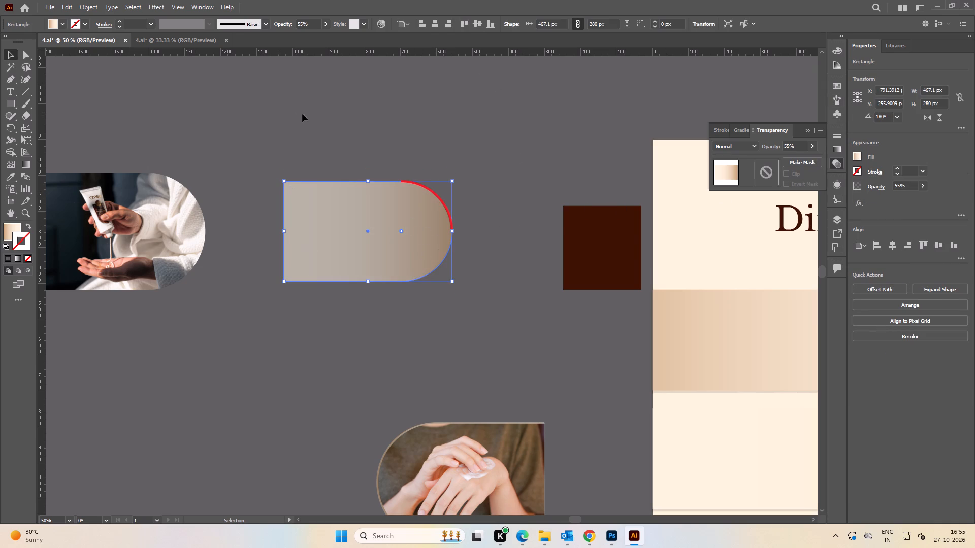
{"action": "left_click", "coordinate": [368, 119]}
Release the Step 01 photo's clipping mask and move the photo about 262 px left, away from its mask outline.
{"action": "scroll", "coordinate": [370, 126], "scroll_direction": "down", "scroll_amount": 2, "text": "alt"}
{"action": "key", "text": "space"}
{"action": "left_click_drag", "start_coordinate": [346, 135], "coordinate": [375, 138]}
{"action": "scroll", "coordinate": [274, 185], "scroll_direction": "up", "scroll_amount": 2, "text": "alt"}
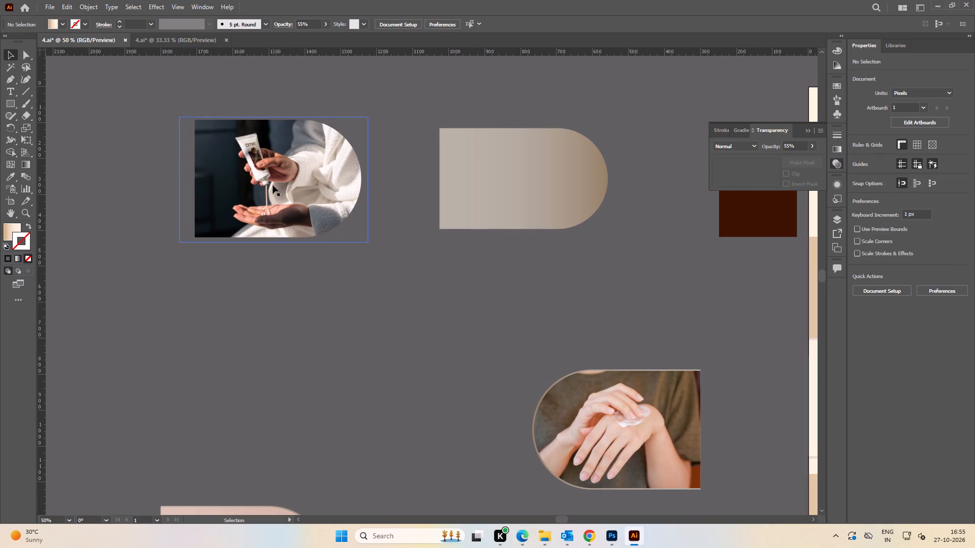
{"action": "left_click", "coordinate": [273, 185]}
{"action": "right_click", "coordinate": [296, 152]}
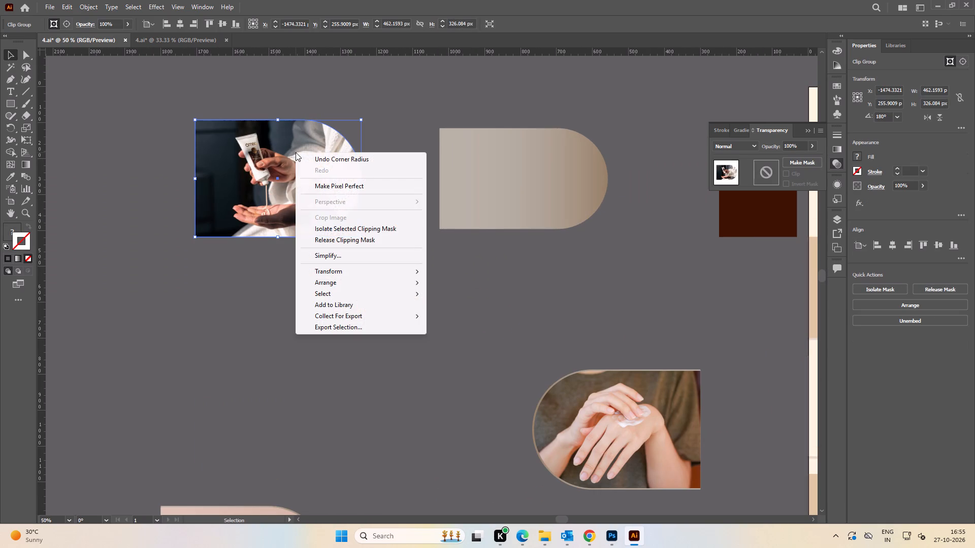
{"action": "left_click", "coordinate": [353, 241]}
{"action": "left_click", "coordinate": [261, 271]}
{"action": "left_click_drag", "start_coordinate": [301, 206], "coordinate": [210, 203]}
Remove the corner rounding from the Step 01 photo's mask outline, making its corners square.
{"action": "left_click_drag", "start_coordinate": [378, 228], "coordinate": [330, 168]}
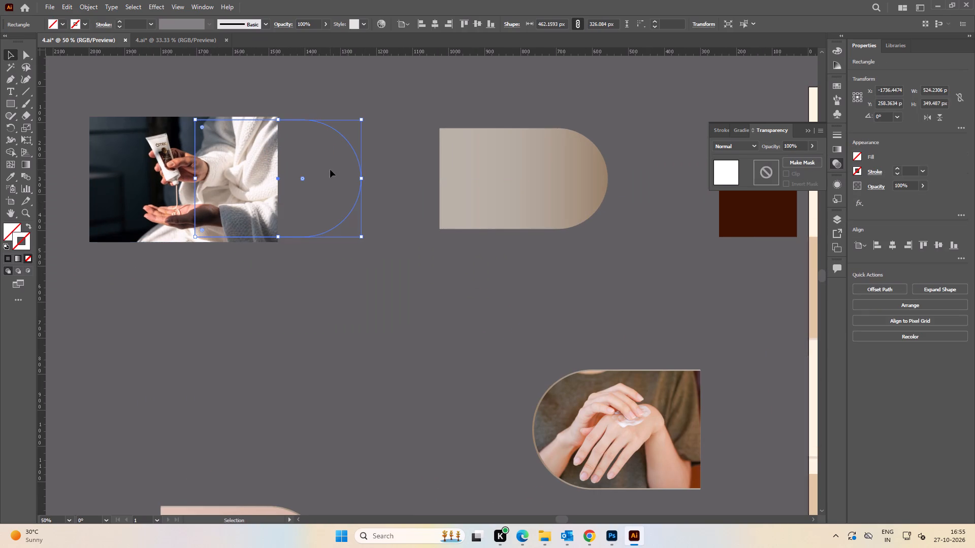
{"action": "left_click_drag", "start_coordinate": [303, 178], "coordinate": [536, 136]}
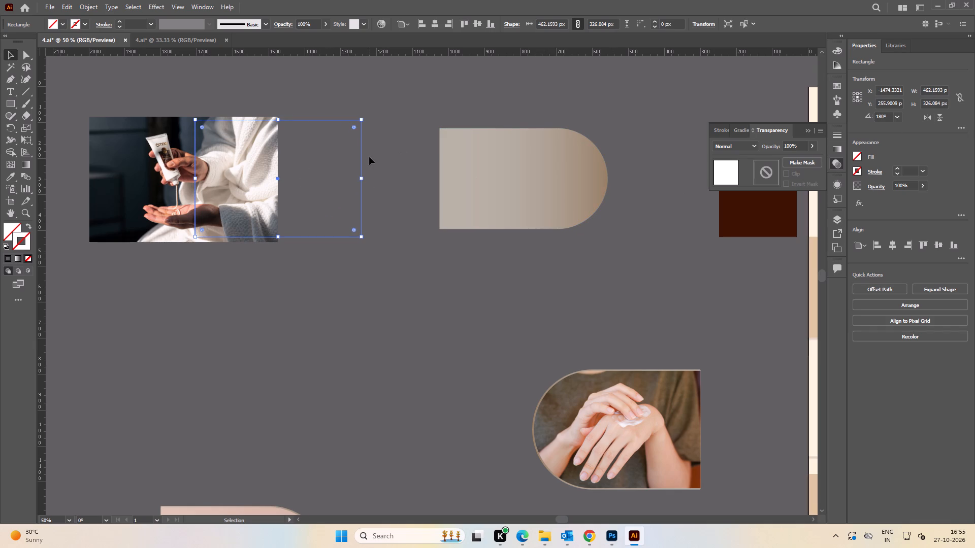
{"action": "left_click_drag", "start_coordinate": [354, 129], "coordinate": [404, 112]}
{"action": "left_click", "coordinate": [404, 112]}
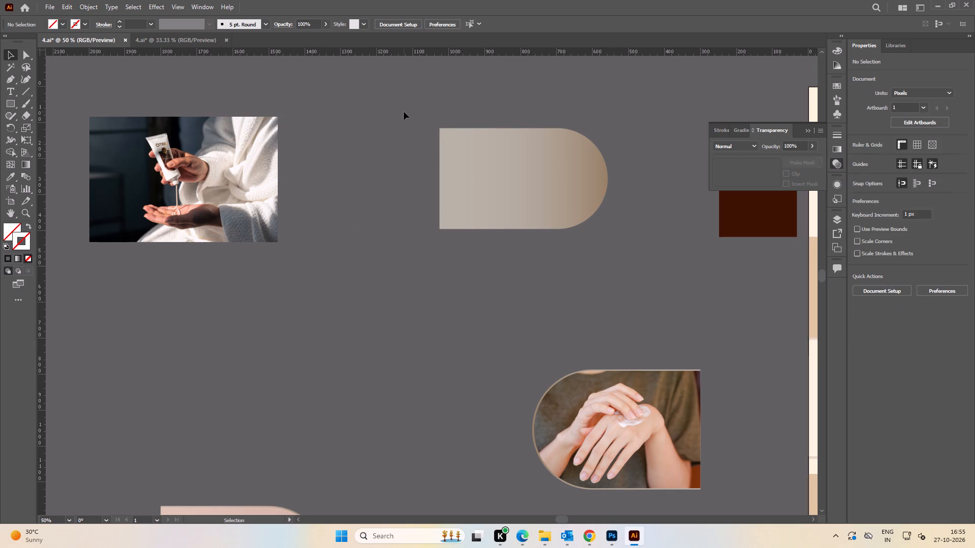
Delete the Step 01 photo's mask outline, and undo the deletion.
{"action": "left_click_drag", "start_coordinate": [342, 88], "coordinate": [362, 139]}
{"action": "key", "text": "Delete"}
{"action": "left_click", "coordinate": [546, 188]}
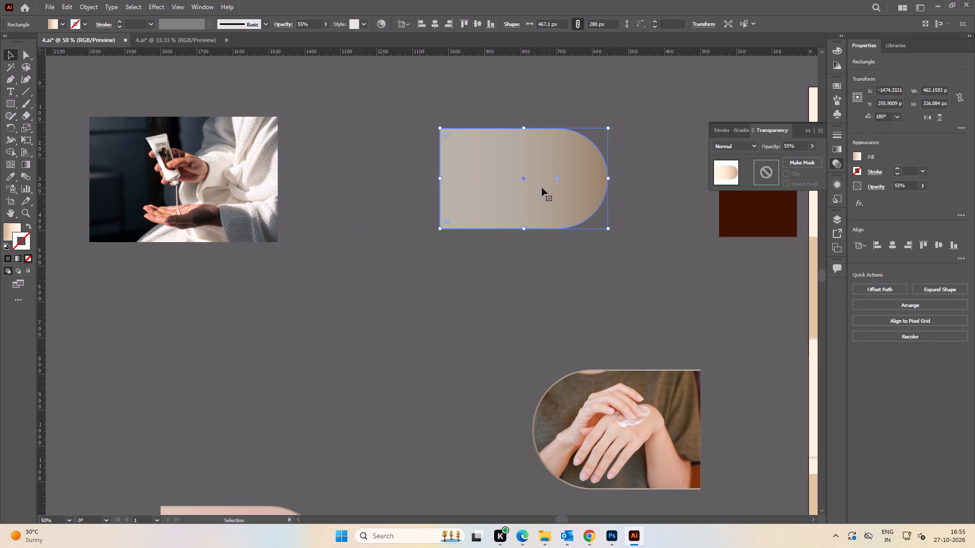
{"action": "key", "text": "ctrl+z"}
Set the height of the Step 01 photo's mask outline to 274 px.
{"action": "left_click", "coordinate": [363, 92]}
{"action": "left_click_drag", "start_coordinate": [327, 96], "coordinate": [372, 143]}
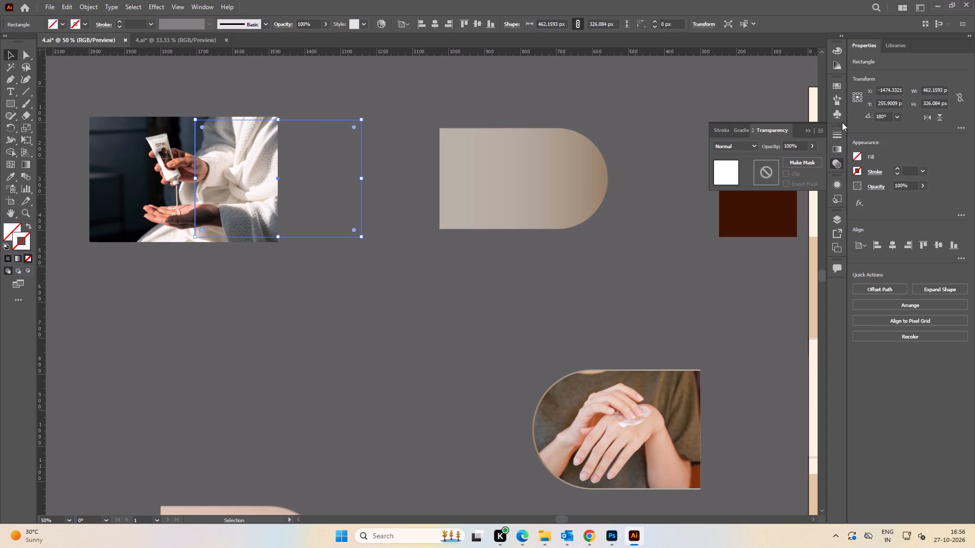
{"action": "left_click", "coordinate": [935, 99]}
{"action": "left_click", "coordinate": [937, 105]}
{"action": "key", "text": "ctrl+a"}
{"action": "type", "text": "274"}
{"action": "key", "text": "Return"}
Give the Step 01 photo's mask outline a 1 pt stroke.
{"action": "left_click", "coordinate": [308, 77]}
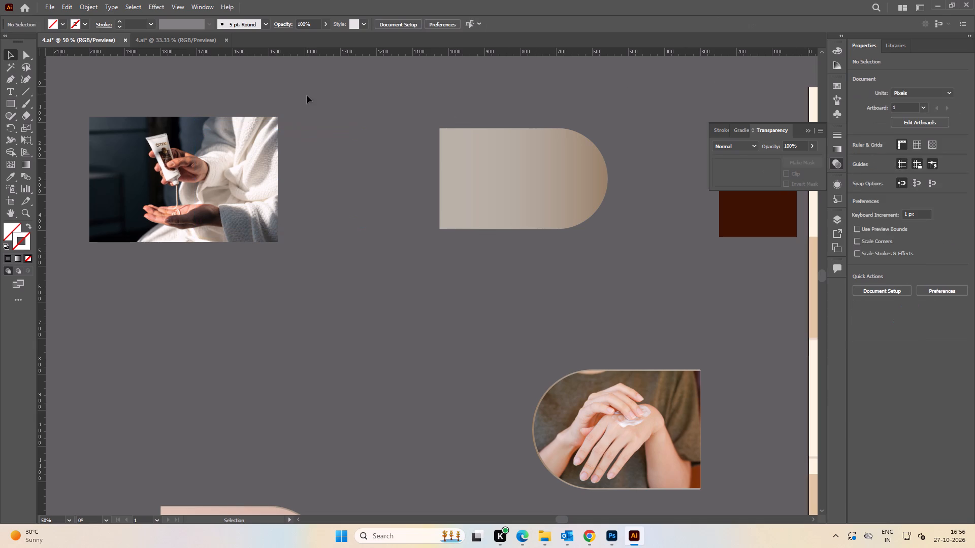
{"action": "left_click_drag", "start_coordinate": [307, 95], "coordinate": [329, 147]}
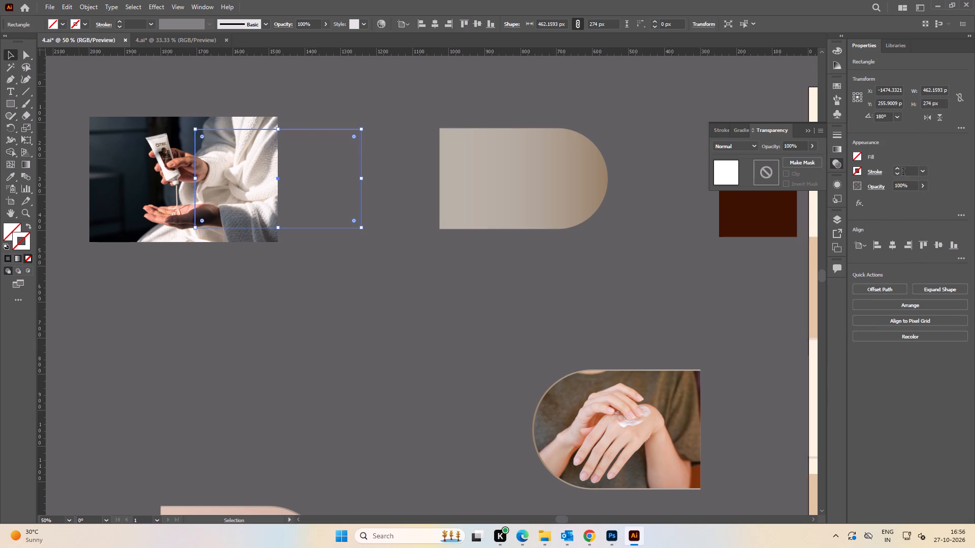
{"action": "left_click", "coordinate": [896, 168]}
{"action": "left_click", "coordinate": [387, 94]}
Move the Step 01 photo about 262 px right, back behind its mask outline.
{"action": "key", "text": "space"}
{"action": "left_click_drag", "start_coordinate": [276, 108], "coordinate": [320, 109]}
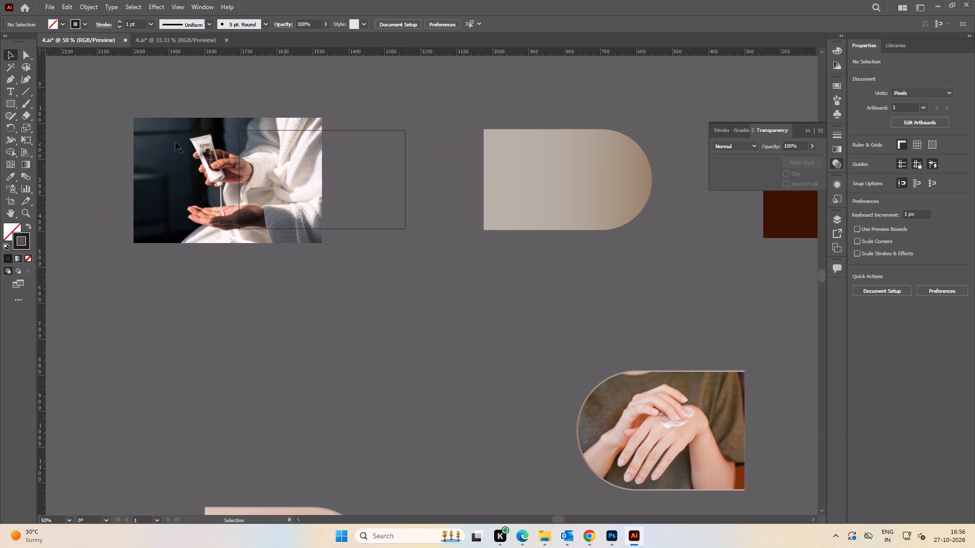
{"action": "left_click_drag", "start_coordinate": [176, 142], "coordinate": [272, 153]}
Scale the Step 01 photo down slightly about its centre and nudge it up to frame the hands within the outline.
{"action": "scroll", "coordinate": [311, 183], "scroll_direction": "up", "scroll_amount": 3, "text": "alt"}
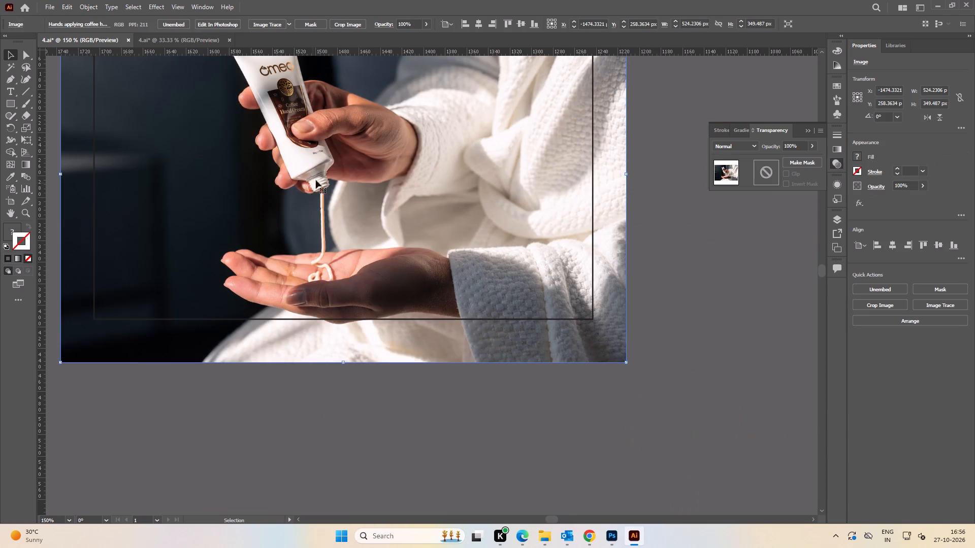
{"action": "scroll", "coordinate": [320, 169], "scroll_direction": "down", "scroll_amount": 1, "text": "alt"}
{"action": "key", "text": "space"}
{"action": "left_click_drag", "start_coordinate": [312, 158], "coordinate": [327, 197]}
{"action": "left_click", "coordinate": [350, 95]}
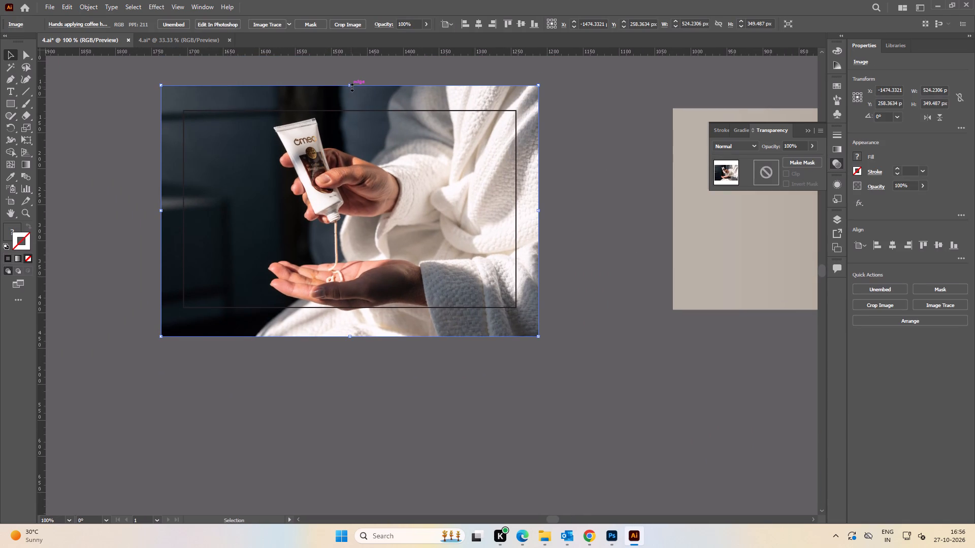
{"action": "left_click_drag", "start_coordinate": [351, 86], "coordinate": [353, 99], "text": "shift"}
{"action": "left_click_drag", "start_coordinate": [363, 175], "coordinate": [363, 166]}
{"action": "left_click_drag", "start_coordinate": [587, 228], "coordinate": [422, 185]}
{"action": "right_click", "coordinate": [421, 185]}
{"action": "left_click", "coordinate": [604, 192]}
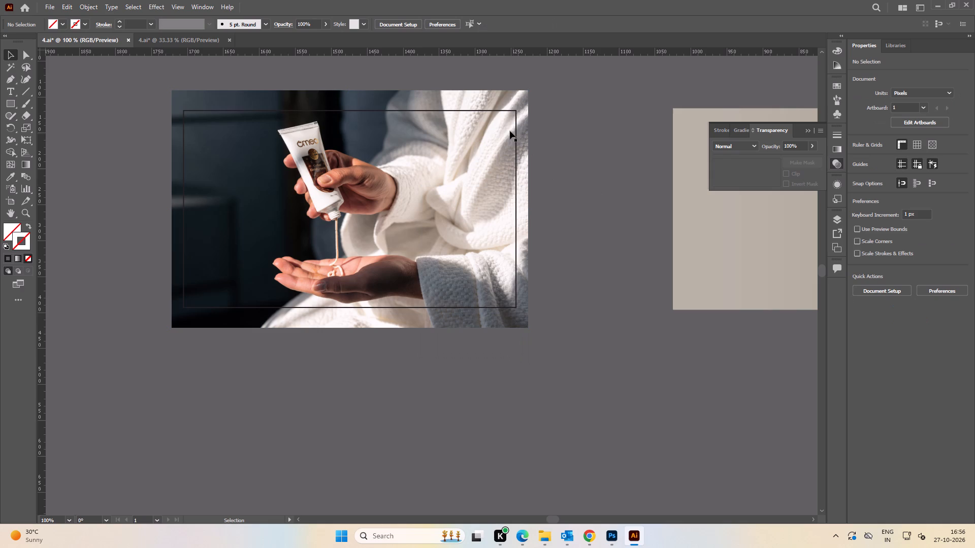
Fully round the two right corners of the Step 01 mask outline to match the gradient shape.
{"action": "left_click", "coordinate": [503, 111]}
{"action": "left_click", "coordinate": [509, 119]}
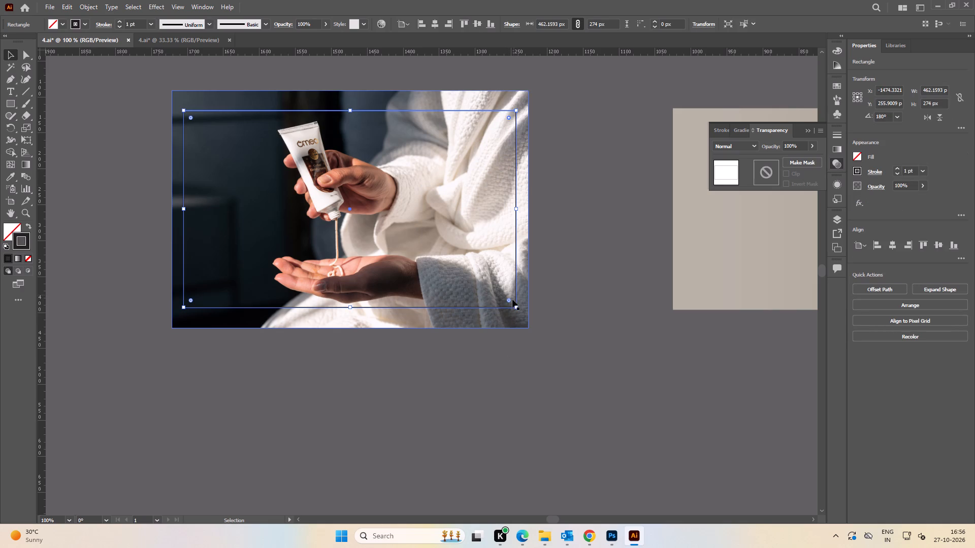
{"action": "left_click", "coordinate": [509, 301], "text": "shift"}
{"action": "left_click_drag", "start_coordinate": [509, 301], "coordinate": [174, 293]}
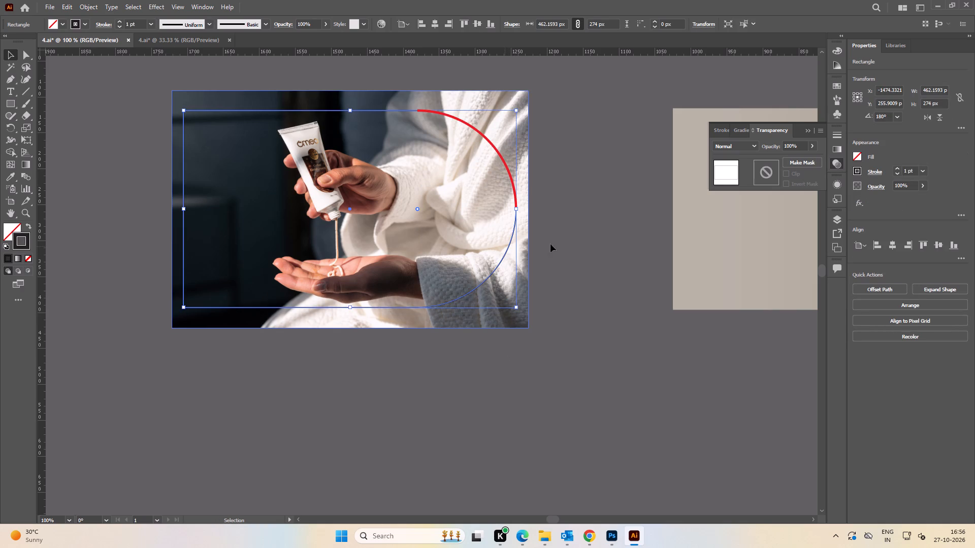
{"action": "left_click", "coordinate": [585, 239]}
Make a clipping mask from the rounded outline and the Step 01 photo.
{"action": "left_click_drag", "start_coordinate": [580, 265], "coordinate": [306, 201]}
{"action": "right_click", "coordinate": [306, 201]}
{"action": "left_click", "coordinate": [354, 297]}
Align the clipped Step 01 photo to the gradient shape's left edge, using the gradient shape as the key object.
{"action": "scroll", "coordinate": [389, 241], "scroll_direction": "down", "scroll_amount": 3, "text": "alt"}
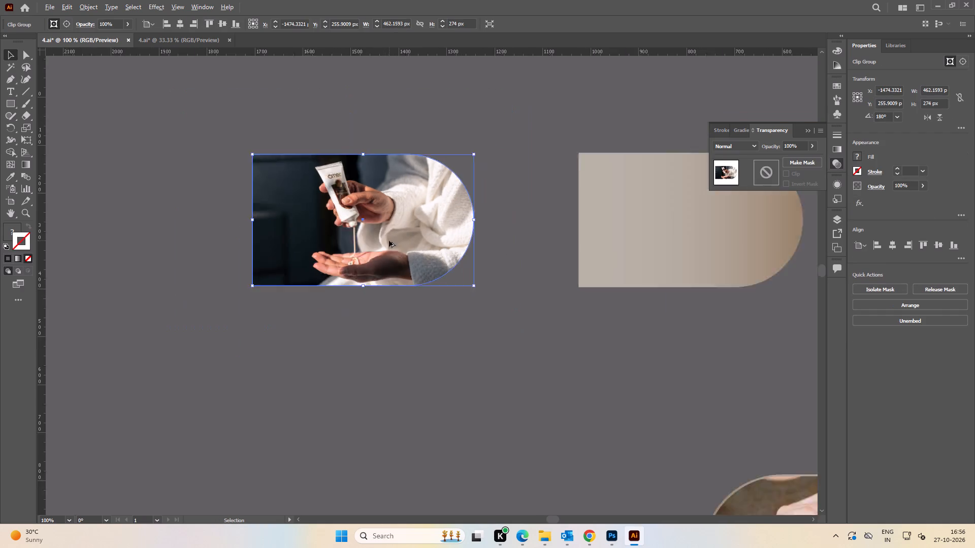
{"action": "scroll", "coordinate": [389, 241], "scroll_direction": "down", "scroll_amount": 1, "text": "alt"}
{"action": "key", "text": "space"}
{"action": "left_click_drag", "start_coordinate": [449, 233], "coordinate": [303, 229]}
{"action": "left_click", "coordinate": [317, 170]}
{"action": "left_click", "coordinate": [246, 241]}
{"action": "double_click", "coordinate": [344, 236], "text": "shift"}
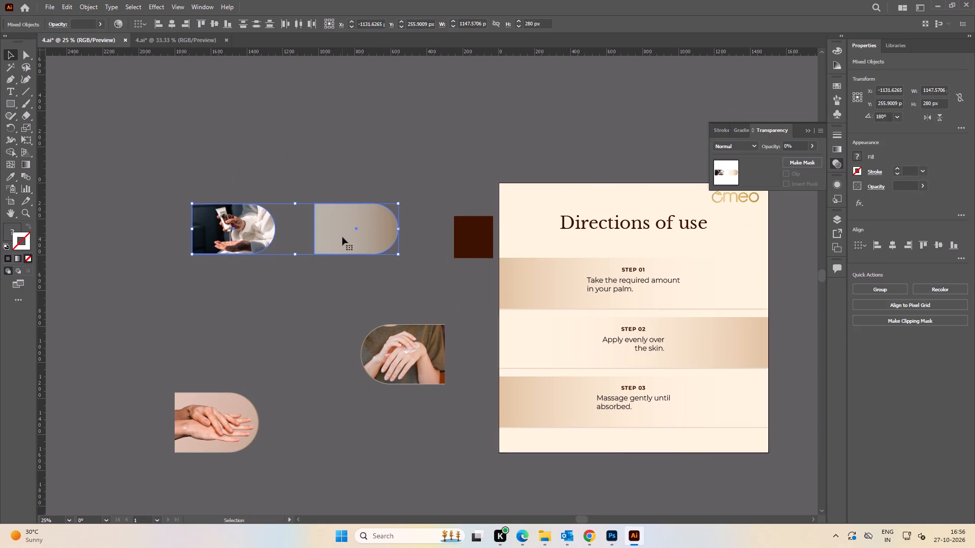
{"action": "left_click", "coordinate": [872, 247]}
{"action": "left_click", "coordinate": [393, 133]}
Move the Step 01 photo and its gradient shape into the Step 01 row at about X 243 px, Y 558 px and group them.
{"action": "key", "text": "space"}
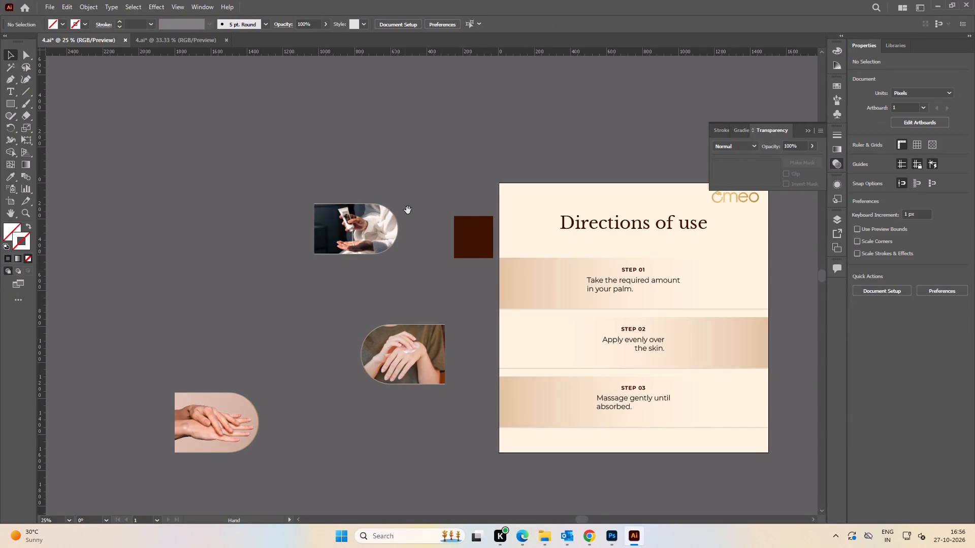
{"action": "left_click_drag", "start_coordinate": [400, 290], "coordinate": [306, 224]}
{"action": "scroll", "coordinate": [245, 167], "scroll_direction": "up", "scroll_amount": 3, "text": "alt"}
{"action": "left_click_drag", "start_coordinate": [124, 154], "coordinate": [334, 206]}
{"action": "scroll", "coordinate": [337, 189], "scroll_direction": "down", "scroll_amount": 2, "text": "alt"}
{"action": "left_click_drag", "start_coordinate": [310, 179], "coordinate": [452, 230]}
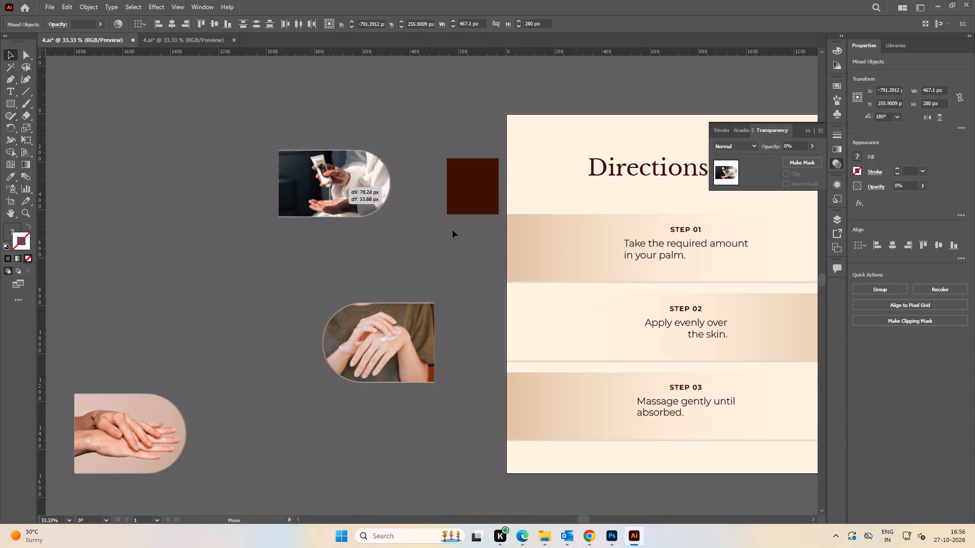
{"action": "left_click_drag", "start_coordinate": [452, 230], "coordinate": [575, 266]}
{"action": "key", "text": "space"}
{"action": "left_click_drag", "start_coordinate": [592, 263], "coordinate": [427, 250]}
{"action": "scroll", "coordinate": [423, 249], "scroll_direction": "up", "scroll_amount": 1, "text": "alt"}
{"action": "left_click_drag", "start_coordinate": [422, 250], "coordinate": [398, 231]}
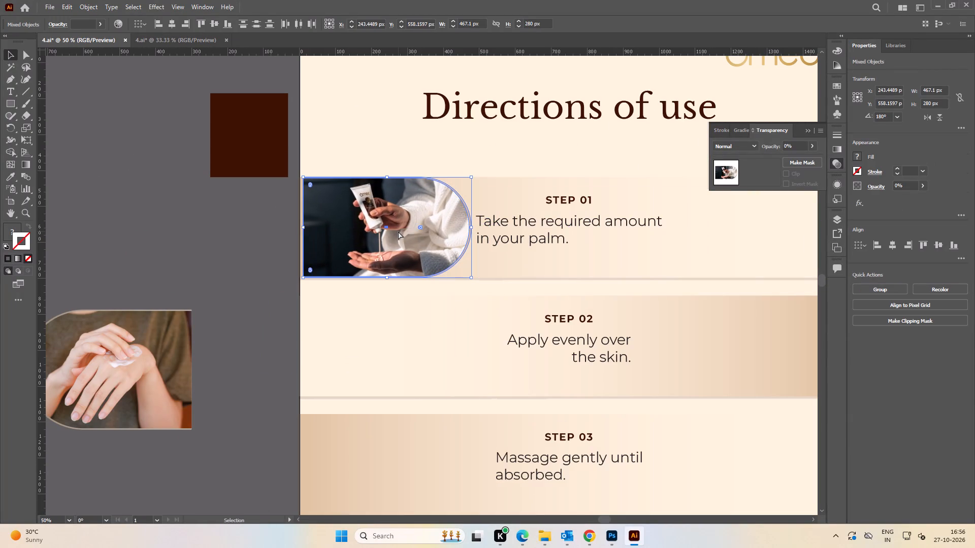
{"action": "key", "text": "ctrl+g"}
Centre the Step 01 photo group vertically on its row band and align it to the artboard's left edge.
{"action": "left_click", "coordinate": [676, 246], "text": "shift"}
{"action": "left_click", "coordinate": [649, 252]}
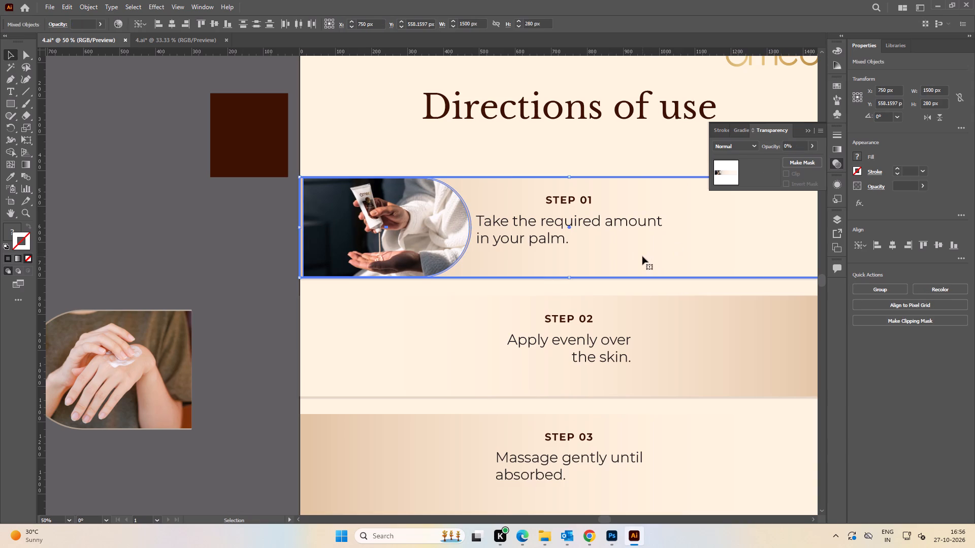
{"action": "left_click", "coordinate": [945, 245]}
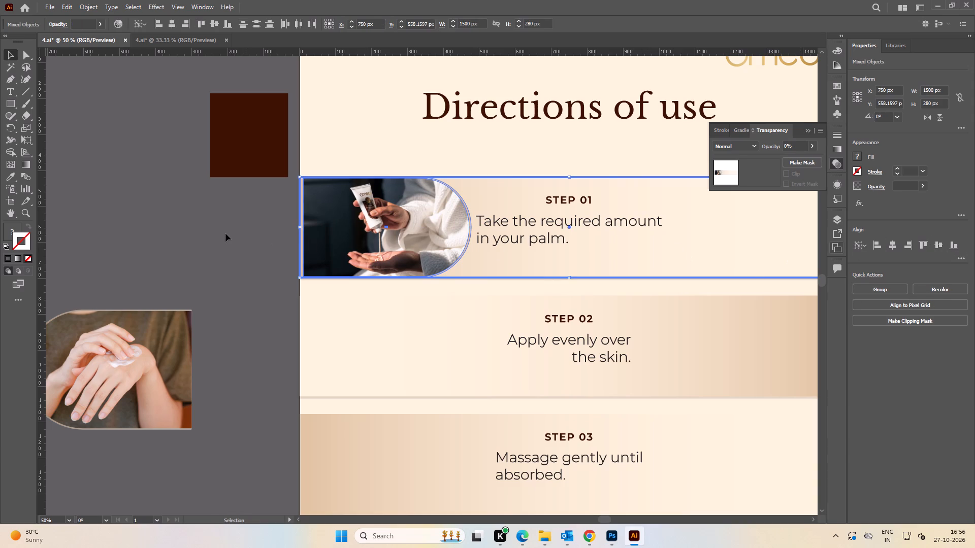
{"action": "left_click", "coordinate": [224, 233]}
{"action": "left_click", "coordinate": [350, 234]}
{"action": "left_click", "coordinate": [875, 242]}
{"action": "left_click", "coordinate": [169, 230]}
Compare the Step 01 row with the original step rows on the pasteboard for text placement.
{"action": "scroll", "coordinate": [169, 229], "scroll_direction": "down", "scroll_amount": 2, "text": "alt"}
{"action": "key", "text": "space"}
{"action": "left_click_drag", "start_coordinate": [174, 228], "coordinate": [220, 223]}
{"action": "scroll", "coordinate": [387, 237], "scroll_direction": "up", "scroll_amount": 3, "text": "alt"}
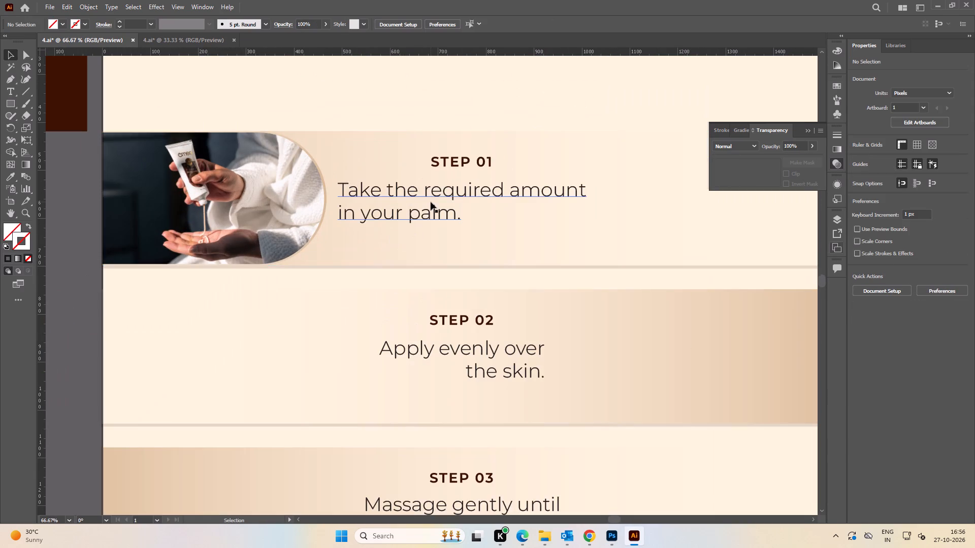
{"action": "scroll", "coordinate": [432, 200], "scroll_direction": "down", "scroll_amount": 3, "text": "alt"}
{"action": "key", "text": "space"}
{"action": "key", "text": "space"}
{"action": "key", "text": "space"}
{"action": "key", "text": "space"}
{"action": "key", "text": "space"}
{"action": "key", "text": "space"}
{"action": "key", "text": "space"}
{"action": "key", "text": "space"}
{"action": "key", "text": "space"}
{"action": "key", "text": "space"}
{"action": "key", "text": "space"}
{"action": "key", "text": "space"}
{"action": "key", "text": "space"}
{"action": "key", "text": "space"}
{"action": "key", "text": "space"}
{"action": "key", "text": "space"}
{"action": "key", "text": "space"}
{"action": "key", "text": "space"}
{"action": "key", "text": "space"}
{"action": "key", "text": "space"}
{"action": "left_click_drag", "start_coordinate": [651, 244], "coordinate": [374, 233]}
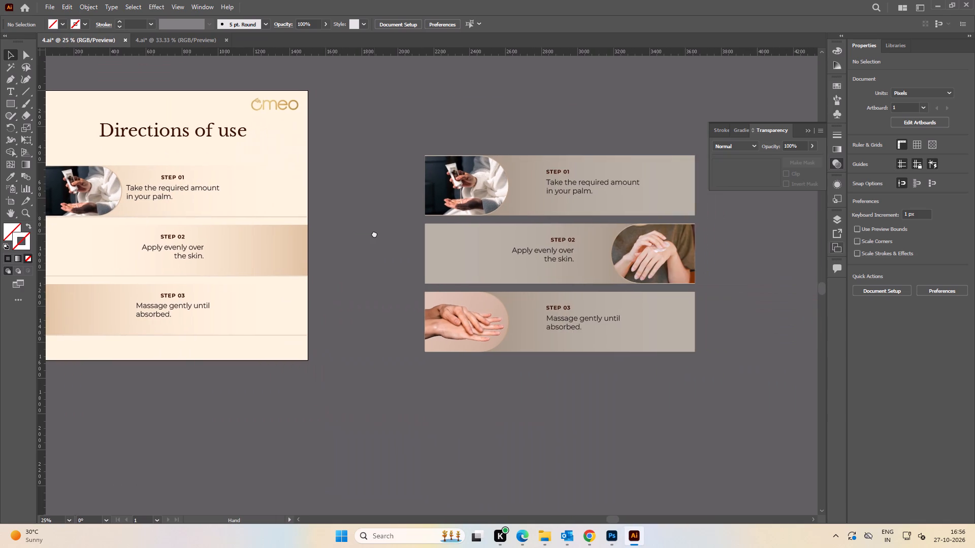
{"action": "left_click_drag", "start_coordinate": [374, 233], "coordinate": [666, 227]}
Move the Step 01 instruction text about 191 px right so its left edge lines up with the STEP 01 heading.
{"action": "scroll", "coordinate": [419, 185], "scroll_direction": "up", "scroll_amount": 3, "text": "alt"}
{"action": "left_click_drag", "start_coordinate": [453, 176], "coordinate": [544, 177]}
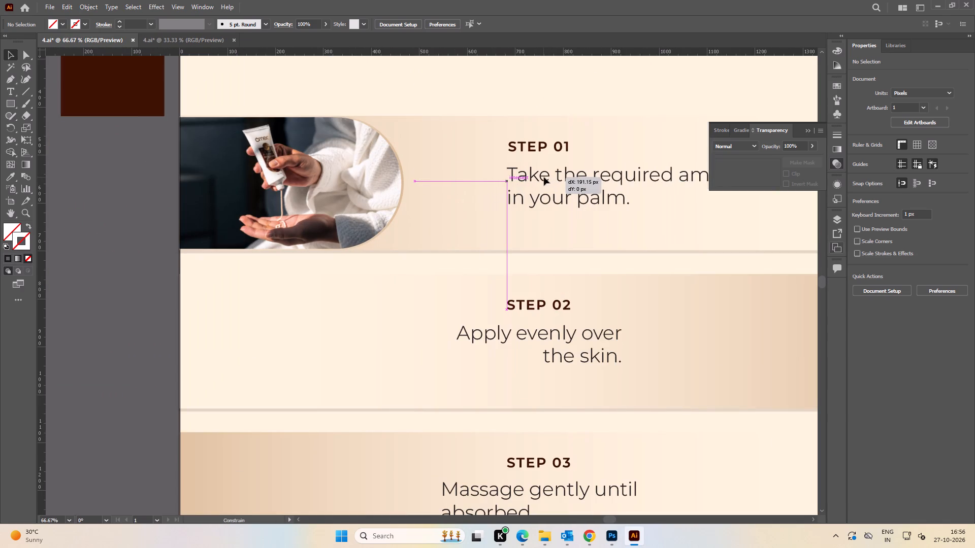
{"action": "left_click_drag", "start_coordinate": [544, 177], "coordinate": [545, 177]}
Examine the spacing between photo and text in the original step rows on the pasteboard.
{"action": "scroll", "coordinate": [538, 176], "scroll_direction": "down", "scroll_amount": 4, "text": "alt"}
{"action": "key", "text": "space"}
{"action": "left_click_drag", "start_coordinate": [556, 193], "coordinate": [445, 193]}
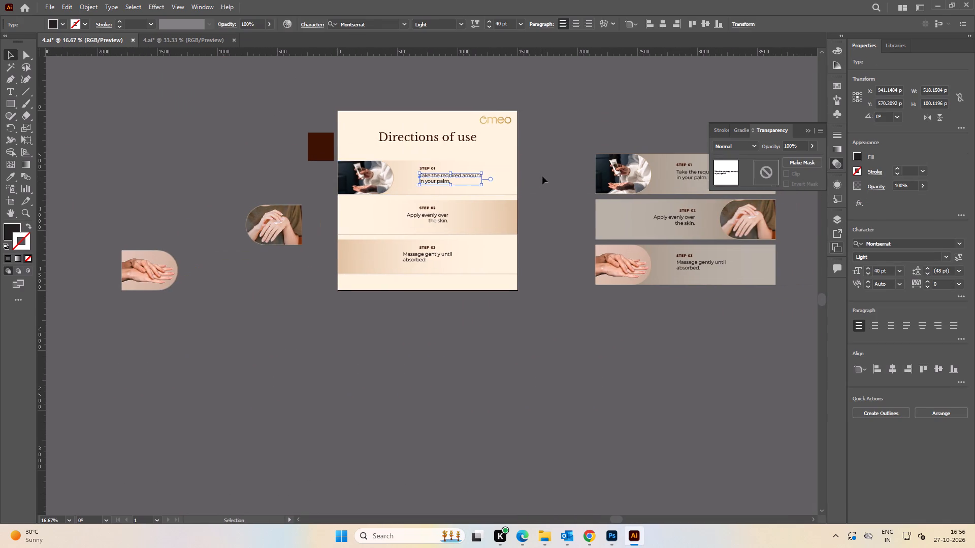
{"action": "left_click", "coordinate": [548, 173]}
{"action": "key", "text": "space"}
{"action": "key", "text": "space"}
{"action": "key", "text": "space"}
{"action": "key", "text": "space"}
{"action": "key", "text": "space"}
{"action": "key", "text": "space"}
{"action": "key", "text": "space"}
{"action": "key", "text": "space"}
{"action": "key", "text": "space"}
{"action": "key", "text": "space"}
{"action": "key", "text": "space"}
{"action": "key", "text": "space"}
{"action": "key", "text": "space"}
{"action": "key", "text": "space"}
{"action": "key", "text": "space"}
{"action": "key", "text": "space"}
{"action": "key", "text": "space"}
{"action": "key", "text": "space"}
{"action": "key", "text": "space"}
{"action": "key", "text": "space"}
{"action": "left_click_drag", "start_coordinate": [548, 172], "coordinate": [439, 170]}
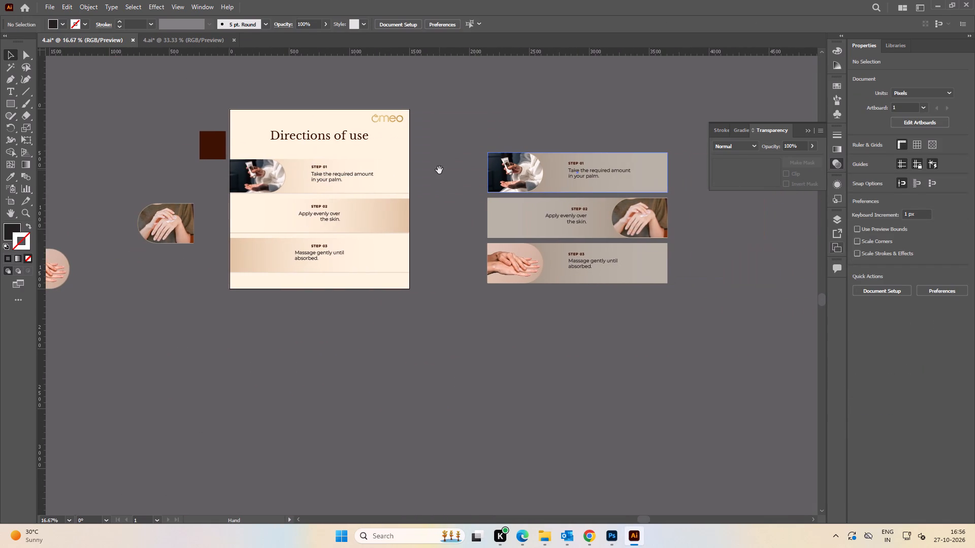
Move the STEP 01 heading and its instruction text together about 91 px left and 14 px down.
{"action": "scroll", "coordinate": [314, 184], "scroll_direction": "up", "scroll_amount": 4, "text": "alt"}
{"action": "key", "text": "space"}
{"action": "left_click_drag", "start_coordinate": [274, 170], "coordinate": [382, 177]}
{"action": "left_click", "coordinate": [412, 153]}
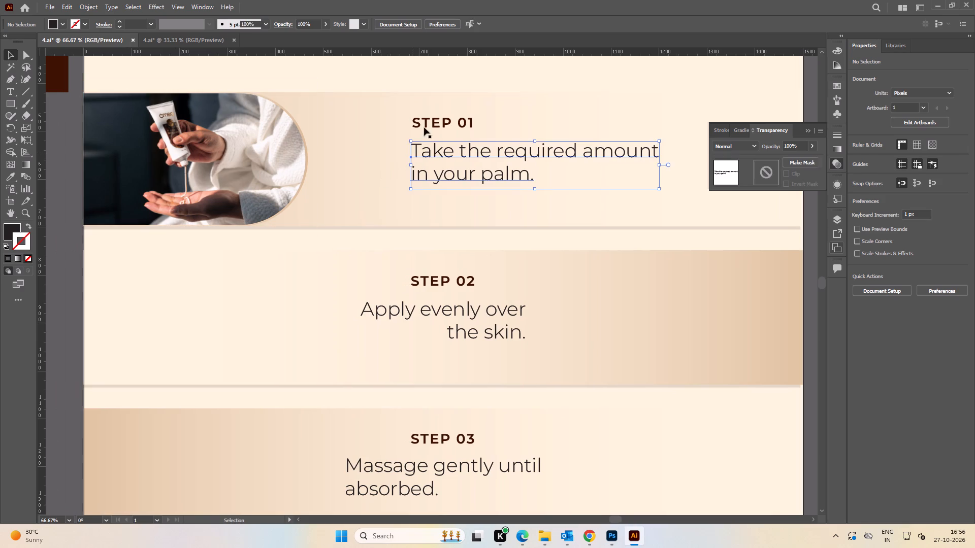
{"action": "left_click", "coordinate": [424, 124], "text": "shift"}
{"action": "left_click_drag", "start_coordinate": [431, 147], "coordinate": [390, 150]}
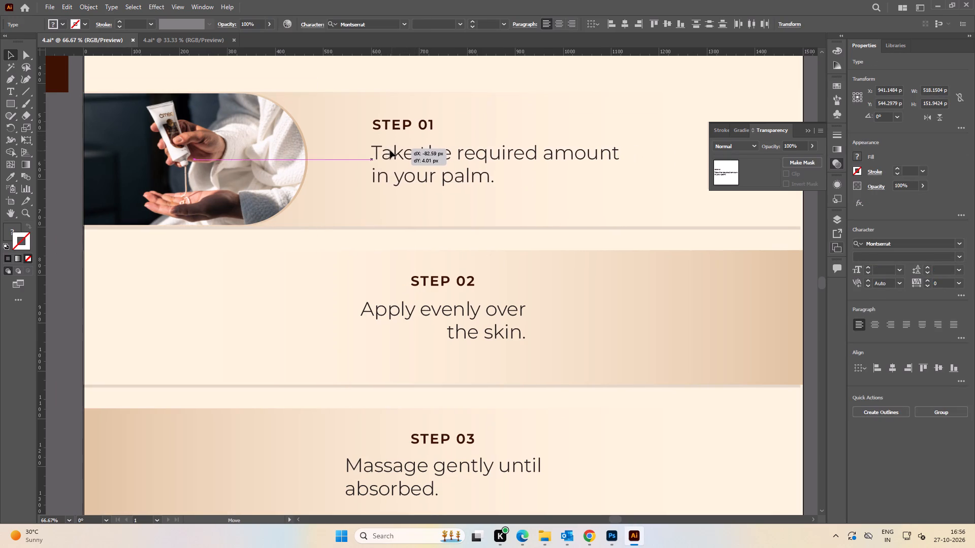
{"action": "left_click_drag", "start_coordinate": [390, 150], "coordinate": [387, 153]}
{"action": "scroll", "coordinate": [386, 153], "scroll_direction": "down", "scroll_amount": 3, "text": "alt"}
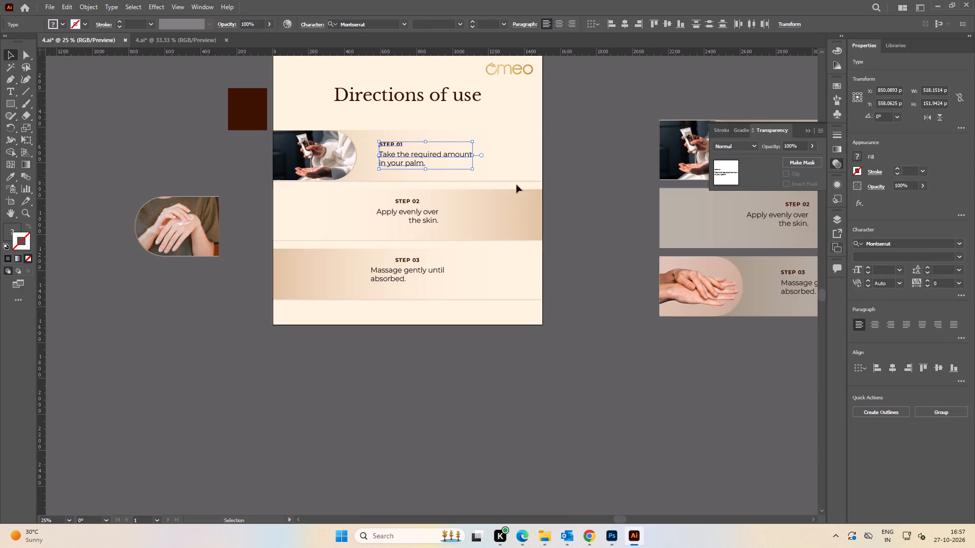
{"action": "left_click", "coordinate": [607, 178]}
Join the Step 01 instruction into one line reading "Take the required amount in your palm.".
{"action": "scroll", "coordinate": [321, 151], "scroll_direction": "up", "scroll_amount": 2, "text": "alt"}
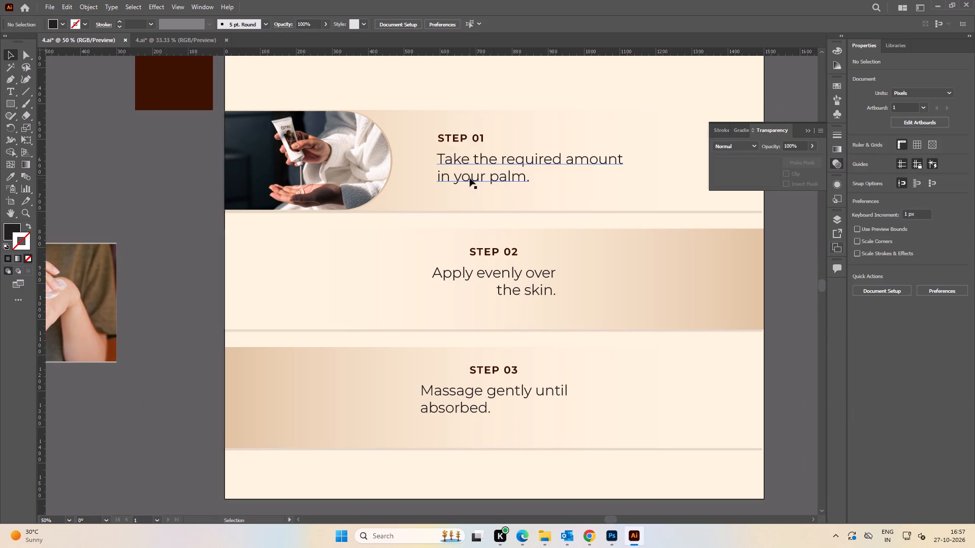
{"action": "key", "text": "t"}
{"action": "left_click", "coordinate": [470, 178]}
{"action": "key", "text": "Left"}
{"action": "key", "text": "Left"}
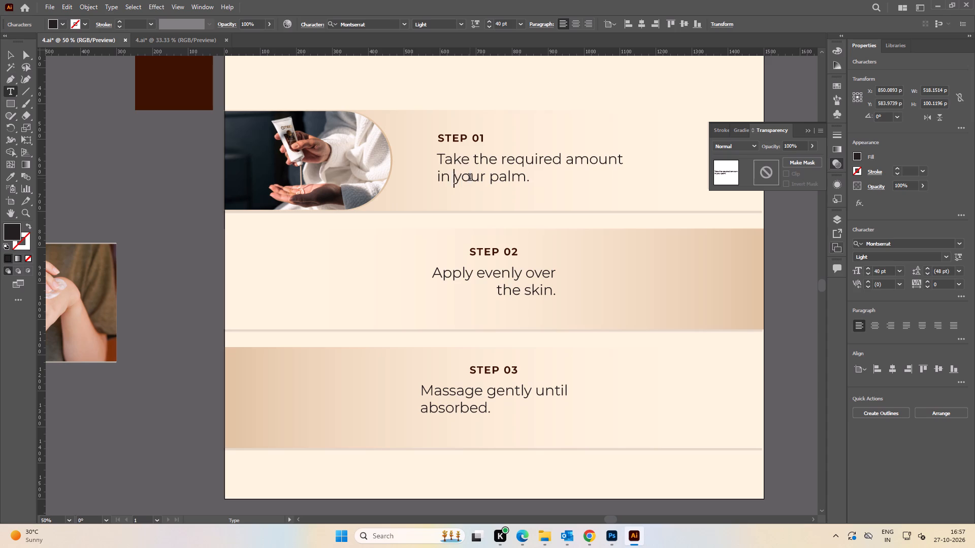
{"action": "key", "text": "Left"}
{"action": "key", "text": "Left"}
{"action": "key", "text": "Left"}
{"action": "key", "text": "BackSpace"}
{"action": "key", "text": "space"}
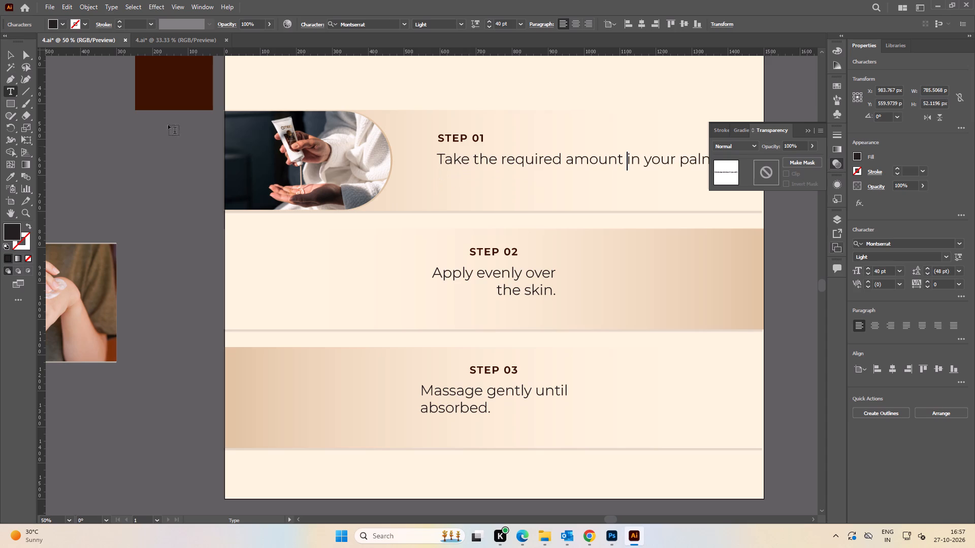
{"action": "left_click", "coordinate": [16, 50]}
{"action": "left_click", "coordinate": [91, 154]}
Move the STEP 01 heading and its instruction text together about 40 px left and 31 px down.
{"action": "scroll", "coordinate": [146, 188], "scroll_direction": "up", "scroll_amount": 1, "text": "alt"}
{"action": "key", "text": "space"}
{"action": "key", "text": "space"}
{"action": "left_click_drag", "start_coordinate": [325, 204], "coordinate": [102, 209]}
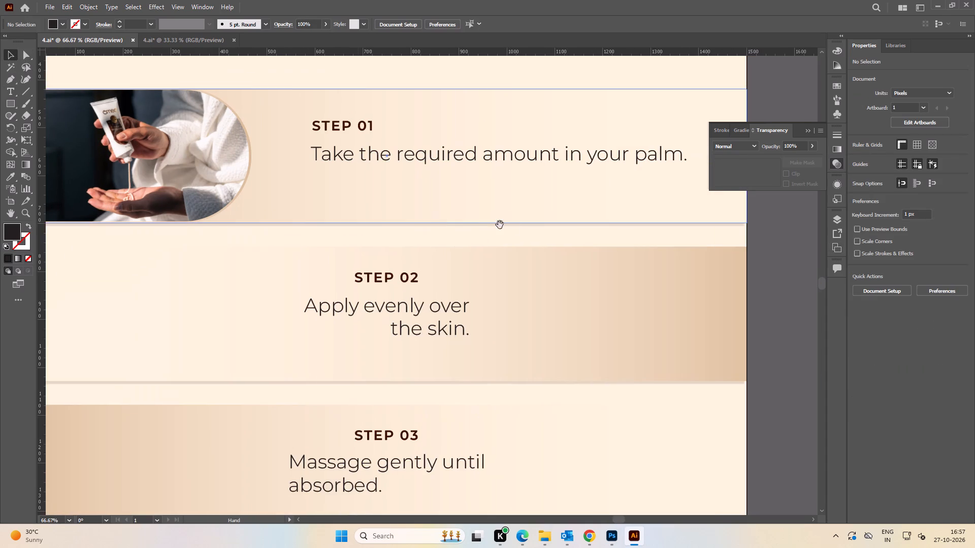
{"action": "scroll", "coordinate": [511, 220], "scroll_direction": "down", "scroll_amount": 2}
{"action": "key", "text": "space"}
{"action": "left_click_drag", "start_coordinate": [704, 222], "coordinate": [574, 232]}
{"action": "left_click", "coordinate": [630, 234]}
{"action": "scroll", "coordinate": [203, 164], "scroll_direction": "up", "scroll_amount": 2, "text": "alt"}
{"action": "left_click", "coordinate": [298, 187]}
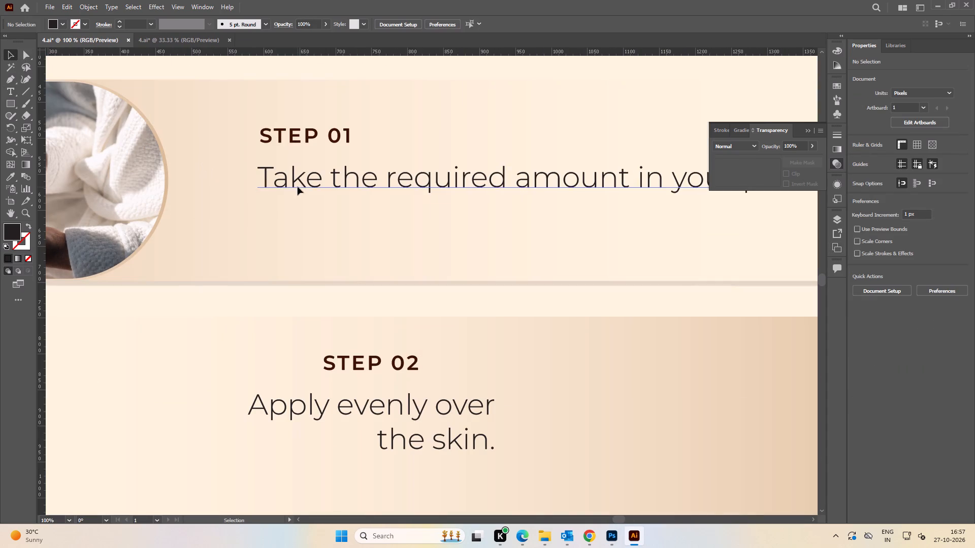
{"action": "left_click", "coordinate": [275, 138], "text": "shift"}
{"action": "left_click_drag", "start_coordinate": [280, 140], "coordinate": [250, 161]}
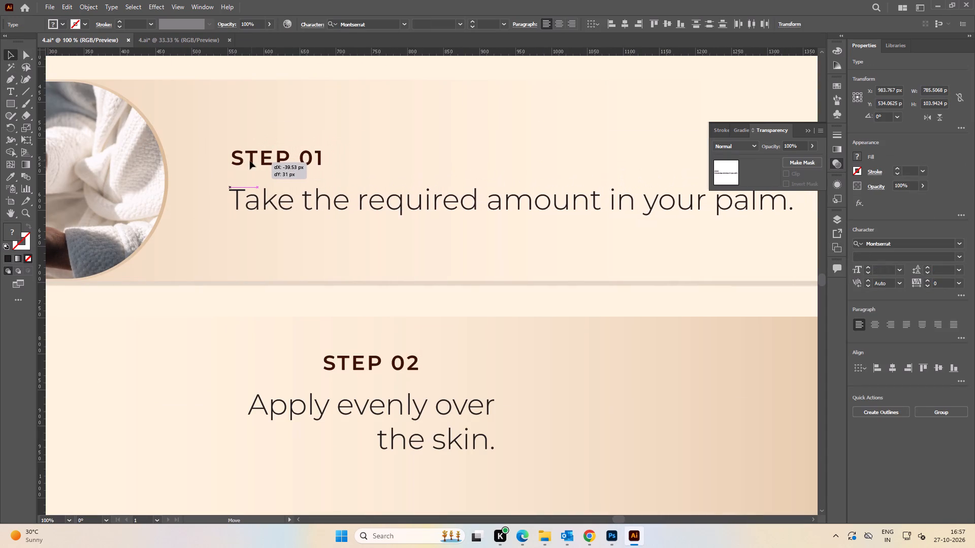
{"action": "left_click_drag", "start_coordinate": [250, 161], "coordinate": [251, 161]}
Fine-tune the STEP 01 heading and instruction together, shifting them about 7 px up and 1 px left overall.
{"action": "scroll", "coordinate": [251, 161], "scroll_direction": "down", "scroll_amount": 3, "text": "alt"}
{"action": "left_click", "coordinate": [554, 216]}
{"action": "key", "text": "space"}
{"action": "left_click_drag", "start_coordinate": [500, 213], "coordinate": [603, 211]}
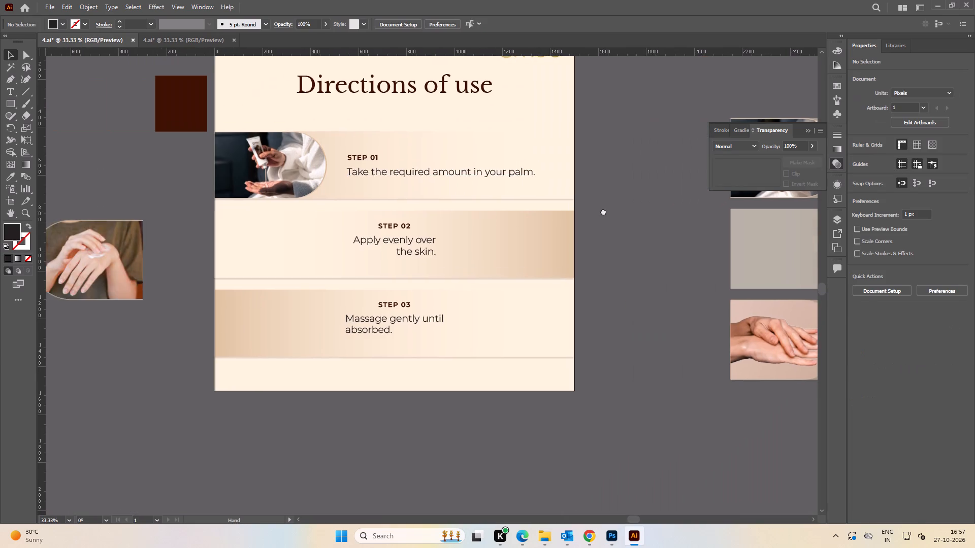
{"action": "left_click_drag", "start_coordinate": [603, 211], "coordinate": [600, 210]}
{"action": "scroll", "coordinate": [365, 171], "scroll_direction": "up", "scroll_amount": 3, "text": "alt"}
{"action": "left_click", "coordinate": [359, 179]}
{"action": "left_click", "coordinate": [350, 138], "text": "shift"}
{"action": "key", "text": "space"}
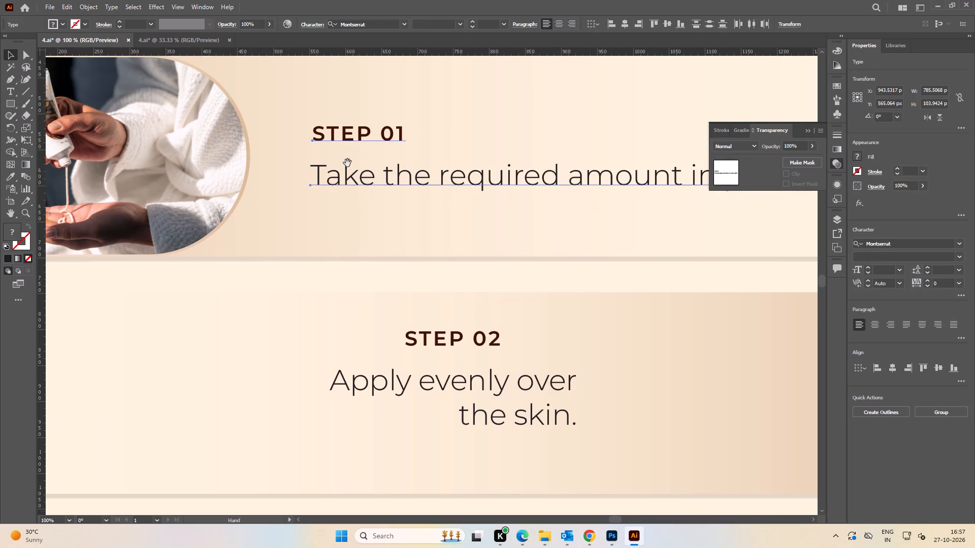
{"action": "left_click_drag", "start_coordinate": [347, 167], "coordinate": [343, 199]}
{"action": "left_click_drag", "start_coordinate": [343, 170], "coordinate": [342, 165]}
{"action": "scroll", "coordinate": [342, 162], "scroll_direction": "down", "scroll_amount": 3, "text": "alt"}
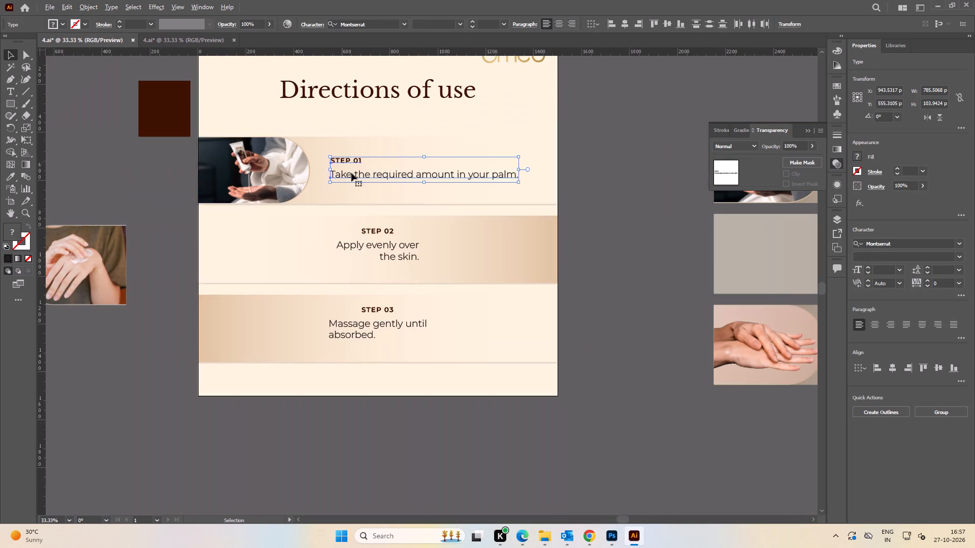
{"action": "scroll", "coordinate": [366, 176], "scroll_direction": "up", "scroll_amount": 3, "text": "alt"}
{"action": "left_click", "coordinate": [335, 136]}
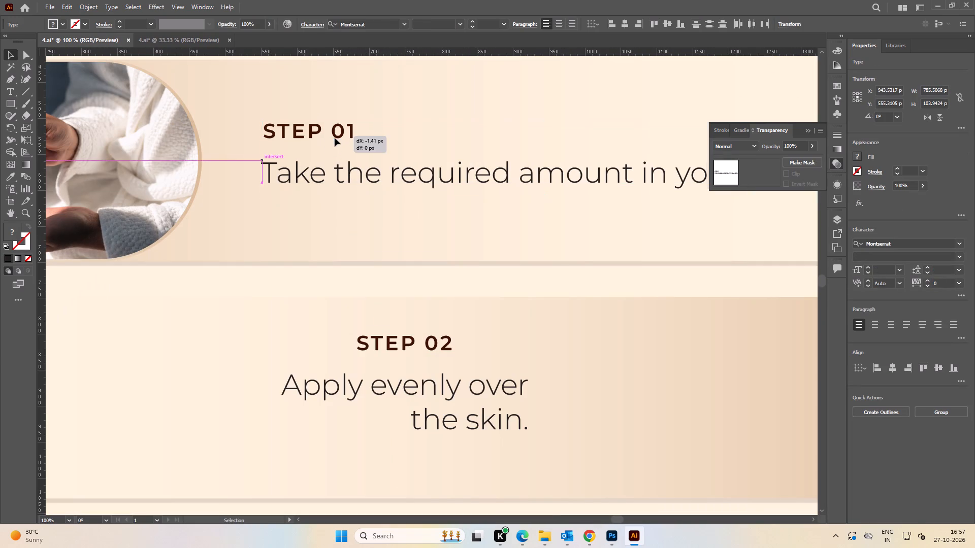
Left-align the STEP 03 heading and its instruction with the Step 01 text.
{"action": "scroll", "coordinate": [334, 138], "scroll_direction": "down", "scroll_amount": 4, "text": "alt"}
{"action": "left_click", "coordinate": [341, 250]}
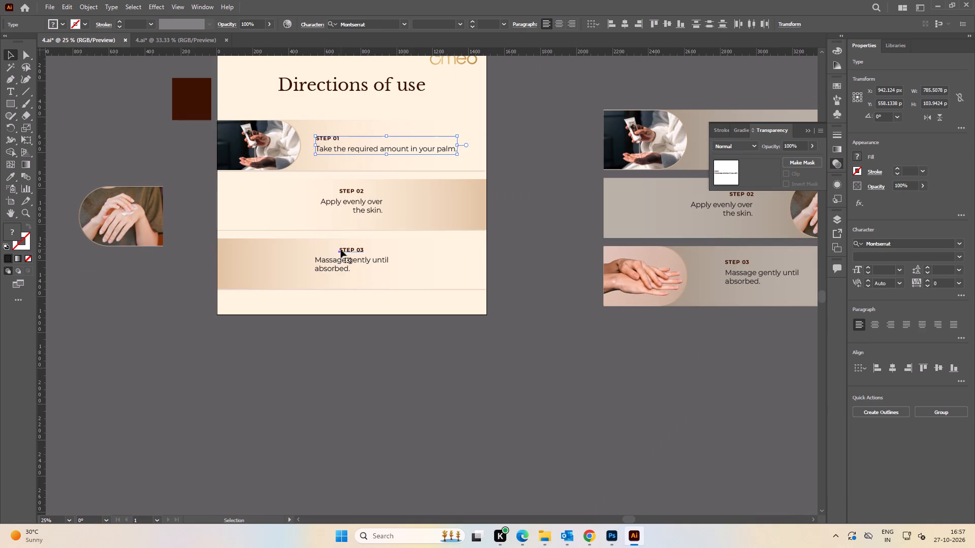
{"action": "left_click", "coordinate": [337, 263], "text": "shift"}
{"action": "left_click", "coordinate": [330, 149], "text": "shift"}
{"action": "left_click", "coordinate": [327, 138], "text": "shift"}
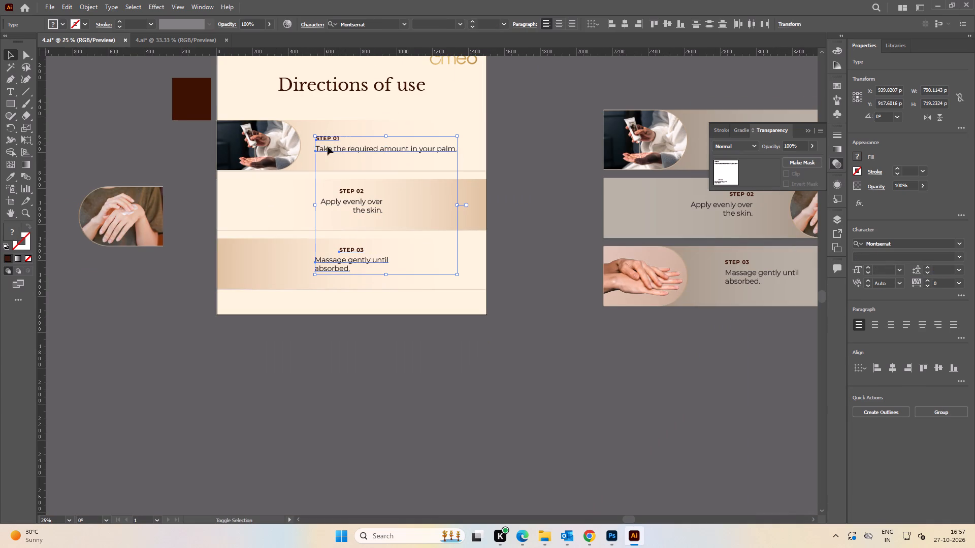
{"action": "left_click", "coordinate": [328, 150]}
{"action": "left_click", "coordinate": [877, 372]}
{"action": "left_click", "coordinate": [632, 368]}
Duplicate the Step 01 cream photo straight down into the Step 03 row, about 660 px lower.
{"action": "key", "text": "space"}
{"action": "left_click_drag", "start_coordinate": [440, 370], "coordinate": [561, 361]}
{"action": "scroll", "coordinate": [361, 147], "scroll_direction": "up", "scroll_amount": 2, "text": "alt"}
{"action": "key", "text": "space"}
{"action": "left_click", "coordinate": [253, 133]}
{"action": "left_click_drag", "start_coordinate": [253, 122], "coordinate": [389, 148]}
{"action": "scroll", "coordinate": [393, 145], "scroll_direction": "down", "scroll_amount": 1, "text": "alt"}
{"action": "left_click", "coordinate": [287, 150]}
{"action": "key", "text": "space"}
{"action": "left_click_drag", "start_coordinate": [304, 150], "coordinate": [227, 155]}
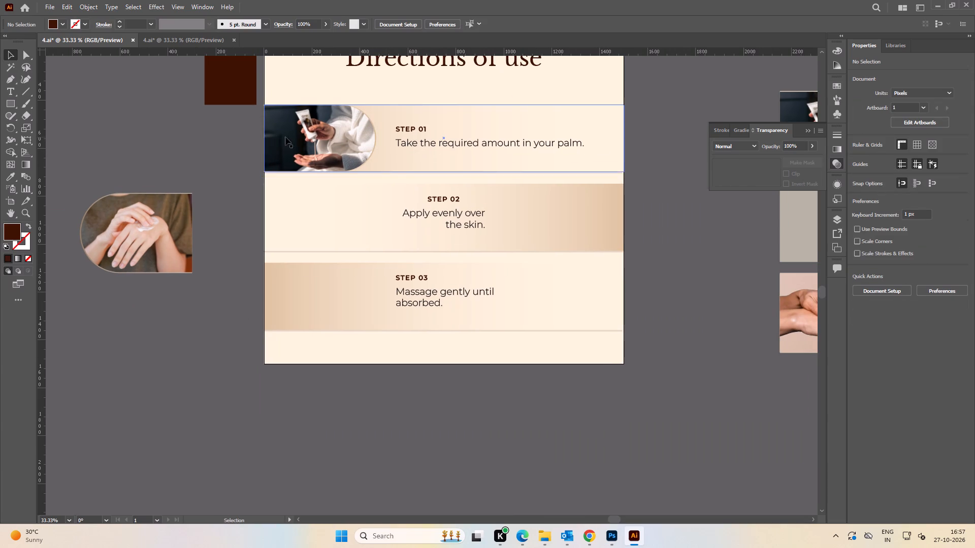
{"action": "left_click_drag", "start_coordinate": [245, 135], "coordinate": [336, 140]}
{"action": "left_click", "coordinate": [601, 141], "text": "shift"}
{"action": "key", "text": "space"}
{"action": "left_click_drag", "start_coordinate": [318, 175], "coordinate": [433, 145]}
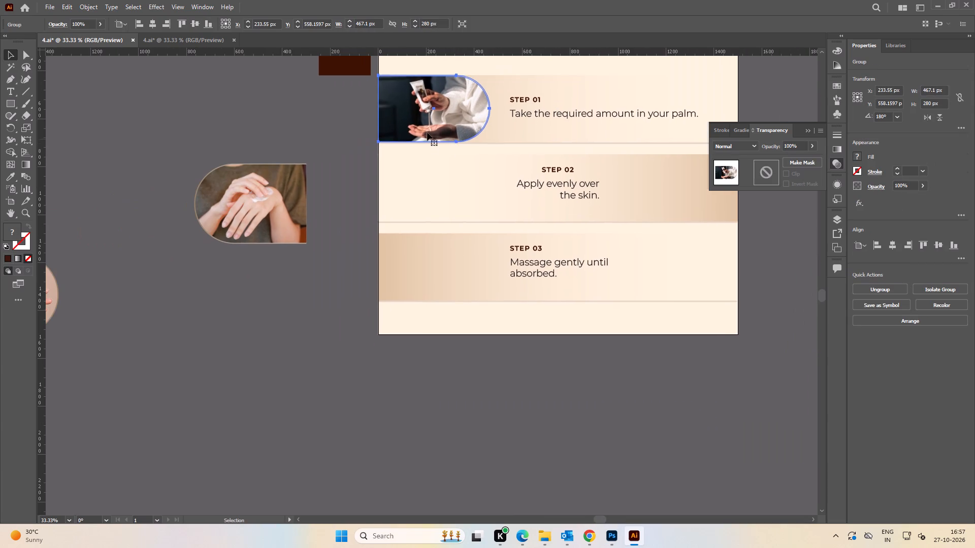
{"action": "left_click_drag", "start_coordinate": [425, 118], "coordinate": [418, 278], "text": "alt"}
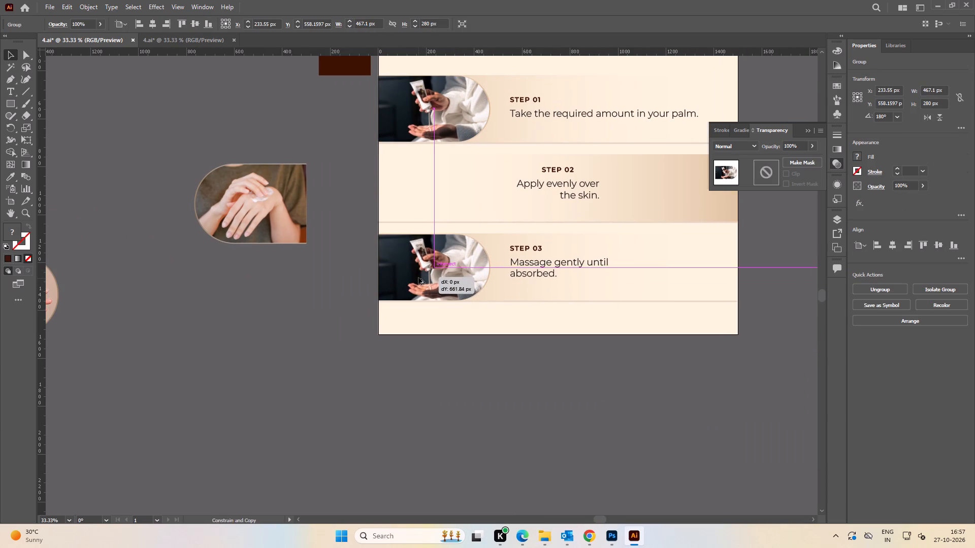
{"action": "left_click_drag", "start_coordinate": [418, 278], "coordinate": [419, 276], "text": "alt"}
Align the duplicated cream photo vertically with the Step 03 row background.
{"action": "scroll", "coordinate": [448, 279], "scroll_direction": "up", "scroll_amount": 2, "text": "alt"}
{"action": "key", "text": "space"}
{"action": "left_click_drag", "start_coordinate": [485, 246], "coordinate": [268, 227]}
{"action": "left_click", "coordinate": [650, 267], "text": "shift"}
{"action": "left_click", "coordinate": [606, 266]}
{"action": "left_click", "coordinate": [932, 247]}
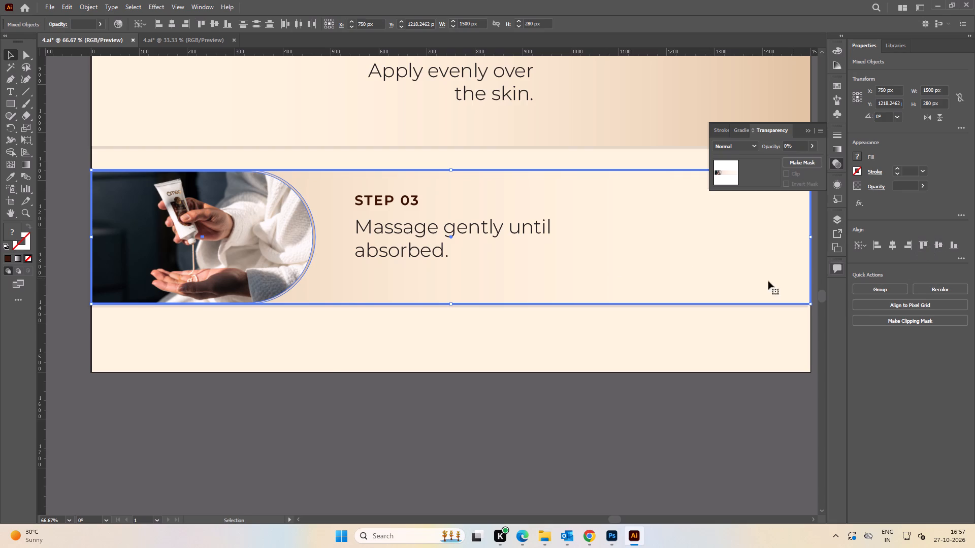
{"action": "key", "text": "space"}
{"action": "left_click_drag", "start_coordinate": [334, 277], "coordinate": [574, 269]}
{"action": "left_click", "coordinate": [189, 239]}
Bring the rounded hands photo across the pasteboard, leaving it left of the artboard near the Step 03 row.
{"action": "scroll", "coordinate": [188, 237], "scroll_direction": "down", "scroll_amount": 3, "text": "alt"}
{"action": "key", "text": "space"}
{"action": "left_click_drag", "start_coordinate": [134, 242], "coordinate": [440, 236]}
{"action": "left_click_drag", "start_coordinate": [233, 251], "coordinate": [261, 252]}
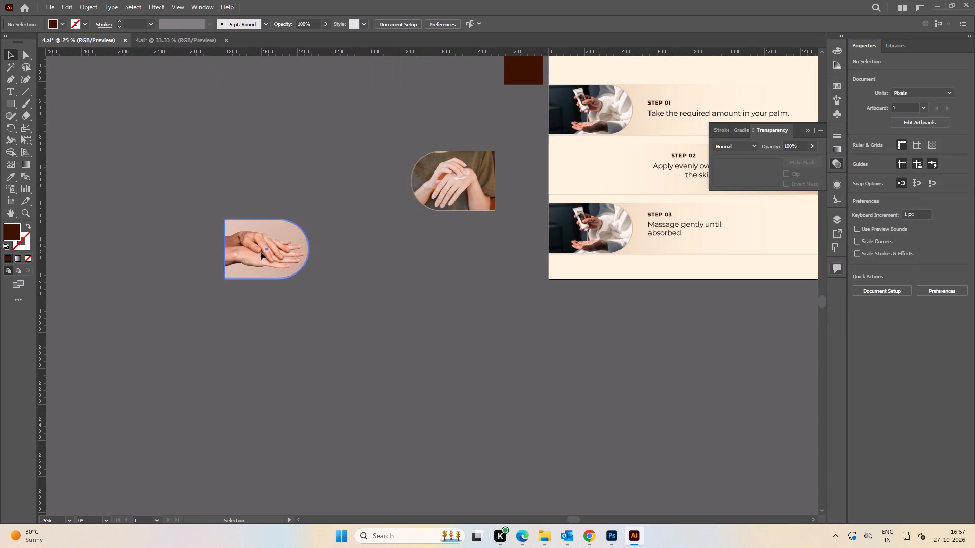
{"action": "left_click_drag", "start_coordinate": [261, 252], "coordinate": [465, 274]}
{"action": "key", "text": "space"}
{"action": "left_click_drag", "start_coordinate": [558, 285], "coordinate": [374, 271]}
{"action": "left_click", "coordinate": [419, 315]}
{"action": "scroll", "coordinate": [383, 267], "scroll_direction": "up", "scroll_amount": 2, "text": "alt"}
{"action": "key", "text": "space"}
{"action": "left_click_drag", "start_coordinate": [316, 263], "coordinate": [348, 264]}
{"action": "left_click_drag", "start_coordinate": [314, 269], "coordinate": [285, 269]}
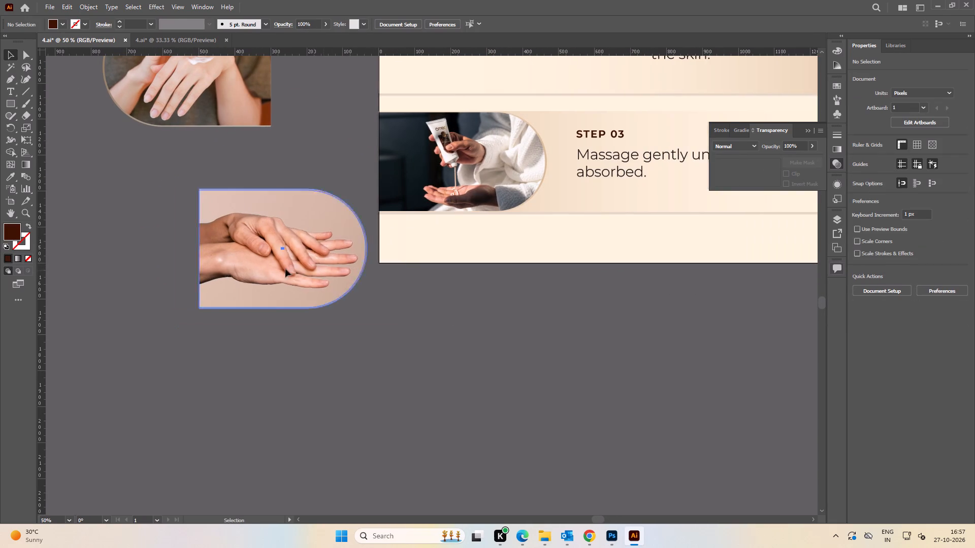
{"action": "left_click_drag", "start_coordinate": [285, 269], "coordinate": [162, 269]}
Move the duplicated cream photo off the Step 03 row onto the pasteboard, about 494 px left and 496 px down.
{"action": "left_click_drag", "start_coordinate": [452, 181], "coordinate": [367, 185]}
{"action": "key", "text": "ctrl+z"}
{"action": "left_click_drag", "start_coordinate": [447, 177], "coordinate": [285, 319]}
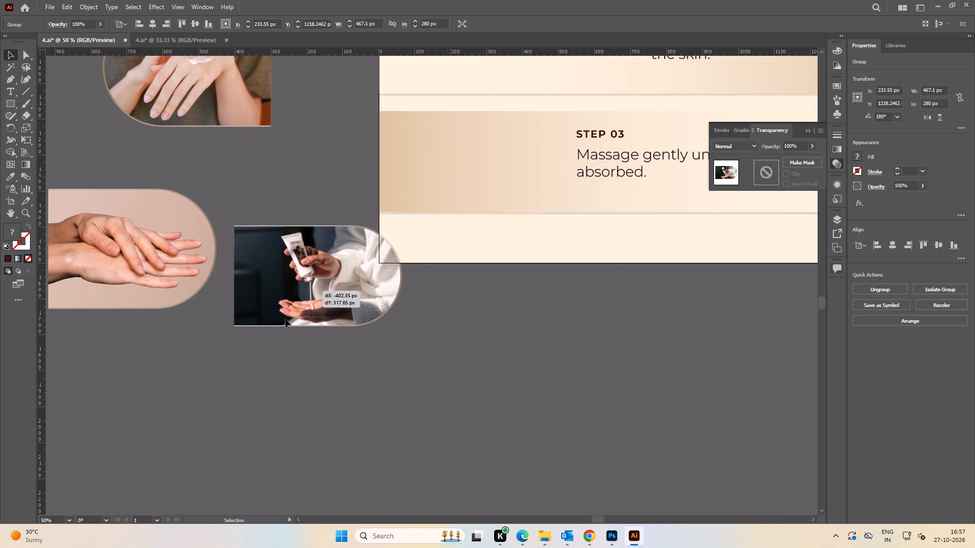
{"action": "left_click_drag", "start_coordinate": [285, 319], "coordinate": [269, 355]}
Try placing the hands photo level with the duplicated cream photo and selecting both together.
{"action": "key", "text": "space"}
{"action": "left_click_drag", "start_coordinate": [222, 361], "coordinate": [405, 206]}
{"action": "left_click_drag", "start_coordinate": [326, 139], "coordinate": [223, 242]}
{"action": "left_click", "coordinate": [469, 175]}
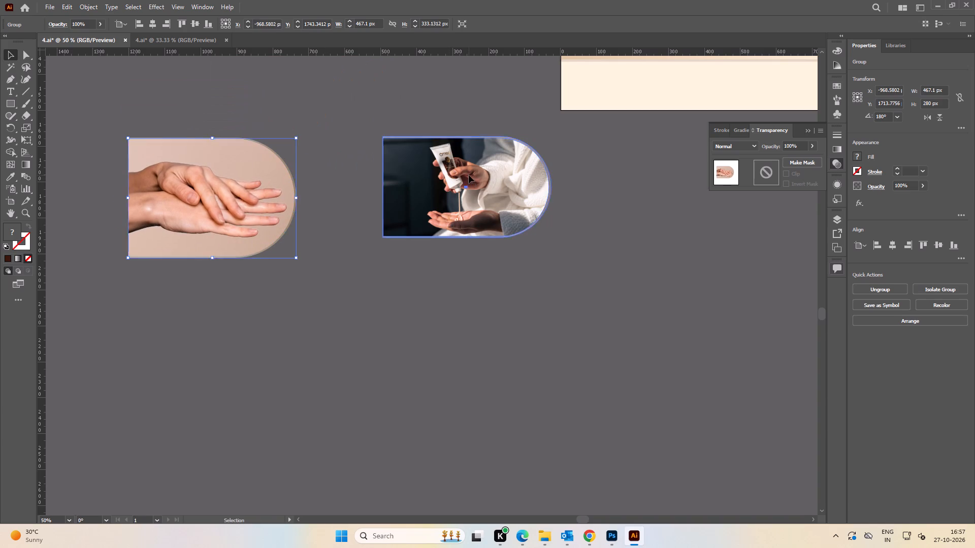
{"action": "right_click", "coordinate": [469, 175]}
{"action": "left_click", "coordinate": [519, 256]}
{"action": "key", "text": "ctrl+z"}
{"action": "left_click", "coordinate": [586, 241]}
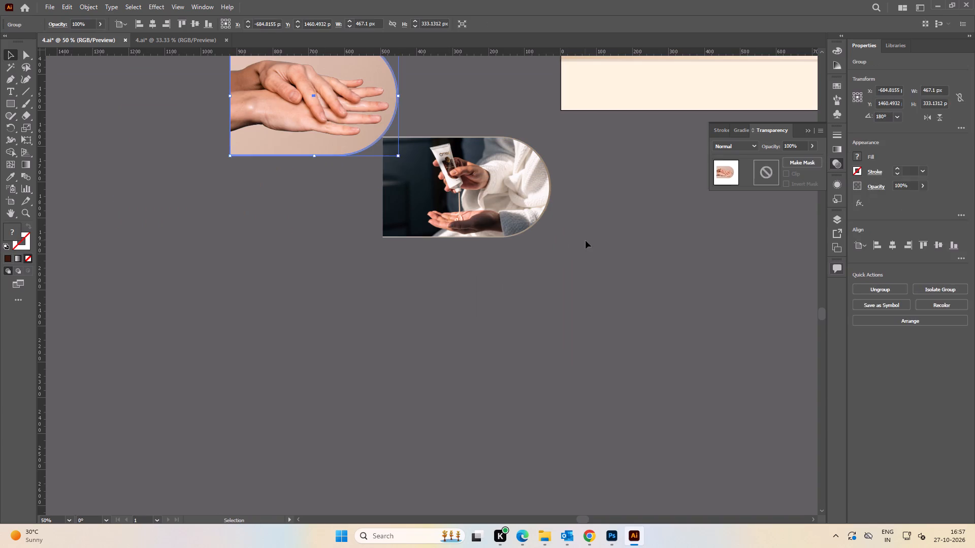
Ungroup the duplicated cream photo on the pasteboard.
{"action": "left_click", "coordinate": [490, 194]}
{"action": "right_click", "coordinate": [490, 194]}
{"action": "left_click", "coordinate": [531, 283]}
{"action": "key", "text": "space"}
{"action": "left_click_drag", "start_coordinate": [586, 237], "coordinate": [491, 271]}
{"action": "left_click", "coordinate": [508, 260]}
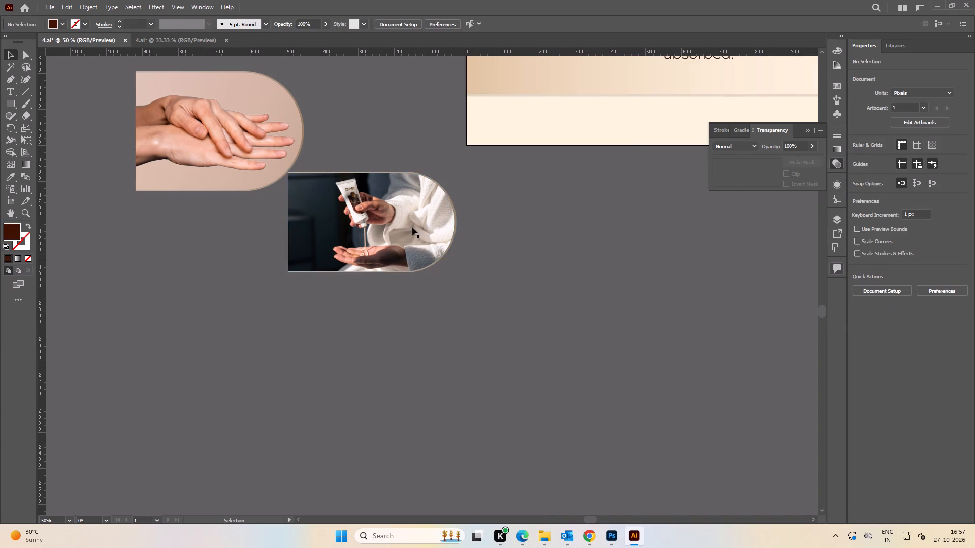
{"action": "left_click_drag", "start_coordinate": [412, 227], "coordinate": [431, 227]}
{"action": "key", "text": "ctrl+z"}
Release the clipping mask on the duplicated cream photo.
{"action": "left_click", "coordinate": [372, 226]}
{"action": "right_click", "coordinate": [372, 226]}
{"action": "left_click", "coordinate": [420, 311]}
{"action": "left_click", "coordinate": [550, 297]}
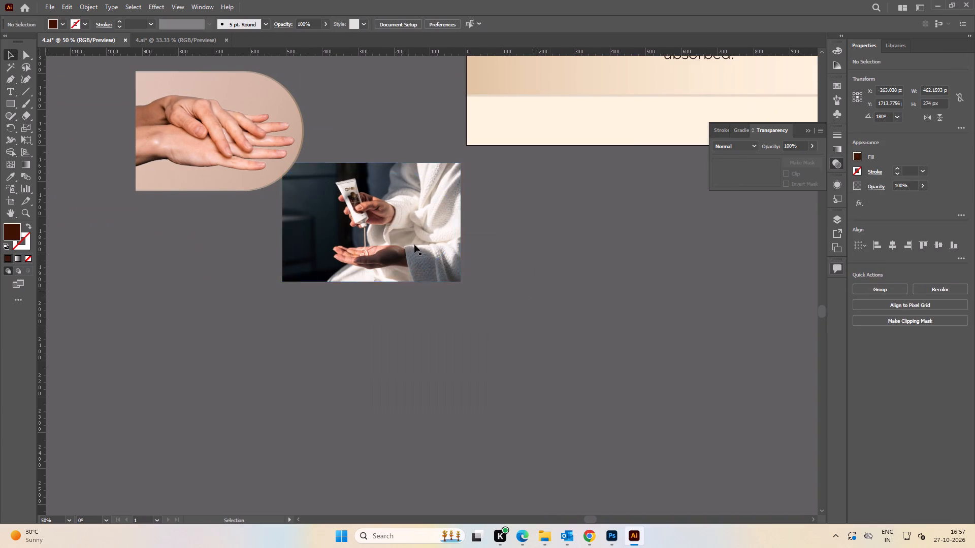
Move the unmasked cream photo down and left, clear of the rounded gradient frame.
{"action": "left_click_drag", "start_coordinate": [405, 237], "coordinate": [87, 291]}
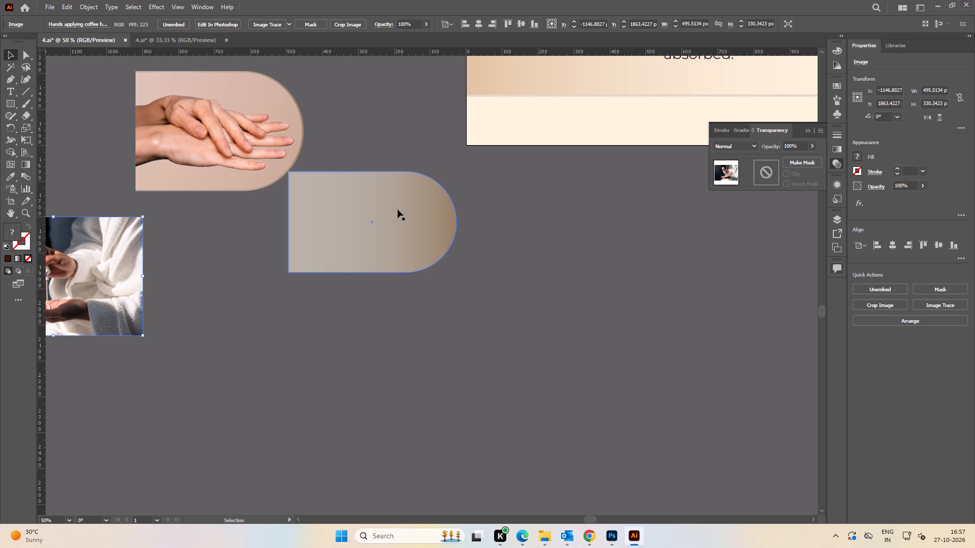
{"action": "left_click", "coordinate": [398, 210]}
{"action": "key", "text": "ctrl+z"}
{"action": "left_click", "coordinate": [543, 209]}
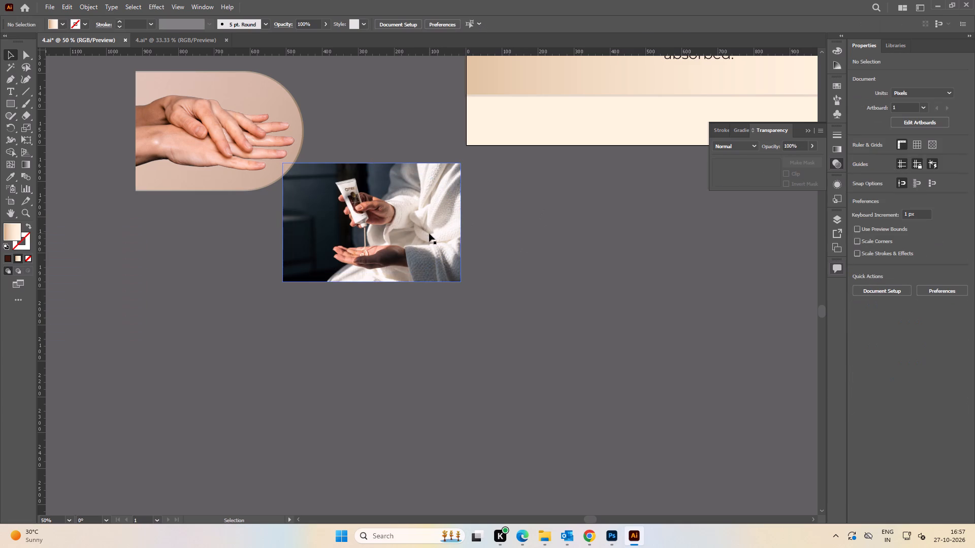
{"action": "left_click_drag", "start_coordinate": [430, 231], "coordinate": [186, 315]}
{"action": "left_click", "coordinate": [465, 278]}
Give the released rounded mask path over the gradient frame a 1 pt stroke.
{"action": "left_click_drag", "start_coordinate": [484, 283], "coordinate": [369, 230]}
{"action": "left_click", "coordinate": [399, 226], "text": "shift"}
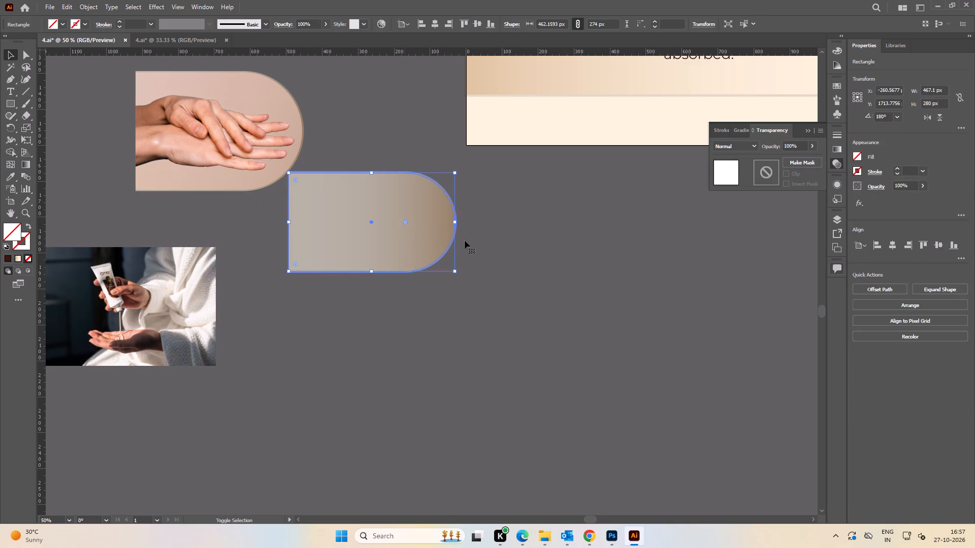
{"action": "left_click", "coordinate": [895, 169]}
{"action": "left_click", "coordinate": [625, 248]}
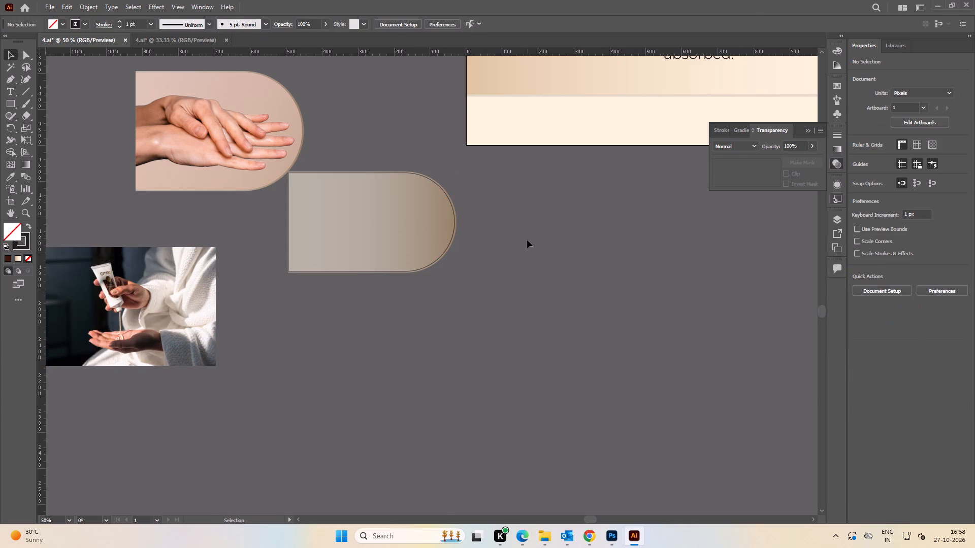
Move the loose cream photo further left on the pasteboard, to about X -1274 px, Y 1783 px.
{"action": "key", "text": "space"}
{"action": "left_click_drag", "start_coordinate": [508, 243], "coordinate": [584, 244]}
{"action": "left_click_drag", "start_coordinate": [243, 296], "coordinate": [124, 234]}
Ungroup the rounded hands photo.
{"action": "left_click", "coordinate": [290, 129]}
{"action": "right_click", "coordinate": [290, 129]}
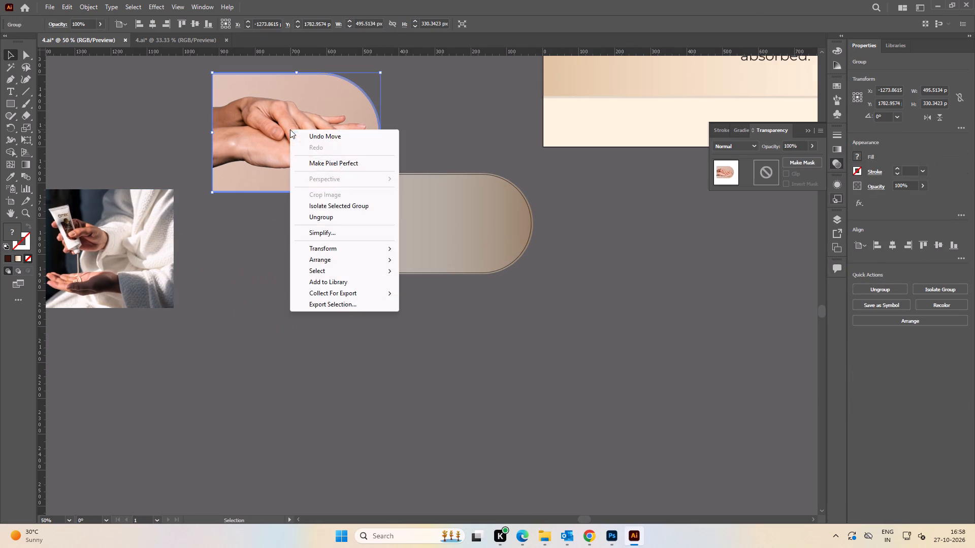
{"action": "left_click", "coordinate": [324, 212]}
{"action": "left_click", "coordinate": [301, 241]}
Move the clipped hands photo clear and delete the gradient shape left behind it.
{"action": "left_click_drag", "start_coordinate": [304, 150], "coordinate": [581, 347]}
{"action": "left_click", "coordinate": [306, 169]}
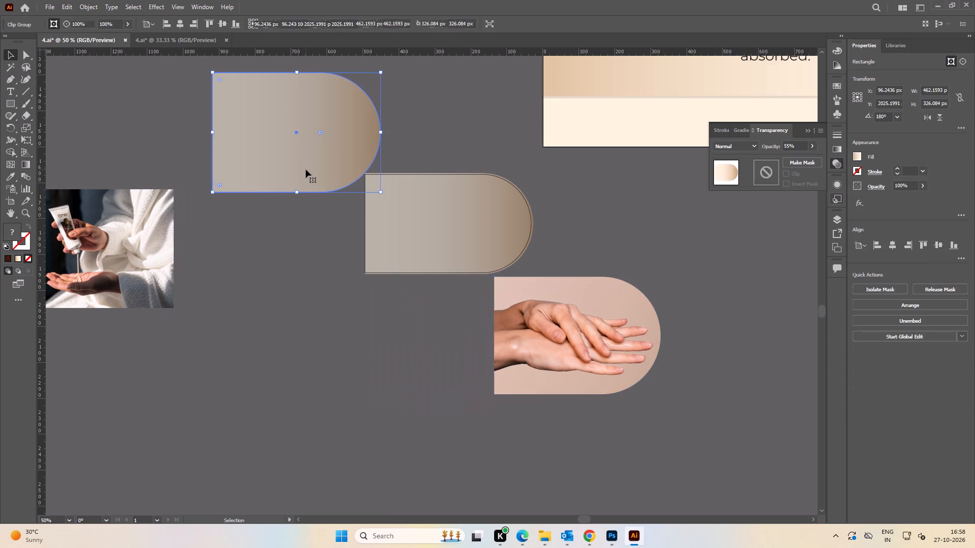
{"action": "key", "text": "Delete"}
Move the clipped hands photo below the empty gradient frame and release its clipping mask.
{"action": "left_click_drag", "start_coordinate": [566, 322], "coordinate": [459, 316]}
{"action": "right_click", "coordinate": [459, 314]}
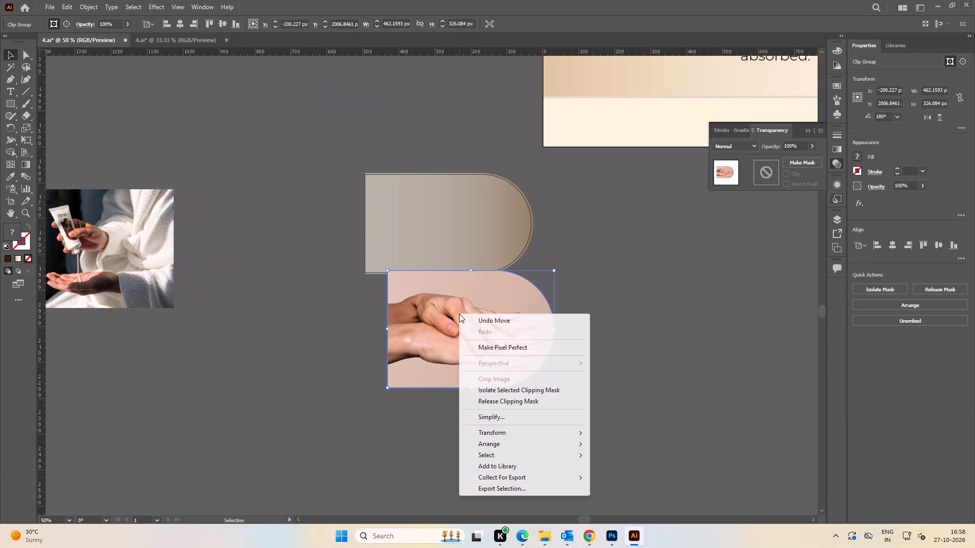
{"action": "left_click", "coordinate": [624, 365]}
{"action": "key", "text": "space"}
{"action": "left_click_drag", "start_coordinate": [604, 333], "coordinate": [619, 348]}
{"action": "left_click", "coordinate": [484, 336]}
{"action": "right_click", "coordinate": [484, 336]}
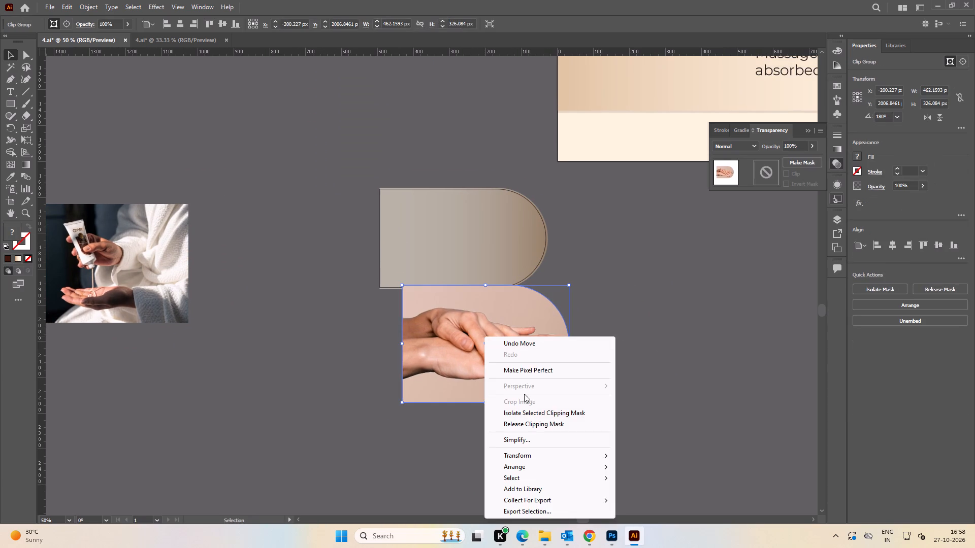
{"action": "left_click", "coordinate": [533, 424]}
{"action": "left_click", "coordinate": [665, 361]}
Move the unmasked hands photo so it overlaps the empty rounded gradient frame.
{"action": "left_click_drag", "start_coordinate": [605, 364], "coordinate": [274, 353]}
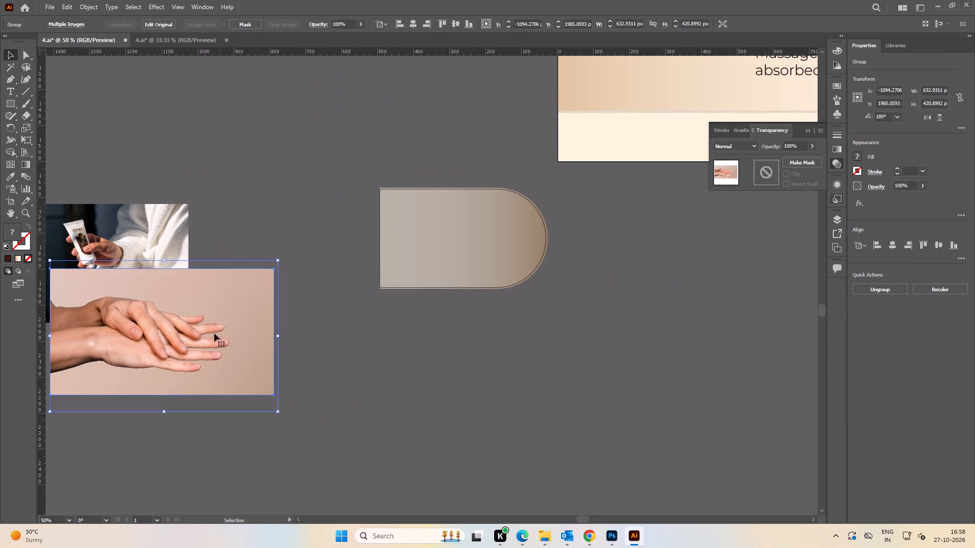
{"action": "left_click_drag", "start_coordinate": [222, 332], "coordinate": [432, 252]}
Delete the leftover clipping path from the hands photo.
{"action": "left_click_drag", "start_coordinate": [642, 390], "coordinate": [359, 388]}
{"action": "key", "text": "Delete"}
{"action": "left_click", "coordinate": [644, 334]}
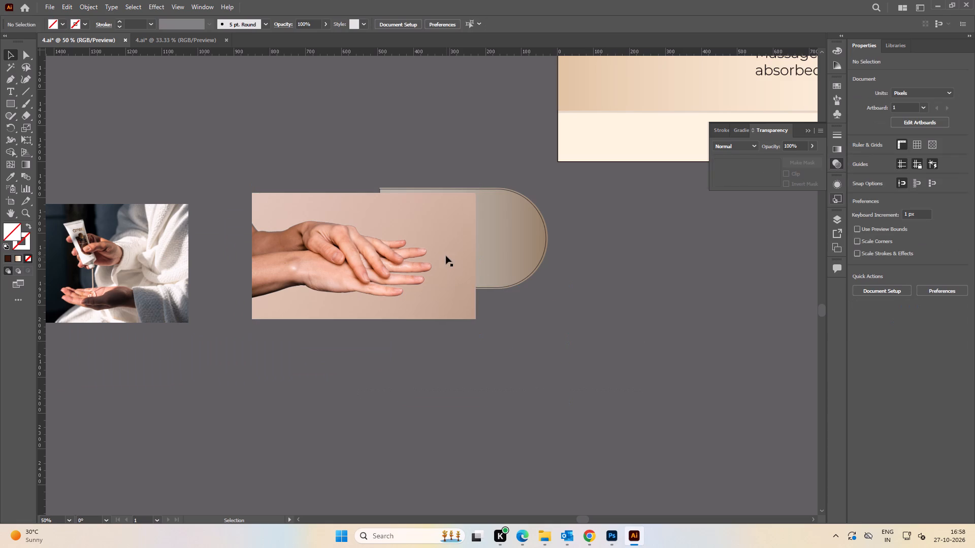
Shift the hands photo about 86 px right and 70 px up over the gradient frame.
{"action": "scroll", "coordinate": [445, 255], "scroll_direction": "up", "scroll_amount": 1, "text": "alt"}
{"action": "key", "text": "space"}
{"action": "left_click_drag", "start_coordinate": [430, 252], "coordinate": [361, 279]}
{"action": "left_click_drag", "start_coordinate": [314, 275], "coordinate": [355, 242]}
Bring the stroked rounded outline to the front, above the hands photo.
{"action": "left_click_drag", "start_coordinate": [564, 284], "coordinate": [496, 256]}
{"action": "left_click", "coordinate": [597, 274]}
{"action": "left_click", "coordinate": [508, 270]}
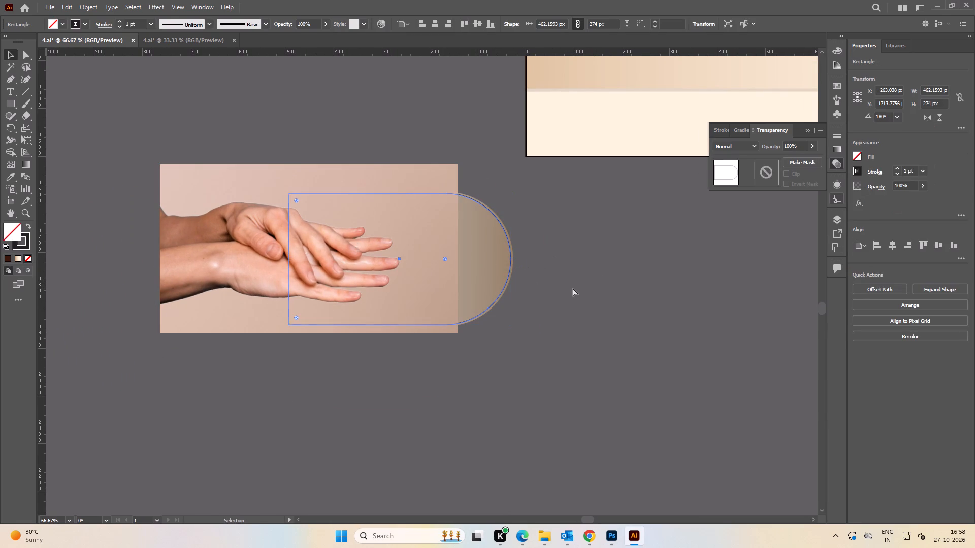
{"action": "key", "text": "ctrl+shift+bracketright"}
{"action": "left_click", "coordinate": [573, 288]}
Position the hands photo behind the rounded outline and scale it down proportionally to about 534 px wide.
{"action": "left_click_drag", "start_coordinate": [218, 226], "coordinate": [295, 231]}
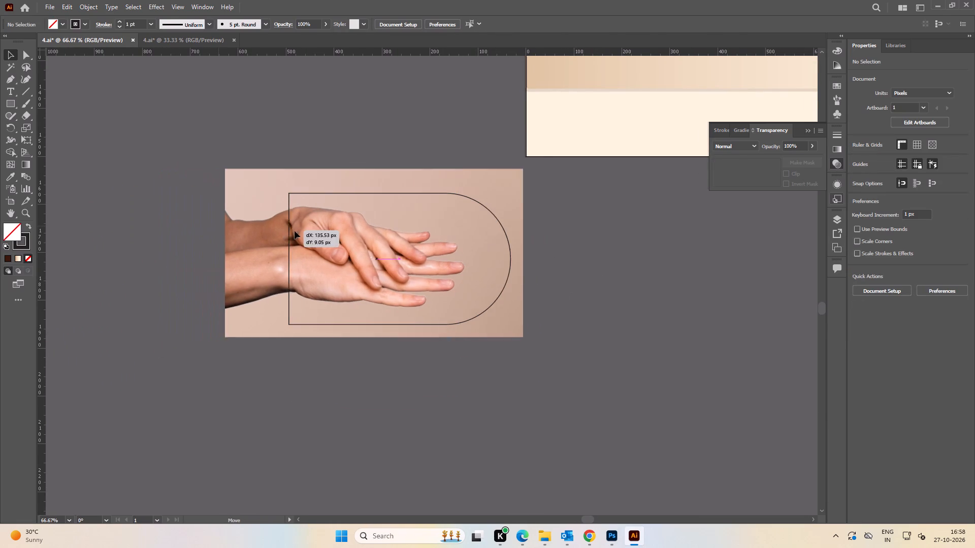
{"action": "left_click_drag", "start_coordinate": [295, 231], "coordinate": [299, 231]}
{"action": "scroll", "coordinate": [375, 232], "scroll_direction": "up", "scroll_amount": 2, "text": "alt"}
{"action": "left_click_drag", "start_coordinate": [413, 66], "coordinate": [413, 85], "text": "shift"}
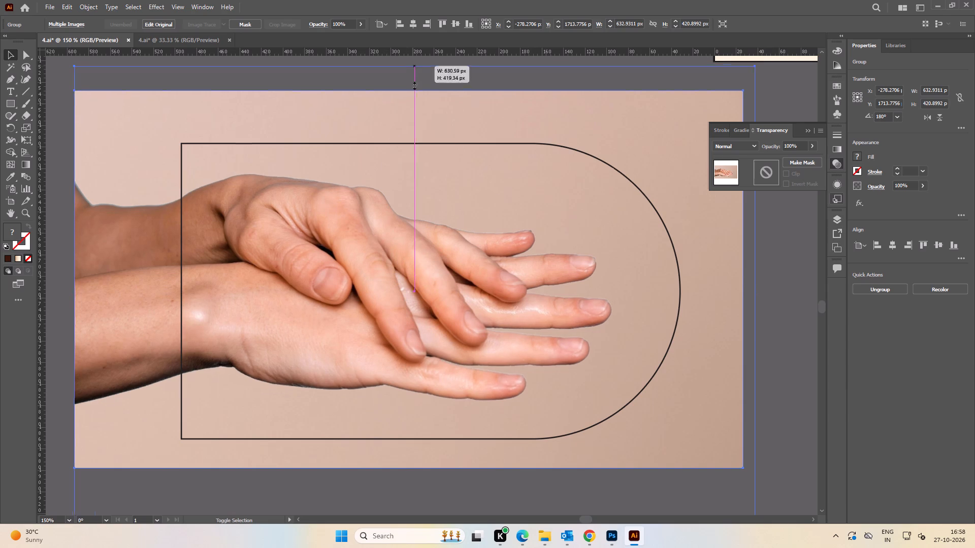
{"action": "left_click_drag", "start_coordinate": [413, 85], "coordinate": [411, 135], "text": "shift"}
{"action": "left_click_drag", "start_coordinate": [372, 204], "coordinate": [414, 186]}
{"action": "left_click_drag", "start_coordinate": [437, 268], "coordinate": [442, 262]}
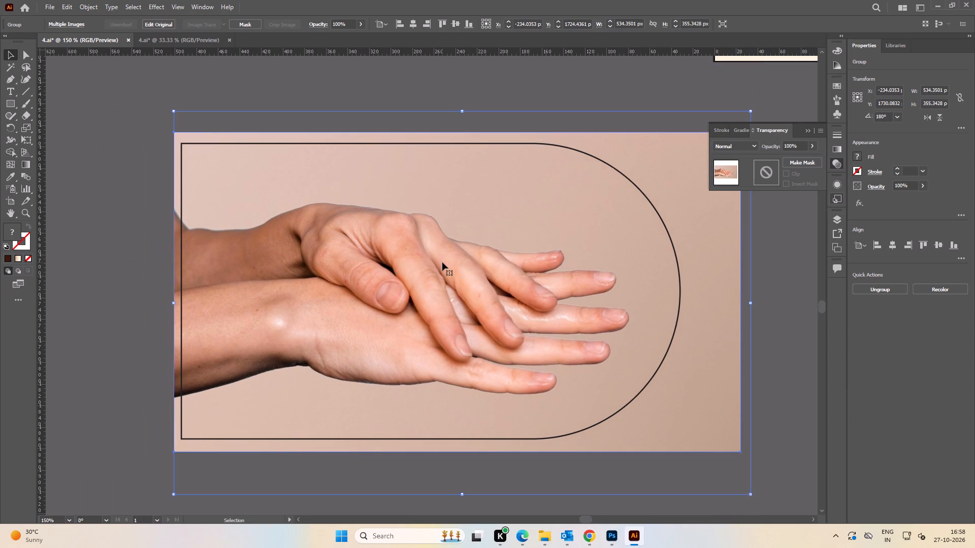
Make a clipping mask from the rounded outline and the hands photo.
{"action": "scroll", "coordinate": [483, 327], "scroll_direction": "down", "scroll_amount": 1, "text": "alt"}
{"action": "key", "text": "space"}
{"action": "left_click_drag", "start_coordinate": [485, 318], "coordinate": [419, 313]}
{"action": "left_click", "coordinate": [333, 173]}
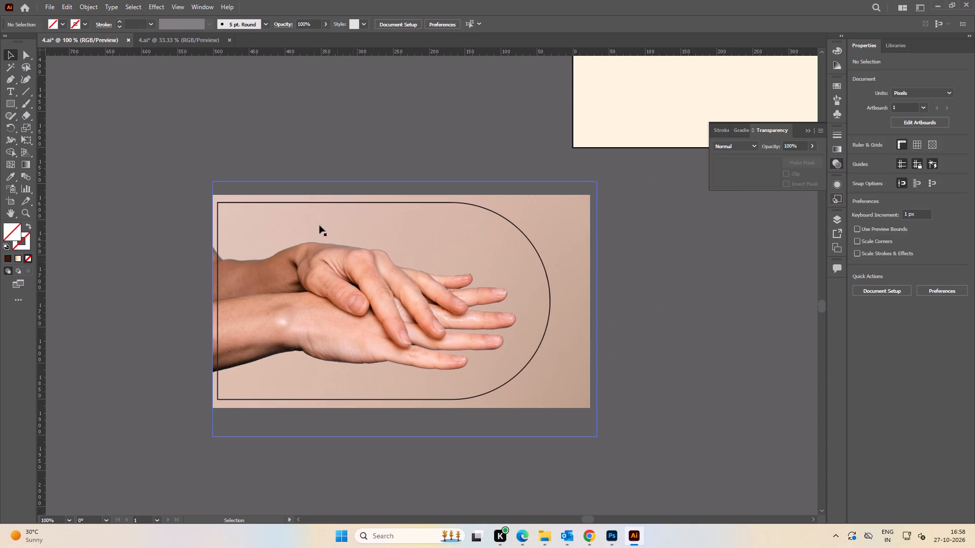
{"action": "left_click", "coordinate": [315, 203]}
{"action": "left_click", "coordinate": [575, 231], "text": "shift"}
{"action": "right_click", "coordinate": [575, 231]}
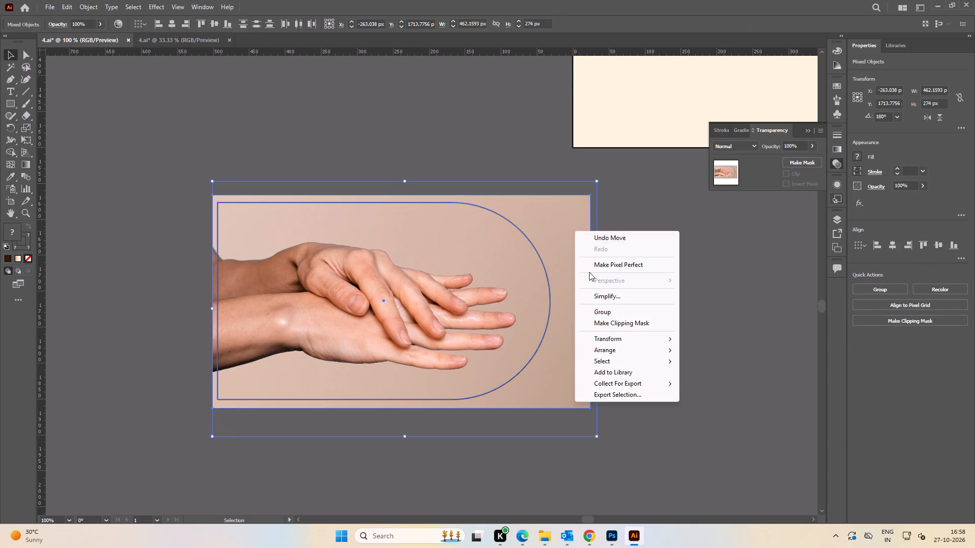
{"action": "left_click", "coordinate": [612, 328]}
{"action": "left_click", "coordinate": [667, 320]}
Group the masked hands photo with its rounded gradient frame.
{"action": "left_click_drag", "start_coordinate": [666, 397], "coordinate": [267, 236]}
{"action": "key", "text": "space"}
{"action": "scroll", "coordinate": [512, 294], "scroll_direction": "down", "scroll_amount": 2}
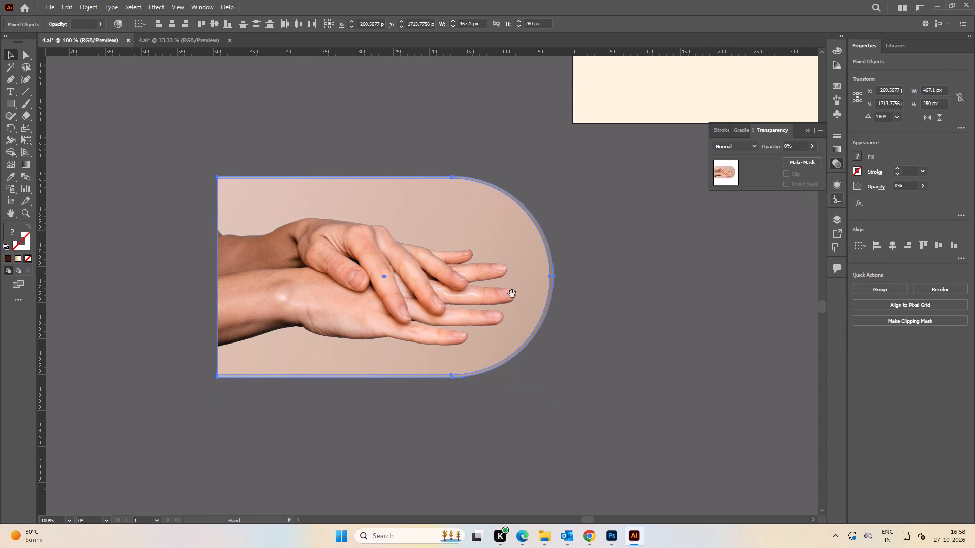
{"action": "key", "text": "ctrl+g"}
Place the grouped hands photo on the STEP 03 band, vertically centred and aligned to the artboard's left edge.
{"action": "scroll", "coordinate": [571, 251], "scroll_direction": "down", "scroll_amount": 2, "text": "alt"}
{"action": "key", "text": "space"}
{"action": "left_click_drag", "start_coordinate": [602, 250], "coordinate": [427, 341]}
{"action": "left_click_drag", "start_coordinate": [332, 341], "coordinate": [405, 283]}
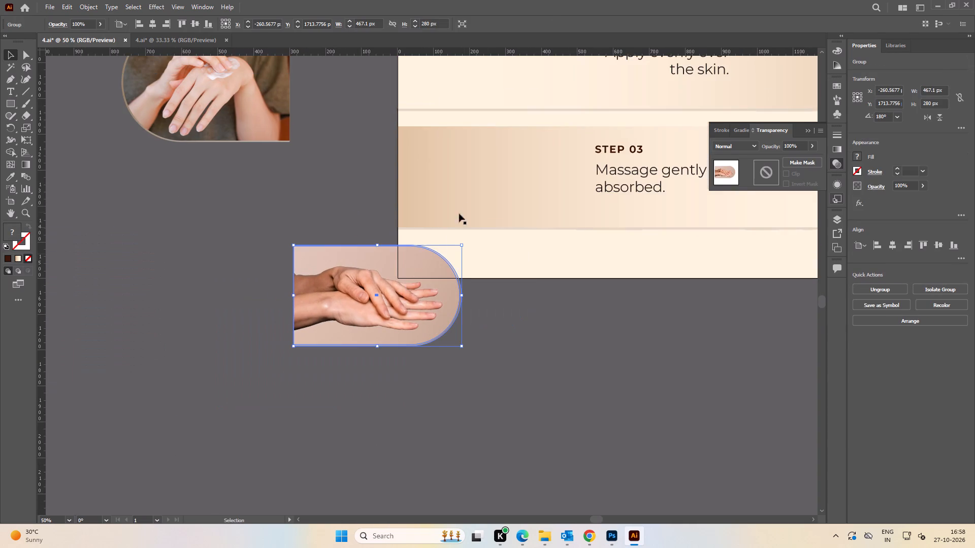
{"action": "left_click", "coordinate": [466, 203], "text": "shift"}
{"action": "left_click", "coordinate": [469, 196]}
{"action": "left_click", "coordinate": [939, 248]}
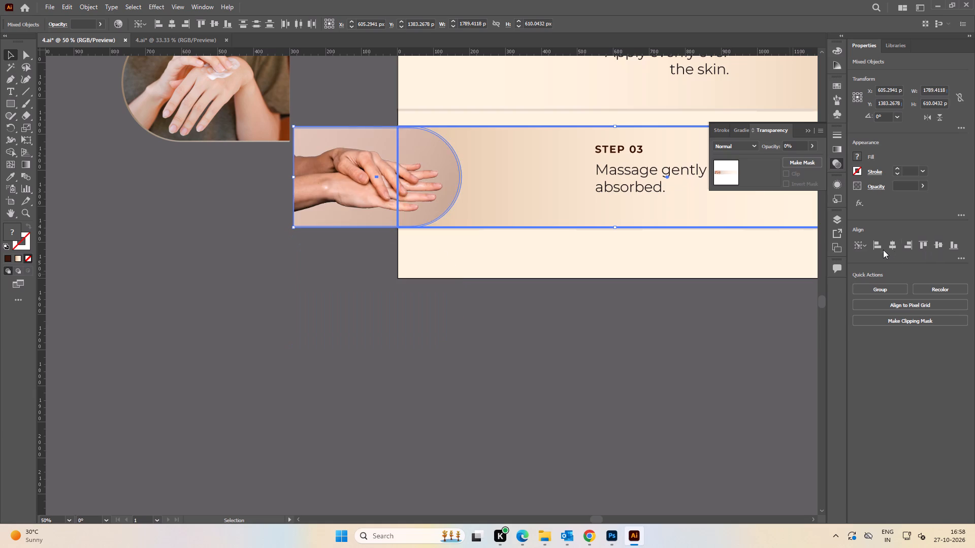
{"action": "left_click", "coordinate": [881, 247]}
{"action": "left_click", "coordinate": [200, 248]}
{"action": "key", "text": "space"}
{"action": "left_click_drag", "start_coordinate": [211, 237], "coordinate": [43, 292]}
{"action": "left_click", "coordinate": [309, 238]}
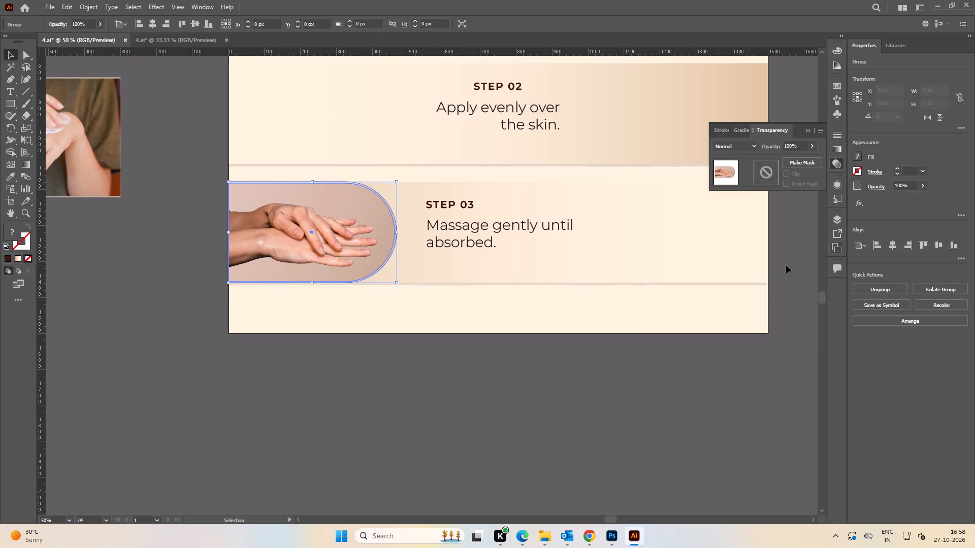
{"action": "left_click", "coordinate": [871, 248]}
{"action": "left_click", "coordinate": [384, 417]}
Delete the leftover photo lying off the artboard's lower left.
{"action": "scroll", "coordinate": [468, 368], "scroll_direction": "down", "scroll_amount": 2, "text": "alt"}
{"action": "key", "text": "space"}
{"action": "left_click_drag", "start_coordinate": [511, 376], "coordinate": [382, 376]}
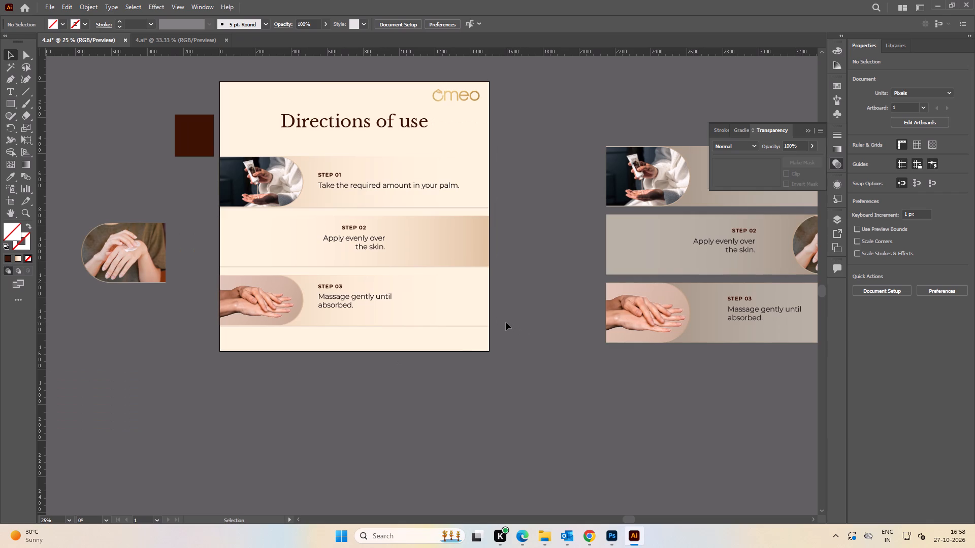
{"action": "key", "text": "space"}
{"action": "left_click_drag", "start_coordinate": [401, 259], "coordinate": [431, 254]}
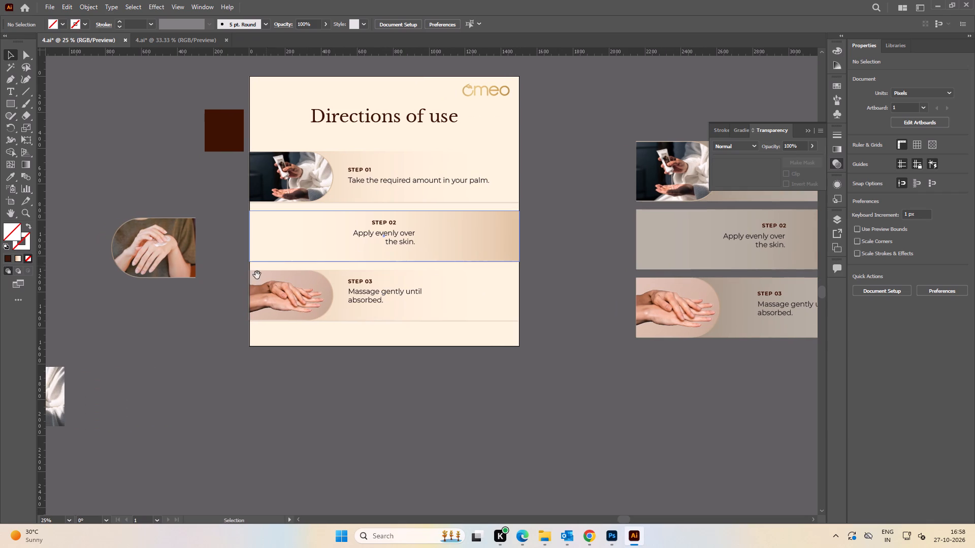
{"action": "key", "text": "space"}
{"action": "left_click_drag", "start_coordinate": [219, 278], "coordinate": [261, 278]}
{"action": "left_click", "coordinate": [156, 199]}
{"action": "key", "text": "space"}
{"action": "left_click_drag", "start_coordinate": [153, 316], "coordinate": [236, 286]}
{"action": "left_click_drag", "start_coordinate": [213, 416], "coordinate": [103, 364]}
{"action": "key", "text": "Delete"}
Duplicate the STEP 03 hands photo group beside the artboard's left edge and flip the copy horizontally.
{"action": "left_click_drag", "start_coordinate": [419, 269], "coordinate": [255, 284], "text": "alt"}
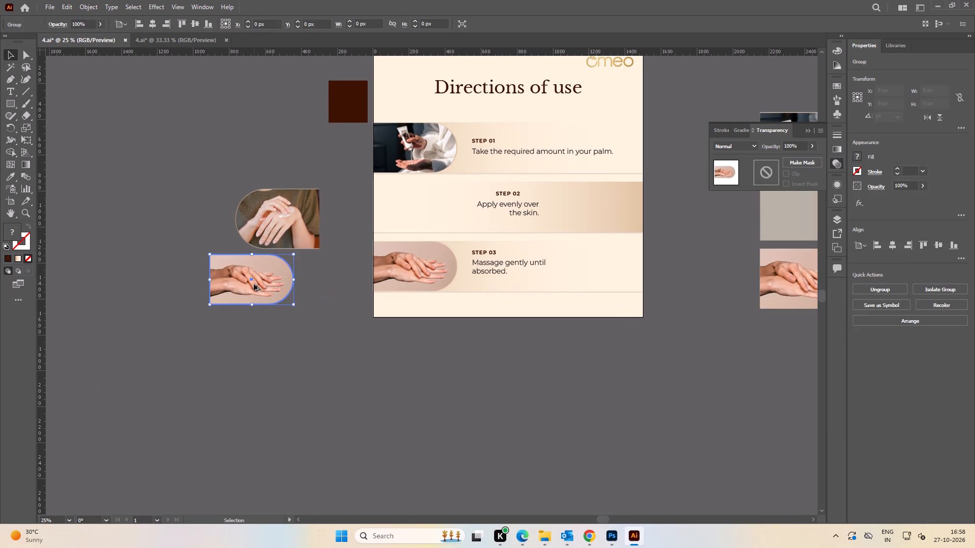
{"action": "scroll", "coordinate": [254, 284], "scroll_direction": "up", "scroll_amount": 3, "text": "alt"}
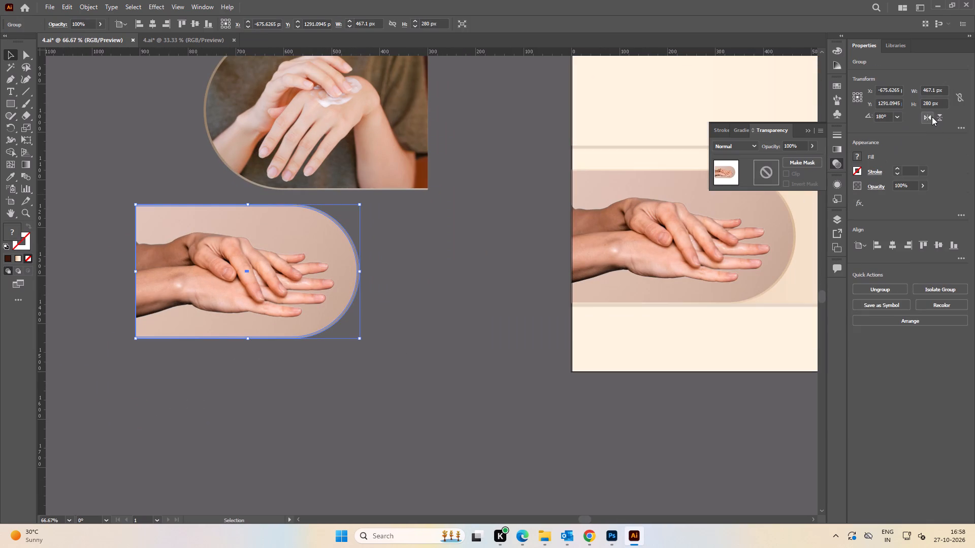
{"action": "left_click", "coordinate": [932, 117]}
{"action": "left_click", "coordinate": [404, 315]}
{"action": "key", "text": "space"}
{"action": "left_click_drag", "start_coordinate": [410, 284], "coordinate": [481, 309]}
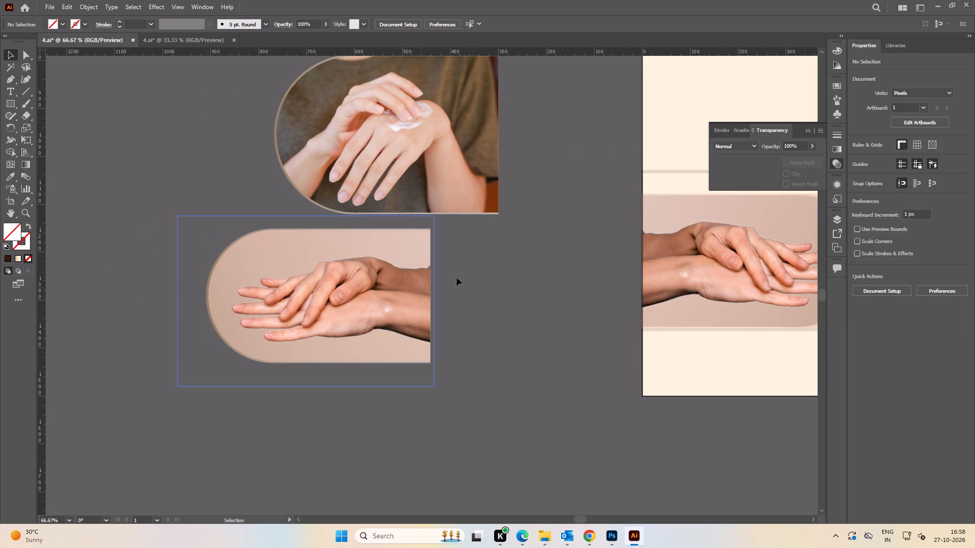
Ungroup the old STEP 02 photo of applying cream and delete its gradient frame.
{"action": "key", "text": "space"}
{"action": "left_click_drag", "start_coordinate": [489, 262], "coordinate": [561, 323]}
{"action": "left_click_drag", "start_coordinate": [496, 222], "coordinate": [383, 194]}
{"action": "right_click", "coordinate": [381, 193]}
{"action": "left_click", "coordinate": [429, 282]}
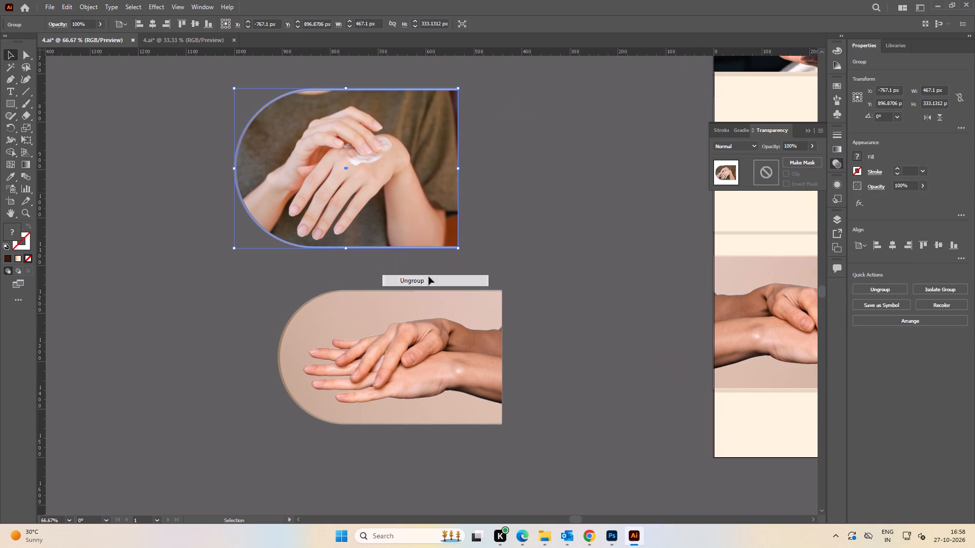
{"action": "left_click", "coordinate": [514, 217]}
{"action": "left_click_drag", "start_coordinate": [408, 197], "coordinate": [471, 200]}
{"action": "left_click", "coordinate": [272, 177]}
{"action": "key", "text": "Delete"}
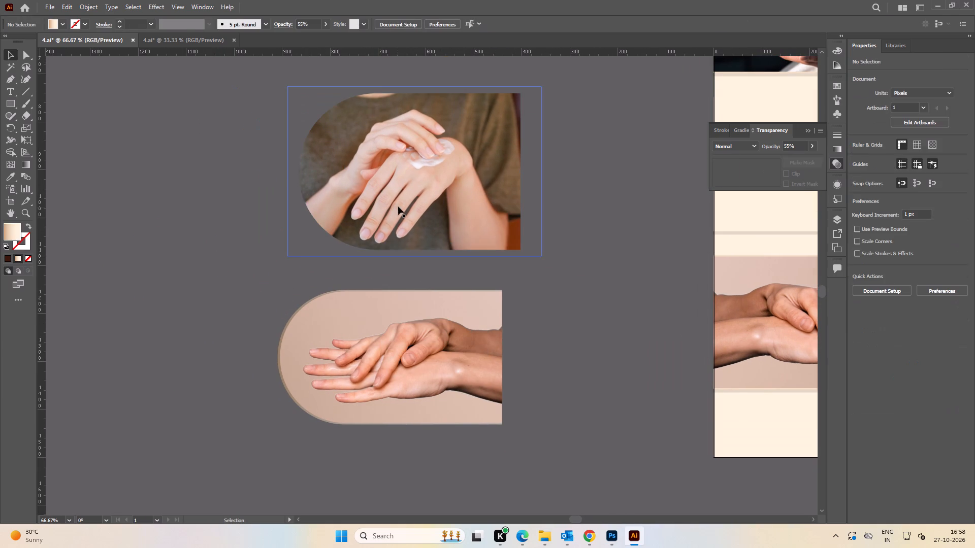
Release the cream-application photo's clipping mask and delete the leftover clipping path.
{"action": "left_click", "coordinate": [398, 206]}
{"action": "right_click", "coordinate": [398, 197]}
{"action": "left_click", "coordinate": [450, 280]}
{"action": "left_click", "coordinate": [572, 240]}
{"action": "left_click_drag", "start_coordinate": [534, 224], "coordinate": [256, 222]}
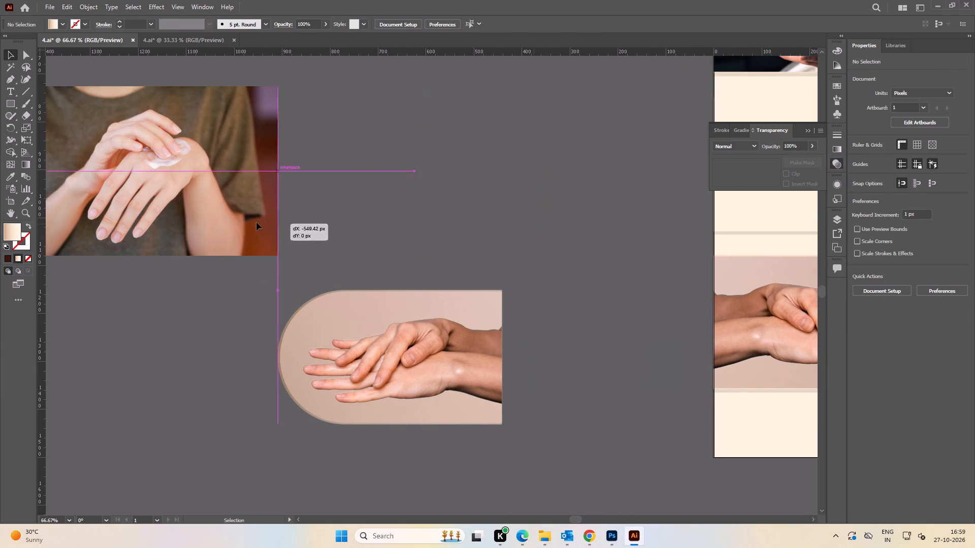
{"action": "left_click_drag", "start_coordinate": [256, 222], "coordinate": [259, 223]}
{"action": "left_click_drag", "start_coordinate": [555, 232], "coordinate": [408, 165]}
{"action": "key", "text": "Delete"}
Move the unmasked cream-application photo down beside the flipped hands photo copy.
{"action": "left_click_drag", "start_coordinate": [243, 167], "coordinate": [311, 225]}
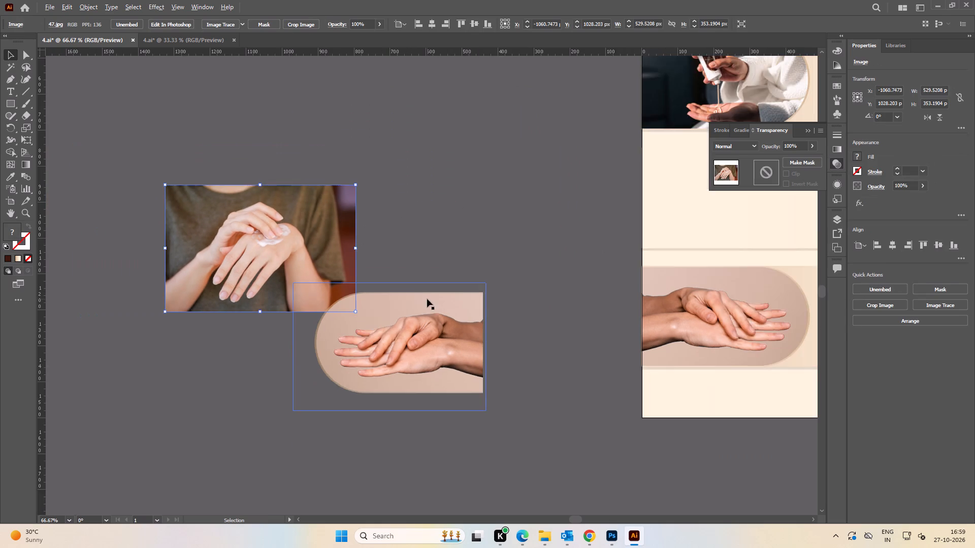
{"action": "scroll", "coordinate": [427, 299], "scroll_direction": "down", "scroll_amount": 1, "text": "alt"}
{"action": "key", "text": "space"}
{"action": "left_click_drag", "start_coordinate": [423, 341], "coordinate": [433, 164]}
{"action": "left_click_drag", "start_coordinate": [264, 113], "coordinate": [206, 231]}
Ungroup the flipped hands photo copy from its gradient frame.
{"action": "left_click", "coordinate": [406, 299]}
{"action": "scroll", "coordinate": [418, 196], "scroll_direction": "up", "scroll_amount": 2, "text": "alt"}
{"action": "left_click", "coordinate": [416, 189]}
{"action": "right_click", "coordinate": [416, 189]}
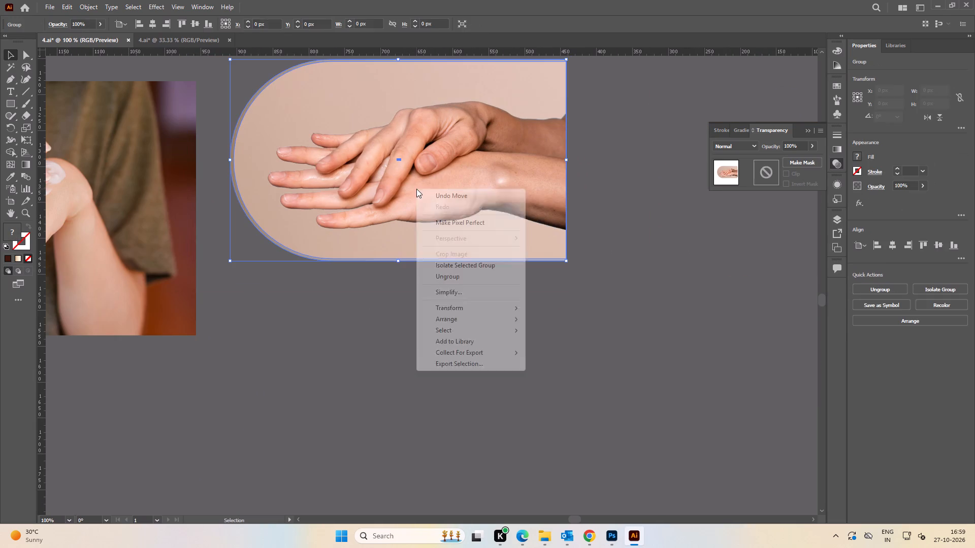
{"action": "left_click", "coordinate": [460, 283]}
{"action": "left_click", "coordinate": [460, 276]}
{"action": "left_click", "coordinate": [409, 334]}
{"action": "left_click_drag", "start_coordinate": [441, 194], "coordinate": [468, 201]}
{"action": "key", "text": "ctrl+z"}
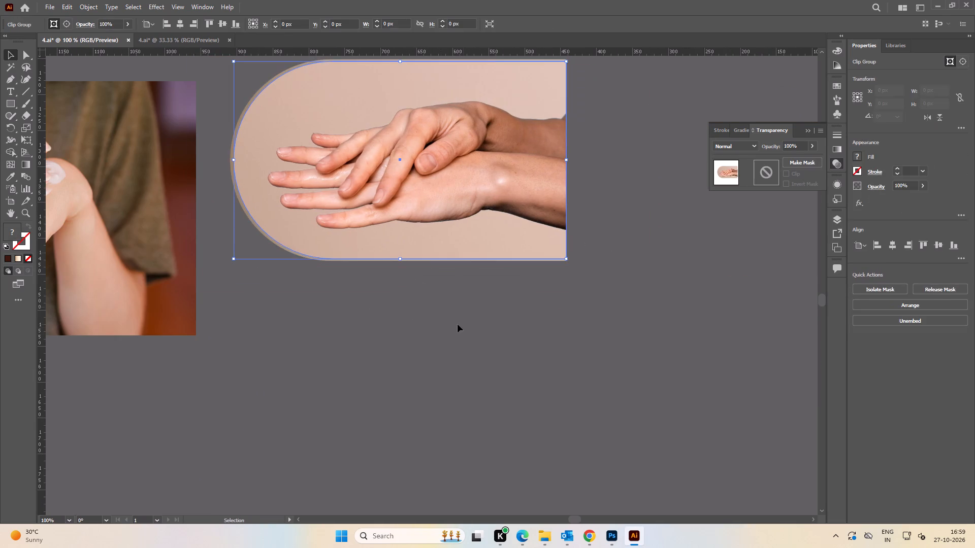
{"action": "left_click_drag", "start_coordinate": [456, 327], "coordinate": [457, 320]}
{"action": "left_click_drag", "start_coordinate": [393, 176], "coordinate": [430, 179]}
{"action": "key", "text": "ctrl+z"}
Release the flipped copy's clipping mask and delete its hands photo, keeping the rounded outline and gradient frame.
{"action": "right_click", "coordinate": [382, 175]}
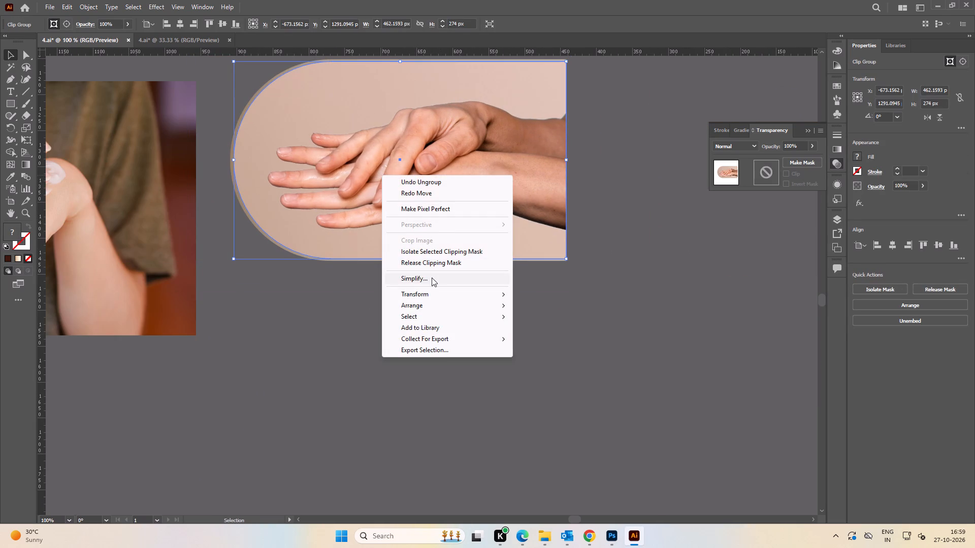
{"action": "left_click", "coordinate": [420, 264]}
{"action": "left_click", "coordinate": [360, 329]}
{"action": "left_click_drag", "start_coordinate": [426, 188], "coordinate": [425, 241]}
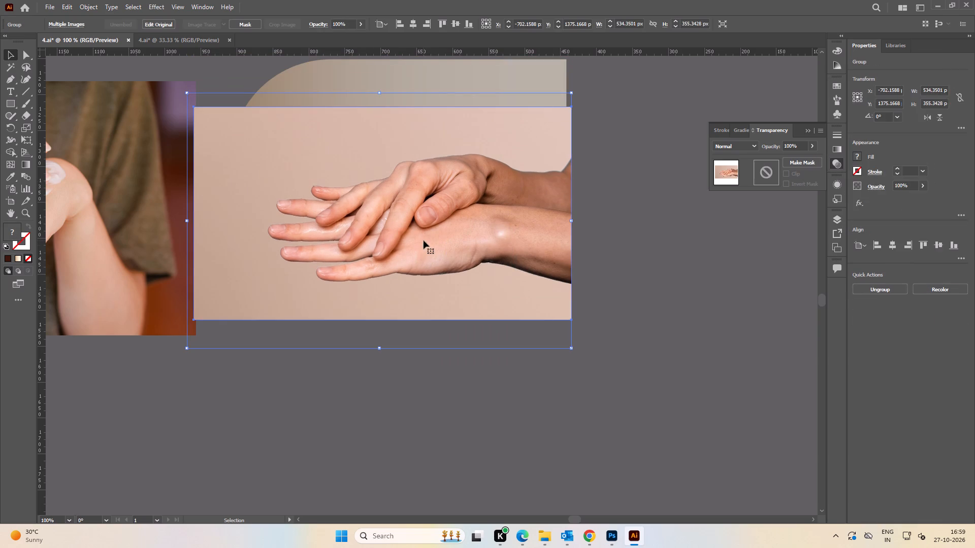
{"action": "key", "text": "Delete"}
Give the leftover rounded clipping outline a 1 pt stroke.
{"action": "left_click_drag", "start_coordinate": [592, 314], "coordinate": [411, 178]}
{"action": "left_click", "coordinate": [415, 149], "text": "shift"}
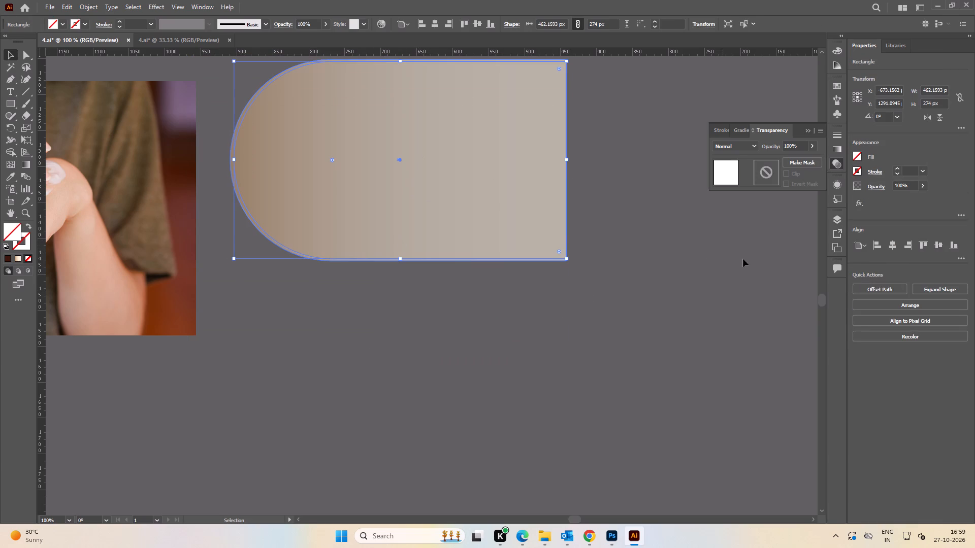
{"action": "left_click", "coordinate": [898, 169]}
{"action": "left_click", "coordinate": [515, 319]}
Move the cream-application photo so it overlaps the flipped gradient frame's rounded end, and bring it to the front.
{"action": "key", "text": "space"}
{"action": "left_click_drag", "start_coordinate": [380, 305], "coordinate": [457, 318]}
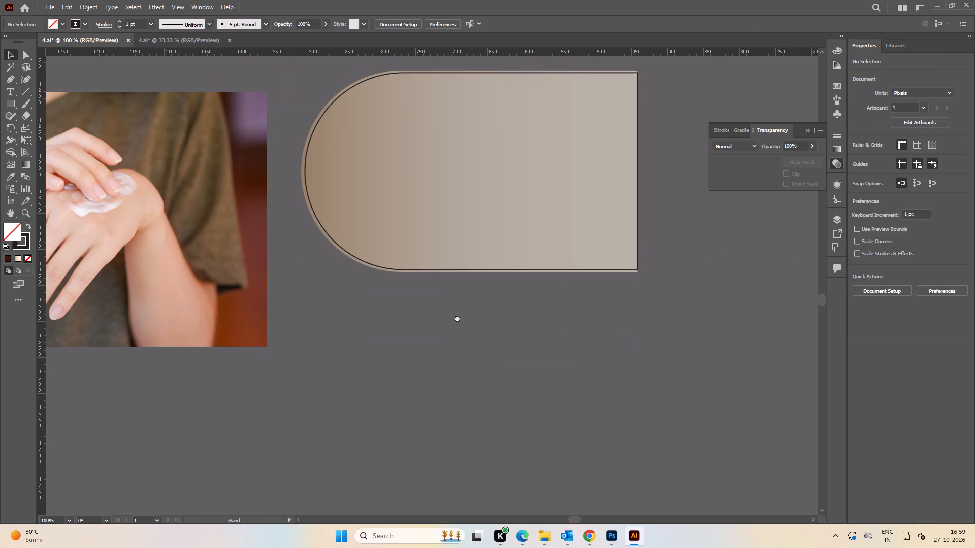
{"action": "left_click_drag", "start_coordinate": [457, 318], "coordinate": [457, 318]}
{"action": "left_click_drag", "start_coordinate": [113, 232], "coordinate": [496, 199]}
{"action": "key", "text": "space"}
{"action": "left_click_drag", "start_coordinate": [493, 171], "coordinate": [446, 237]}
{"action": "left_click", "coordinate": [639, 257]}
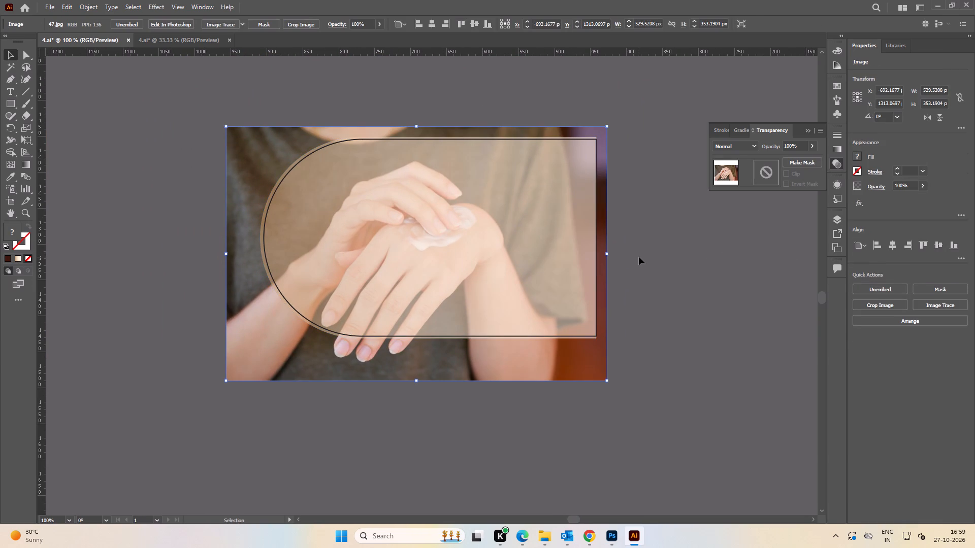
{"action": "left_click_drag", "start_coordinate": [298, 387], "coordinate": [145, 362]}
{"action": "left_click_drag", "start_coordinate": [344, 361], "coordinate": [50, 350]}
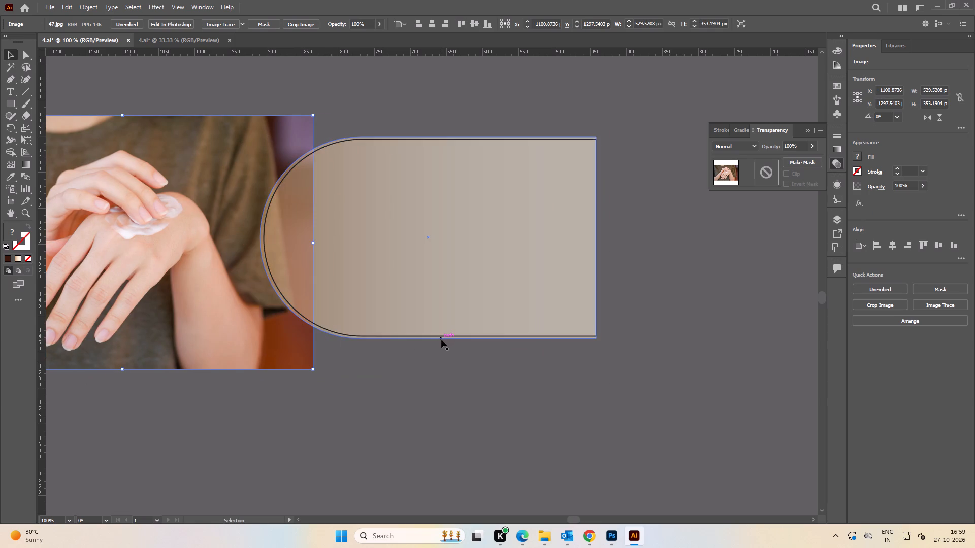
{"action": "left_click", "coordinate": [216, 340]}
{"action": "key", "text": "ctrl+shift+bracketright"}
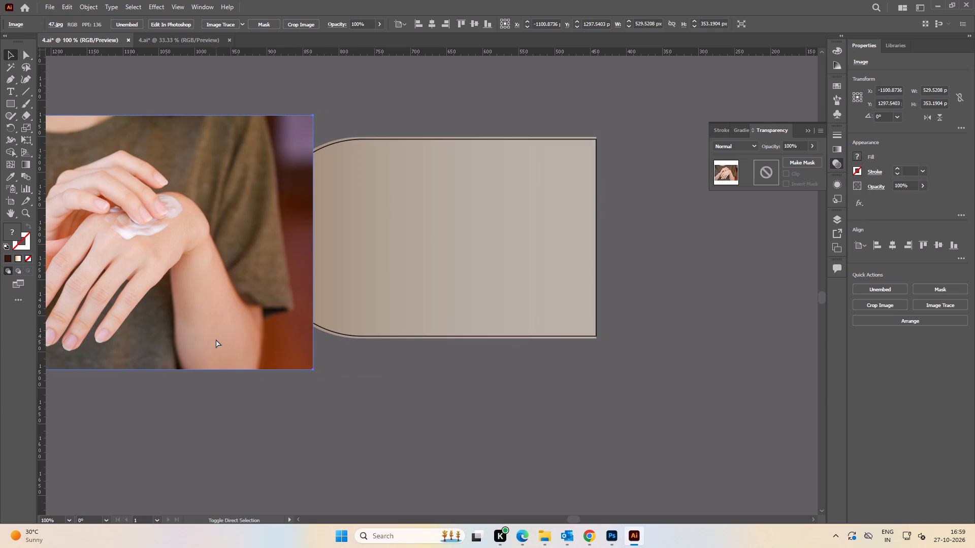
Bring the stroked rounded outline to the front, above the cream-application photo.
{"action": "left_click", "coordinate": [417, 386]}
{"action": "left_click", "coordinate": [431, 337]}
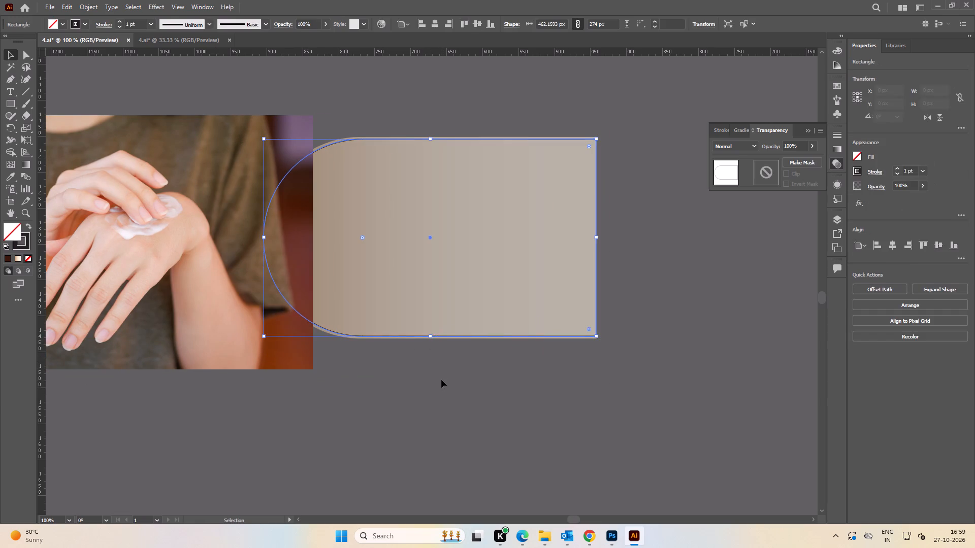
{"action": "left_click", "coordinate": [441, 376]}
{"action": "left_click_drag", "start_coordinate": [450, 374], "coordinate": [419, 292]}
{"action": "left_click", "coordinate": [482, 266], "text": "shift"}
{"action": "key", "text": "ctrl+shift+bracketright"}
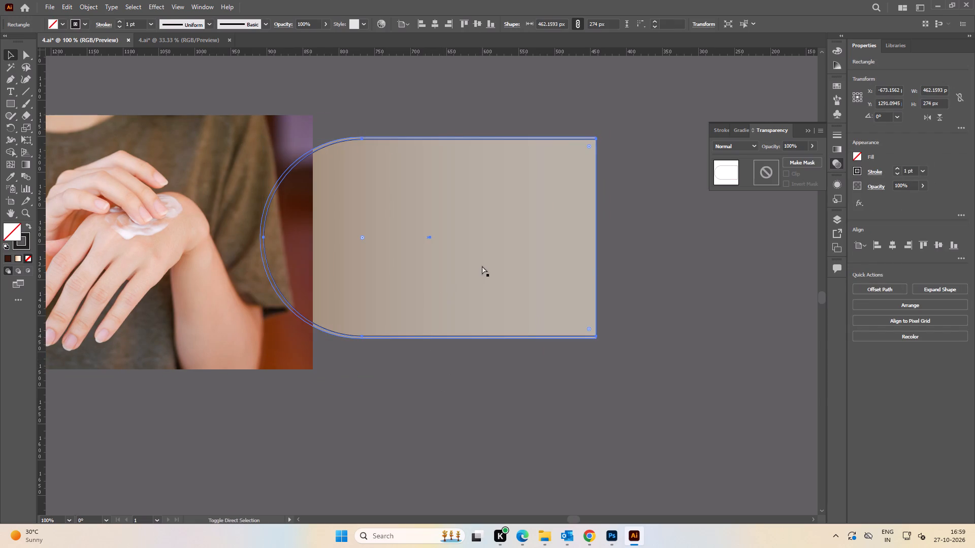
{"action": "left_click", "coordinate": [476, 384]}
Position the cream-application photo behind the outline and scale it to about 465 x 310 px, covering the whole shape.
{"action": "left_click_drag", "start_coordinate": [206, 302], "coordinate": [523, 285]}
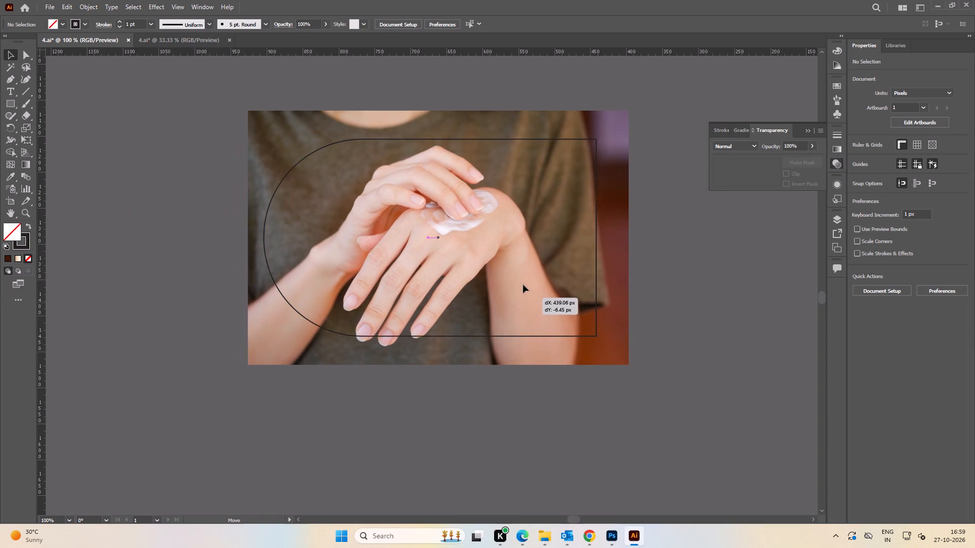
{"action": "left_click_drag", "start_coordinate": [523, 285], "coordinate": [524, 277]}
{"action": "left_click_drag", "start_coordinate": [440, 87], "coordinate": [444, 128], "text": "shift"}
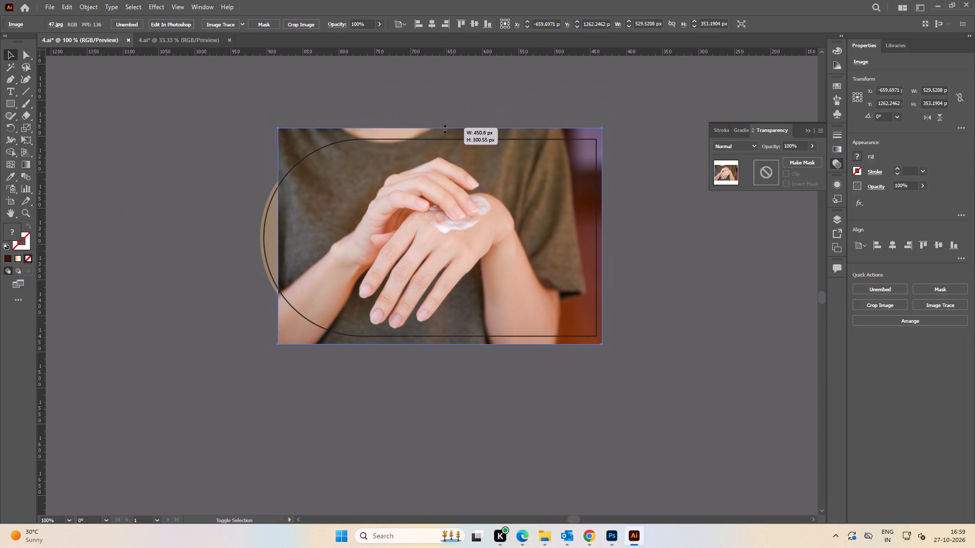
{"action": "left_click_drag", "start_coordinate": [444, 128], "coordinate": [446, 121], "text": "shift"}
{"action": "left_click_drag", "start_coordinate": [478, 191], "coordinate": [471, 192]}
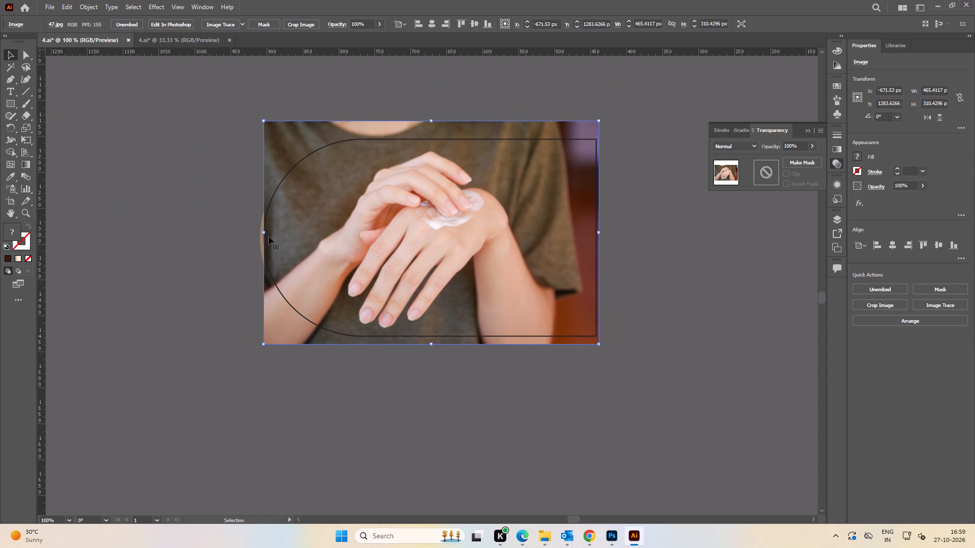
{"action": "key", "text": "Left"}
{"action": "key", "text": "Left"}
{"action": "double_click", "coordinate": [645, 253]}
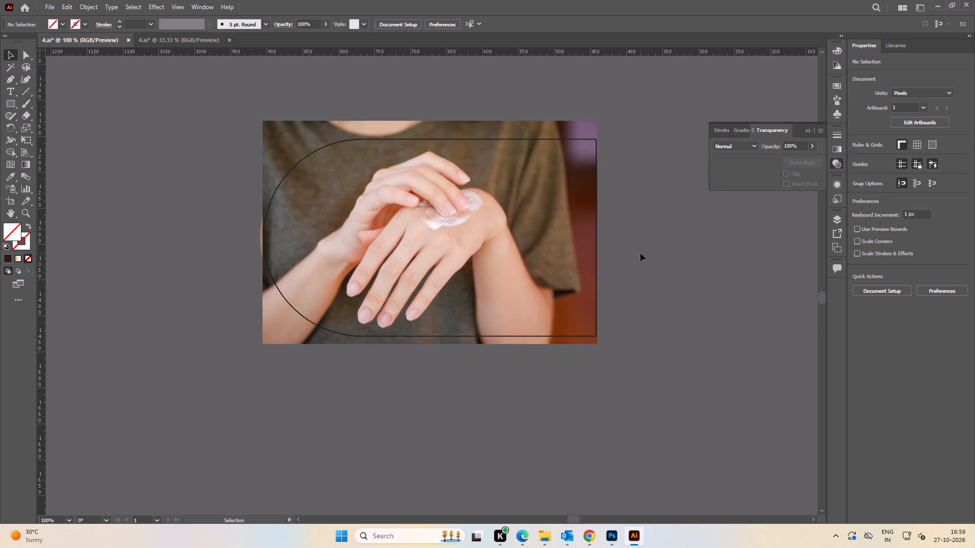
Make a clipping mask from the rounded outline and the cream-application photo.
{"action": "left_click", "coordinate": [315, 152]}
{"action": "left_click", "coordinate": [286, 130], "text": "shift"}
{"action": "right_click", "coordinate": [337, 202]}
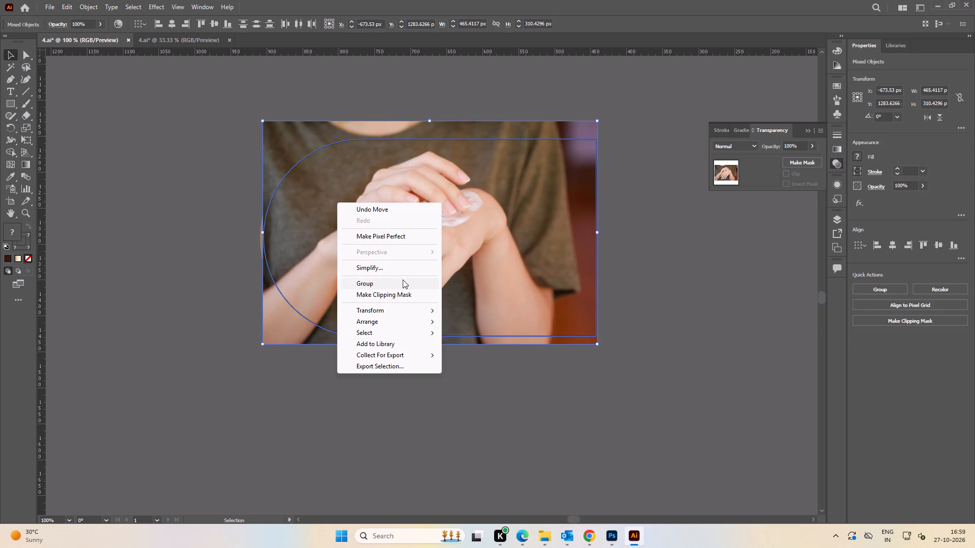
{"action": "left_click", "coordinate": [395, 294]}
Group the masked cream-application photo with its rounded frame outline.
{"action": "scroll", "coordinate": [498, 291], "scroll_direction": "down", "scroll_amount": 2, "text": "alt"}
{"action": "left_click", "coordinate": [579, 297]}
{"action": "key", "text": "space"}
{"action": "left_click_drag", "start_coordinate": [599, 332], "coordinate": [394, 346]}
{"action": "left_click_drag", "start_coordinate": [393, 358], "coordinate": [228, 251]}
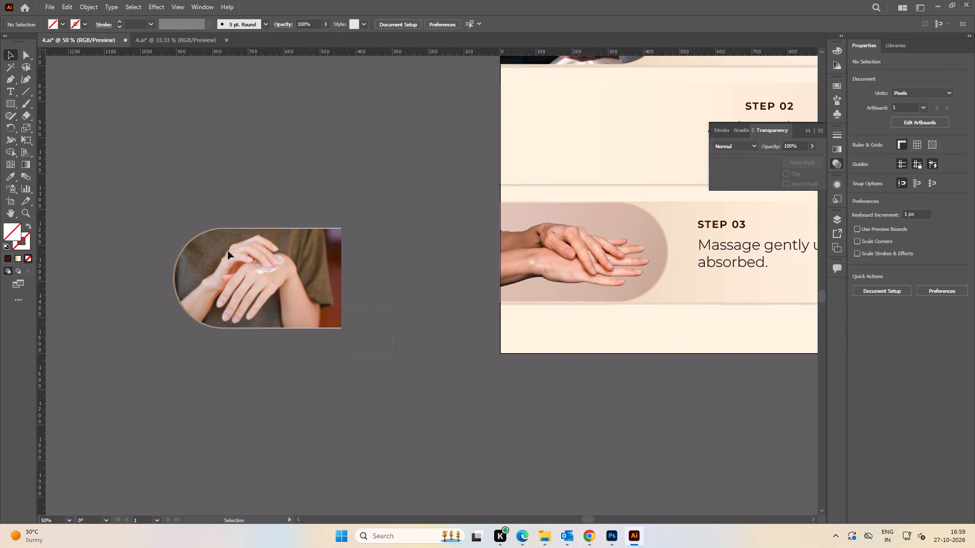
{"action": "left_click_drag", "start_coordinate": [228, 251], "coordinate": [226, 250]}
{"action": "key", "text": "ctrl+g"}
{"action": "left_click", "coordinate": [372, 286]}
Move the cream-application photo group onto STEP 02's gradient band on the artboard.
{"action": "scroll", "coordinate": [357, 291], "scroll_direction": "up", "scroll_amount": 2, "text": "alt"}
{"action": "scroll", "coordinate": [357, 289], "scroll_direction": "down", "scroll_amount": 4, "text": "alt"}
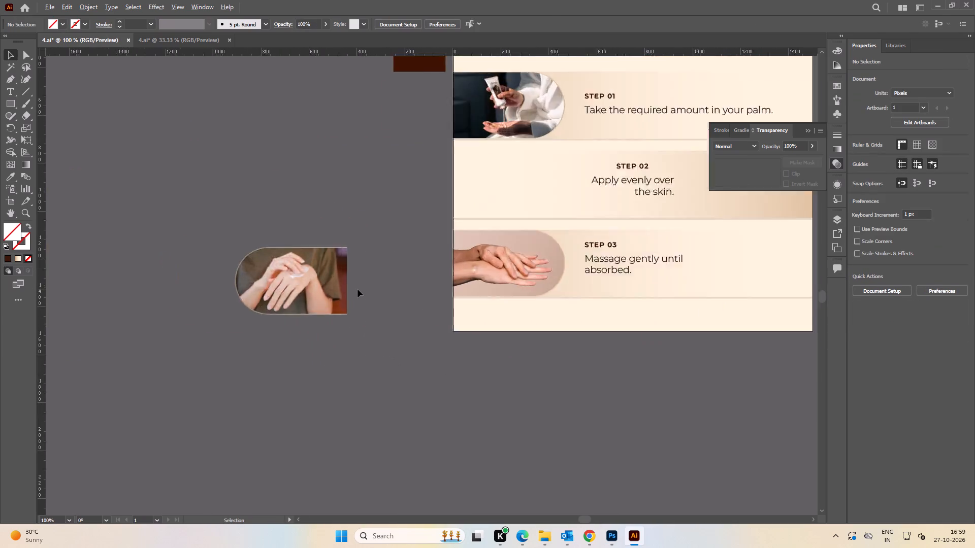
{"action": "left_click_drag", "start_coordinate": [376, 329], "coordinate": [318, 292]}
{"action": "left_click_drag", "start_coordinate": [317, 288], "coordinate": [631, 213]}
{"action": "key", "text": "space"}
{"action": "left_click_drag", "start_coordinate": [631, 214], "coordinate": [429, 215]}
Align the cream-application photo group to STEP 02's band, flush with its right end and vertically centred.
{"action": "left_click", "coordinate": [270, 205], "text": "shift"}
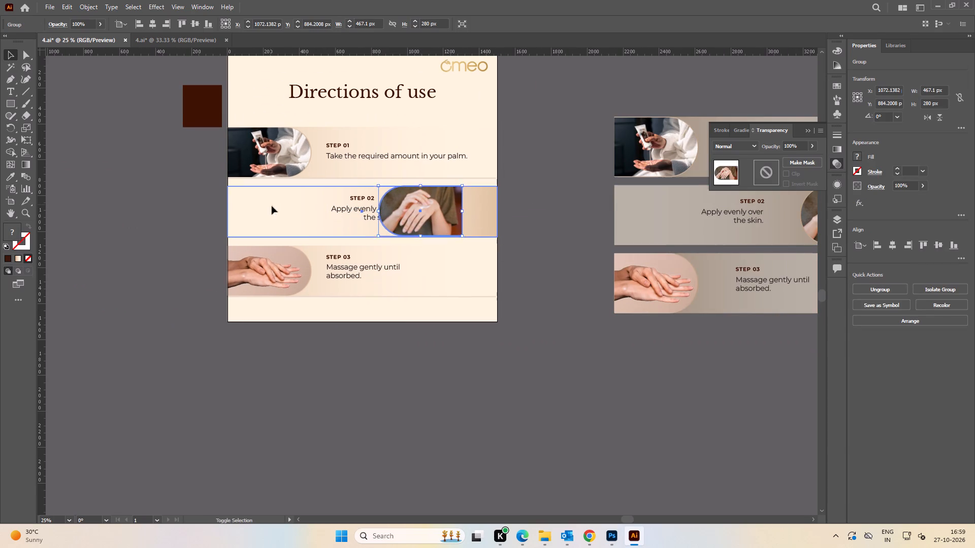
{"action": "left_click", "coordinate": [294, 211]}
{"action": "left_click", "coordinate": [939, 245]}
{"action": "left_click", "coordinate": [914, 248]}
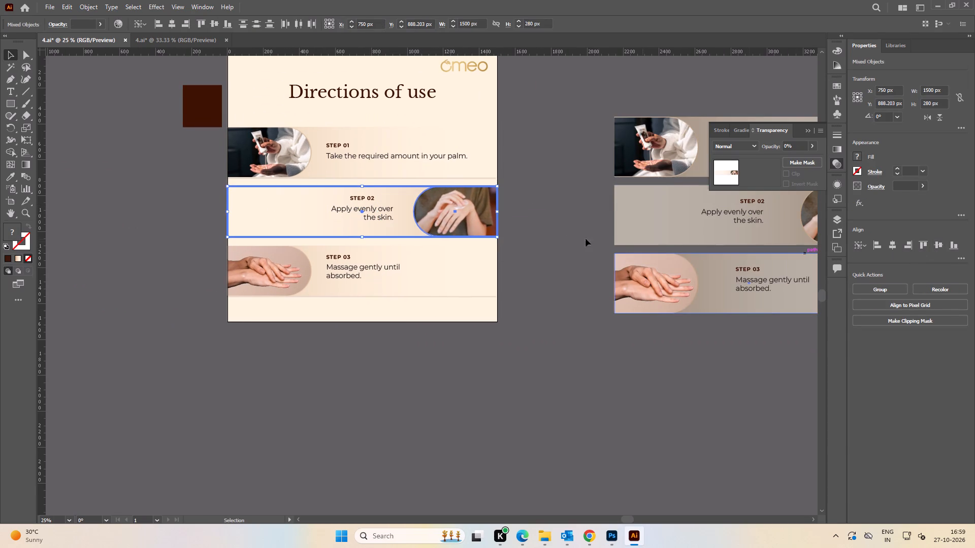
{"action": "left_click", "coordinate": [533, 233]}
{"action": "left_click", "coordinate": [478, 215]}
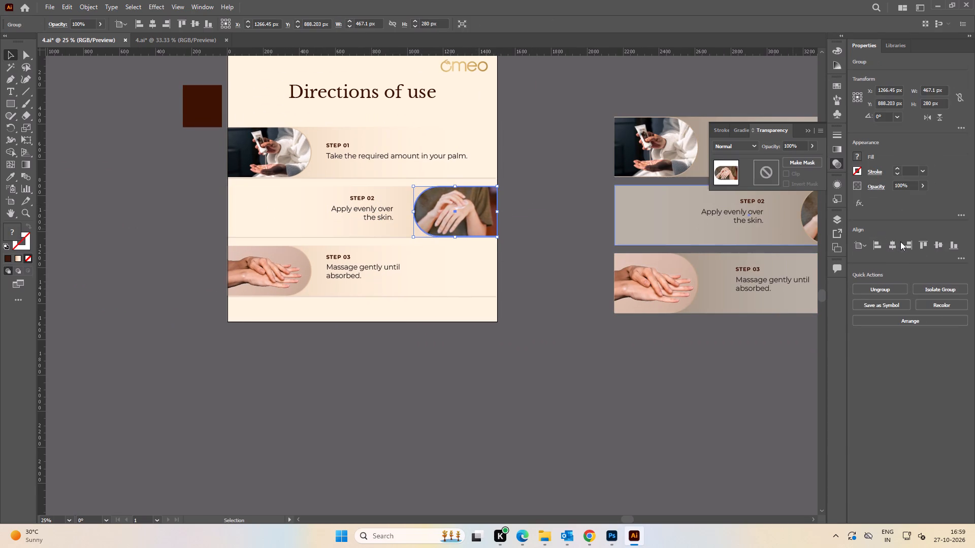
{"action": "left_click", "coordinate": [904, 242]}
{"action": "left_click", "coordinate": [561, 197]}
Inspect the three step rows for how the photos and text sit in their bands.
{"action": "key", "text": "space"}
{"action": "left_click_drag", "start_coordinate": [556, 200], "coordinate": [547, 226]}
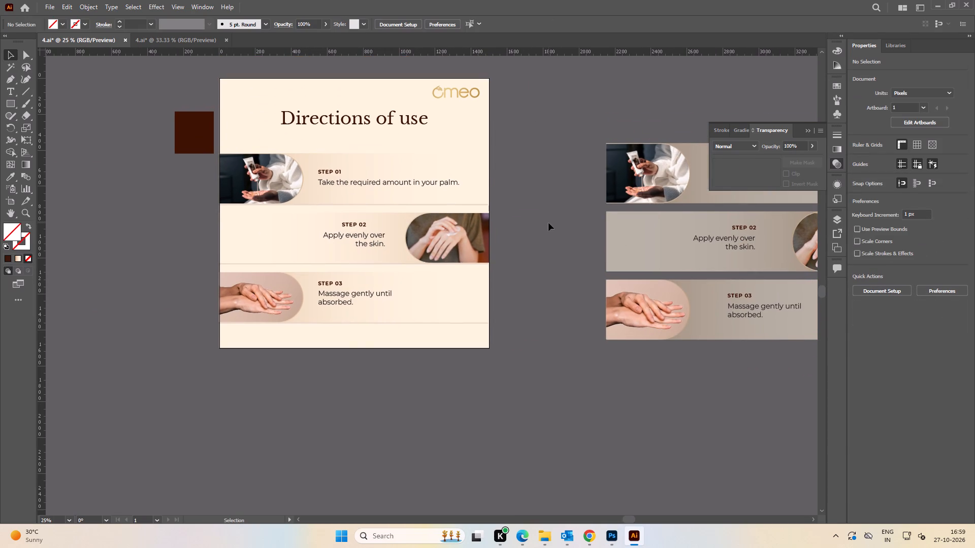
{"action": "scroll", "coordinate": [308, 254], "scroll_direction": "up", "scroll_amount": 2, "text": "alt"}
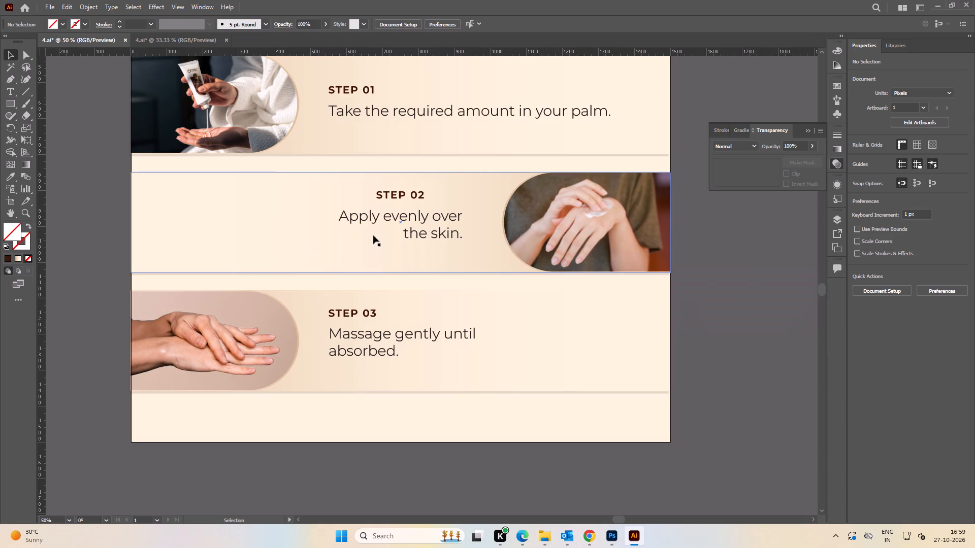
{"action": "key", "text": "space"}
{"action": "left_click_drag", "start_coordinate": [415, 221], "coordinate": [369, 234]}
{"action": "left_click", "coordinate": [677, 242]}
{"action": "key", "text": "space"}
{"action": "left_click_drag", "start_coordinate": [679, 242], "coordinate": [726, 255]}
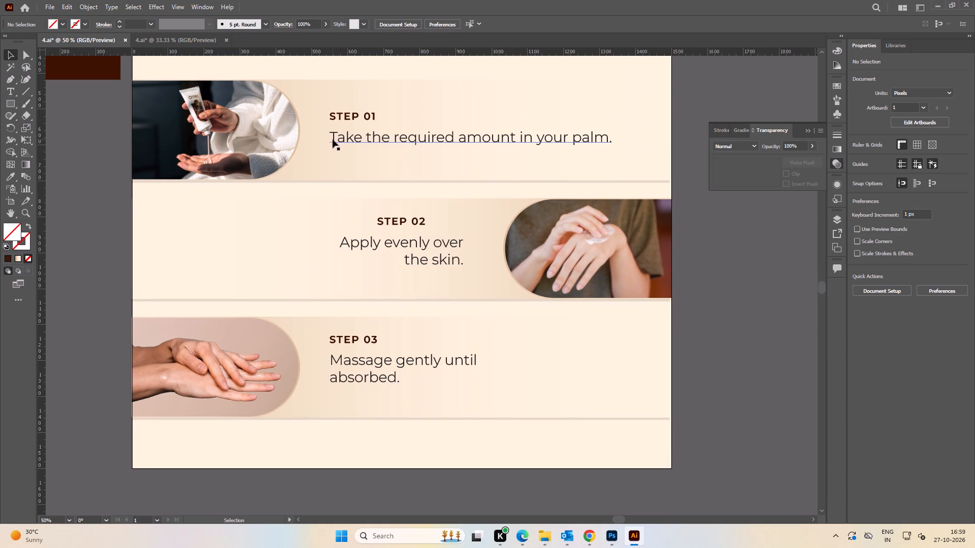
Replace the line break before "absorbed." with a space so STEP 03's instruction runs on one line.
{"action": "left_click", "coordinate": [333, 140]}
{"action": "left_click", "coordinate": [335, 118], "text": "shift"}
{"action": "key", "text": "space"}
{"action": "left_click_drag", "start_coordinate": [353, 388], "coordinate": [399, 254]}
{"action": "left_click", "coordinate": [128, 270]}
{"action": "key", "text": "t"}
{"action": "left_click", "coordinate": [388, 247]}
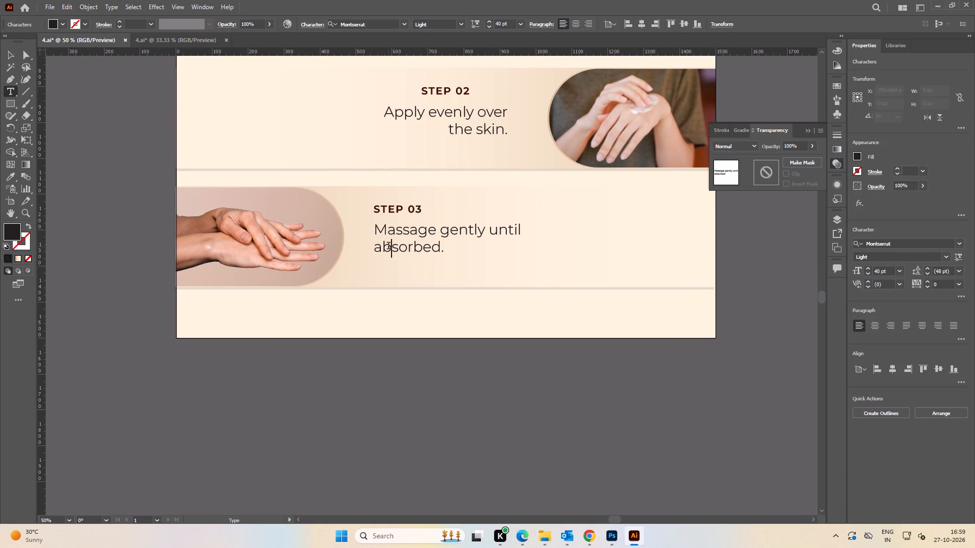
{"action": "key", "text": "Left"}
{"action": "key", "text": "Left"}
{"action": "key", "text": "BackSpace"}
{"action": "key", "text": "space"}
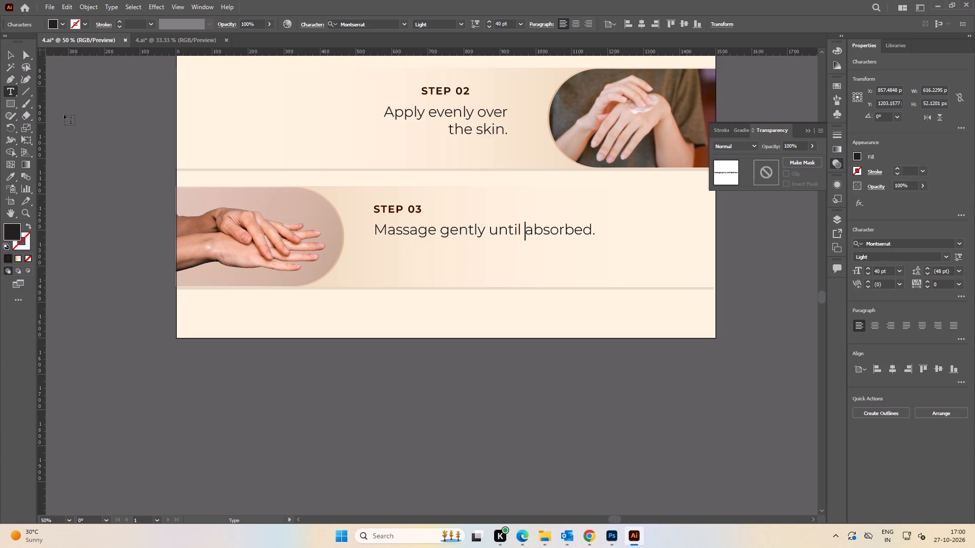
{"action": "left_click", "coordinate": [10, 53]}
Align the left edges of the STEP 01 and STEP 03 headings and their instruction lines.
{"action": "key", "text": "space"}
{"action": "left_click_drag", "start_coordinate": [85, 116], "coordinate": [117, 193]}
{"action": "left_click", "coordinate": [116, 193]}
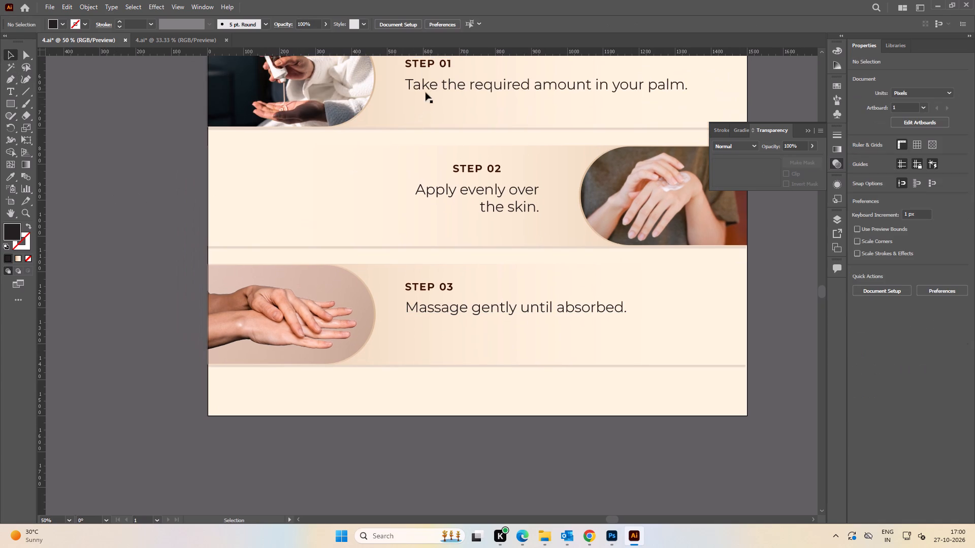
{"action": "key", "text": "space"}
{"action": "left_click_drag", "start_coordinate": [430, 98], "coordinate": [425, 117]}
{"action": "left_click", "coordinate": [422, 103]}
{"action": "left_click", "coordinate": [418, 81], "text": "shift"}
{"action": "left_click", "coordinate": [433, 305], "text": "shift"}
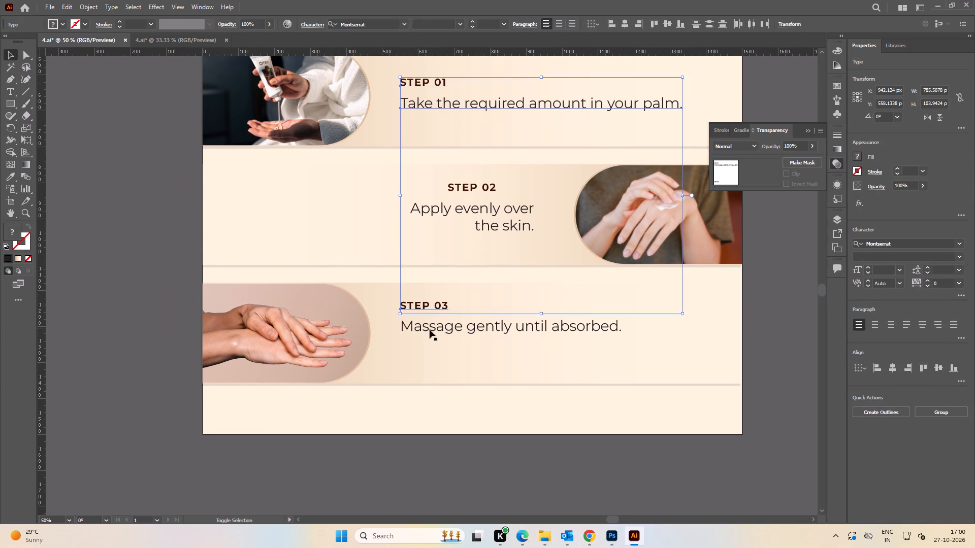
{"action": "left_click", "coordinate": [430, 330], "text": "shift"}
{"action": "left_click", "coordinate": [879, 367]}
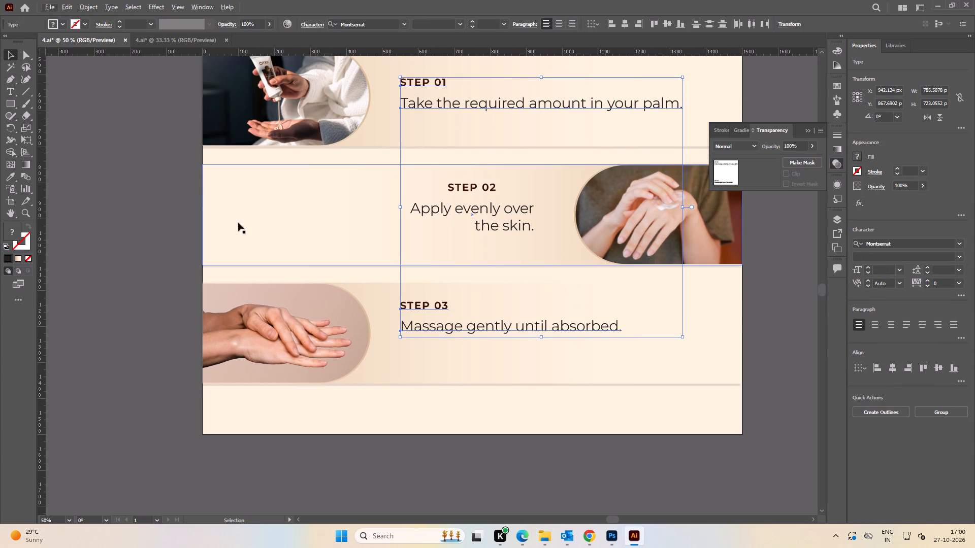
{"action": "scroll", "coordinate": [273, 213], "scroll_direction": "down", "scroll_amount": 1, "text": "alt"}
{"action": "left_click", "coordinate": [206, 208]}
Lock the three 1500 x 280 px gradient bands behind STEP 01, STEP 02 and STEP 03.
{"action": "key", "text": "space"}
{"action": "left_click_drag", "start_coordinate": [209, 200], "coordinate": [211, 219]}
{"action": "scroll", "coordinate": [228, 214], "scroll_direction": "down", "scroll_amount": 1}
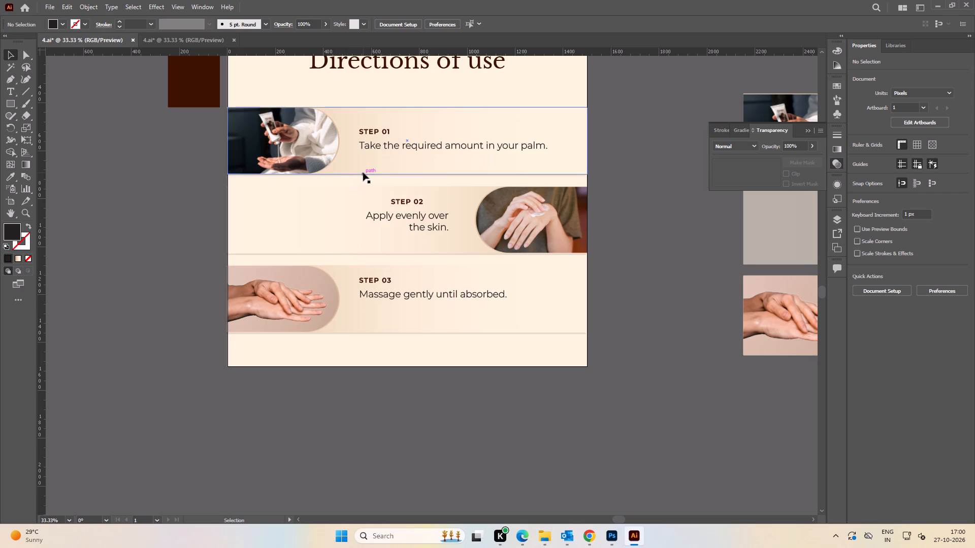
{"action": "key", "text": "space"}
{"action": "left_click_drag", "start_coordinate": [381, 178], "coordinate": [409, 179]}
{"action": "left_click", "coordinate": [171, 167]}
{"action": "scroll", "coordinate": [423, 152], "scroll_direction": "up", "scroll_amount": 3, "text": "alt"}
{"action": "key", "text": "space"}
{"action": "left_click_drag", "start_coordinate": [374, 143], "coordinate": [437, 179]}
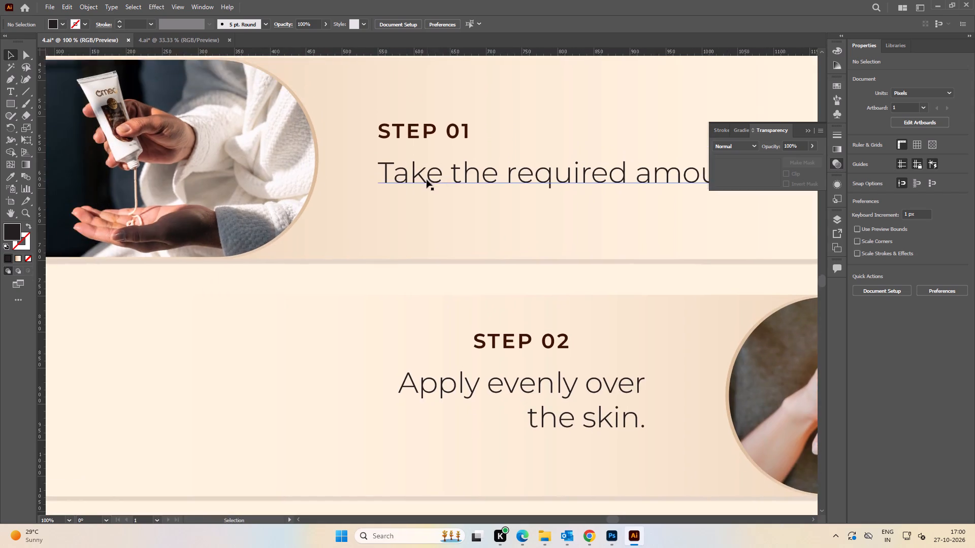
{"action": "scroll", "coordinate": [427, 179], "scroll_direction": "down", "scroll_amount": 2, "text": "alt"}
{"action": "left_click", "coordinate": [463, 142]}
{"action": "left_click", "coordinate": [335, 293], "text": "shift"}
{"action": "left_click", "coordinate": [708, 442], "text": "shift"}
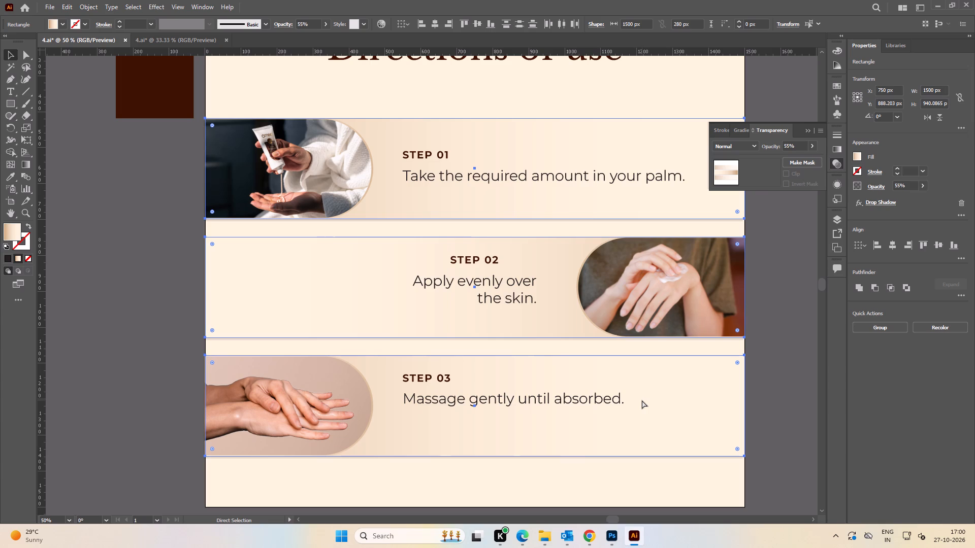
{"action": "key", "text": "ctrl+2"}
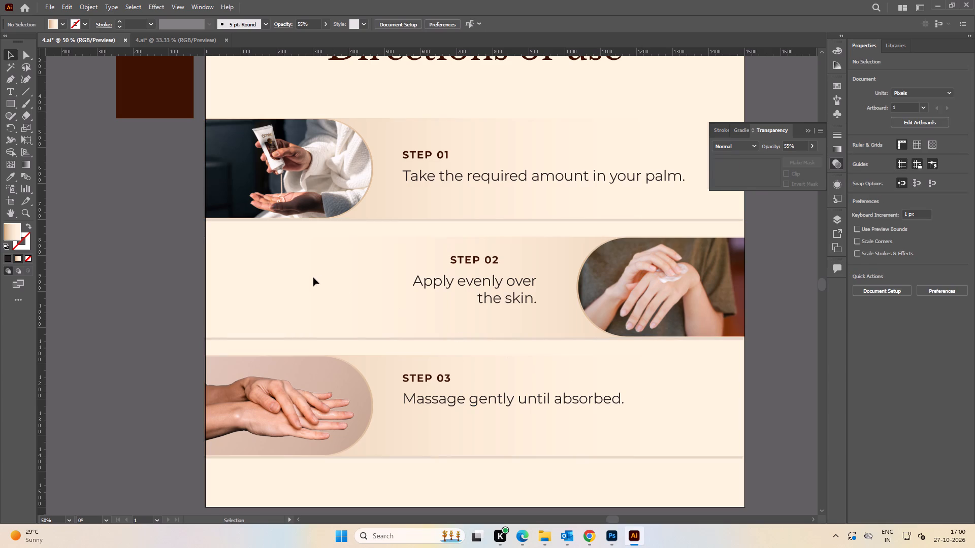
Draw a full-height spacer rectangle just left of STEP 01's text, about 32 x 280 px.
{"action": "key", "text": "space"}
{"action": "left_click_drag", "start_coordinate": [294, 284], "coordinate": [320, 276]}
{"action": "key", "text": "space"}
{"action": "left_click_drag", "start_coordinate": [454, 261], "coordinate": [413, 254]}
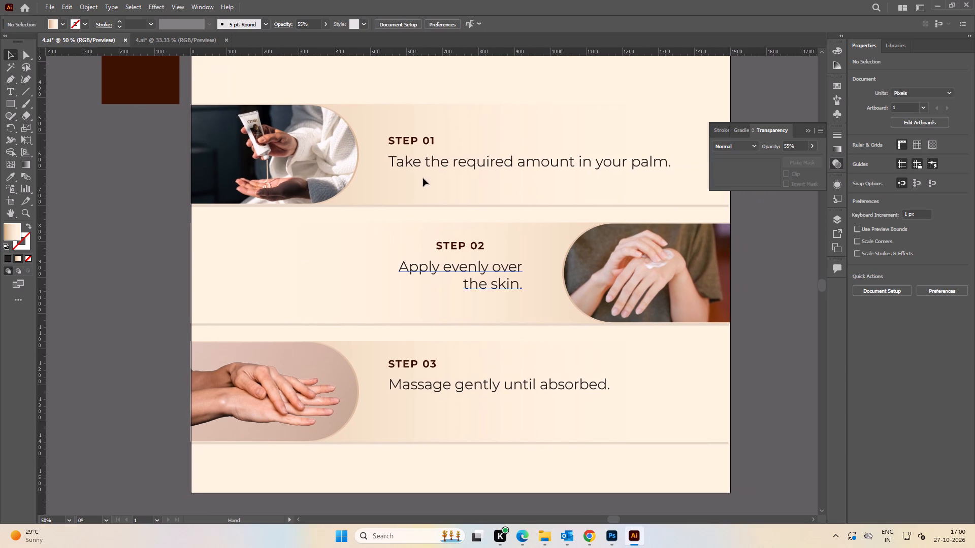
{"action": "scroll", "coordinate": [421, 135], "scroll_direction": "up", "scroll_amount": 3, "text": "alt"}
{"action": "key", "text": "space"}
{"action": "left_click_drag", "start_coordinate": [444, 129], "coordinate": [446, 157]}
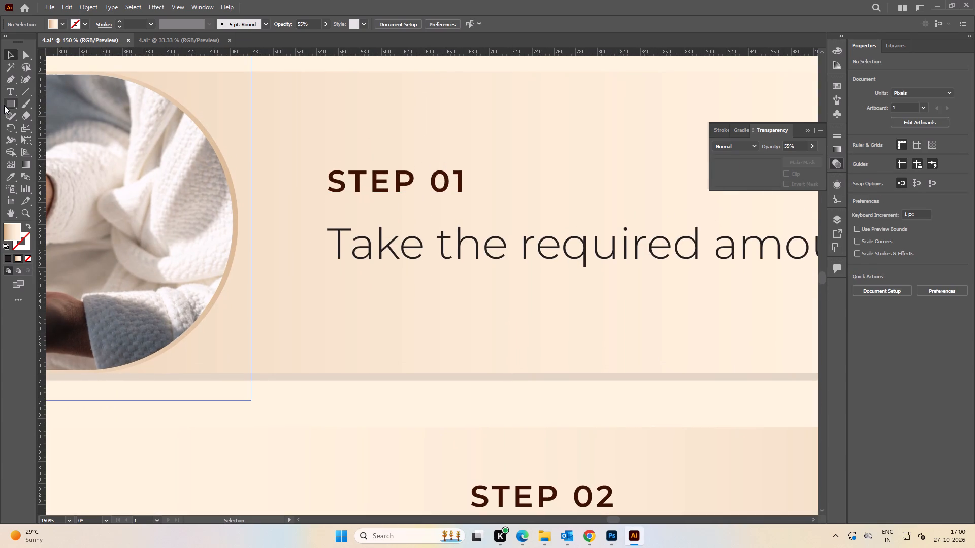
{"action": "left_click", "coordinate": [4, 105]}
{"action": "left_click_drag", "start_coordinate": [322, 72], "coordinate": [318, 288]}
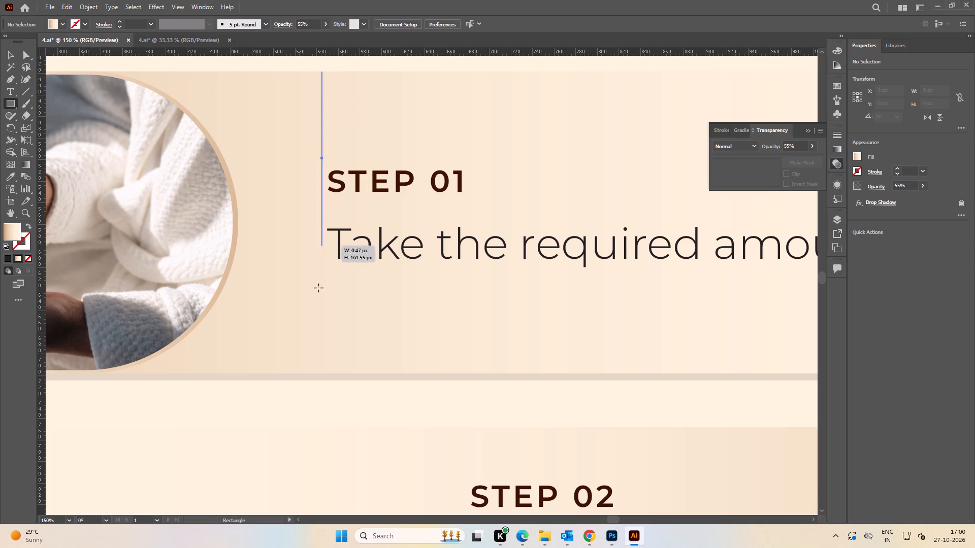
{"action": "left_click_drag", "start_coordinate": [318, 288], "coordinate": [311, 372]}
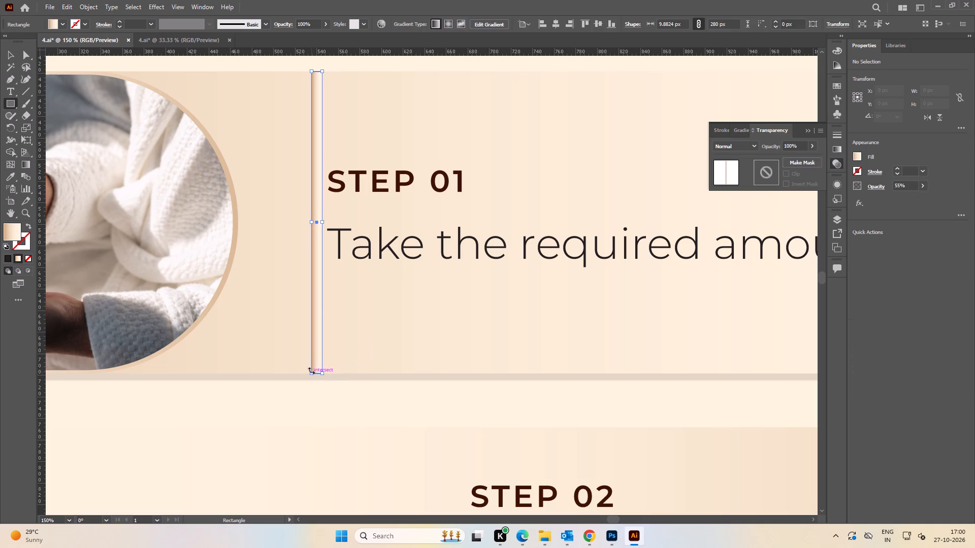
{"action": "left_click_drag", "start_coordinate": [11, 53], "coordinate": [17, 61]}
{"action": "left_click_drag", "start_coordinate": [309, 222], "coordinate": [288, 226]}
Fill the tall spacer rectangle with the dark brown sampled from the STEP 01 heading.
{"action": "key", "text": "i"}
{"action": "left_click", "coordinate": [376, 179]}
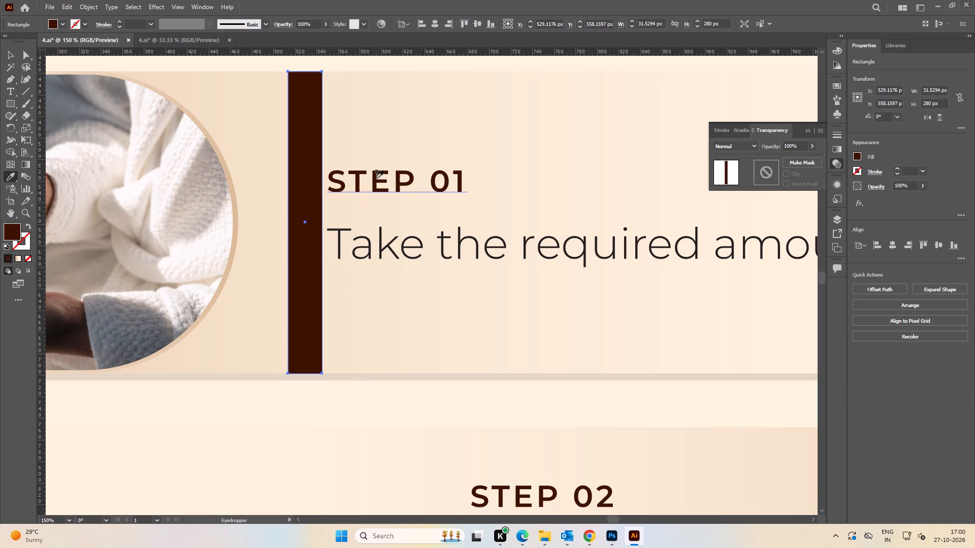
{"action": "key", "text": "v"}
{"action": "left_click", "coordinate": [511, 153]}
Draw a spacer rectangle filling the gap between the STEP 01 heading and its instruction, about 64 x 34 px.
{"action": "scroll", "coordinate": [379, 187], "scroll_direction": "up", "scroll_amount": 2, "text": "alt"}
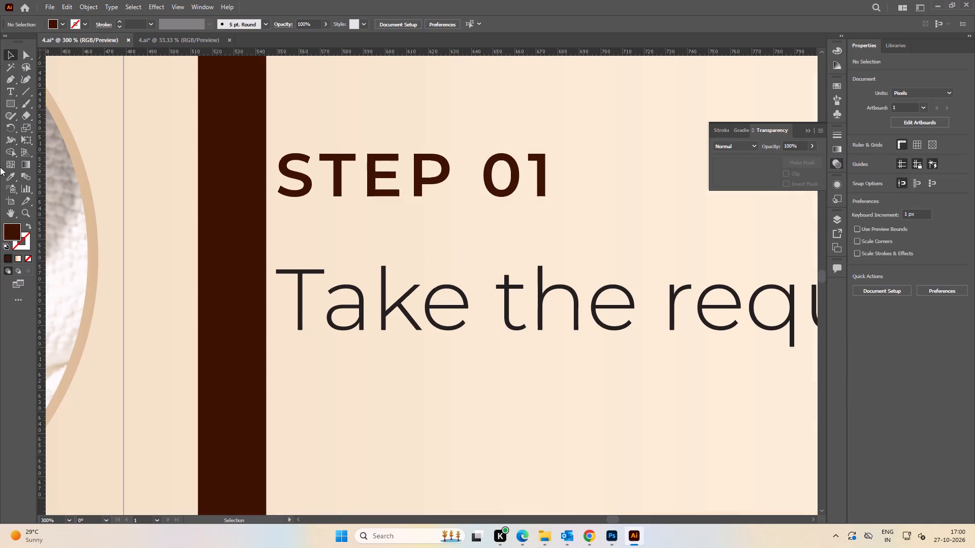
{"action": "left_click", "coordinate": [10, 104]}
{"action": "scroll", "coordinate": [320, 212], "scroll_direction": "up", "scroll_amount": 3, "text": "alt"}
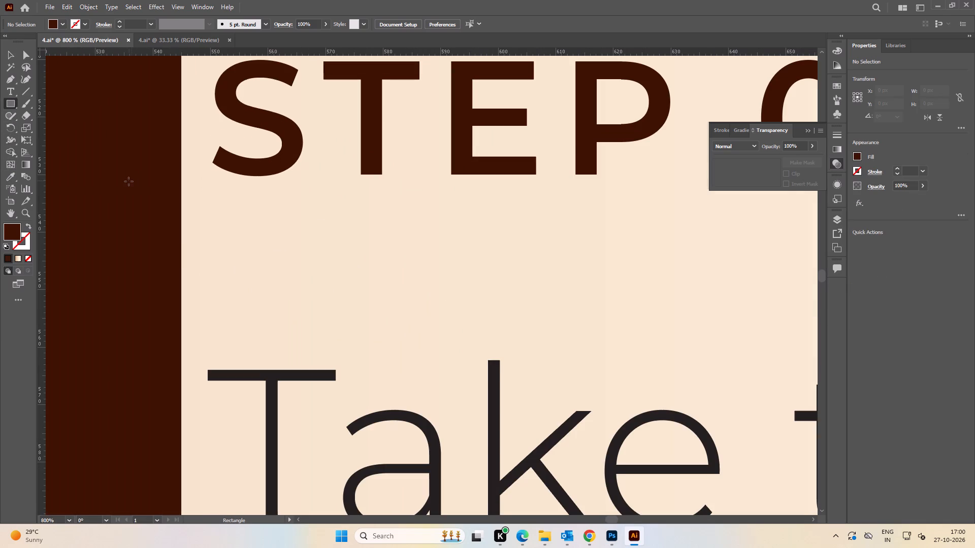
{"action": "left_click_drag", "start_coordinate": [103, 178], "coordinate": [470, 369]}
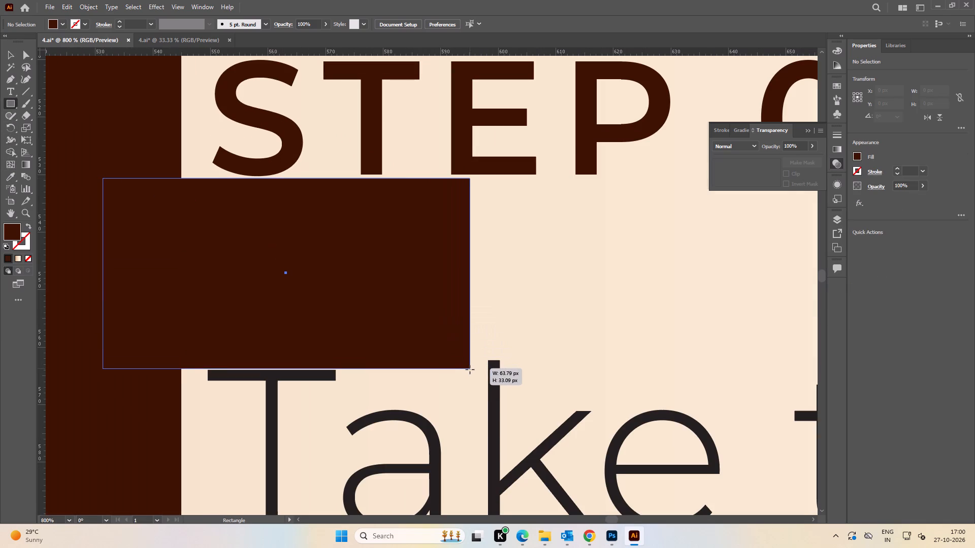
{"action": "left_click_drag", "start_coordinate": [470, 369], "coordinate": [472, 369]}
{"action": "scroll", "coordinate": [292, 195], "scroll_direction": "up", "scroll_amount": 3, "text": "alt"}
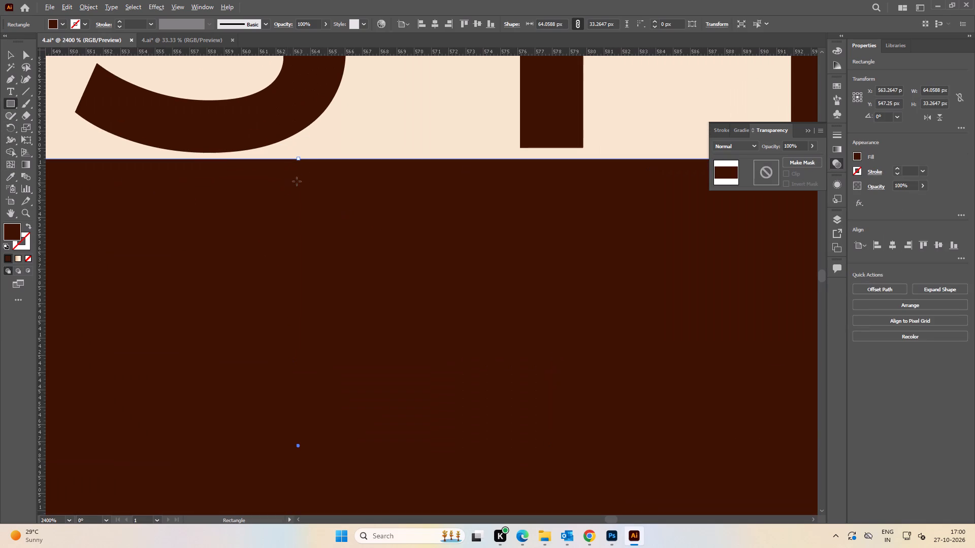
{"action": "left_click_drag", "start_coordinate": [298, 159], "coordinate": [298, 153]}
{"action": "scroll", "coordinate": [299, 150], "scroll_direction": "down", "scroll_amount": 6, "text": "alt"}
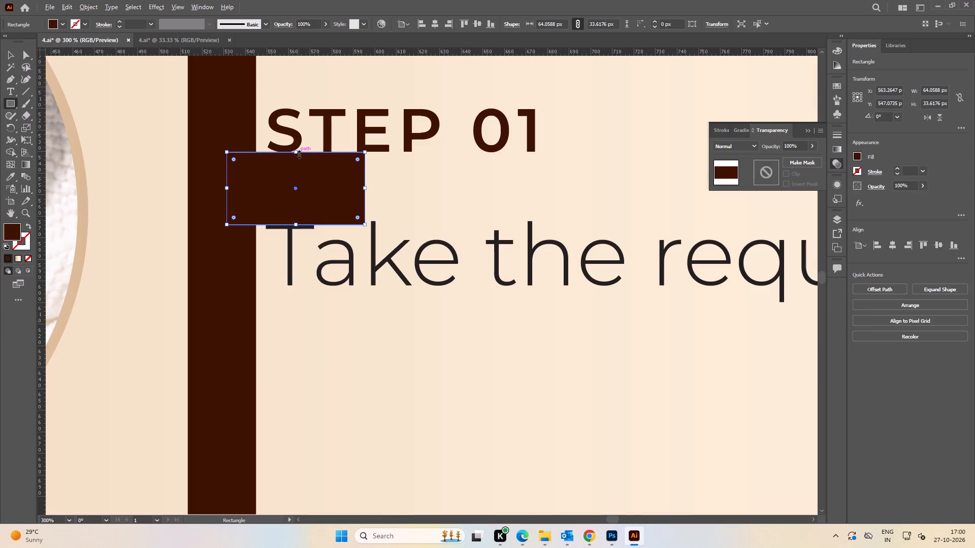
Group the small spacer rectangle with the tall brown one.
{"action": "left_click", "coordinate": [13, 54]}
{"action": "scroll", "coordinate": [241, 229], "scroll_direction": "down", "scroll_amount": 4, "text": "alt"}
{"action": "key", "text": "space"}
{"action": "left_click_drag", "start_coordinate": [215, 267], "coordinate": [264, 256]}
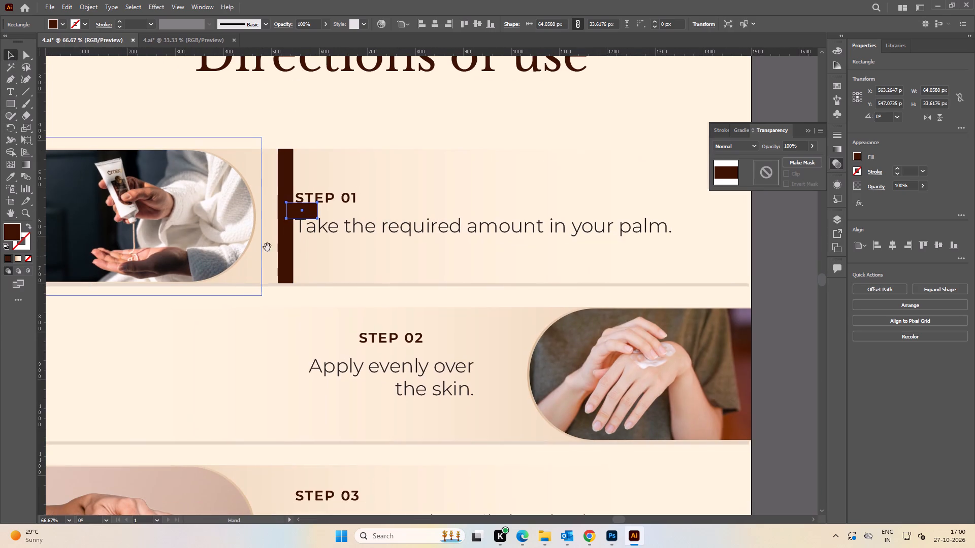
{"action": "left_click", "coordinate": [286, 186], "text": "shift"}
{"action": "key", "text": "ctrl+g"}
Move the brown spacer group straight down to STEP 03 and snap its top to the band's top edge.
{"action": "scroll", "coordinate": [321, 236], "scroll_direction": "down", "scroll_amount": 2, "text": "alt"}
{"action": "key", "text": "space"}
{"action": "left_click_drag", "start_coordinate": [295, 269], "coordinate": [299, 217]}
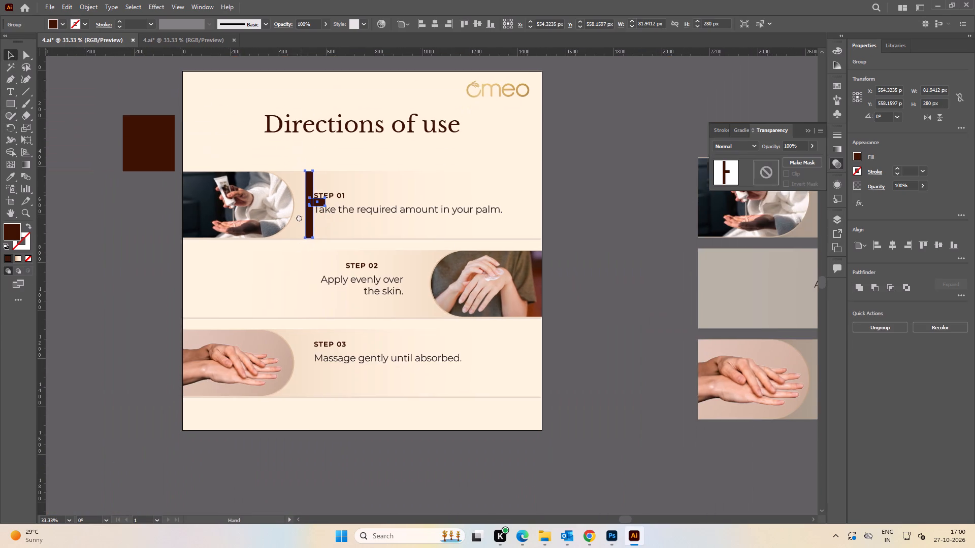
{"action": "left_click_drag", "start_coordinate": [299, 217], "coordinate": [299, 213]}
{"action": "left_click", "coordinate": [134, 240]}
{"action": "left_click_drag", "start_coordinate": [310, 174], "coordinate": [307, 315]}
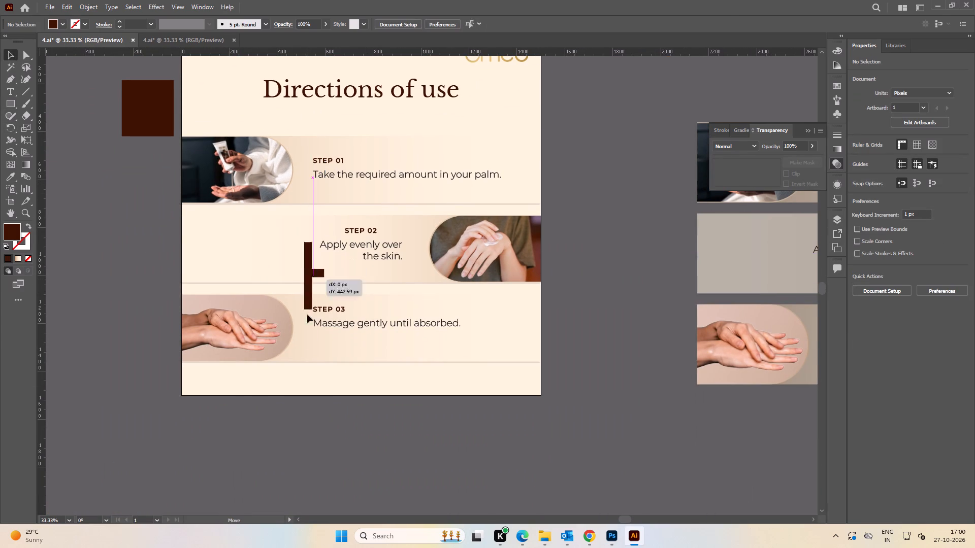
{"action": "left_click_drag", "start_coordinate": [307, 315], "coordinate": [310, 332]}
{"action": "scroll", "coordinate": [307, 331], "scroll_direction": "up", "scroll_amount": 3, "text": "alt"}
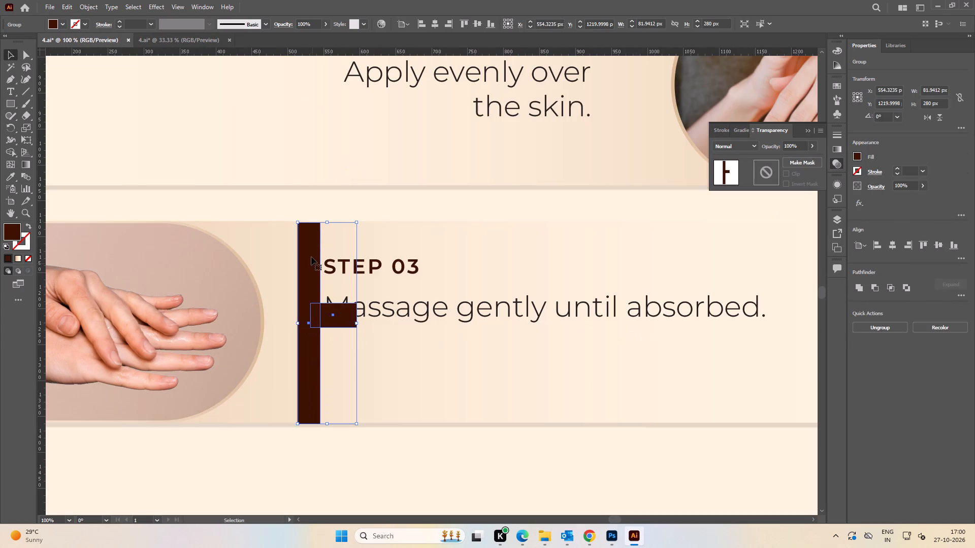
{"action": "scroll", "coordinate": [311, 256], "scroll_direction": "up", "scroll_amount": 2, "text": "alt"}
{"action": "scroll", "coordinate": [316, 183], "scroll_direction": "up", "scroll_amount": 3, "text": "alt"}
{"action": "left_click_drag", "start_coordinate": [295, 277], "coordinate": [295, 269]}
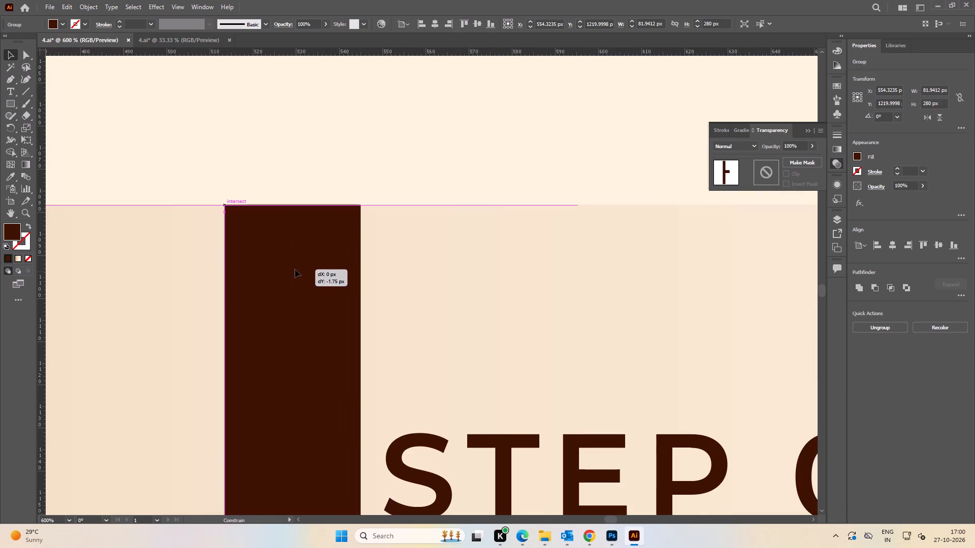
{"action": "left_click_drag", "start_coordinate": [295, 269], "coordinate": [297, 267]}
{"action": "scroll", "coordinate": [297, 264], "scroll_direction": "down", "scroll_amount": 1, "text": "alt"}
{"action": "scroll", "coordinate": [297, 264], "scroll_direction": "up", "scroll_amount": 1, "text": "alt"}
{"action": "scroll", "coordinate": [297, 264], "scroll_direction": "down", "scroll_amount": 3, "text": "alt"}
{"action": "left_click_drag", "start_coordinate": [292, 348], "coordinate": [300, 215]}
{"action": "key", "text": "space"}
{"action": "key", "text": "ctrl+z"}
Move the STEP 03 heading and its instruction straight down about 39 px so the small brown spacer fills their gap.
{"action": "scroll", "coordinate": [370, 283], "scroll_direction": "down", "scroll_amount": 3, "text": "alt"}
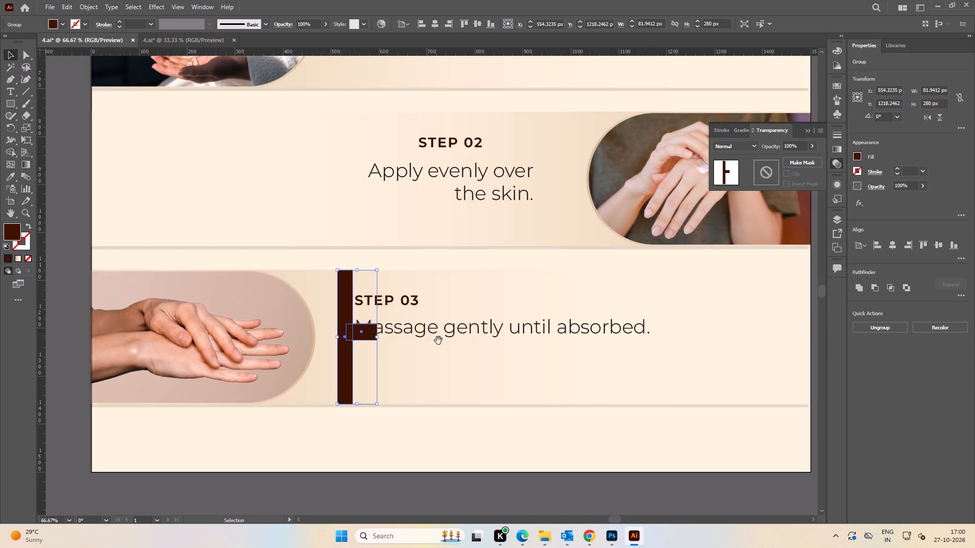
{"action": "key", "text": "space"}
{"action": "left_click_drag", "start_coordinate": [442, 332], "coordinate": [368, 218]}
{"action": "left_click", "coordinate": [357, 342]}
{"action": "left_click", "coordinate": [344, 219]}
{"action": "left_click", "coordinate": [327, 187], "text": "shift"}
{"action": "scroll", "coordinate": [298, 235], "scroll_direction": "up", "scroll_amount": 3, "text": "alt"}
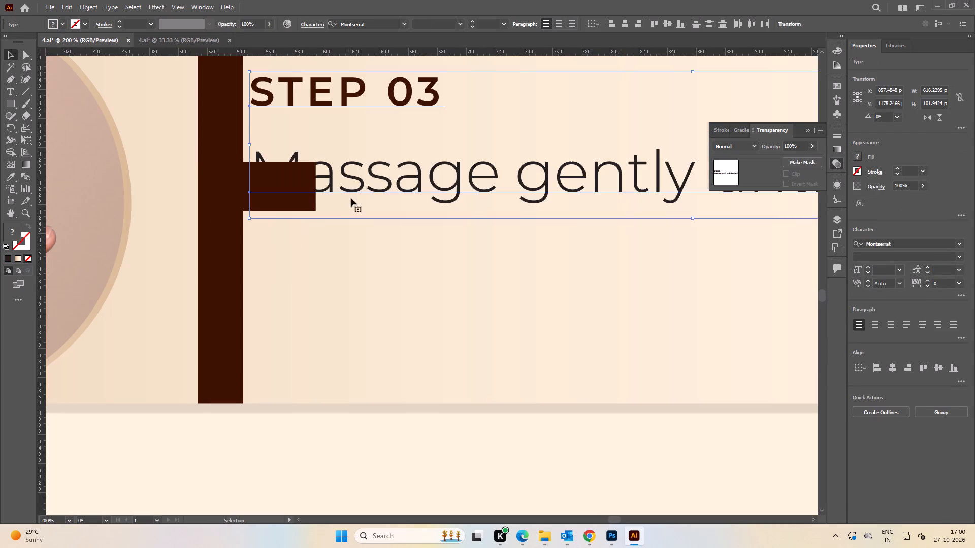
{"action": "left_click_drag", "start_coordinate": [352, 186], "coordinate": [341, 241]}
Nudge the STEP 03 heading and instruction straight down until the heading's baseline meets the small spacer's top edge.
{"action": "scroll", "coordinate": [287, 202], "scroll_direction": "up", "scroll_amount": 4, "text": "alt"}
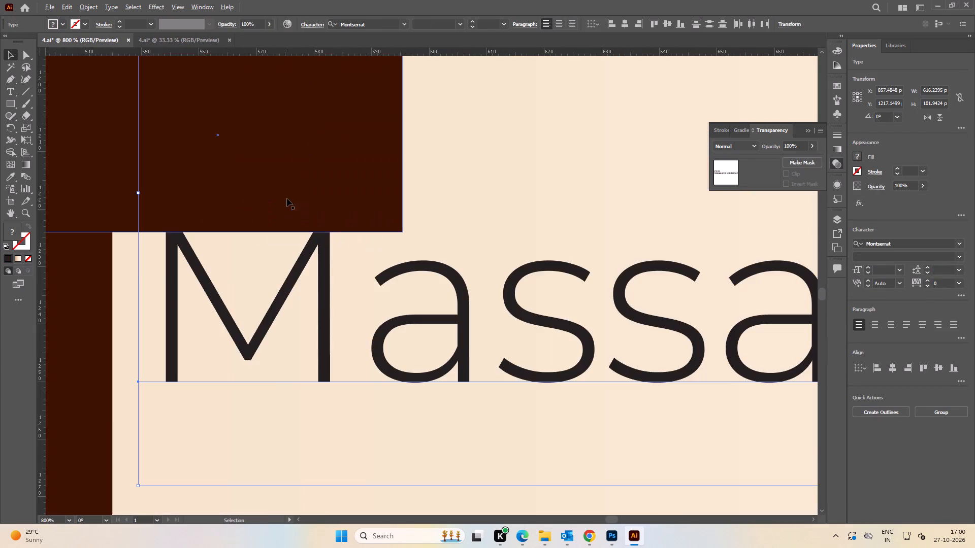
{"action": "key", "text": "space"}
{"action": "left_click_drag", "start_coordinate": [328, 133], "coordinate": [323, 327]}
{"action": "scroll", "coordinate": [296, 217], "scroll_direction": "up", "scroll_amount": 1, "text": "alt"}
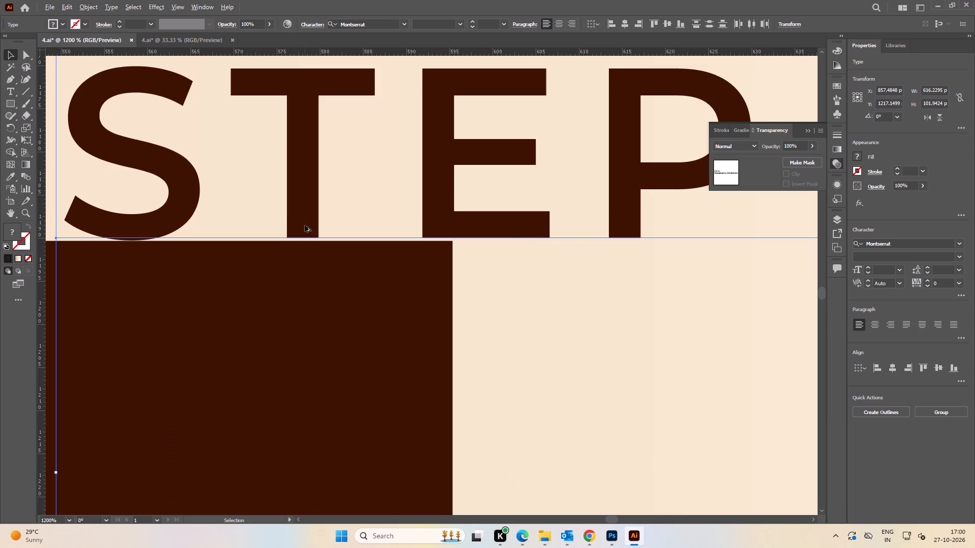
{"action": "scroll", "coordinate": [304, 225], "scroll_direction": "down", "scroll_amount": 2, "text": "alt"}
{"action": "scroll", "coordinate": [301, 214], "scroll_direction": "up", "scroll_amount": 4, "text": "alt"}
{"action": "left_click_drag", "start_coordinate": [304, 198], "coordinate": [304, 202]}
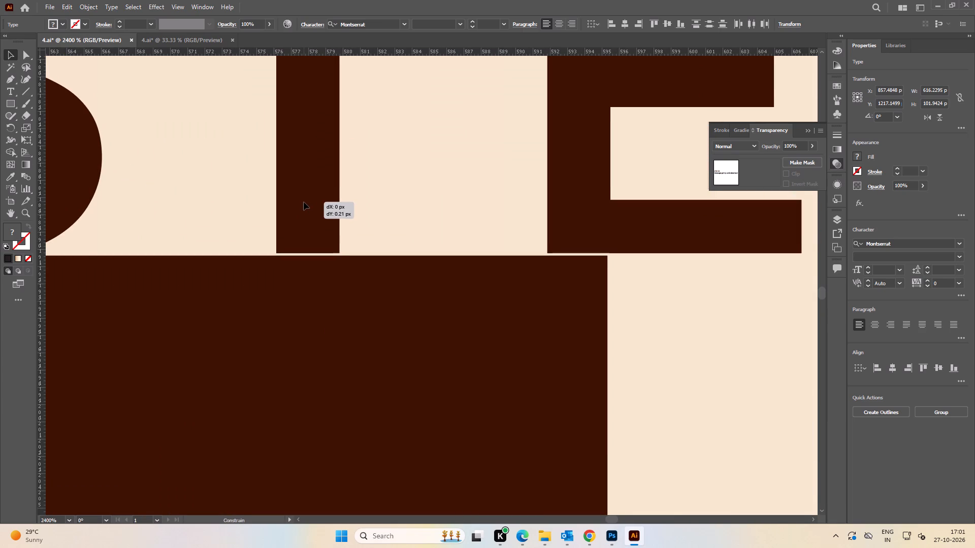
{"action": "left_click_drag", "start_coordinate": [304, 202], "coordinate": [304, 204]}
{"action": "scroll", "coordinate": [304, 204], "scroll_direction": "down", "scroll_amount": 7, "text": "alt"}
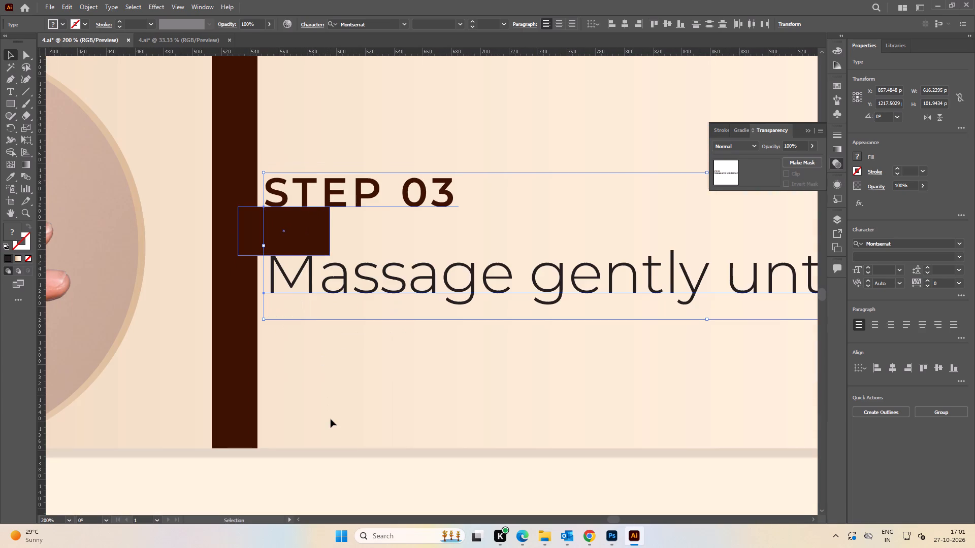
{"action": "left_click", "coordinate": [332, 417]}
Move the brown spacer group to the end of the STEP 02 texts and flip it horizontally.
{"action": "scroll", "coordinate": [340, 371], "scroll_direction": "down", "scroll_amount": 3, "text": "alt"}
{"action": "key", "text": "space"}
{"action": "left_click_drag", "start_coordinate": [353, 357], "coordinate": [346, 414]}
{"action": "left_click_drag", "start_coordinate": [307, 384], "coordinate": [436, 270]}
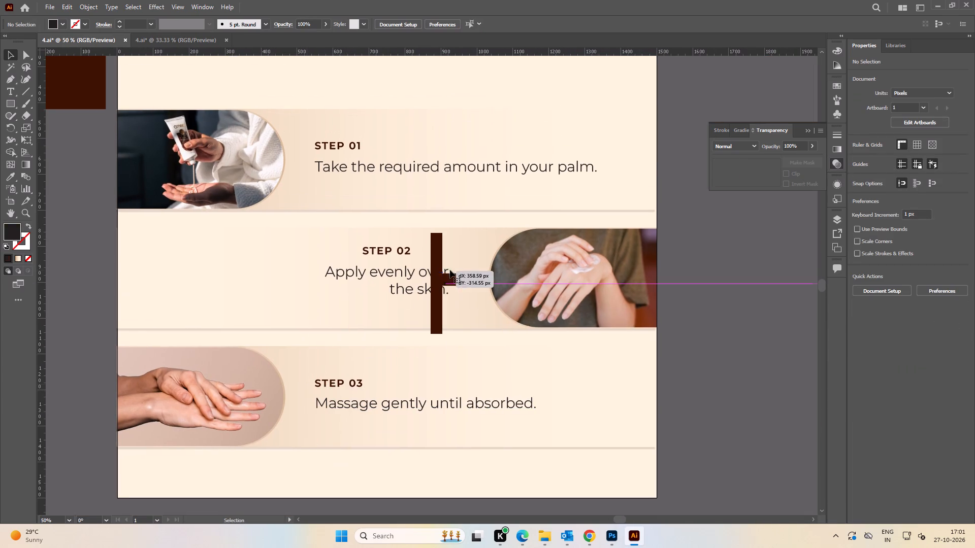
{"action": "left_click", "coordinate": [925, 120]}
Move the flipped spacer group up until its bottom meets the lower edge of the STEP 02 band.
{"action": "scroll", "coordinate": [476, 314], "scroll_direction": "up", "scroll_amount": 3, "text": "alt"}
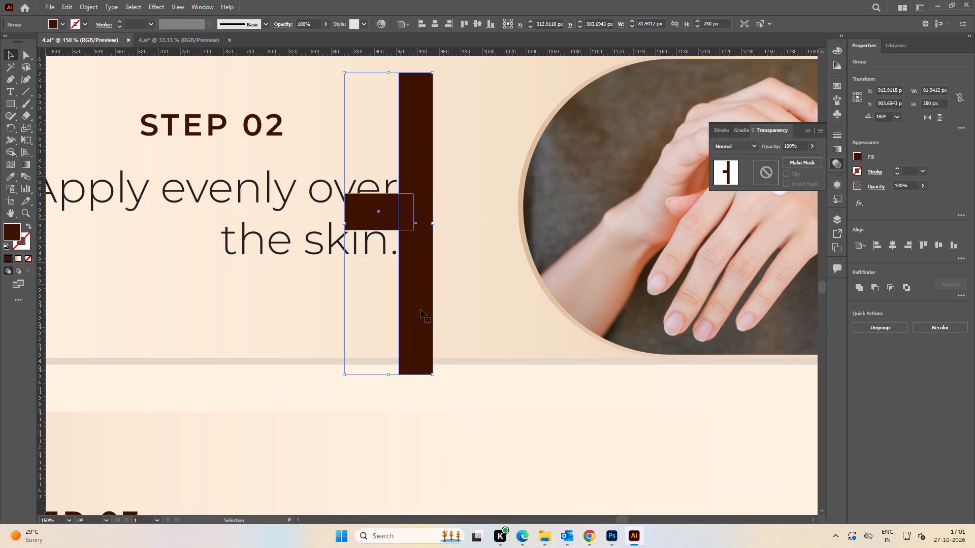
{"action": "scroll", "coordinate": [432, 373], "scroll_direction": "up", "scroll_amount": 5}
{"action": "left_click_drag", "start_coordinate": [388, 348], "coordinate": [413, 277]}
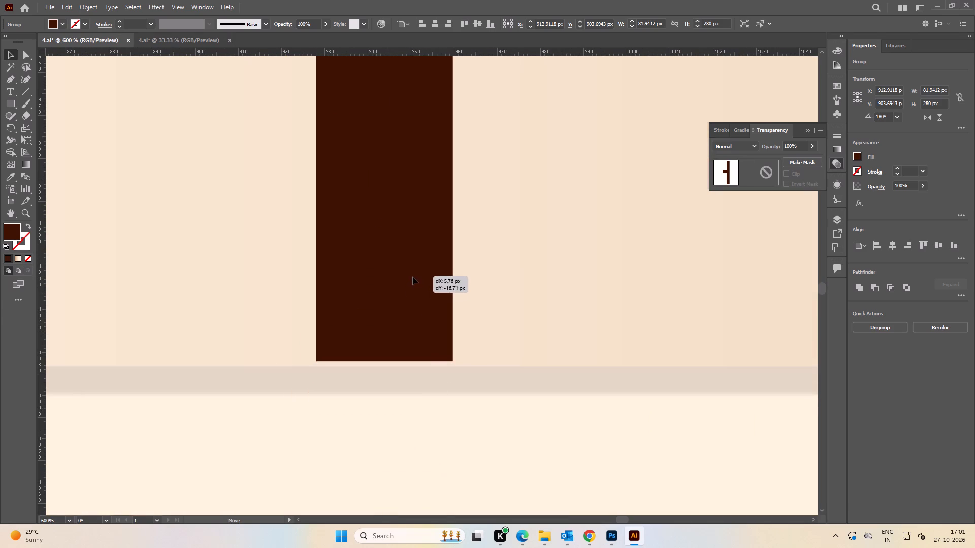
{"action": "left_click_drag", "start_coordinate": [413, 277], "coordinate": [413, 281]}
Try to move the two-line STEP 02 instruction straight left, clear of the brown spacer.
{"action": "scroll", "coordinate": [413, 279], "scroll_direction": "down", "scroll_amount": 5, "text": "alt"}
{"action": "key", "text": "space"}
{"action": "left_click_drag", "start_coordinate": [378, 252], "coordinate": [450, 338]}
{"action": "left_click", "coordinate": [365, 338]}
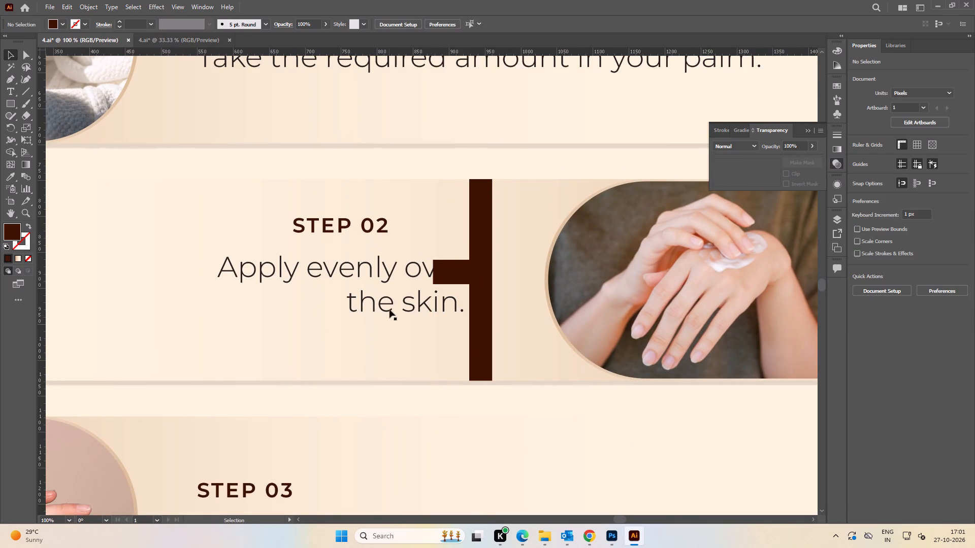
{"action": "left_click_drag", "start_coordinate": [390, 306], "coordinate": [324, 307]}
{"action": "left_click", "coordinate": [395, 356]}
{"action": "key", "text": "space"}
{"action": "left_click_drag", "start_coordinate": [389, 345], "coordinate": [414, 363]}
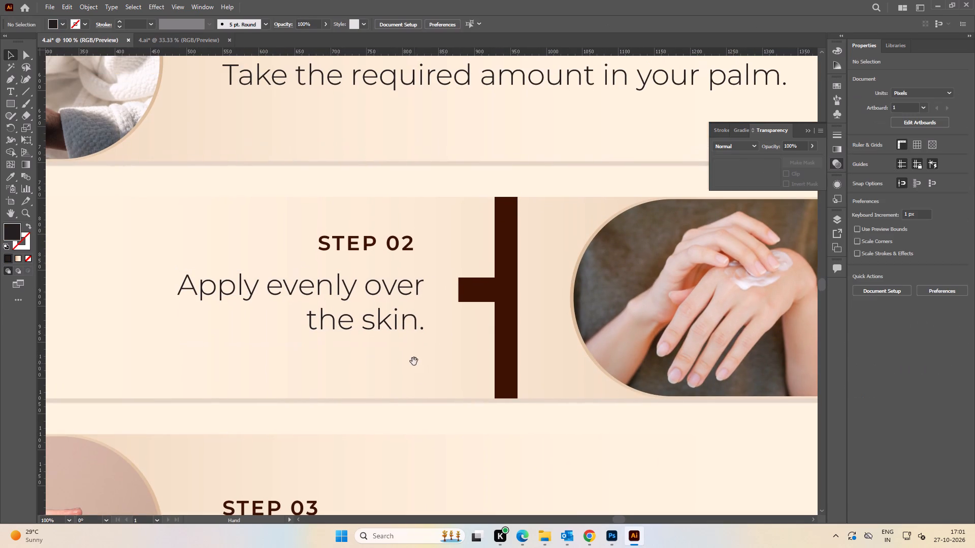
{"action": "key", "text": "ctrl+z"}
Move the two-line STEP 02 instruction straight left about 49 px, clear of the brown spacer.
{"action": "left_click", "coordinate": [379, 362]}
{"action": "left_click_drag", "start_coordinate": [417, 320], "coordinate": [382, 320]}
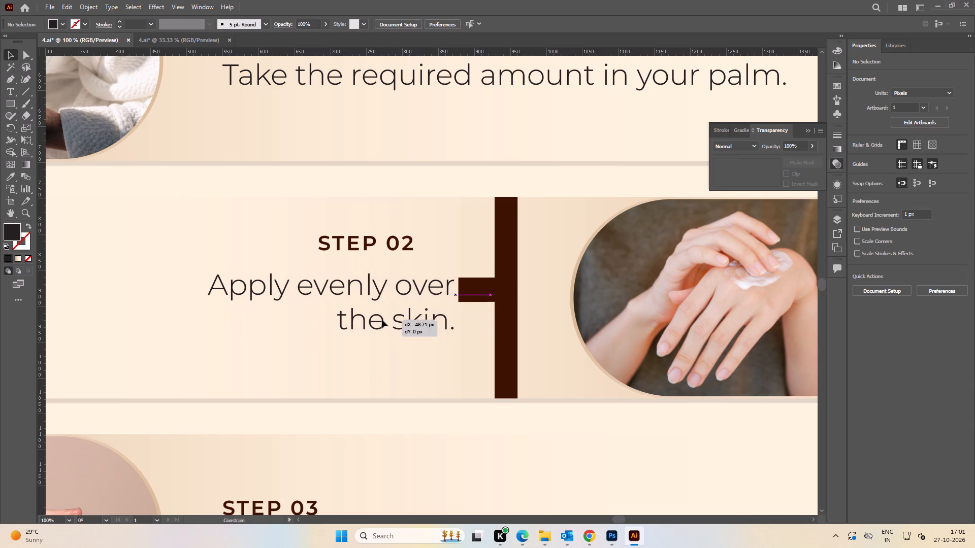
Remove the line break in the STEP 02 instruction so it reads "Apply evenly over the skin." on one line.
{"action": "key", "text": "t"}
{"action": "left_click", "coordinate": [350, 330]}
{"action": "key", "text": "Left"}
{"action": "key", "text": "BackSpace"}
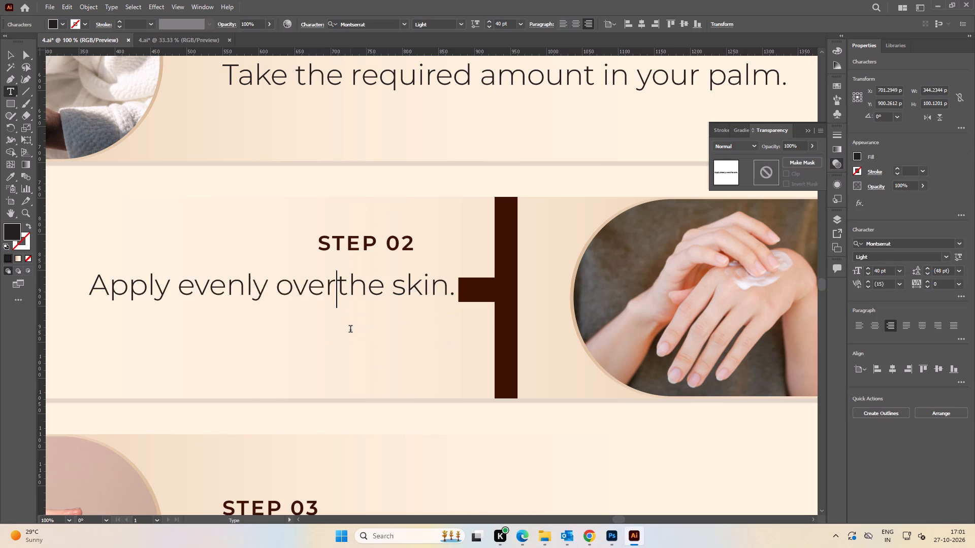
{"action": "key", "text": "space"}
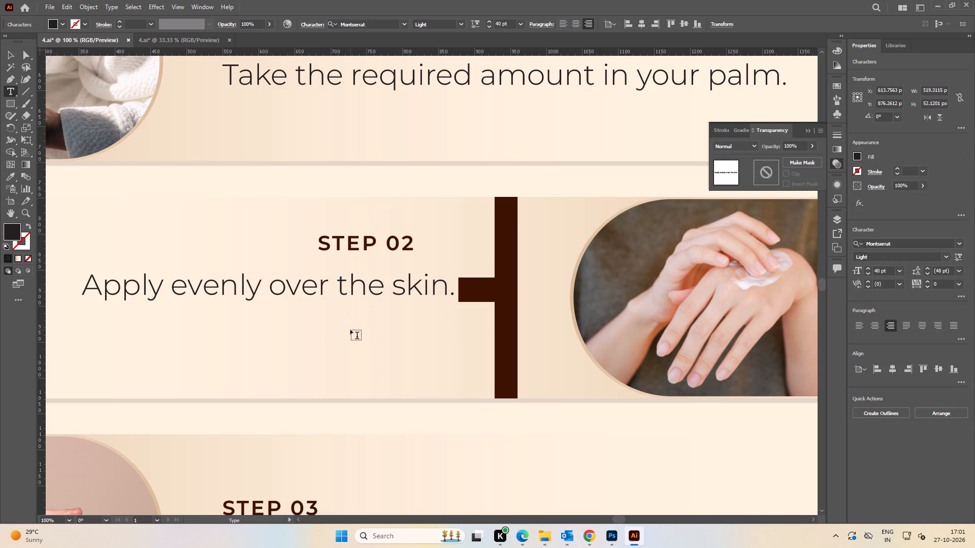
Right-align the STEP 02 heading with its one-line instruction.
{"action": "left_click", "coordinate": [10, 54]}
{"action": "left_click", "coordinate": [397, 248], "text": "shift"}
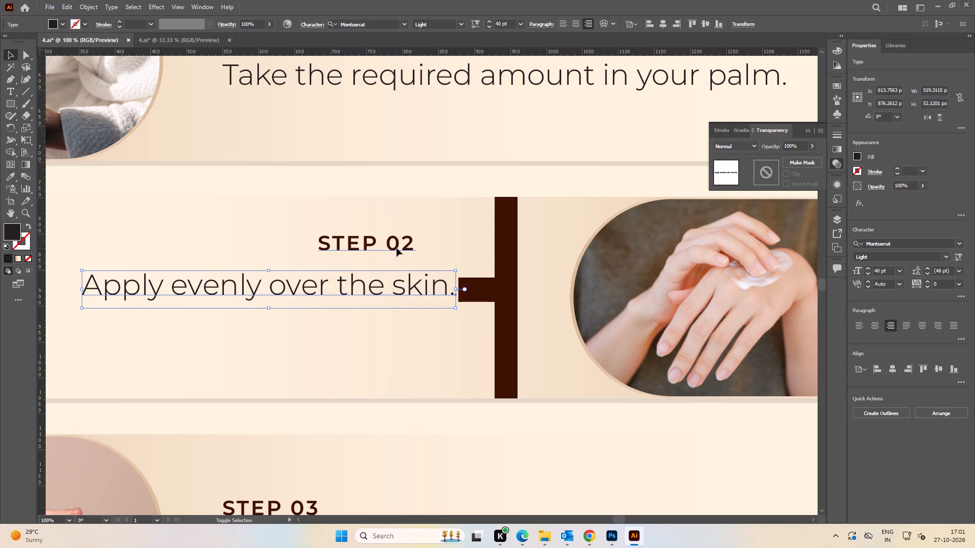
{"action": "left_click", "coordinate": [906, 367]}
{"action": "scroll", "coordinate": [476, 228], "scroll_direction": "down", "scroll_amount": 3, "text": "alt"}
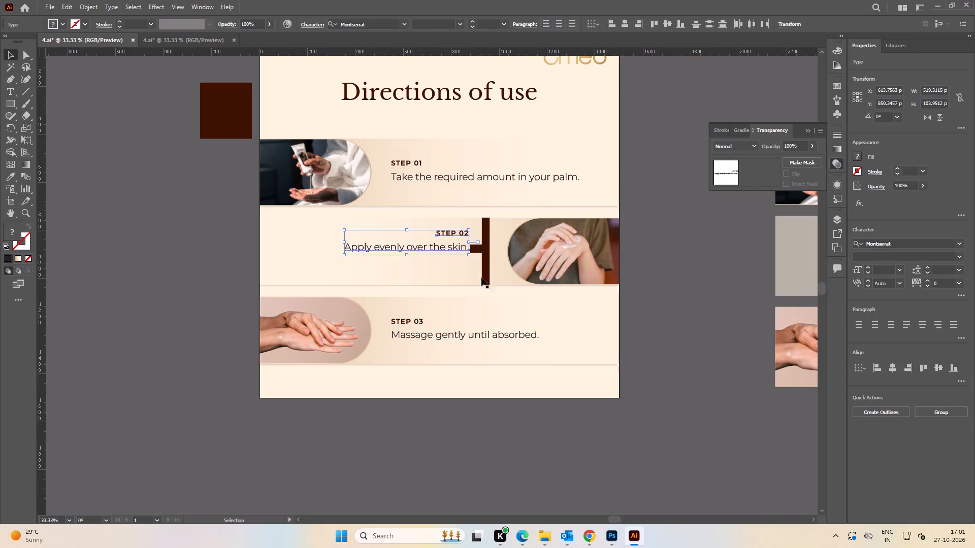
{"action": "left_click", "coordinate": [420, 273]}
Move the STEP 02 heading and instruction together about 78 px right and 38 px down, fitting the small spacer between them.
{"action": "key", "text": "space"}
{"action": "left_click_drag", "start_coordinate": [474, 267], "coordinate": [452, 269]}
{"action": "scroll", "coordinate": [442, 252], "scroll_direction": "up", "scroll_amount": 3, "text": "alt"}
{"action": "left_click", "coordinate": [438, 248]}
{"action": "left_click", "coordinate": [433, 201], "text": "shift"}
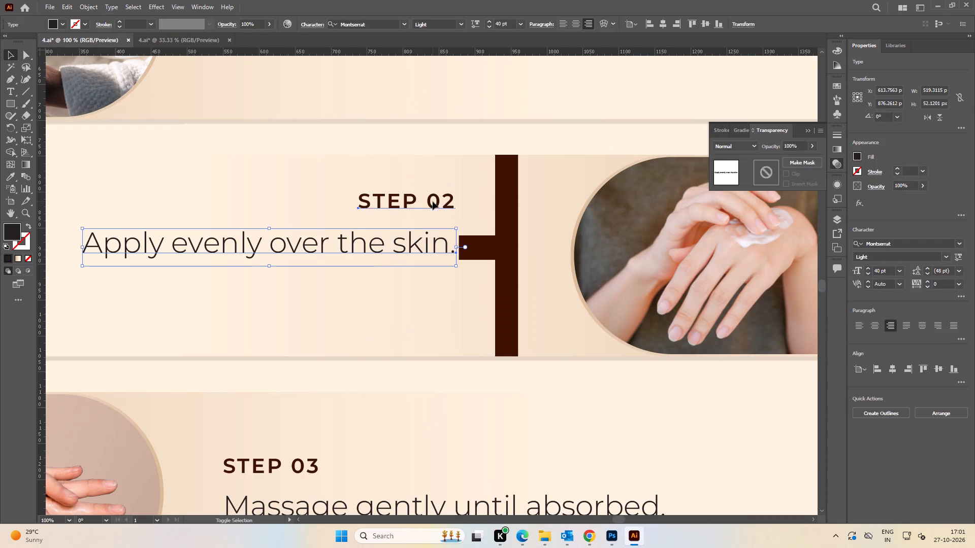
{"action": "scroll", "coordinate": [462, 252], "scroll_direction": "up", "scroll_amount": 3, "text": "alt"}
{"action": "left_click_drag", "start_coordinate": [418, 245], "coordinate": [486, 321]}
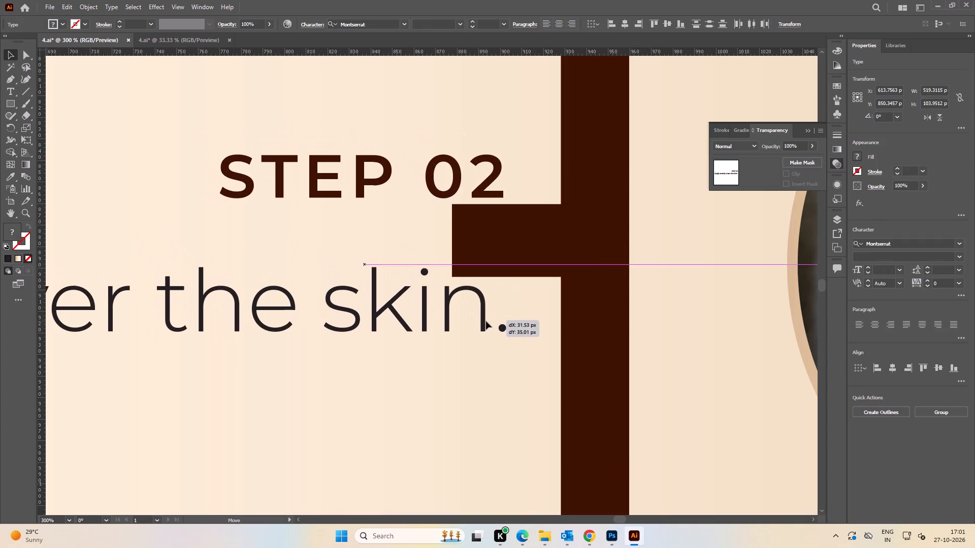
{"action": "left_click_drag", "start_coordinate": [486, 321], "coordinate": [492, 323]}
{"action": "left_click_drag", "start_coordinate": [453, 315], "coordinate": [523, 324]}
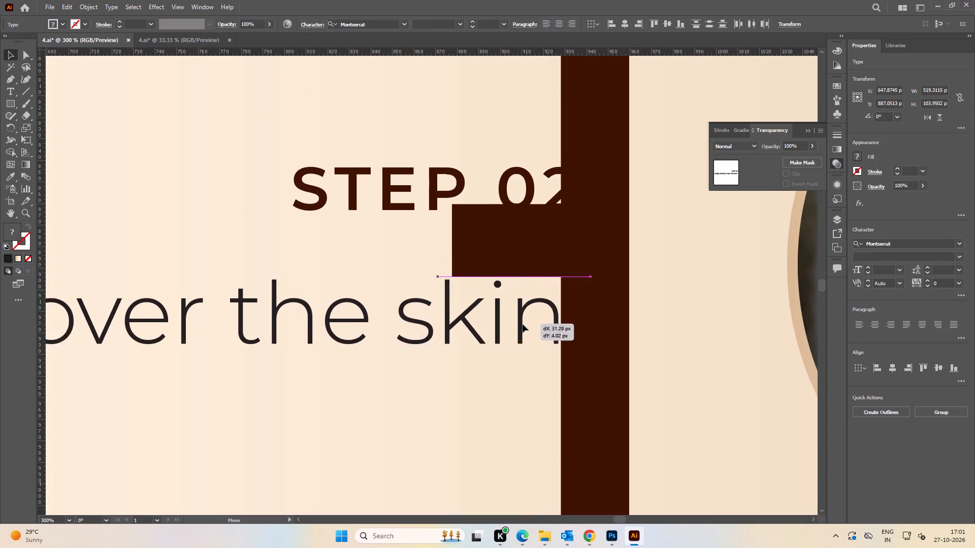
{"action": "left_click_drag", "start_coordinate": [523, 324], "coordinate": [547, 319]}
Fine-tune the STEP 02 heading and instruction position against the small spacer's top and bottom edges.
{"action": "scroll", "coordinate": [477, 253], "scroll_direction": "up", "scroll_amount": 3, "text": "alt"}
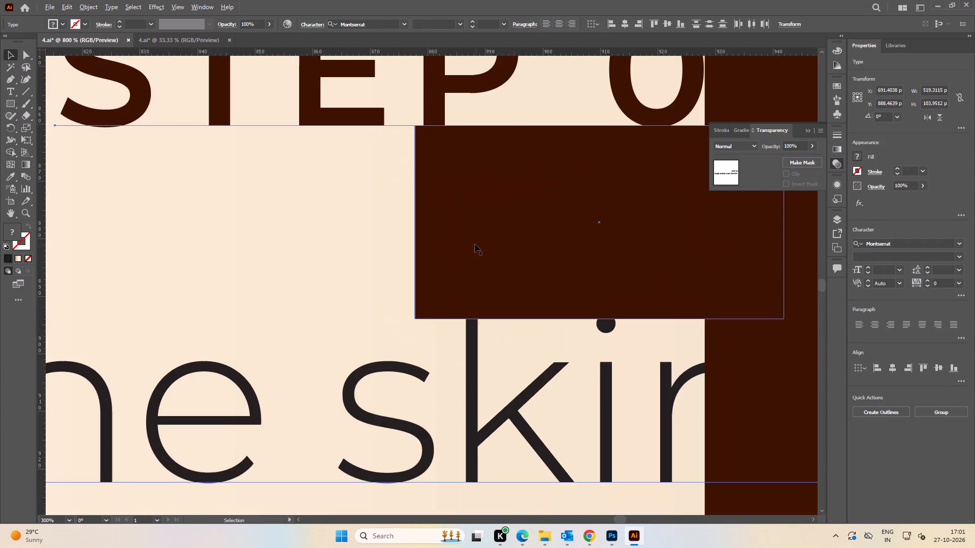
{"action": "key", "text": "space"}
{"action": "left_click_drag", "start_coordinate": [448, 168], "coordinate": [458, 250]}
{"action": "scroll", "coordinate": [443, 188], "scroll_direction": "up", "scroll_amount": 3}
{"action": "left_click", "coordinate": [446, 202]}
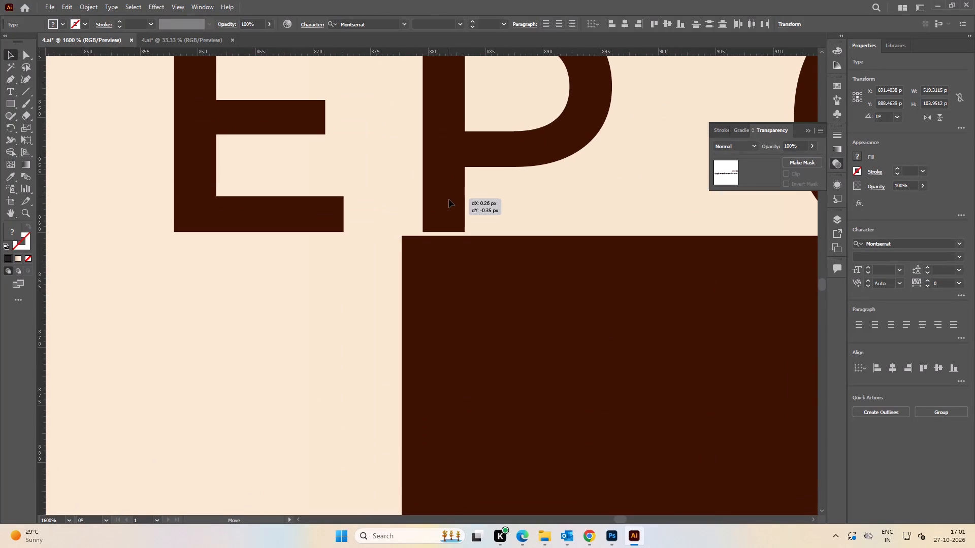
{"action": "scroll", "coordinate": [448, 200], "scroll_direction": "down", "scroll_amount": 3, "text": "alt"}
{"action": "key", "text": "space"}
{"action": "left_click_drag", "start_coordinate": [473, 328], "coordinate": [443, 157]}
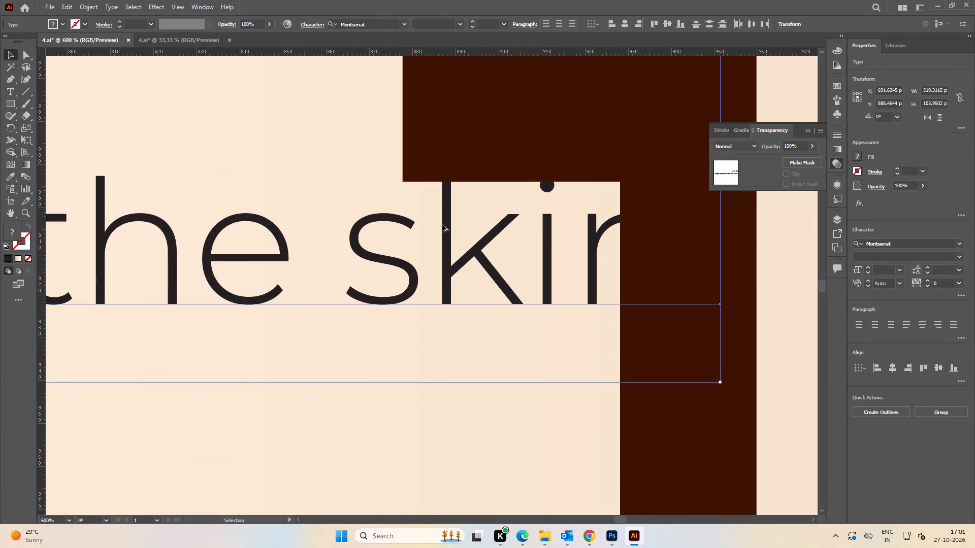
{"action": "scroll", "coordinate": [442, 225], "scroll_direction": "down", "scroll_amount": 5, "text": "alt"}
{"action": "left_click", "coordinate": [432, 291]}
Delete the brown spacer group from the STEP 02 band.
{"action": "left_click", "coordinate": [491, 278]}
{"action": "key", "text": "Delete"}
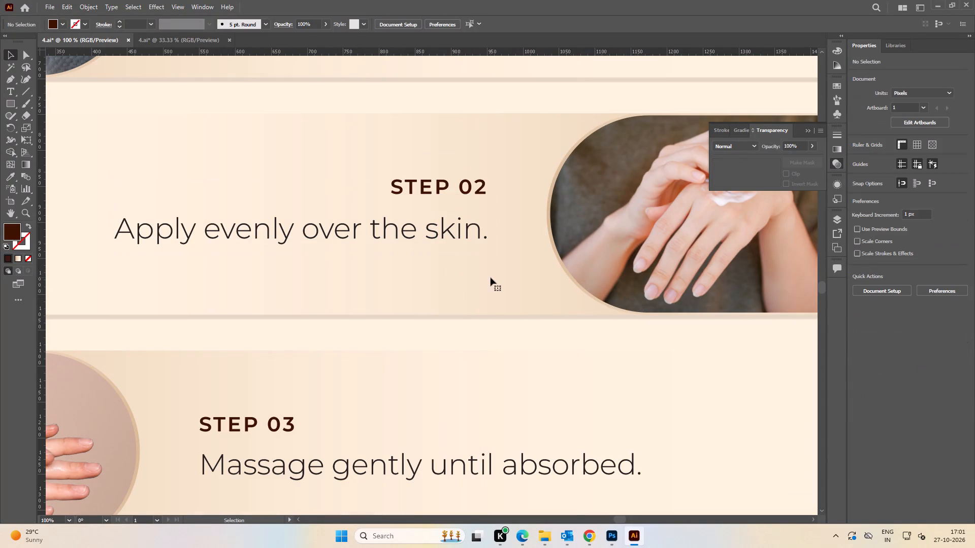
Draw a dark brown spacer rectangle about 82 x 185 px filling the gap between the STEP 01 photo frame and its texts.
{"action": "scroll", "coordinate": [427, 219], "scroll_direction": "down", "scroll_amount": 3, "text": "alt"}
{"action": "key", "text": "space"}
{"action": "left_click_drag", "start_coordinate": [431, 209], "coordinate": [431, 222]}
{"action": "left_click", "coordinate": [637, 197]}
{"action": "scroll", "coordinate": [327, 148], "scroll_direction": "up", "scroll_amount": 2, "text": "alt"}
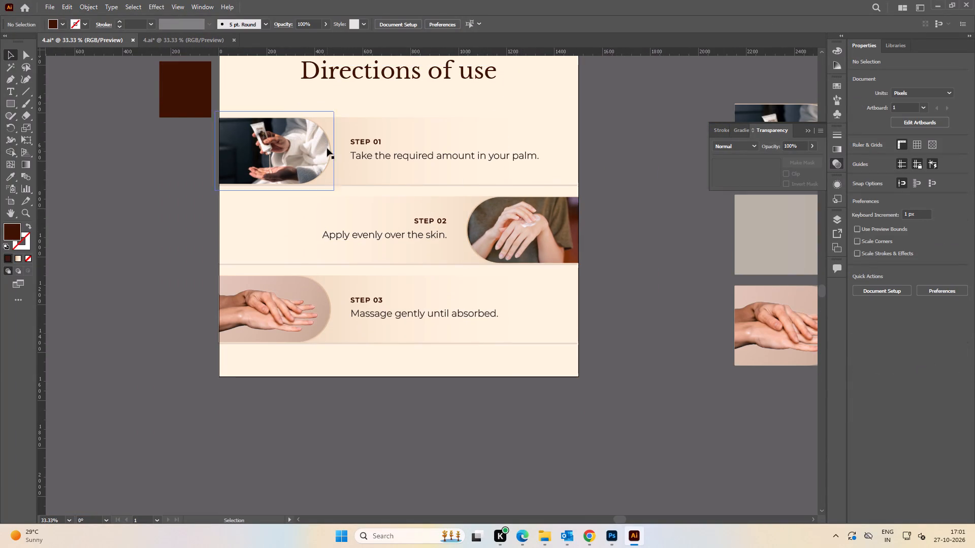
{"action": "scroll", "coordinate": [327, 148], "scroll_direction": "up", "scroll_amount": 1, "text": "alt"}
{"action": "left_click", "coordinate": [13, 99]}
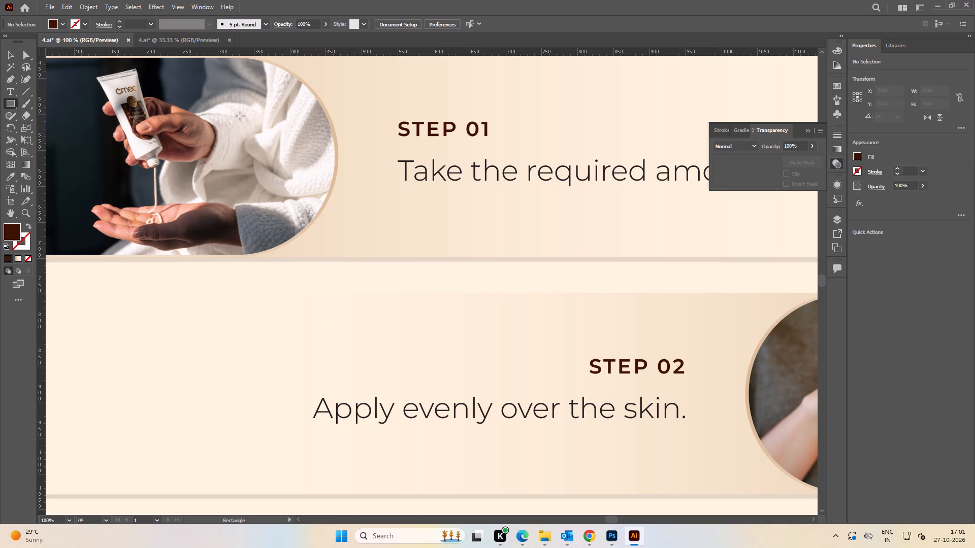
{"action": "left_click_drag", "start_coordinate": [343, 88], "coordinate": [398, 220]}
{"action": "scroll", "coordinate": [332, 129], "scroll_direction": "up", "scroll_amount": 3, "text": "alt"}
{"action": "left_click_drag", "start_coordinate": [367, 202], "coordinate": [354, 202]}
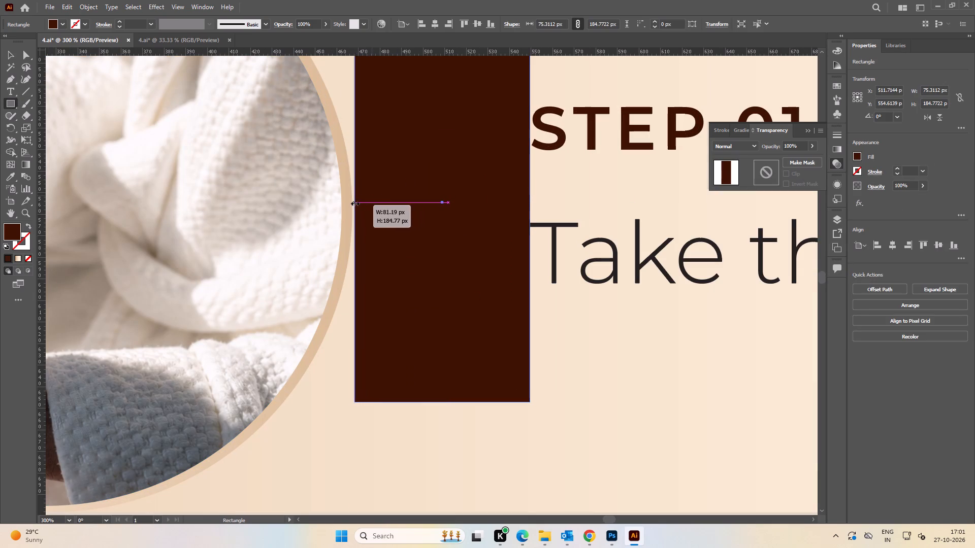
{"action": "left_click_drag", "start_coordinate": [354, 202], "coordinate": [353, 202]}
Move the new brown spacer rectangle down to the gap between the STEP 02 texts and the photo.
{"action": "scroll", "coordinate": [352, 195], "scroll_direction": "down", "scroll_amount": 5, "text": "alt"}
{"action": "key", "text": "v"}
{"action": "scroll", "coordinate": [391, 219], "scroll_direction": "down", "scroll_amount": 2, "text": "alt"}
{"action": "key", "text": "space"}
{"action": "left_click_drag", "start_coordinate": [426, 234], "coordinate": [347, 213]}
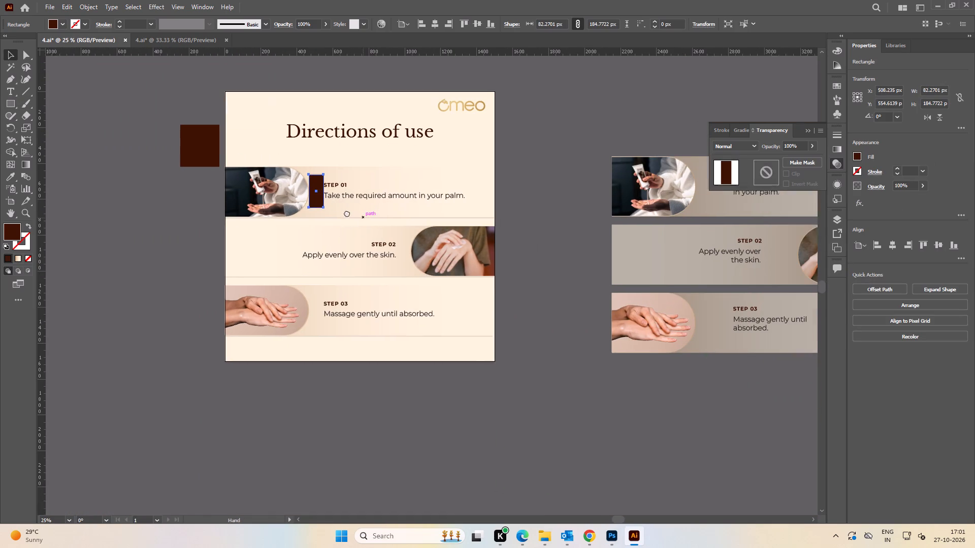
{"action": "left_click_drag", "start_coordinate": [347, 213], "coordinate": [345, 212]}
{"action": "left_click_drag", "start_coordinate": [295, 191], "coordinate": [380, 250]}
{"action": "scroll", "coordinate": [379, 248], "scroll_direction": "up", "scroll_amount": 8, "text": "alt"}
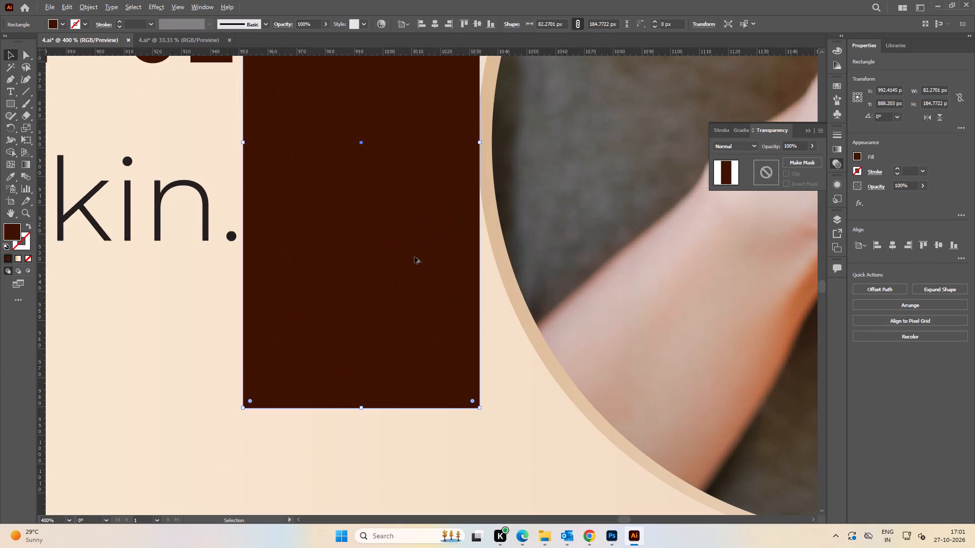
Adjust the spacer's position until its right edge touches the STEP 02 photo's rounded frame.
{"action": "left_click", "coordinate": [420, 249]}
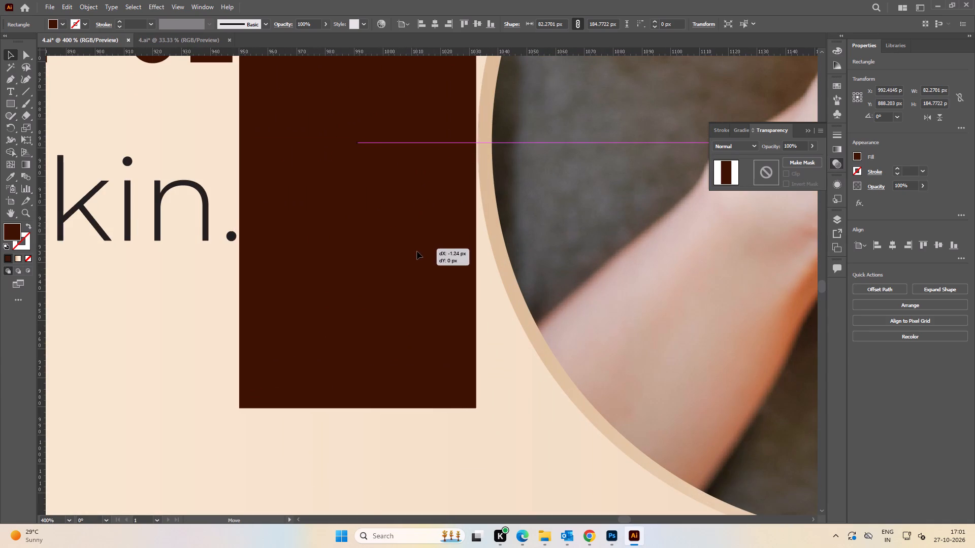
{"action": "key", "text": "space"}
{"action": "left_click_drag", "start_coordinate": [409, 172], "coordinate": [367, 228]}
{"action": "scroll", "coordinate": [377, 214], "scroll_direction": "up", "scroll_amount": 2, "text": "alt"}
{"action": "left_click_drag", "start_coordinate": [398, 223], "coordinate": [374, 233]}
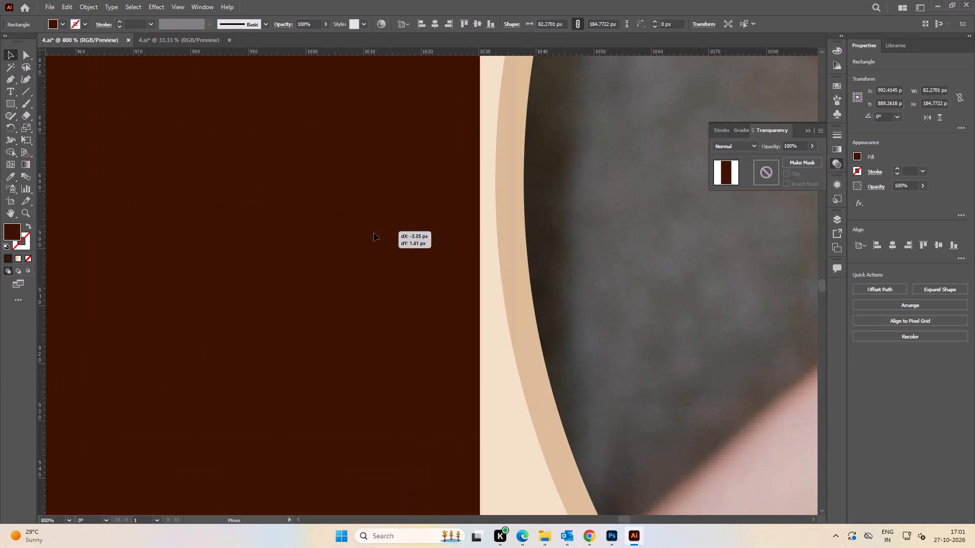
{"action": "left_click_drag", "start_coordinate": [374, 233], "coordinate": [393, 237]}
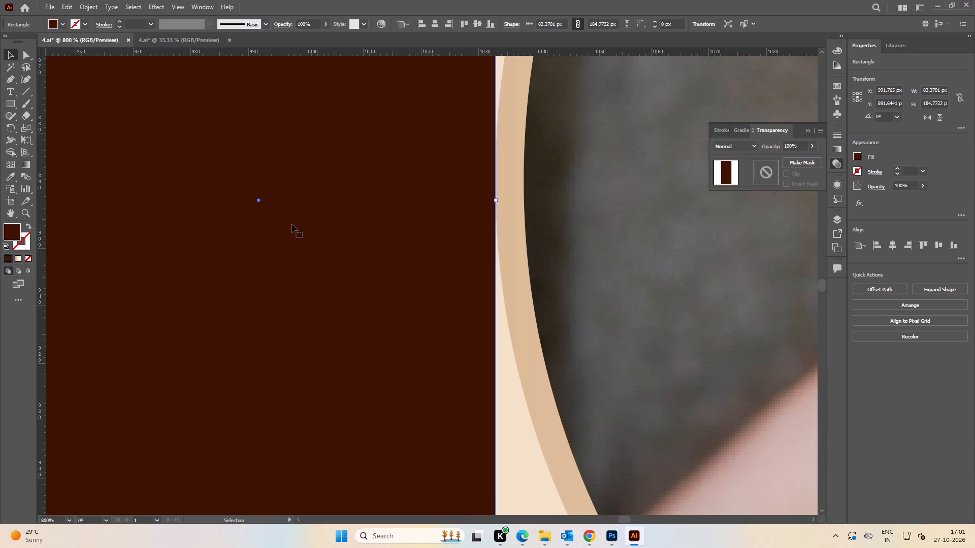
Examine how the right ends of the STEP 02 heading and instruction line up with the spacer's left edge.
{"action": "scroll", "coordinate": [288, 223], "scroll_direction": "down", "scroll_amount": 6, "text": "alt"}
{"action": "key", "text": "space"}
{"action": "left_click_drag", "start_coordinate": [238, 233], "coordinate": [413, 241]}
{"action": "left_click", "coordinate": [376, 281]}
{"action": "scroll", "coordinate": [458, 215], "scroll_direction": "up", "scroll_amount": 3, "text": "alt"}
{"action": "scroll", "coordinate": [271, 215], "scroll_direction": "up", "scroll_amount": 3, "text": "alt"}
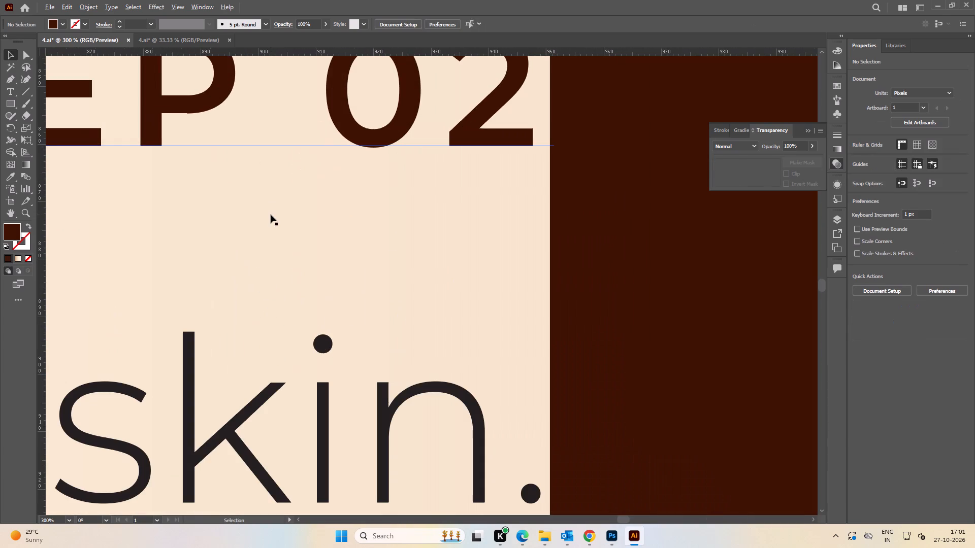
{"action": "scroll", "coordinate": [462, 161], "scroll_direction": "down", "scroll_amount": 5, "text": "alt"}
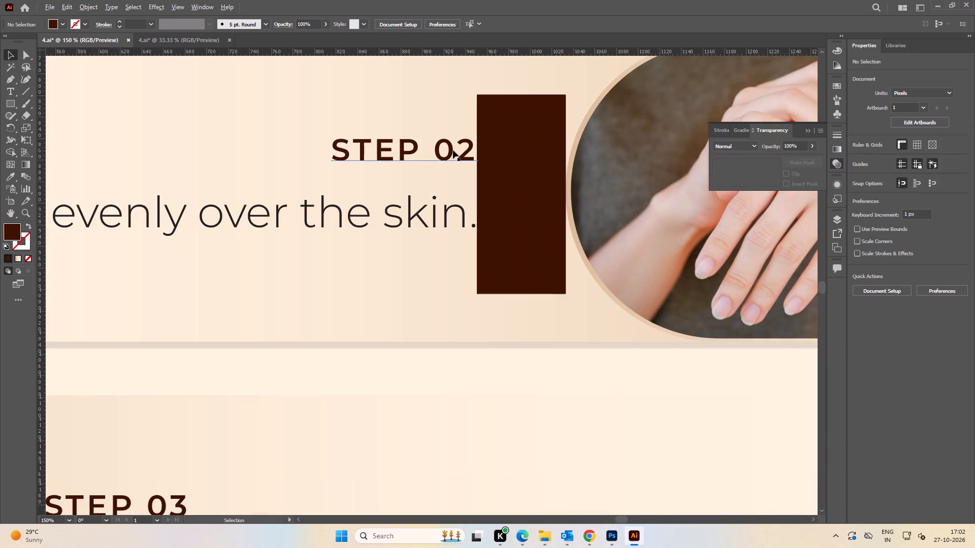
{"action": "scroll", "coordinate": [453, 150], "scroll_direction": "down", "scroll_amount": 4, "text": "alt"}
{"action": "key", "text": "space"}
{"action": "left_click_drag", "start_coordinate": [444, 136], "coordinate": [445, 178]}
{"action": "scroll", "coordinate": [449, 188], "scroll_direction": "up", "scroll_amount": 3, "text": "alt"}
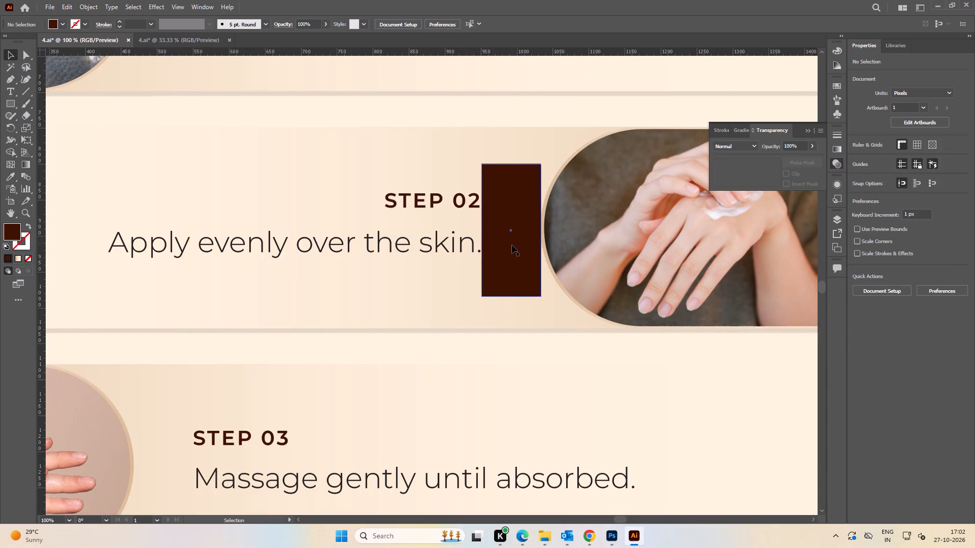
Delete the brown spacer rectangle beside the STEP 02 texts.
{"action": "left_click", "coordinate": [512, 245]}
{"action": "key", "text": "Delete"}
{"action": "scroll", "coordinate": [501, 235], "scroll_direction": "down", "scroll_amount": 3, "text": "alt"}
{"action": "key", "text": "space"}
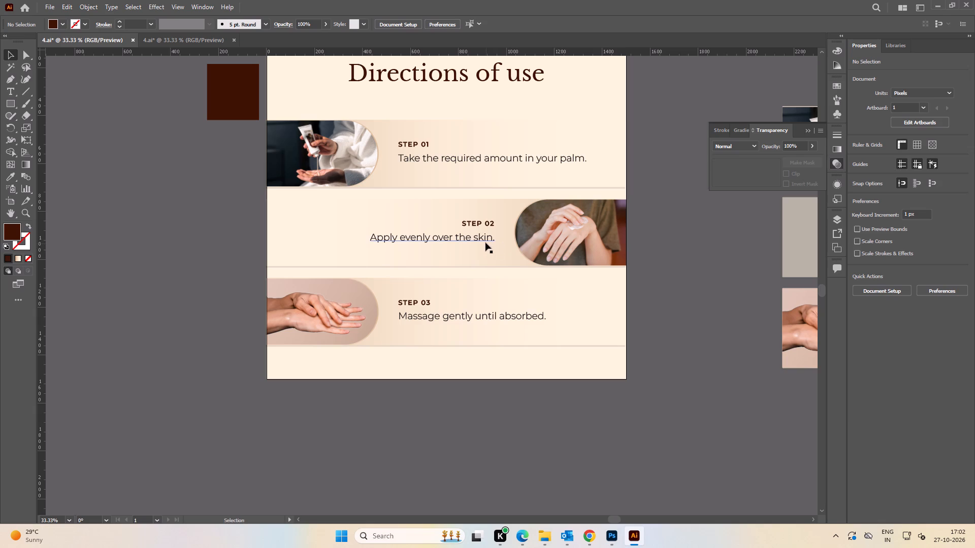
Nudge the STEP 02 instruction line 2 px right, toward the photo.
{"action": "left_click", "coordinate": [485, 242]}
{"action": "key", "text": "Right"}
{"action": "key", "text": "Right"}
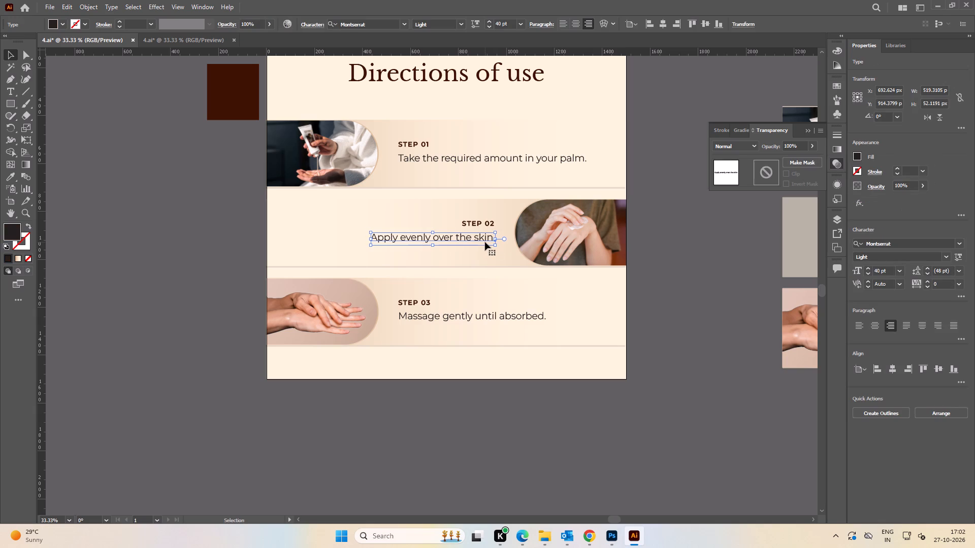
Align the right edges of the STEP 02 heading and its instruction line.
{"action": "left_click", "coordinate": [489, 224], "text": "shift"}
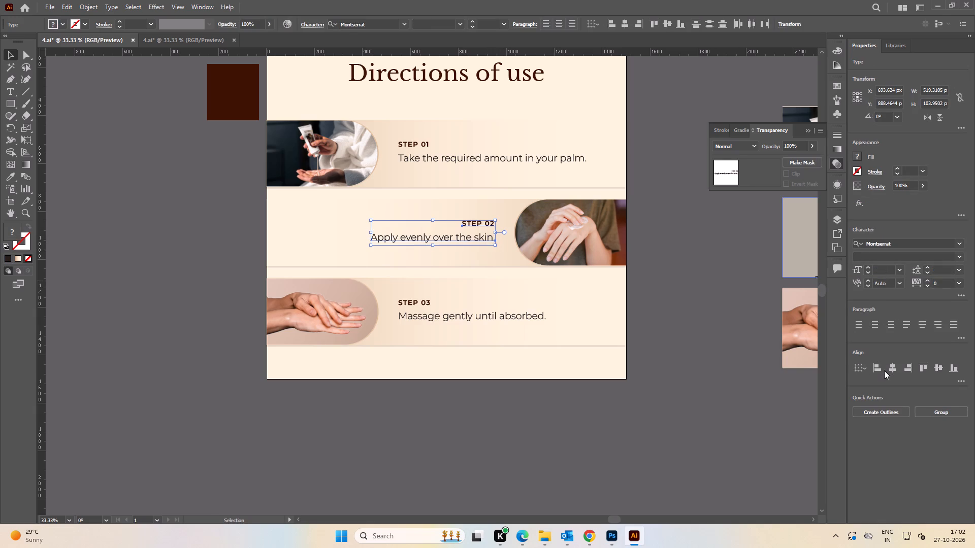
{"action": "left_click", "coordinate": [879, 370]}
{"action": "key", "text": "ctrl+z"}
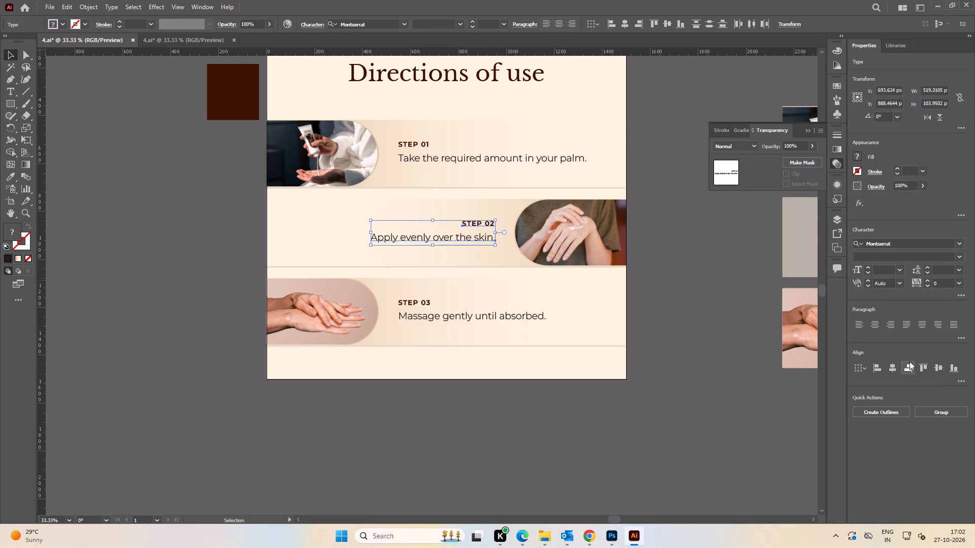
{"action": "left_click", "coordinate": [913, 369]}
Nudge the STEP 02 heading and instruction together 3 px right, toward the photo, and deselect them.
{"action": "key", "text": "Right"}
{"action": "key", "text": "Right"}
{"action": "key", "text": "Right"}
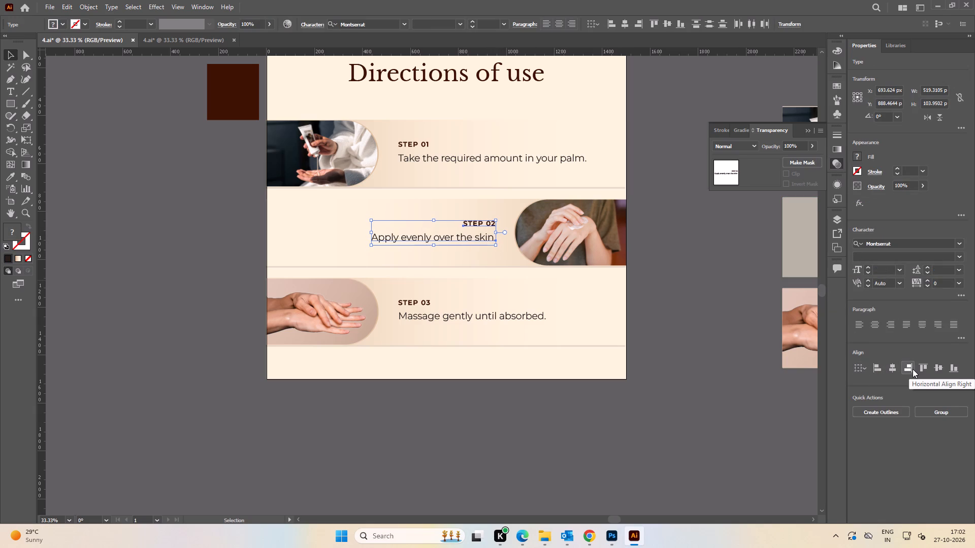
{"action": "left_click", "coordinate": [684, 276]}
Check the whole Directions of use layout and save the 4.ai document.
{"action": "scroll", "coordinate": [682, 275], "scroll_direction": "down", "scroll_amount": 3, "text": "alt"}
{"action": "key", "text": "space"}
{"action": "left_click_drag", "start_coordinate": [682, 275], "coordinate": [620, 291]}
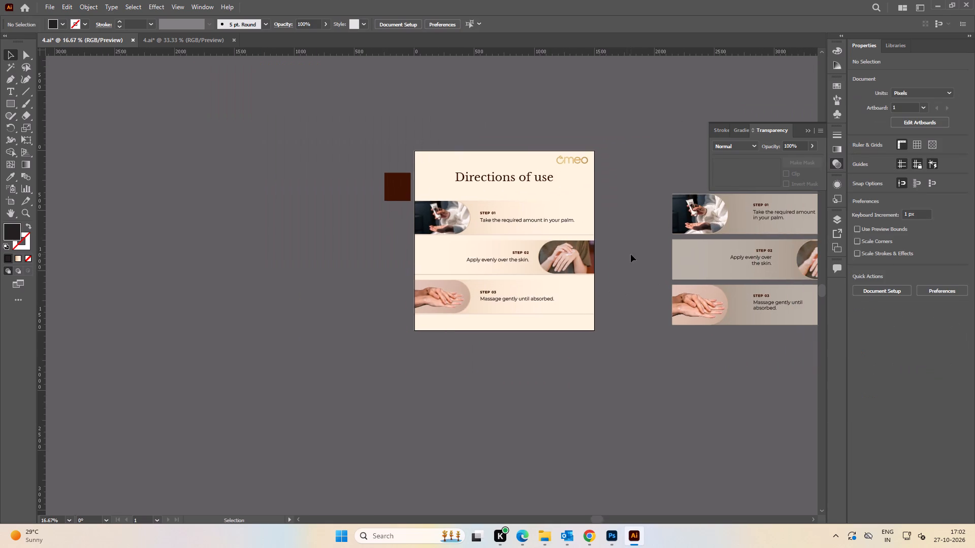
{"action": "scroll", "coordinate": [611, 254], "scroll_direction": "up", "scroll_amount": 1, "text": "alt"}
{"action": "key", "text": "space"}
{"action": "left_click_drag", "start_coordinate": [620, 253], "coordinate": [569, 264]}
{"action": "left_click", "coordinate": [592, 253]}
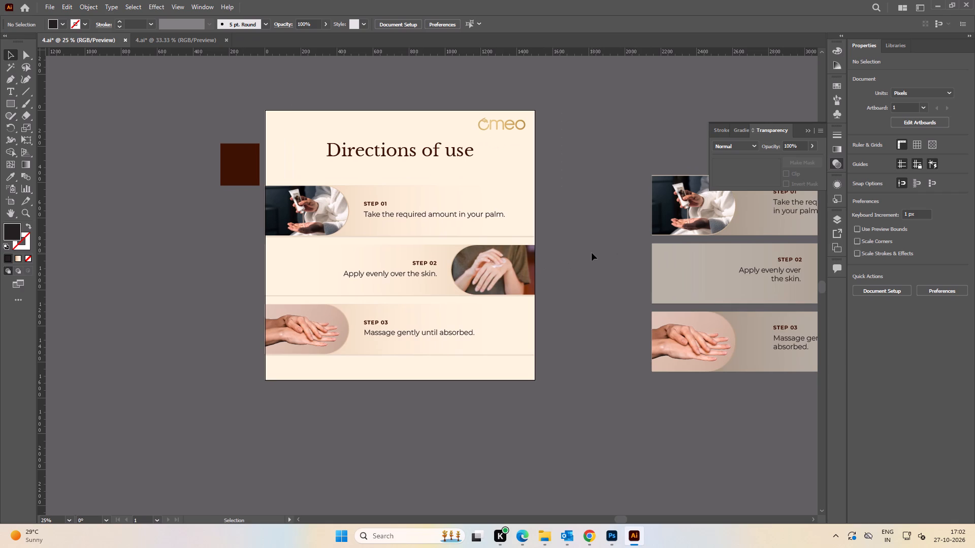
{"action": "key", "text": "ctrl+s"}
{"action": "key", "text": "ctrl+s"}
{"action": "key", "text": "ctrl+s"}
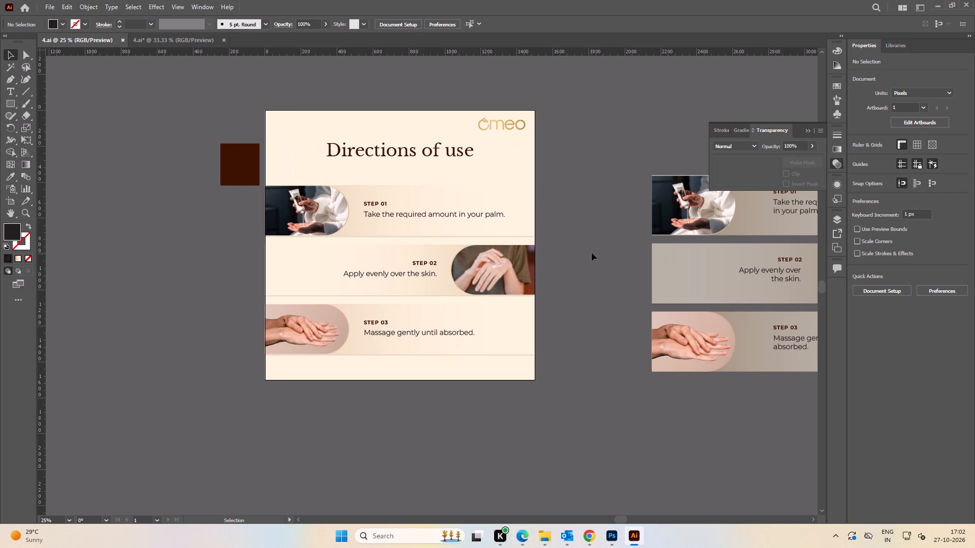
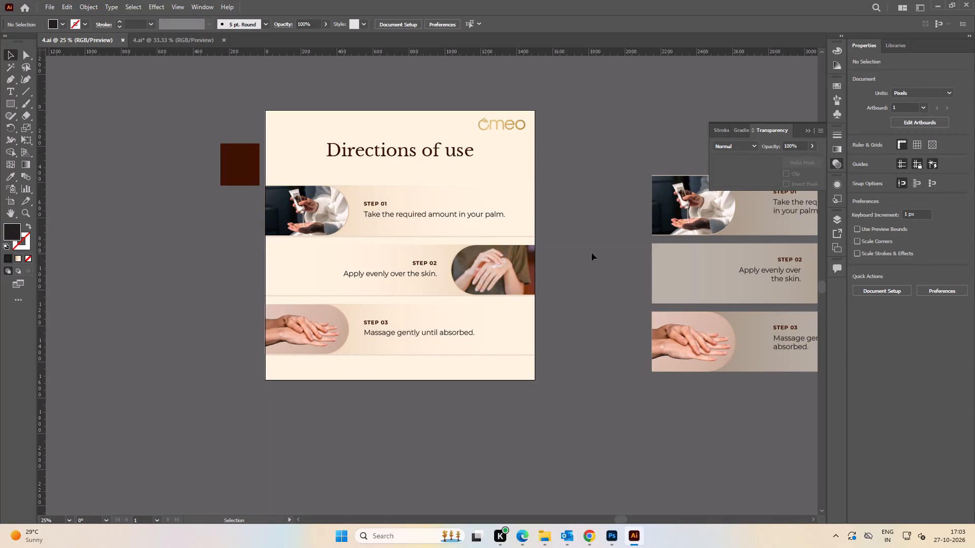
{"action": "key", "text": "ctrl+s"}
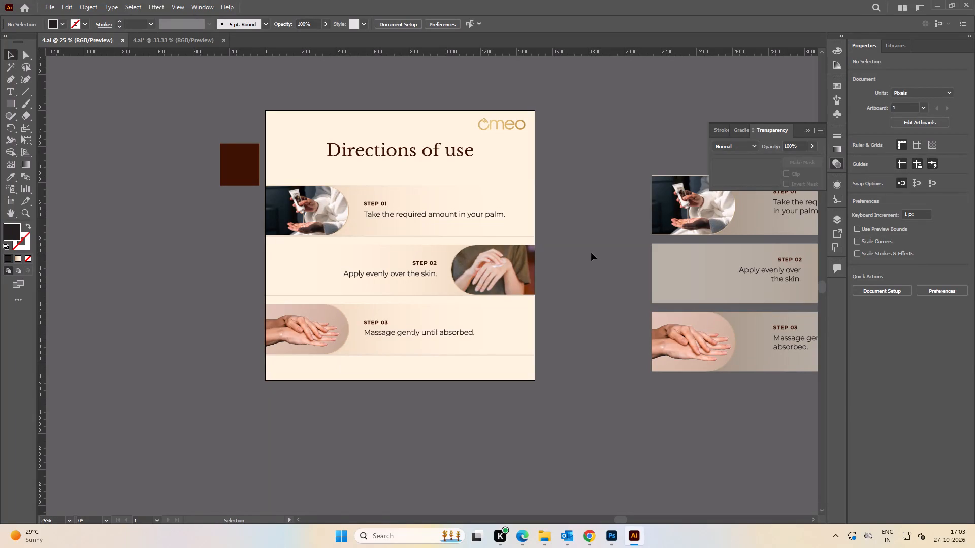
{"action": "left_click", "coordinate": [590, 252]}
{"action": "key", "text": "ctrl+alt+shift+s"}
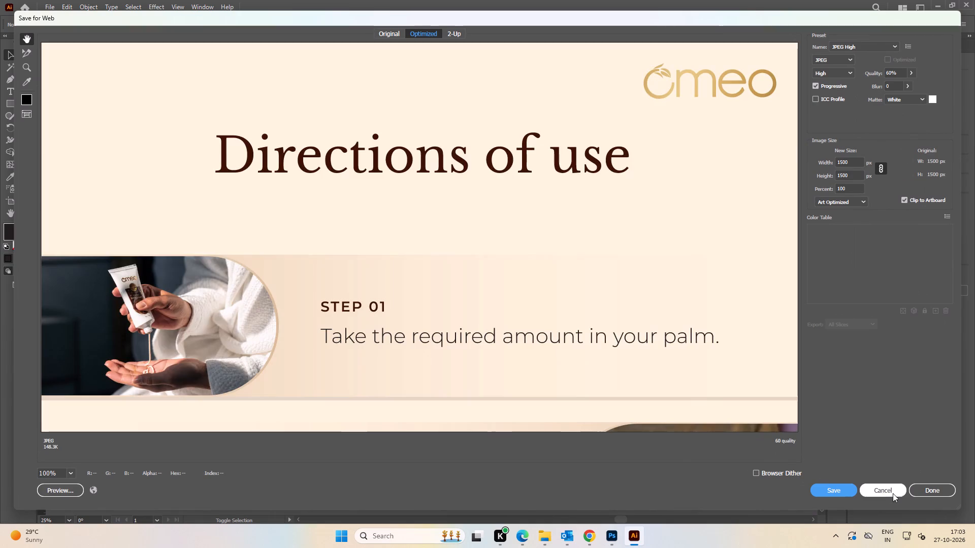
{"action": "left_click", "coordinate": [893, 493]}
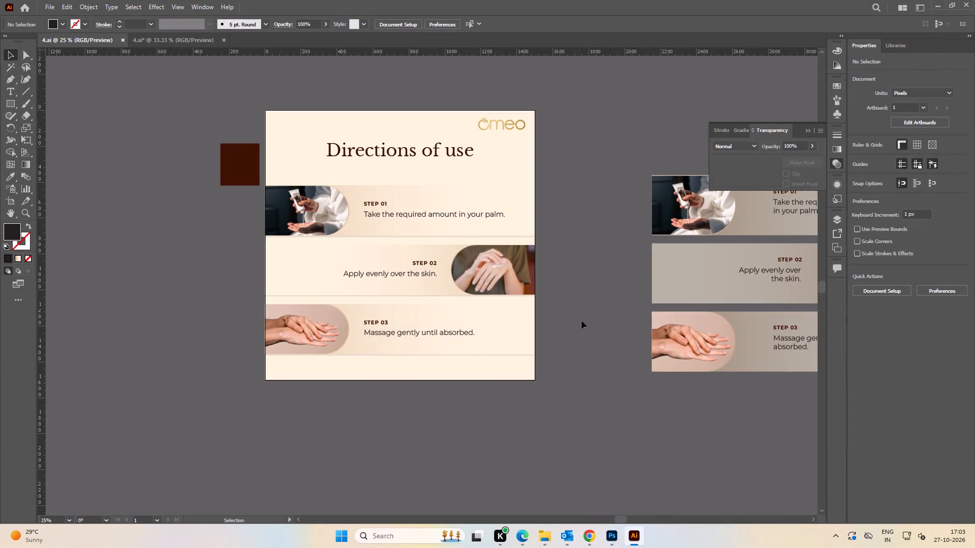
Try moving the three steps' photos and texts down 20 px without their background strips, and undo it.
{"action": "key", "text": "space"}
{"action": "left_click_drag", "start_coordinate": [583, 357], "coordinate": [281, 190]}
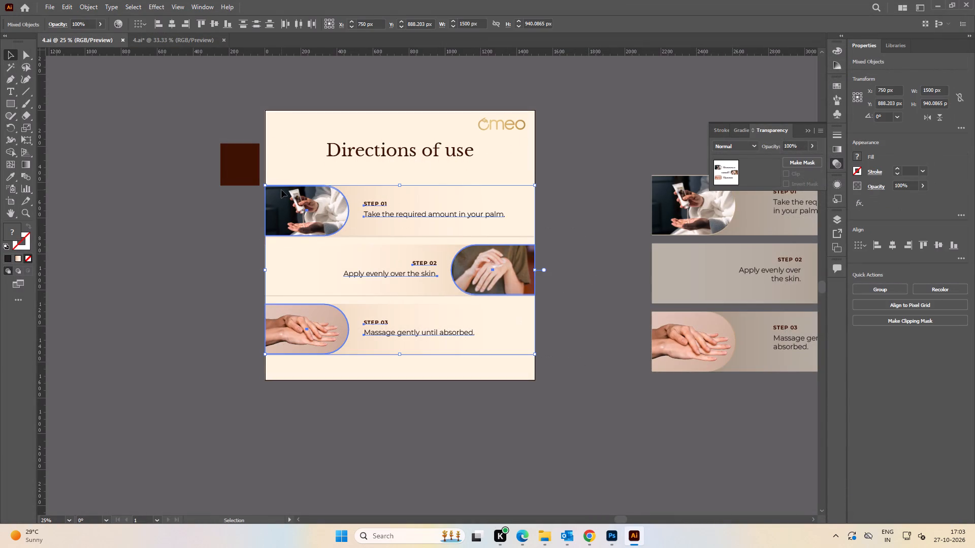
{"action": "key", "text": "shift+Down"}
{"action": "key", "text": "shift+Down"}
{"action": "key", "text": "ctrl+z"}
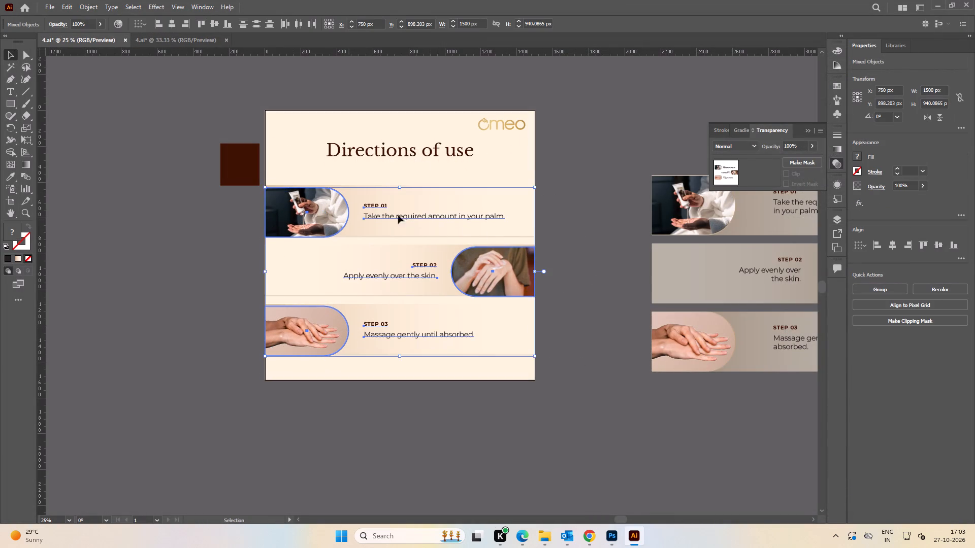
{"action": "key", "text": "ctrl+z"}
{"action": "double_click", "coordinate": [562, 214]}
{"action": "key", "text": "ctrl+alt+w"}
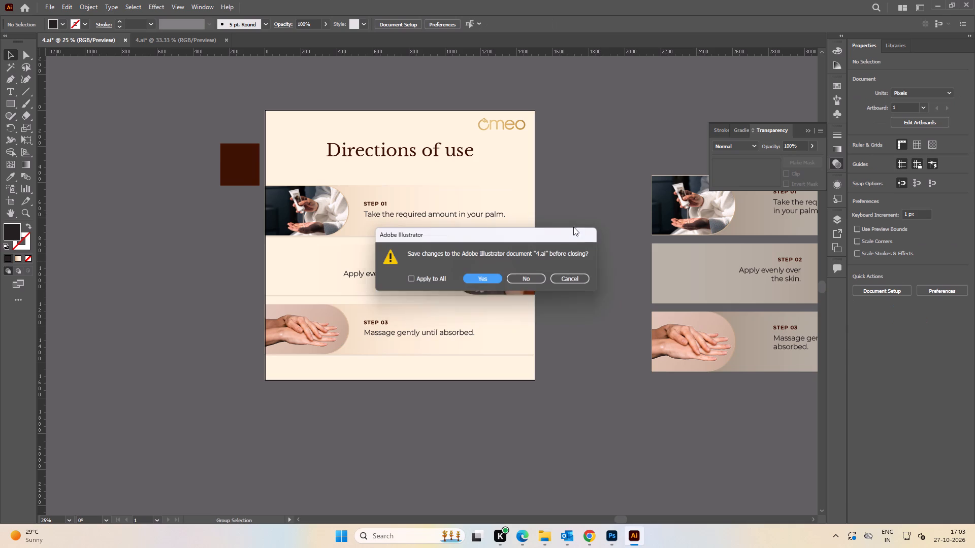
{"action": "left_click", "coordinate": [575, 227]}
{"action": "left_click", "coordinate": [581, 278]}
Unlock all objects, and lock only the cream background again.
{"action": "key", "text": "ctrl+alt+2"}
{"action": "left_click", "coordinate": [589, 167]}
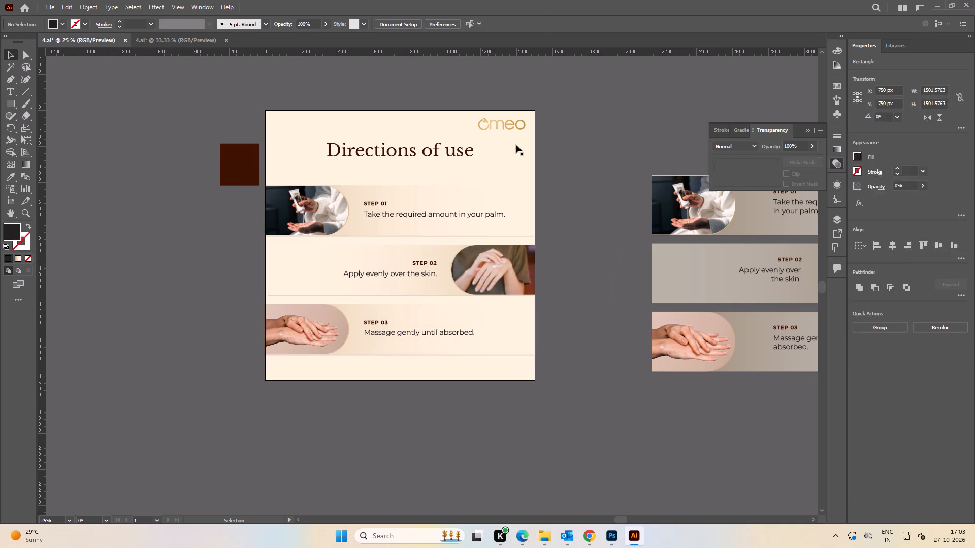
{"action": "left_click", "coordinate": [356, 123]}
{"action": "key", "text": "ctrl+2"}
Move all three step rows together with their background strips down 10 px and save the document.
{"action": "left_click", "coordinate": [579, 388]}
{"action": "left_click_drag", "start_coordinate": [578, 366], "coordinate": [301, 231]}
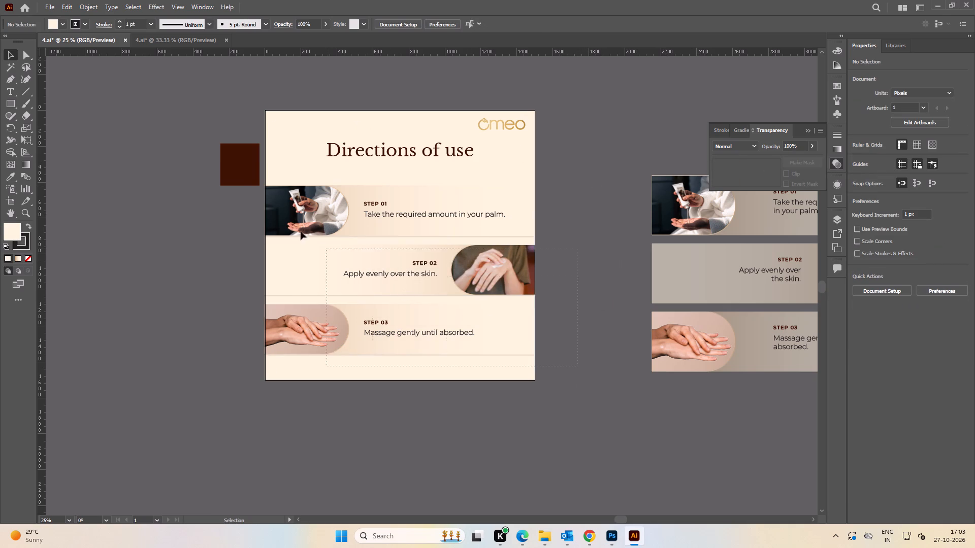
{"action": "left_click_drag", "start_coordinate": [301, 231], "coordinate": [262, 183]}
{"action": "key", "text": "shift+Down"}
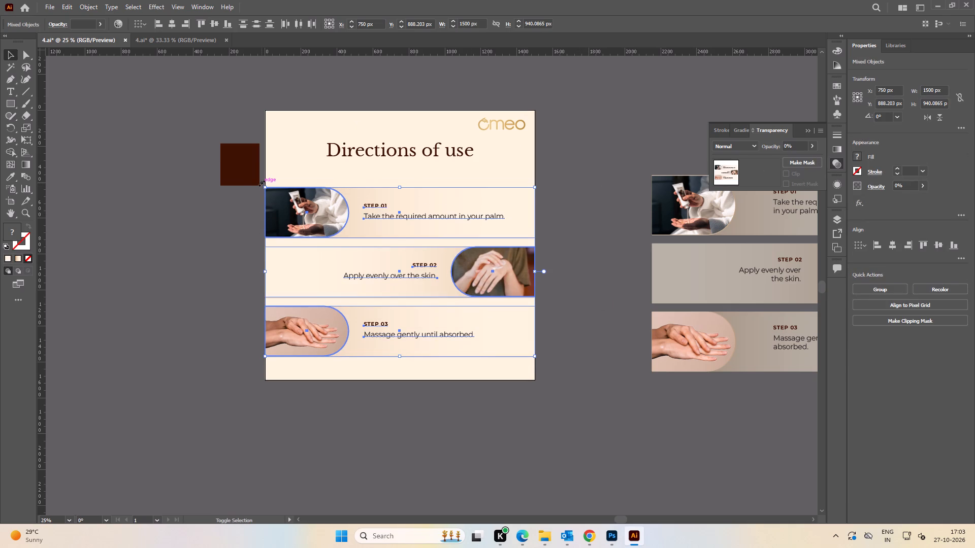
{"action": "key", "text": "ctrl+s"}
{"action": "left_click", "coordinate": [589, 204]}
{"action": "key", "text": "ctrl+s"}
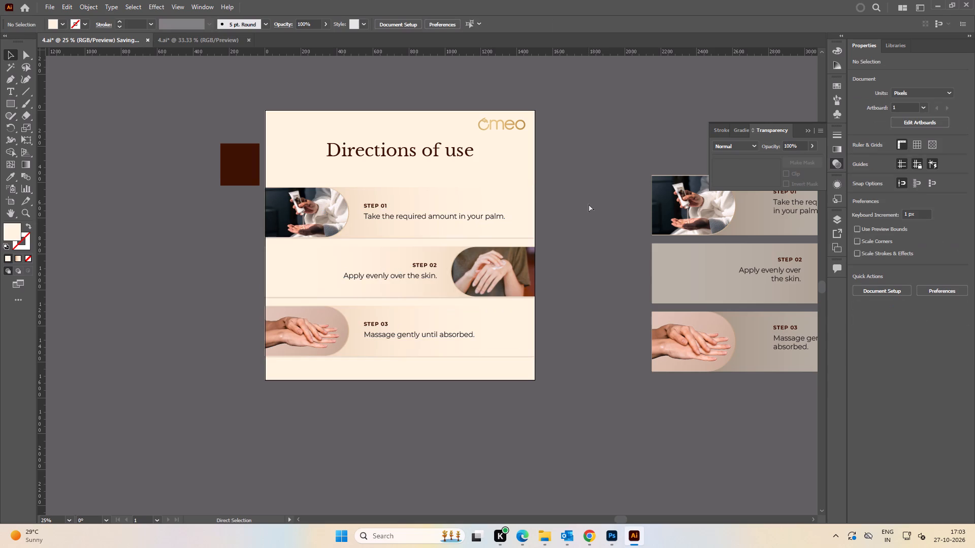
Export the artboard for web as a JPEG High image, 1500 x 1500 px, named 4, into the 1500x1500 folder, and save the document.
{"action": "key", "text": "ctrl+alt+shift+w"}
{"action": "left_click", "coordinate": [582, 258]}
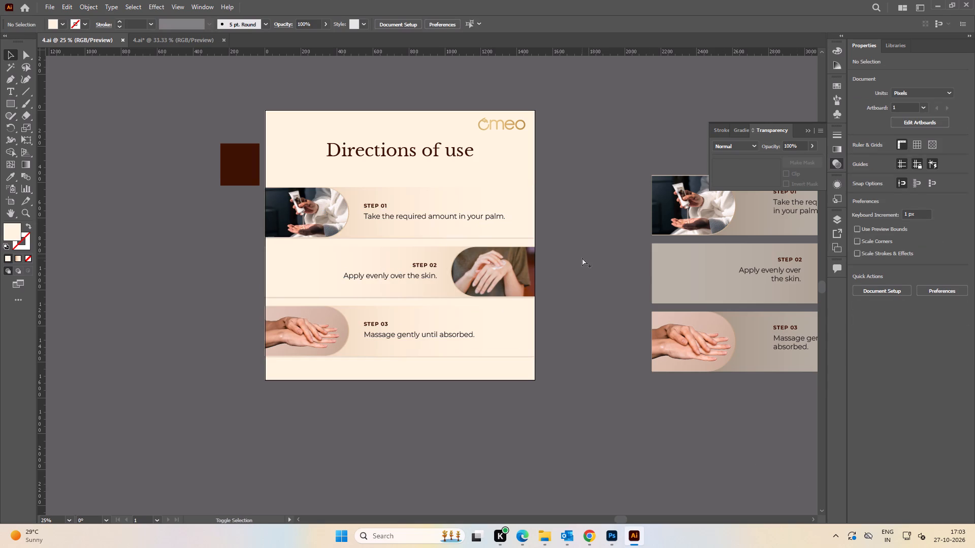
{"action": "key", "text": "ctrl+alt+shift+w"}
{"action": "double_click", "coordinate": [575, 256]}
{"action": "key", "text": "ctrl+alt+shift+s"}
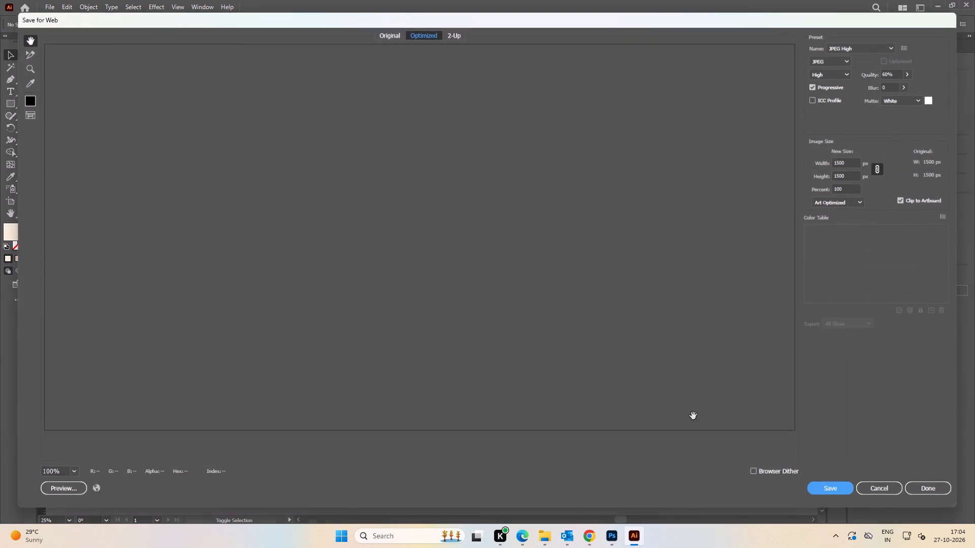
{"action": "left_click", "coordinate": [835, 498]}
{"action": "left_click", "coordinate": [842, 489]}
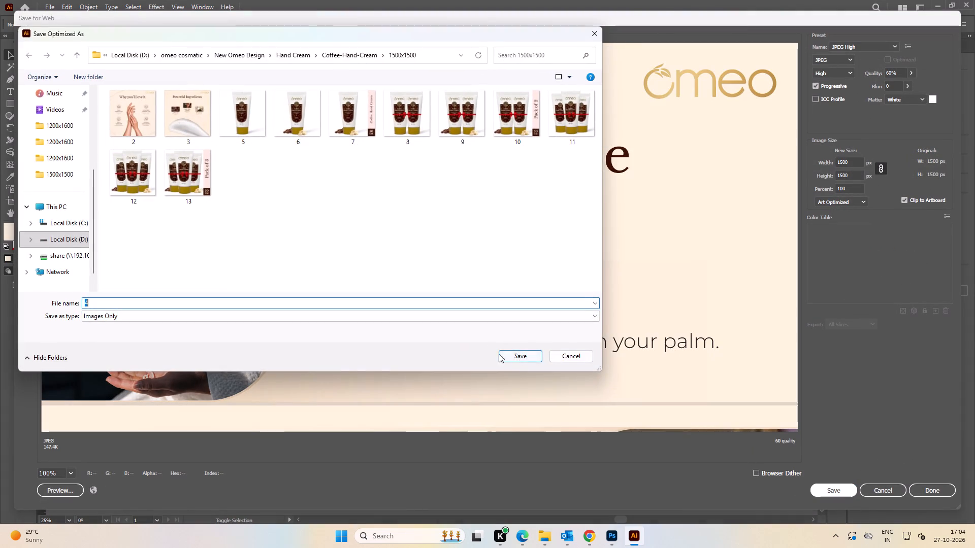
{"action": "left_click", "coordinate": [516, 361]}
{"action": "key", "text": "ctrl+s"}
{"action": "key", "text": "ctrl+s"}
{"action": "left_click", "coordinate": [614, 196]}
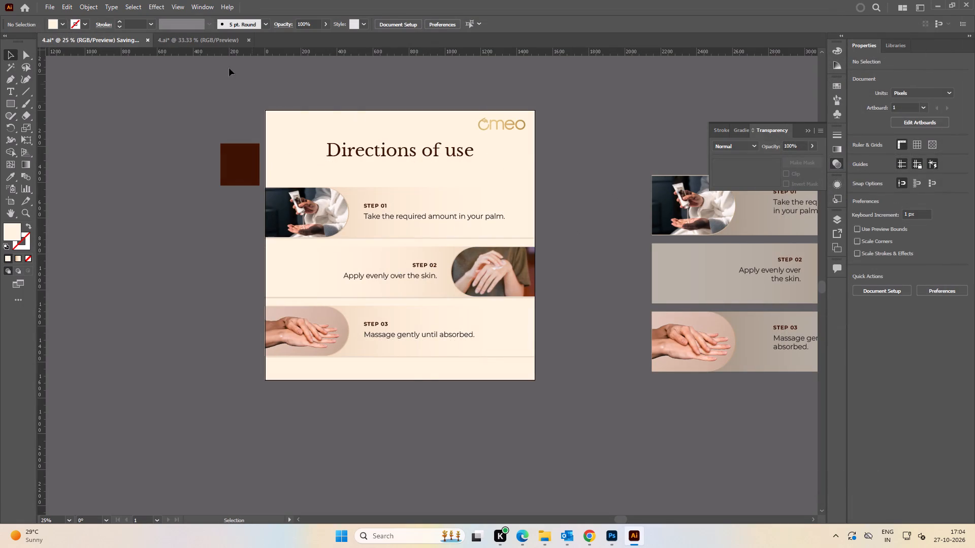
Save and close the other 4.ai document containing the two portrait Directions of use artboards.
{"action": "left_click", "coordinate": [190, 42]}
{"action": "scroll", "coordinate": [326, 192], "scroll_direction": "down", "scroll_amount": 2, "text": "alt"}
{"action": "key", "text": "space"}
{"action": "left_click_drag", "start_coordinate": [262, 202], "coordinate": [274, 202]}
{"action": "left_click", "coordinate": [308, 130]}
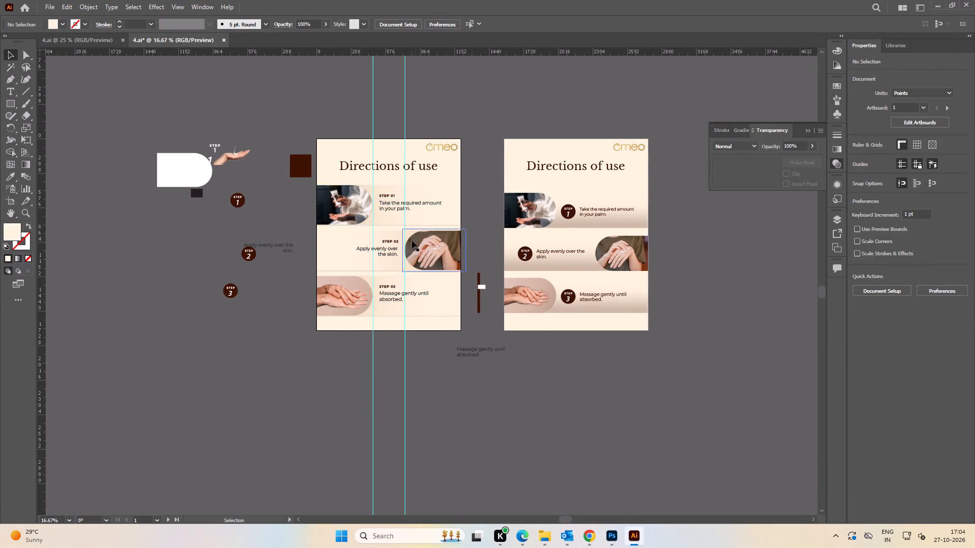
{"action": "scroll", "coordinate": [412, 241], "scroll_direction": "up", "scroll_amount": 2, "text": "alt"}
{"action": "scroll", "coordinate": [412, 241], "scroll_direction": "down", "scroll_amount": 2, "text": "alt"}
{"action": "key", "text": "space"}
{"action": "left_click_drag", "start_coordinate": [432, 225], "coordinate": [419, 231]}
{"action": "left_click", "coordinate": [472, 134]}
{"action": "key", "text": "ctrl+s"}
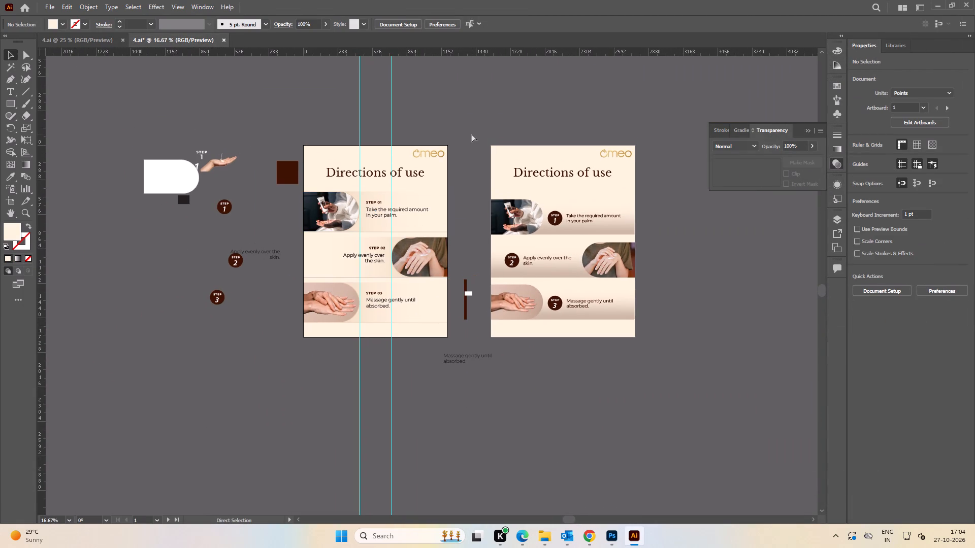
{"action": "left_click", "coordinate": [185, 104]}
{"action": "left_click", "coordinate": [251, 107]}
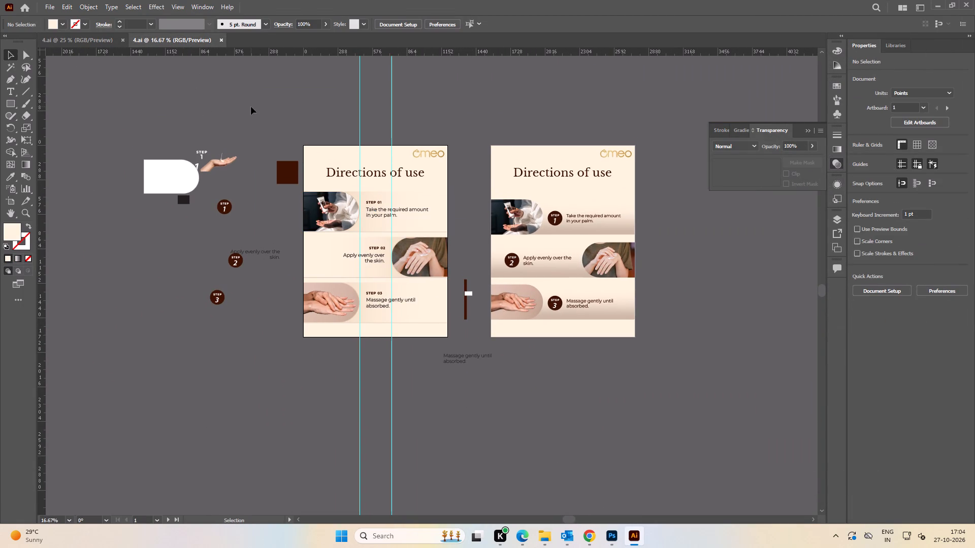
{"action": "left_click", "coordinate": [222, 40]}
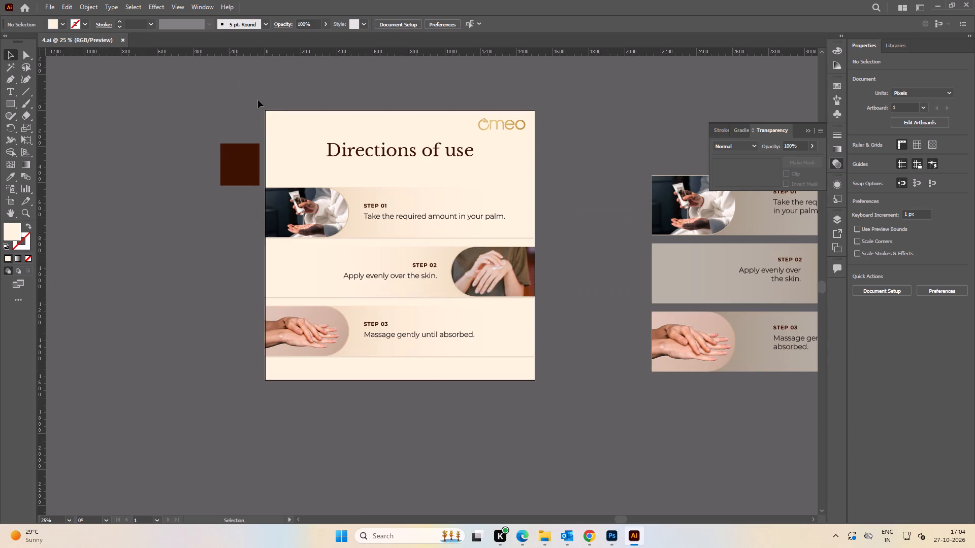
Delete the leftover copies of the three step rows beside the artboard in the square 4.ai.
{"action": "left_click", "coordinate": [186, 76]}
{"action": "key", "text": "ctrl+s"}
{"action": "key", "text": "space"}
{"action": "left_click_drag", "start_coordinate": [533, 151], "coordinate": [348, 151]}
{"action": "left_click_drag", "start_coordinate": [348, 151], "coordinate": [269, 151]}
{"action": "left_click_drag", "start_coordinate": [378, 122], "coordinate": [632, 396]}
{"action": "key", "text": "Delete"}
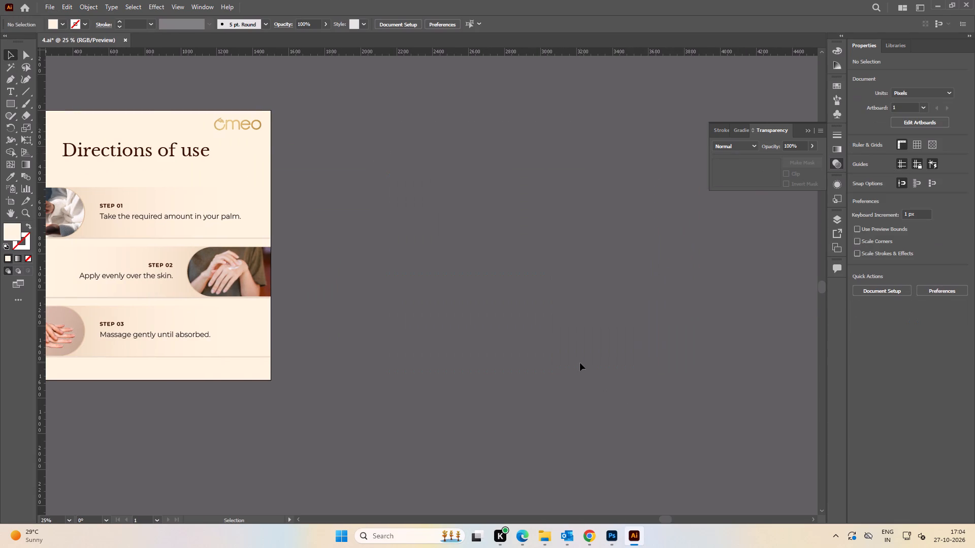
Save the cleaned-up square 4.ai and close it.
{"action": "key", "text": "0"}
{"action": "key", "text": "ctrl+0"}
{"action": "key", "text": "ctrl+s"}
{"action": "key", "text": "ctrl+s"}
{"action": "key", "text": "ctrl+s"}
{"action": "key", "text": "ctrl+s"}
{"action": "key", "text": "ctrl+s"}
{"action": "key", "text": "ctrl+s"}
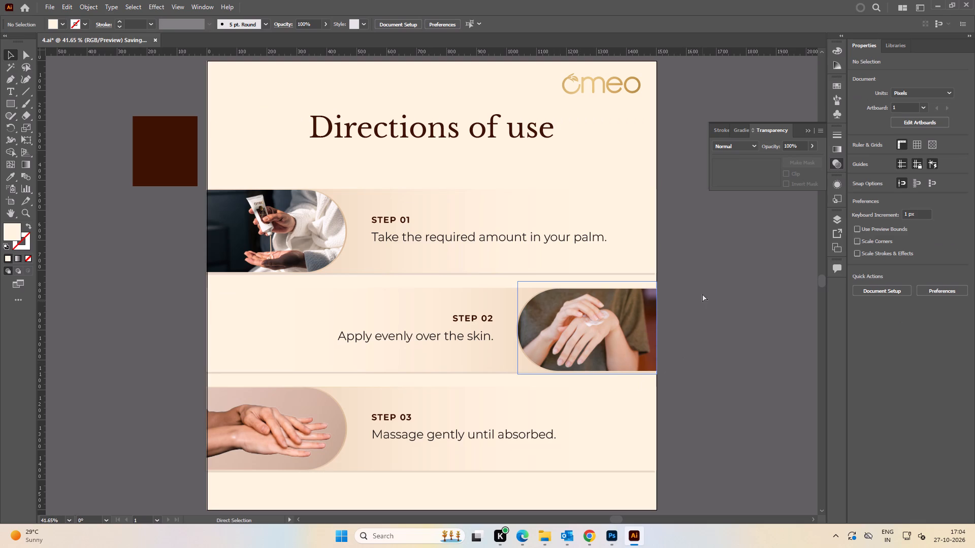
{"action": "left_click", "coordinate": [696, 293]}
{"action": "left_click", "coordinate": [128, 41]}
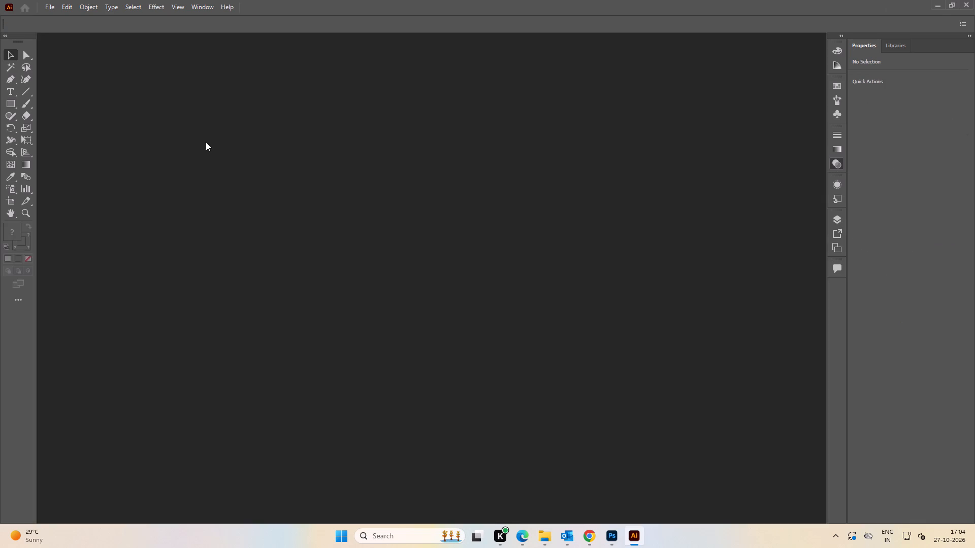
In File Explorer, copy the Illustrator file 1 from the Coffee-Hand-Cream 1200x1600 folder into the 1500x1500 folder.
{"action": "key", "text": "alt+Tab"}
{"action": "left_click", "coordinate": [583, 242], "text": "alt"}
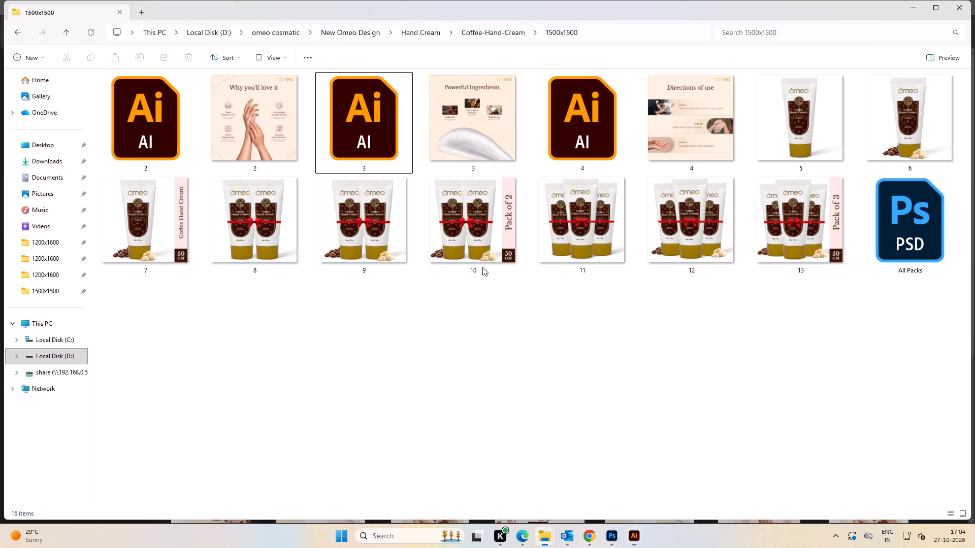
{"action": "left_click", "coordinate": [442, 277]}
{"action": "left_click", "coordinate": [519, 302]}
{"action": "key", "text": "alt+Tab"}
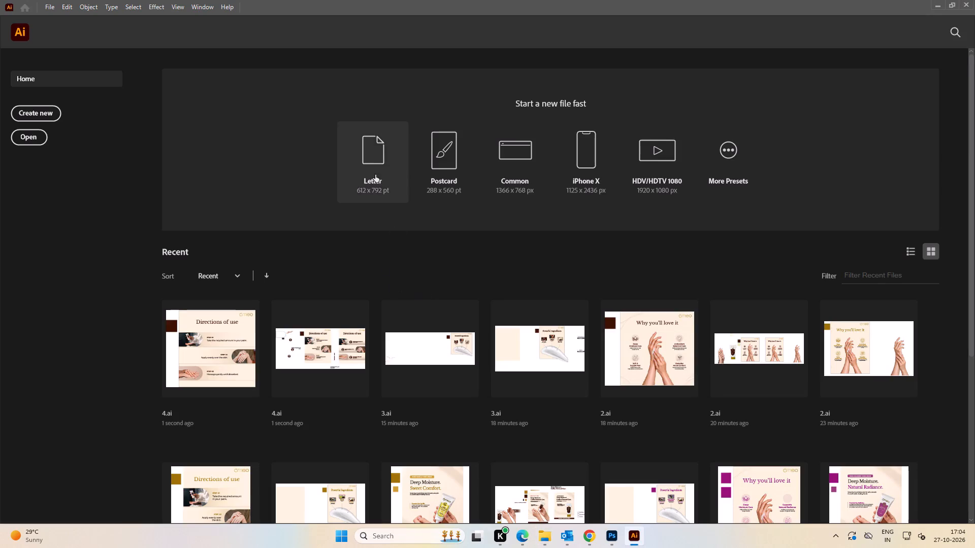
{"action": "key", "text": "alt+Tab"}
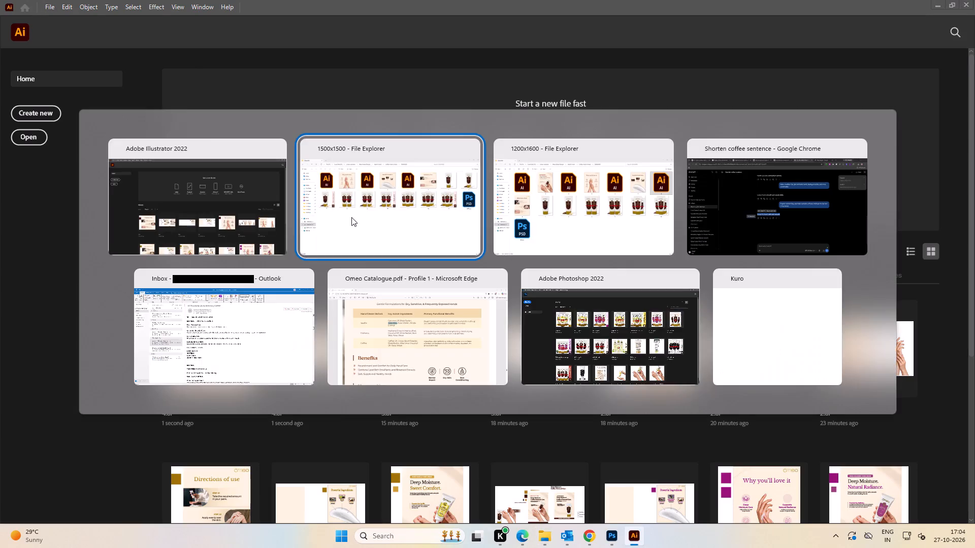
{"action": "key", "text": "alt+Tab"}
{"action": "left_click", "coordinate": [160, 111]}
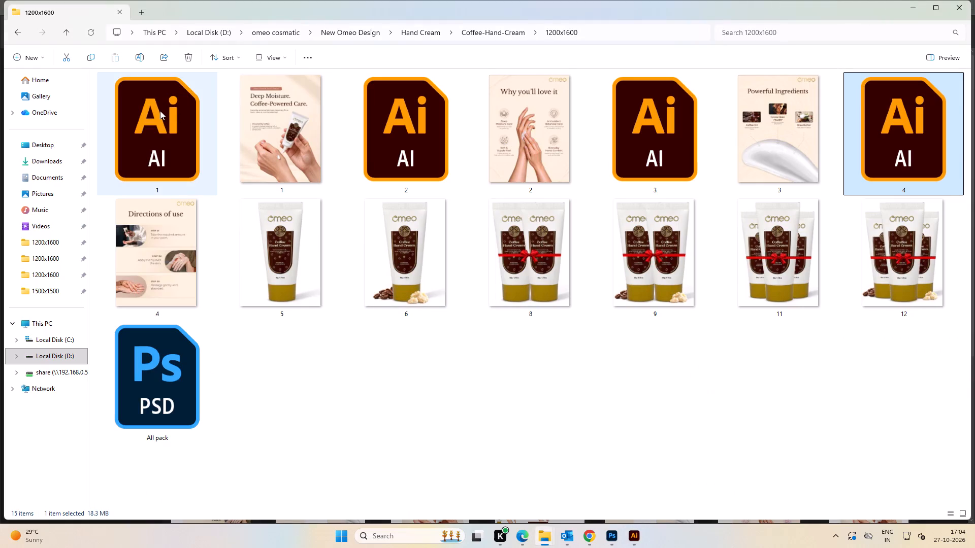
{"action": "key", "text": "ctrl+c"}
{"action": "key", "text": "alt+Tab"}
{"action": "key", "text": "alt+Tab"}
{"action": "key", "text": "ctrl+v"}
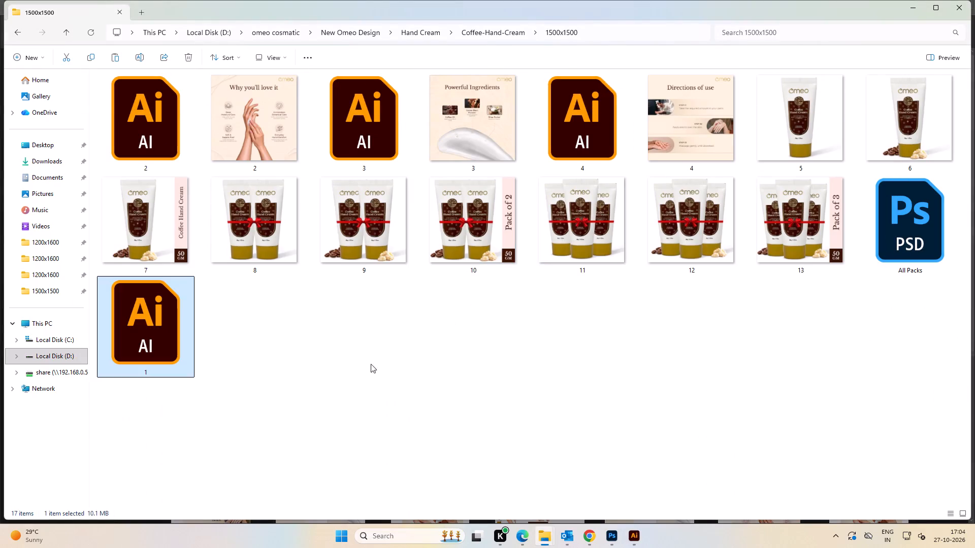
Open the copied 1.ai from the 1500x1500 folder in Illustrator.
{"action": "left_click", "coordinate": [355, 361]}
{"action": "double_click", "coordinate": [173, 323]}
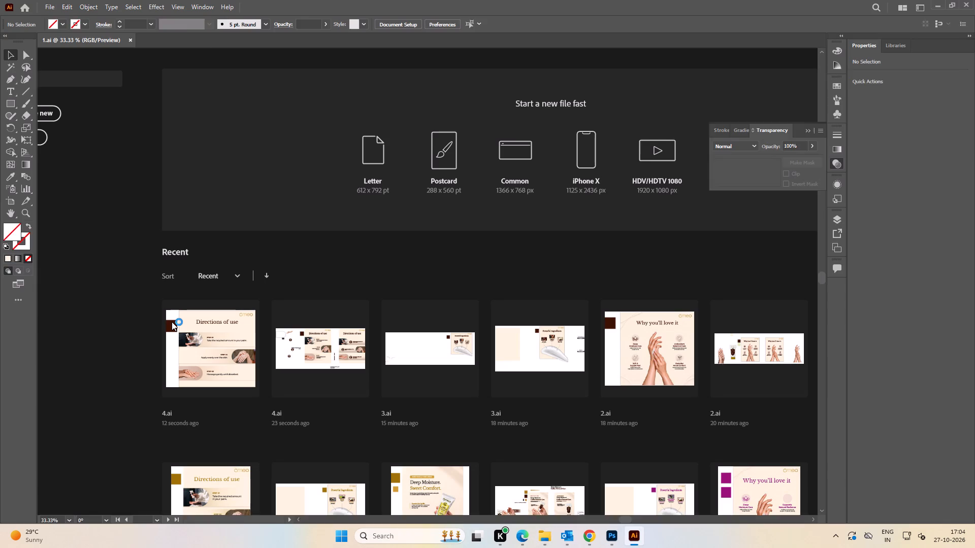
Delete the spare headline above the artboards, the second artboard's entire layout and the small feature texts beside it.
{"action": "scroll", "coordinate": [172, 322], "scroll_direction": "down", "scroll_amount": 3, "text": "alt"}
{"action": "key", "text": "space"}
{"action": "left_click_drag", "start_coordinate": [226, 318], "coordinate": [132, 296]}
{"action": "scroll", "coordinate": [193, 282], "scroll_direction": "down", "scroll_amount": 3, "text": "alt"}
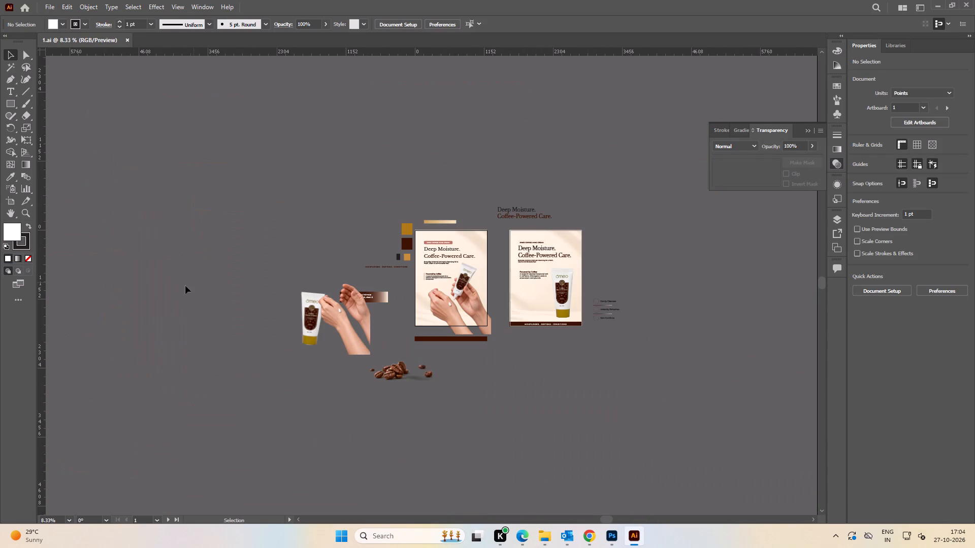
{"action": "key", "text": "space"}
{"action": "scroll", "coordinate": [406, 294], "scroll_direction": "up", "scroll_amount": 3, "text": "alt"}
{"action": "key", "text": "space"}
{"action": "left_click_drag", "start_coordinate": [492, 274], "coordinate": [234, 270]}
{"action": "scroll", "coordinate": [444, 241], "scroll_direction": "down", "scroll_amount": 1, "text": "alt"}
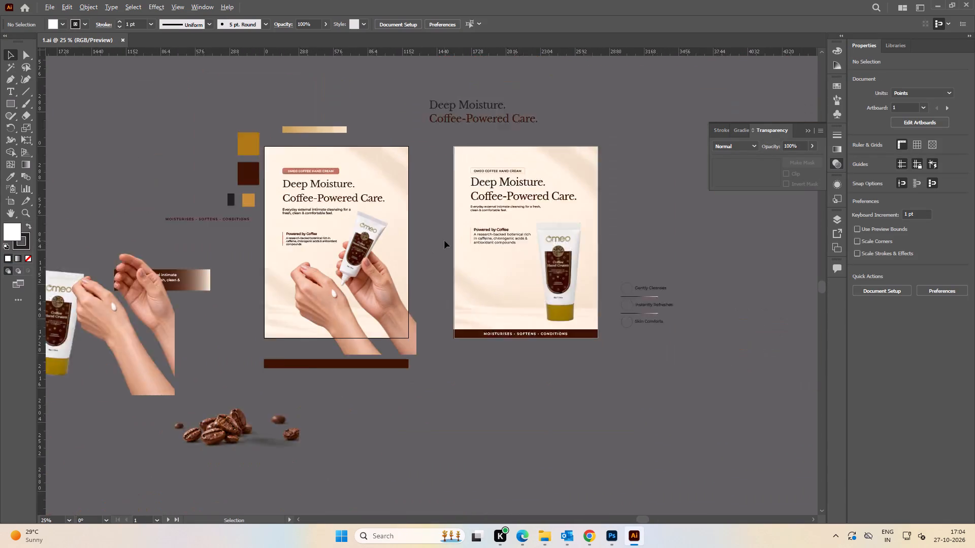
{"action": "scroll", "coordinate": [444, 241], "scroll_direction": "down", "scroll_amount": 1, "text": "alt"}
{"action": "key", "text": "space"}
{"action": "left_click_drag", "start_coordinate": [468, 239], "coordinate": [451, 287]}
{"action": "left_click_drag", "start_coordinate": [301, 162], "coordinate": [524, 198]}
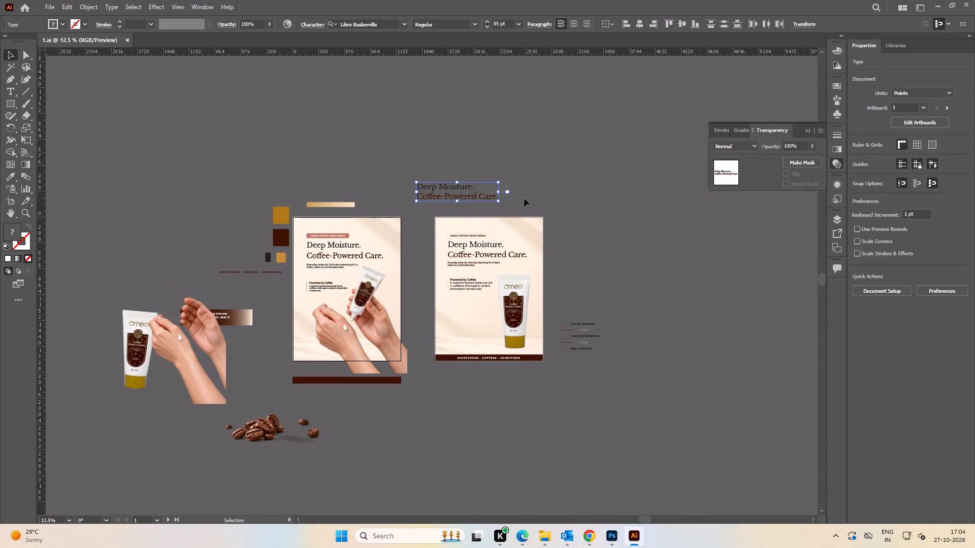
{"action": "key", "text": "Delete"}
{"action": "left_click_drag", "start_coordinate": [452, 180], "coordinate": [609, 390]}
{"action": "key", "text": "Delete"}
Delete the spare tube, hands and gradient label beside the first artboard, and the coffee beans below it.
{"action": "key", "text": "space"}
{"action": "left_click_drag", "start_coordinate": [490, 311], "coordinate": [636, 286]}
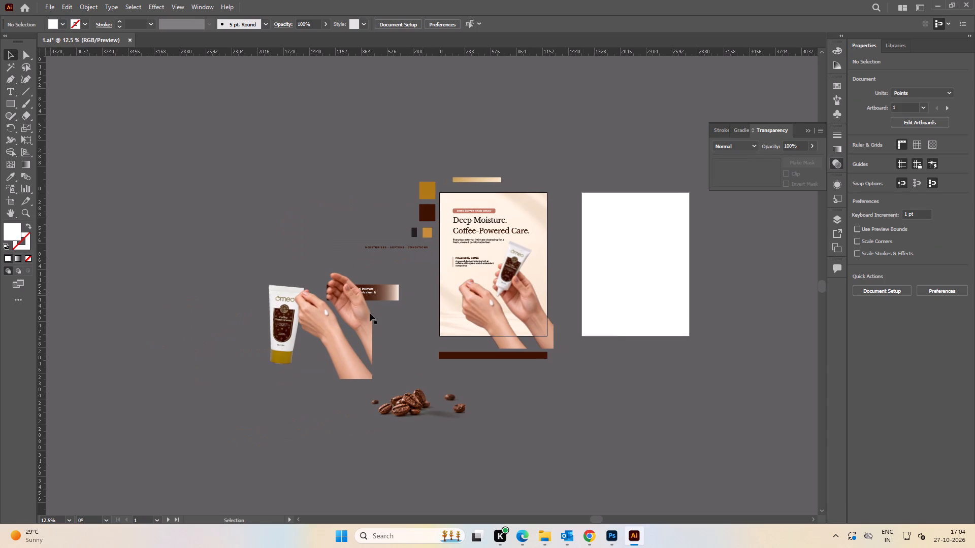
{"action": "left_click_drag", "start_coordinate": [195, 236], "coordinate": [355, 407]}
{"action": "key", "text": "Delete"}
{"action": "left_click_drag", "start_coordinate": [546, 439], "coordinate": [349, 406]}
{"action": "key", "text": "Delete"}
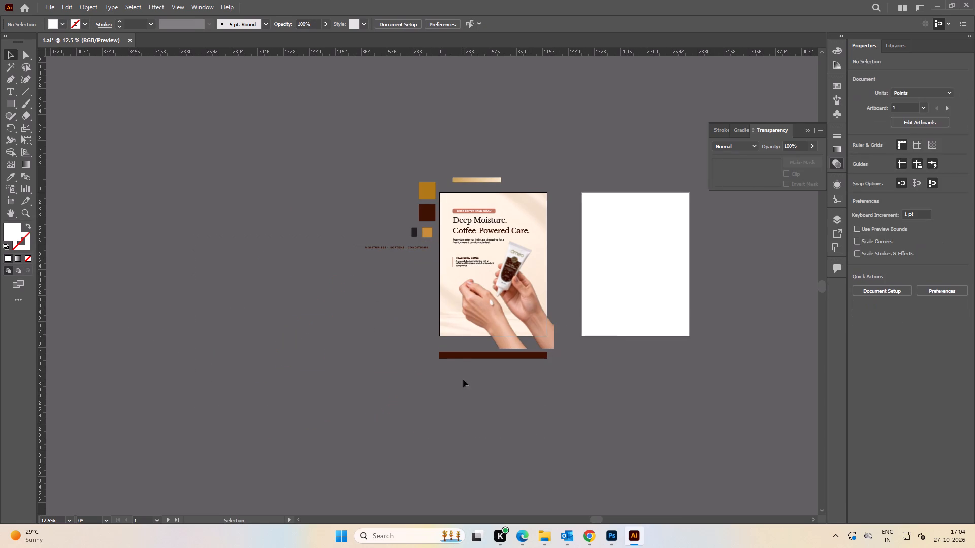
Delete the dark brown strip below the first artboard, the "Moisturises • Softens • Conditions" text and the small black and orange swatches.
{"action": "left_click", "coordinate": [458, 356]}
{"action": "key", "text": "Delete"}
{"action": "scroll", "coordinate": [406, 248], "scroll_direction": "up", "scroll_amount": 3, "text": "alt"}
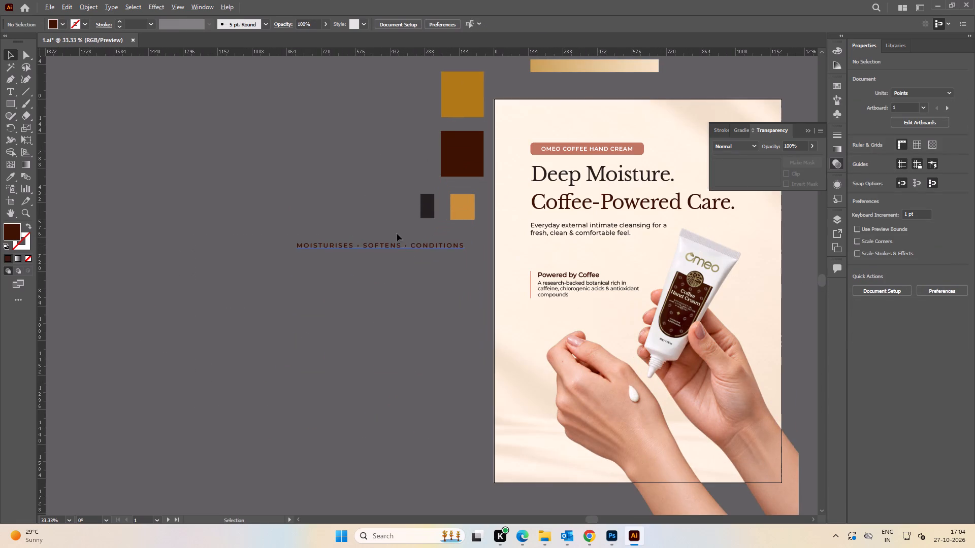
{"action": "left_click_drag", "start_coordinate": [380, 205], "coordinate": [416, 261]}
{"action": "key", "text": "Delete"}
{"action": "left_click", "coordinate": [419, 201]}
{"action": "key", "text": "Delete"}
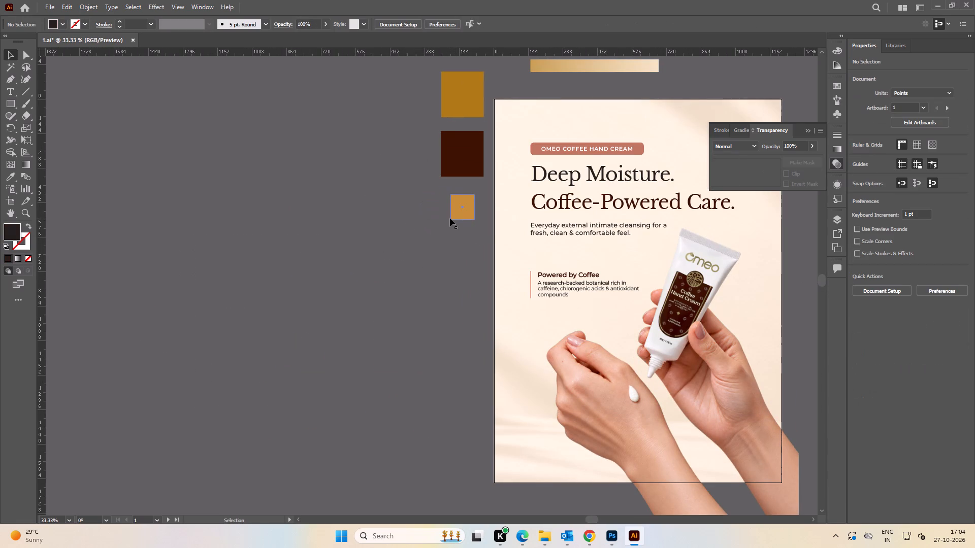
{"action": "left_click", "coordinate": [457, 216]}
{"action": "key", "text": "Delete"}
Delete the large gold swatch beside the first artboard and the gradient bar above it, keeping the dark brown swatch.
{"action": "key", "text": "space"}
{"action": "left_click_drag", "start_coordinate": [411, 225], "coordinate": [240, 271]}
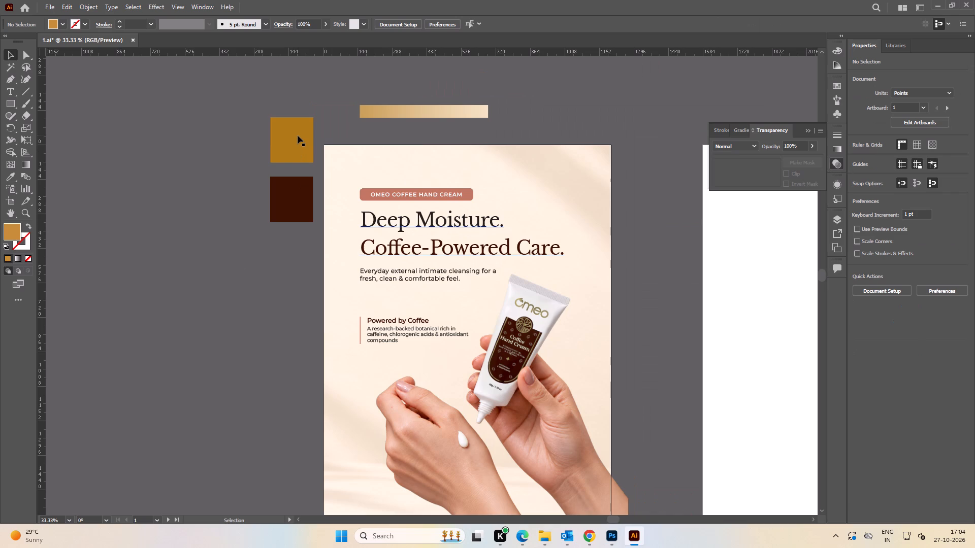
{"action": "left_click_drag", "start_coordinate": [254, 120], "coordinate": [291, 223]}
{"action": "left_click_drag", "start_coordinate": [294, 207], "coordinate": [295, 244]}
{"action": "left_click", "coordinate": [243, 215]}
{"action": "left_click", "coordinate": [300, 194]}
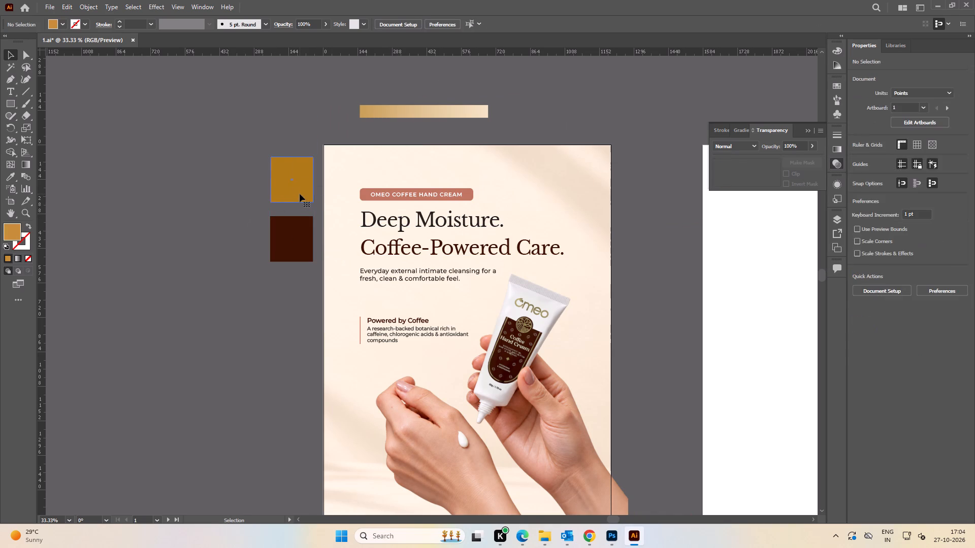
{"action": "key", "text": "Delete"}
{"action": "left_click", "coordinate": [268, 118]}
{"action": "left_click_drag", "start_coordinate": [329, 96], "coordinate": [436, 126]}
{"action": "key", "text": "Delete"}
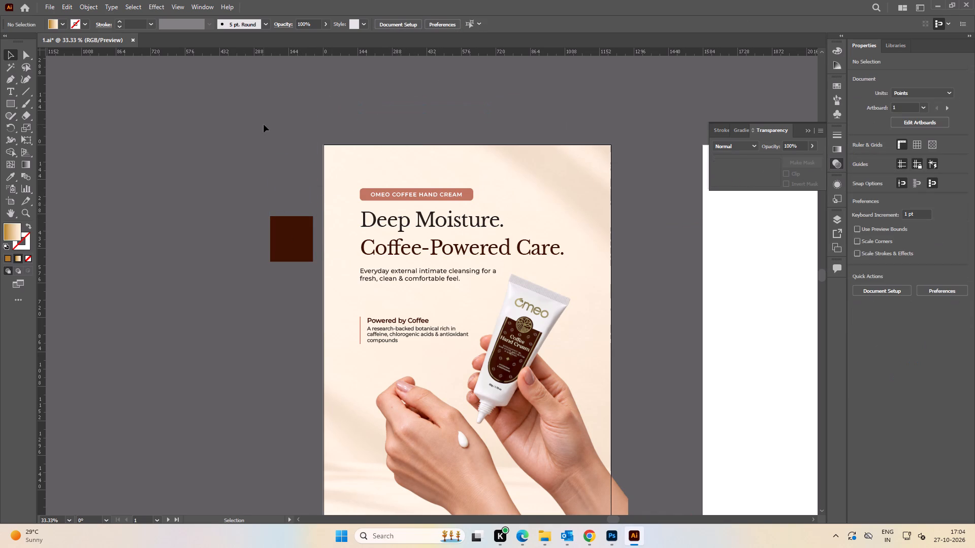
Move the empty second artboard to the left of the first artboard, leaving a gap for the brown swatch.
{"action": "scroll", "coordinate": [308, 256], "scroll_direction": "down", "scroll_amount": 3, "text": "alt"}
{"action": "key", "text": "space"}
{"action": "left_click_drag", "start_coordinate": [359, 272], "coordinate": [277, 260]}
{"action": "left_click", "coordinate": [396, 258]}
{"action": "key", "text": "space"}
{"action": "left_click_drag", "start_coordinate": [389, 270], "coordinate": [455, 270]}
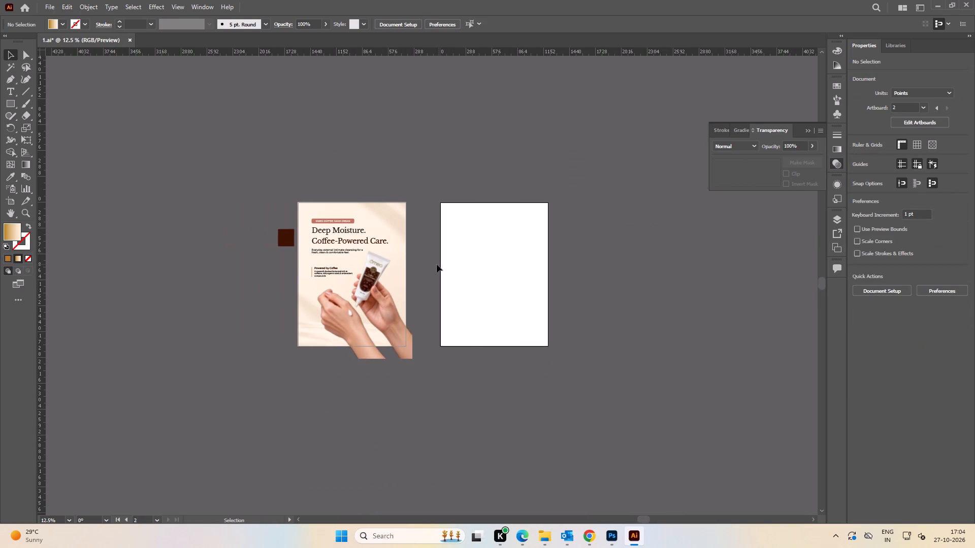
{"action": "left_click", "coordinate": [9, 202]}
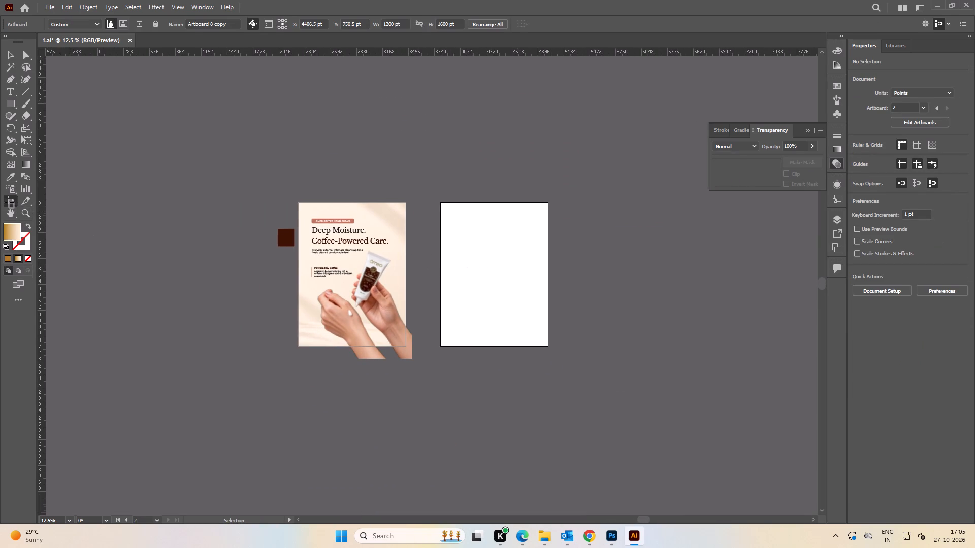
{"action": "left_click_drag", "start_coordinate": [502, 296], "coordinate": [211, 296]}
{"action": "key", "text": "space"}
{"action": "left_click_drag", "start_coordinate": [104, 279], "coordinate": [314, 278]}
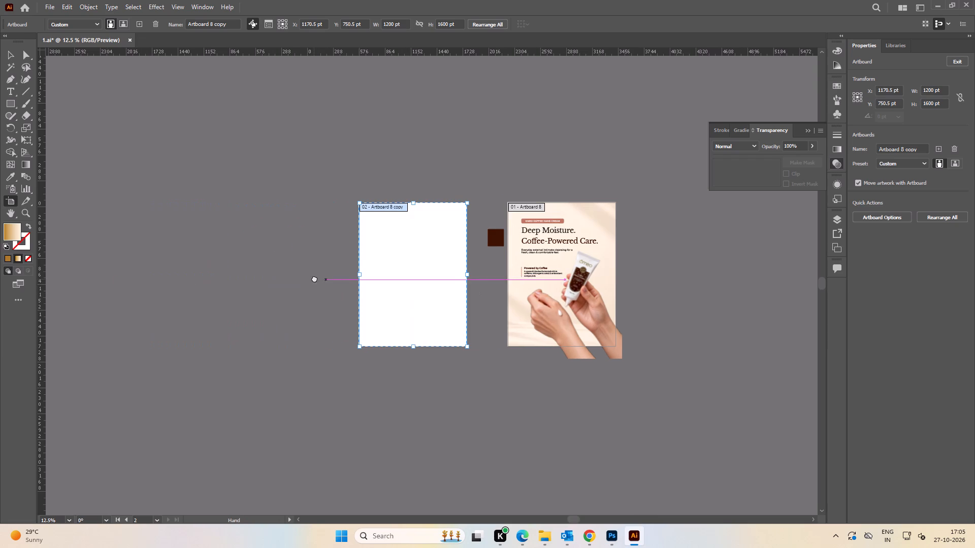
{"action": "left_click_drag", "start_coordinate": [314, 278], "coordinate": [315, 278]}
{"action": "left_click_drag", "start_coordinate": [442, 240], "coordinate": [427, 240]}
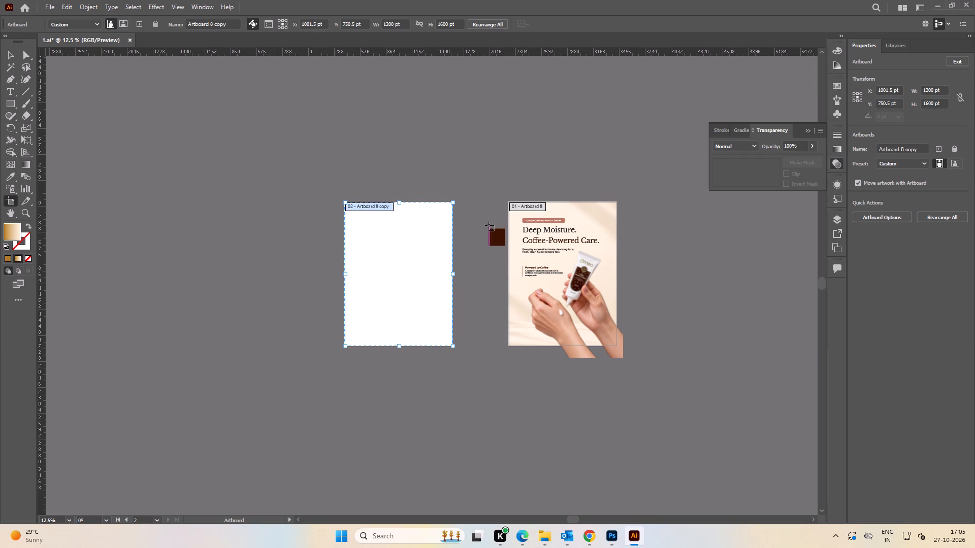
Resize the empty artboard to 1500 by 1500 pt.
{"action": "left_click", "coordinate": [393, 26]}
{"action": "key", "text": "ctrl+a"}
{"action": "type", "text": "1500"}
{"action": "key", "text": "Tab"}
{"action": "type", "text": "1500"}
{"action": "key", "text": "Return"}
{"action": "left_click", "coordinate": [8, 51]}
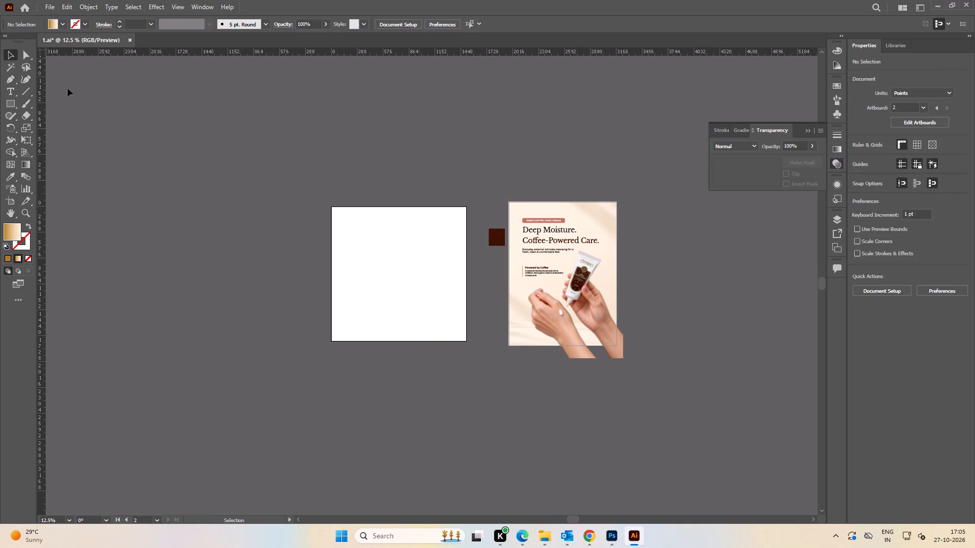
Unlock all objects and move the cream background artwork from the original artboard onto the square artboard.
{"action": "left_click", "coordinate": [124, 104]}
{"action": "key", "text": "space"}
{"action": "left_click_drag", "start_coordinate": [385, 162], "coordinate": [350, 159]}
{"action": "scroll", "coordinate": [541, 237], "scroll_direction": "up", "scroll_amount": 2, "text": "alt"}
{"action": "key", "text": "space"}
{"action": "left_click_drag", "start_coordinate": [527, 204], "coordinate": [535, 206]}
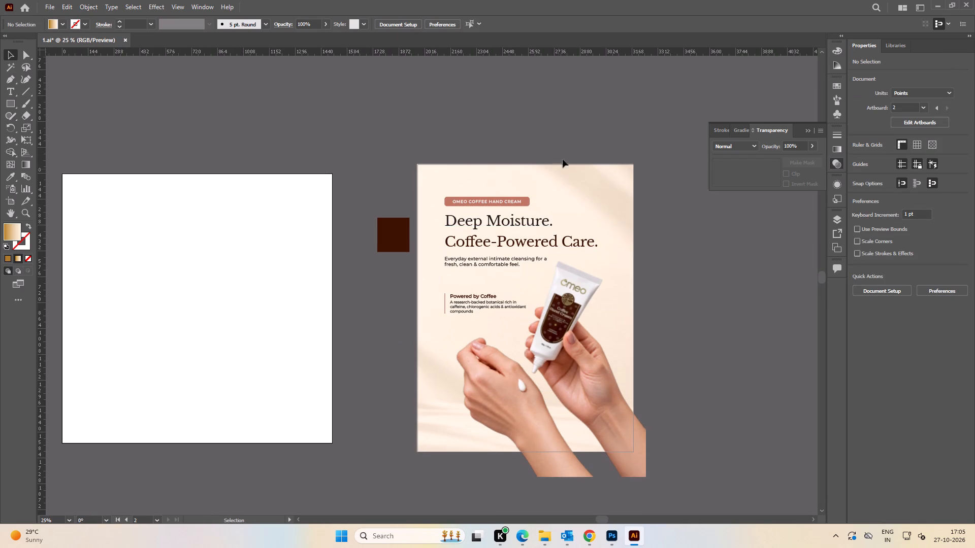
{"action": "left_click", "coordinate": [563, 154]}
{"action": "left_click_drag", "start_coordinate": [526, 136], "coordinate": [587, 188]}
{"action": "key", "text": "ctrl+alt+2"}
{"action": "left_click", "coordinate": [522, 121]}
{"action": "key", "text": "space"}
{"action": "left_click_drag", "start_coordinate": [464, 130], "coordinate": [527, 130]}
{"action": "left_click_drag", "start_coordinate": [515, 123], "coordinate": [604, 181]}
{"action": "left_click_drag", "start_coordinate": [632, 181], "coordinate": [280, 182]}
{"action": "key", "text": "space"}
{"action": "left_click_drag", "start_coordinate": [163, 192], "coordinate": [326, 174]}
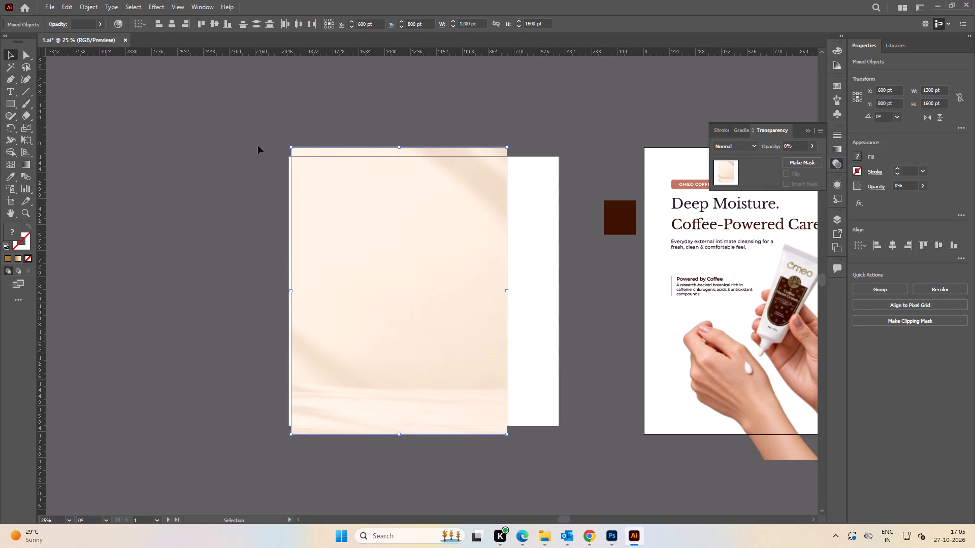
Resize the background artwork to 1500 pt wide and 1500 pt high.
{"action": "left_click_drag", "start_coordinate": [248, 120], "coordinate": [420, 194]}
{"action": "left_click", "coordinate": [935, 92]}
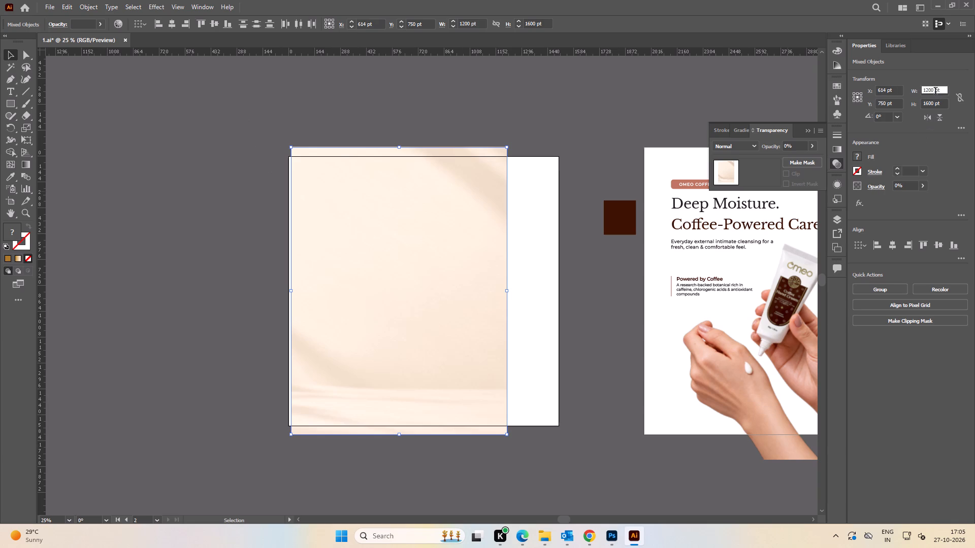
{"action": "key", "text": "ctrl+a"}
{"action": "key", "text": "1"}
{"action": "key", "text": "5"}
{"action": "type", "text": "00"}
{"action": "key", "text": "Tab"}
{"action": "type", "text": "15003"}
{"action": "key", "text": "Return"}
{"action": "key", "text": "ctrl+z"}
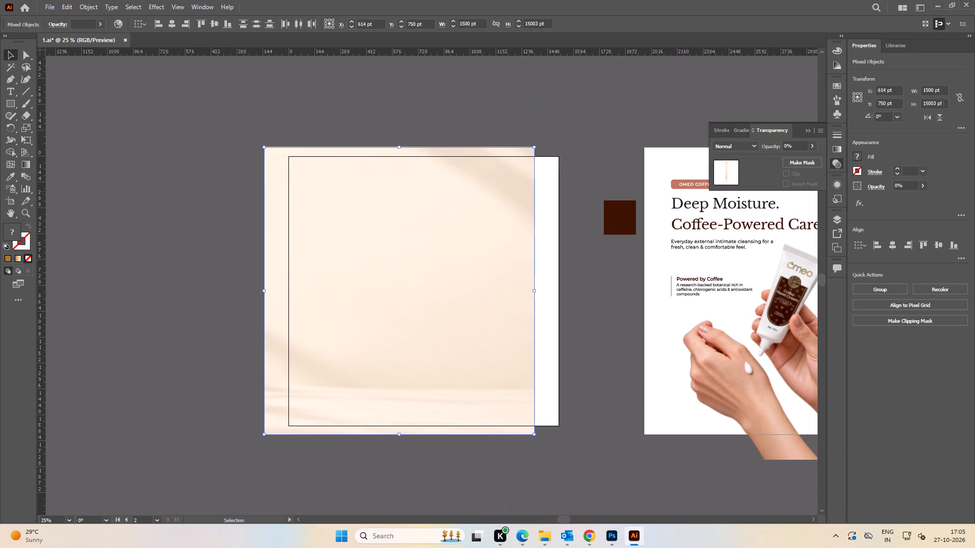
{"action": "left_click", "coordinate": [938, 105]}
{"action": "key", "text": "ctrl+a"}
{"action": "type", "text": "1500"}
{"action": "key", "text": "Return"}
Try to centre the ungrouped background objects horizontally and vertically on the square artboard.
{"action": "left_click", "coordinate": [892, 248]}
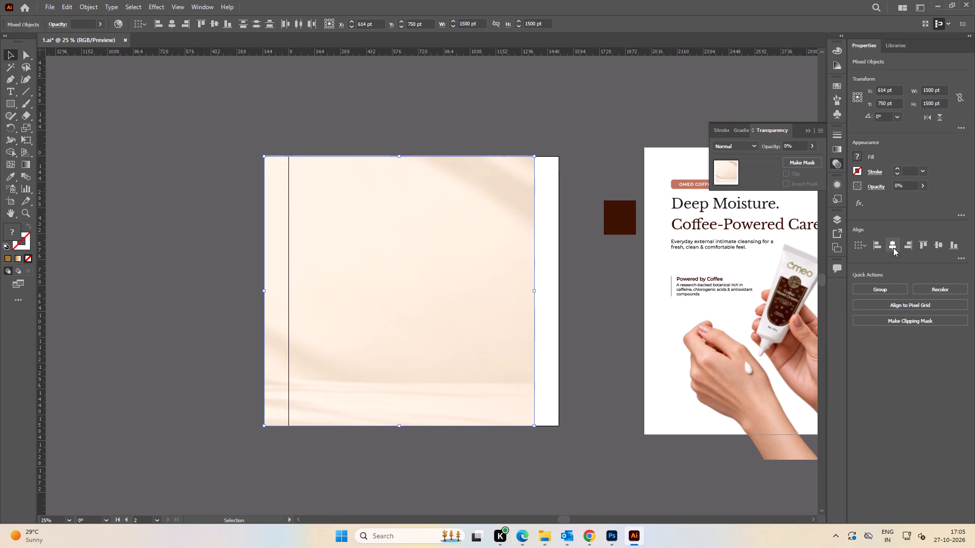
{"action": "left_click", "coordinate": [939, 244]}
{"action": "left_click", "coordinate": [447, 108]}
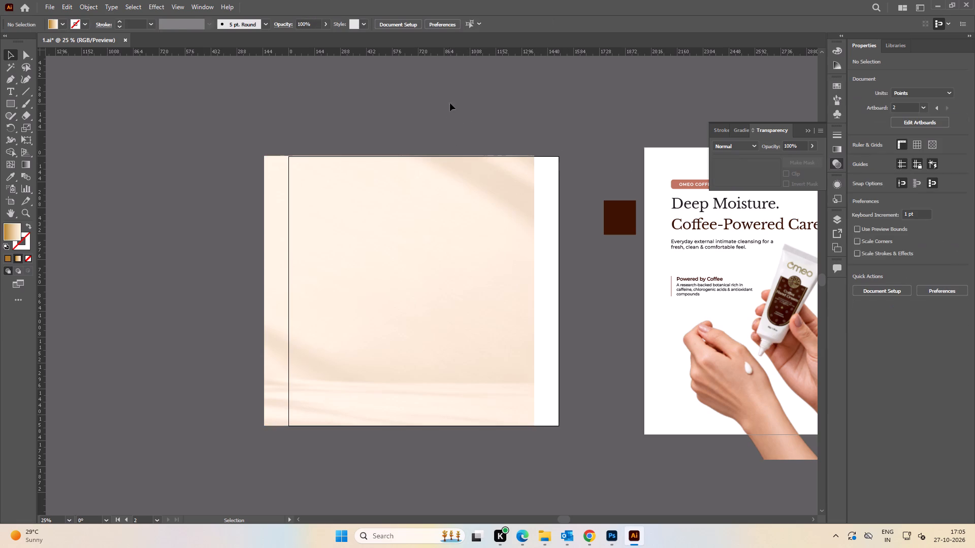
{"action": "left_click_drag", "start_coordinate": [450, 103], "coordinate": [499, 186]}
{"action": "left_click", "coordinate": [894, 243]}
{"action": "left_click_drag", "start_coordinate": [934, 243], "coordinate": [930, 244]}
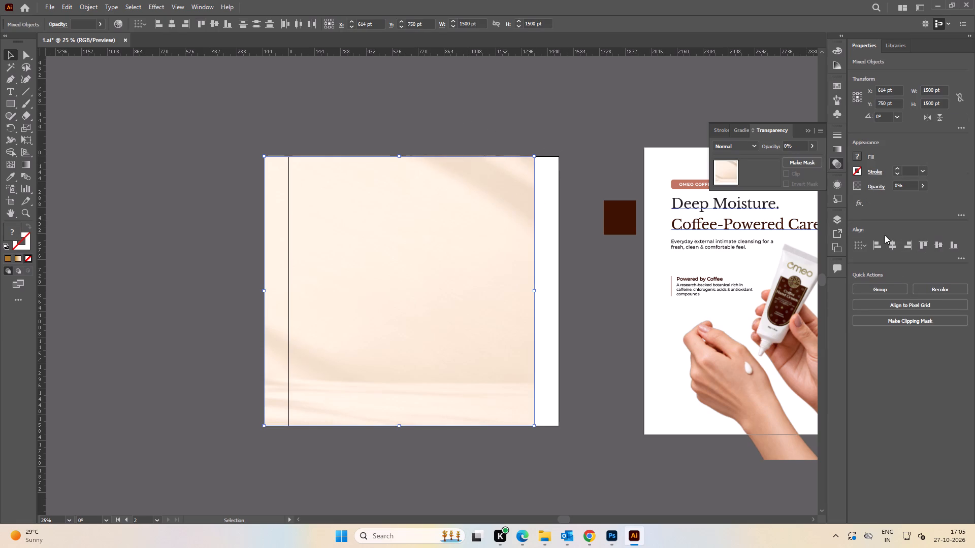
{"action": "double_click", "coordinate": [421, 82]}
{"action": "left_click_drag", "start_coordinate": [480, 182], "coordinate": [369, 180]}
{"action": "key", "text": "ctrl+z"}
Group the background objects and align the group to the square artboard's horizontal and vertical centre.
{"action": "left_click", "coordinate": [333, 110]}
{"action": "left_click_drag", "start_coordinate": [345, 122], "coordinate": [413, 207]}
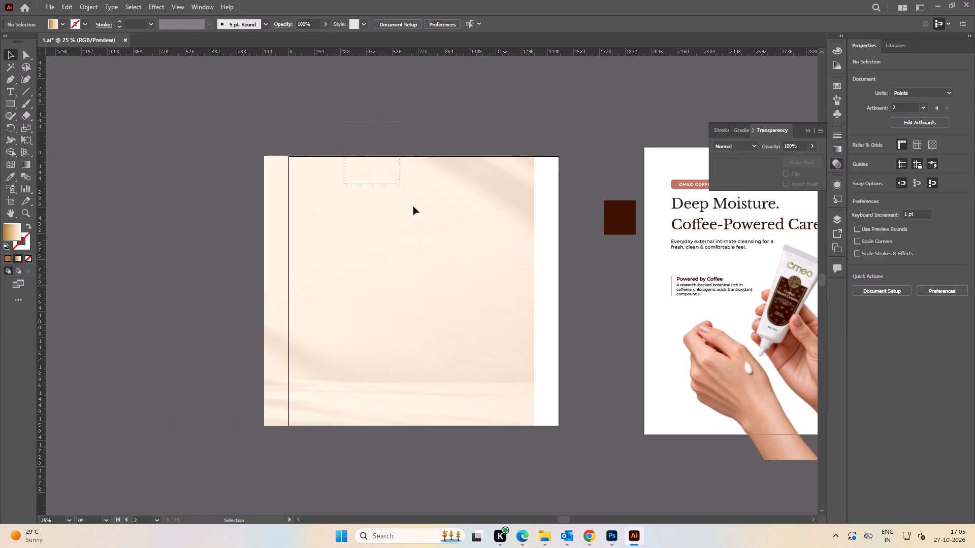
{"action": "left_click_drag", "start_coordinate": [413, 207], "coordinate": [420, 216]}
{"action": "left_click_drag", "start_coordinate": [445, 222], "coordinate": [339, 220]}
{"action": "key", "text": "ctrl+g"}
{"action": "double_click", "coordinate": [478, 239]}
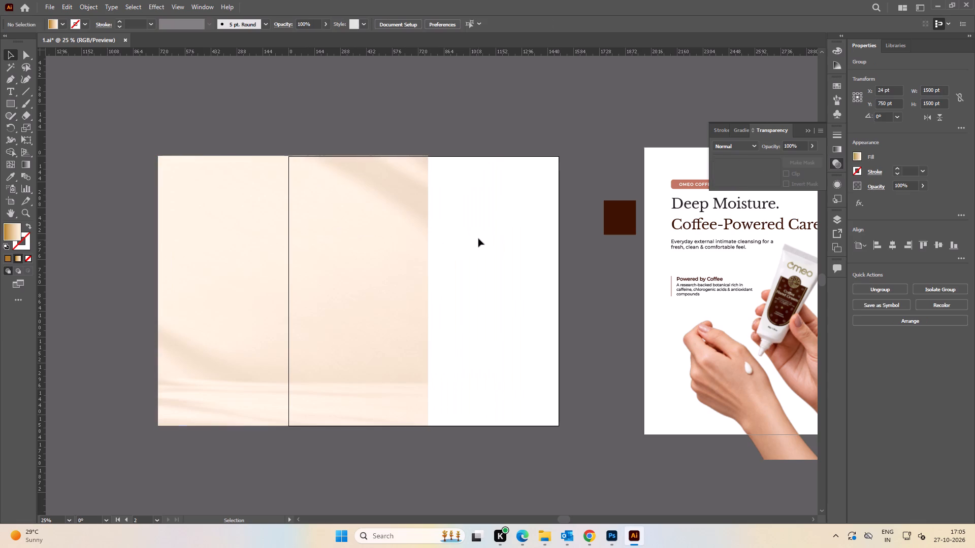
{"action": "double_click", "coordinate": [538, 231]}
{"action": "left_click", "coordinate": [356, 209]}
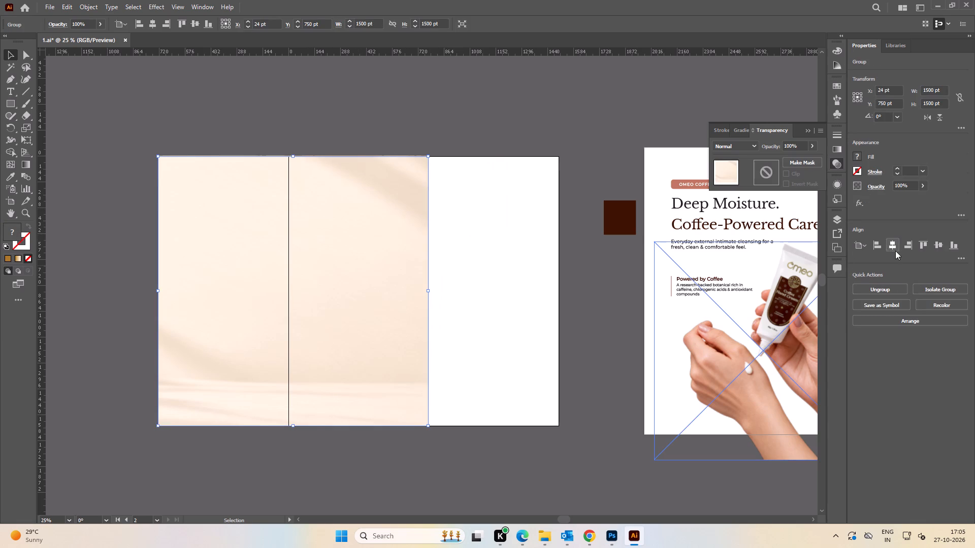
{"action": "left_click", "coordinate": [890, 246]}
{"action": "left_click", "coordinate": [935, 246]}
Lock the background group on the square artboard.
{"action": "key", "text": "space"}
{"action": "left_click_drag", "start_coordinate": [486, 129], "coordinate": [412, 123]}
{"action": "left_click", "coordinate": [412, 121]}
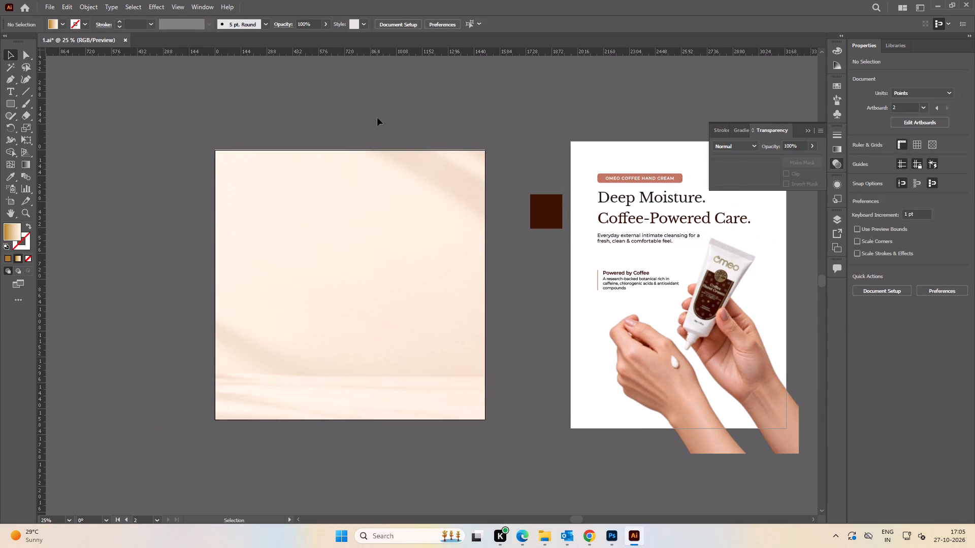
{"action": "left_click_drag", "start_coordinate": [379, 120], "coordinate": [433, 179]}
{"action": "key", "text": "ctrl+2"}
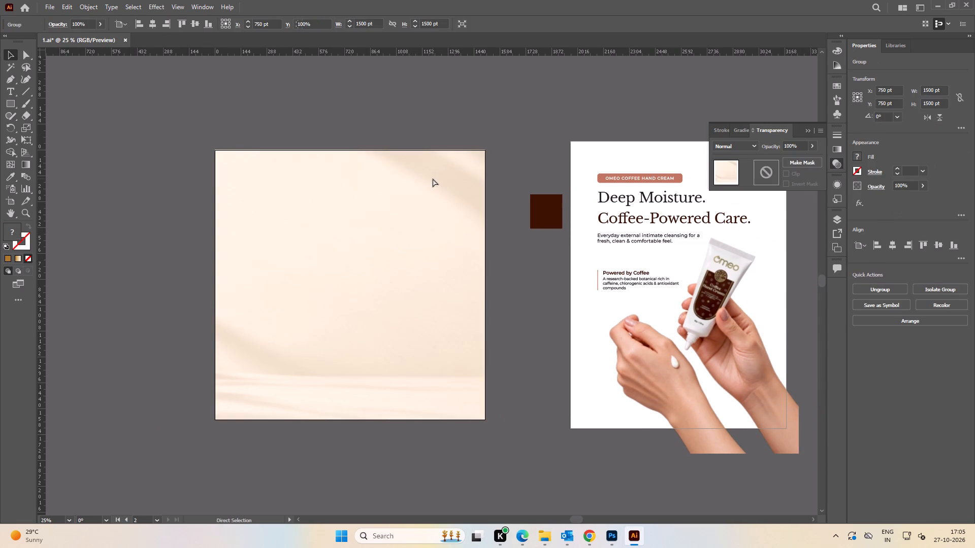
{"action": "left_click", "coordinate": [382, 97]}
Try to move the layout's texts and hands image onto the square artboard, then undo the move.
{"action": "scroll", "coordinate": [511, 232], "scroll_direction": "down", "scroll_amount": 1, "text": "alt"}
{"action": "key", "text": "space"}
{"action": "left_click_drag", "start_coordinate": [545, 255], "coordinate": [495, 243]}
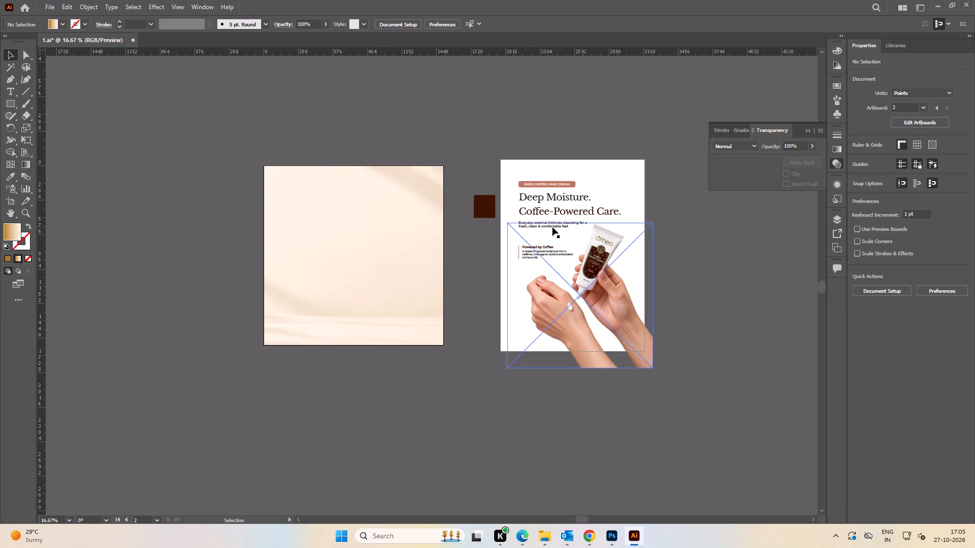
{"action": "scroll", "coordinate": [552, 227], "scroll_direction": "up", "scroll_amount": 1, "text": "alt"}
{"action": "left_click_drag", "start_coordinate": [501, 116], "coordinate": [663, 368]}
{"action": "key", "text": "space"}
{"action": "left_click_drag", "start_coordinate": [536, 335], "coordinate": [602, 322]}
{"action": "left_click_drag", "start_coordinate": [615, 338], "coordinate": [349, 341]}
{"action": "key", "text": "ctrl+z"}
Move the texts, label and hands image onto the square artboard near its right edge, leaving the brown swatch in place.
{"action": "left_click_drag", "start_coordinate": [575, 83], "coordinate": [572, 88]}
{"action": "left_click_drag", "start_coordinate": [524, 109], "coordinate": [720, 397]}
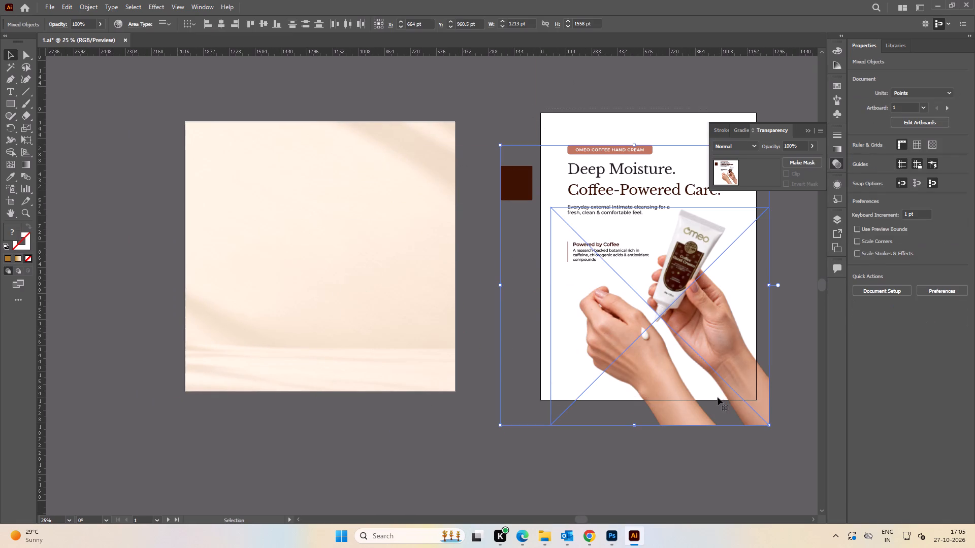
{"action": "left_click", "coordinate": [512, 184], "text": "shift"}
{"action": "left_click_drag", "start_coordinate": [658, 348], "coordinate": [301, 347]}
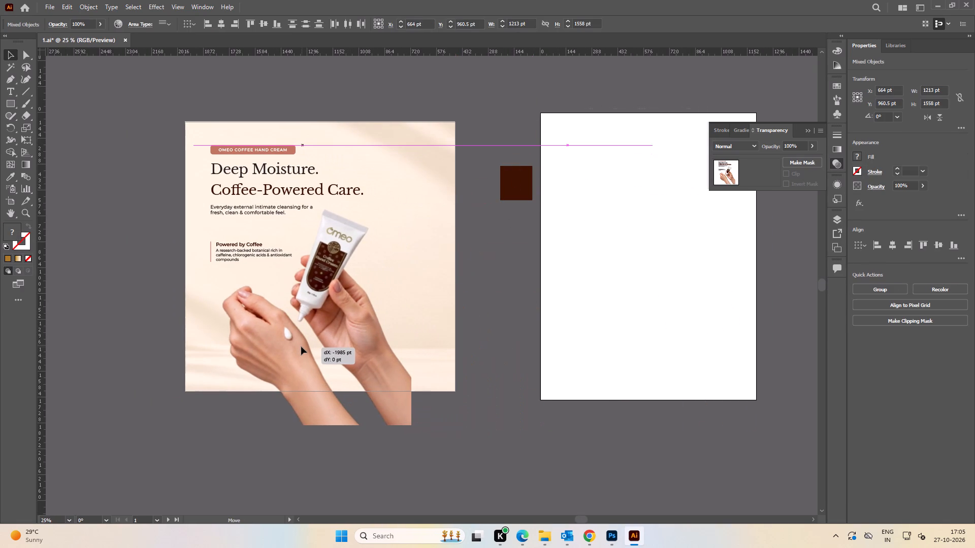
{"action": "left_click_drag", "start_coordinate": [301, 347], "coordinate": [346, 348]}
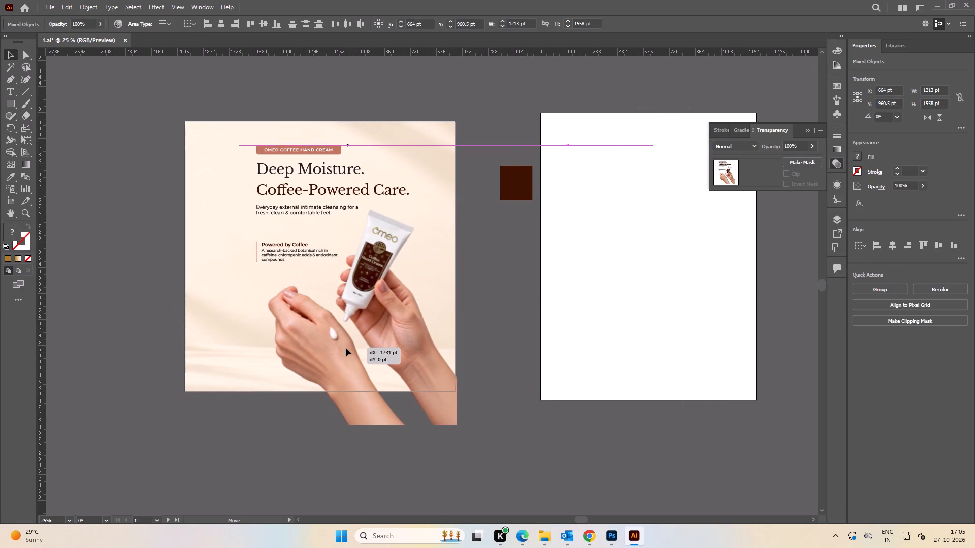
{"action": "left_click_drag", "start_coordinate": [346, 348], "coordinate": [347, 348]}
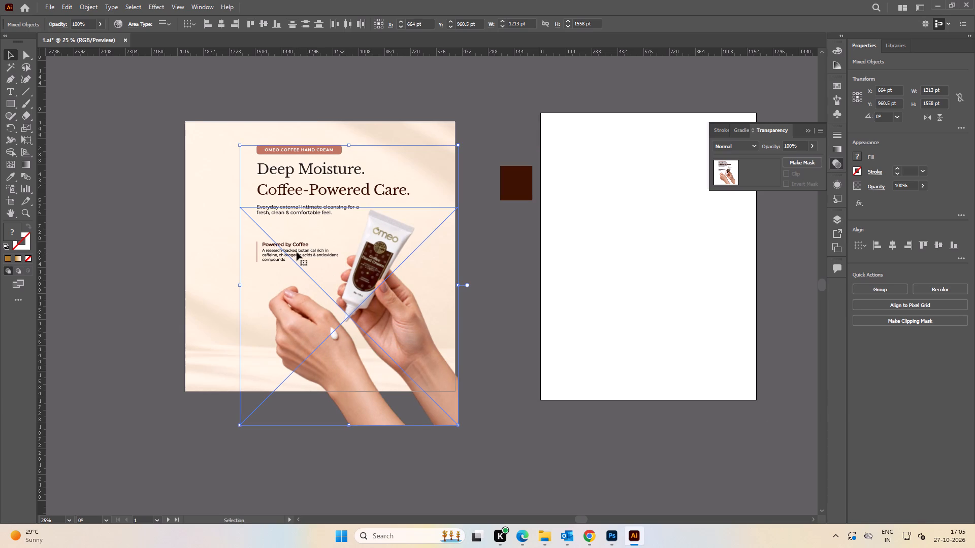
Move the label, headline, description and "Powered by Coffee" block to the square artboard's left margin, centred at about X 578, Y 522 pt.
{"action": "key", "text": "space"}
{"action": "left_click_drag", "start_coordinate": [164, 236], "coordinate": [219, 243]}
{"action": "left_click", "coordinate": [199, 231]}
{"action": "scroll", "coordinate": [458, 347], "scroll_direction": "up", "scroll_amount": 3, "text": "alt"}
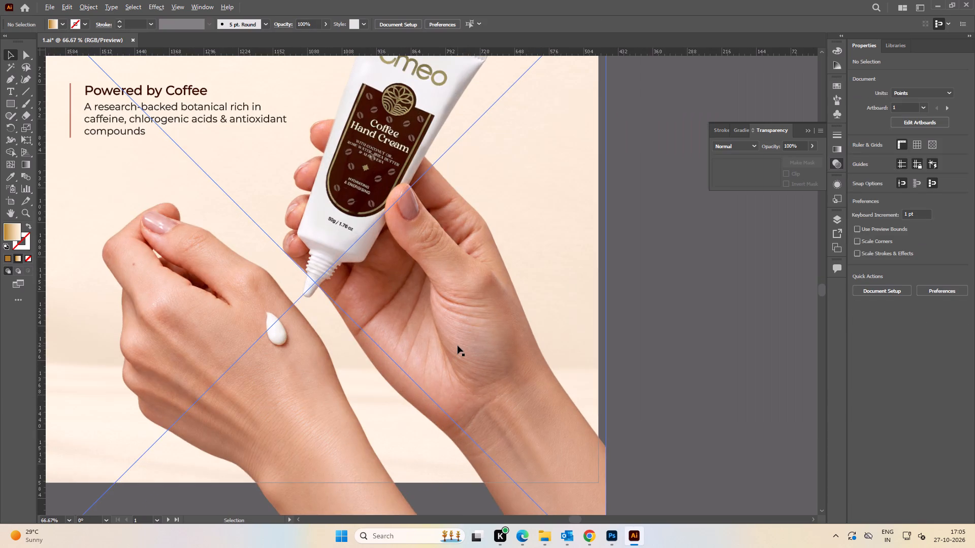
{"action": "scroll", "coordinate": [458, 345], "scroll_direction": "down", "scroll_amount": 2, "text": "alt"}
{"action": "scroll", "coordinate": [447, 303], "scroll_direction": "down", "scroll_amount": 2, "text": "alt"}
{"action": "left_click", "coordinate": [279, 251]}
{"action": "scroll", "coordinate": [380, 224], "scroll_direction": "up", "scroll_amount": 2, "text": "alt"}
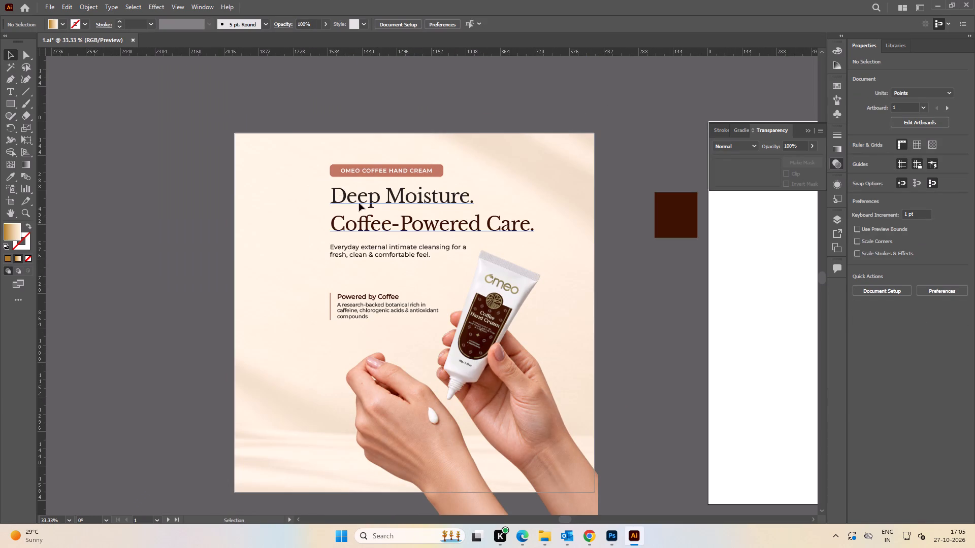
{"action": "left_click_drag", "start_coordinate": [287, 129], "coordinate": [390, 335]}
{"action": "left_click", "coordinate": [511, 369], "text": "shift"}
{"action": "scroll", "coordinate": [345, 236], "scroll_direction": "up", "scroll_amount": 1, "text": "alt"}
{"action": "left_click_drag", "start_coordinate": [355, 225], "coordinate": [257, 221]}
{"action": "left_click_drag", "start_coordinate": [269, 227], "coordinate": [274, 227]}
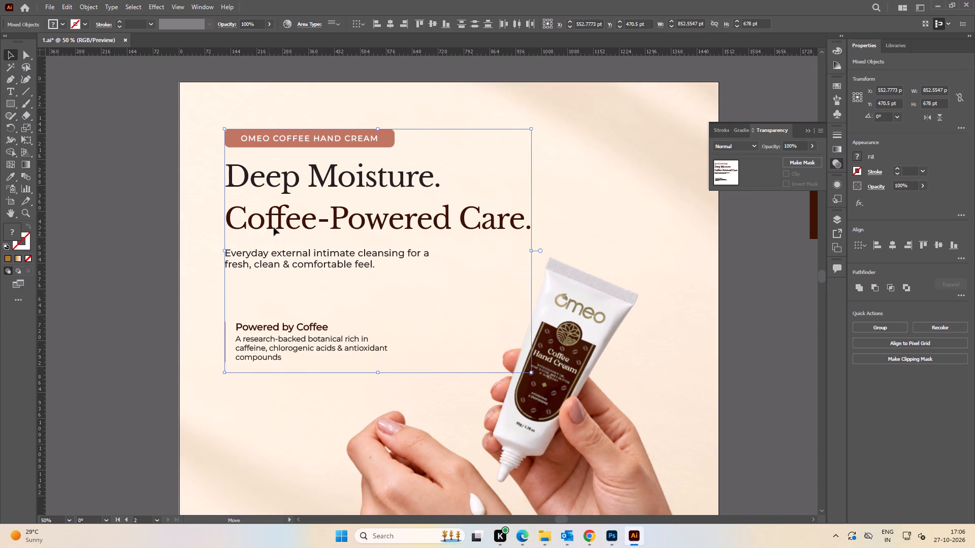
{"action": "left_click_drag", "start_coordinate": [274, 227], "coordinate": [278, 247]}
Scale the hands-and-tube image down to about 1084 pt square and align it to the artboard's bottom and right edges.
{"action": "scroll", "coordinate": [276, 246], "scroll_direction": "down", "scroll_amount": 2, "text": "alt"}
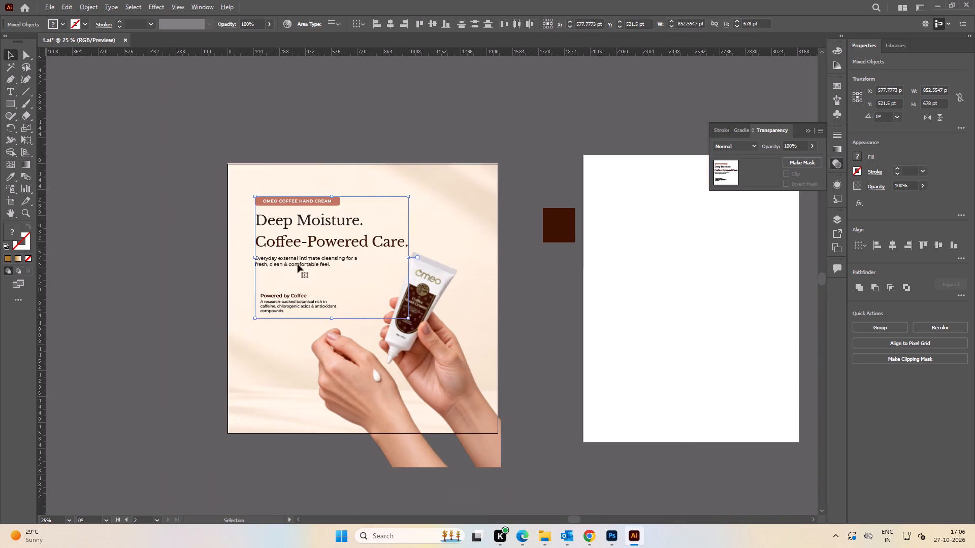
{"action": "key", "text": "space"}
{"action": "left_click_drag", "start_coordinate": [444, 319], "coordinate": [353, 259]}
{"action": "left_click", "coordinate": [456, 280]}
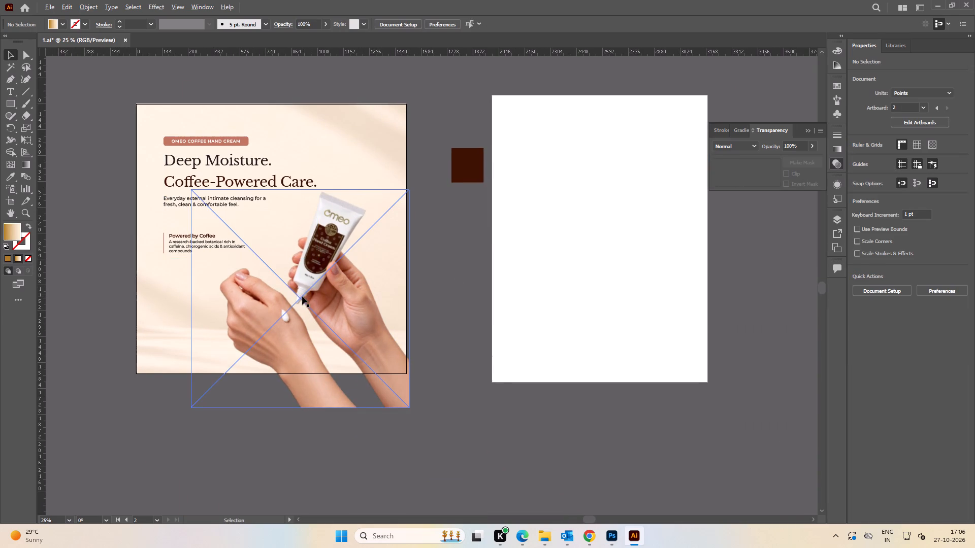
{"action": "scroll", "coordinate": [302, 296], "scroll_direction": "up", "scroll_amount": 1, "text": "alt"}
{"action": "left_click", "coordinate": [354, 296]}
{"action": "left_click_drag", "start_coordinate": [297, 153], "coordinate": [301, 185], "text": "shift"}
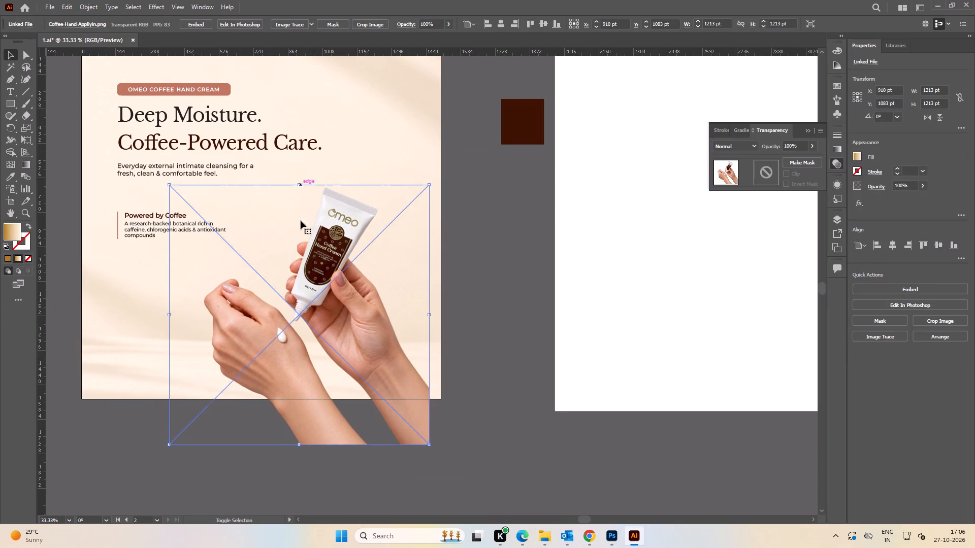
{"action": "left_click_drag", "start_coordinate": [314, 249], "coordinate": [322, 205]}
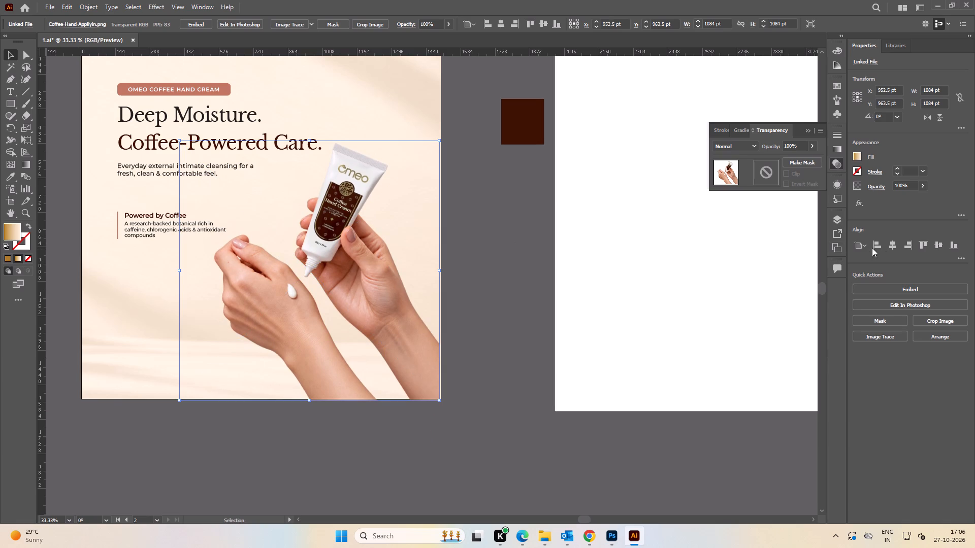
{"action": "left_click", "coordinate": [947, 250]}
{"action": "left_click", "coordinate": [902, 247]}
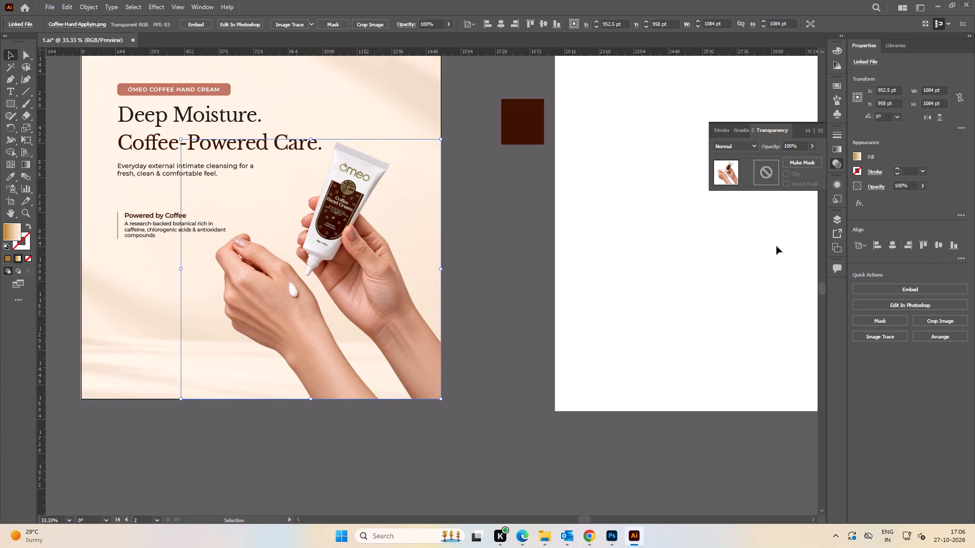
Nudge the label, headline, description and "Powered by Coffee" block, without the hands image, to about X 580, Y 515.5 pt.
{"action": "left_click", "coordinate": [514, 239]}
{"action": "scroll", "coordinate": [326, 211], "scroll_direction": "down", "scroll_amount": 1, "text": "alt"}
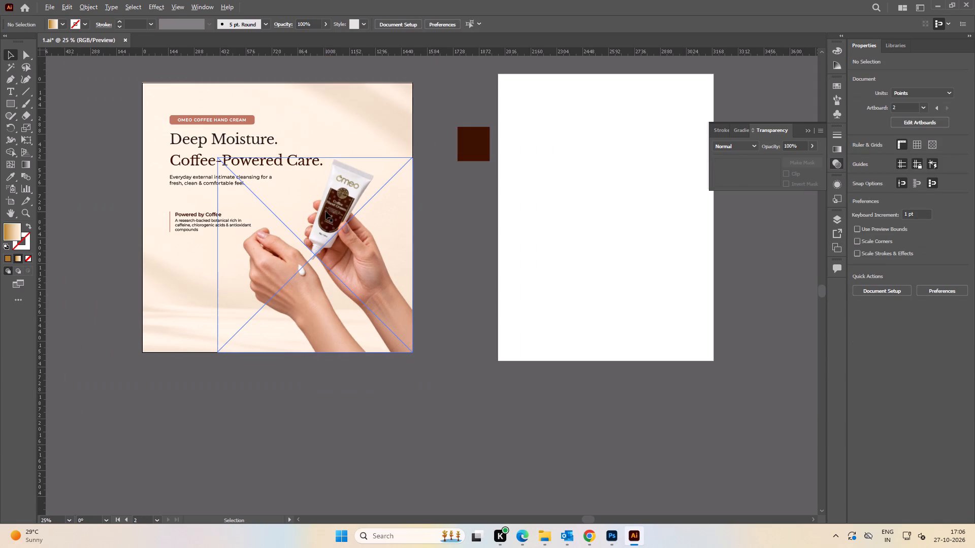
{"action": "key", "text": "space"}
{"action": "left_click_drag", "start_coordinate": [258, 268], "coordinate": [288, 261]}
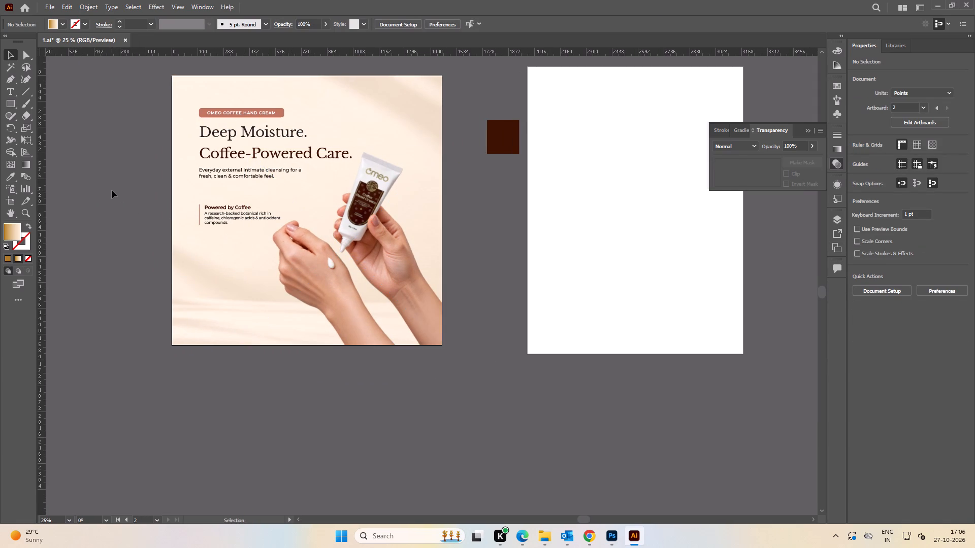
{"action": "left_click", "coordinate": [112, 179]}
{"action": "key", "text": "space"}
{"action": "left_click_drag", "start_coordinate": [107, 149], "coordinate": [155, 169]}
{"action": "left_click_drag", "start_coordinate": [212, 101], "coordinate": [321, 262]}
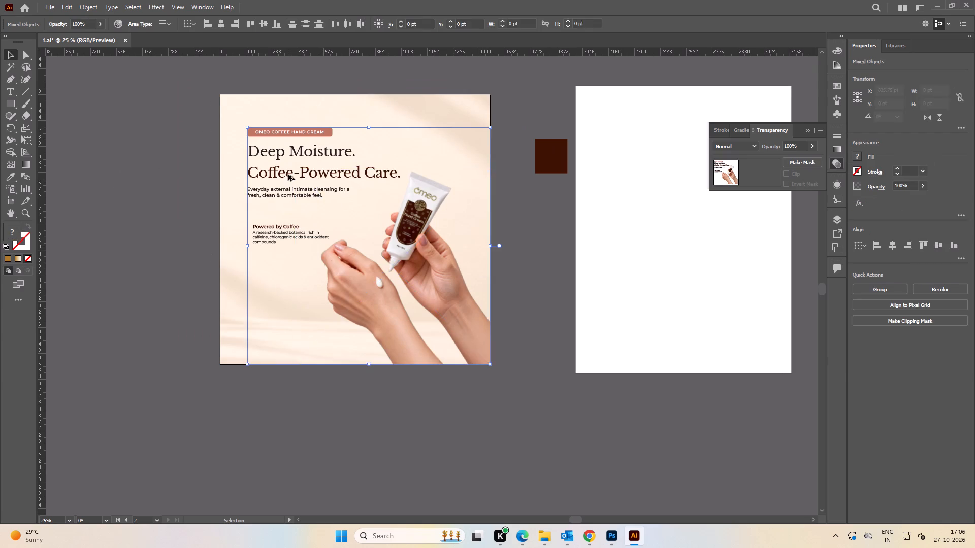
{"action": "scroll", "coordinate": [288, 173], "scroll_direction": "up", "scroll_amount": 1, "text": "alt"}
{"action": "left_click", "coordinate": [407, 334], "text": "shift"}
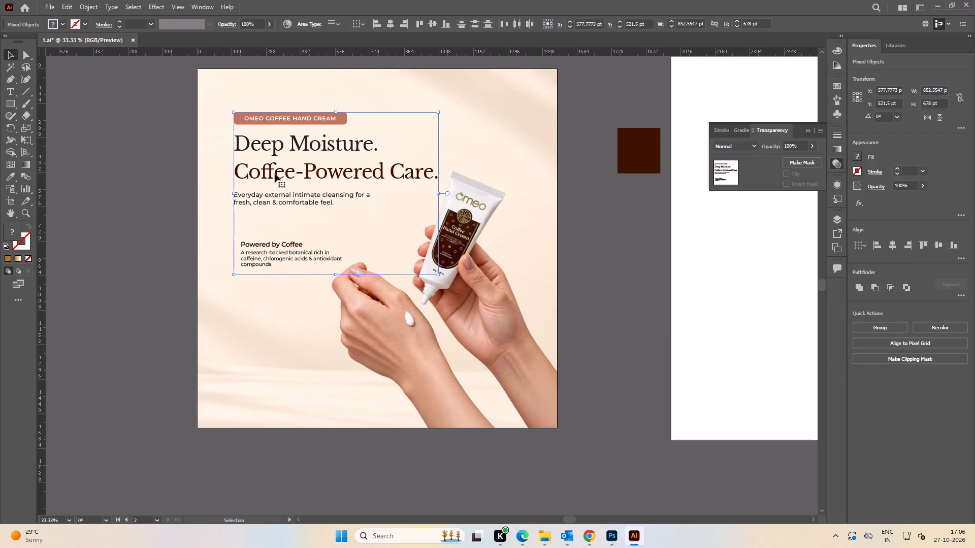
{"action": "left_click", "coordinate": [274, 174]}
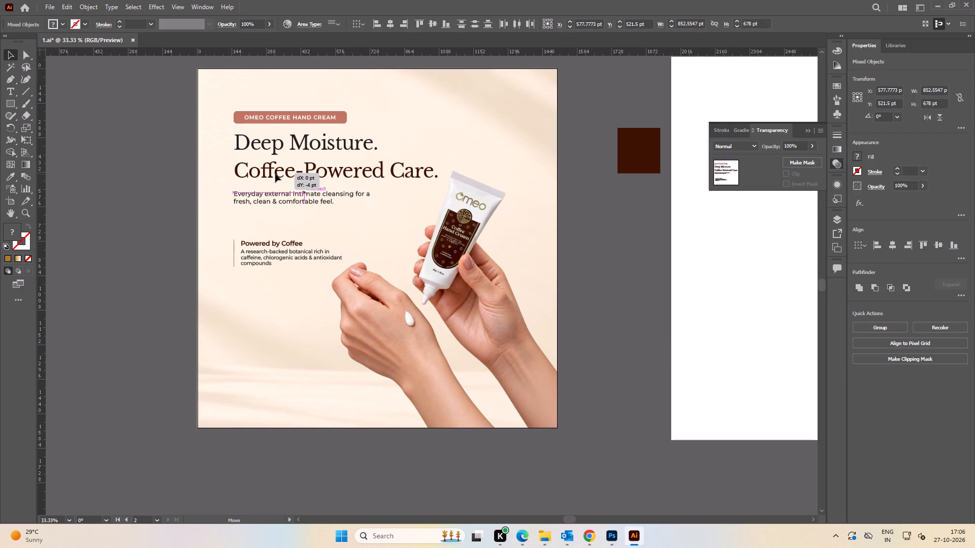
{"action": "key", "text": "Up"}
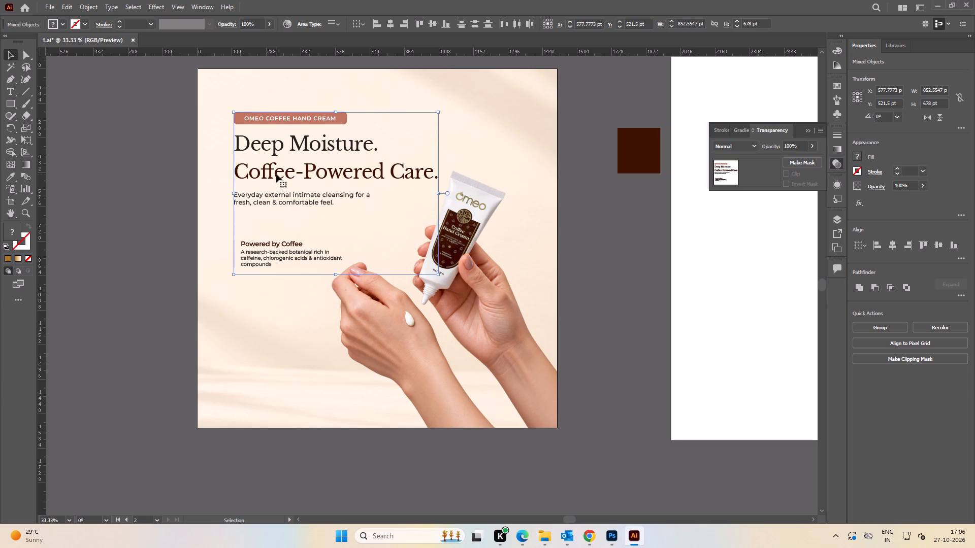
{"action": "key", "text": "Up"}
{"action": "key", "text": "Up"}
{"action": "key", "text": "Right"}
{"action": "key", "text": "Right"}
{"action": "key", "text": "Up"}
{"action": "key", "text": "Up"}
{"action": "key", "text": "Up"}
{"action": "left_click", "coordinate": [127, 172]}
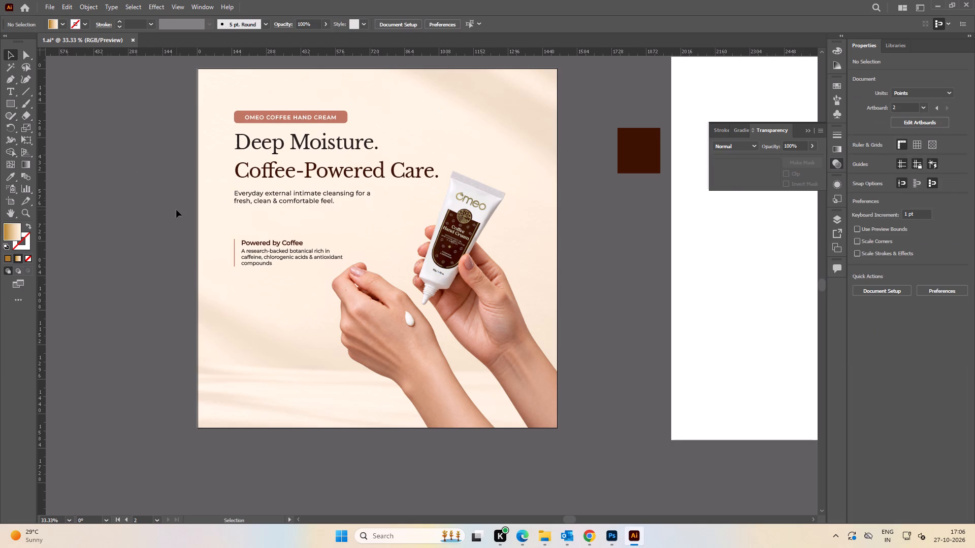
Nudge the label, headline, description and "Powered by Coffee" block up 6 pt to Y 509.5 pt and save the document.
{"action": "scroll", "coordinate": [176, 210], "scroll_direction": "down", "scroll_amount": 1, "text": "alt"}
{"action": "left_click_drag", "start_coordinate": [214, 135], "coordinate": [216, 143]}
{"action": "left_click_drag", "start_coordinate": [216, 131], "coordinate": [263, 263]}
{"action": "scroll", "coordinate": [279, 169], "scroll_direction": "up", "scroll_amount": 2, "text": "alt"}
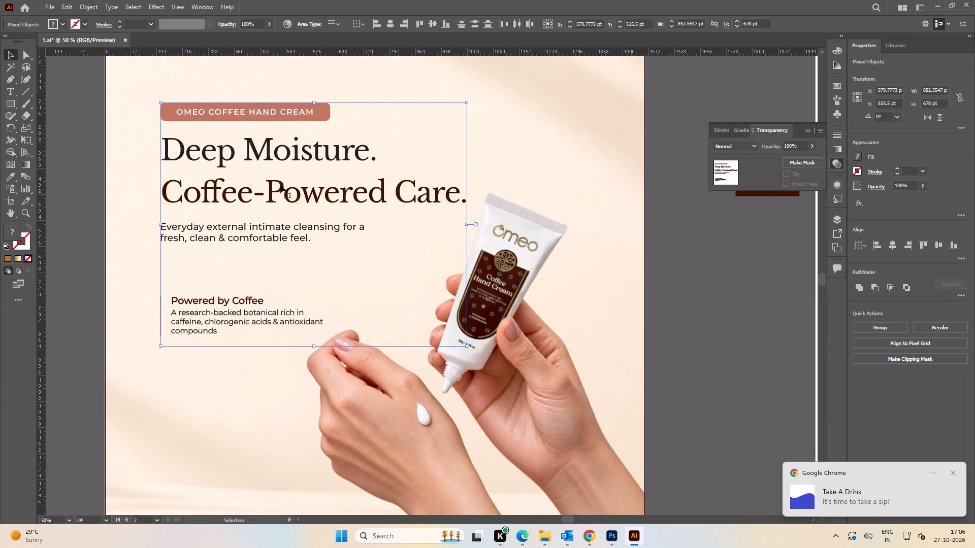
{"action": "scroll", "coordinate": [284, 197], "scroll_direction": "down", "scroll_amount": 2, "text": "alt"}
{"action": "key", "text": "Up"}
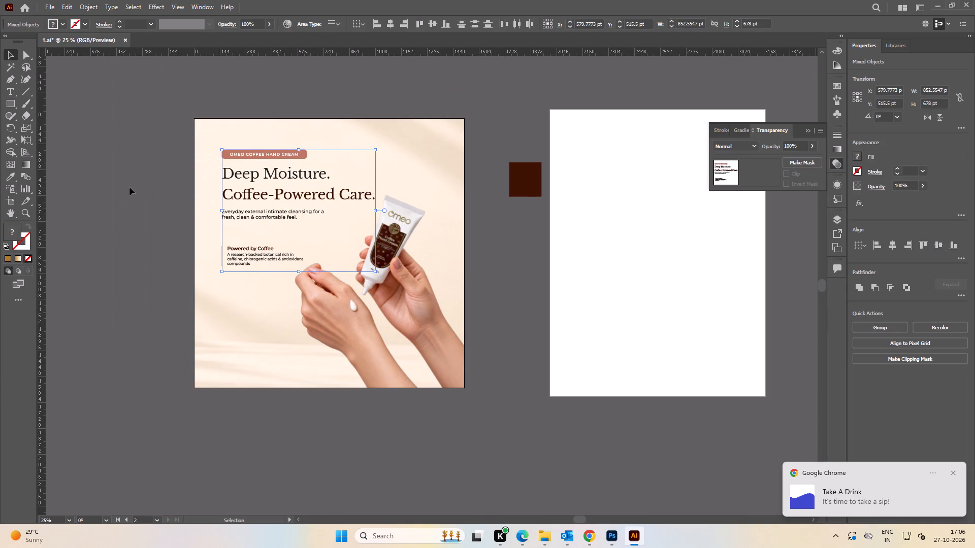
{"action": "key", "text": "Up"}
{"action": "key", "text": "Up"}
{"action": "key", "text": "Up"}
{"action": "key", "text": "Up"}
{"action": "key", "text": "Up"}
{"action": "left_click", "coordinate": [439, 442]}
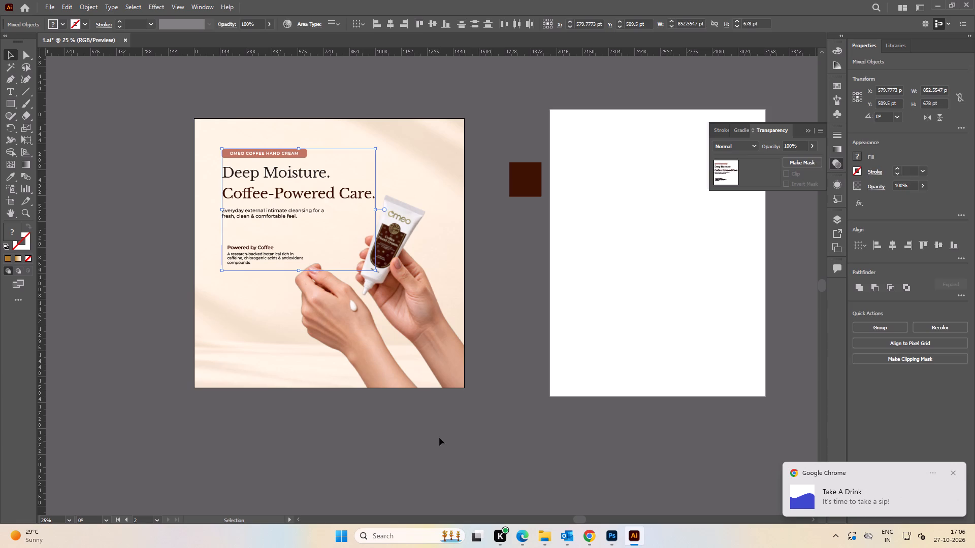
{"action": "scroll", "coordinate": [378, 308], "scroll_direction": "down", "scroll_amount": 1, "text": "alt"}
{"action": "left_click", "coordinate": [212, 272]}
{"action": "key", "text": "space"}
{"action": "left_click_drag", "start_coordinate": [220, 278], "coordinate": [205, 268]}
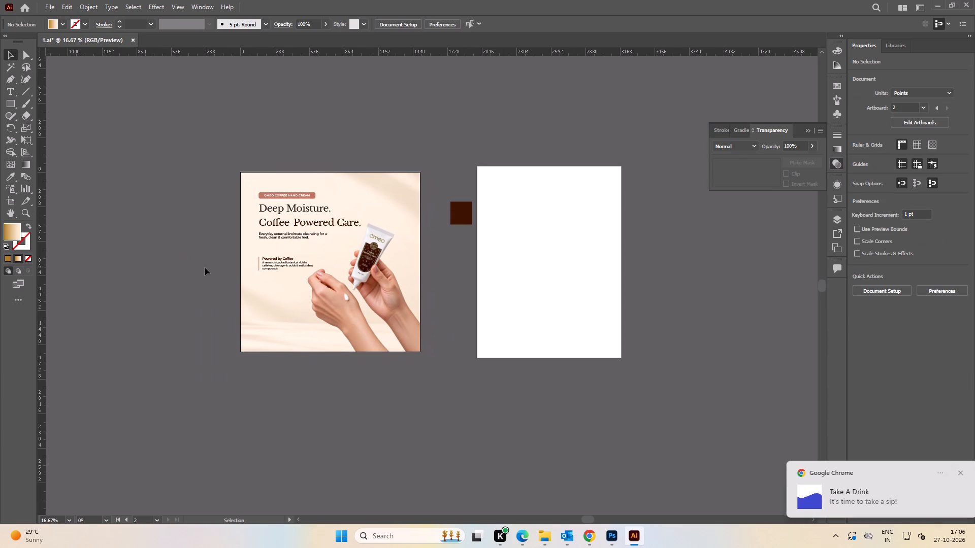
{"action": "key", "text": "ctrl+s"}
{"action": "key", "text": "ctrl+s"}
Move the label, headline, description and "Powered by Coffee" block down 10 pt to Y 519.5 pt.
{"action": "scroll", "coordinate": [278, 210], "scroll_direction": "up", "scroll_amount": 2, "text": "alt"}
{"action": "left_click_drag", "start_coordinate": [222, 155], "coordinate": [296, 336]}
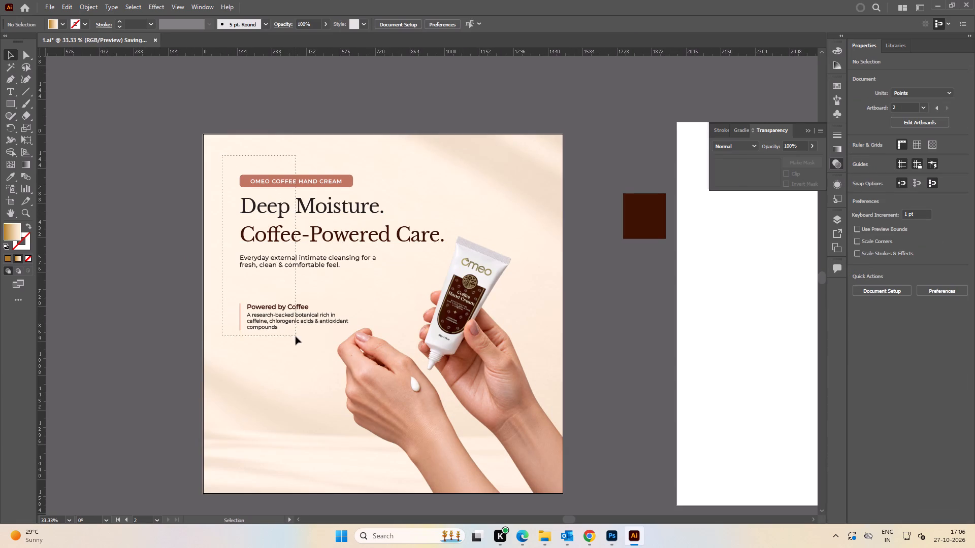
{"action": "left_click_drag", "start_coordinate": [296, 336], "coordinate": [298, 347]}
{"action": "key", "text": "shift+Down"}
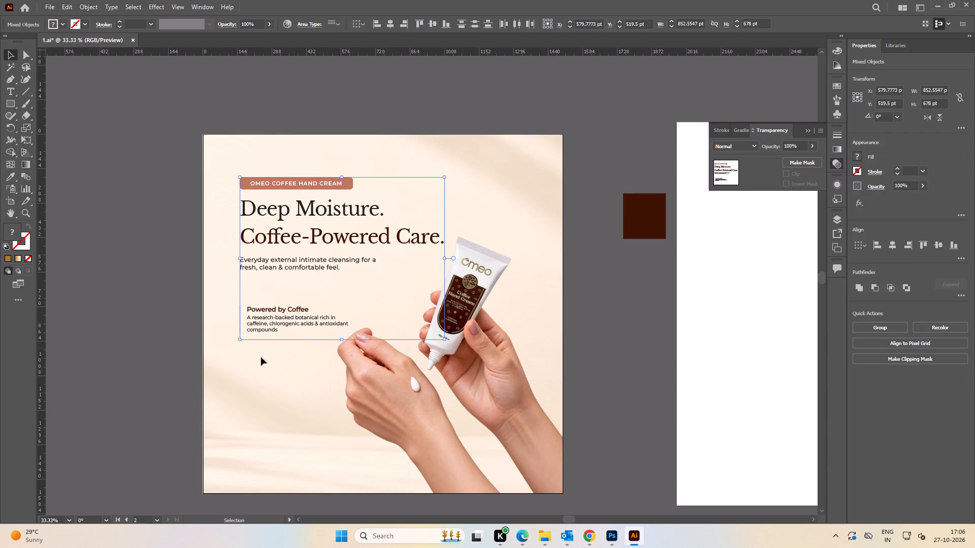
{"action": "double_click", "coordinate": [166, 282]}
Scale the hands-and-tube image down to about 1052.5 pt square, anchored at the artboard's bottom-right corner, and save the document.
{"action": "key", "text": "space"}
{"action": "left_click_drag", "start_coordinate": [441, 388], "coordinate": [378, 304]}
{"action": "left_click", "coordinate": [353, 326]}
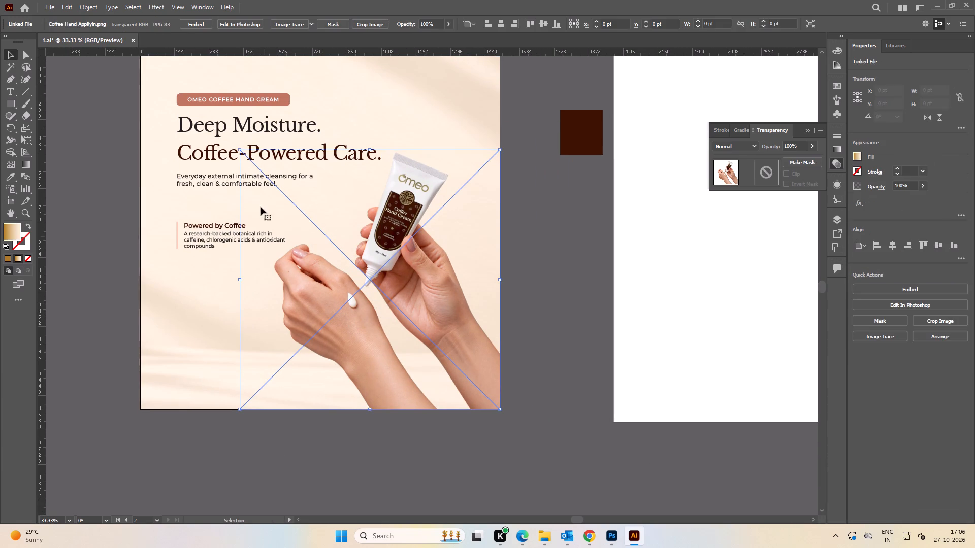
{"action": "left_click_drag", "start_coordinate": [241, 150], "coordinate": [246, 154], "text": "shift"}
{"action": "key", "text": "space"}
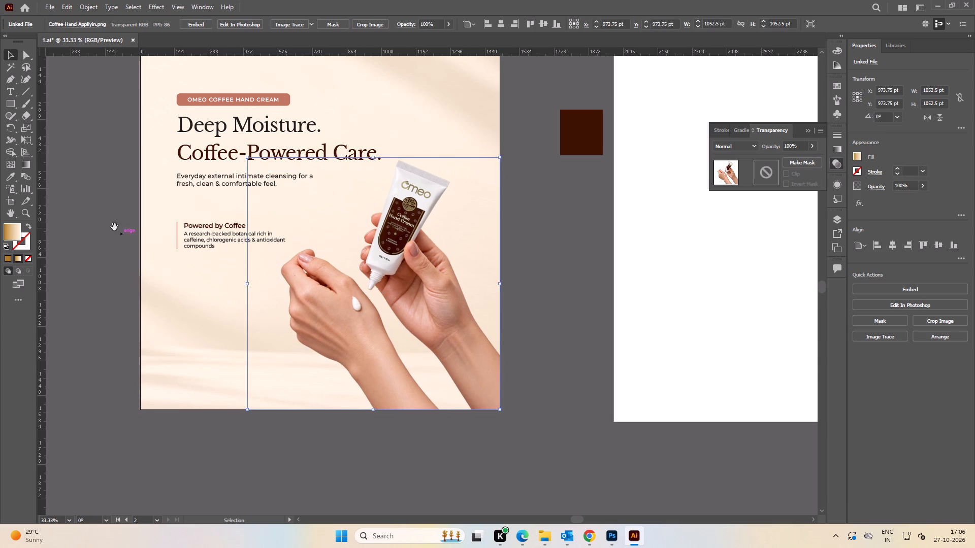
{"action": "left_click_drag", "start_coordinate": [114, 227], "coordinate": [150, 240]}
{"action": "left_click", "coordinate": [145, 230]}
{"action": "key", "text": "ctrl+0"}
{"action": "key", "text": "ctrl+s"}
{"action": "key", "text": "ctrl+s"}
{"action": "key", "text": "ctrl+s"}
{"action": "key", "text": "ctrl+s"}
{"action": "key", "text": "ctrl+s"}
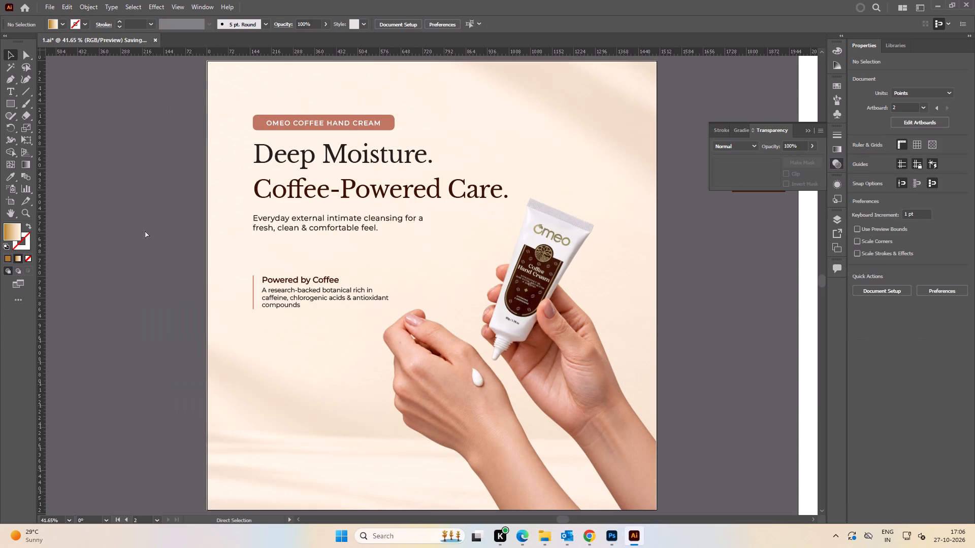
{"action": "key", "text": "ctrl+s"}
Export the square artboard for web as 1.jpg, a 1500 x 1500 px JPEG at 100% quality, and close the saved 1.ai.
{"action": "key", "text": "ctrl+alt+shift+s"}
{"action": "left_click", "coordinate": [835, 495]}
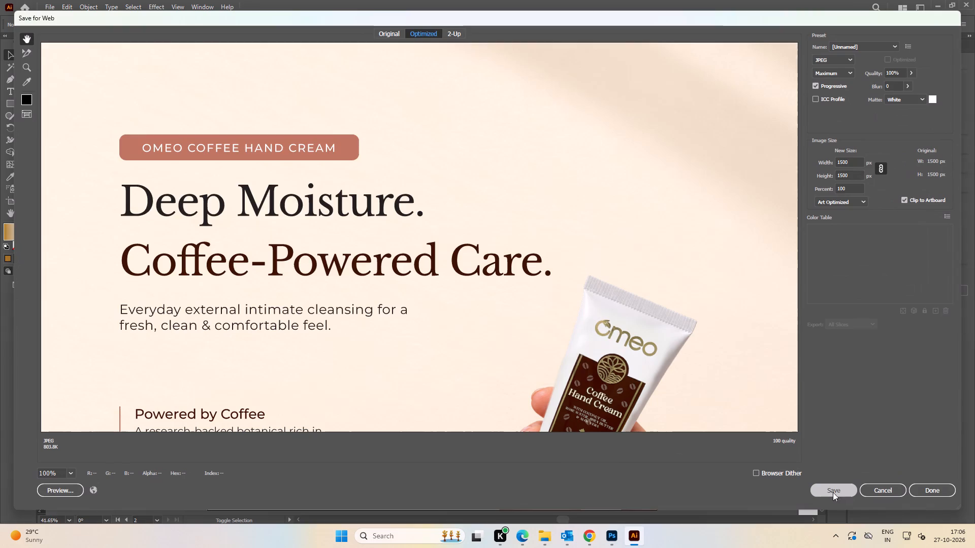
{"action": "left_click", "coordinate": [523, 358]}
{"action": "key", "text": "ctrl+s"}
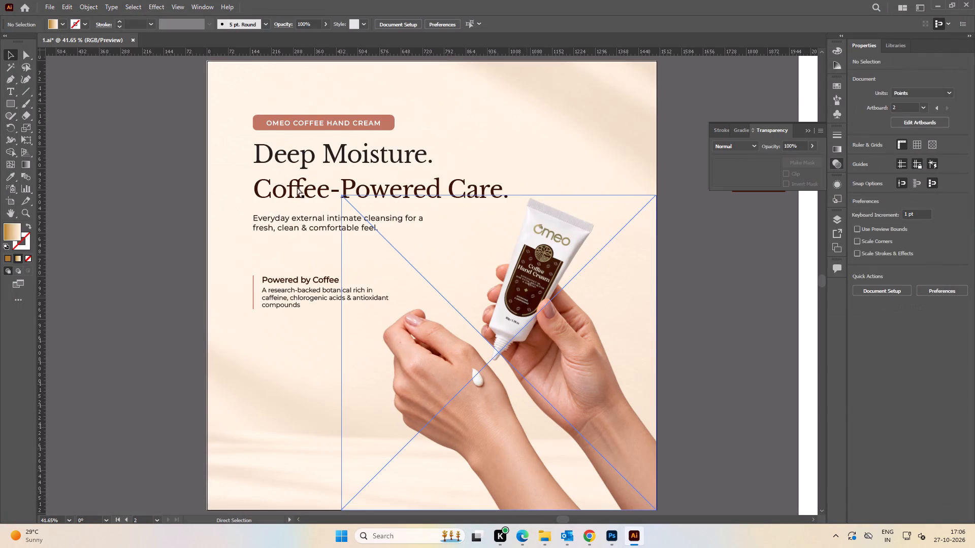
{"action": "left_click", "coordinate": [122, 109]}
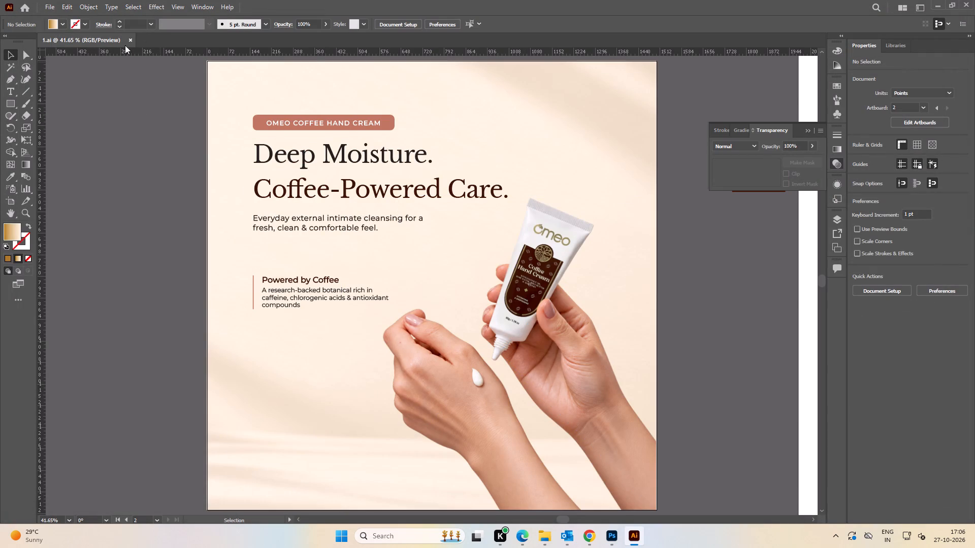
{"action": "left_click", "coordinate": [130, 39]}
Switch to the 1500x1500 folder in File Explorer and view the exported 1.jpg to check the layout.
{"action": "key", "text": "alt+Tab"}
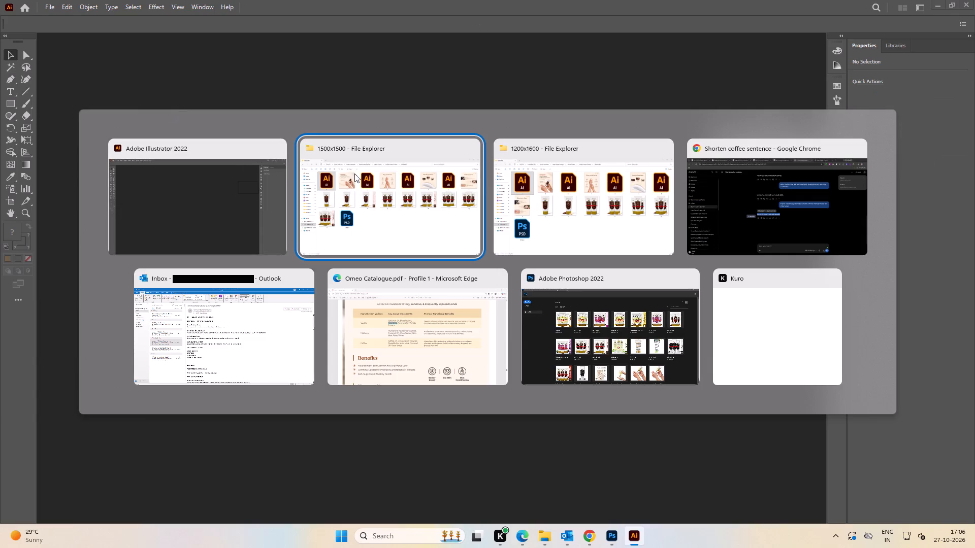
{"action": "left_click", "coordinate": [404, 234], "text": "alt"}
{"action": "double_click", "coordinate": [238, 119]}
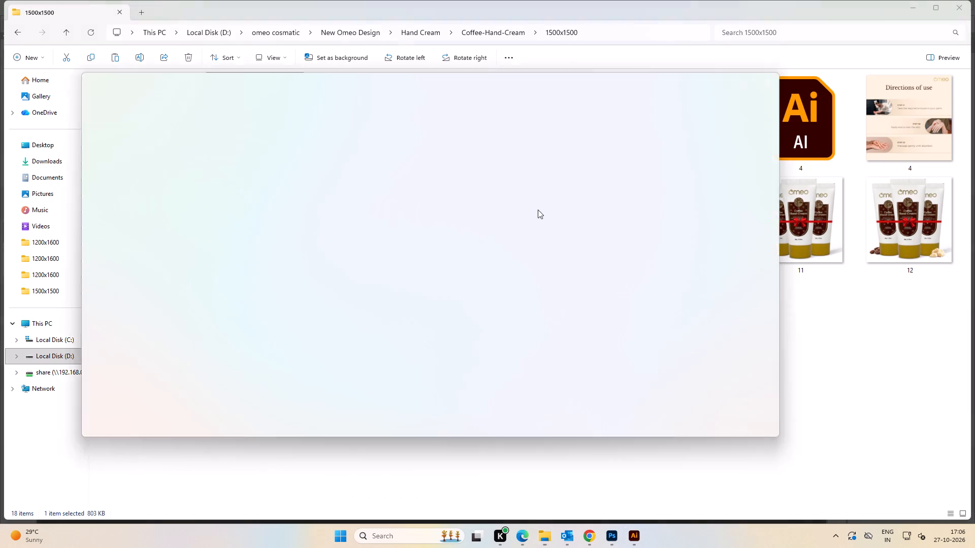
{"action": "left_click", "coordinate": [751, 80]}
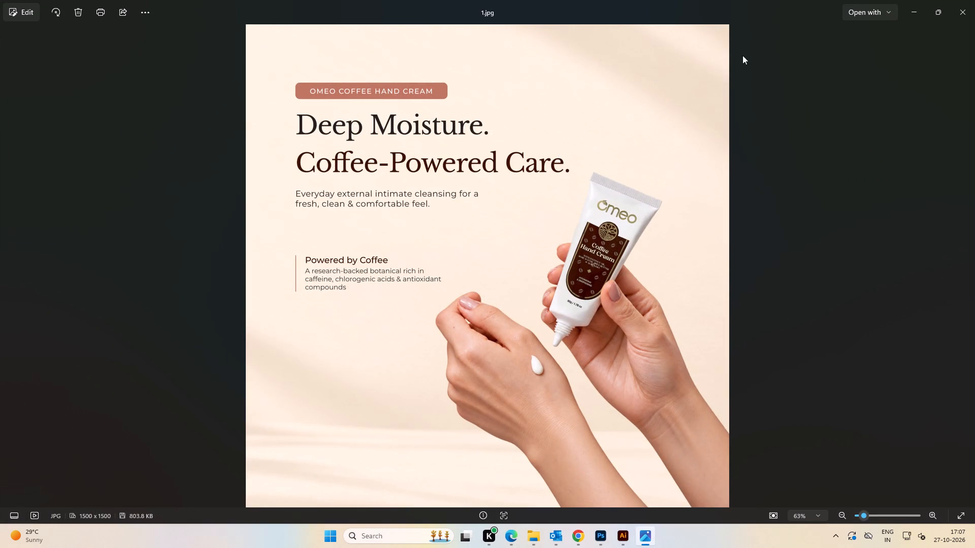
{"action": "left_click", "coordinate": [963, 13]}
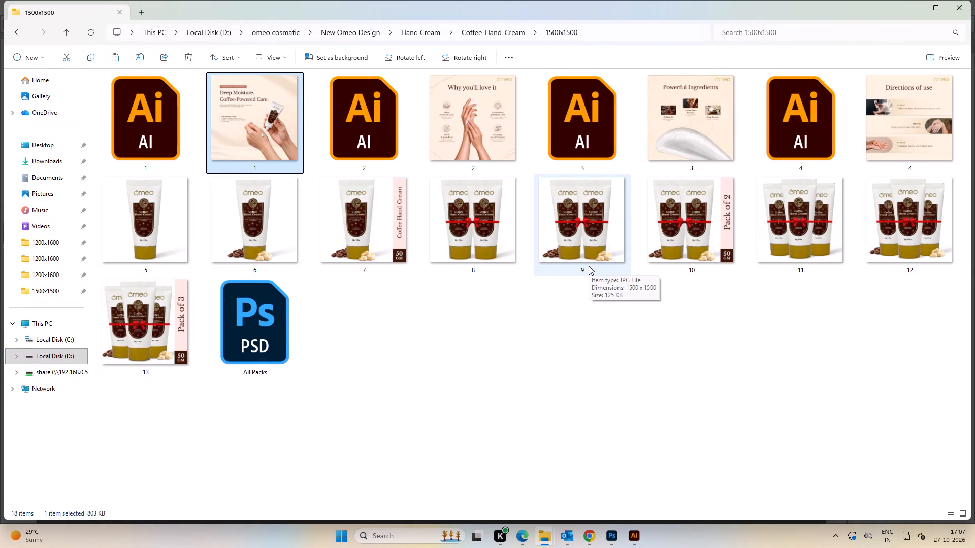
Copy the four Illustrator files 1, 2, 3 and 4 from the Coffee-Hand-Cream 1500x1500 folder.
{"action": "left_click", "coordinate": [614, 363]}
{"action": "left_click", "coordinate": [154, 130]}
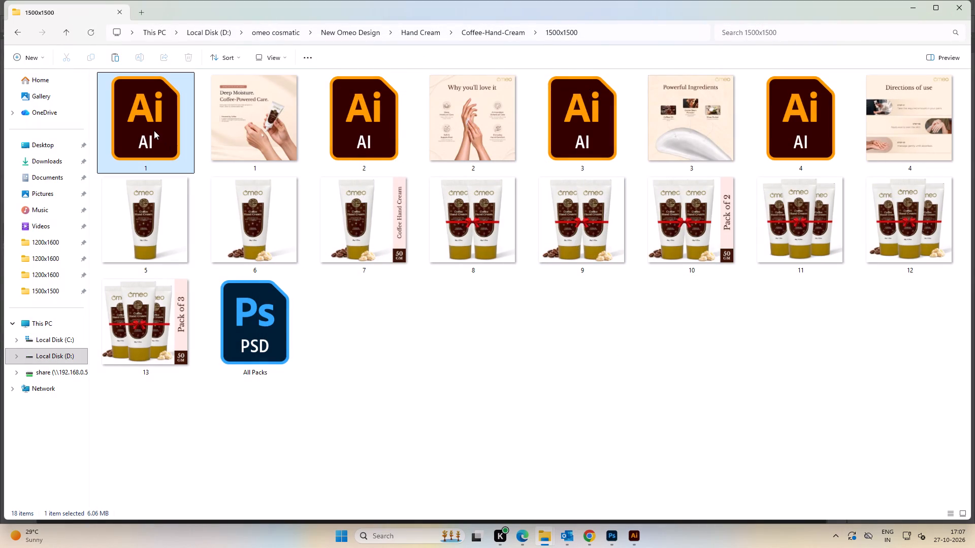
{"action": "left_click", "coordinate": [476, 304]}
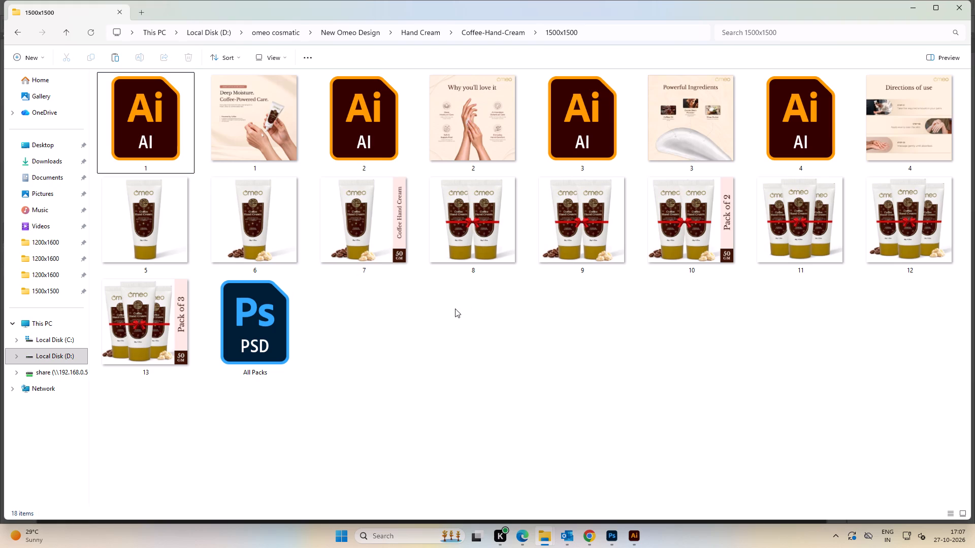
{"action": "left_click", "coordinate": [148, 124]}
{"action": "left_click", "coordinate": [402, 164], "text": "ctrl"}
{"action": "left_click", "coordinate": [585, 176], "text": "ctrl"}
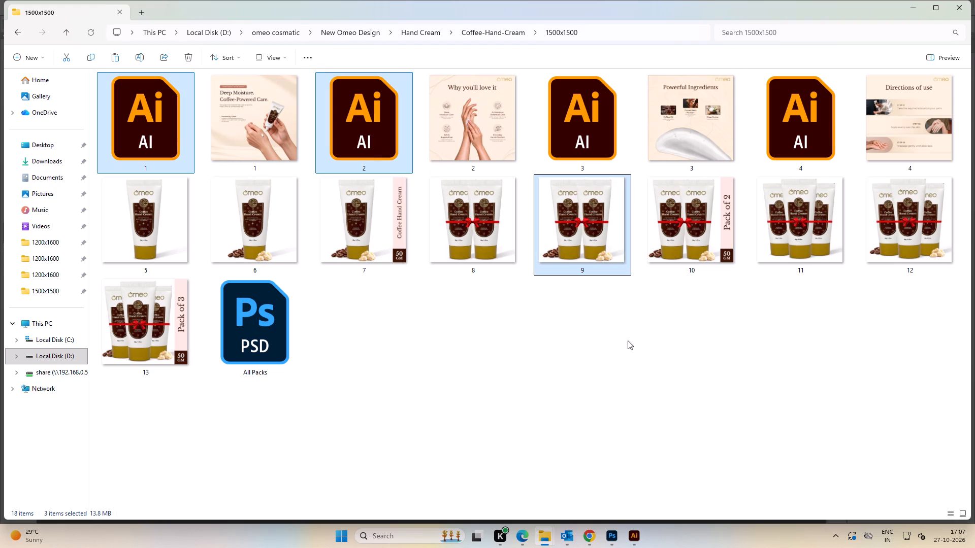
{"action": "left_click_drag", "start_coordinate": [628, 341], "coordinate": [605, 326]}
{"action": "left_click", "coordinate": [138, 117]}
{"action": "left_click", "coordinate": [403, 138], "text": "ctrl"}
{"action": "left_click", "coordinate": [594, 143], "text": "ctrl"}
{"action": "left_click", "coordinate": [750, 140], "text": "ctrl"}
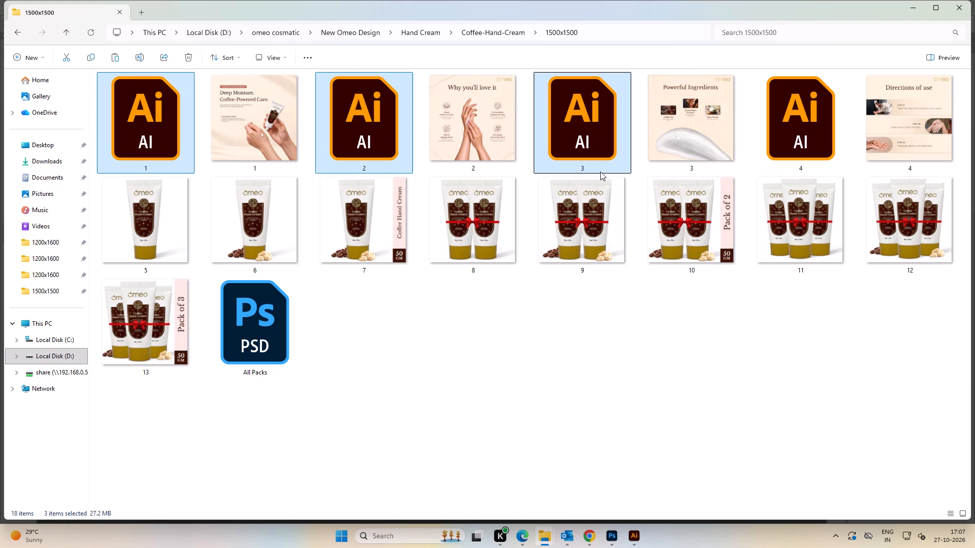
{"action": "left_click", "coordinate": [812, 116], "text": "ctrl"}
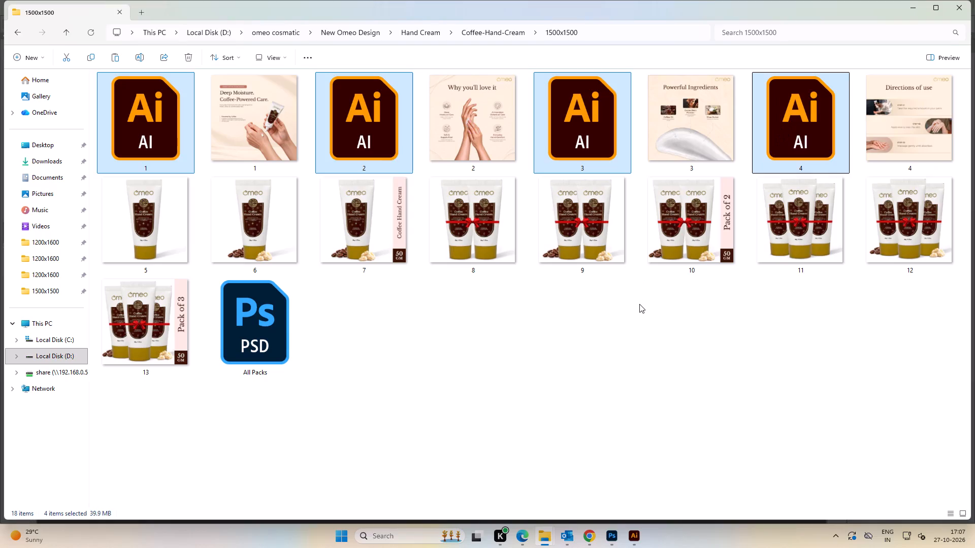
{"action": "key", "text": "ctrl+c"}
Paste the four Illustrator files into the 1500x1500 folder of Mulberry-Hand-Cream, using the other File Explorer window.
{"action": "key", "text": "alt+Tab"}
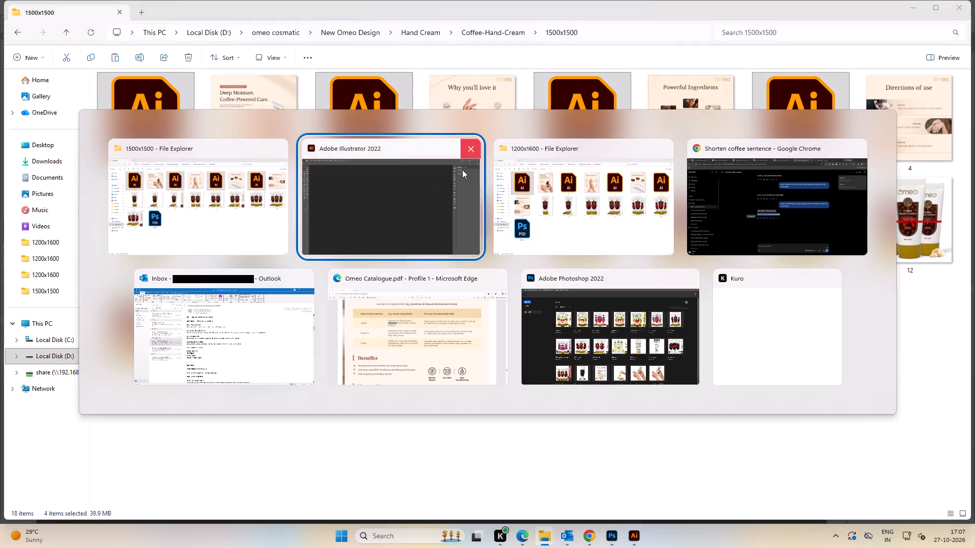
{"action": "left_click", "coordinate": [608, 228], "text": "alt"}
{"action": "key", "text": "BackSpace"}
{"action": "key", "text": "BackSpace"}
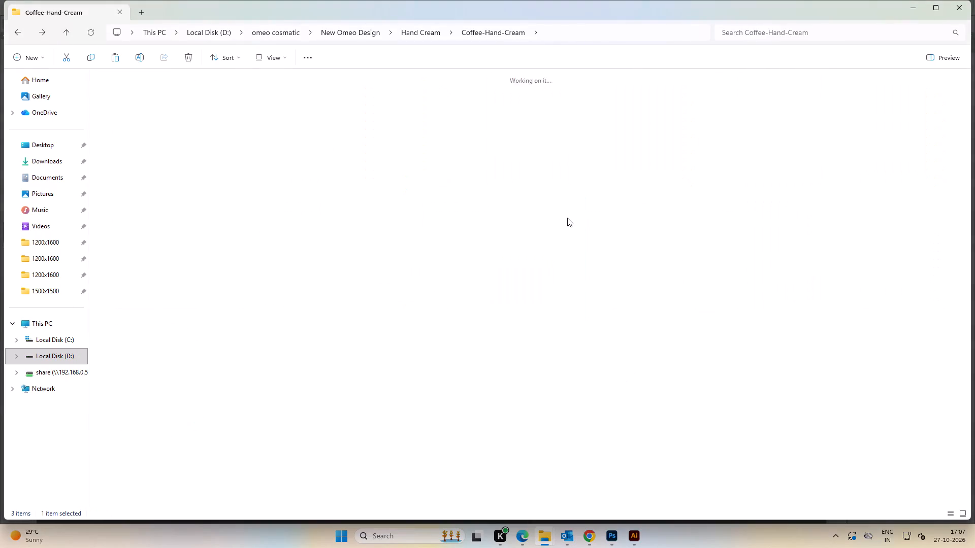
{"action": "double_click", "coordinate": [266, 168]}
{"action": "double_click", "coordinate": [186, 101]}
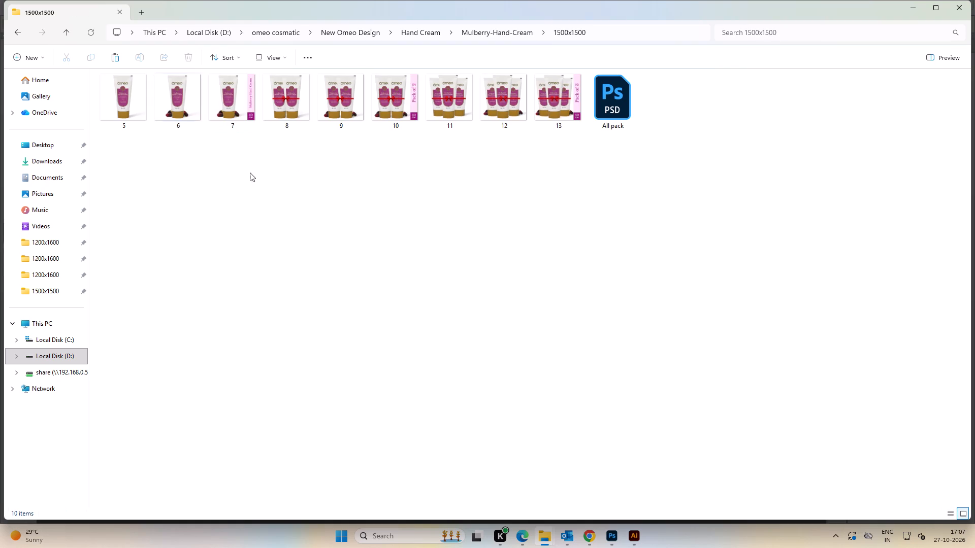
{"action": "left_click", "coordinate": [395, 243]}
{"action": "key", "text": "ctrl+v"}
{"action": "left_click", "coordinate": [652, 244]}
{"action": "left_click", "coordinate": [738, 181]}
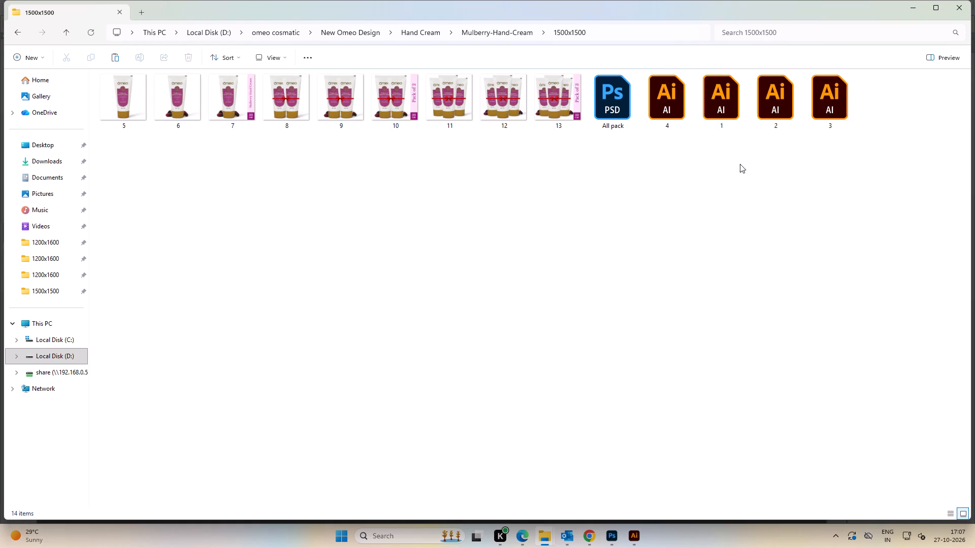
Open the pasted 1.ai from the Mulberry-Hand-Cream 1500x1500 folder in Illustrator.
{"action": "double_click", "coordinate": [722, 107]}
{"action": "scroll", "coordinate": [401, 219], "scroll_direction": "down", "scroll_amount": 3, "text": "alt"}
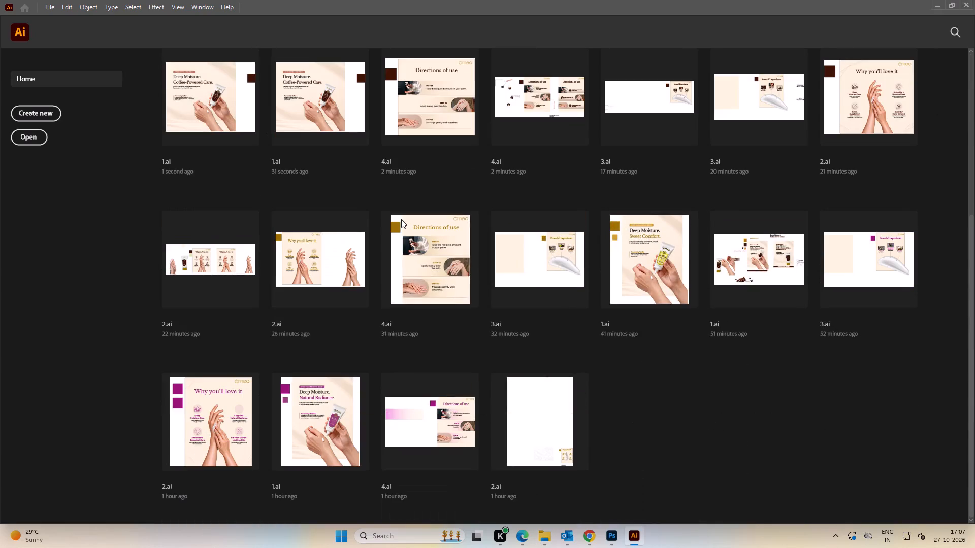
{"action": "key", "text": "alt+Tab"}
{"action": "left_click_drag", "start_coordinate": [638, 276], "coordinate": [642, 271]}
{"action": "double_click", "coordinate": [719, 110]}
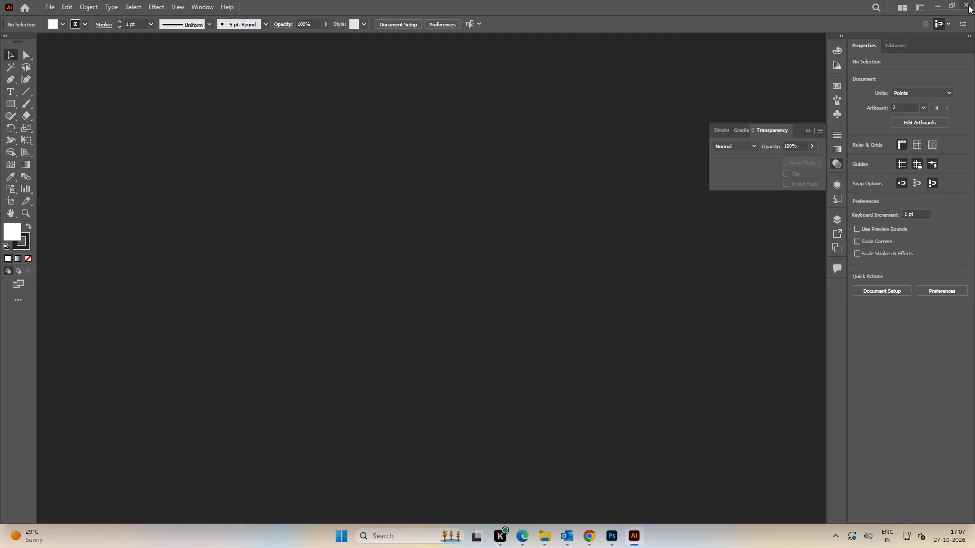
Close the empty Illustrator window and open 4.ai from the Mulberry-Hand-Cream 1500x1500 folder in a fresh Illustrator session.
{"action": "left_click", "coordinate": [968, 3]}
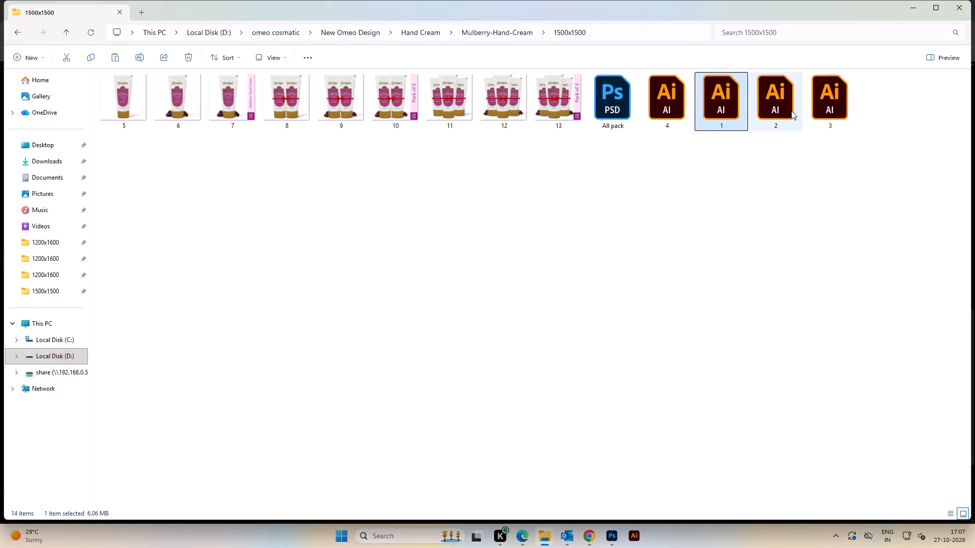
{"action": "double_click", "coordinate": [663, 104]}
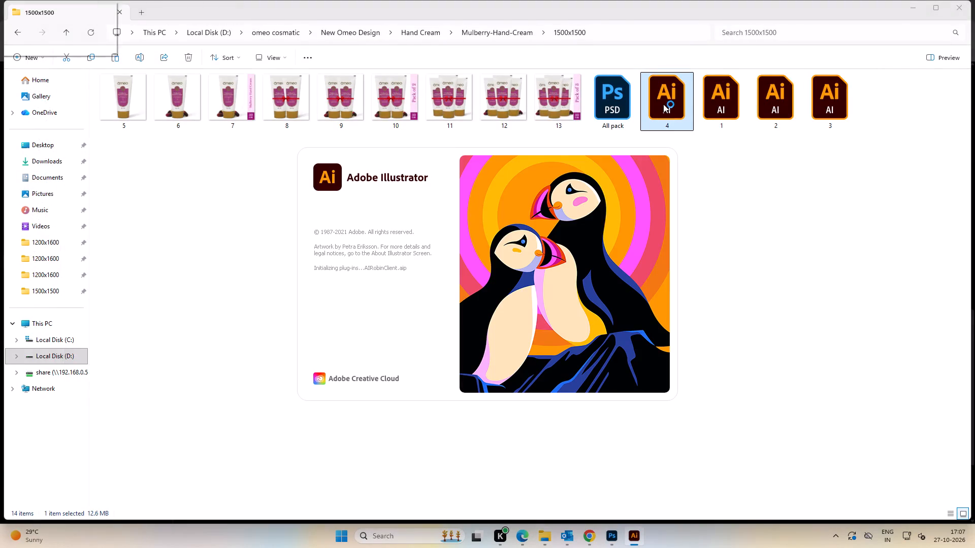
In the File Explorer window showing the Coffee-Hand-Cream files, go to the 1200x1600 folder of Mulberry-Hand-Cream.
{"action": "key", "text": "alt+Tab"}
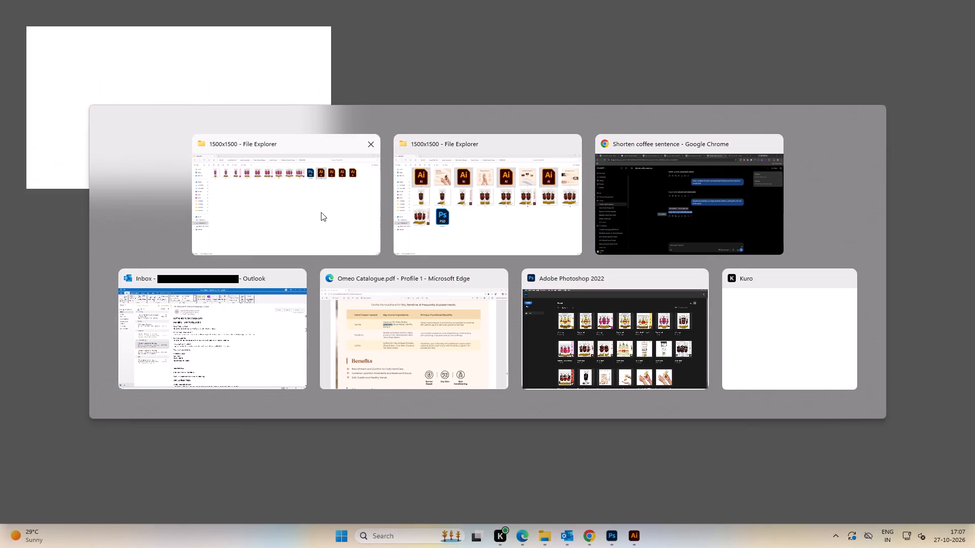
{"action": "left_click", "coordinate": [500, 176], "text": "alt"}
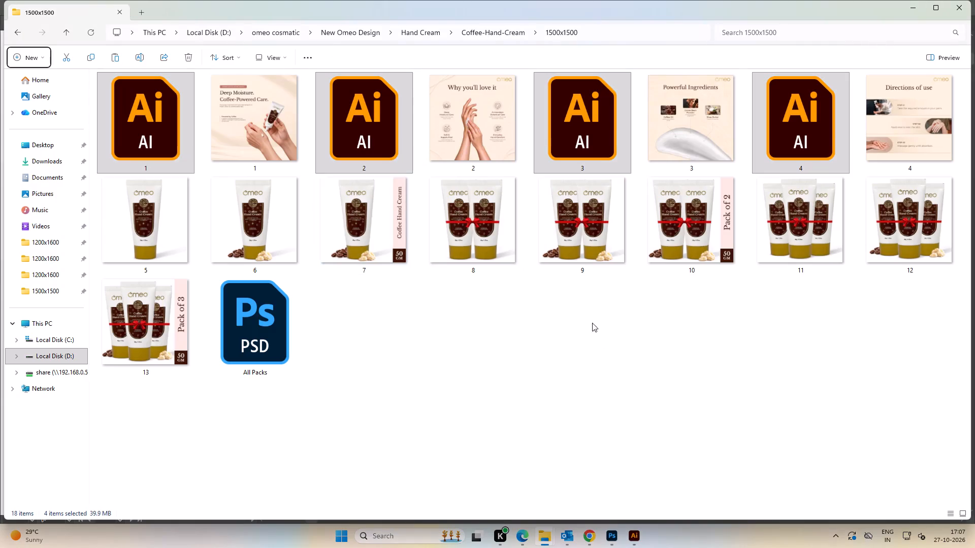
{"action": "key", "text": "BackSpace"}
{"action": "key", "text": "BackSpace"}
{"action": "double_click", "coordinate": [321, 140]}
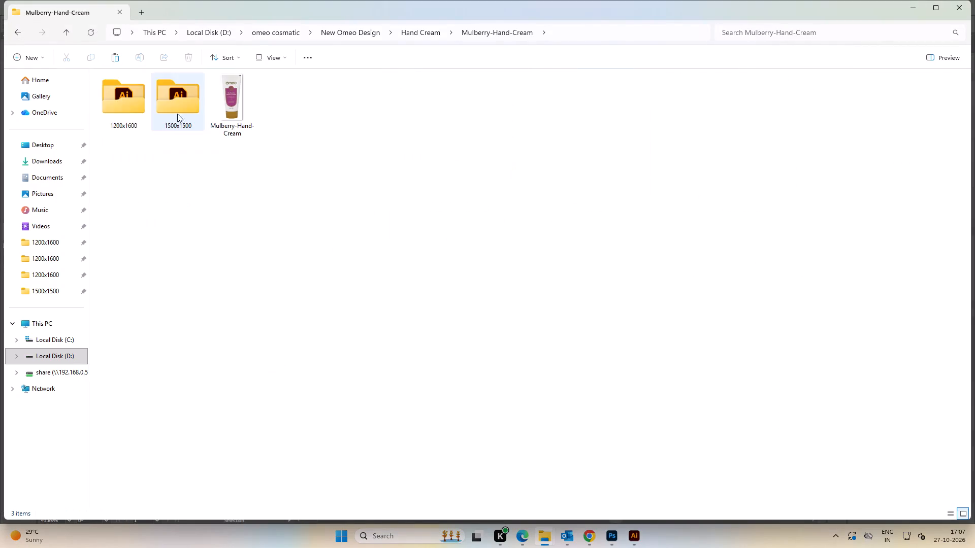
{"action": "double_click", "coordinate": [141, 110]}
Switch to Illustrator and look over the square Directions of use layout in the opened 4.ai.
{"action": "key", "text": "alt+Tab"}
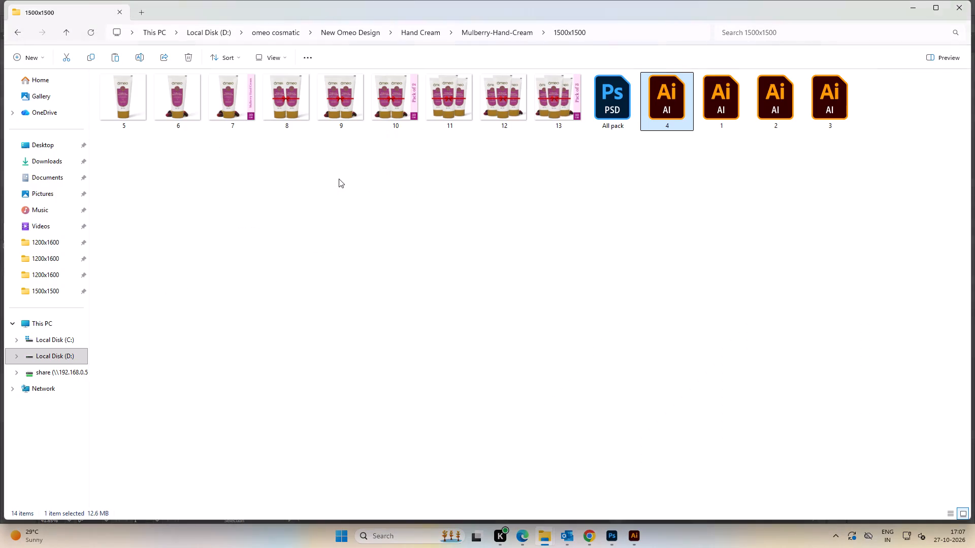
{"action": "key", "text": "alt+Tab"}
{"action": "key", "text": "alt+Tab"}
{"action": "key", "text": "alt+Tab"}
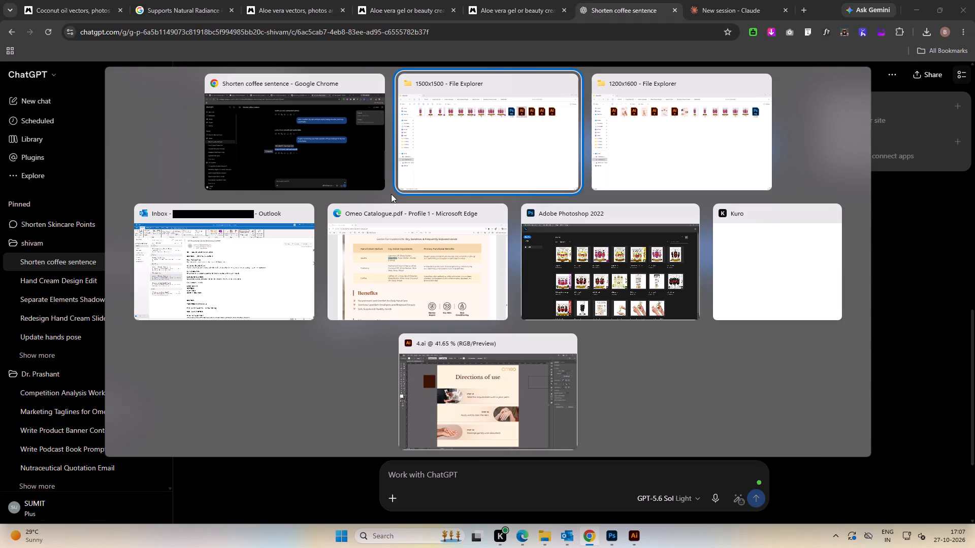
{"action": "left_click", "coordinate": [635, 532], "text": "alt"}
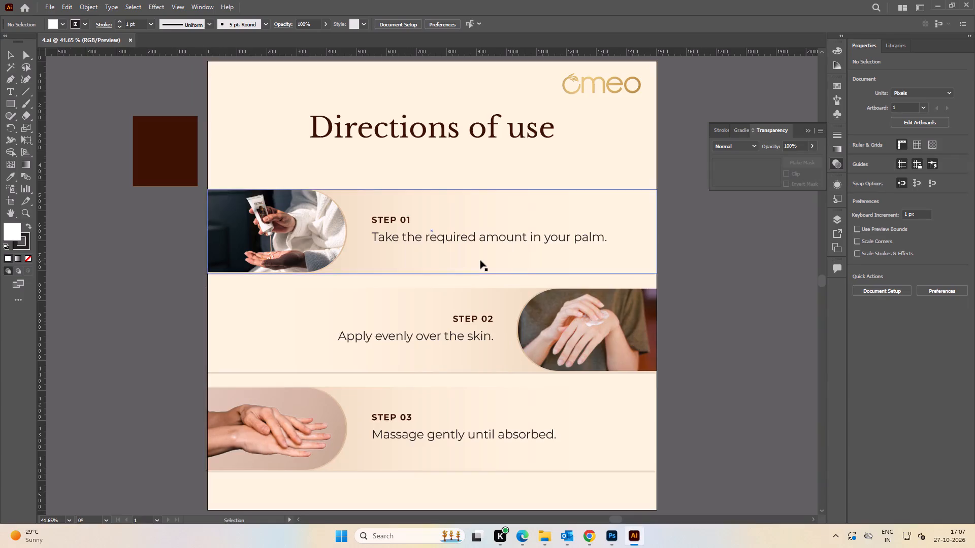
{"action": "scroll", "coordinate": [480, 260], "scroll_direction": "down", "scroll_amount": 3, "text": "alt"}
{"action": "key", "text": "space"}
{"action": "left_click_drag", "start_coordinate": [458, 279], "coordinate": [465, 277]}
Open the Mulberry 4.ai from the 1200x1600 folder in Illustrator alongside the square file as the colour reference.
{"action": "key", "text": "alt+Tab"}
{"action": "left_click", "coordinate": [568, 230], "text": "alt"}
{"action": "left_click", "coordinate": [478, 242]}
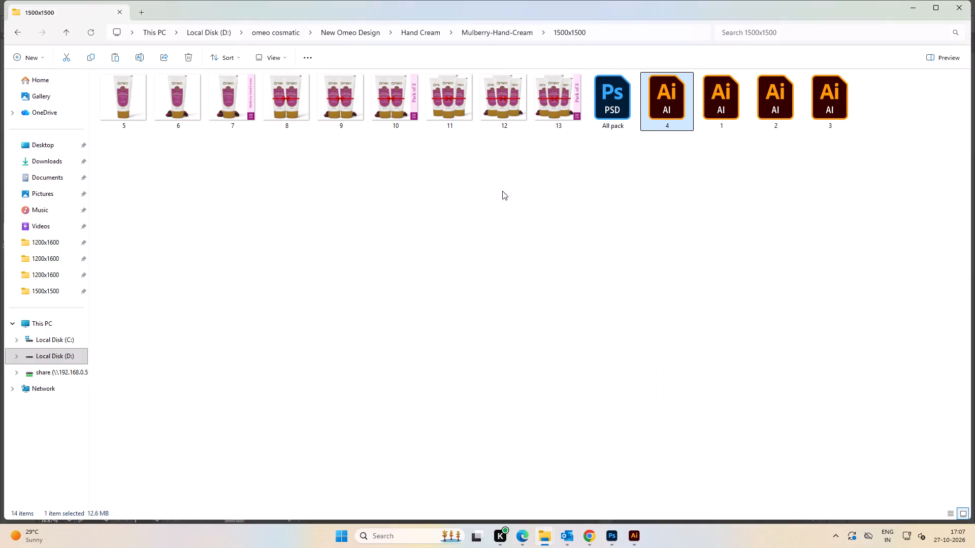
{"action": "key", "text": "alt+Tab"}
{"action": "left_click", "coordinate": [764, 200], "text": "alt"}
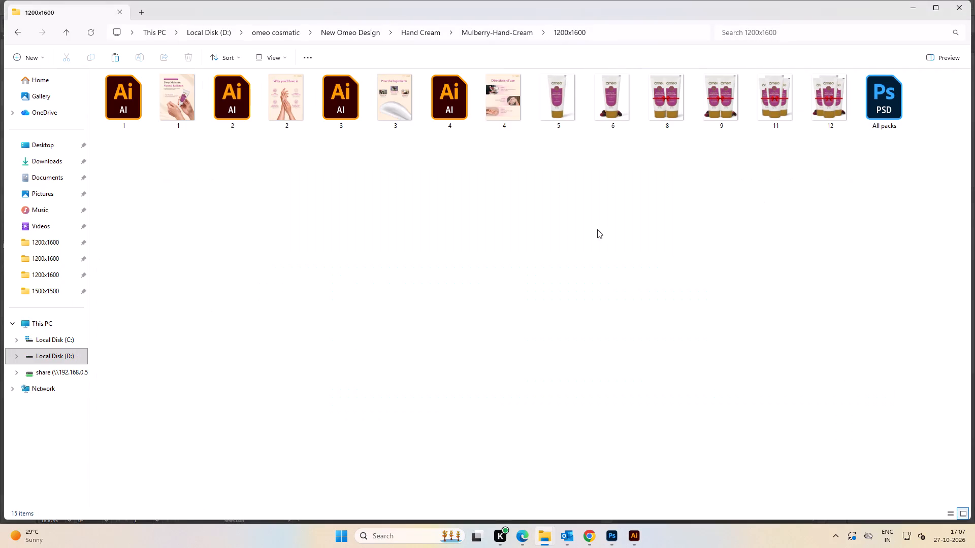
{"action": "left_click", "coordinate": [570, 232]}
{"action": "double_click", "coordinate": [454, 106]}
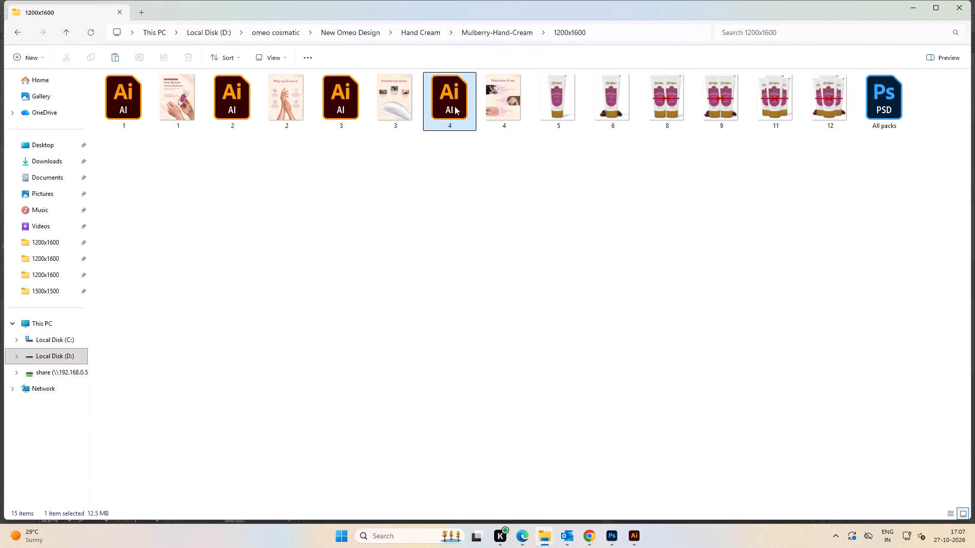
{"action": "scroll", "coordinate": [533, 226], "scroll_direction": "down", "scroll_amount": 1, "text": "alt"}
{"action": "key", "text": "space"}
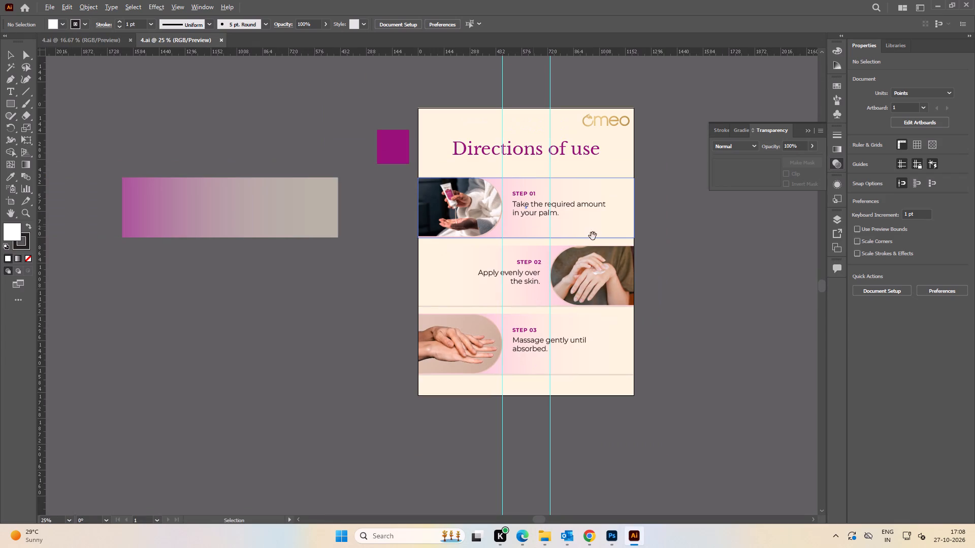
{"action": "left_click_drag", "start_coordinate": [599, 232], "coordinate": [563, 229]}
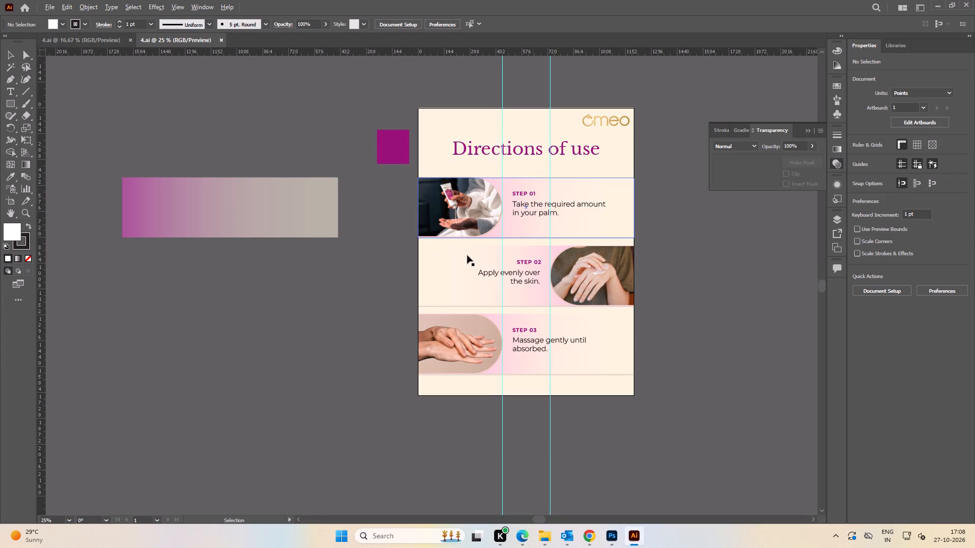